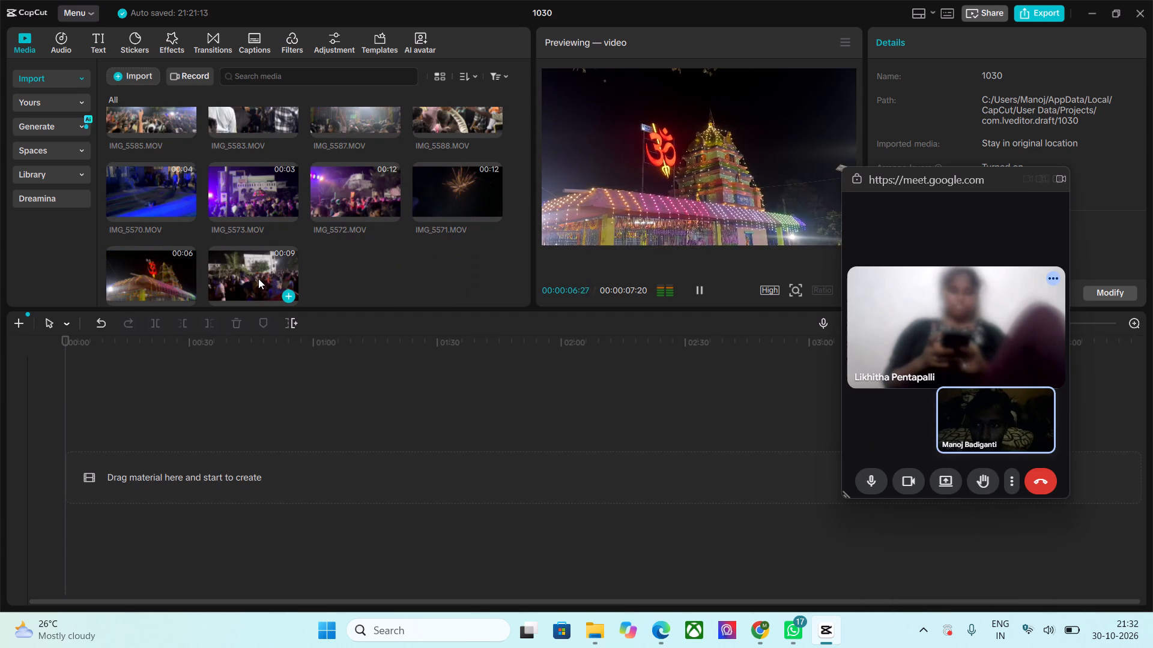
# Preview the imported festival clips in the first two media rows, from IMG_5574 through IMG_5586, to judge the footage.
pyautogui.scroll(3, 274, 237)
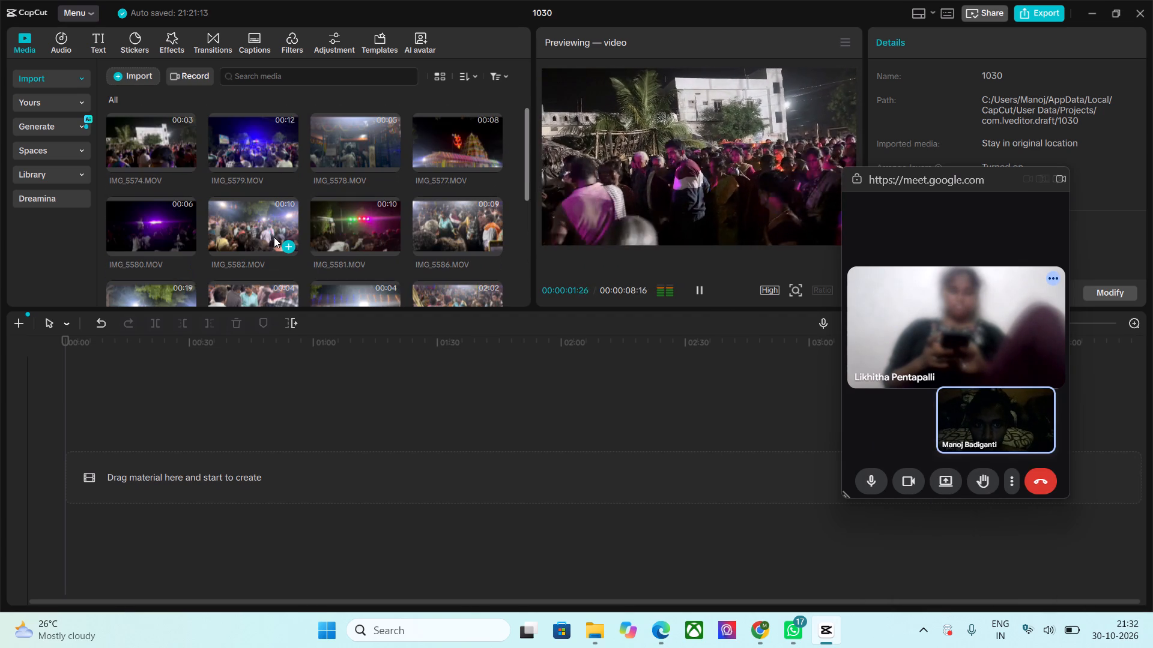
pyautogui.scroll(1, 274, 237)
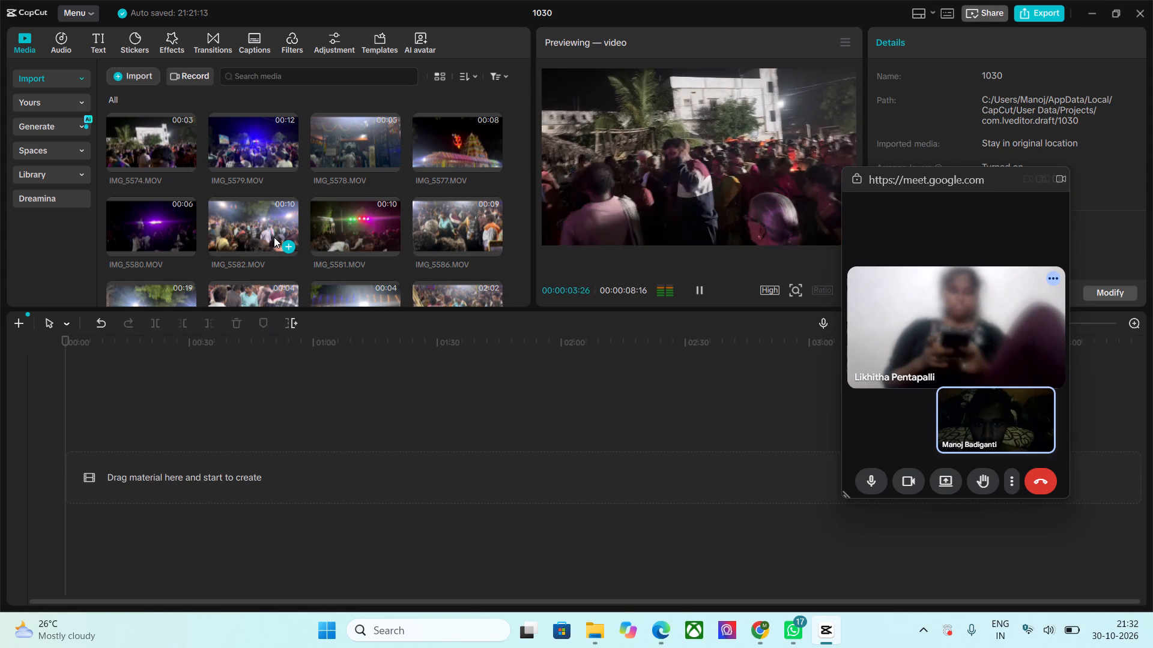
pyautogui.scroll(1, 274, 237)
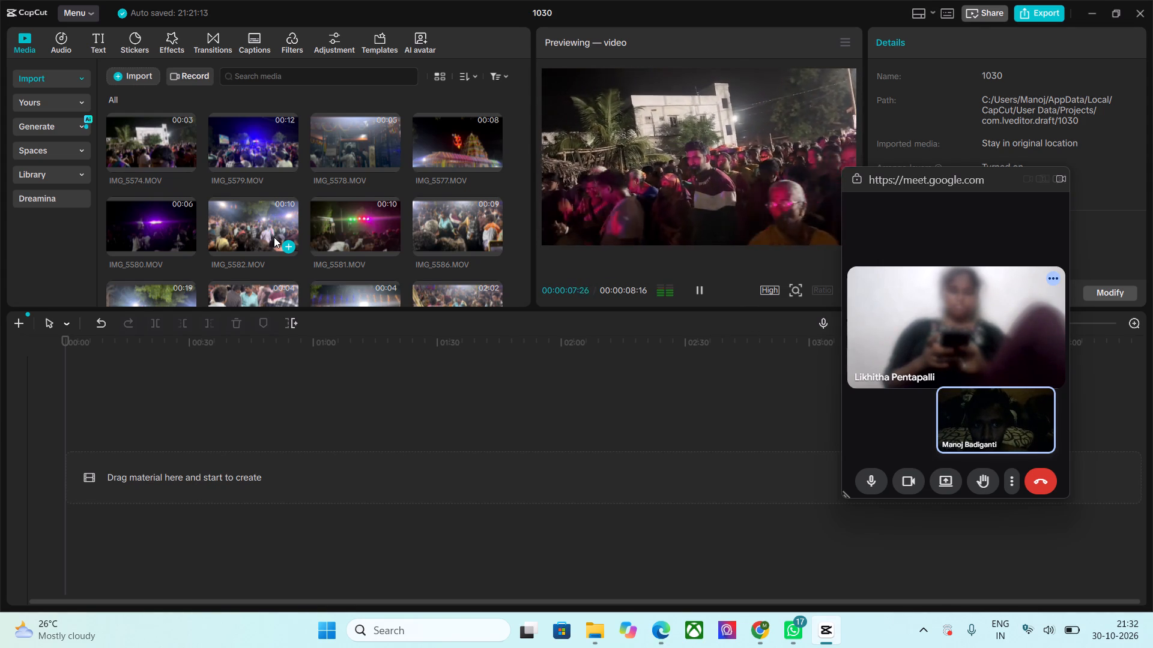
pyautogui.click(249, 232)
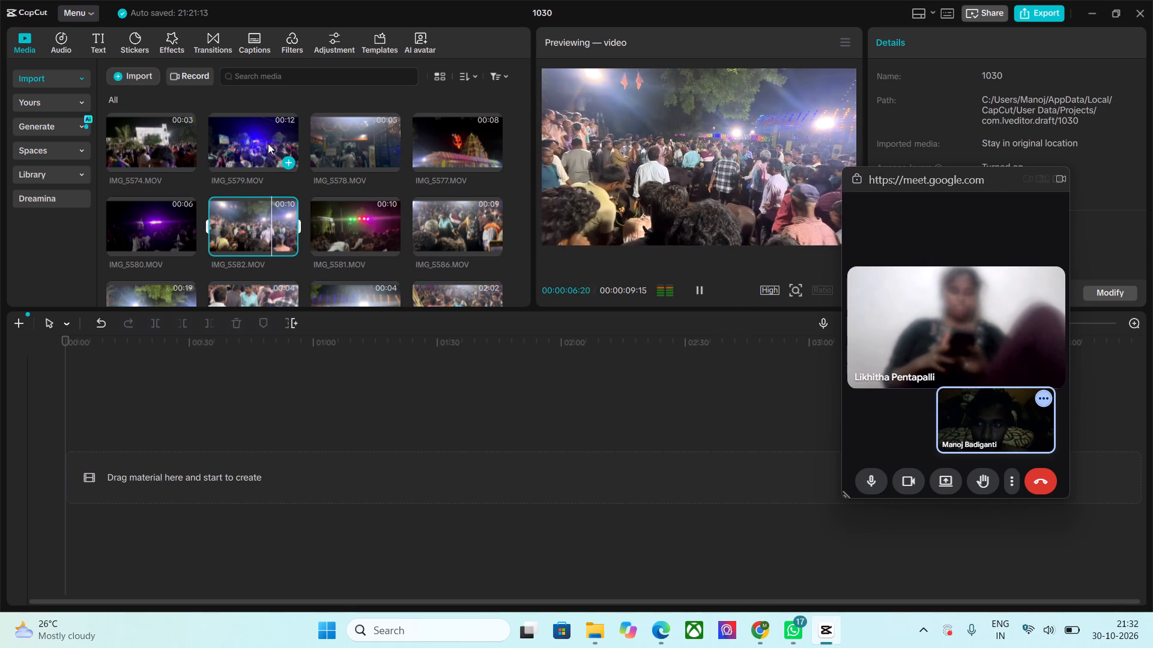
pyautogui.click(255, 135)
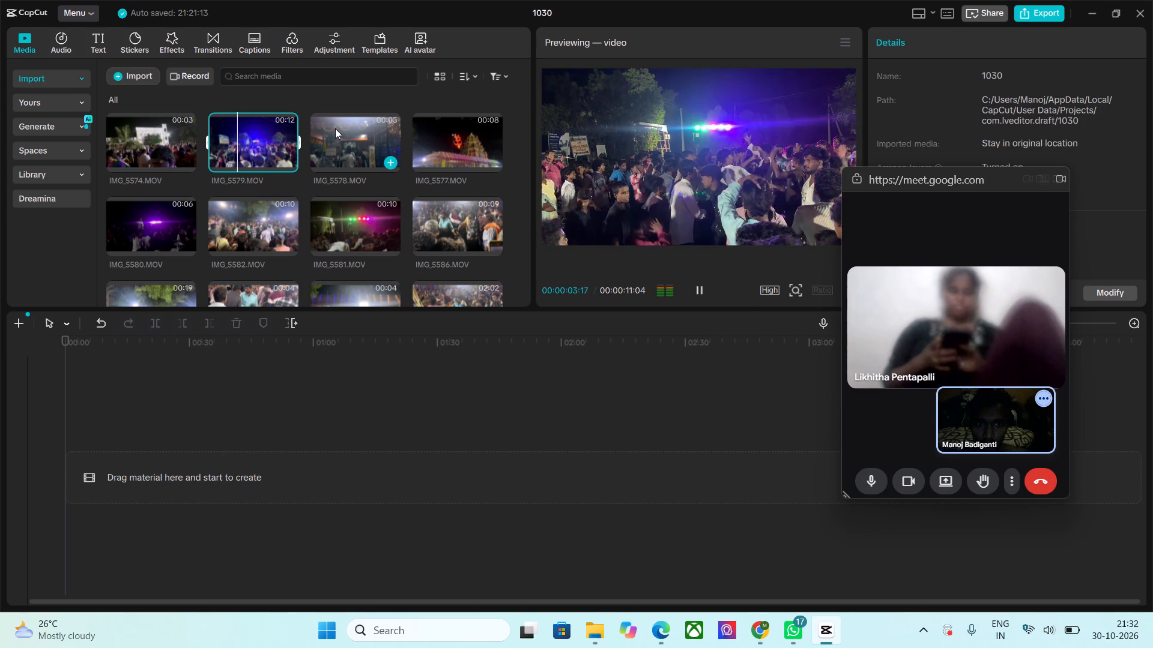
pyautogui.click(335, 128)
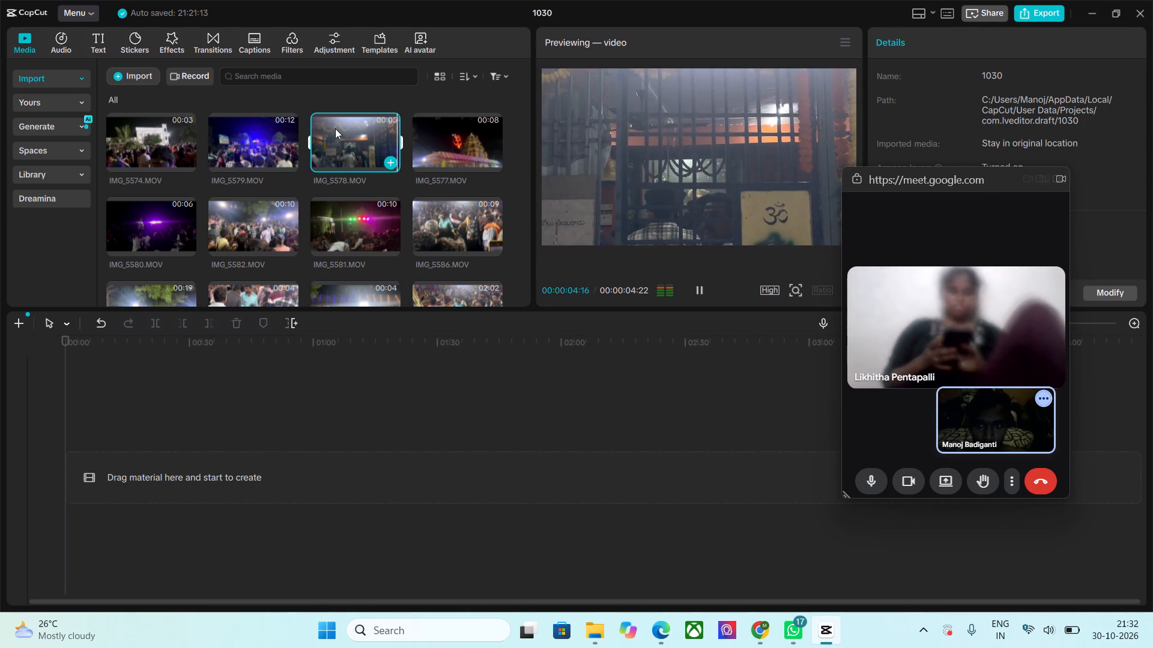
pyautogui.click(335, 128)
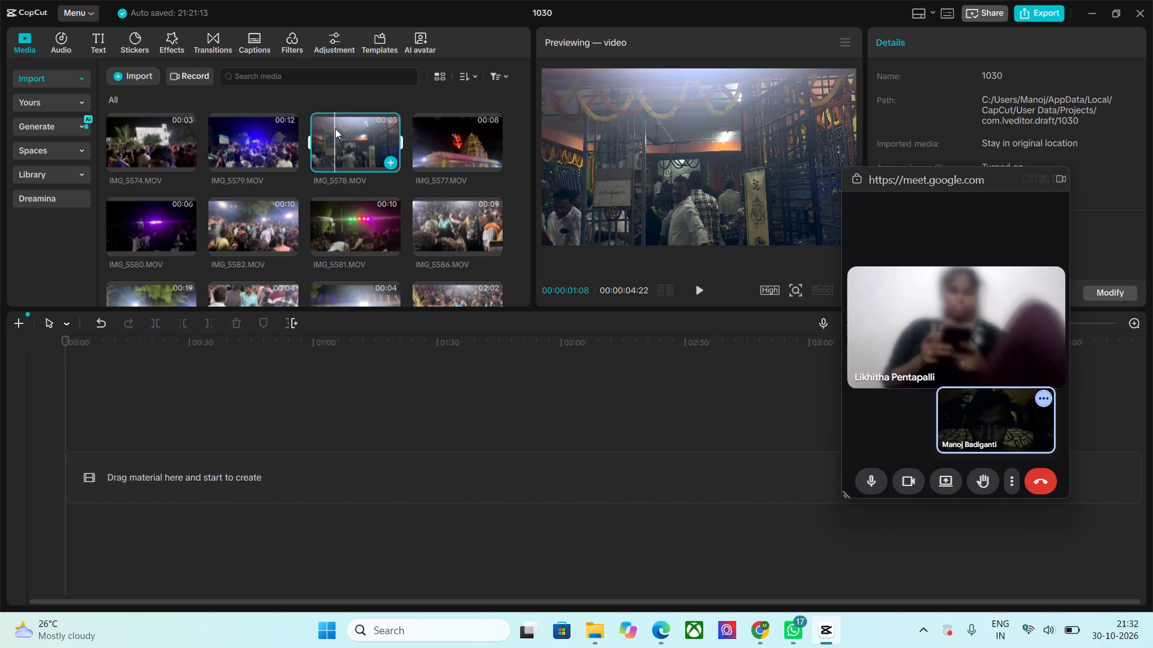
pyautogui.click(433, 128)
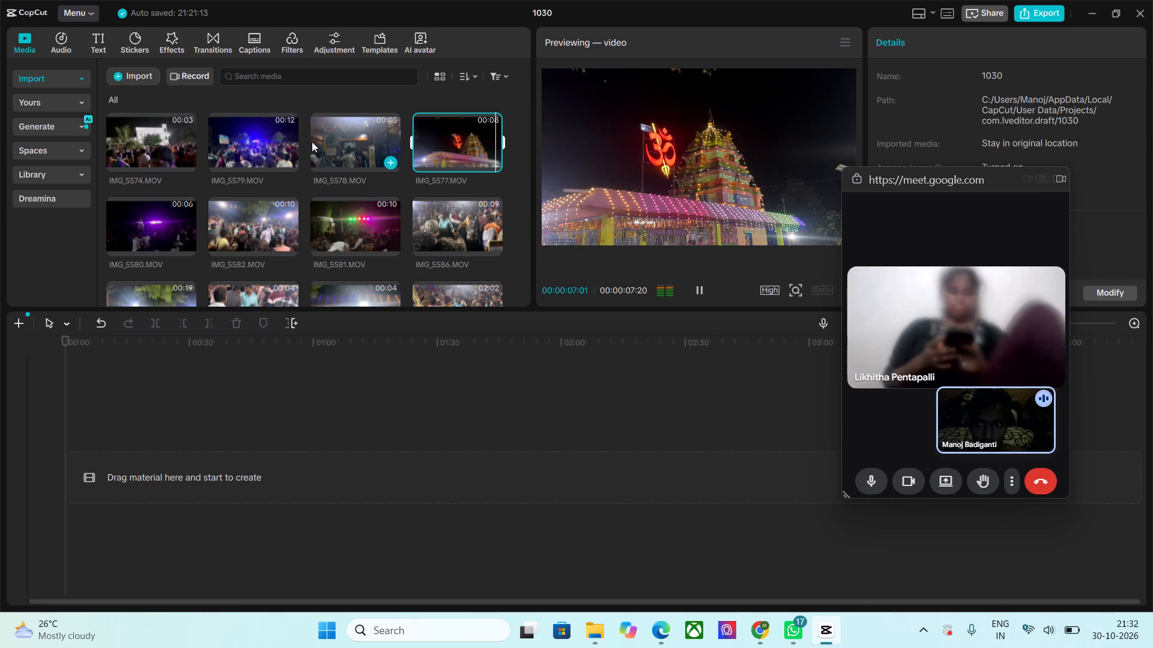
pyautogui.click(153, 142)
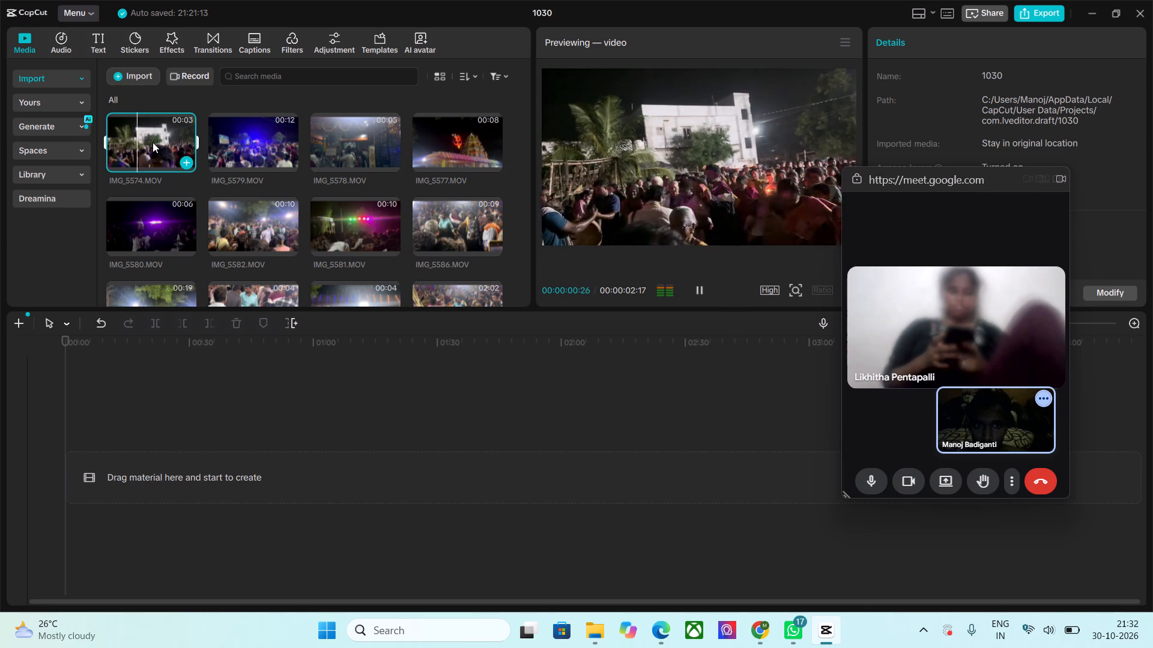
pyautogui.click(154, 226)
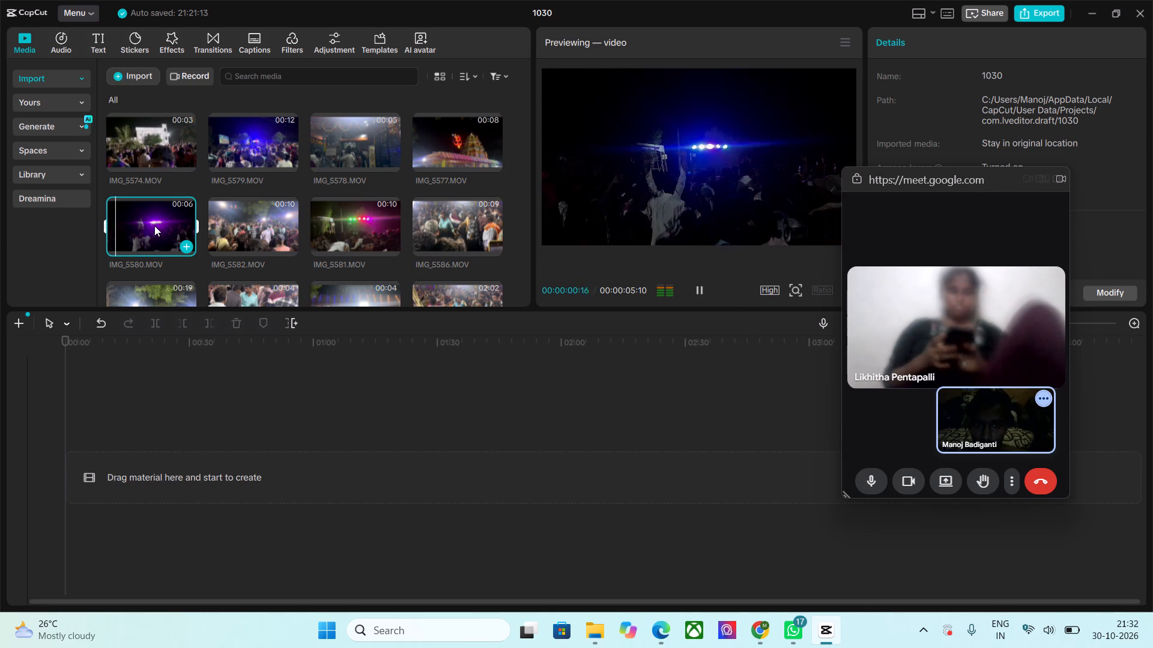
pyautogui.click(234, 225)
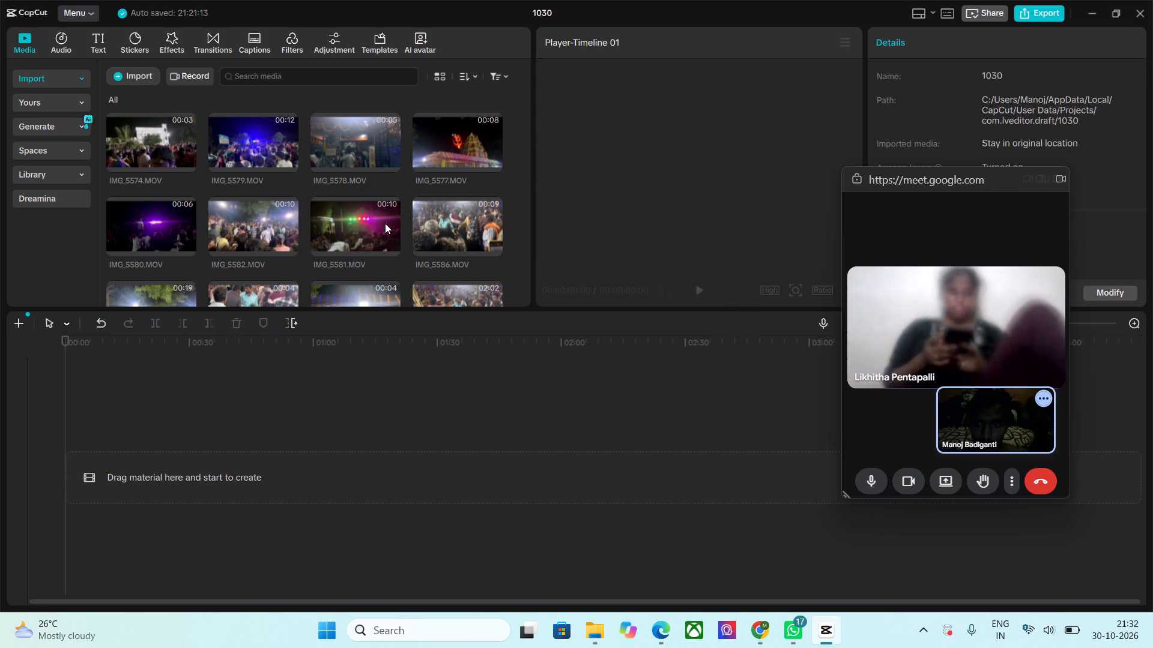
pyautogui.click(364, 223)
pyautogui.click(454, 215)
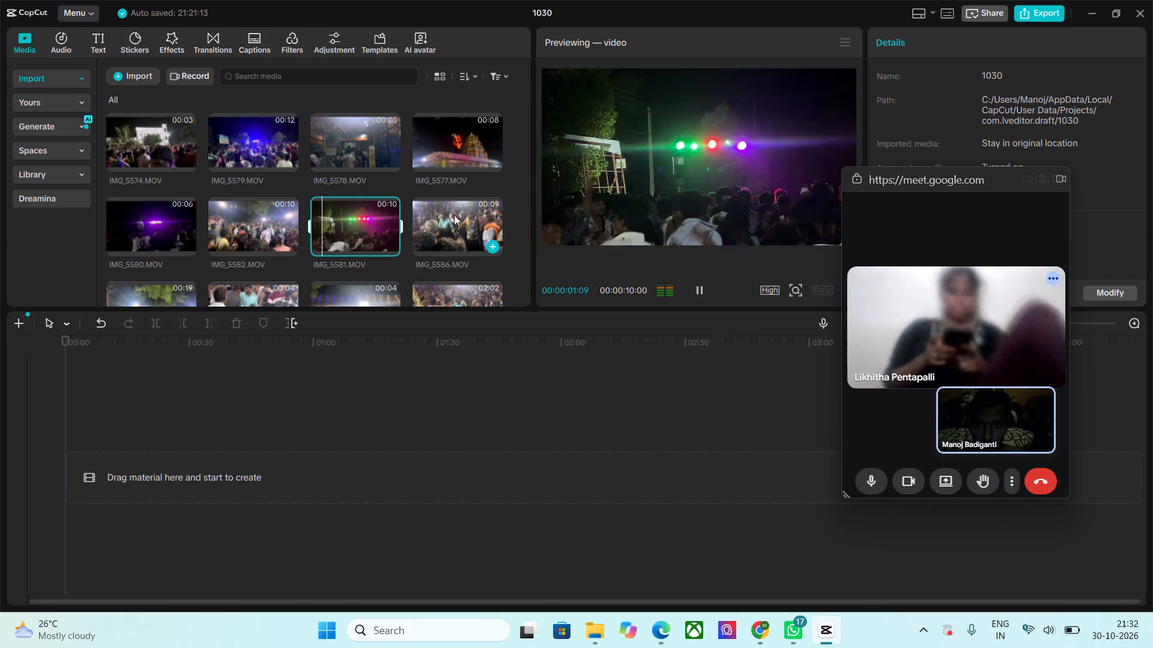
# Preview the remaining imported clips, from IMG_5588, IMG_5587, IMG_5583 and IMG_5585 through the fireworks, temple and crowd clips at the end.
pyautogui.scroll(-1, 367, 208)
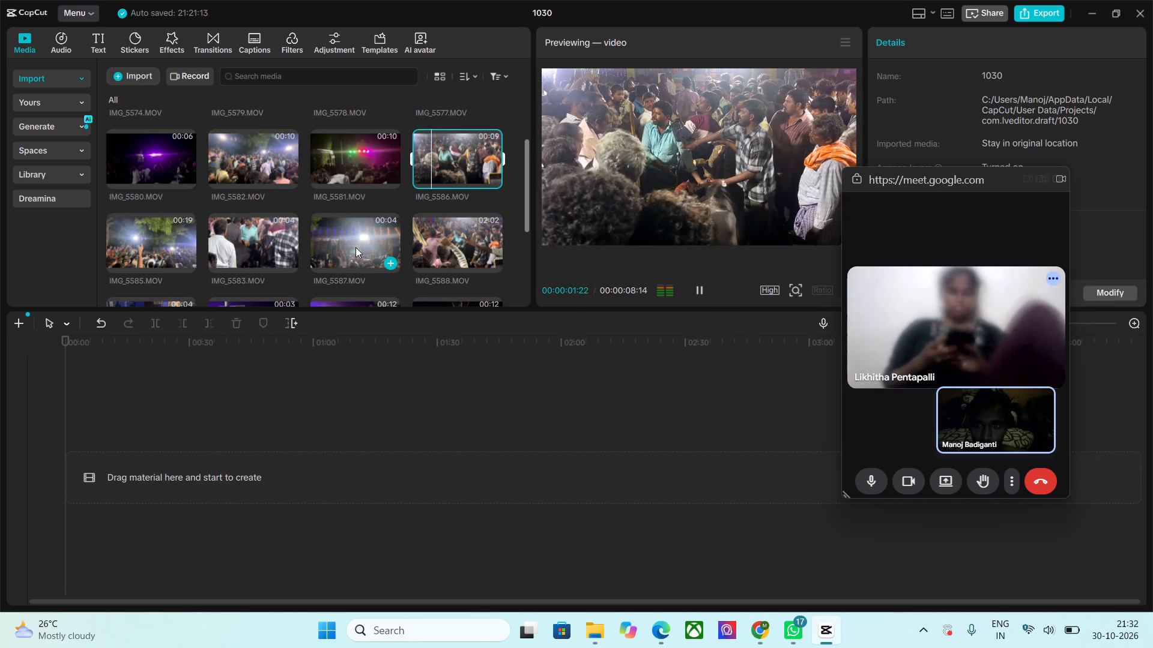
pyautogui.click(448, 238)
pyautogui.click(371, 246)
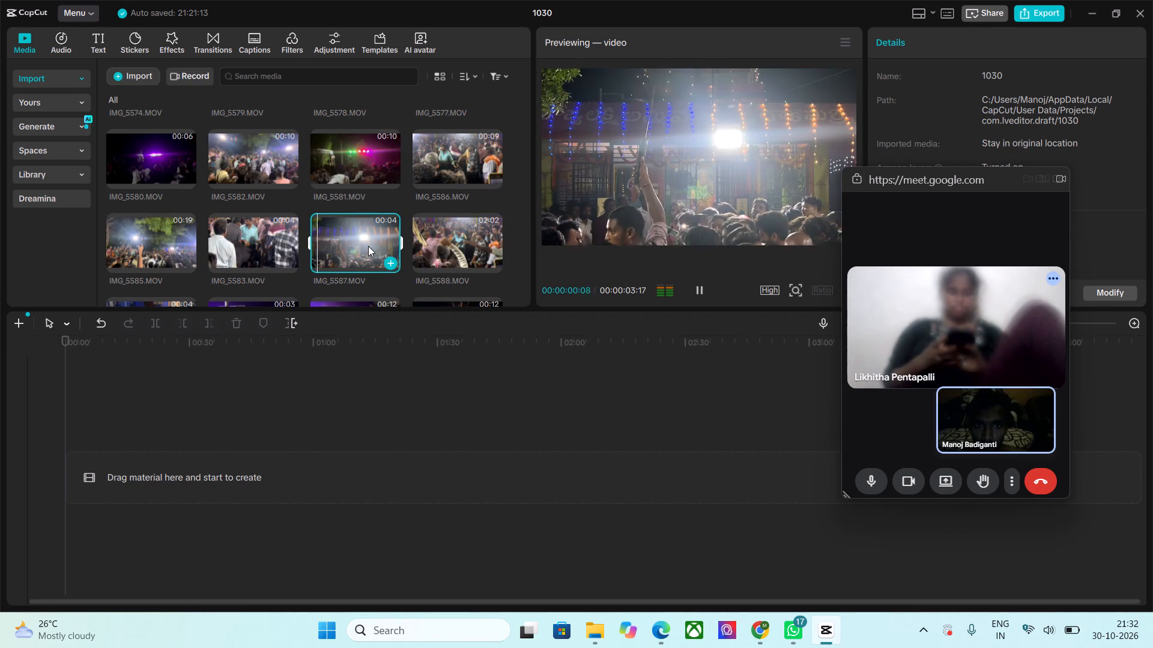
pyautogui.click(268, 243)
pyautogui.click(160, 240)
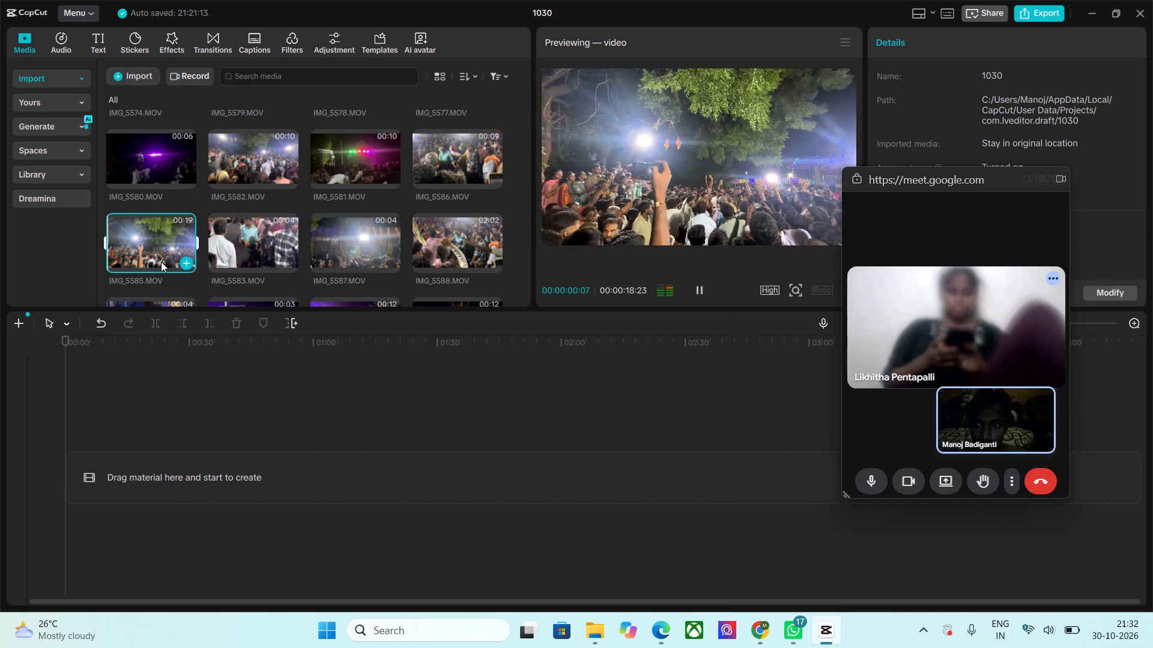
pyautogui.scroll(-1, 166, 257)
pyautogui.click(157, 248)
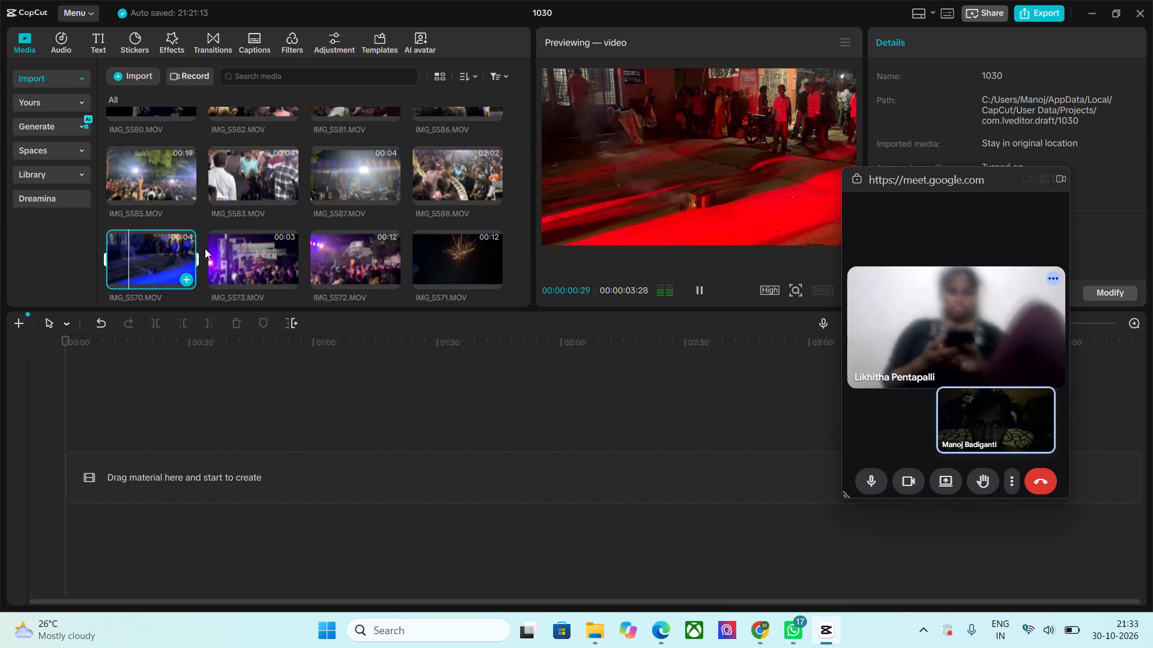
pyautogui.click(240, 248)
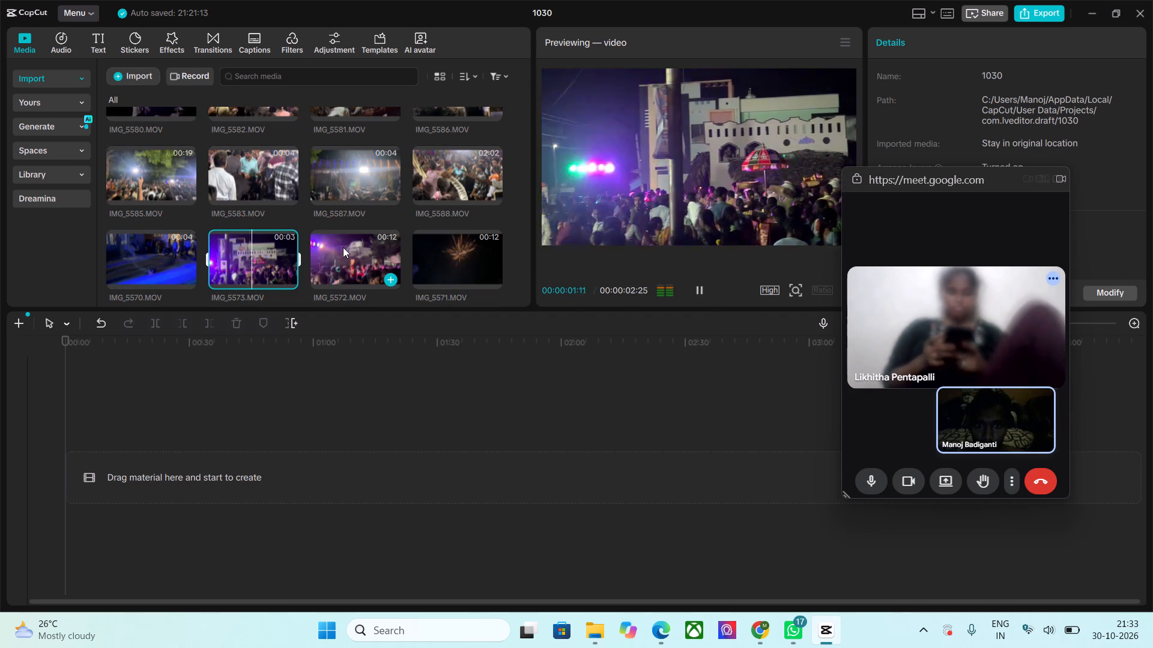
pyautogui.click(343, 247)
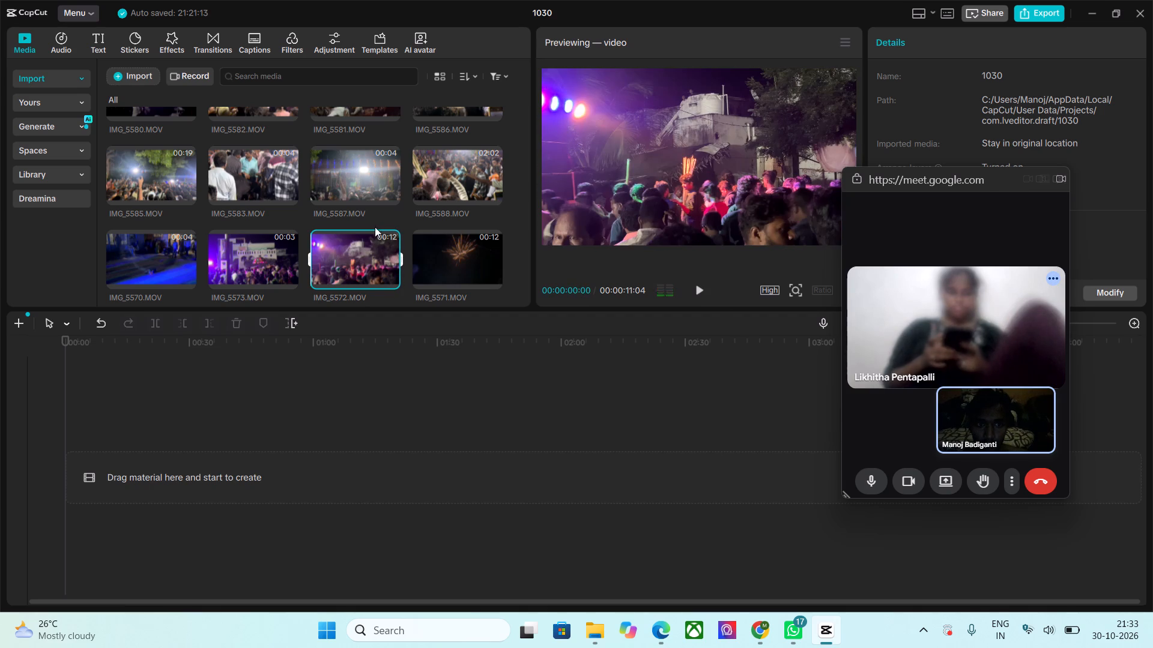
pyautogui.click(440, 246)
pyautogui.scroll(-1, 373, 221)
pyautogui.click(256, 271)
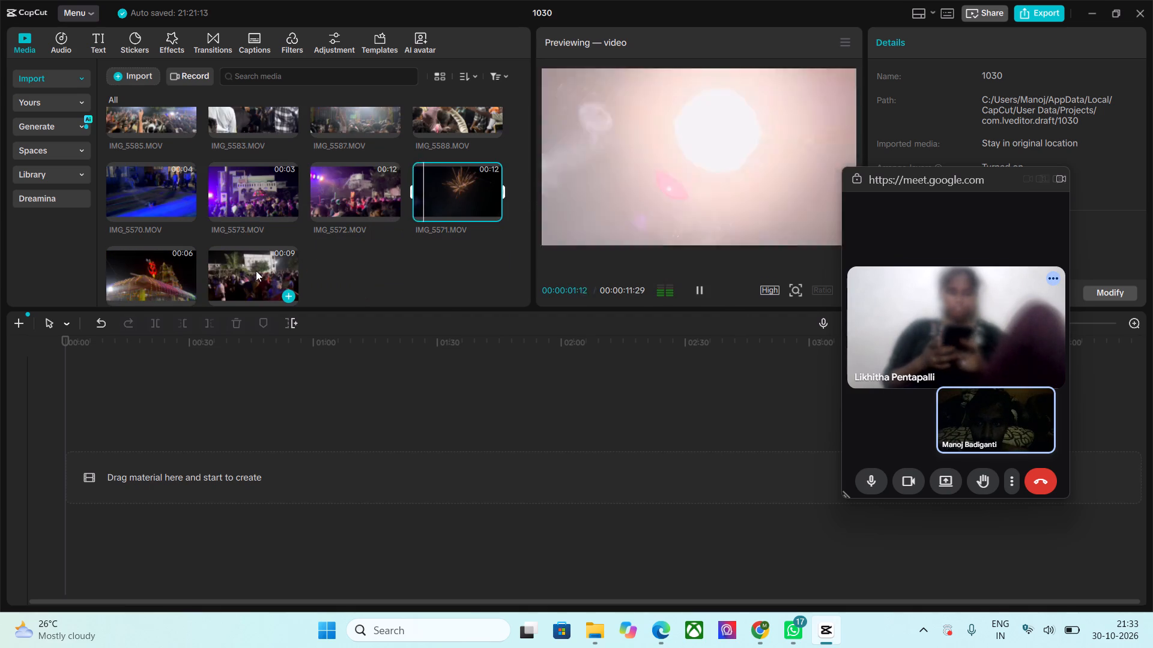
pyautogui.click(175, 279)
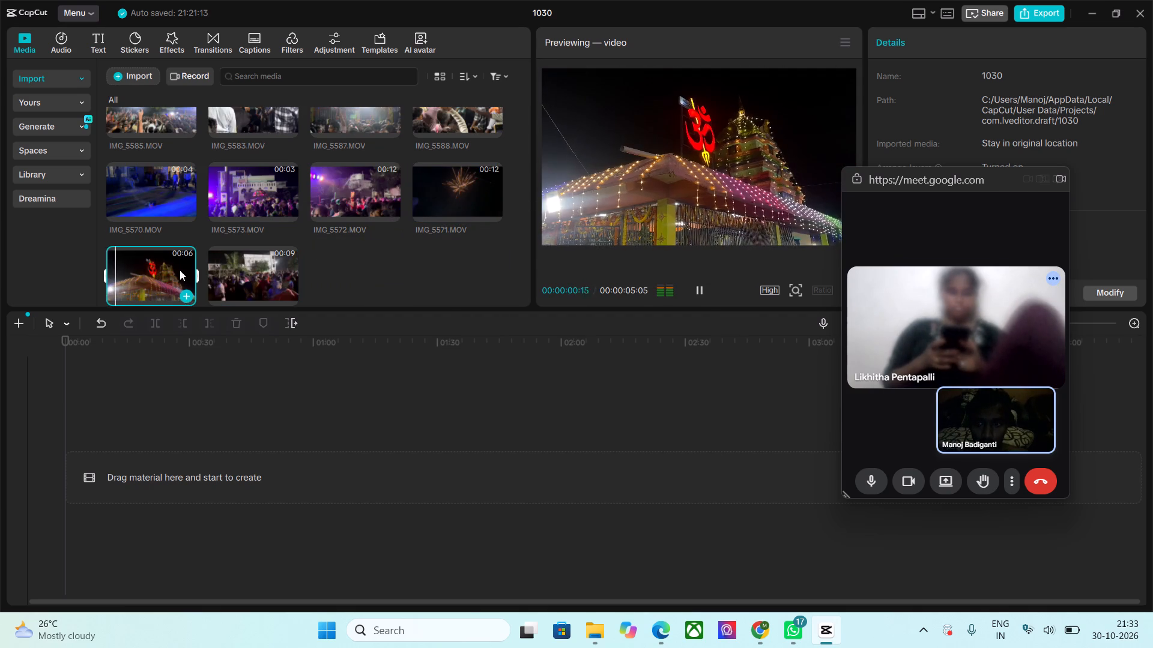
# Return to the start of the imported media and pick the IMG_5582 crowd clip for another preview.
pyautogui.scroll(6, 247, 209)
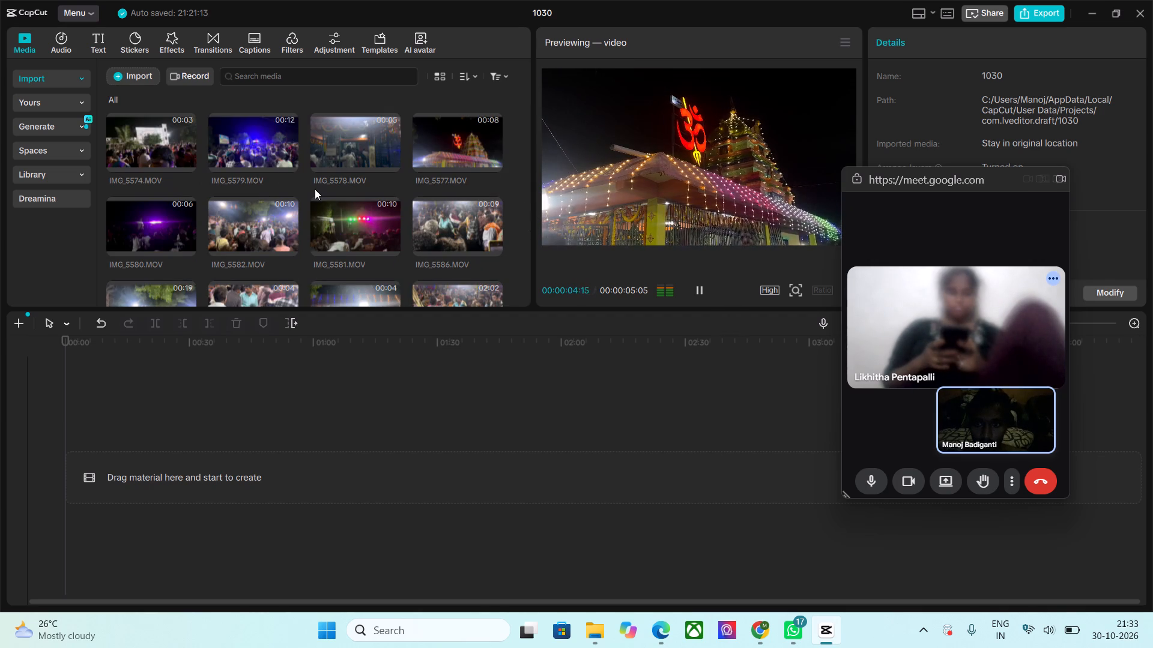
pyautogui.click(242, 224)
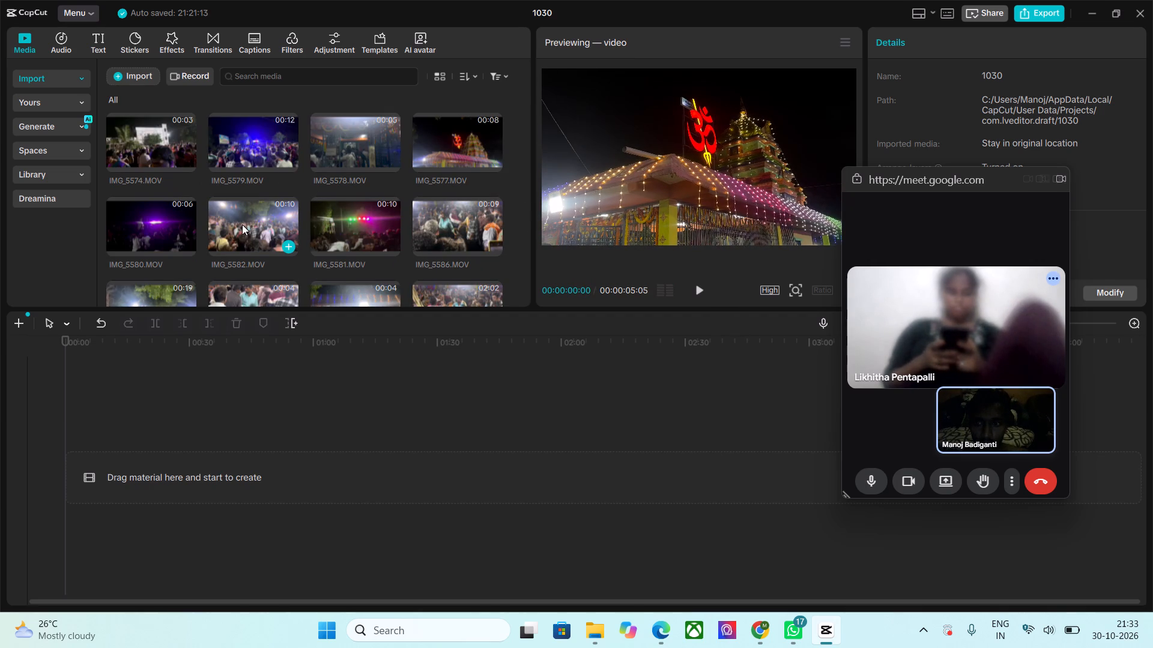
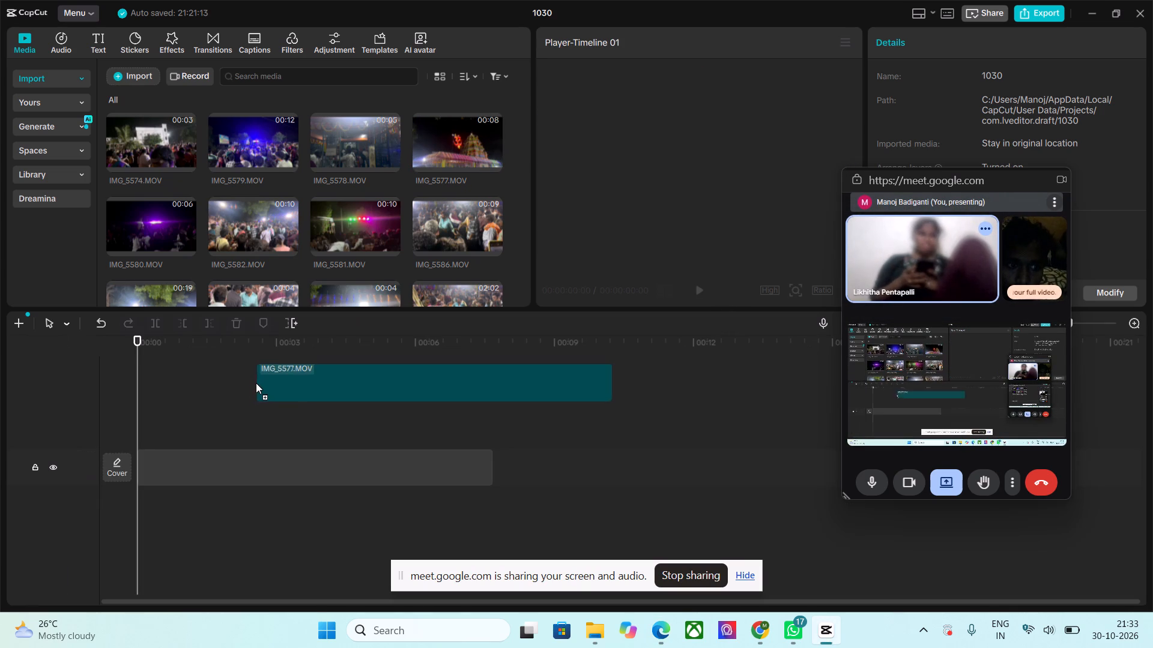
# Place the IMG_5577 temple clip at the start of the main track, accept the SDR colour conversion, and play its opening seconds.
pyautogui.moveTo(256, 383); pyautogui.dragTo(176, 410)
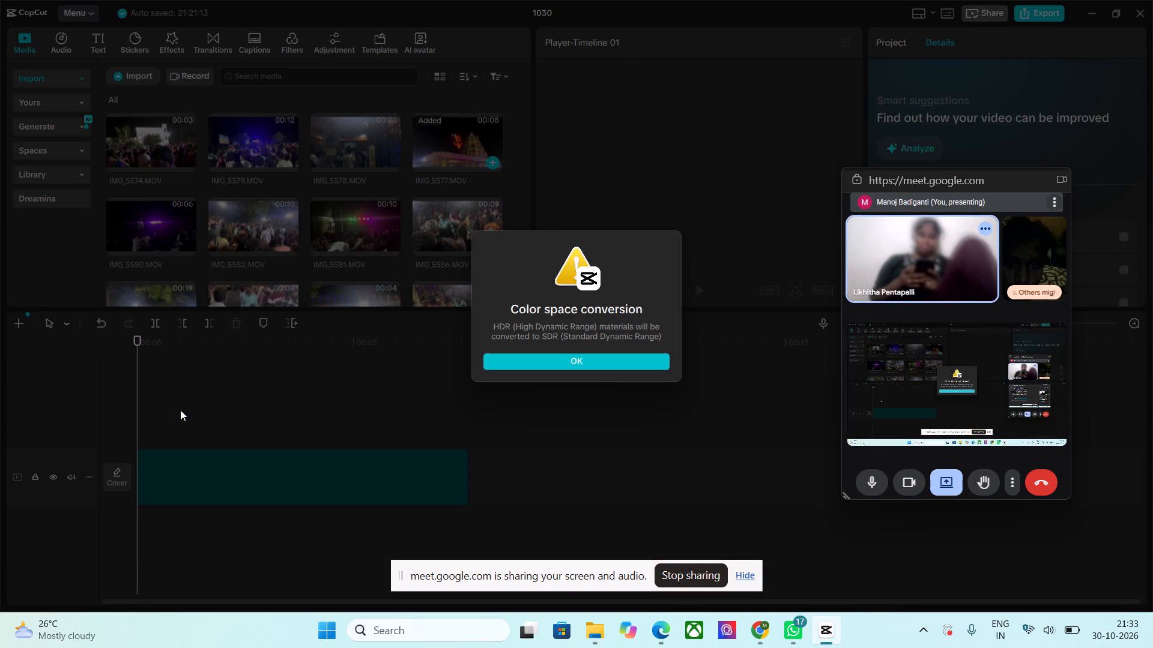
pyautogui.click(528, 358)
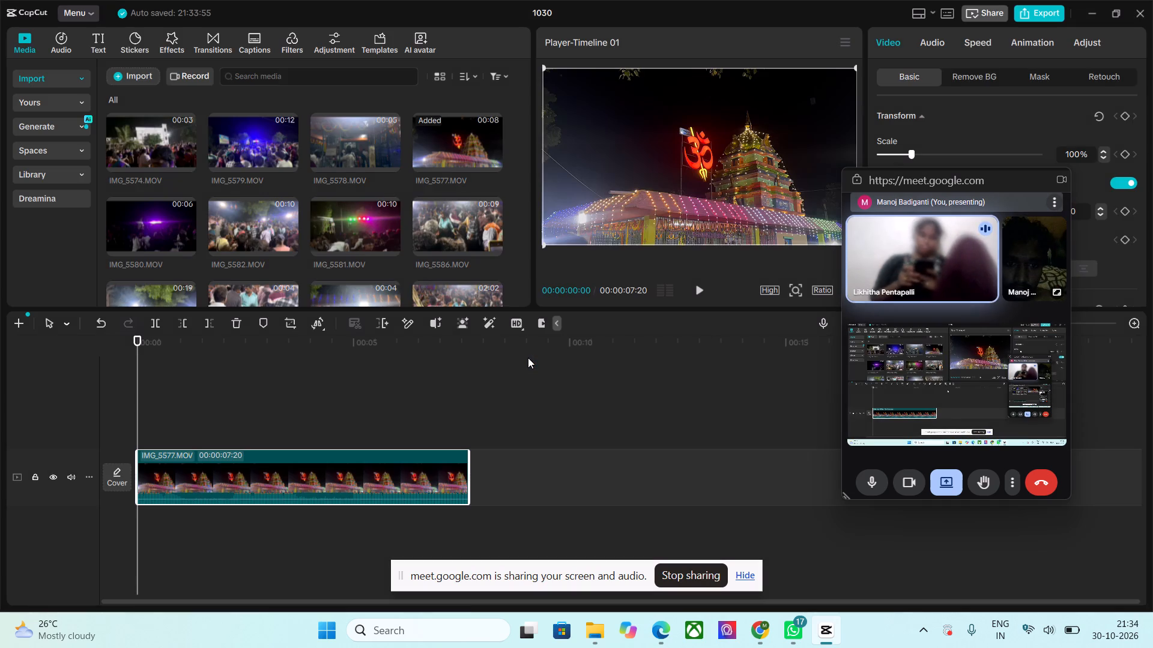
pyautogui.press('space')
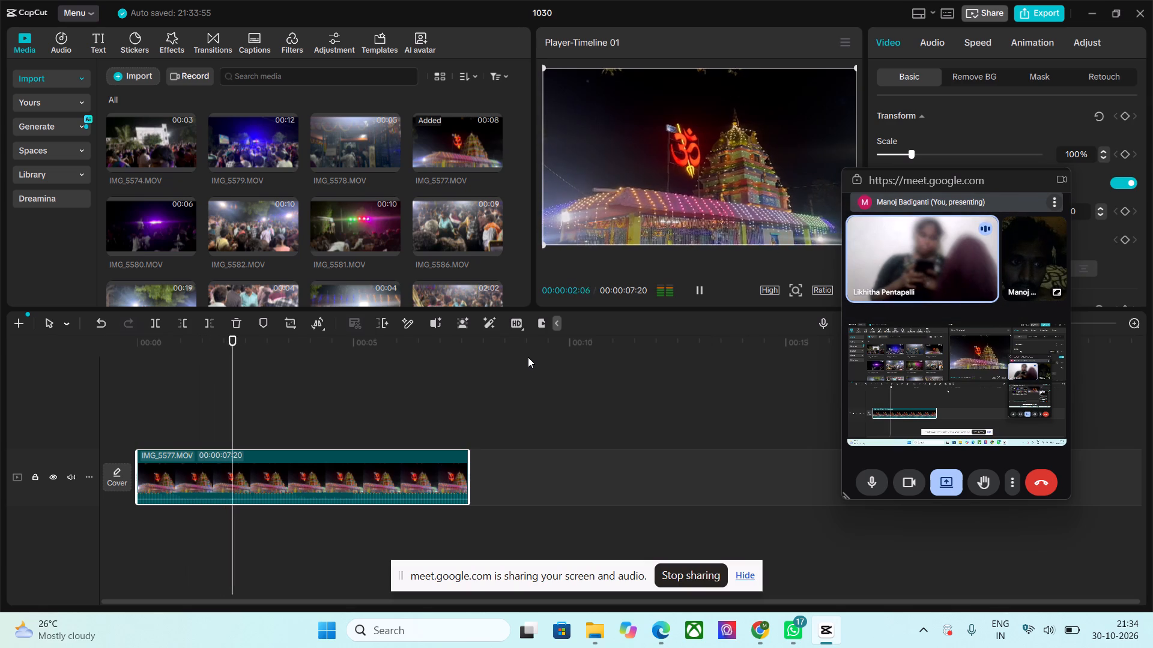
pyautogui.press('space')
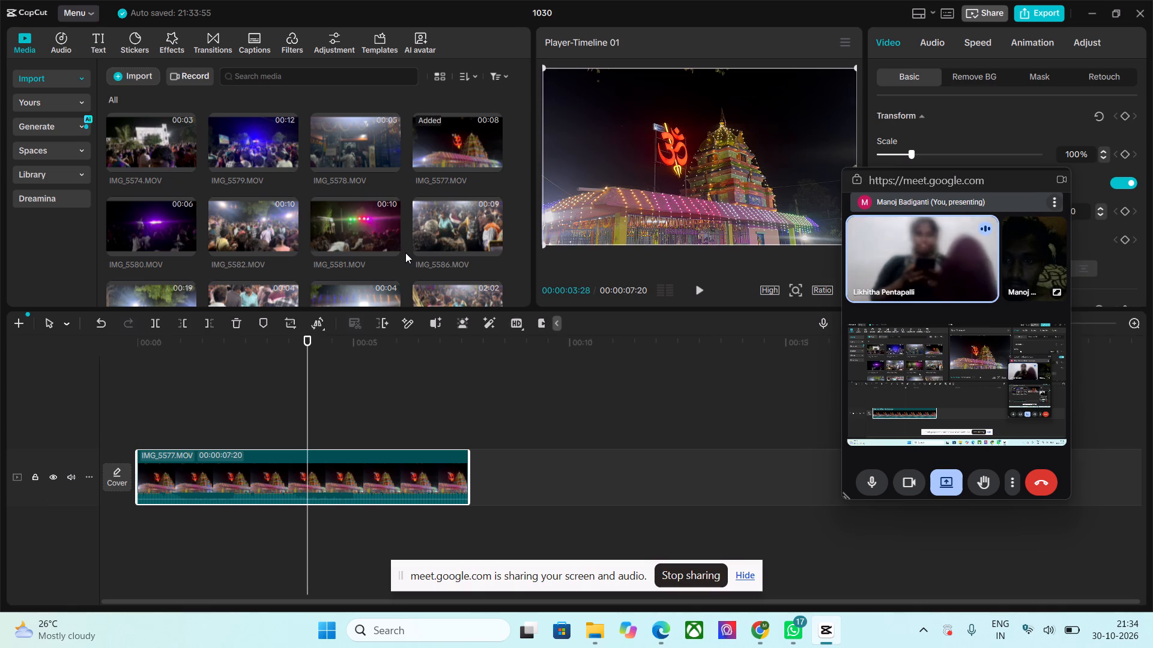
# Preview the remaining candidate clips again, including IMG_5579, IMG_5578, IMG_5574, IMG_5580, IMG_5582, IMG_5572 and the IMG_5571 fireworks.
pyautogui.click(257, 137)
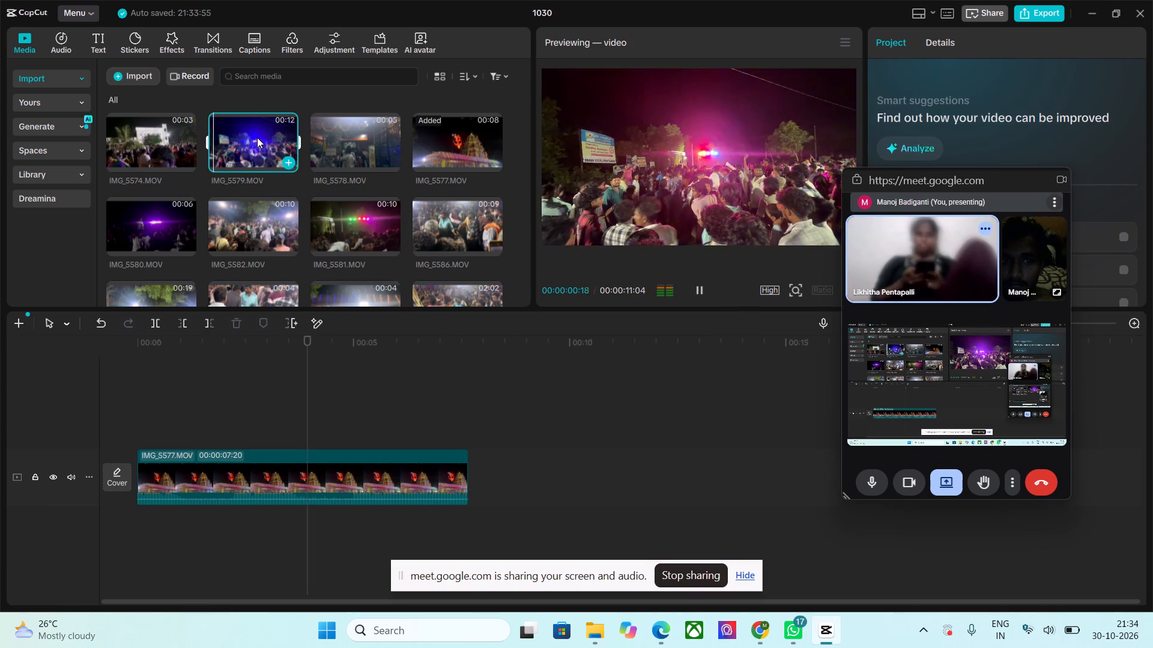
pyautogui.click(345, 141)
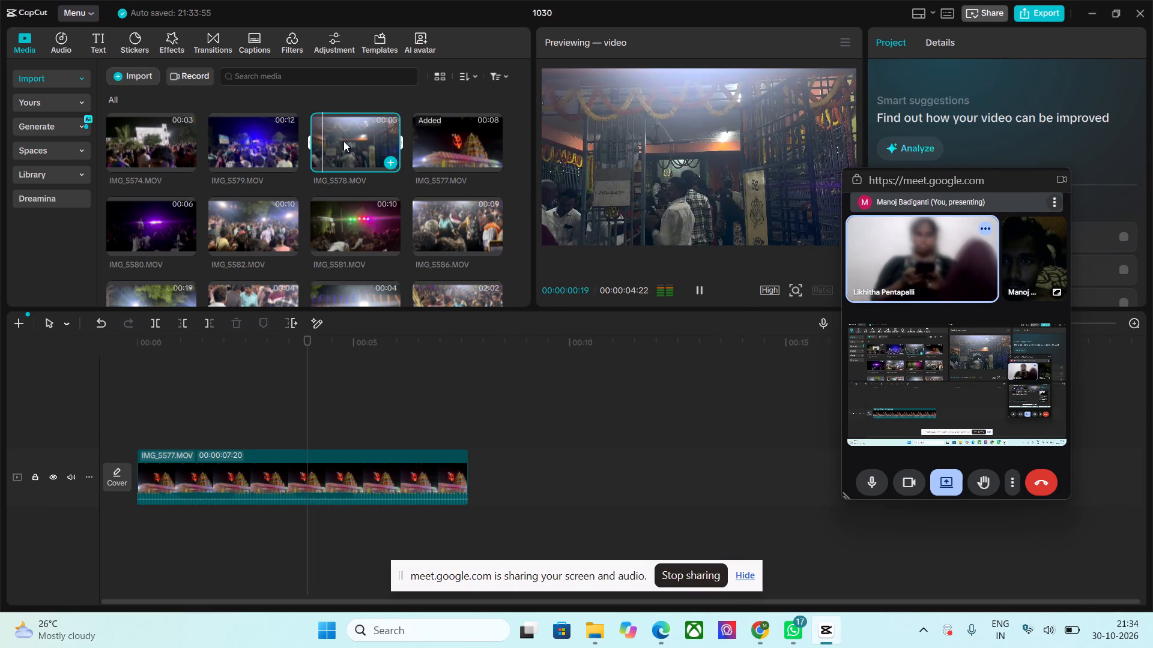
pyautogui.click(139, 139)
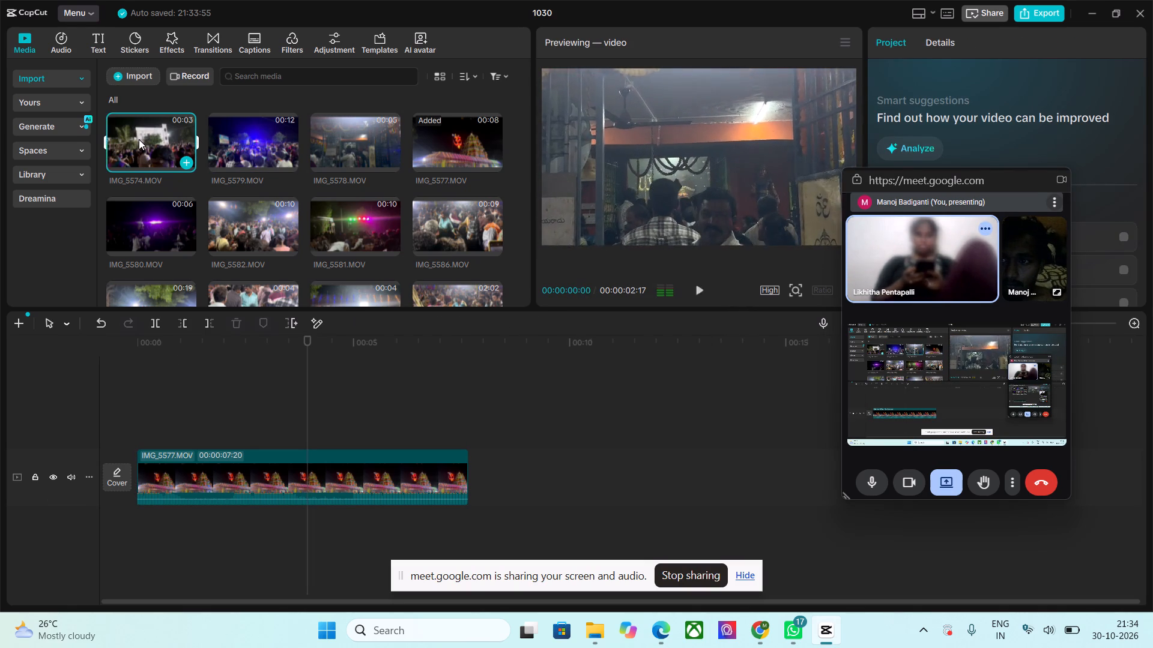
pyautogui.click(141, 206)
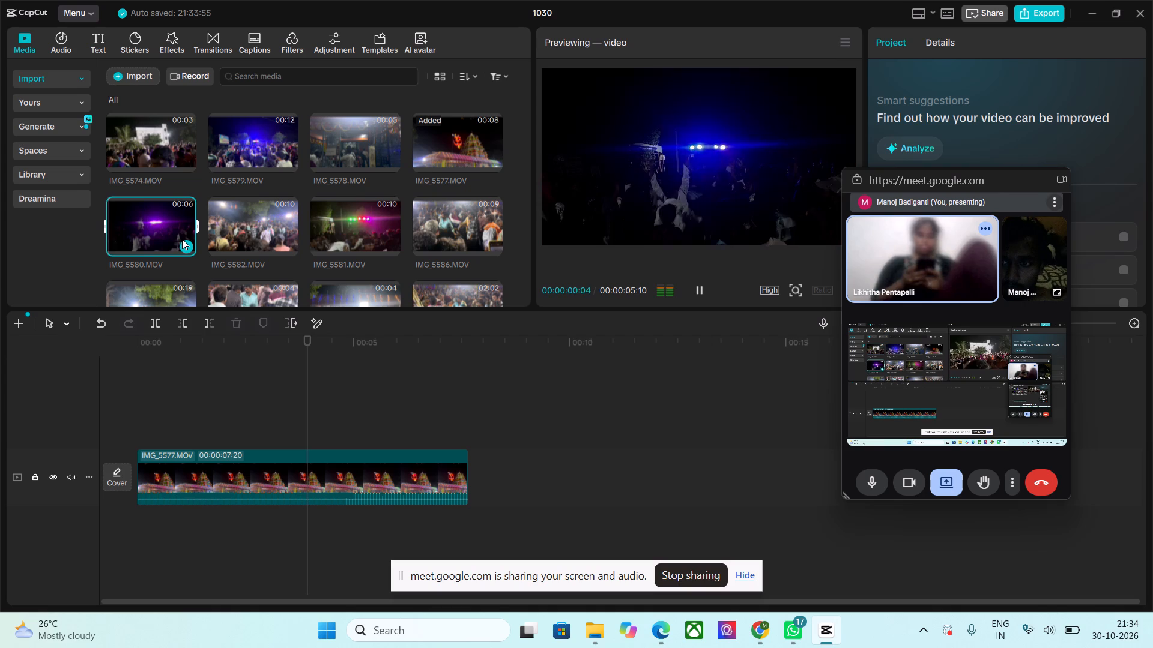
pyautogui.click(246, 216)
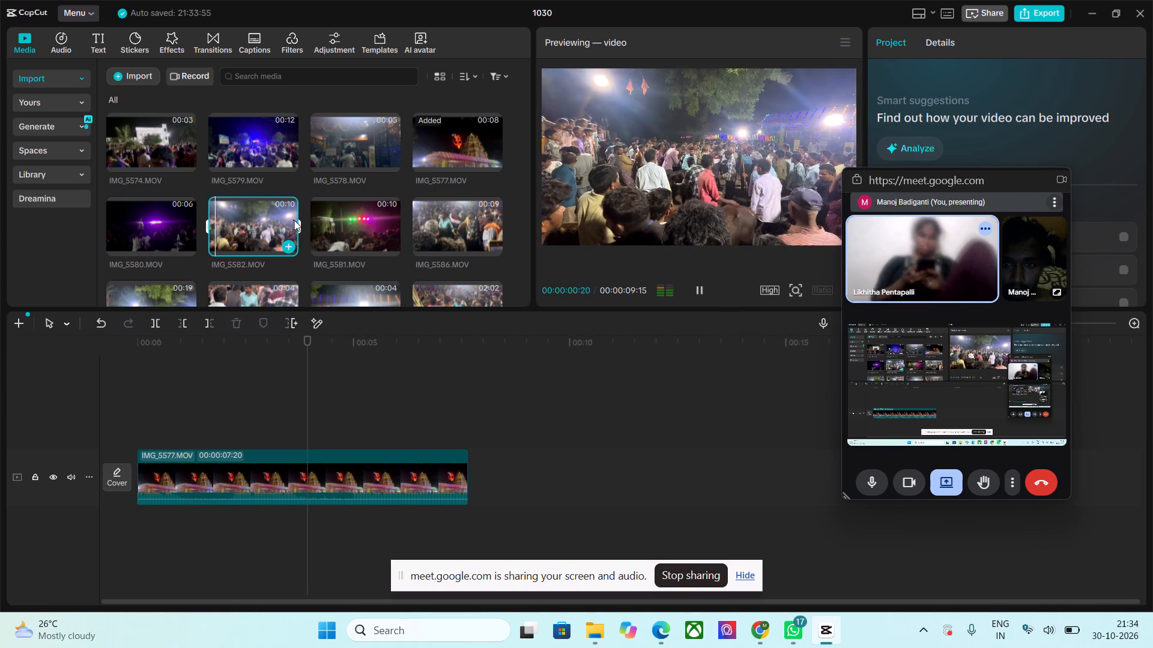
pyautogui.scroll(-2, 290, 227)
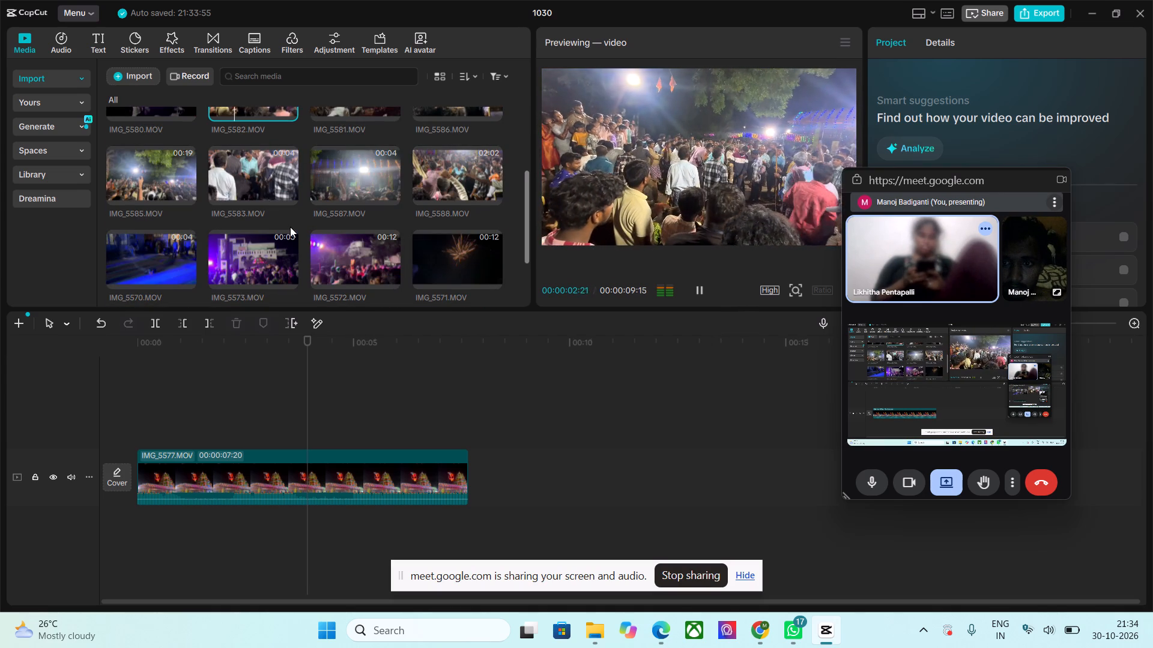
pyautogui.click(359, 258)
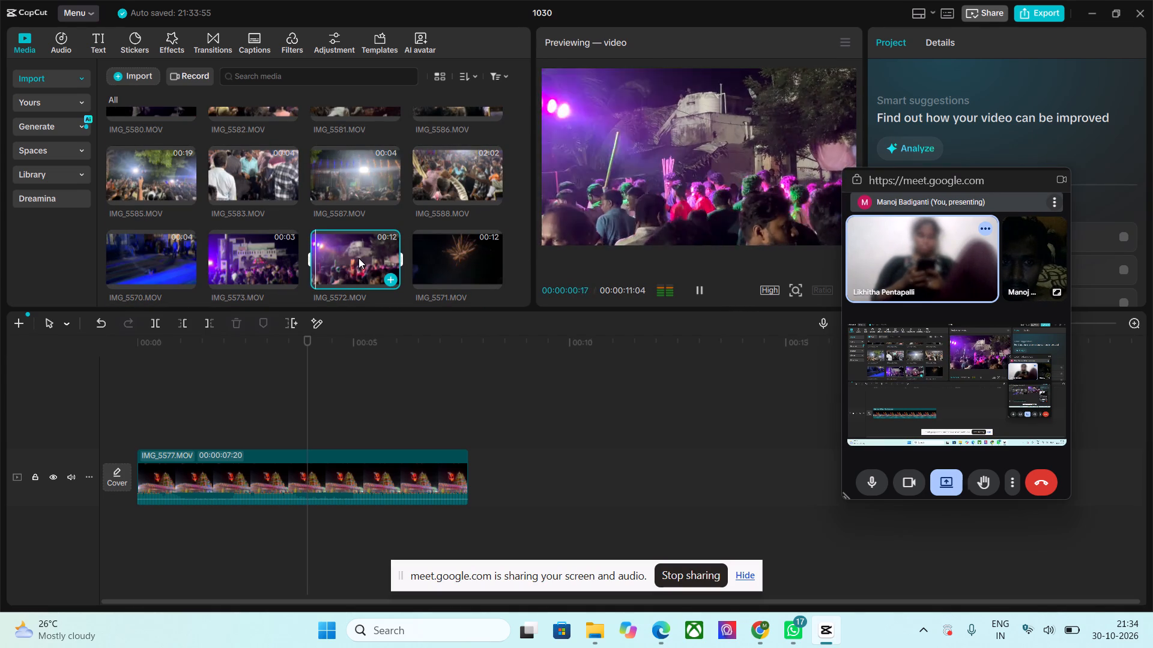
pyautogui.click(437, 259)
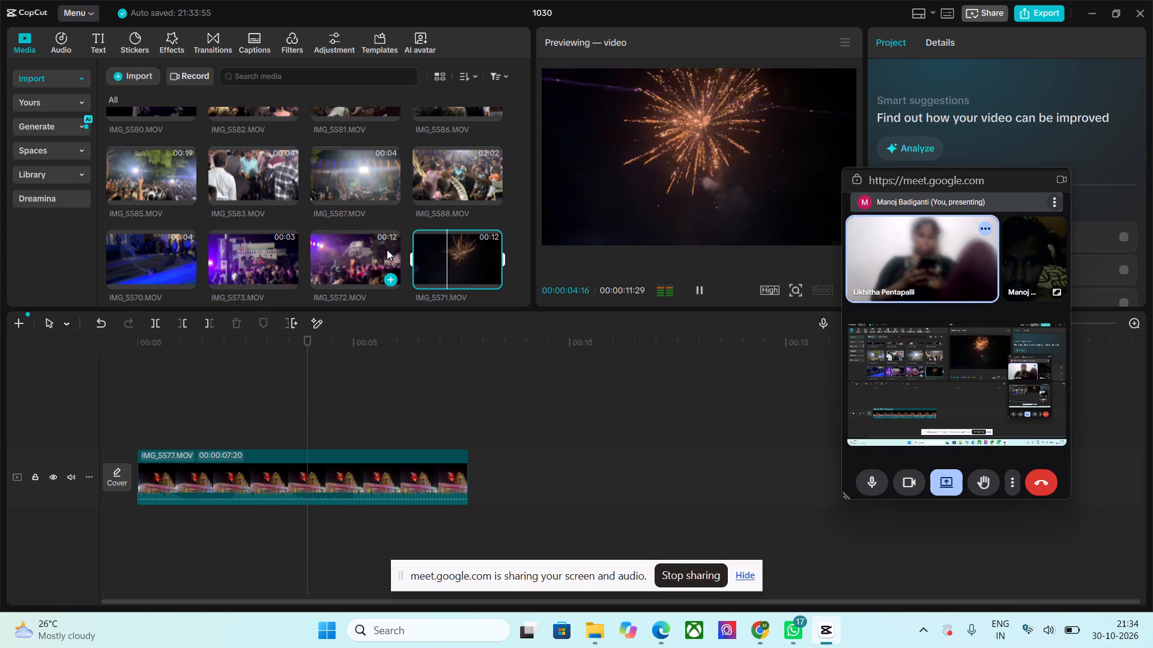
pyautogui.scroll(-1, 347, 269)
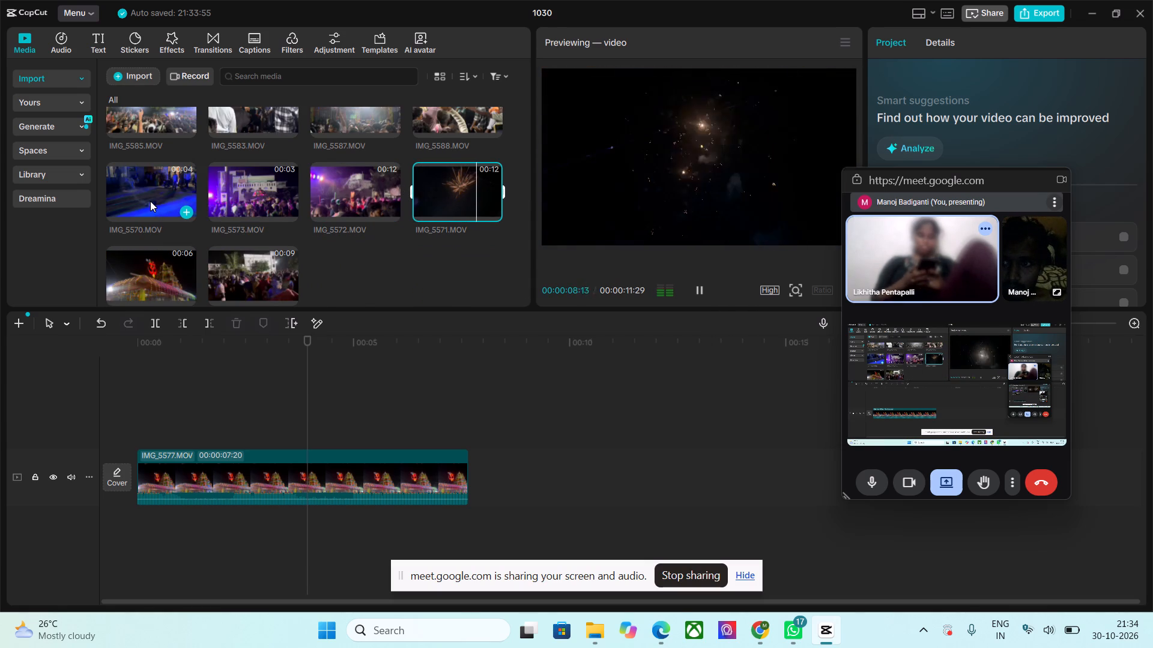
pyautogui.scroll(1, 150, 201)
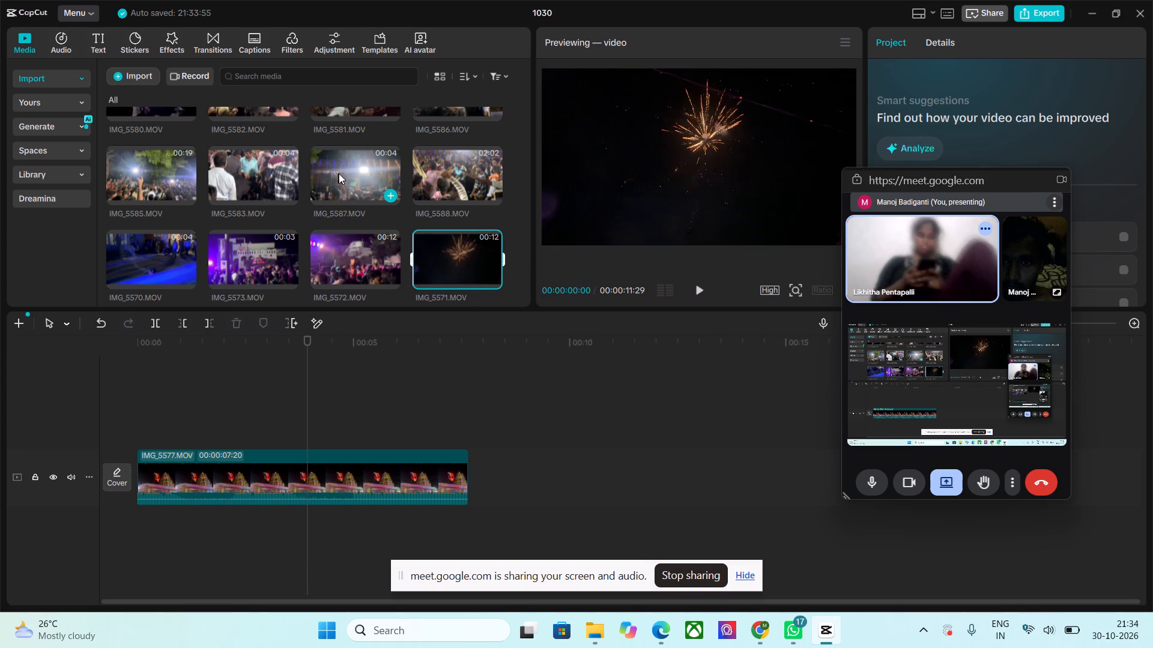
pyautogui.scroll(-1, 315, 206)
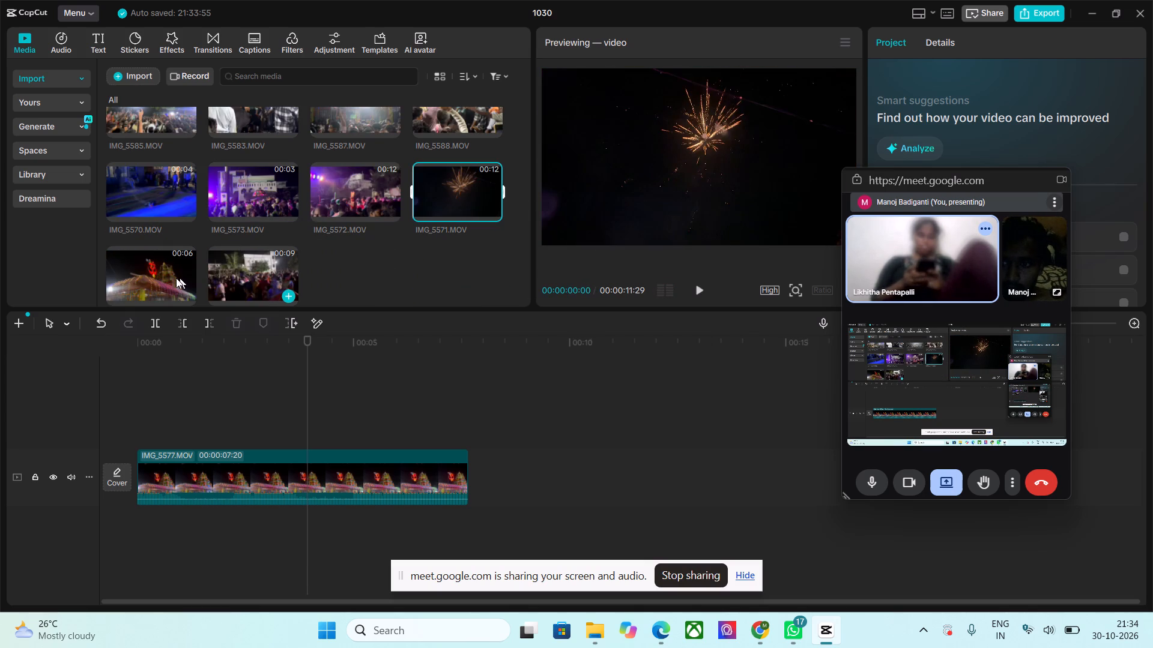
# Replay the IMG_5577 temple clip on the timeline from its beginning to judge its pace.
pyautogui.click(325, 456)
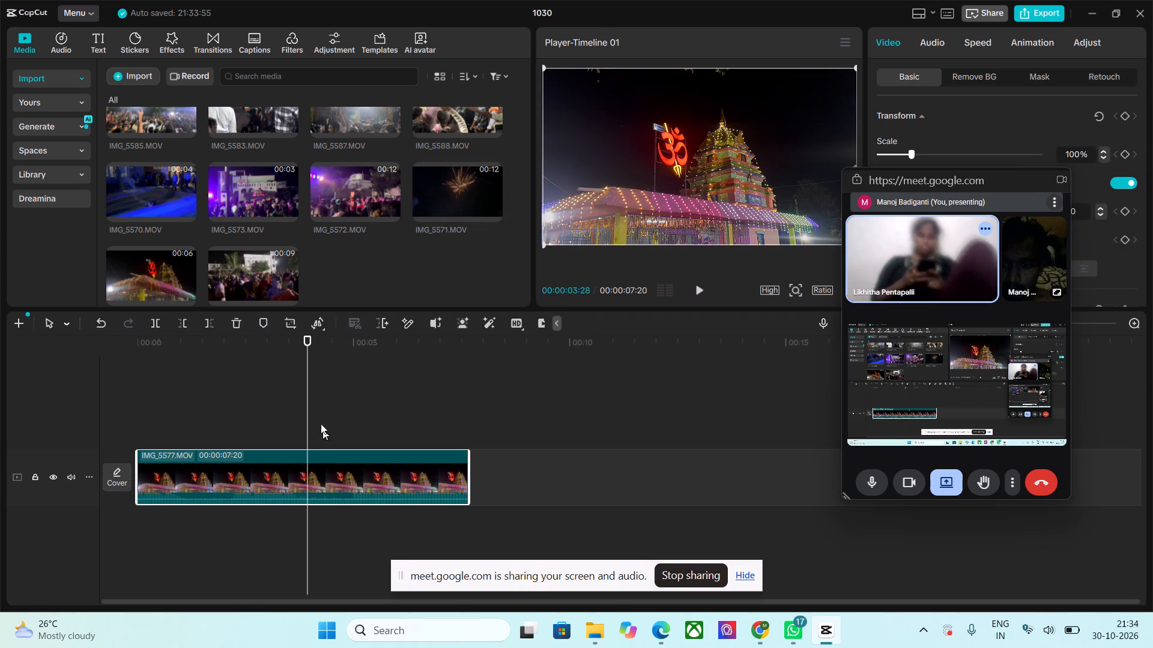
pyautogui.moveTo(306, 345); pyautogui.dragTo(115, 370)
pyautogui.press('space')
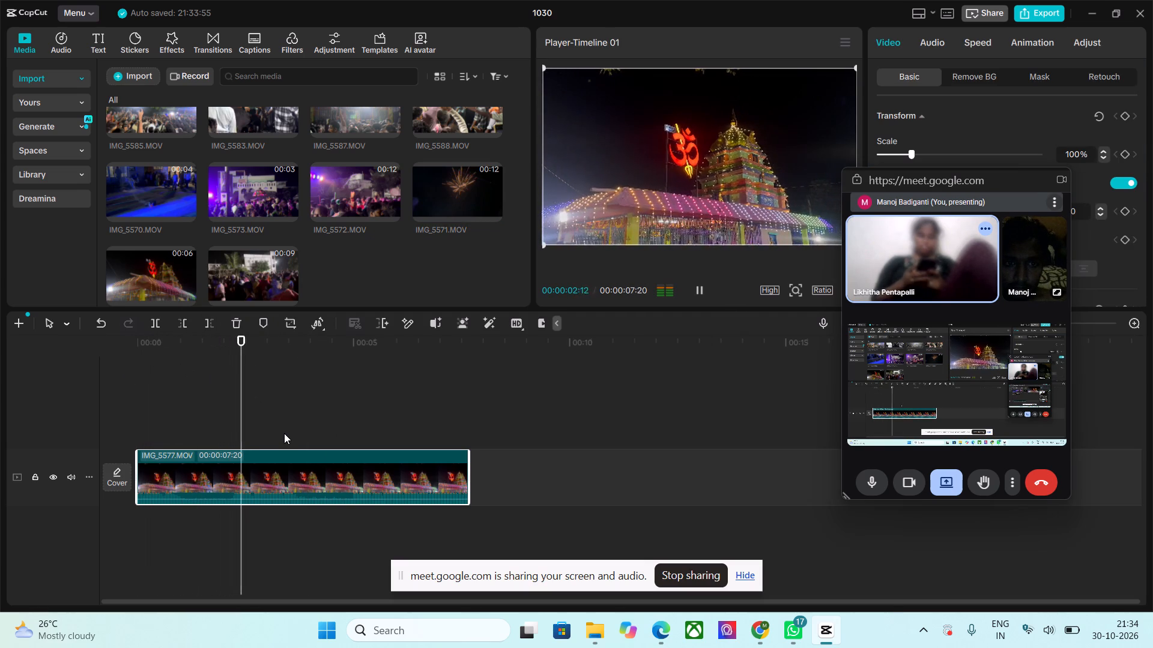
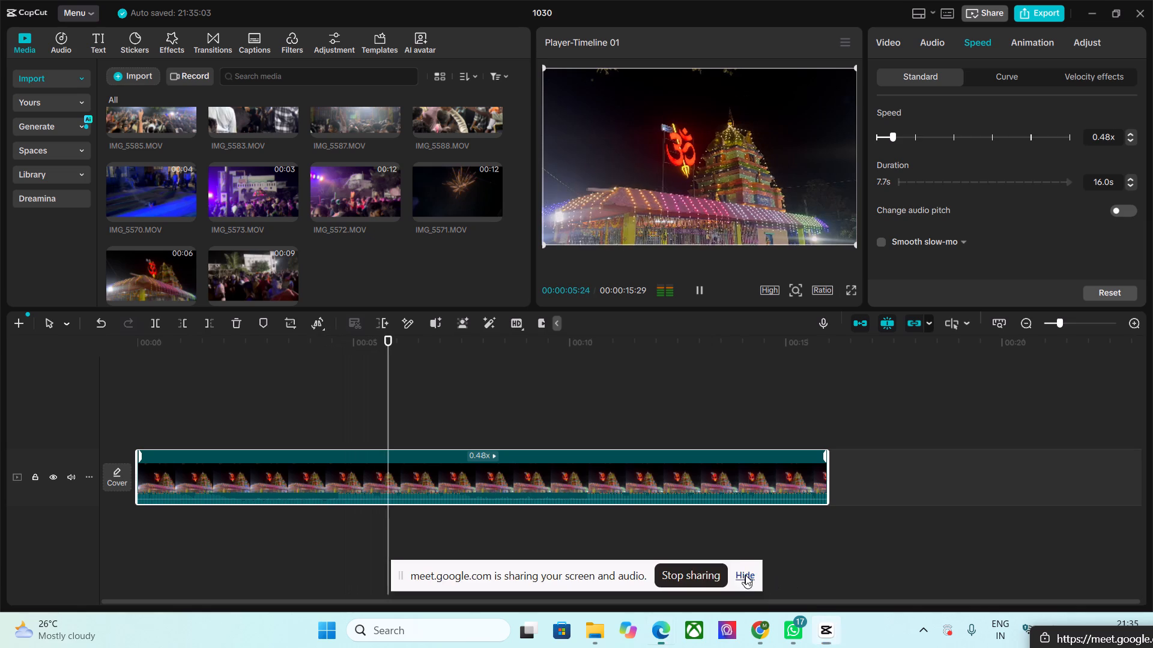
# Mute the main video track that holds the IMG_5577 temple clip.
pyautogui.click(66, 481)
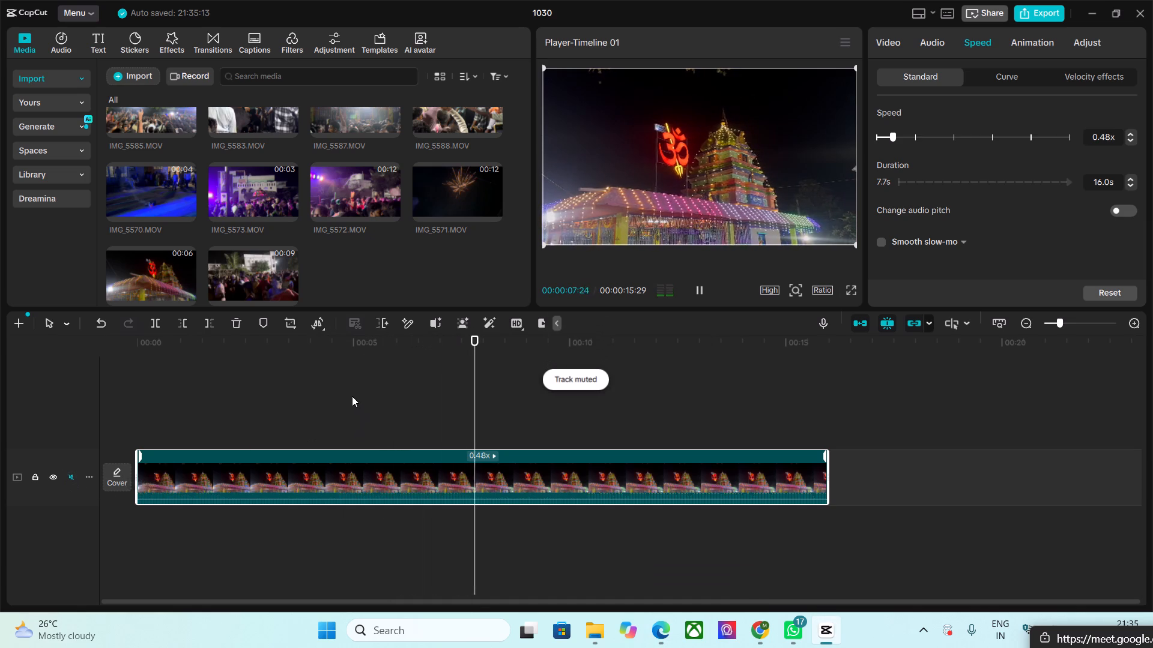
# Pause playback and set the temple clip's standard speed to 0.79x.
pyautogui.press('space')
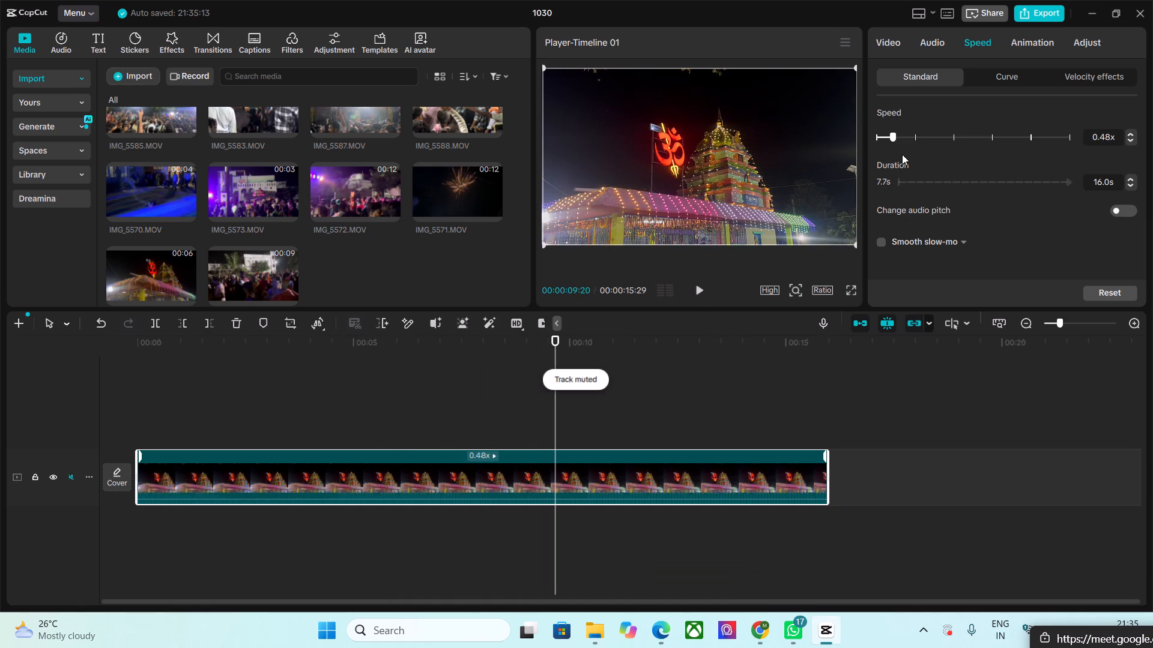
pyautogui.moveTo(893, 138); pyautogui.dragTo(906, 140)
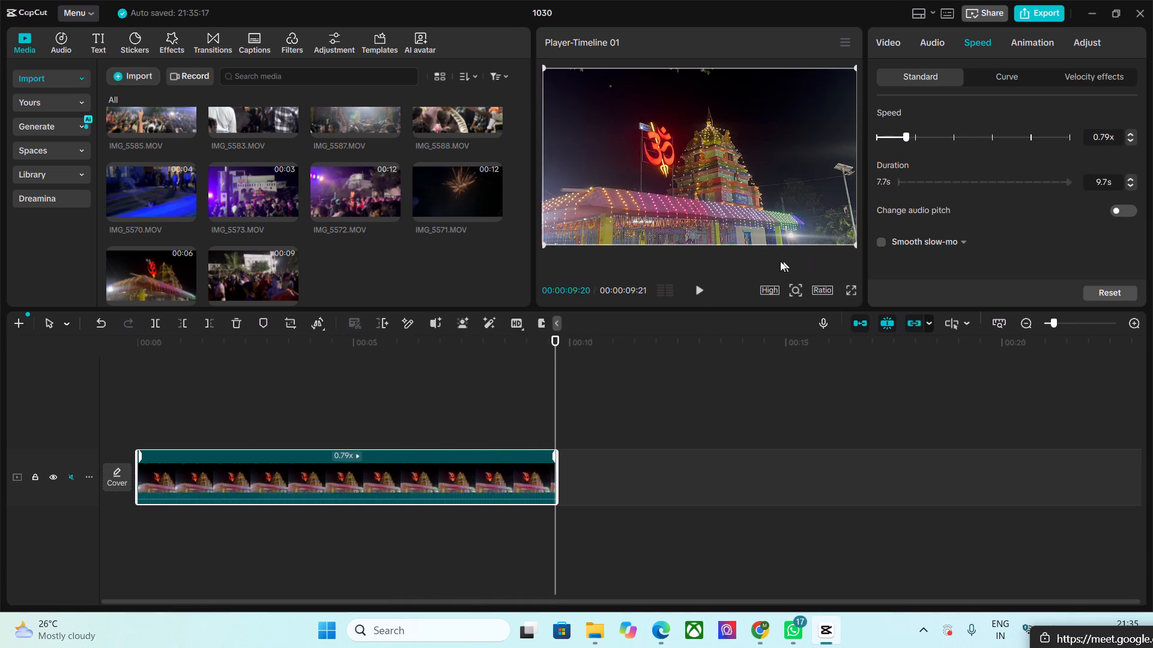
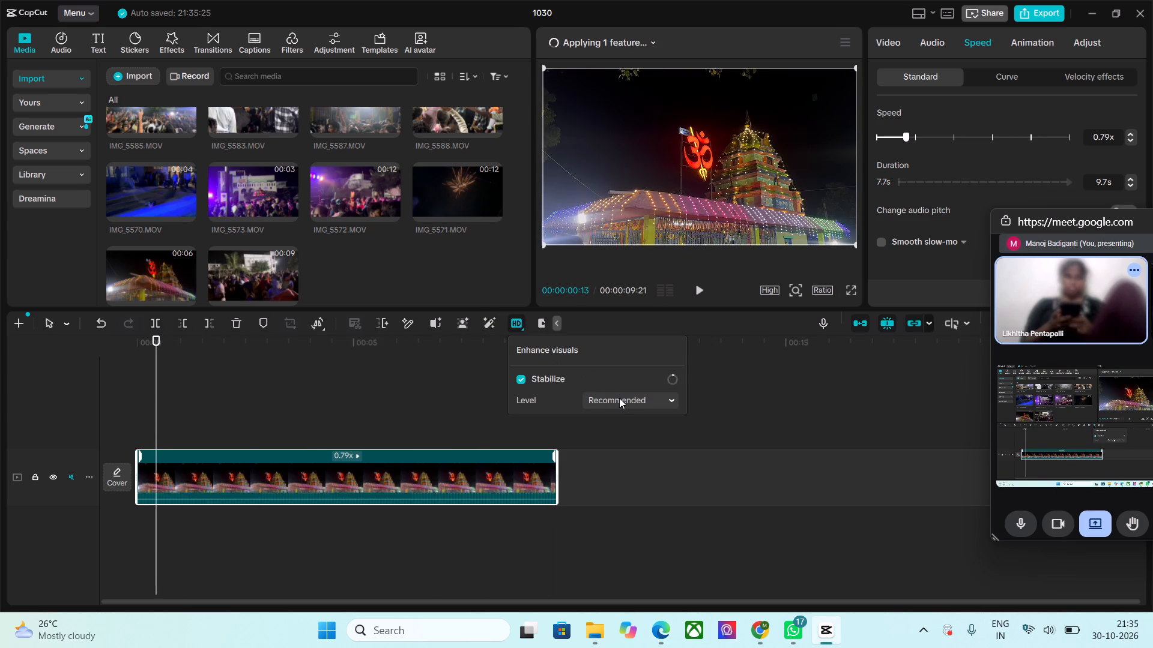
# Look at the Stabilize level options, leave the level at Recommended, and play the stabilized temple clip from the start.
pyautogui.doubleClick(619, 398)
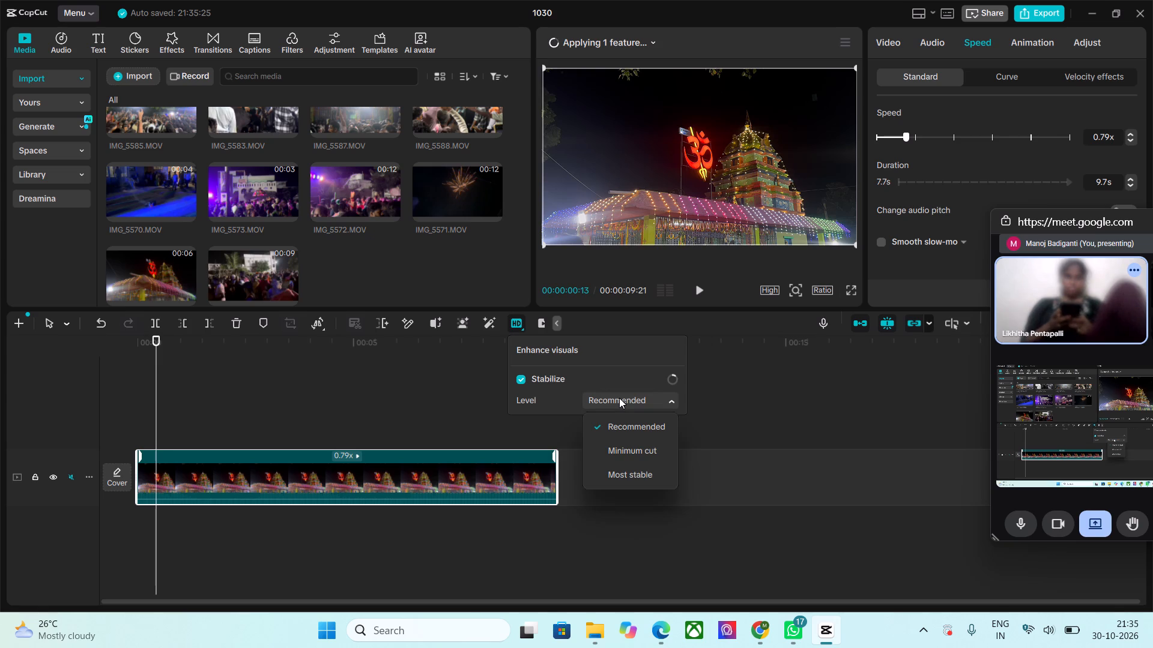
pyautogui.click(619, 398)
pyautogui.click(521, 320)
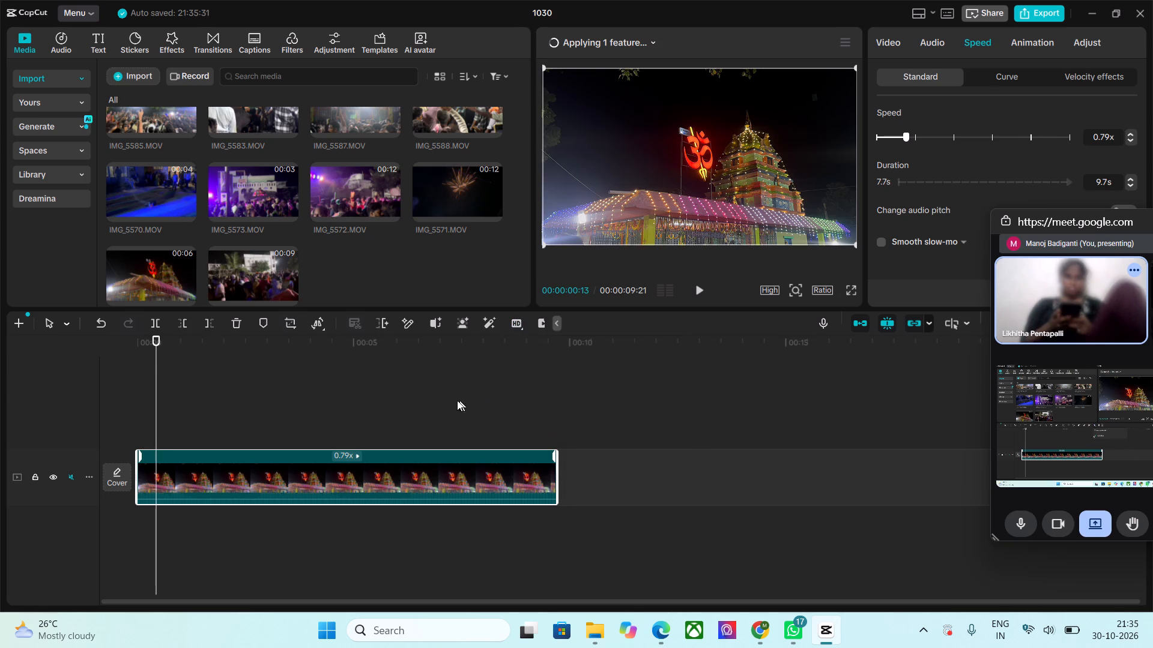
pyautogui.moveTo(159, 341); pyautogui.dragTo(113, 346)
pyautogui.press('space')
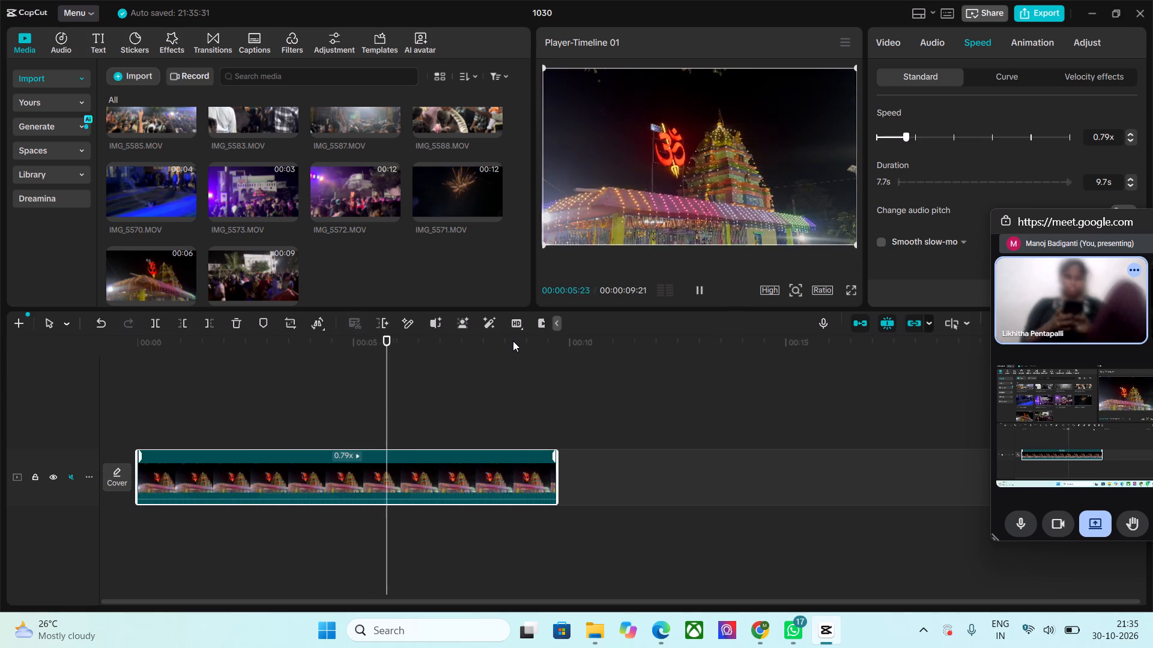
pyautogui.press('space')
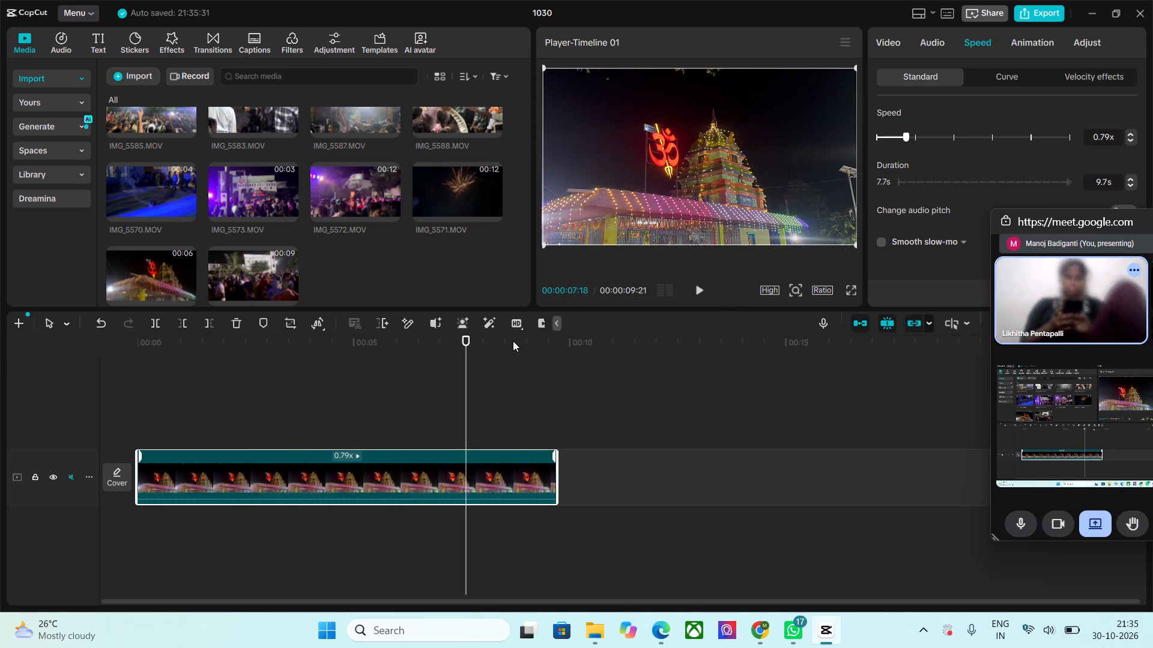
# Move the playhead to 00:00:04:06 and set the temple clip's standard speed to 1.00x.
pyautogui.moveTo(468, 346); pyautogui.dragTo(298, 343)
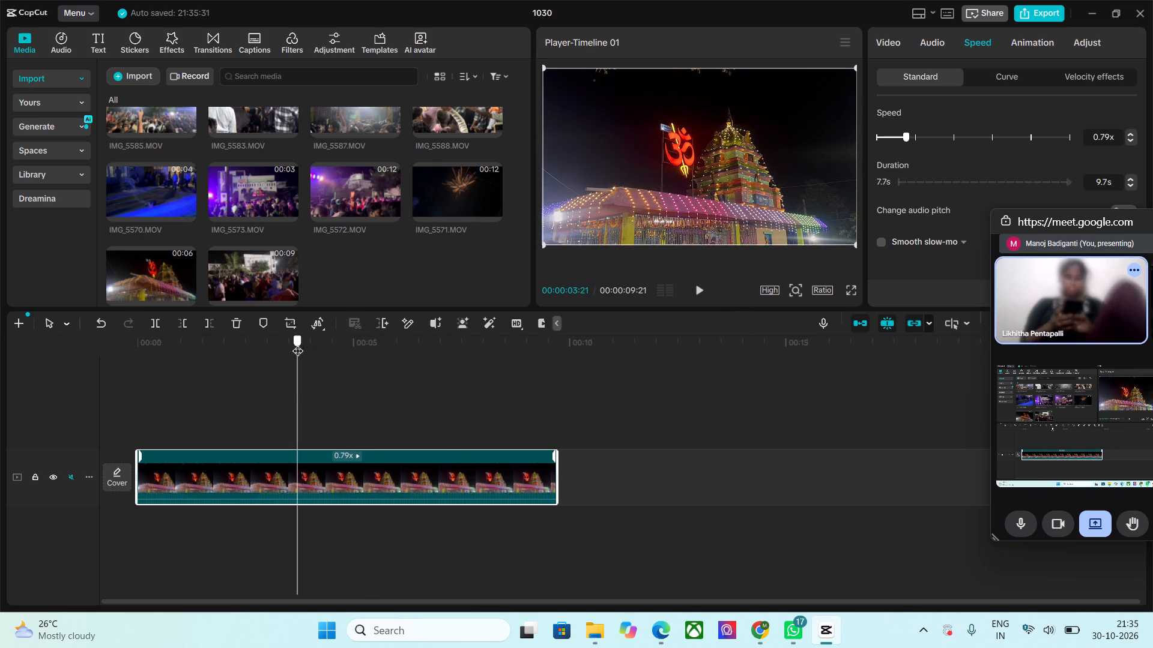
pyautogui.moveTo(298, 343); pyautogui.dragTo(319, 344)
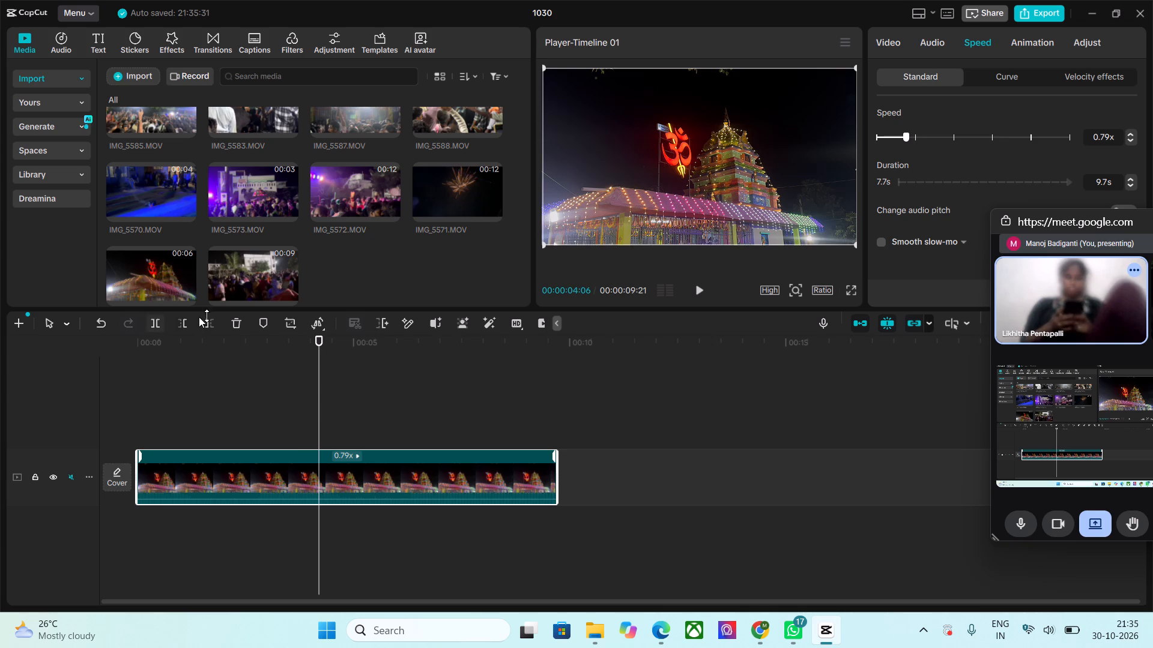
pyautogui.moveTo(907, 137); pyautogui.dragTo(914, 140)
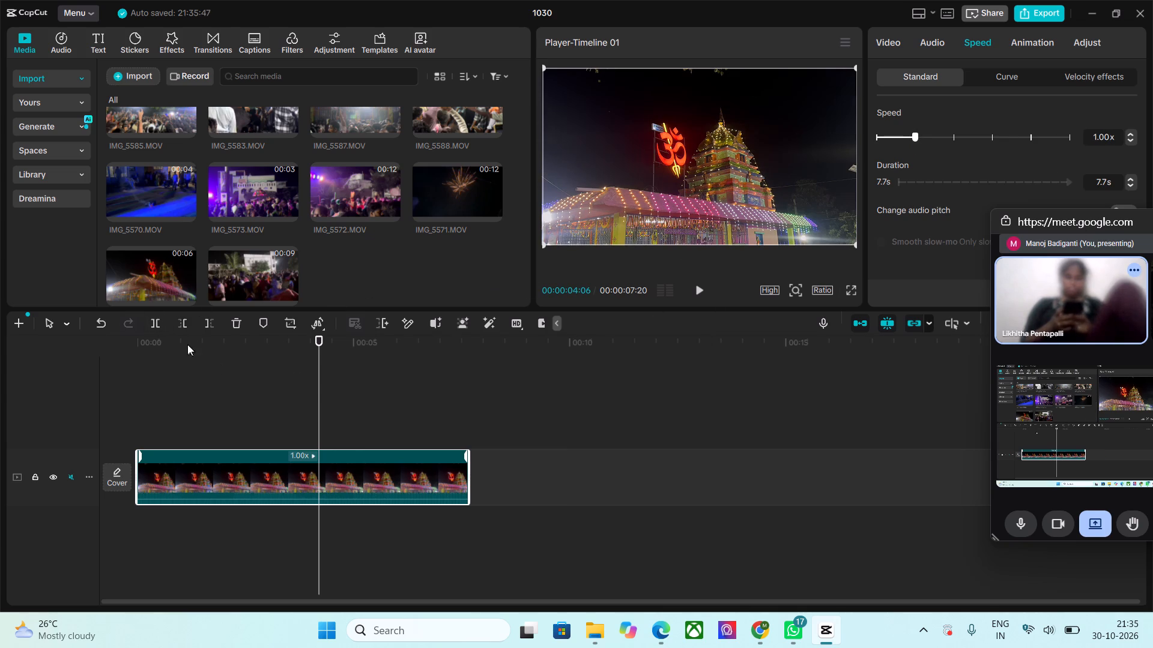
# Delete the part of the temple clip before the playhead and play back the remaining clip.
pyautogui.click(178, 327)
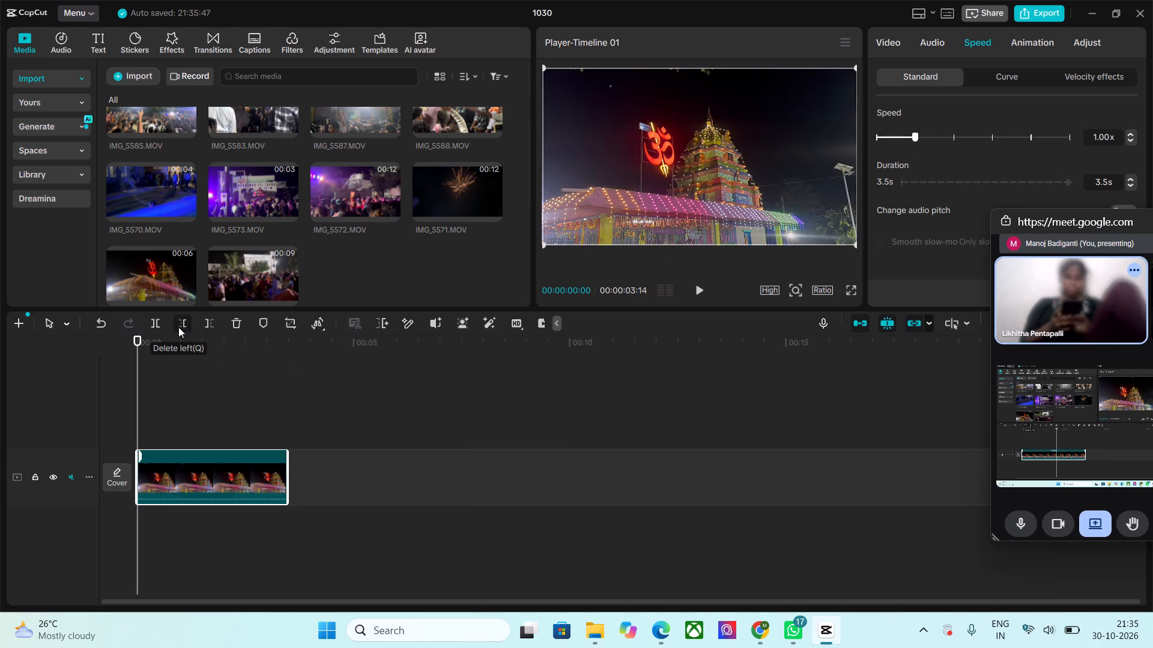
pyautogui.press('space')
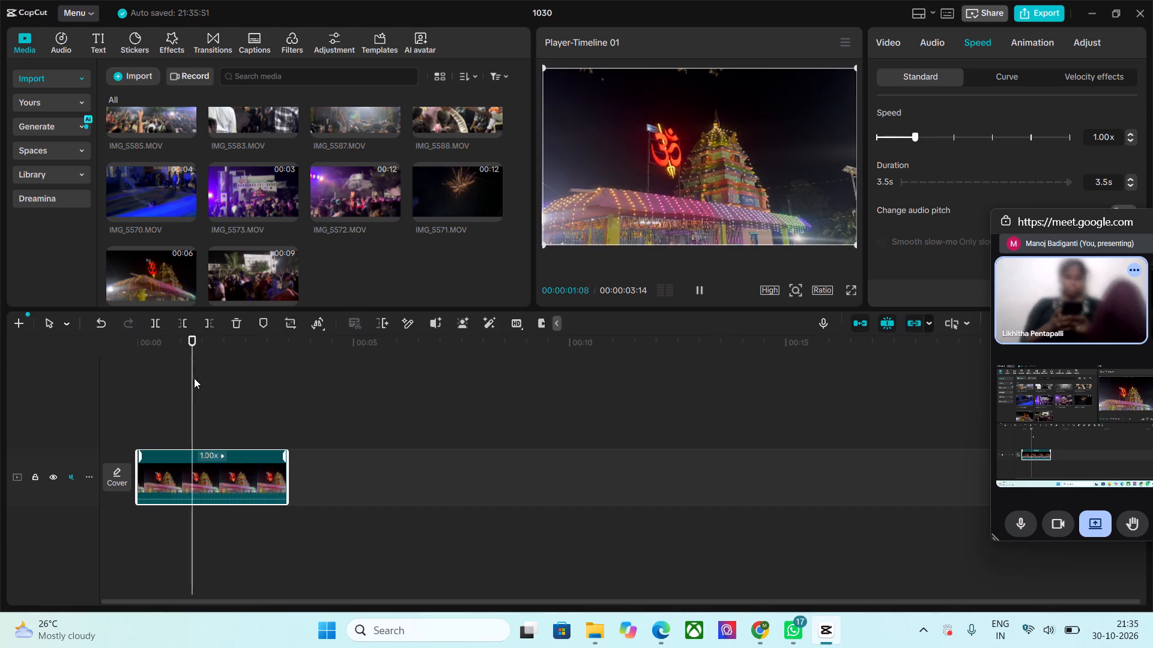
pyautogui.press('space')
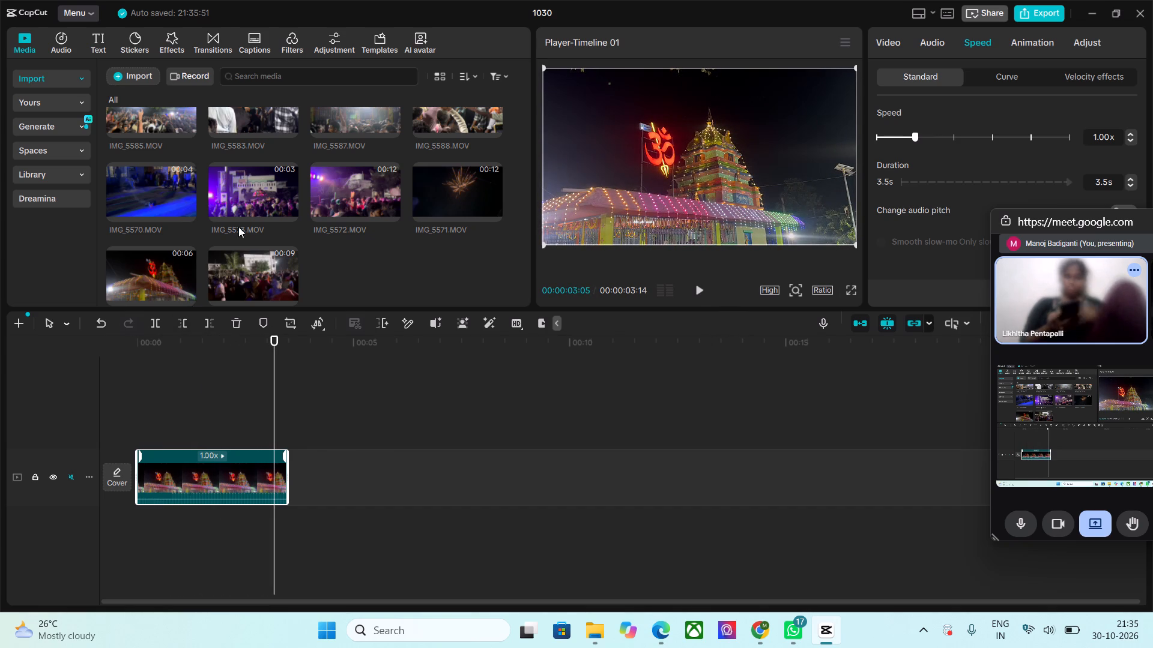
# Import the PM video from the Downloads folder in File Explorer into the project's media in CapCut.
pyautogui.scroll(4, 241, 230)
pyautogui.click(593, 641)
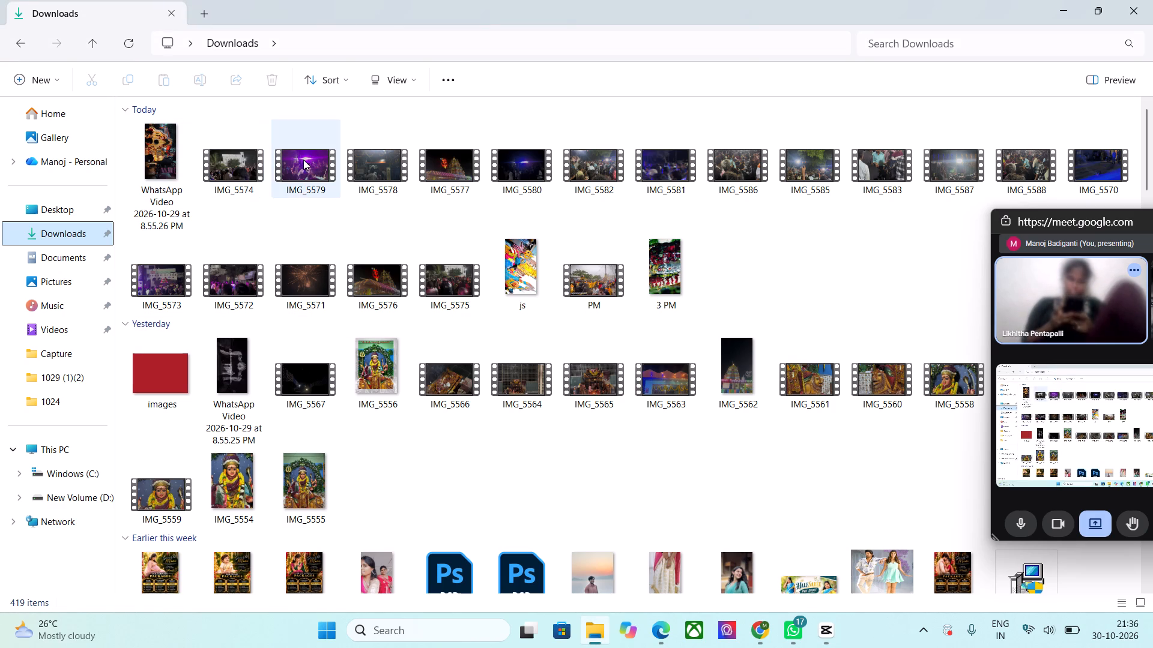
pyautogui.click(76, 226)
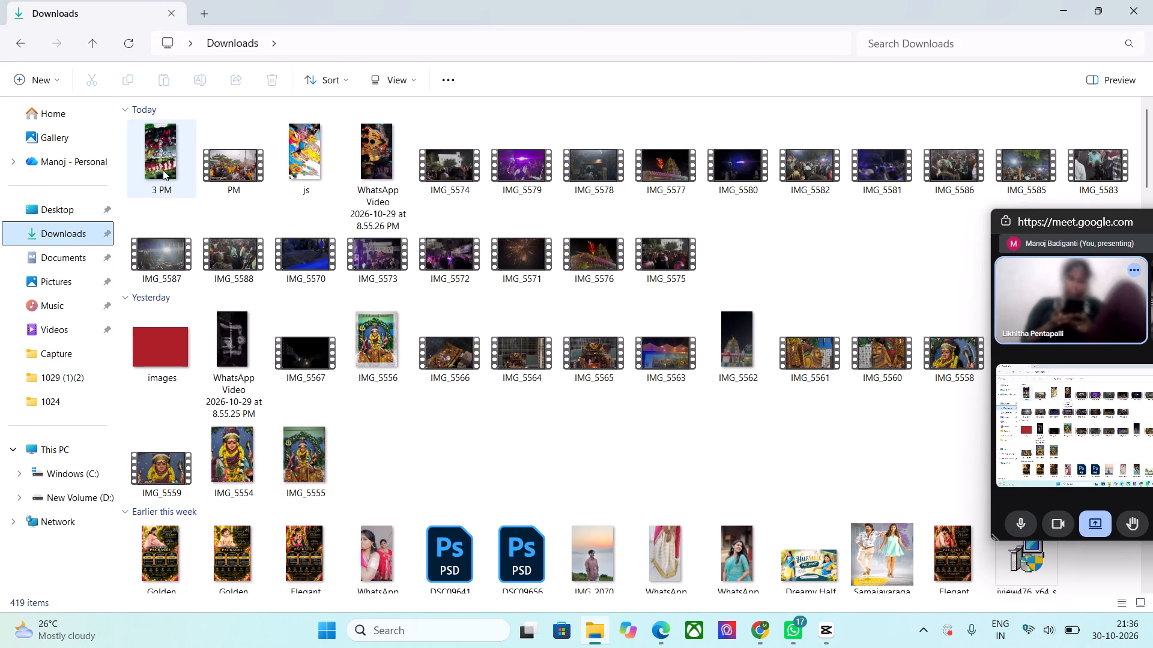
pyautogui.click(68, 236)
pyautogui.click(229, 154)
pyautogui.moveTo(228, 154); pyautogui.dragTo(322, 220)
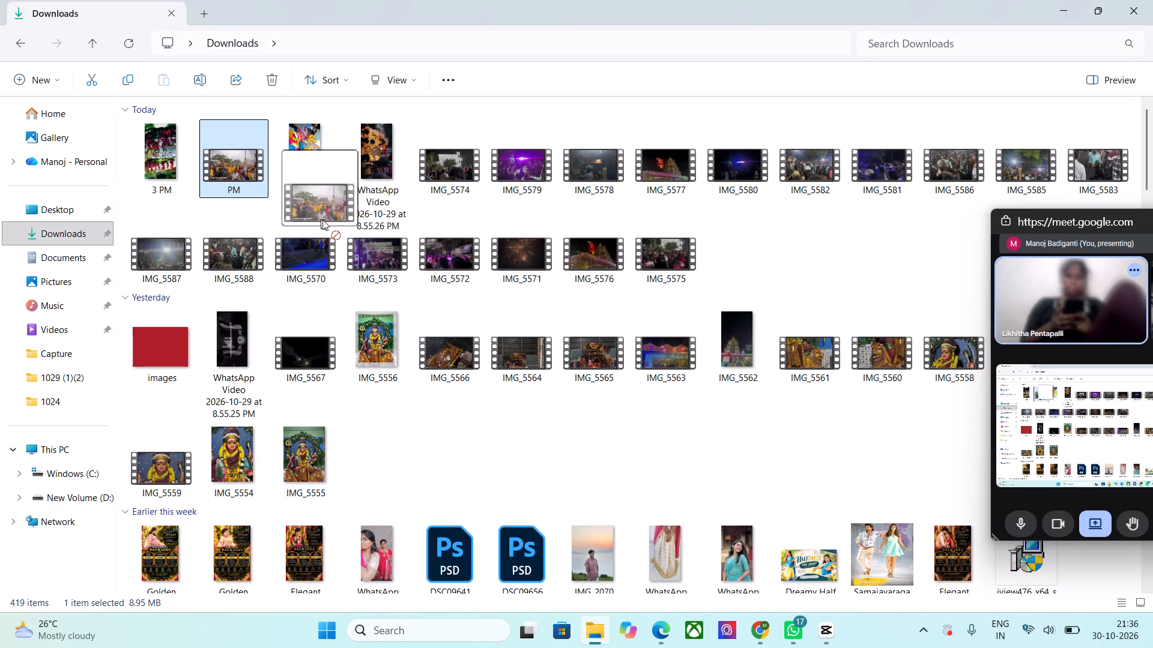
pyautogui.moveTo(322, 220); pyautogui.dragTo(826, 632)
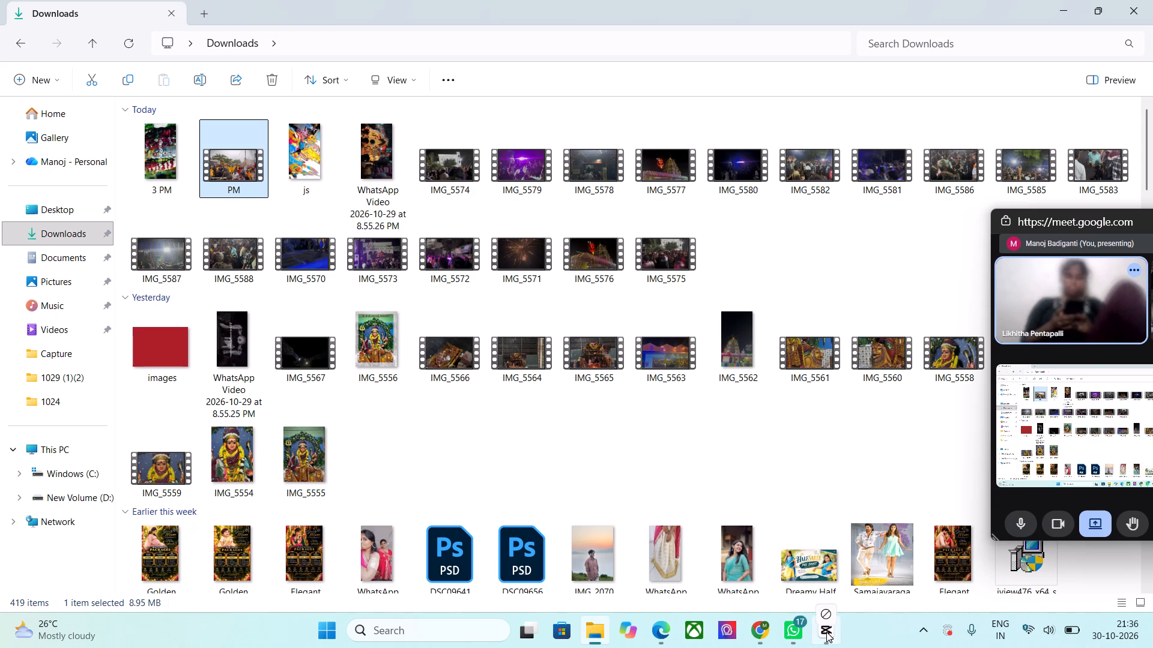
pyautogui.moveTo(826, 632); pyautogui.dragTo(410, 267)
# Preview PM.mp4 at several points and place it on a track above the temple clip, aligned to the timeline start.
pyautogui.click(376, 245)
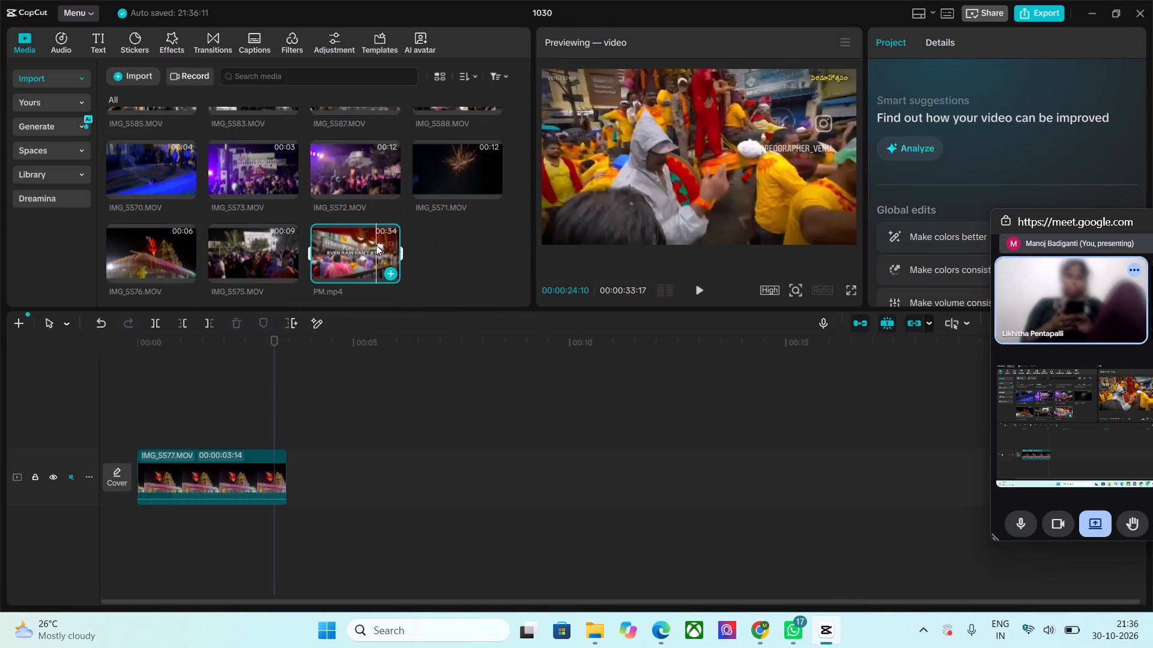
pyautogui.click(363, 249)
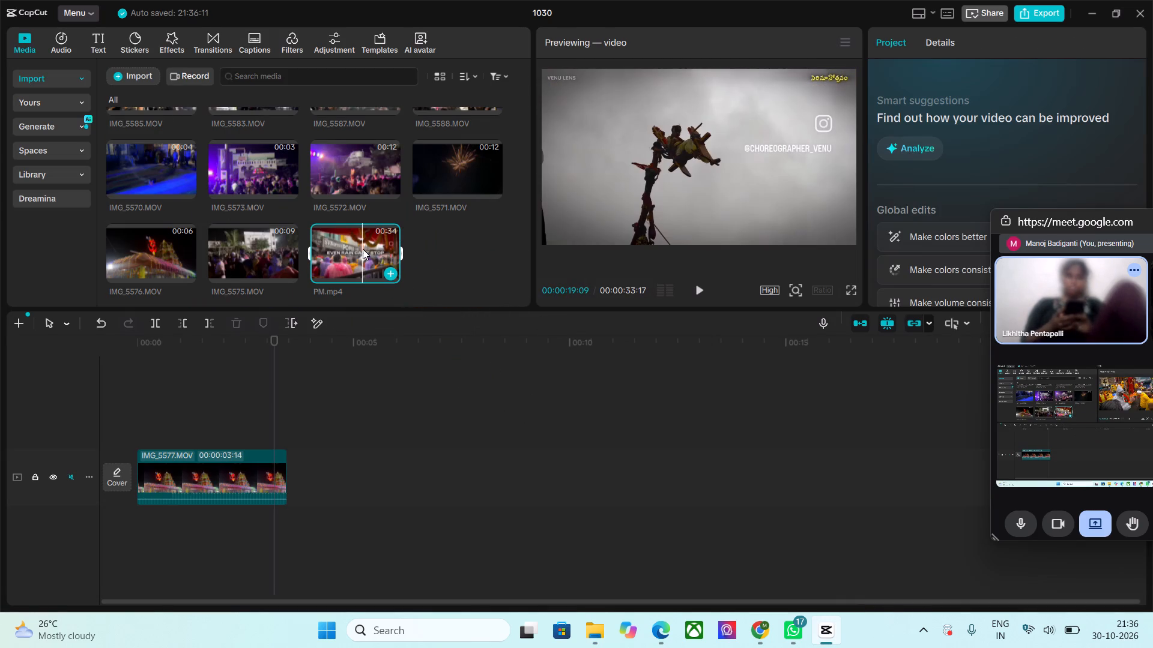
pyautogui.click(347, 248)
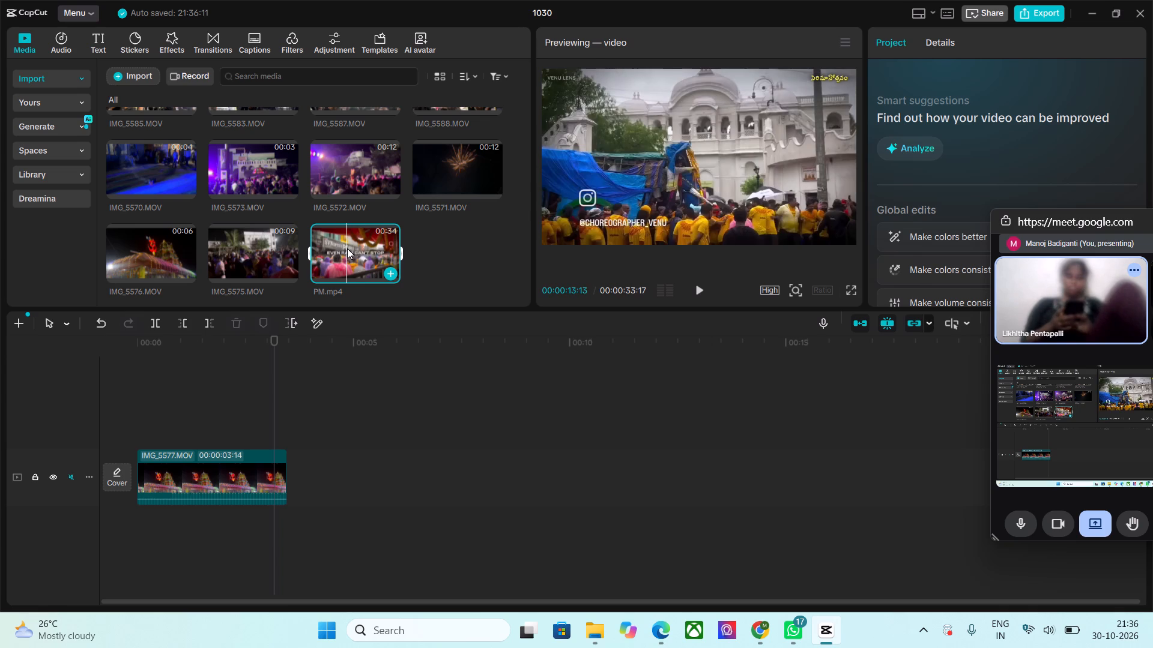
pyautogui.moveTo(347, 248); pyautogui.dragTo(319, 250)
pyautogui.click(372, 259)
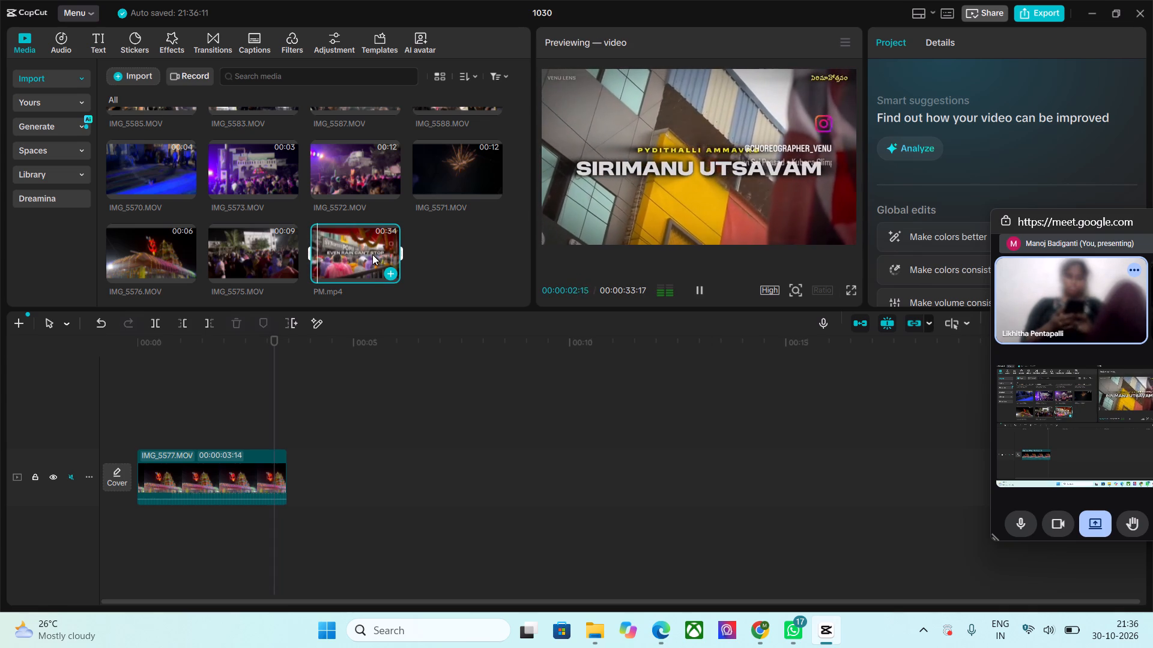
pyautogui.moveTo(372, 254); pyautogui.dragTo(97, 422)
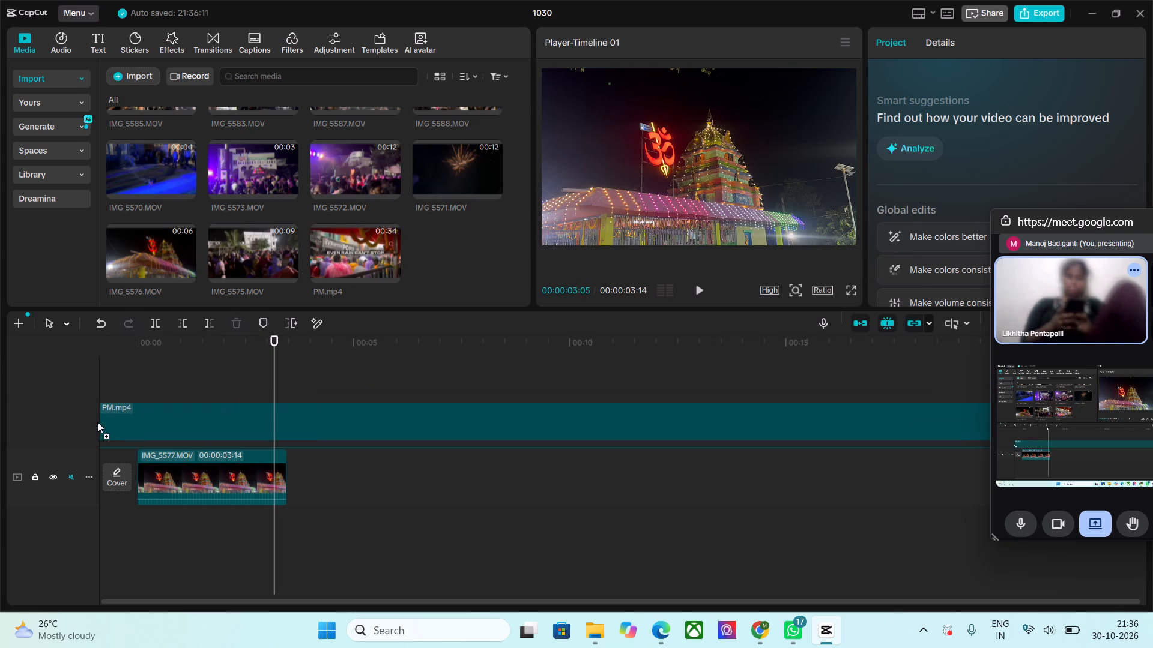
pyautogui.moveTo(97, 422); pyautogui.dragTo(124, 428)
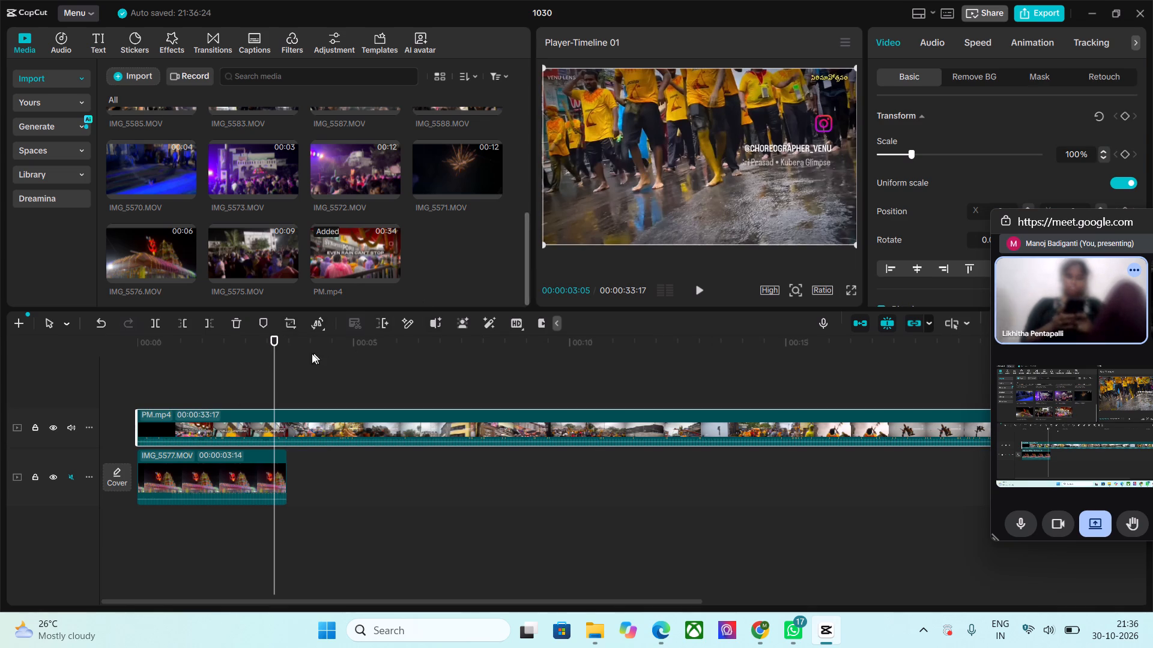
# Play the opening of PM.mp4 from the timeline start, restarting once to study its title text.
pyautogui.moveTo(275, 341); pyautogui.dragTo(119, 352)
pyautogui.press('space')
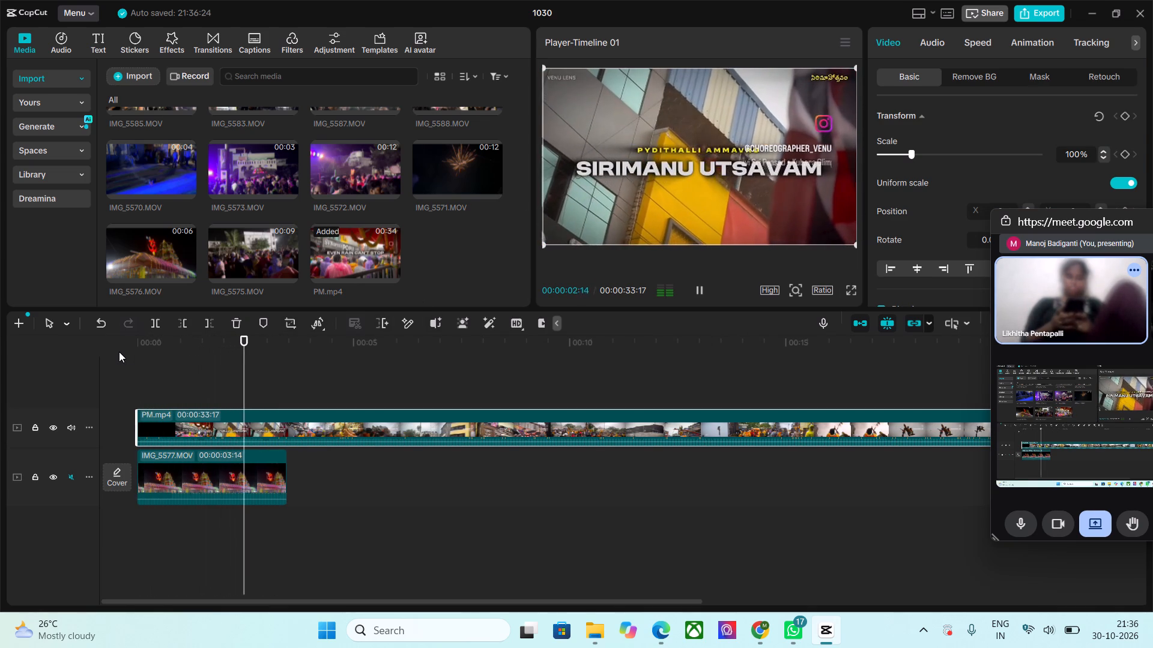
pyautogui.press('space')
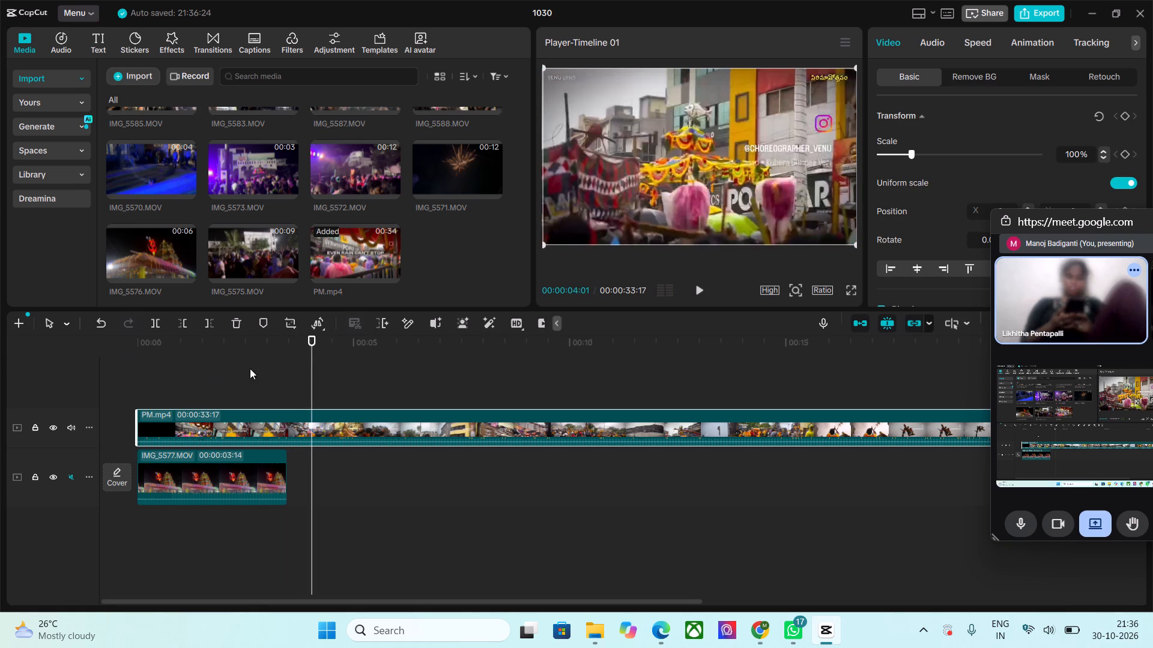
pyautogui.moveTo(313, 340); pyautogui.dragTo(80, 347)
pyautogui.press('space')
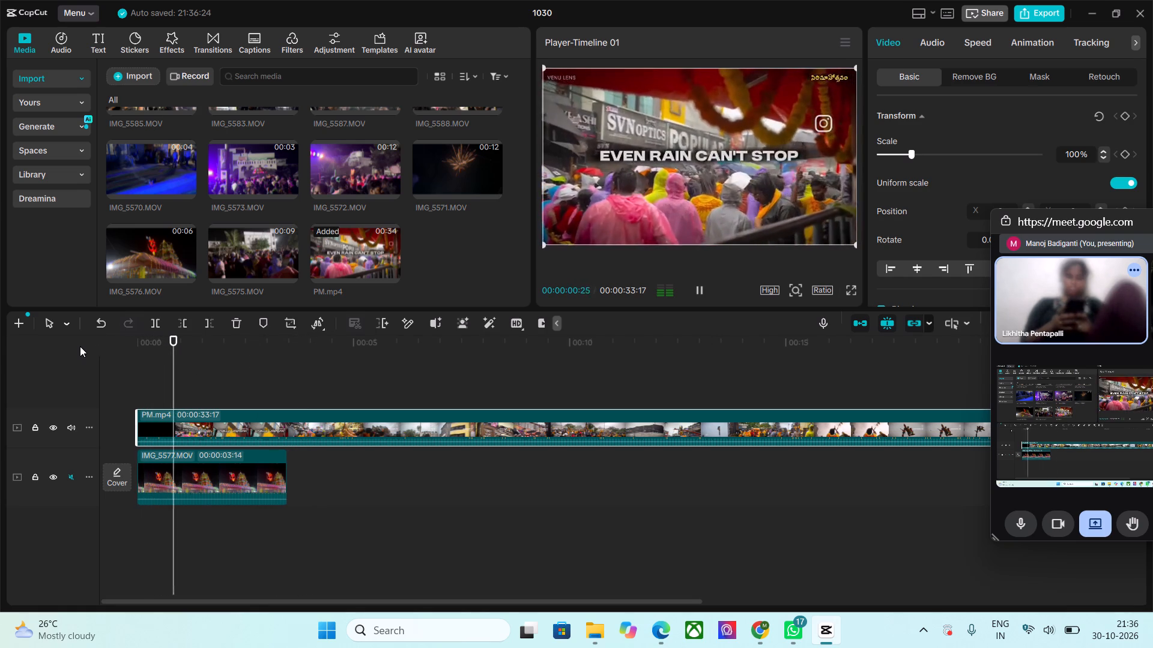
pyautogui.press('space')
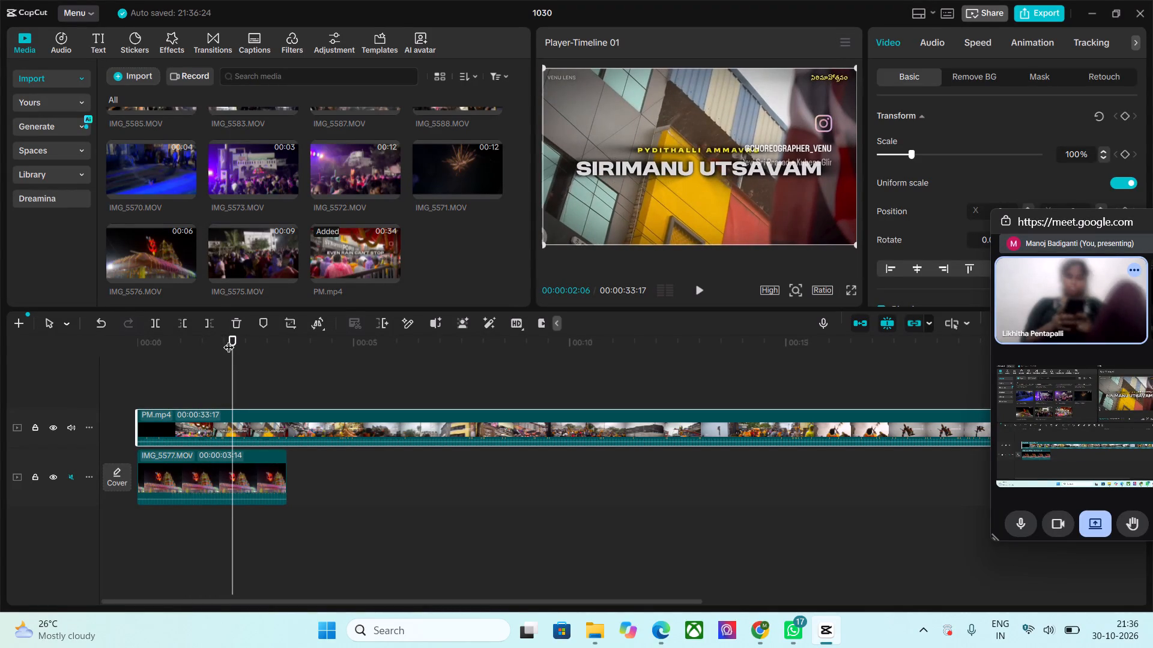
# Scrub through the first second of PM.mp4 to examine how its title text appears, ending at the timeline start.
pyautogui.moveTo(229, 340); pyautogui.dragTo(117, 343)
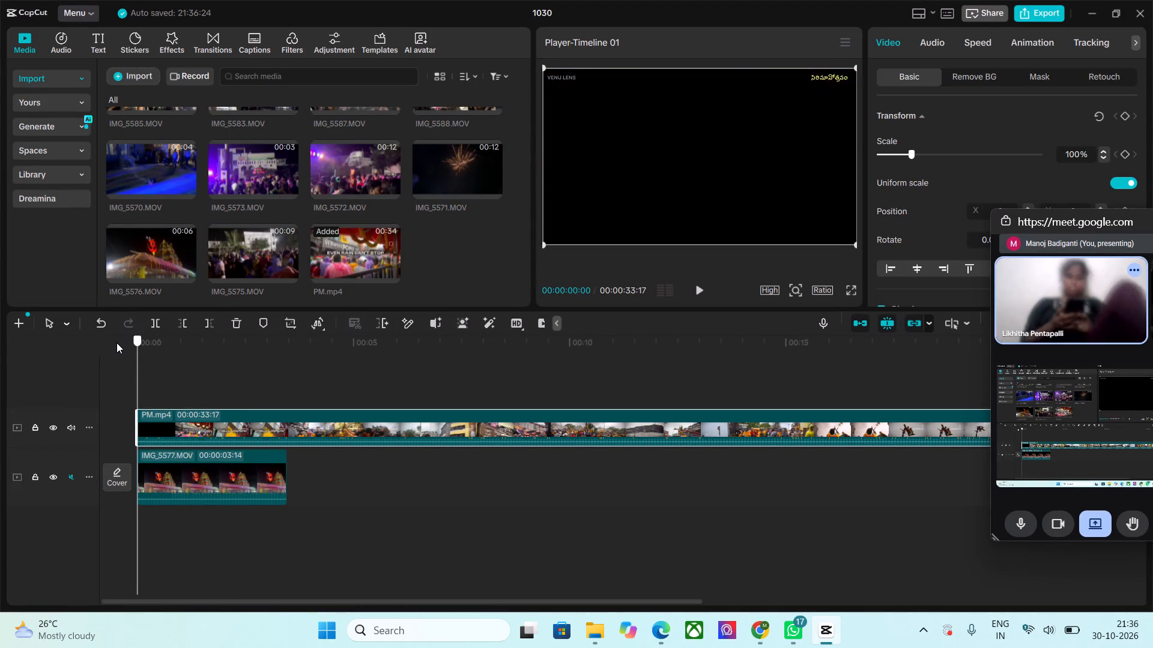
pyautogui.moveTo(117, 343); pyautogui.dragTo(154, 344)
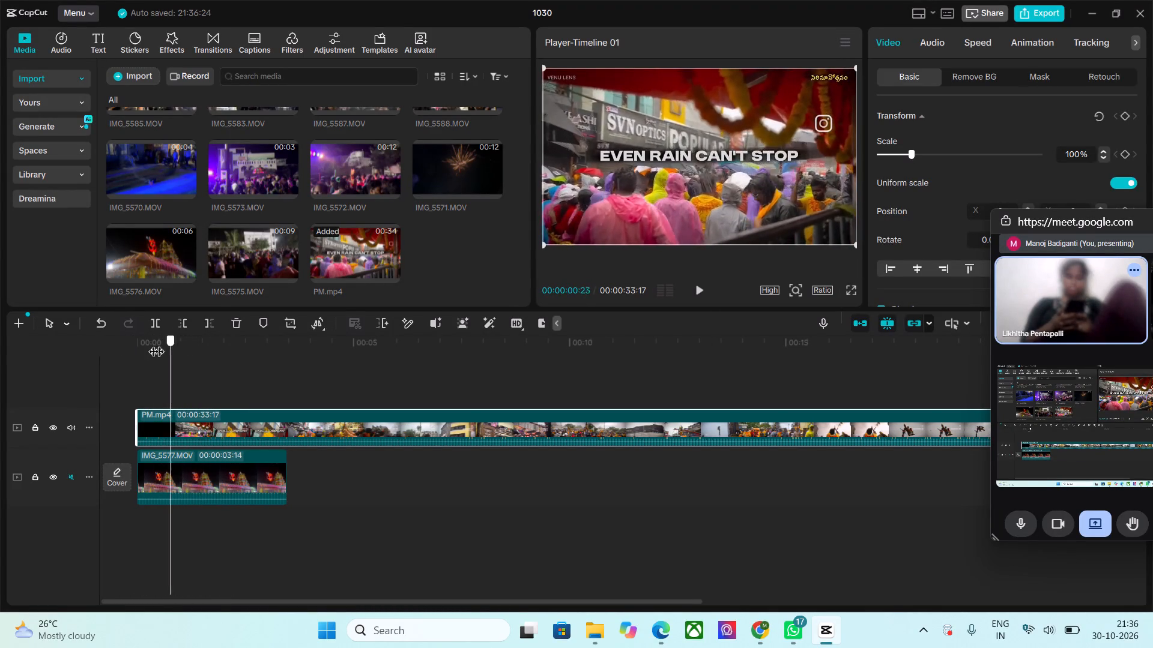
pyautogui.moveTo(154, 344); pyautogui.dragTo(184, 344)
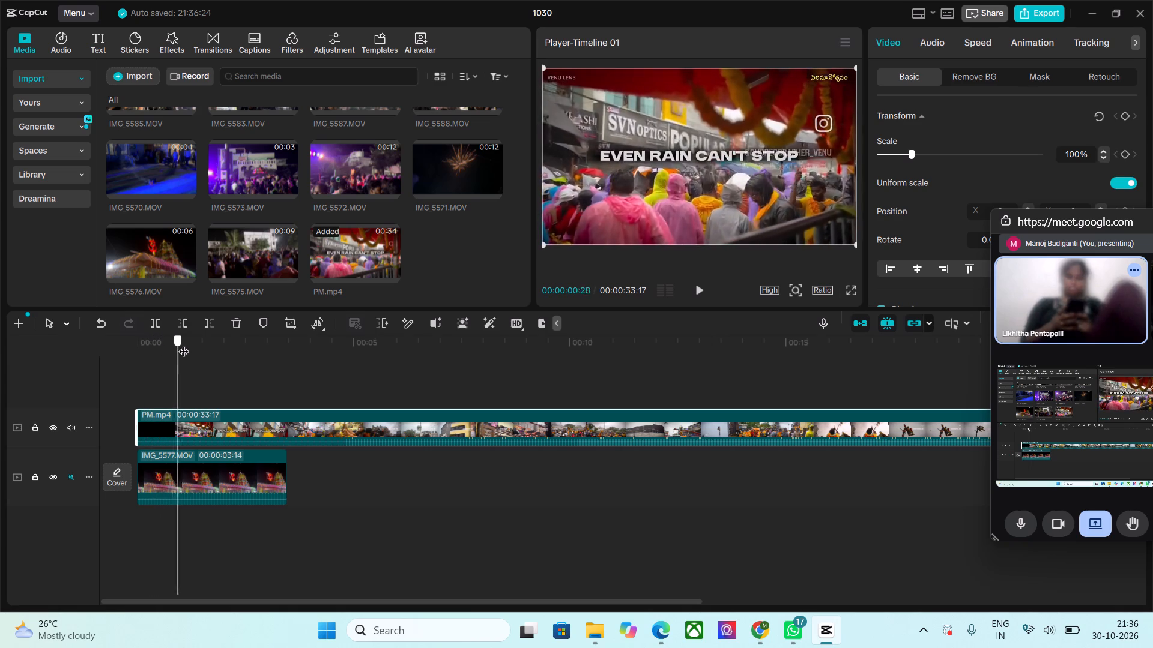
pyautogui.moveTo(184, 344); pyautogui.dragTo(155, 343)
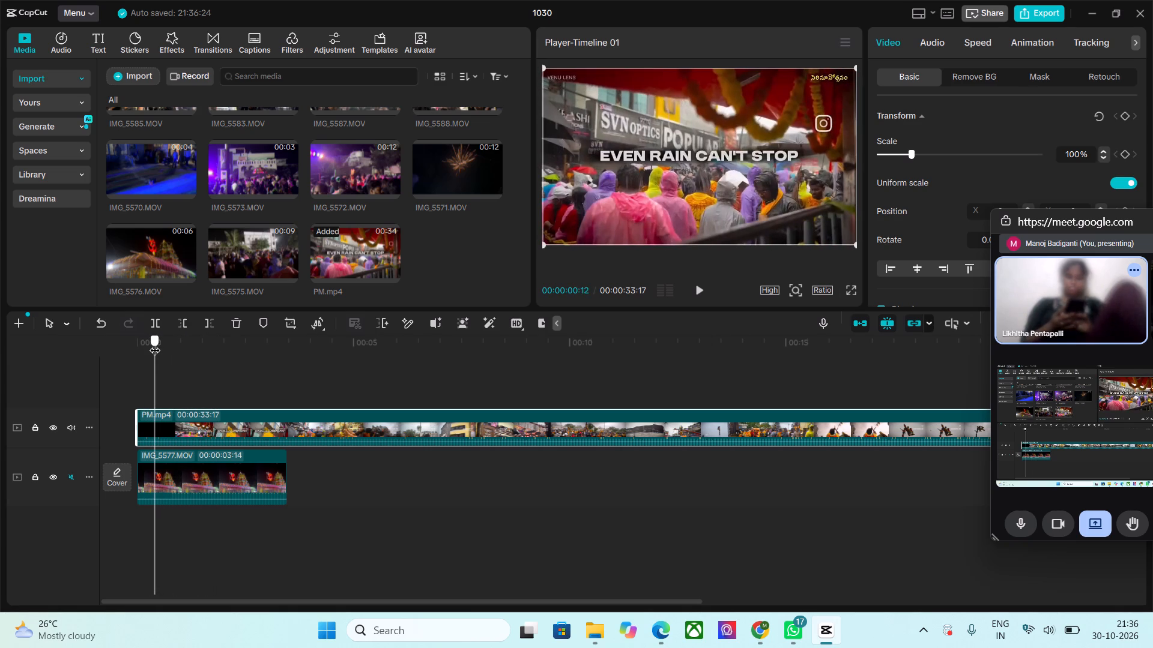
pyautogui.moveTo(155, 343); pyautogui.dragTo(141, 343)
# Delete the PM.mp4 clip from the track above the temple clip.
pyautogui.click(238, 475)
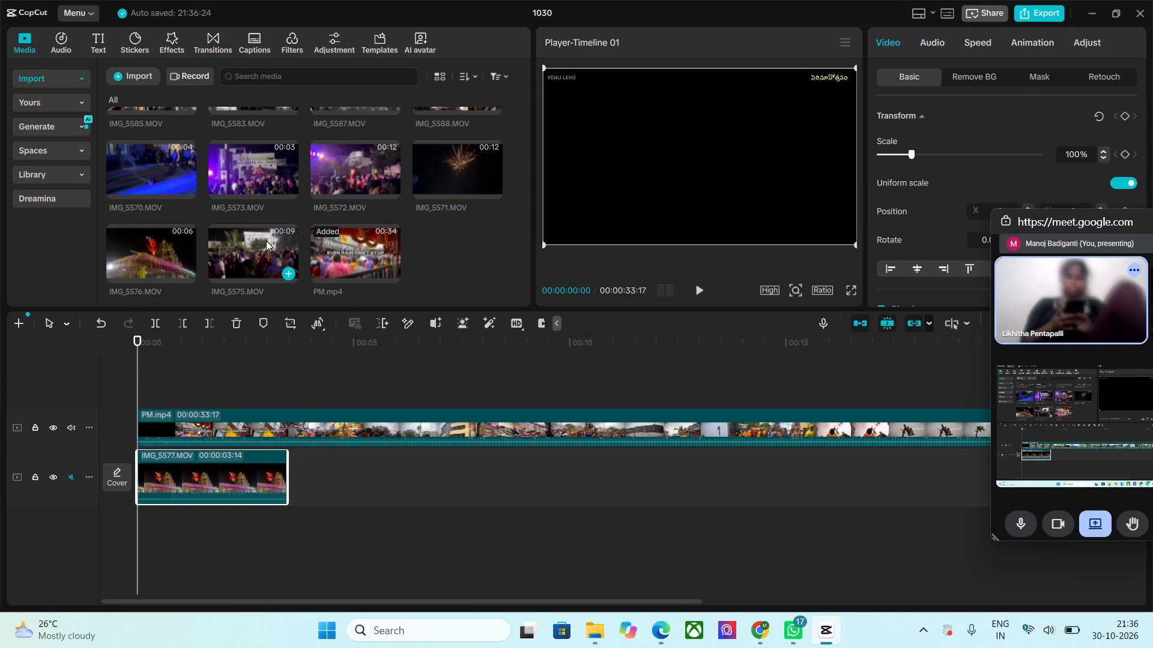
pyautogui.click(301, 407)
pyautogui.click(297, 425)
pyautogui.rightClick(297, 425)
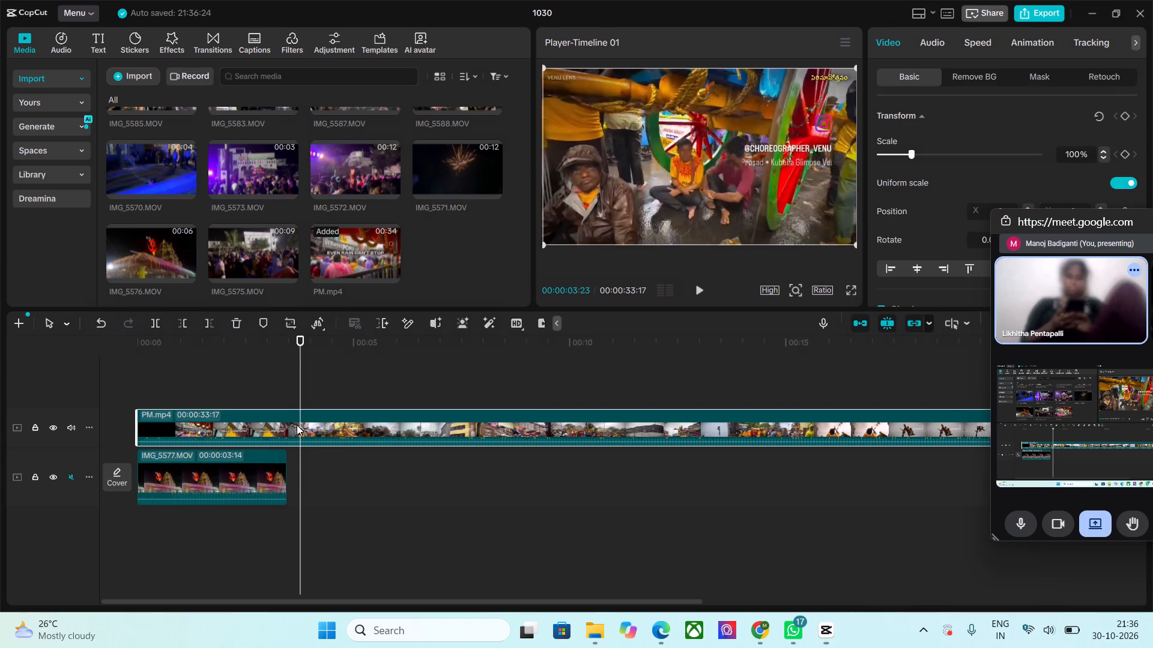
pyautogui.click(351, 145)
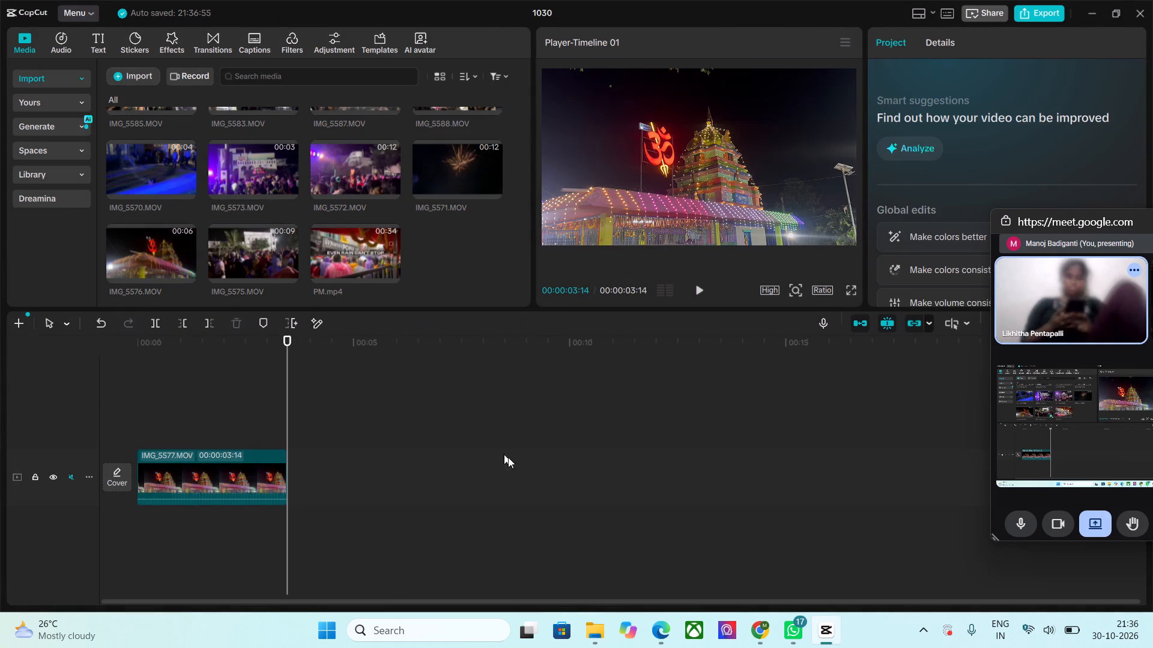
# Add WhatsApp Video 2026-10-29 at 8.55.26 PM from the Downloads folder to a track above the temple clip in CapCut, aligned to the timeline start.
pyautogui.click(592, 637)
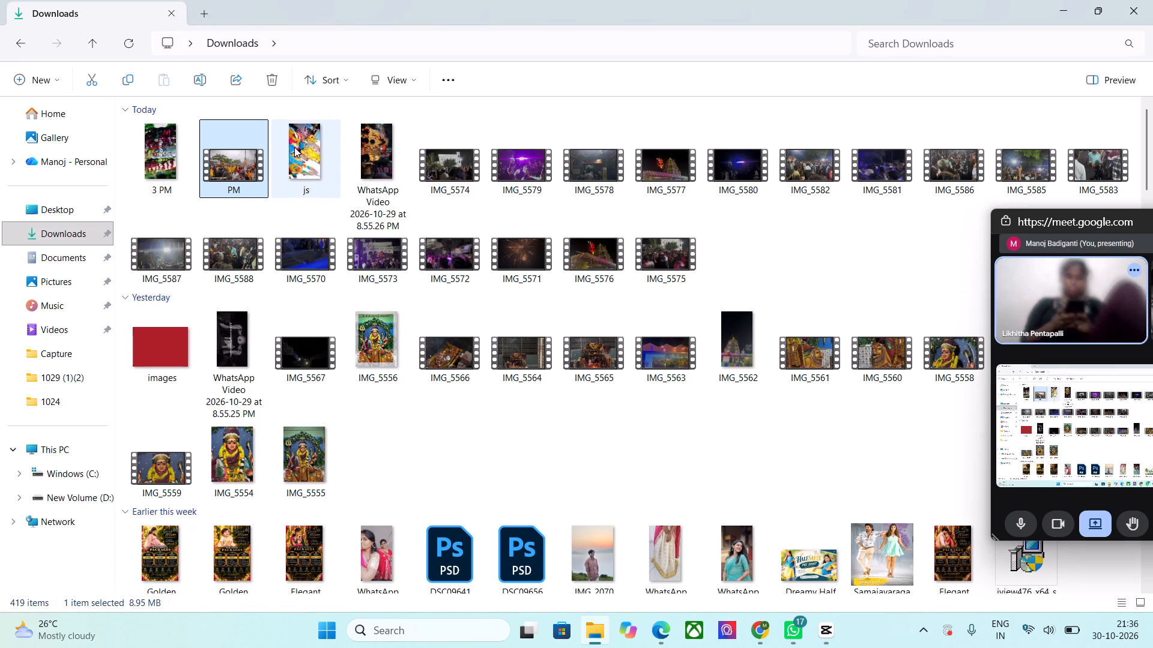
pyautogui.click(160, 168)
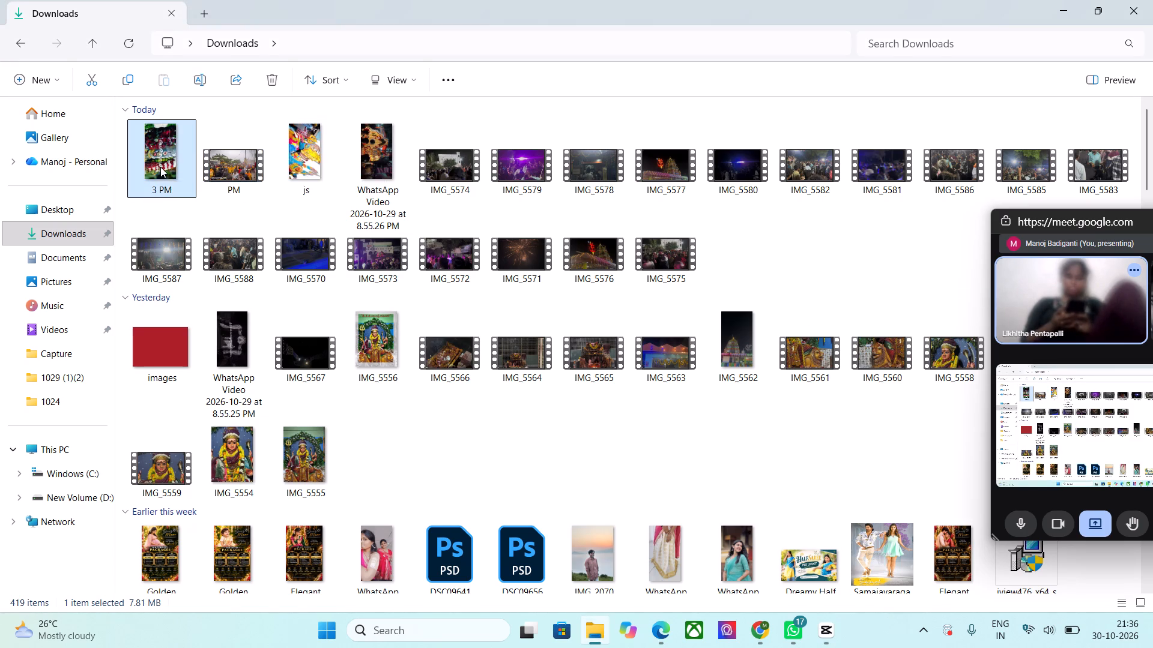
pyautogui.click(370, 149)
pyautogui.moveTo(372, 146); pyautogui.dragTo(436, 220)
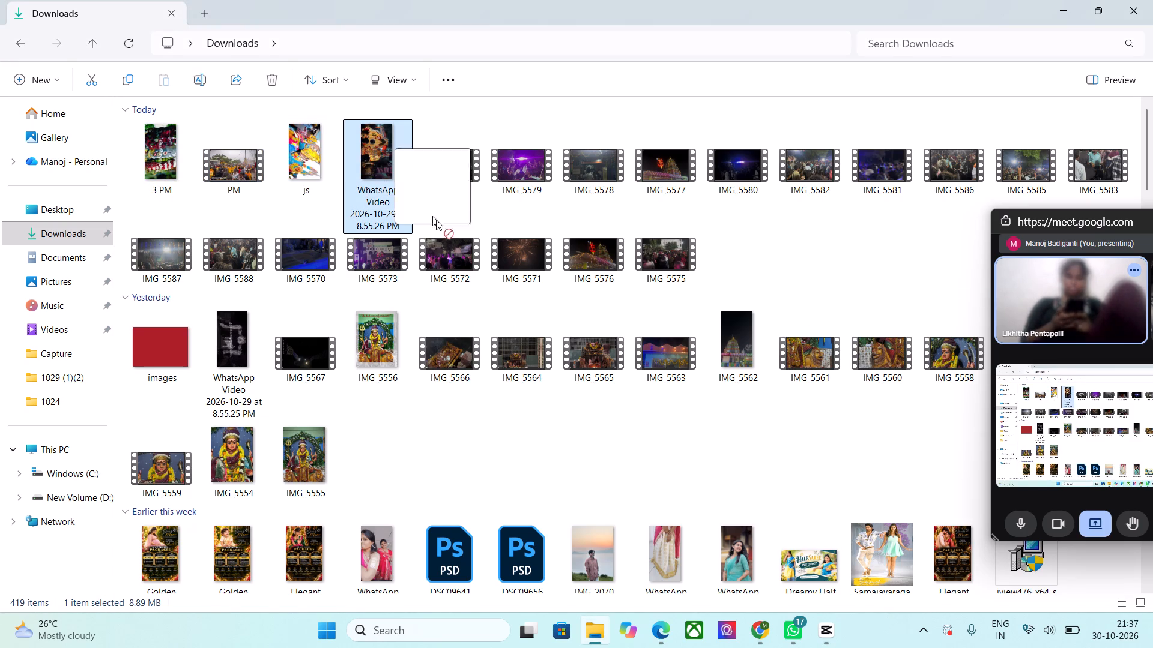
pyautogui.moveTo(436, 220); pyautogui.dragTo(828, 631)
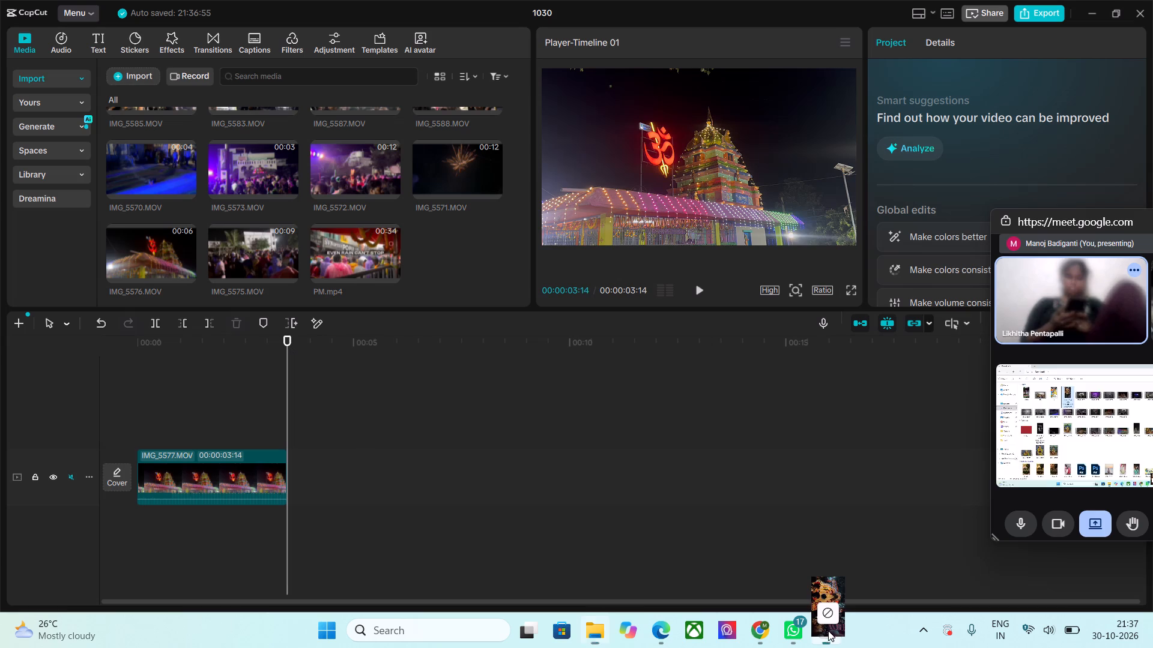
pyautogui.moveTo(828, 631); pyautogui.dragTo(248, 397)
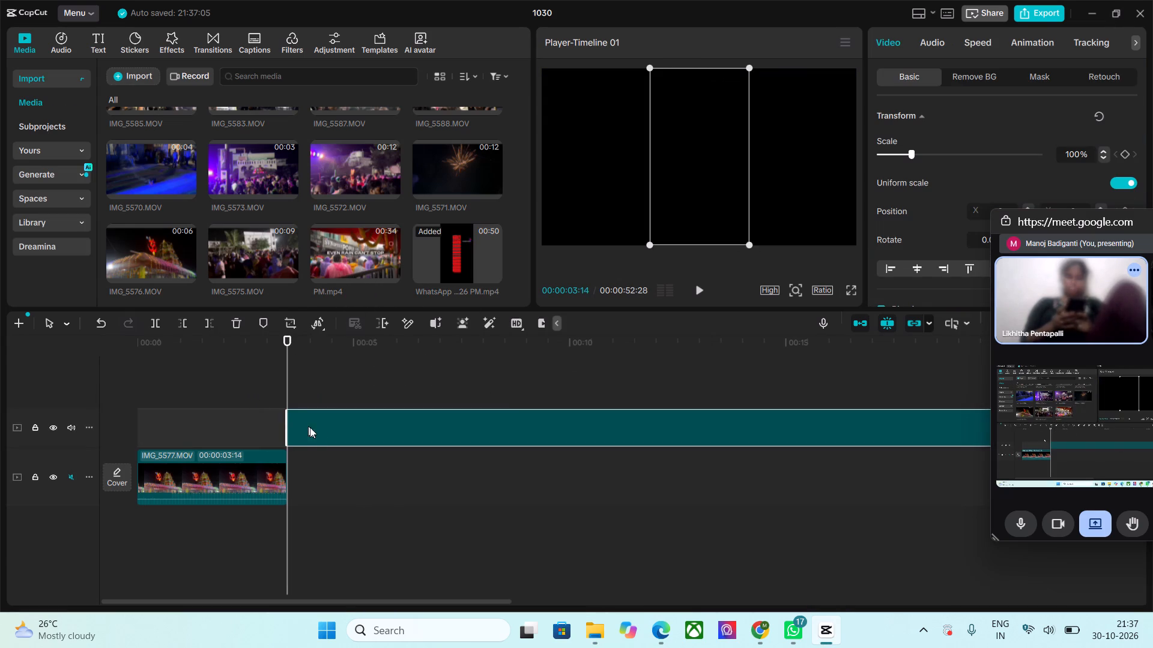
pyautogui.moveTo(323, 430); pyautogui.dragTo(168, 433)
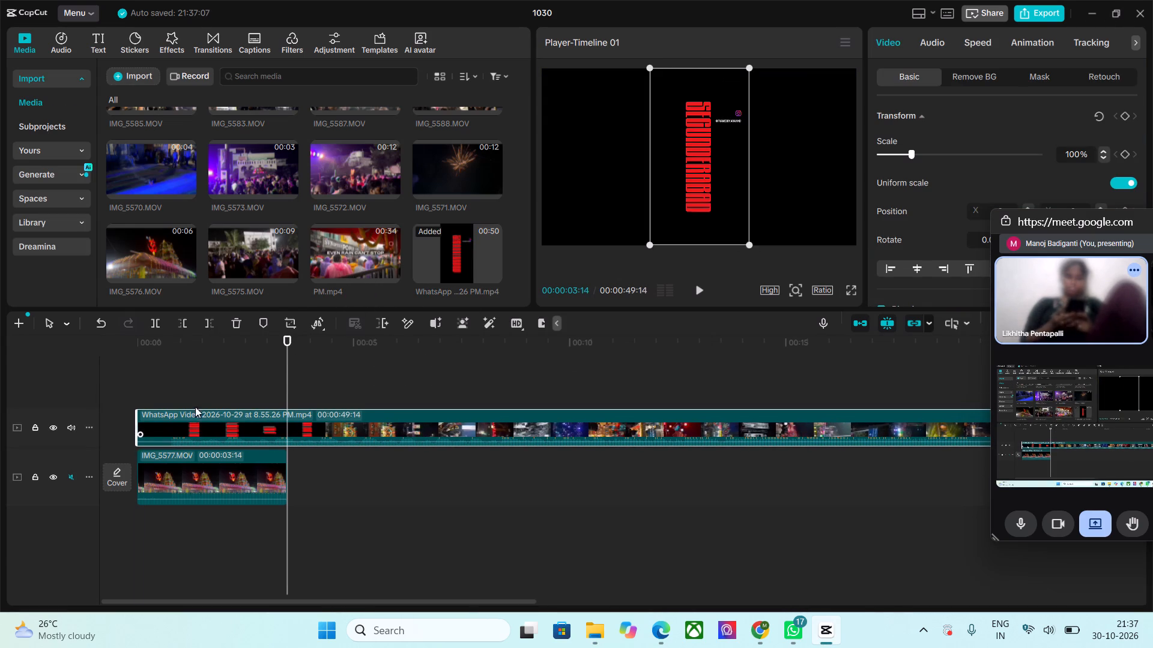
# Play the opening of the WhatsApp video from the timeline start to review its title text.
pyautogui.moveTo(289, 344); pyautogui.dragTo(100, 364)
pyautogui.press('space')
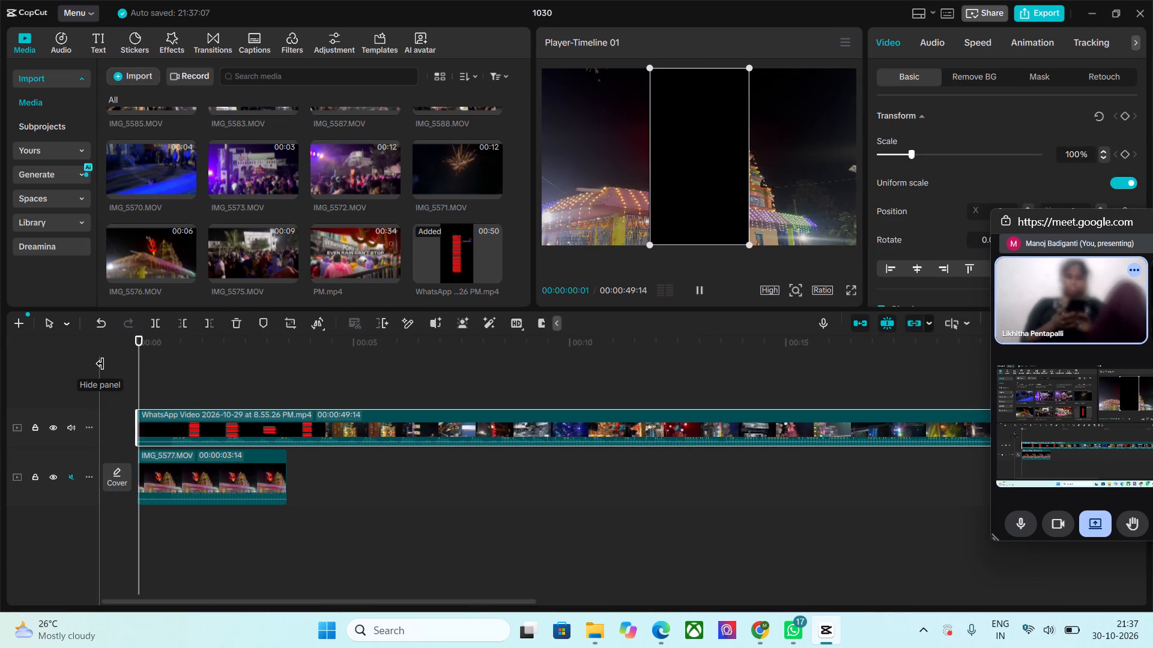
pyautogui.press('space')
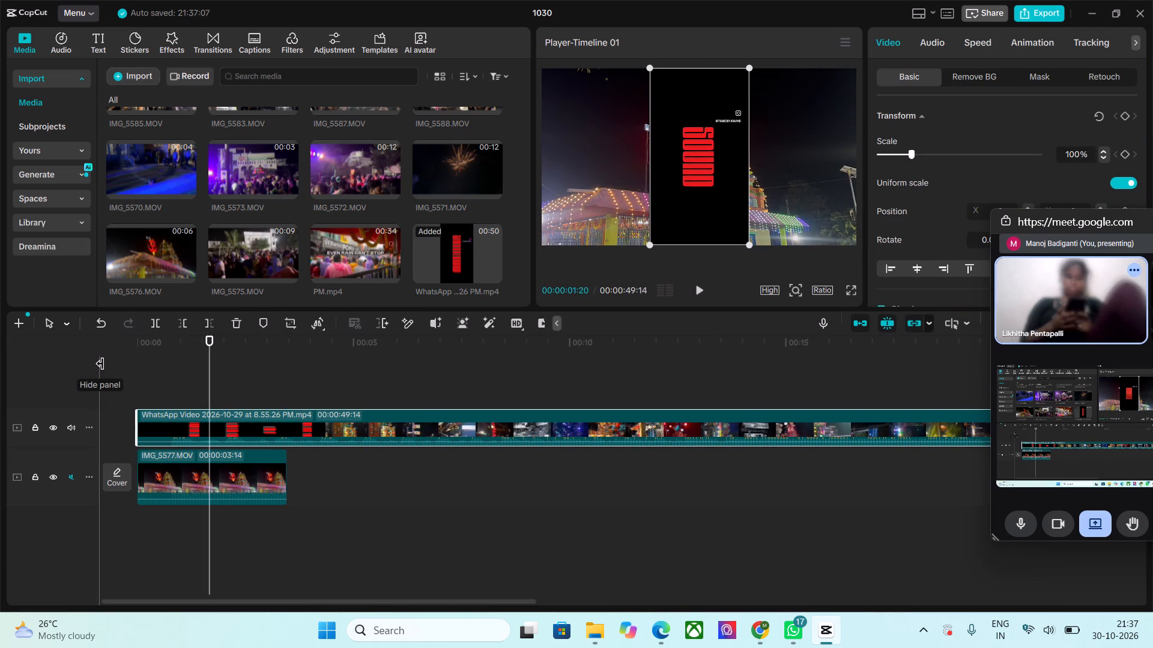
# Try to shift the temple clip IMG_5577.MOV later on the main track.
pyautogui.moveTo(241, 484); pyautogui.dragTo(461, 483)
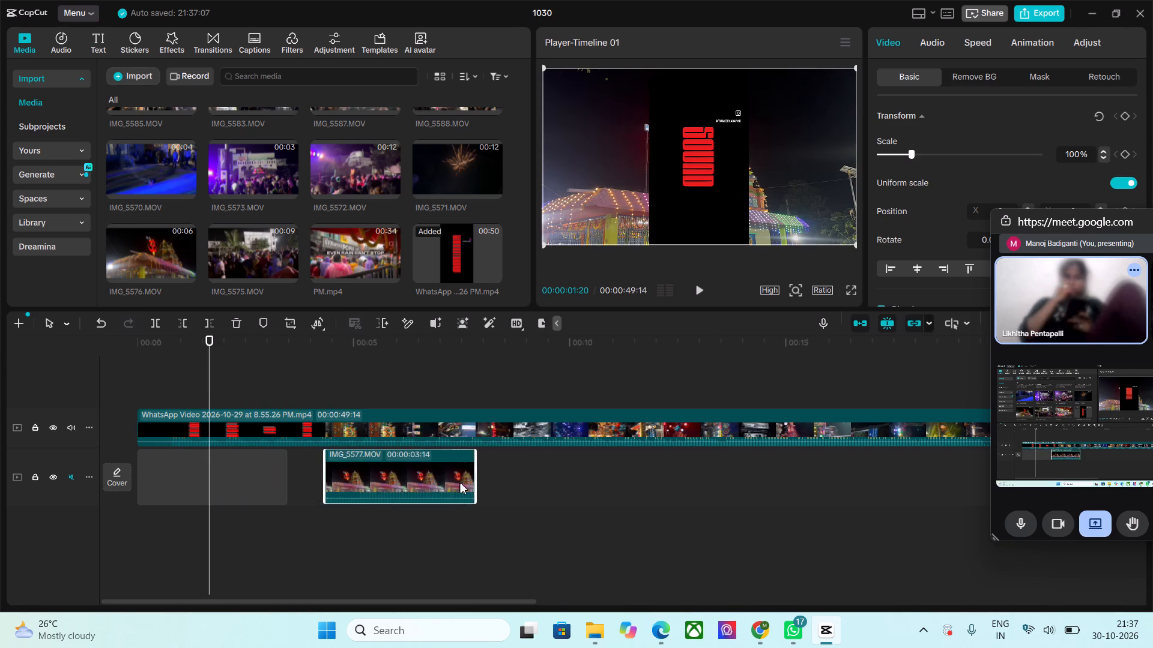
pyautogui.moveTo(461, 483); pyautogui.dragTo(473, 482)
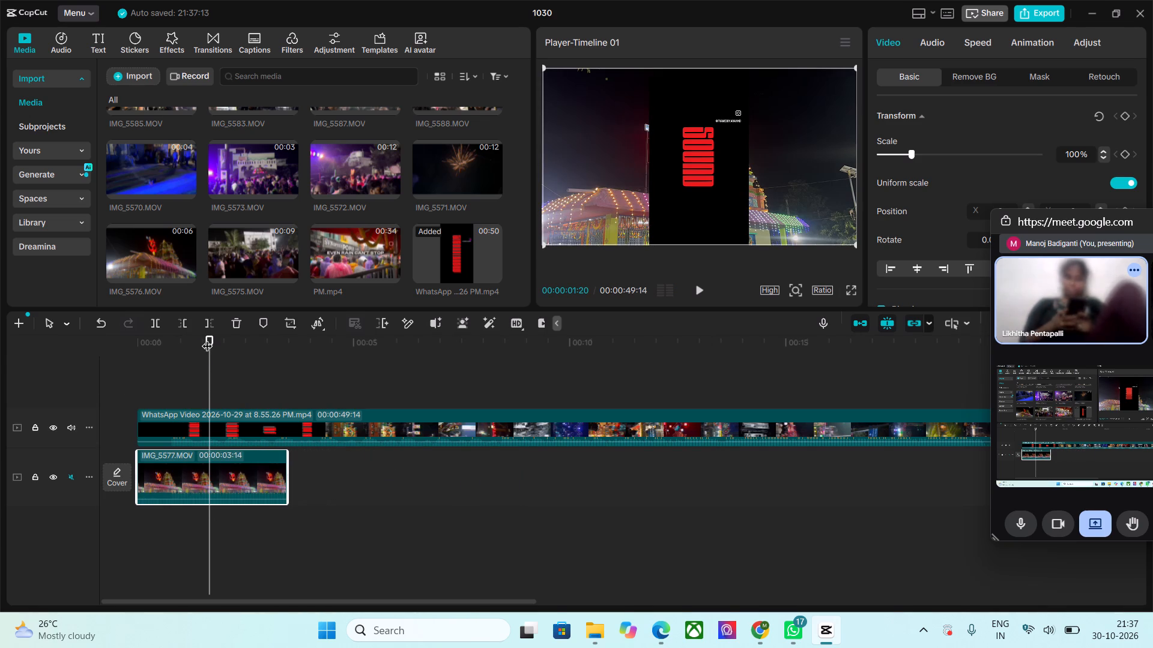
# Replay the WhatsApp video's opening from the timeline start and scrub its first second to examine the title text's entrance.
pyautogui.moveTo(211, 340); pyautogui.dragTo(91, 359)
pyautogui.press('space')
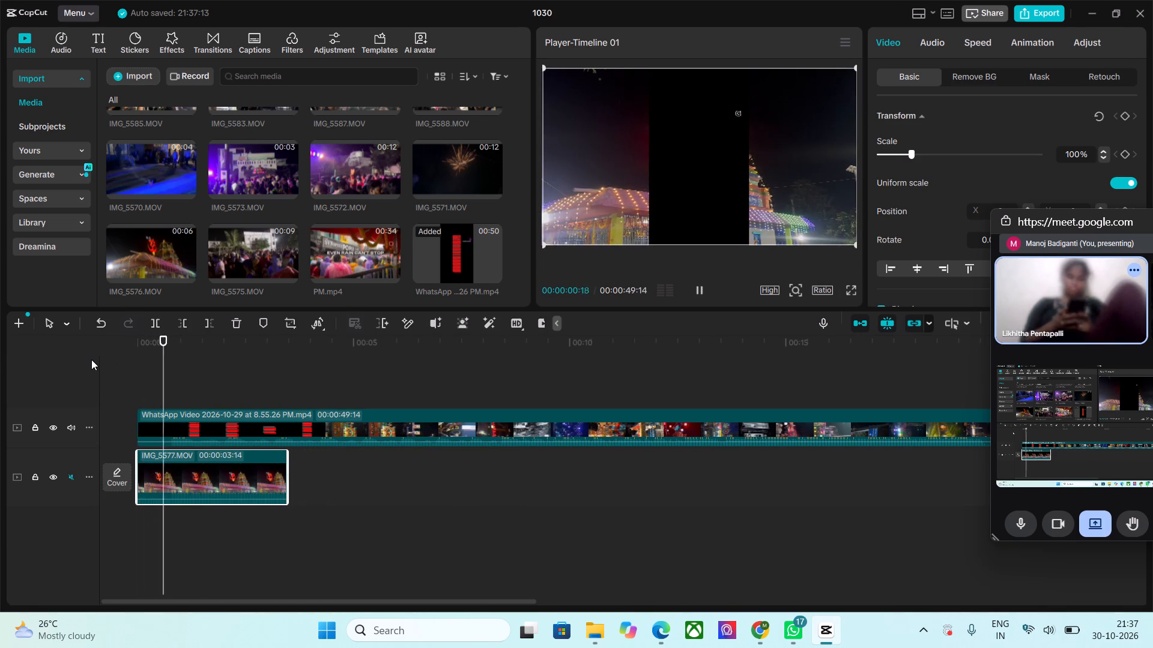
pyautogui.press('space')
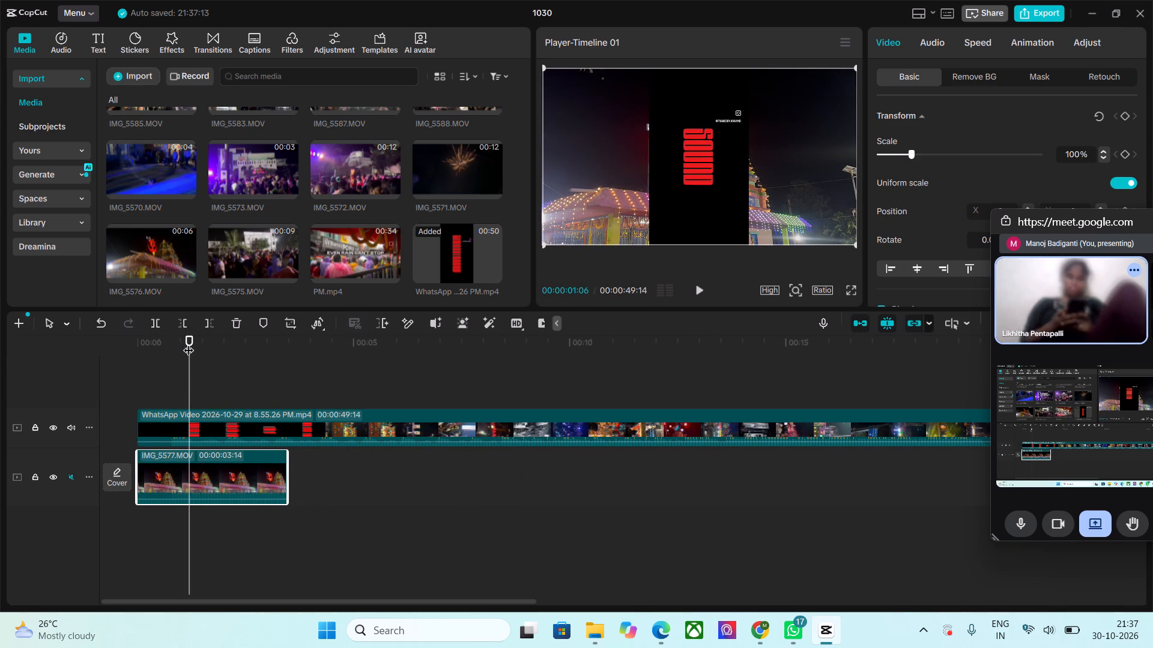
pyautogui.moveTo(189, 343); pyautogui.dragTo(157, 347)
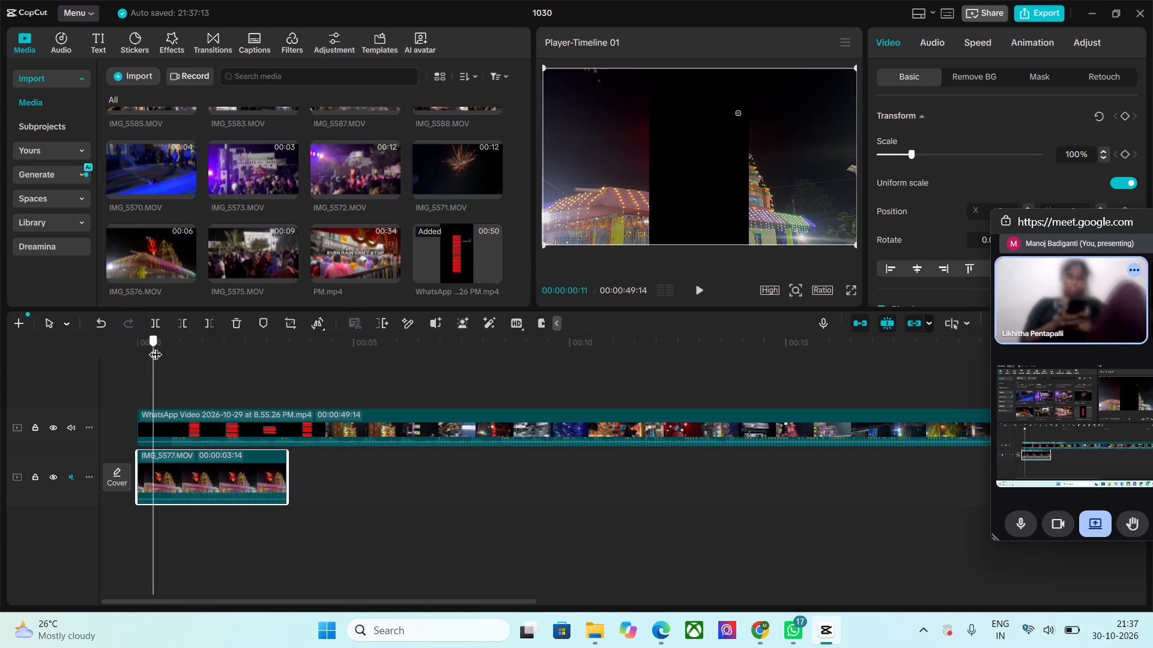
pyautogui.moveTo(157, 347); pyautogui.dragTo(176, 349)
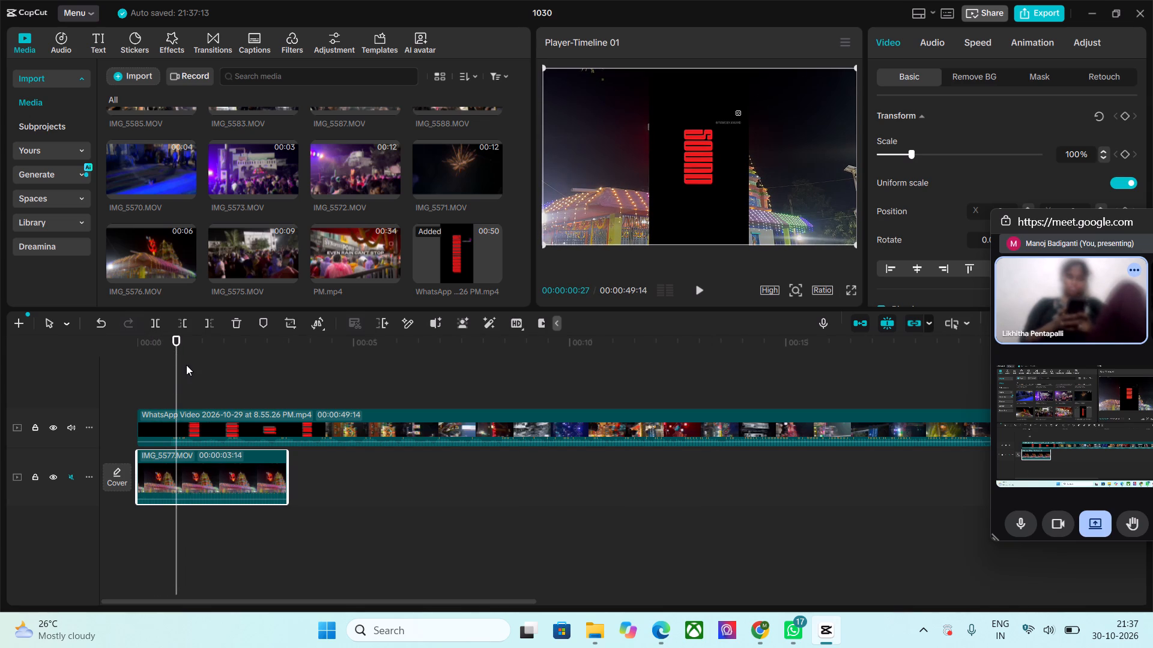
# Add a Default text clip on a new track above the WhatsApp reference video, starting just after 00:00:00:18.
pyautogui.moveTo(177, 345); pyautogui.dragTo(163, 347)
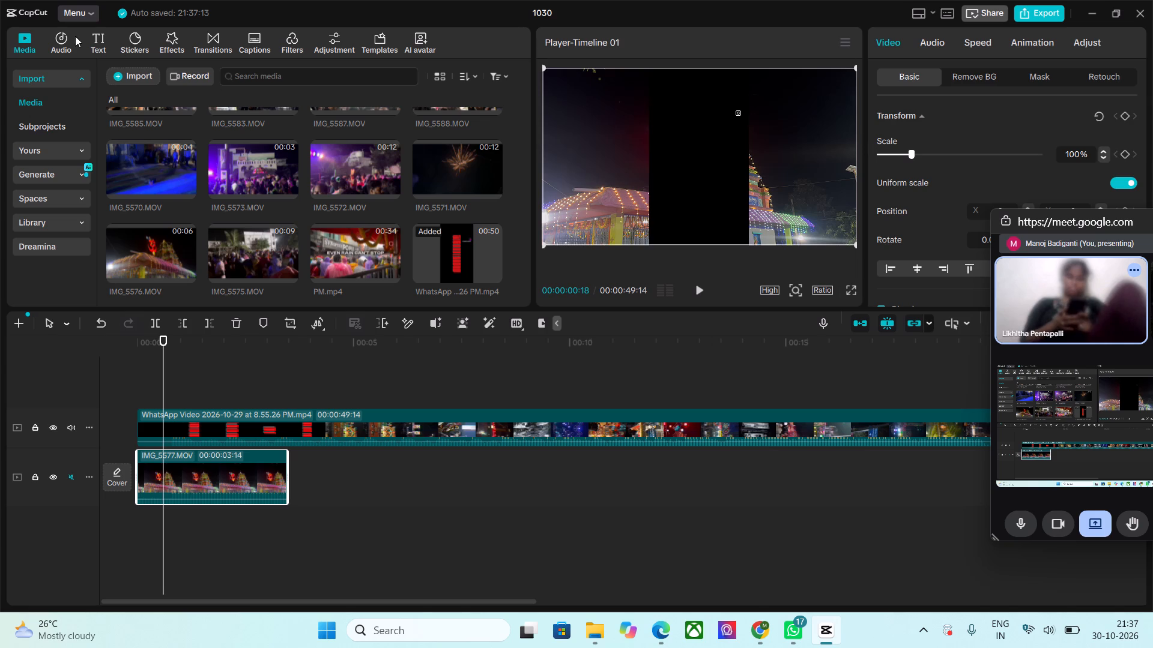
pyautogui.click(97, 35)
pyautogui.click(132, 96)
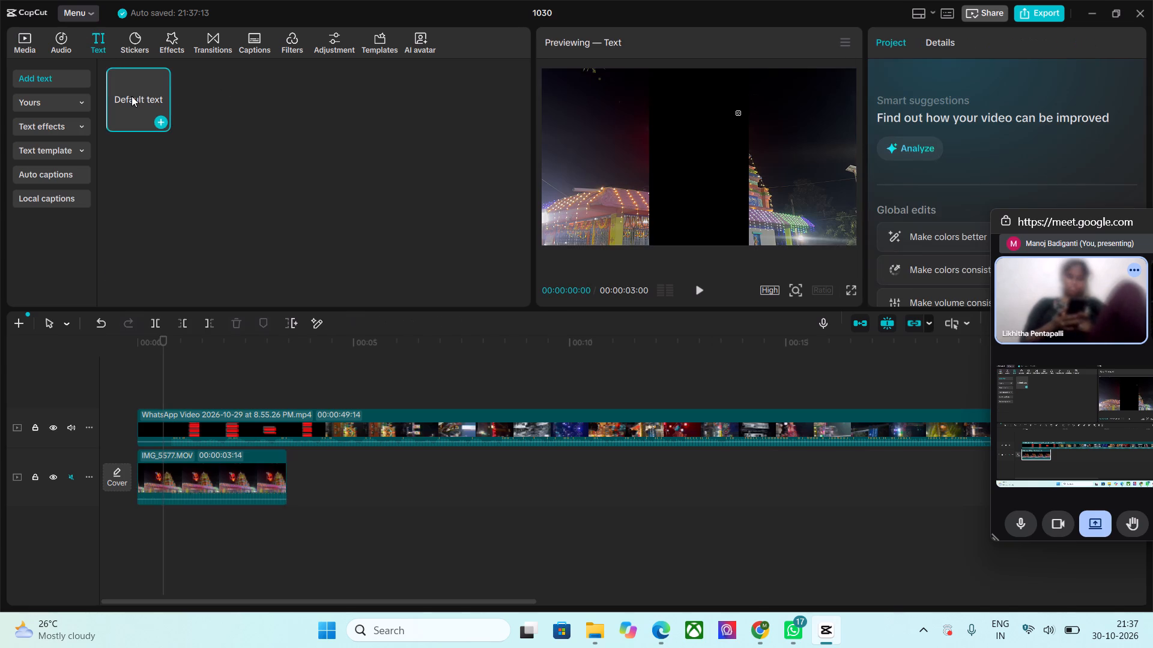
pyautogui.press('space')
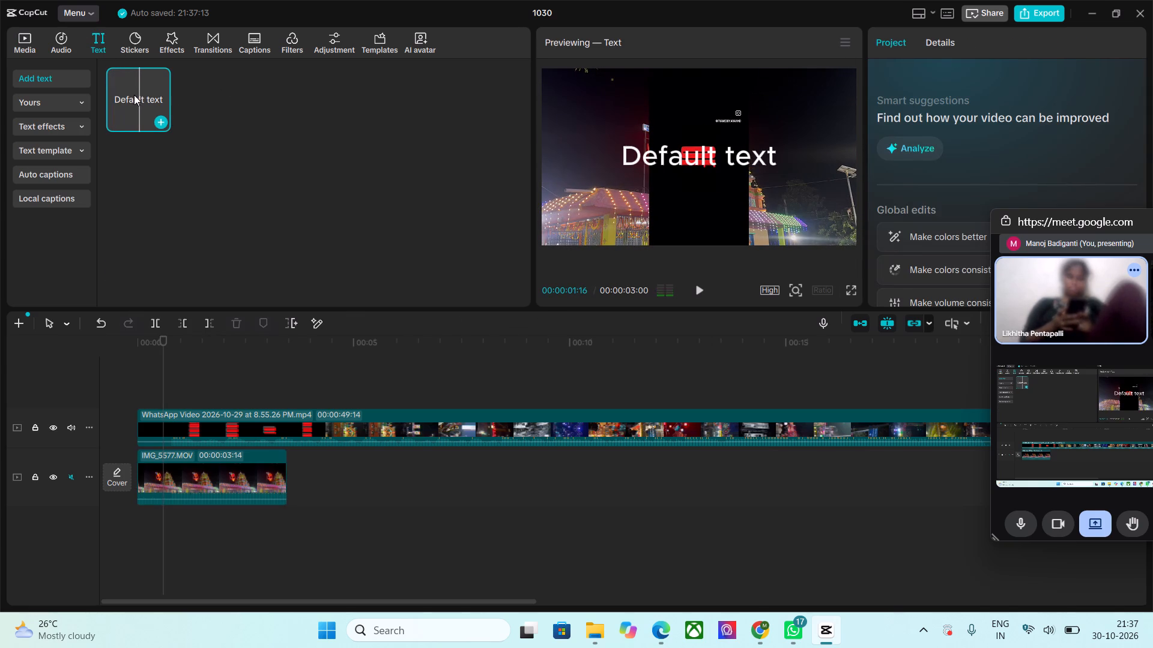
pyautogui.moveTo(134, 95); pyautogui.dragTo(169, 396)
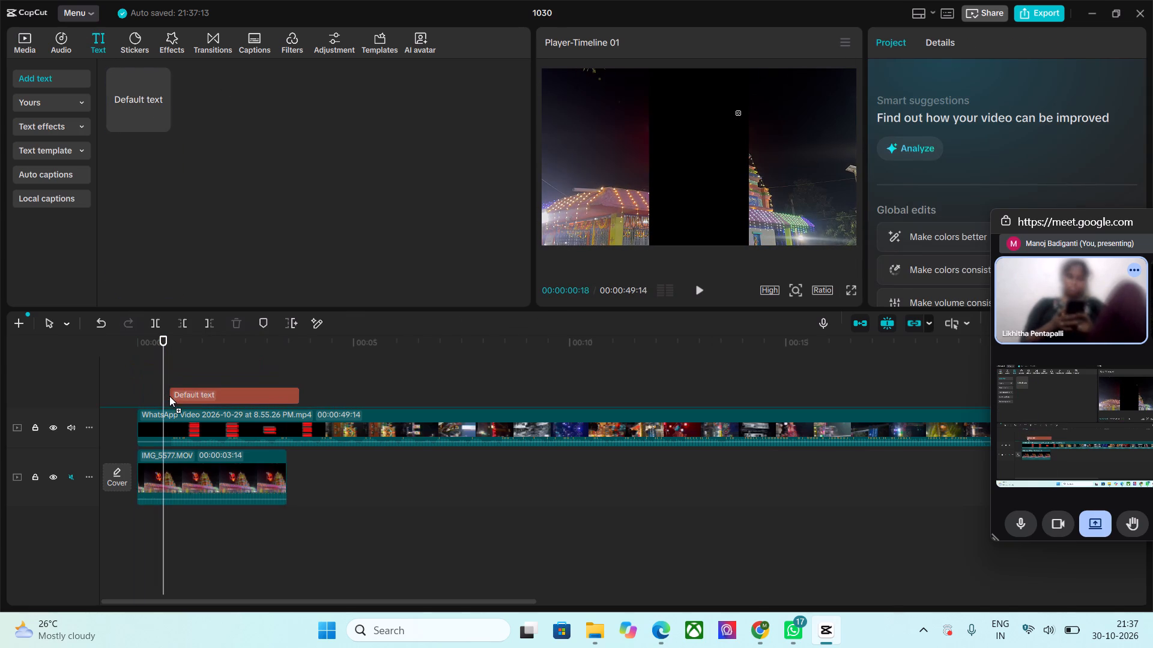
pyautogui.moveTo(169, 396); pyautogui.dragTo(169, 396)
# Position the playhead at 00:00:00:24 within the text clip and replace its default wording with a title beginning "SO".
pyautogui.moveTo(161, 340); pyautogui.dragTo(155, 340)
pyautogui.press('space')
pyautogui.press('space')
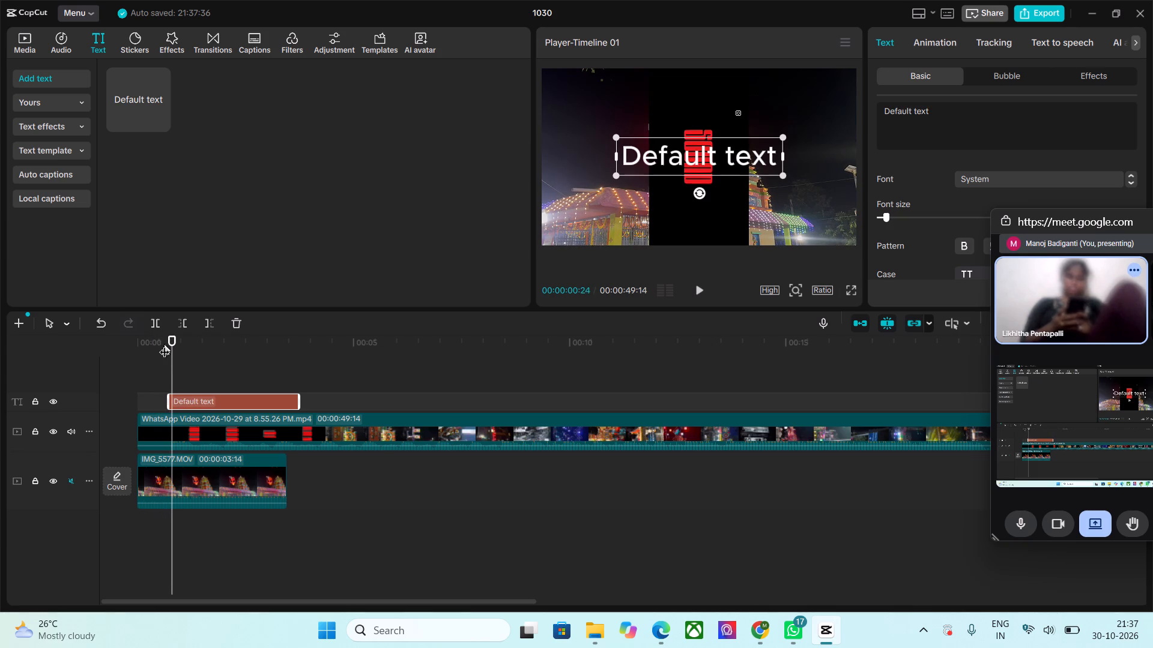
pyautogui.click(195, 401)
pyautogui.moveTo(931, 116); pyautogui.dragTo(882, 113)
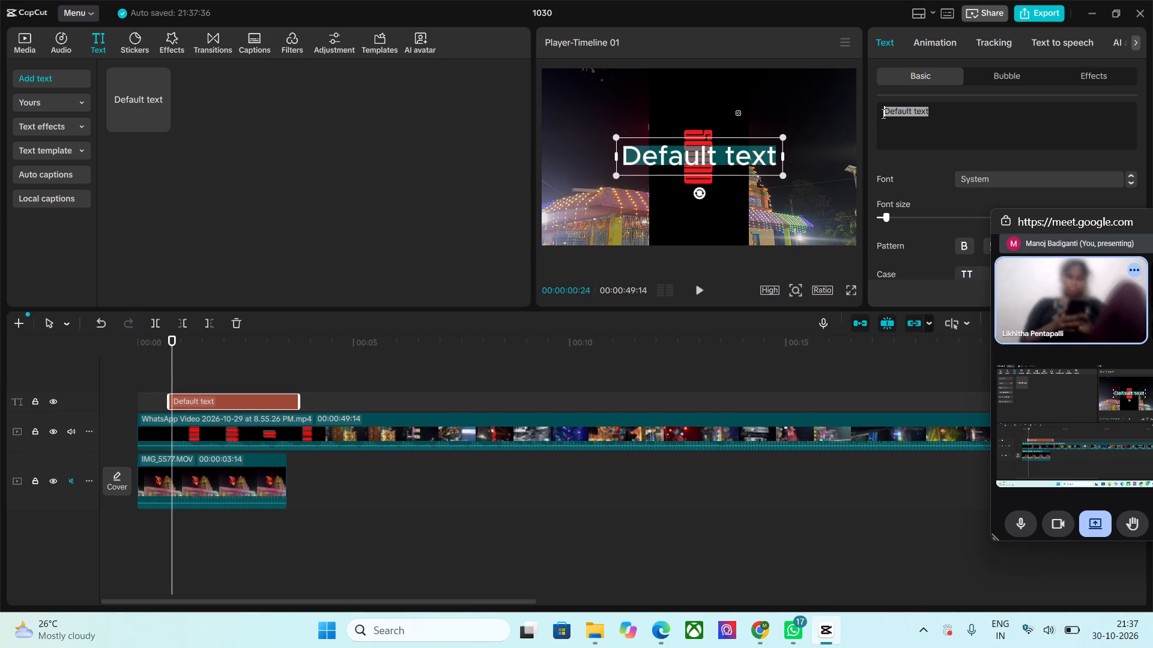
pyautogui.press('BackSpace')
pyautogui.hotkey('shift', 's')
pyautogui.hotkey('shift', 'o')
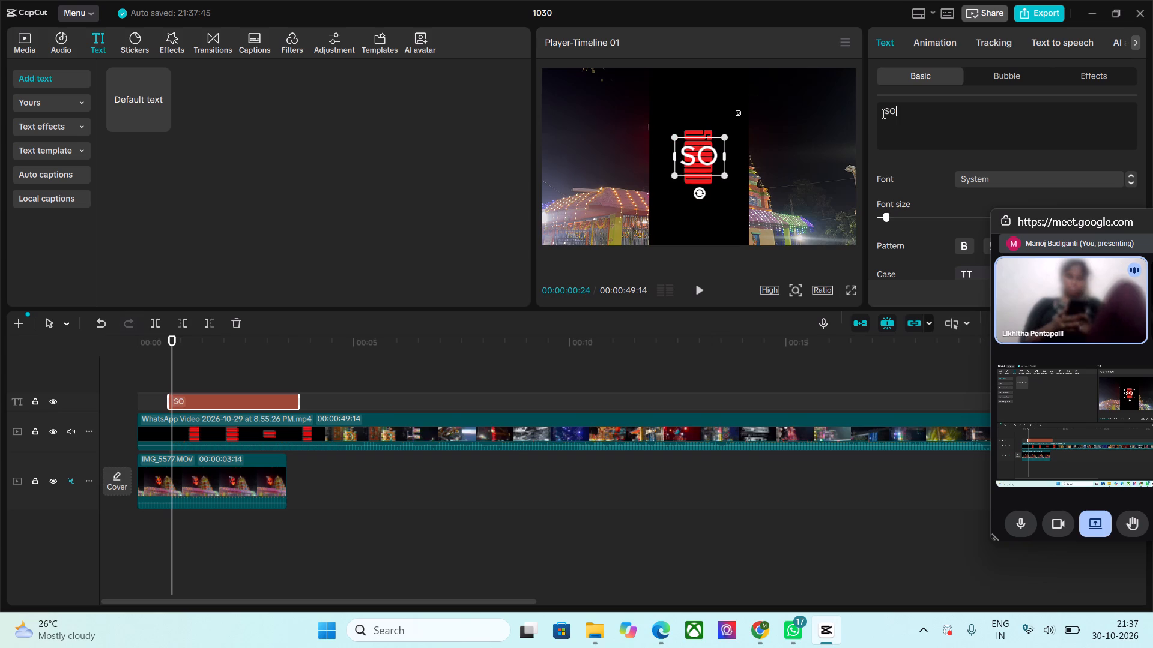
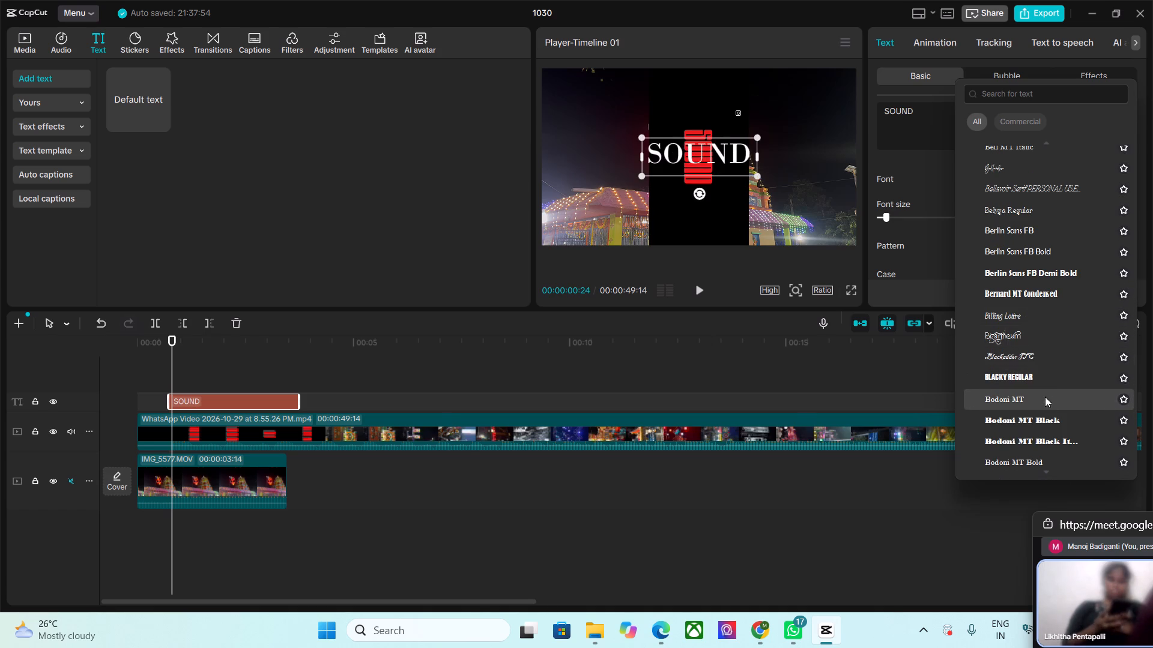
# Compare fonts on the SOUND title against the reference lettering and set its font to Nagasaki.
pyautogui.scroll(-3, 1046, 383)
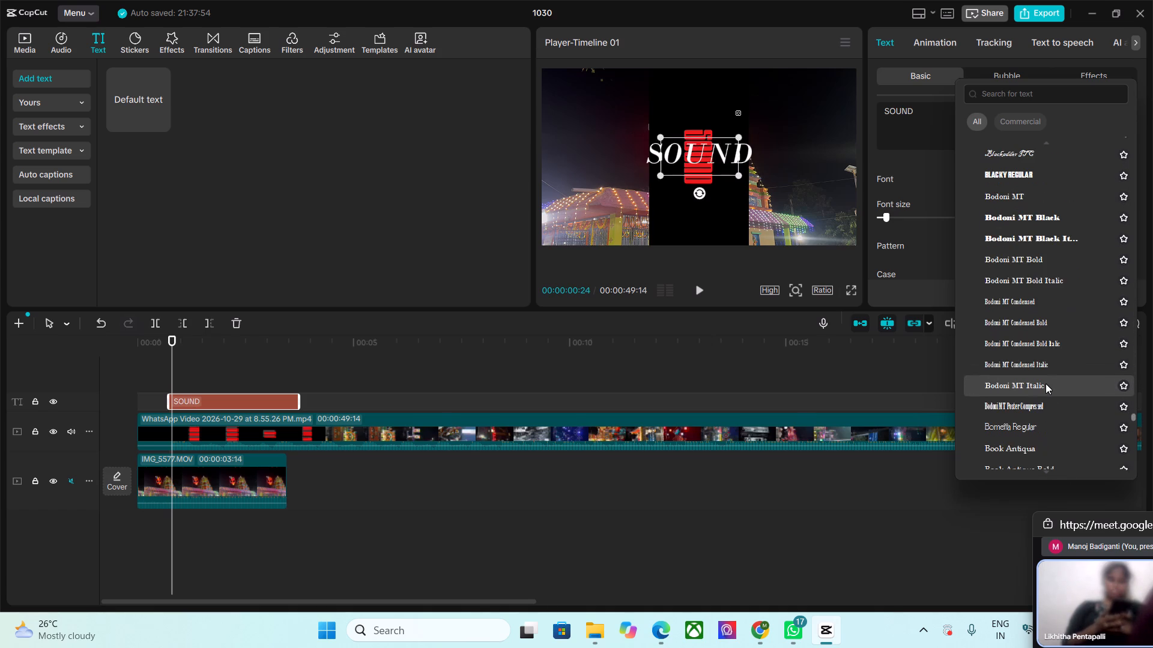
pyautogui.scroll(-6, 1046, 385)
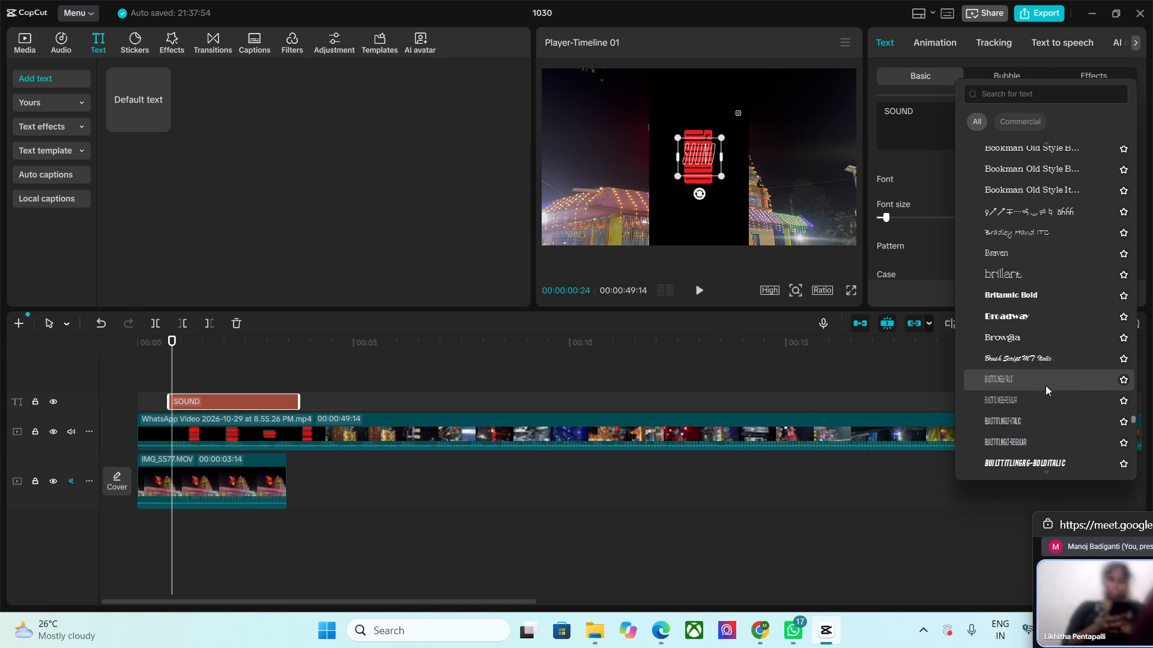
pyautogui.scroll(-1, 1046, 385)
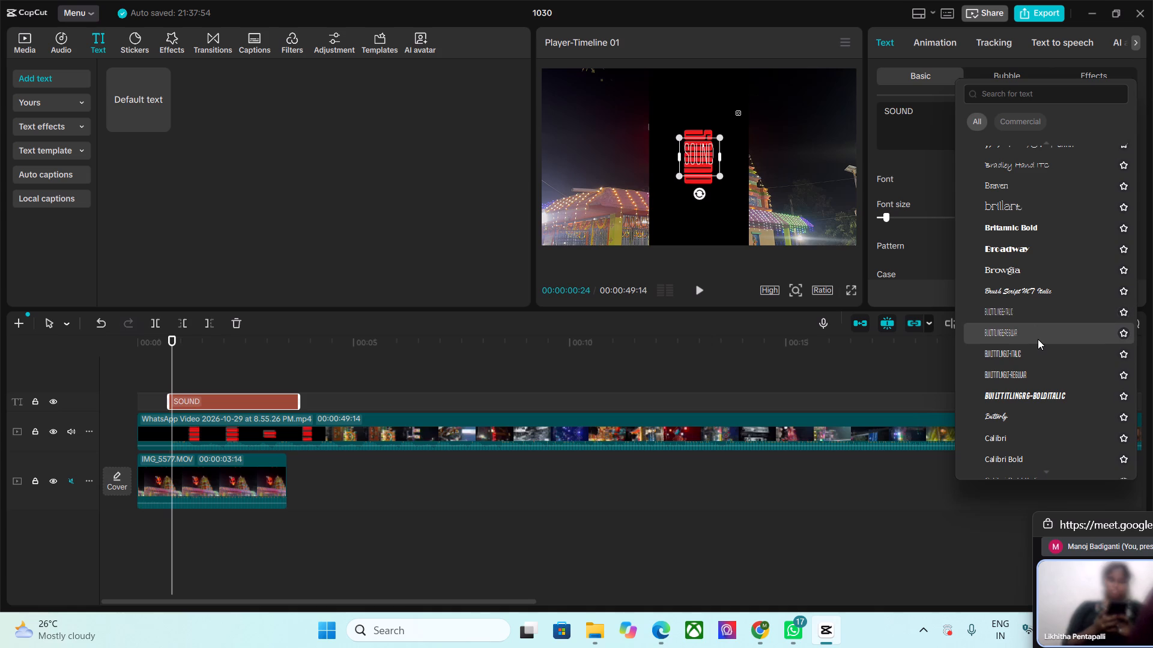
pyautogui.scroll(-7, 1038, 339)
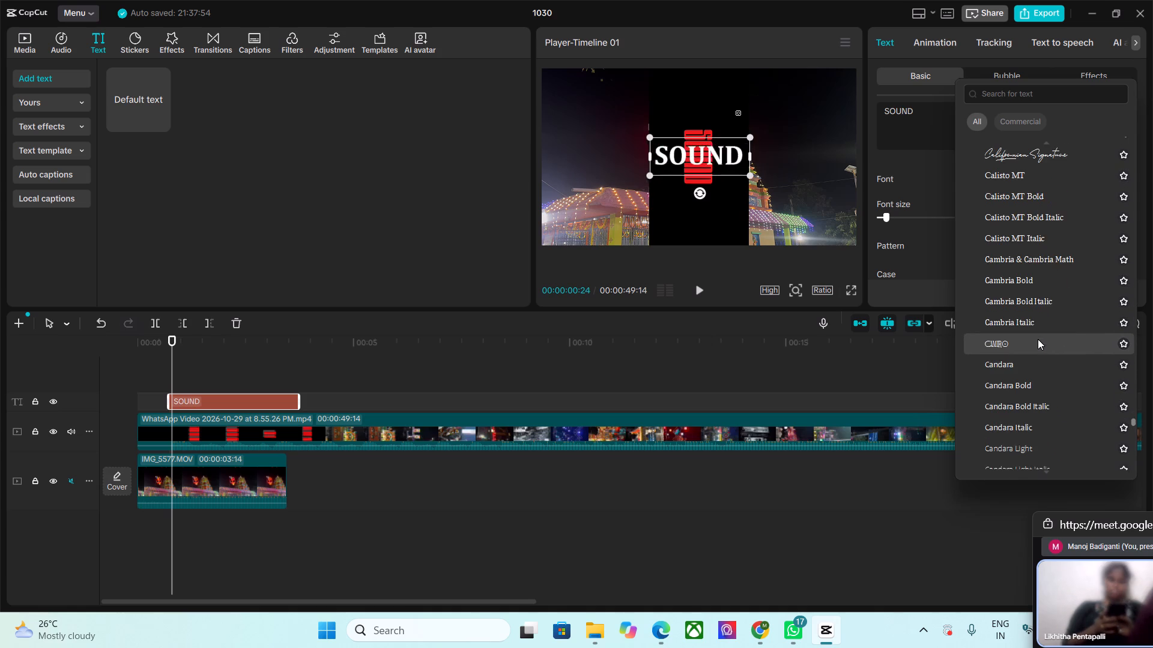
pyautogui.scroll(-4, 1038, 339)
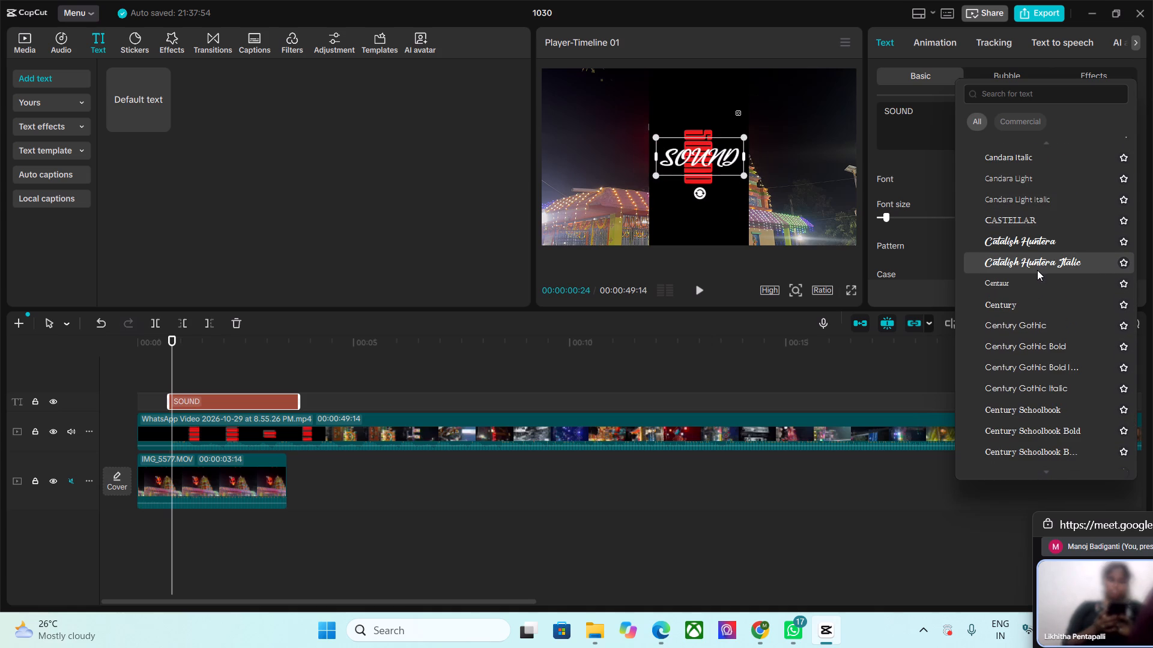
pyautogui.scroll(-1, 1048, 385)
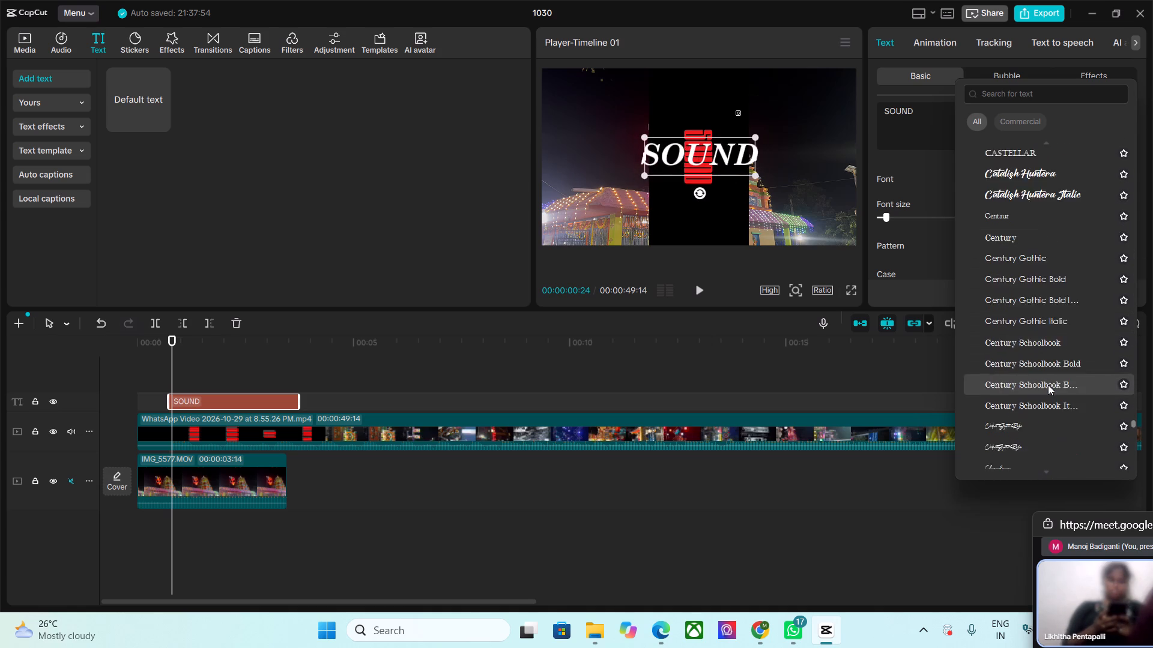
pyautogui.scroll(-4, 1048, 385)
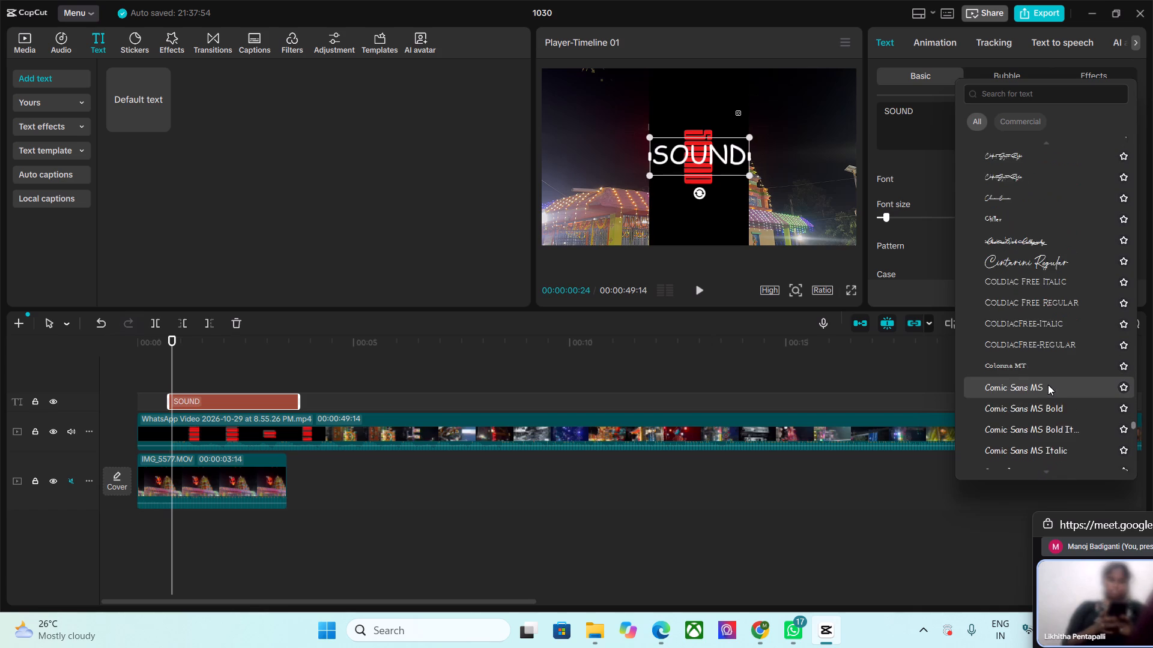
pyautogui.scroll(-8, 1048, 385)
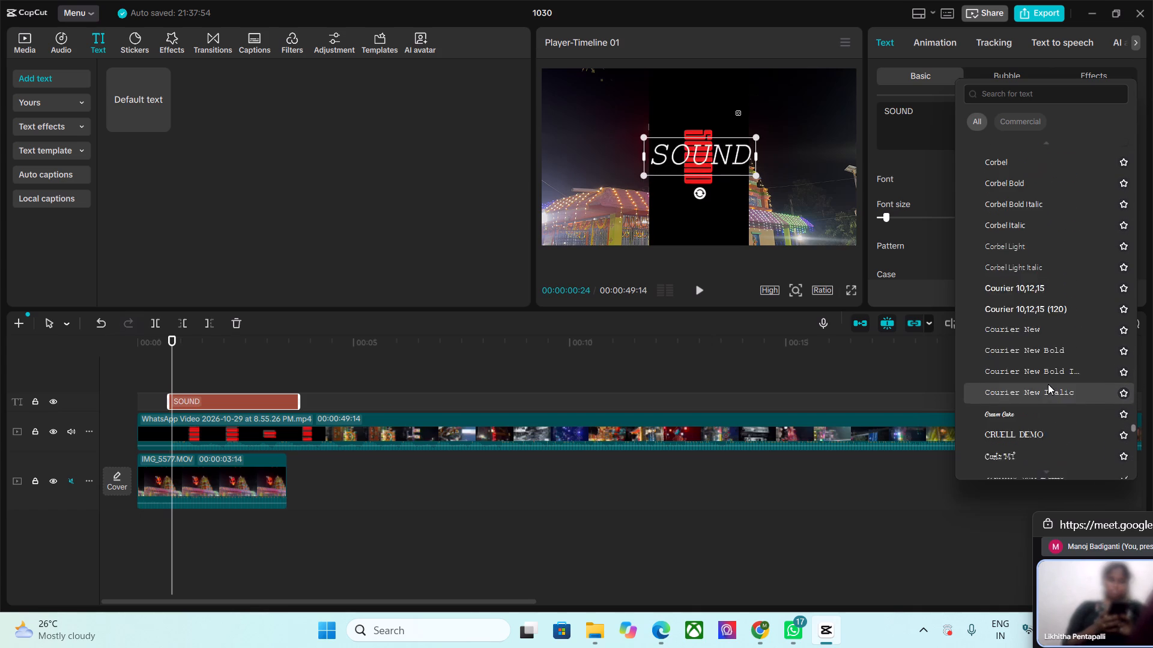
pyautogui.scroll(-1, 1048, 384)
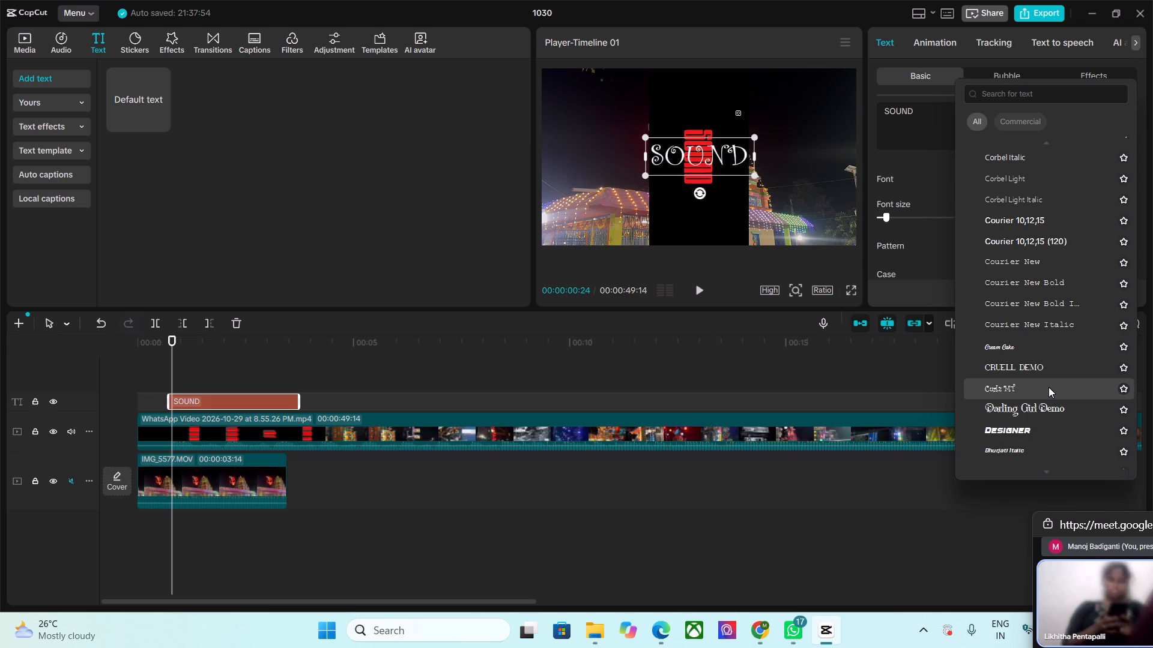
pyautogui.scroll(-2, 1047, 373)
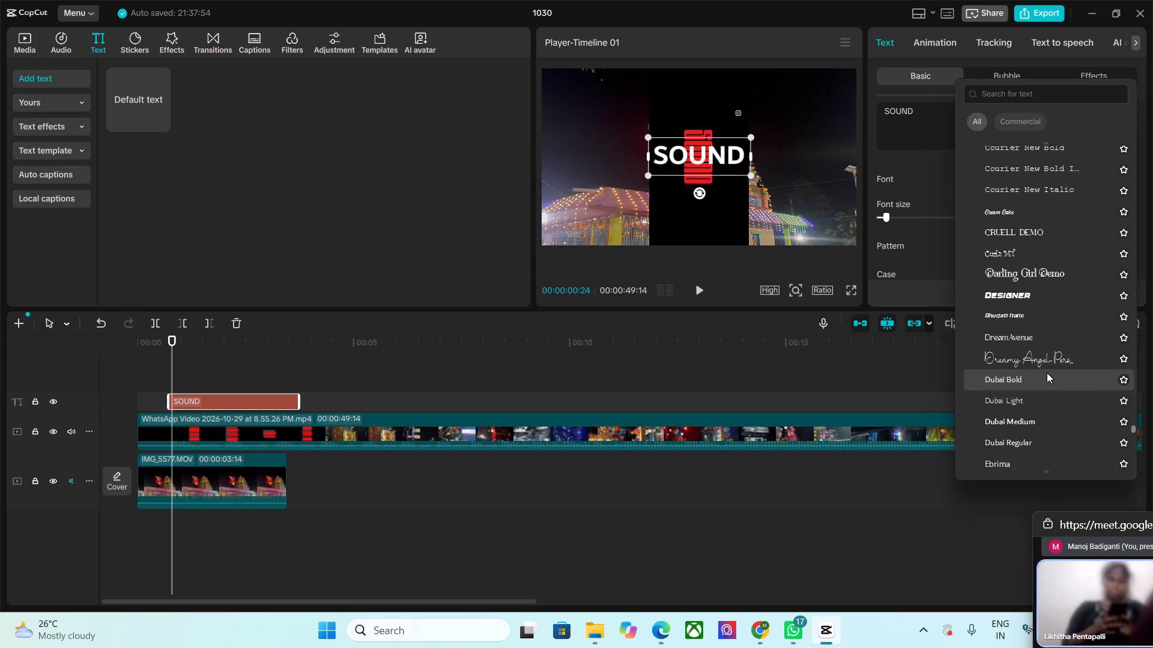
pyautogui.scroll(-4, 1047, 373)
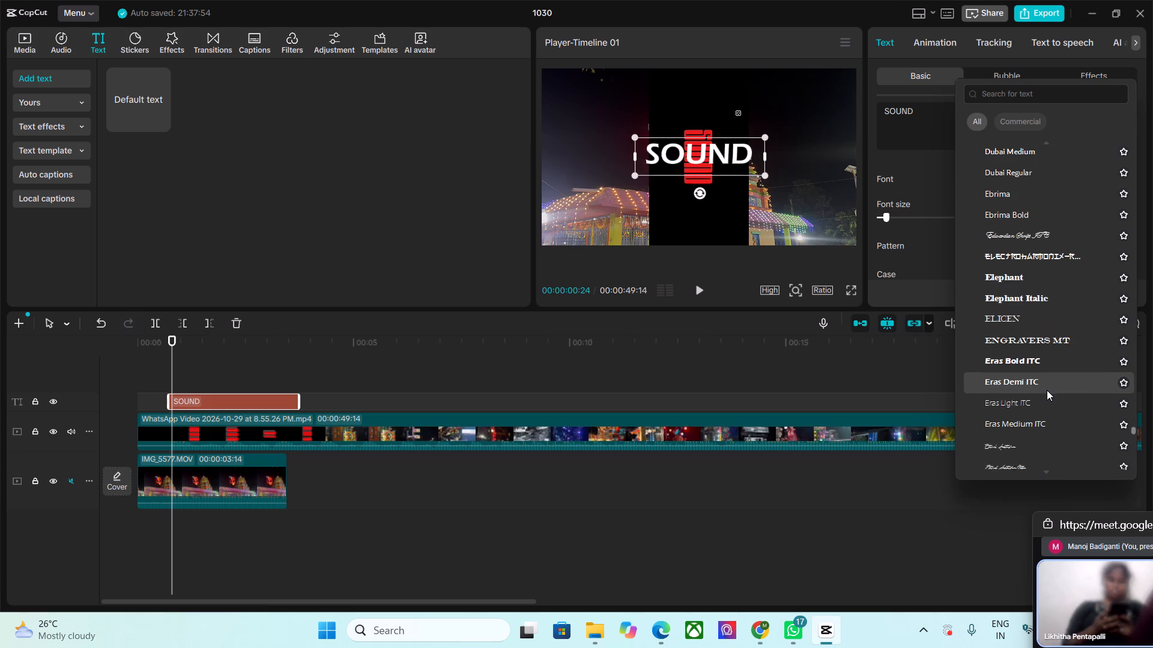
pyautogui.scroll(-3, 1047, 390)
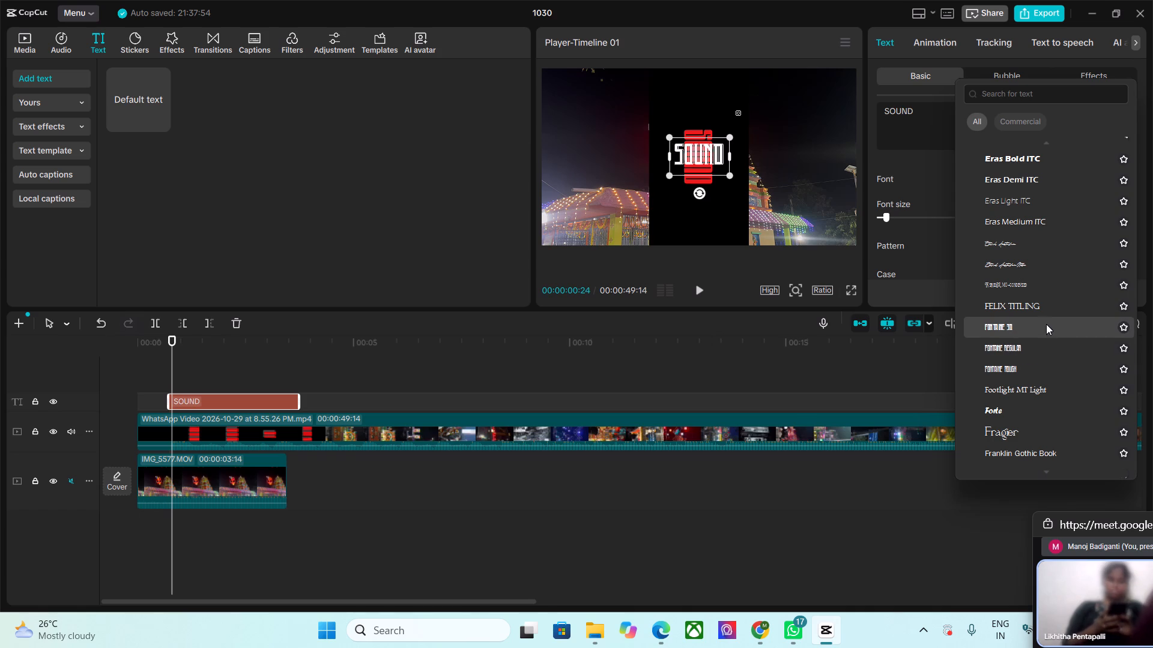
pyautogui.scroll(-1, 1047, 367)
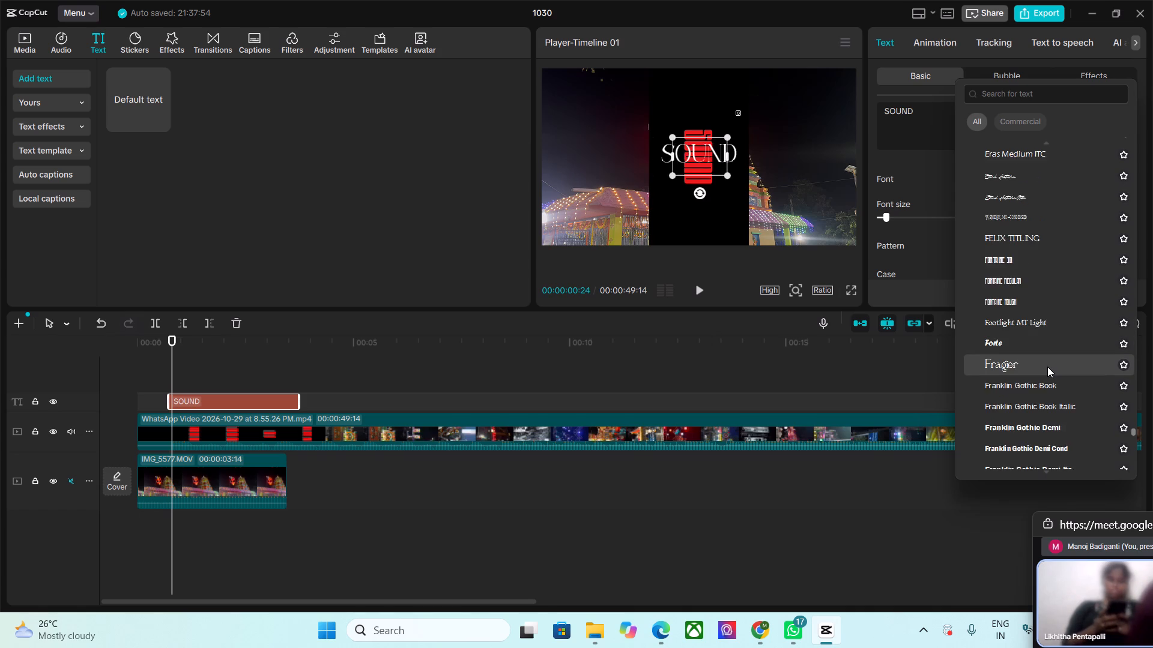
pyautogui.scroll(-6, 1047, 367)
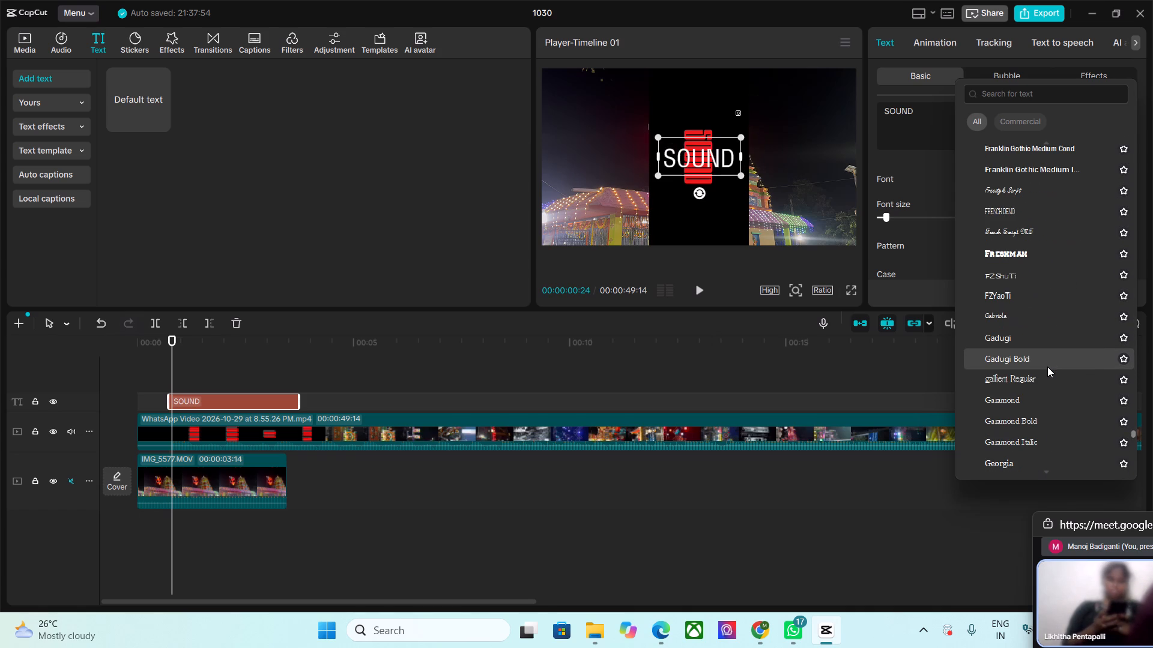
pyautogui.scroll(-5, 1047, 367)
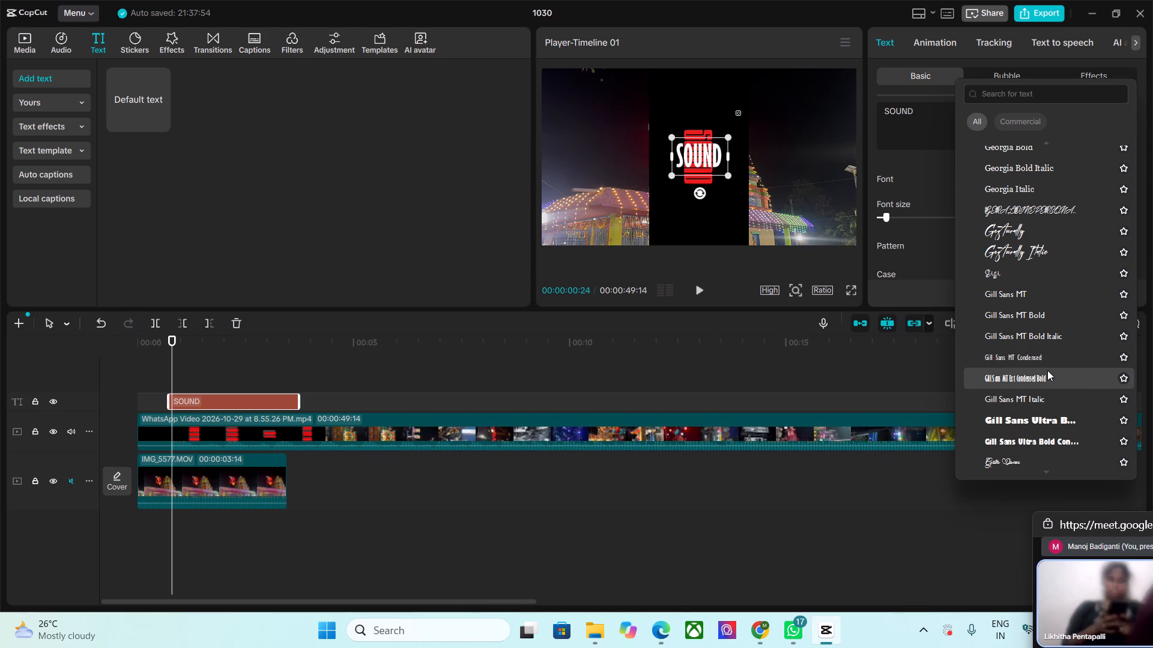
pyautogui.scroll(-2, 1050, 379)
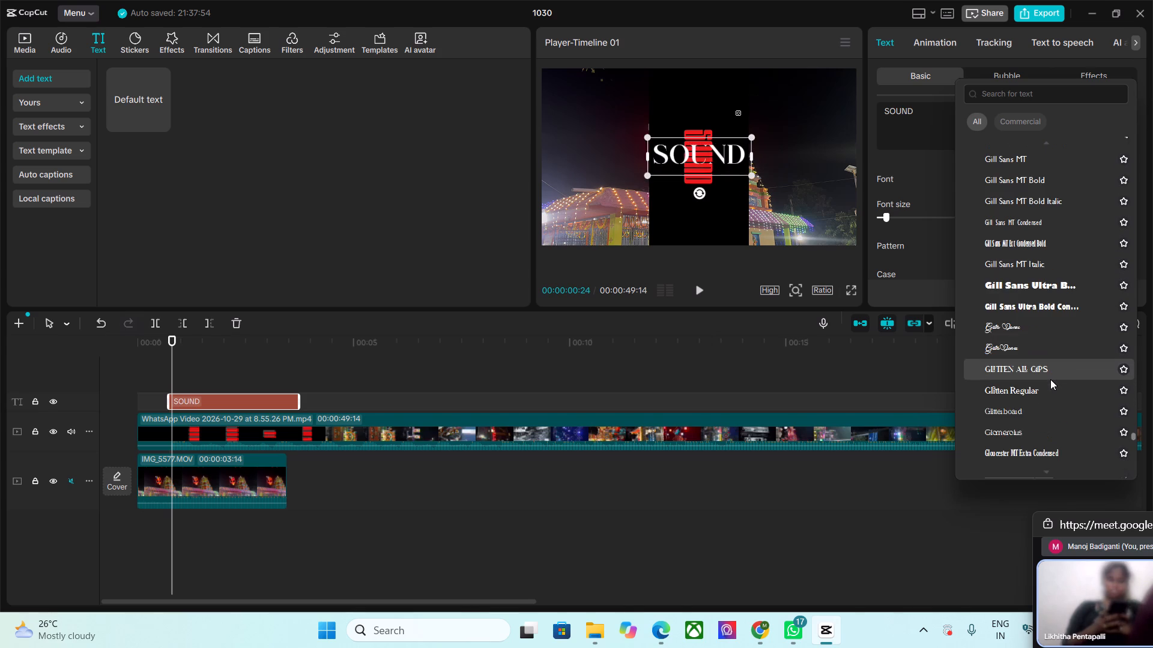
pyautogui.scroll(-5, 1050, 379)
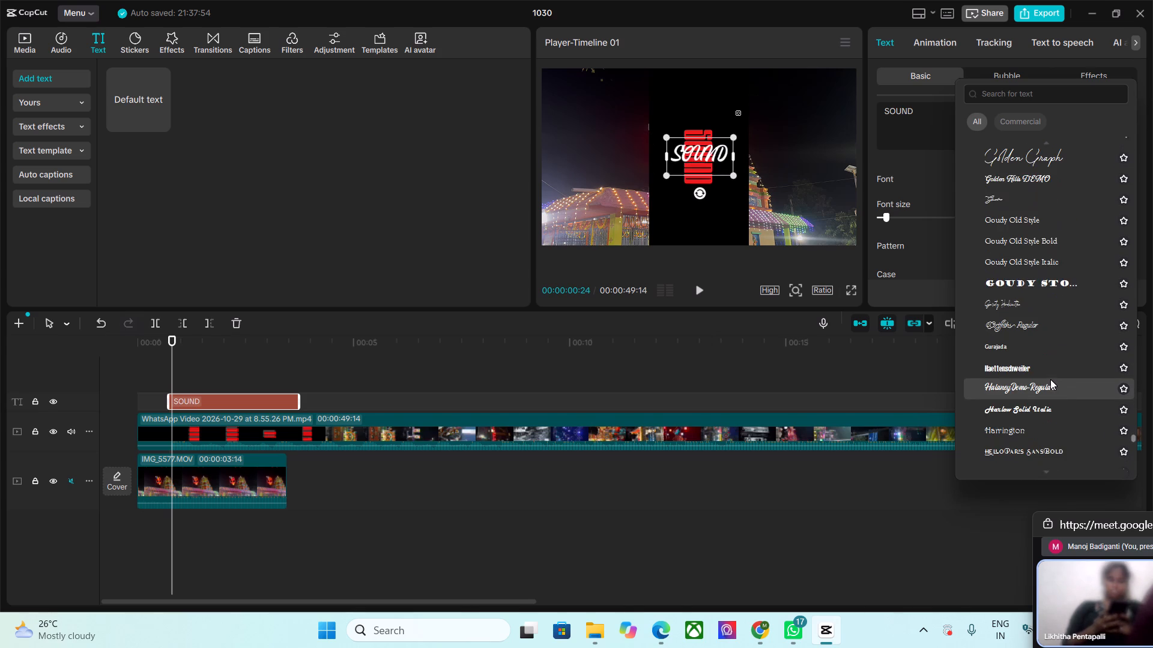
pyautogui.scroll(-6, 1050, 379)
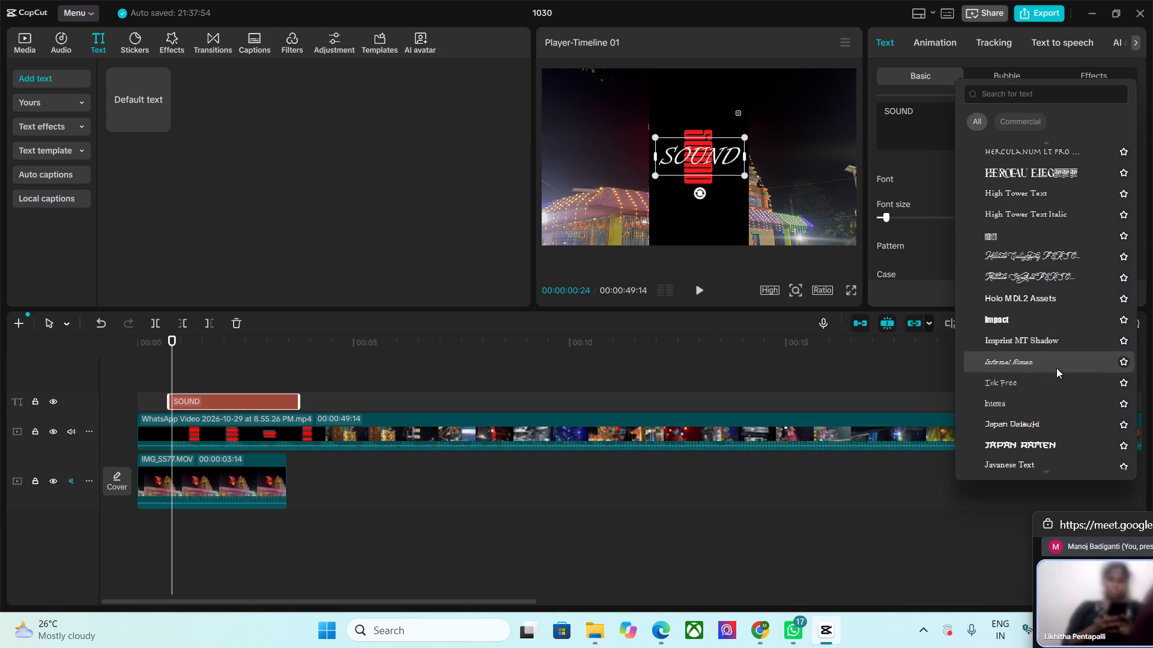
pyautogui.scroll(-2, 1057, 388)
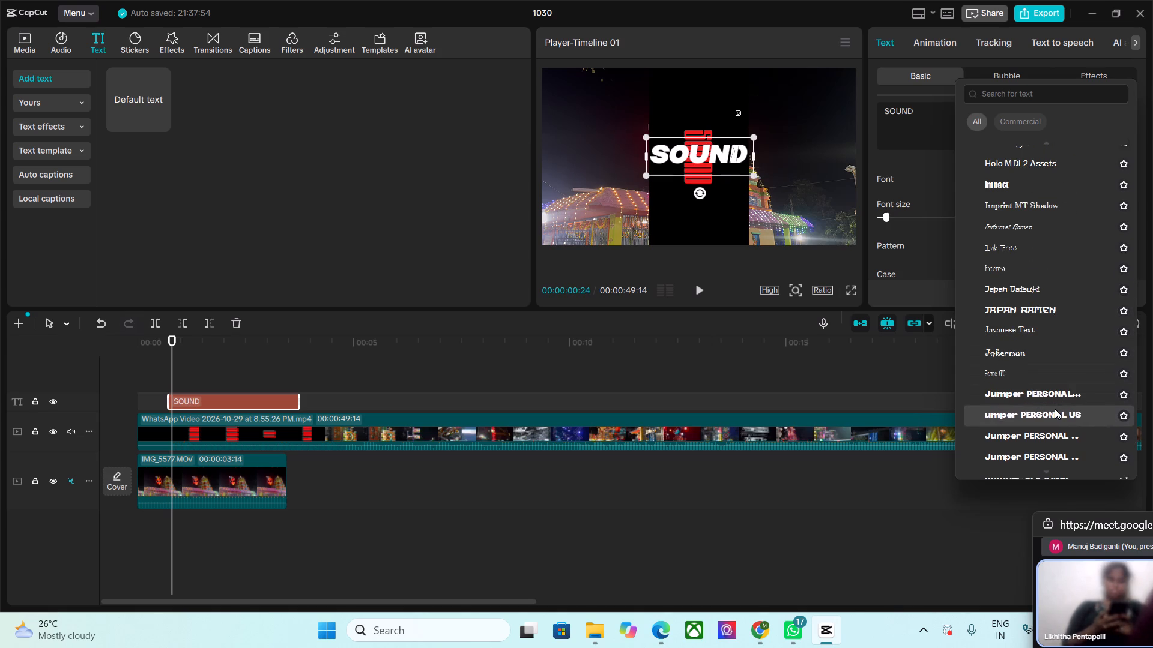
pyautogui.scroll(-8, 1055, 409)
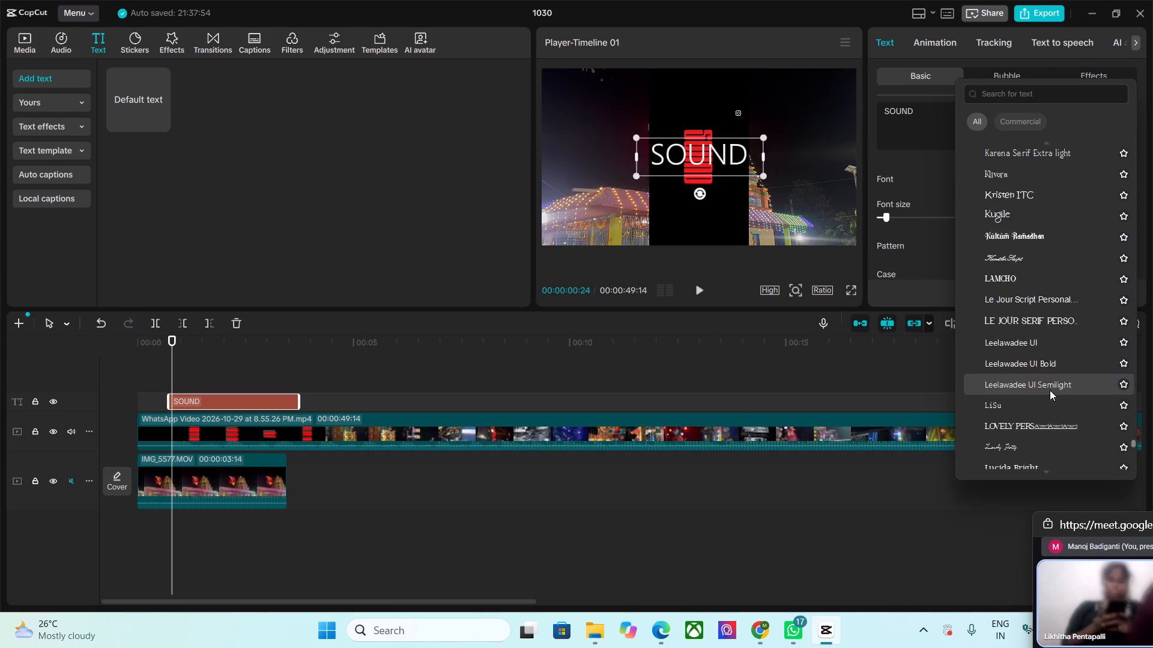
pyautogui.scroll(-13, 1050, 390)
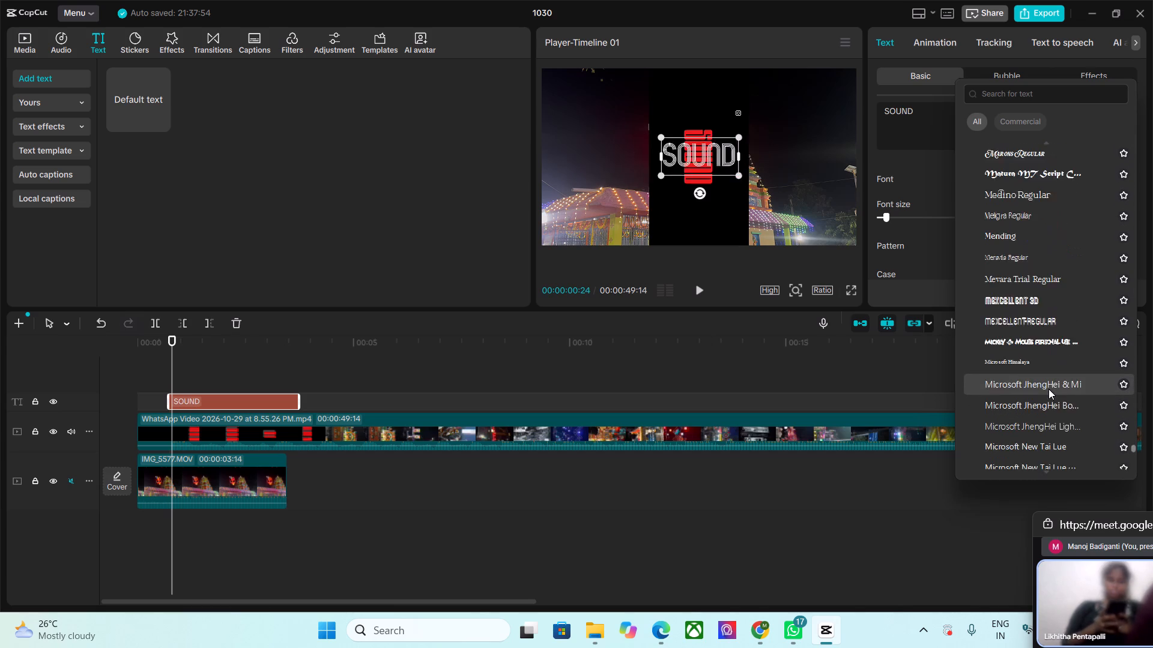
pyautogui.scroll(-2, 1049, 389)
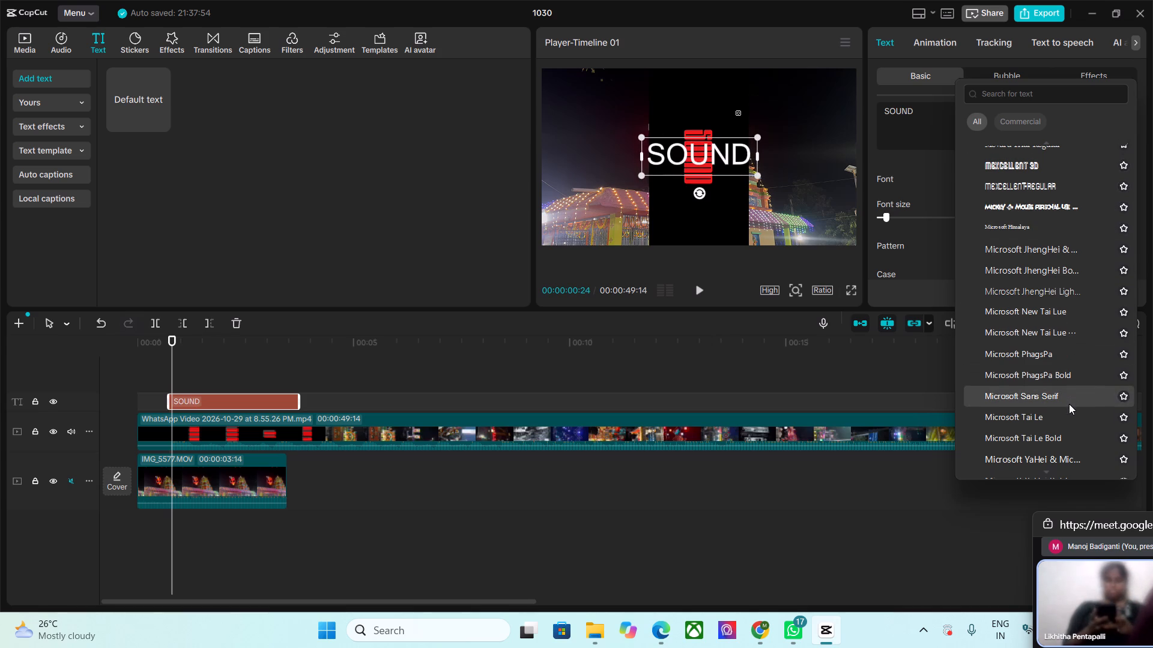
pyautogui.scroll(-5, 1069, 401)
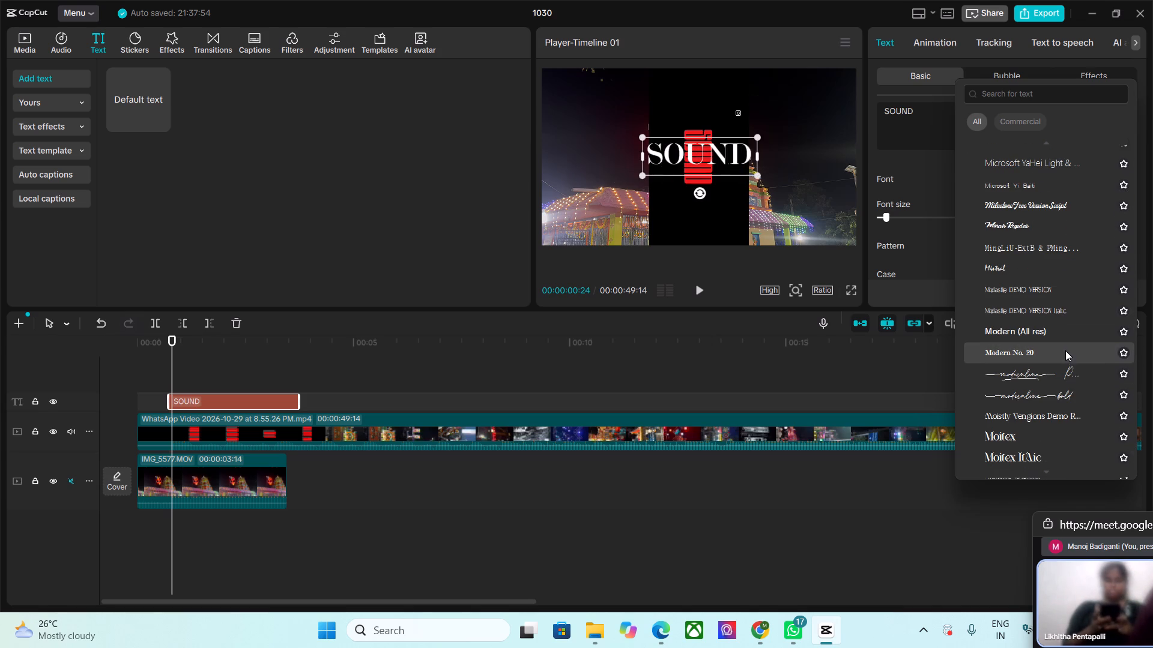
pyautogui.scroll(-2, 1060, 390)
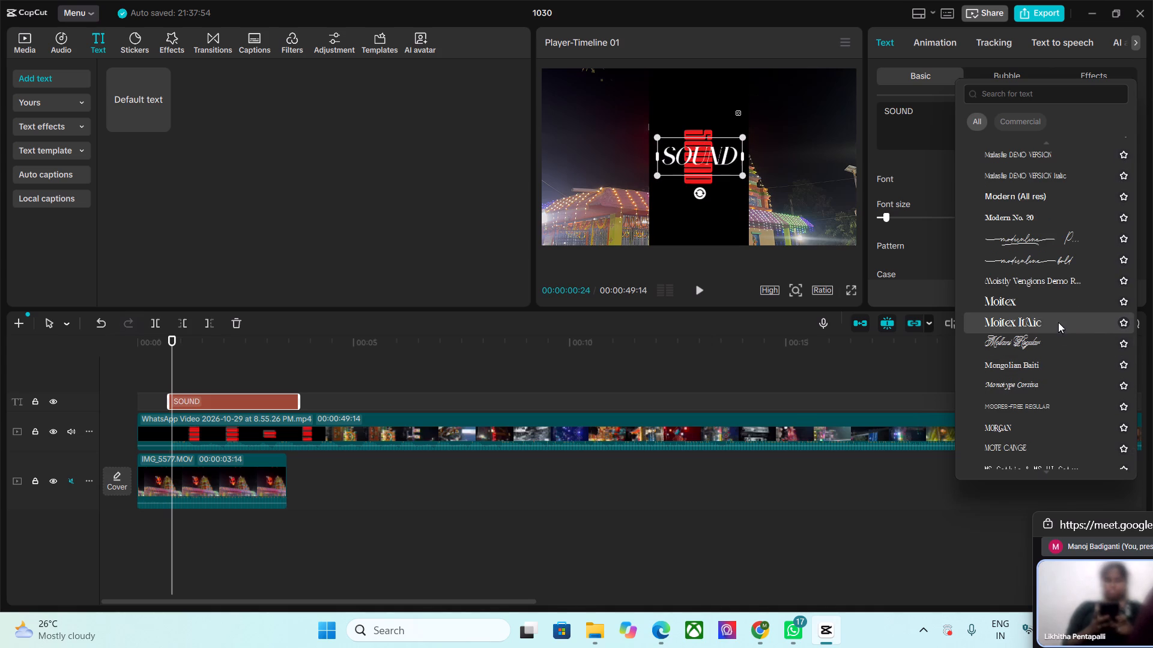
pyautogui.scroll(-3, 1058, 377)
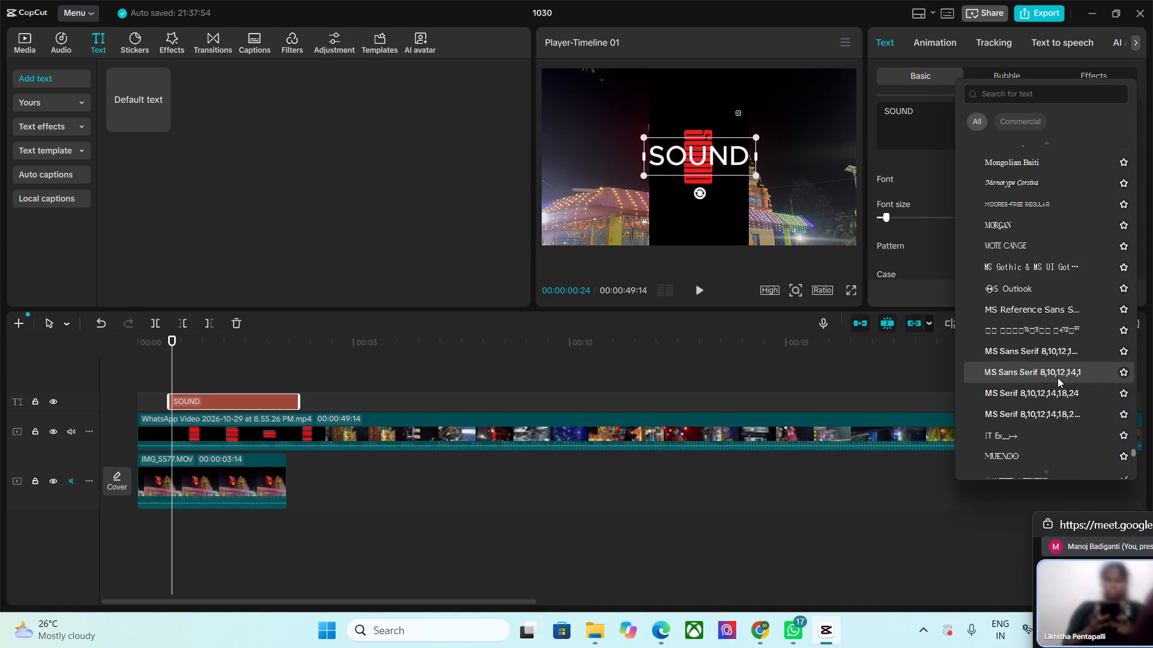
pyautogui.scroll(-3, 1058, 377)
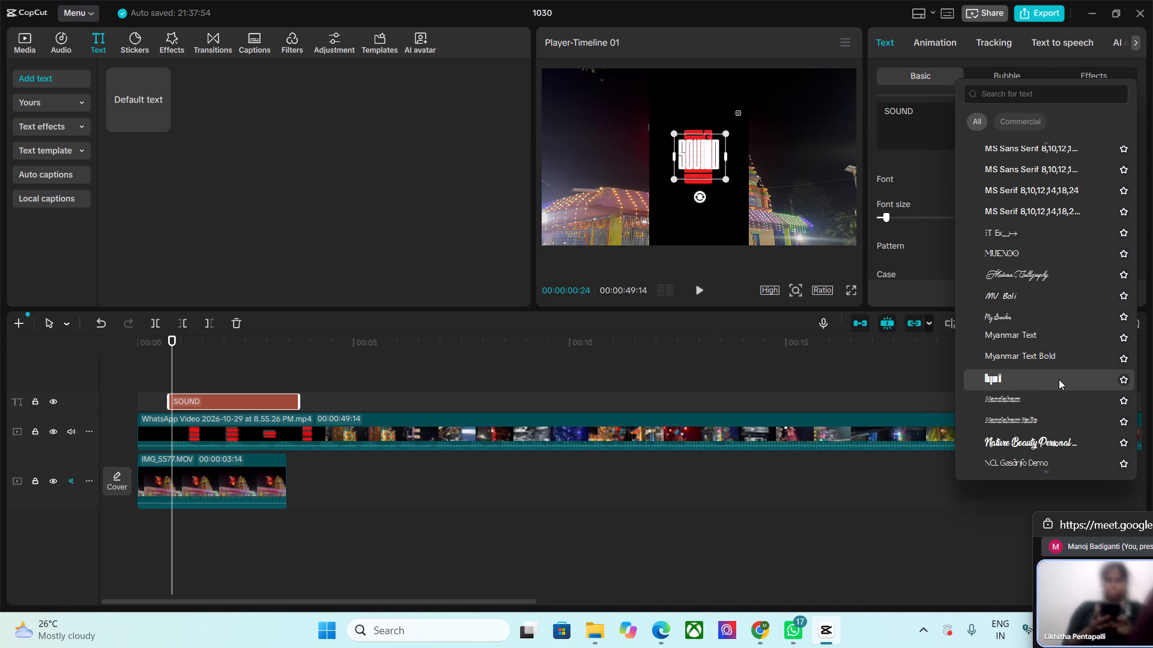
pyautogui.click(1059, 379)
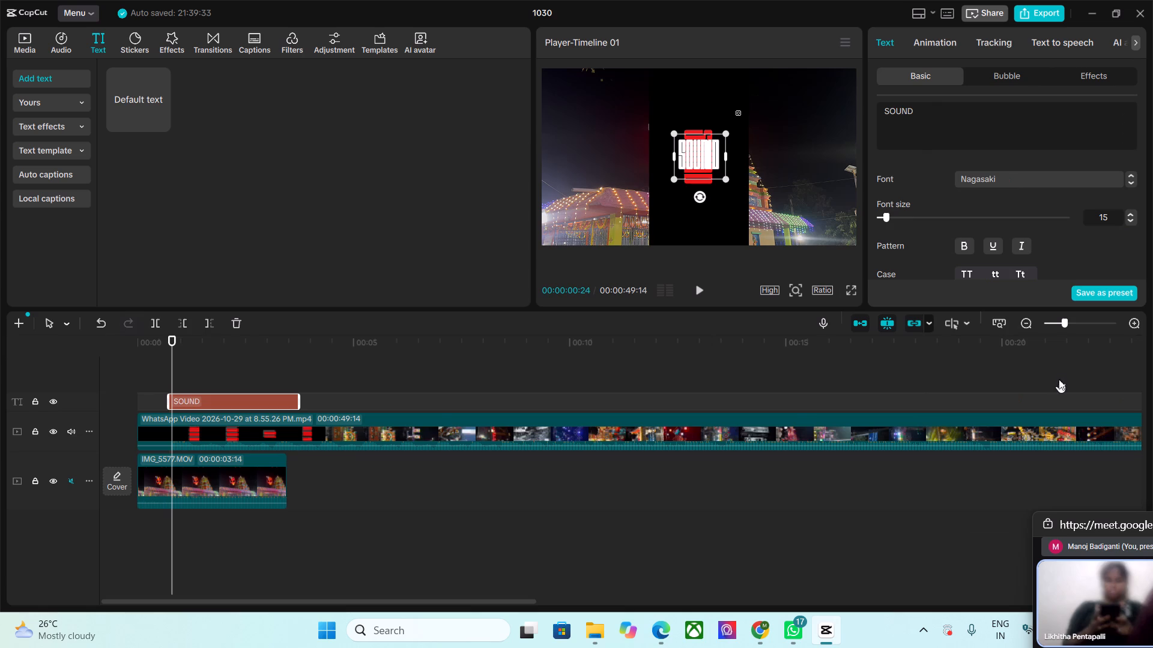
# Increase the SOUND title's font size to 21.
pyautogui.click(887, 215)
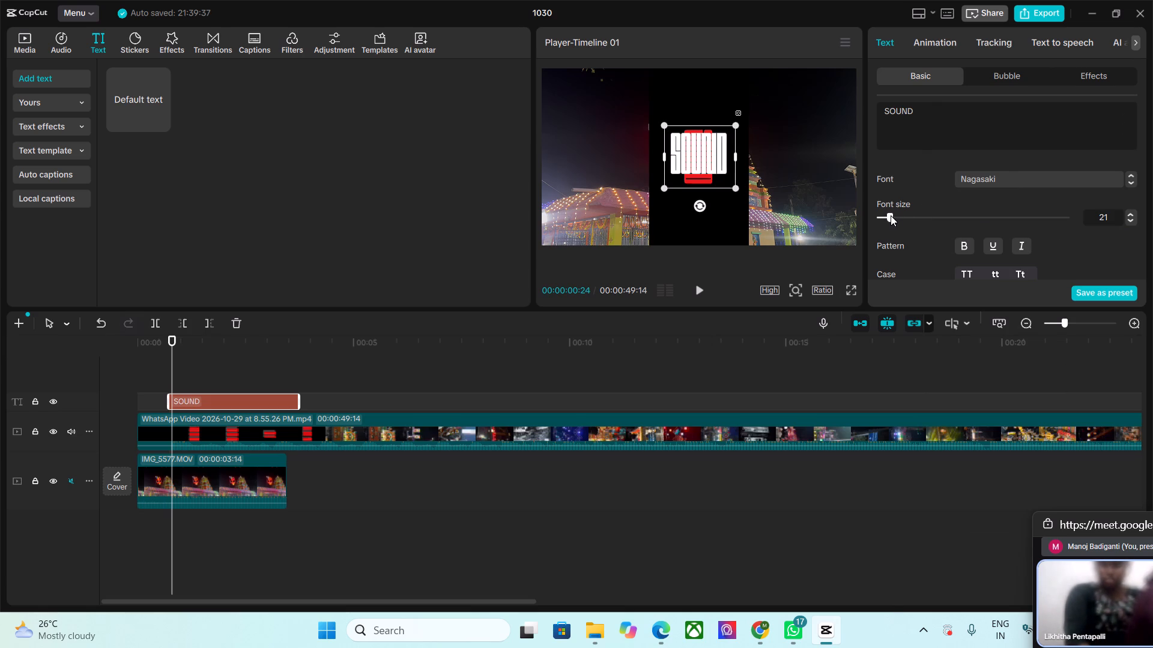
# Change the SOUND title's text colour from the palette to a red slightly darker than FF0000, matching the reference lettering.
pyautogui.scroll(-3, 1052, 236)
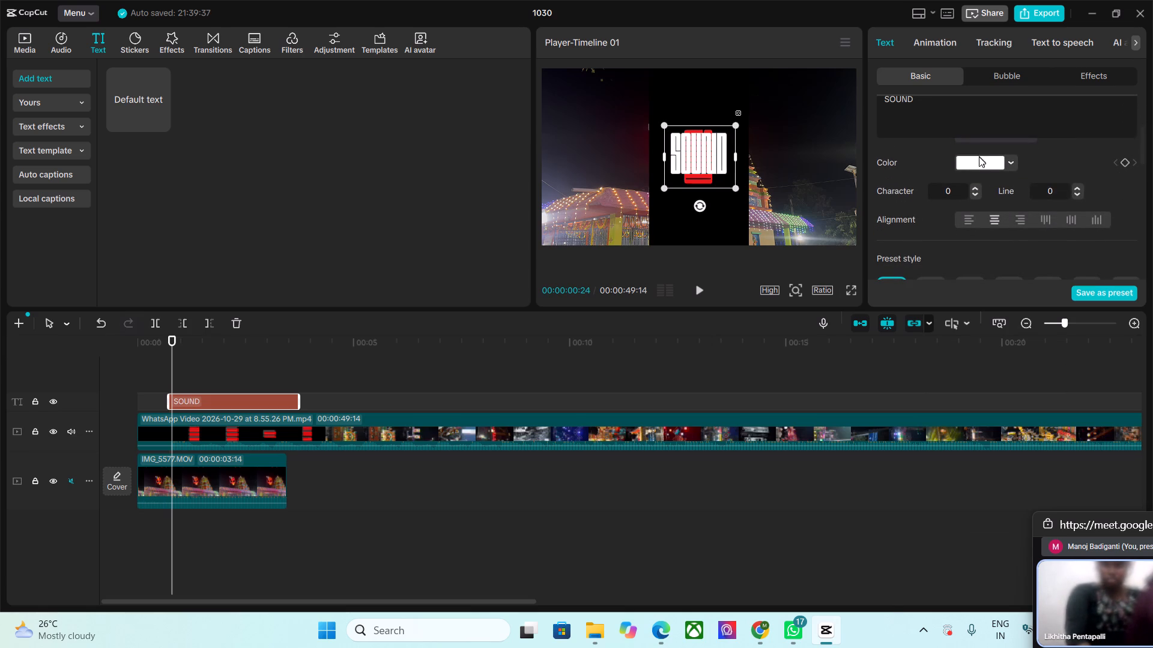
pyautogui.click(979, 163)
pyautogui.moveTo(972, 189); pyautogui.dragTo(1109, 175)
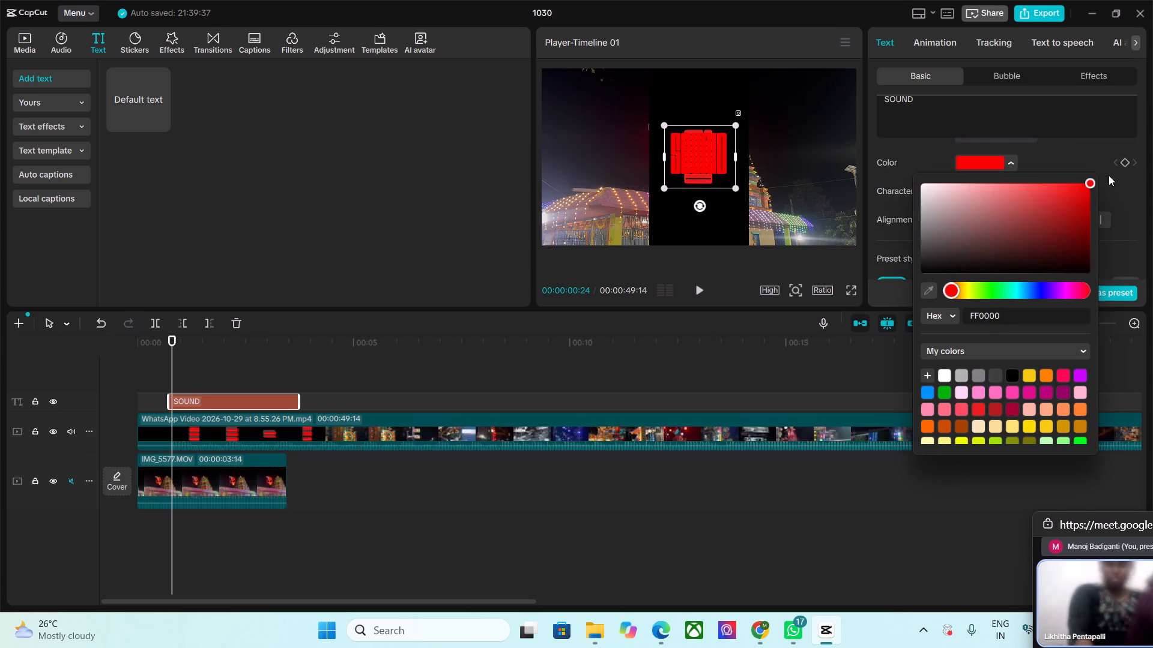
pyautogui.moveTo(1109, 175); pyautogui.dragTo(1143, 199)
pyautogui.click(1124, 251)
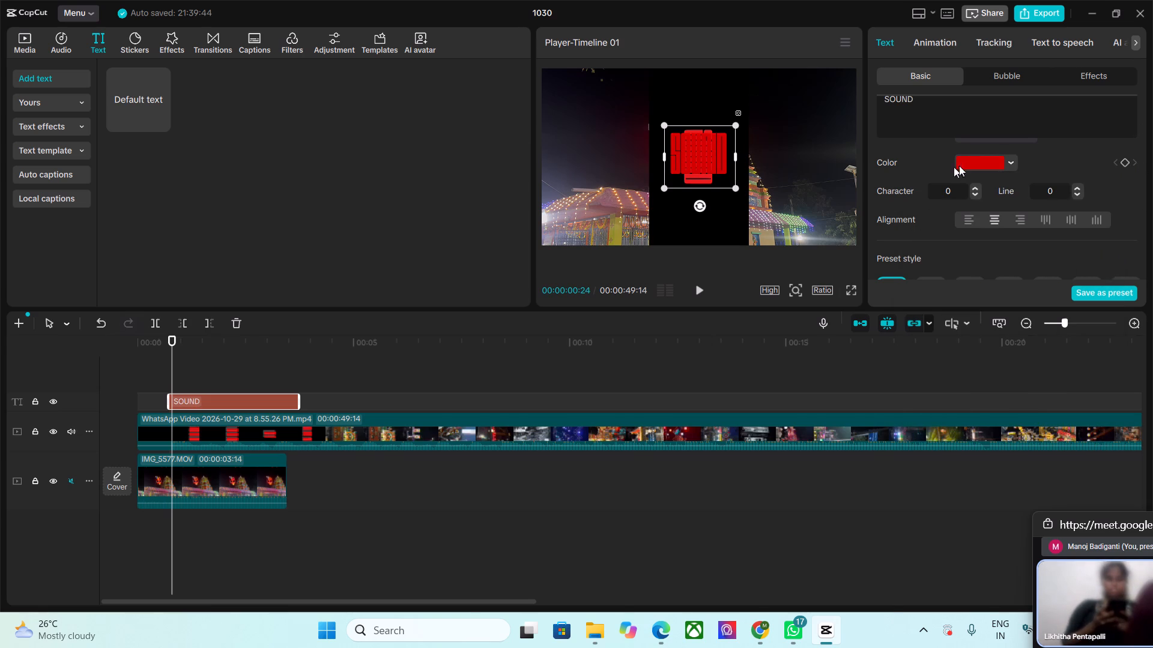
# Enlarge the SOUND title in two stages to font size 39.
pyautogui.scroll(6, 989, 176)
pyautogui.moveTo(891, 215); pyautogui.dragTo(895, 215)
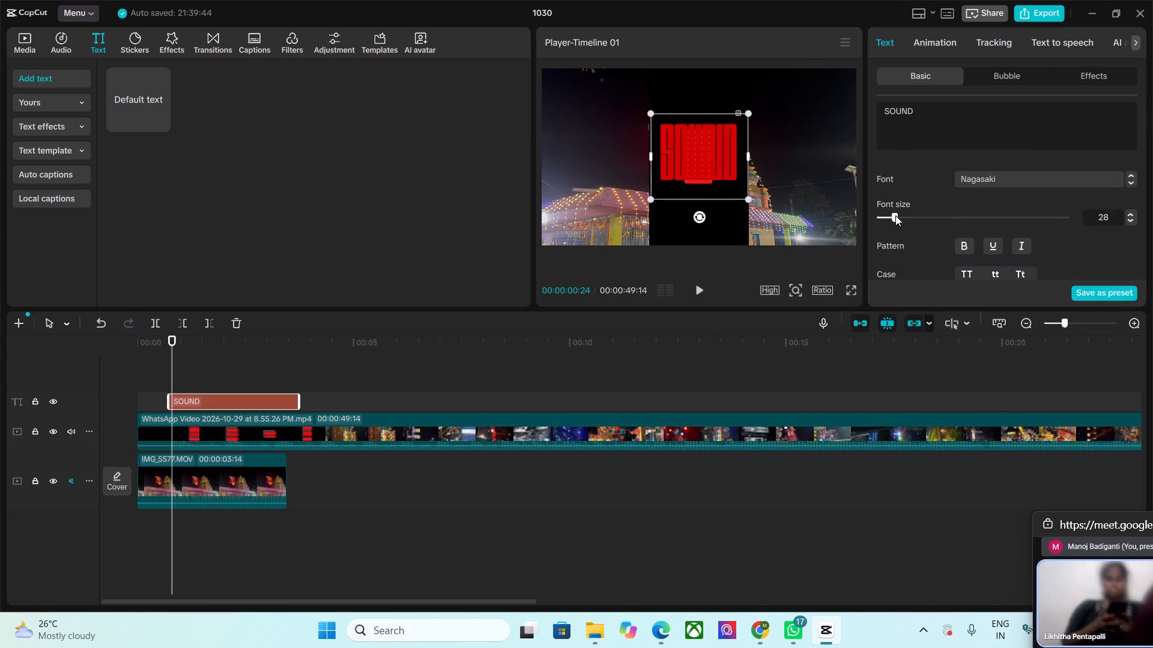
pyautogui.moveTo(895, 215); pyautogui.dragTo(902, 216)
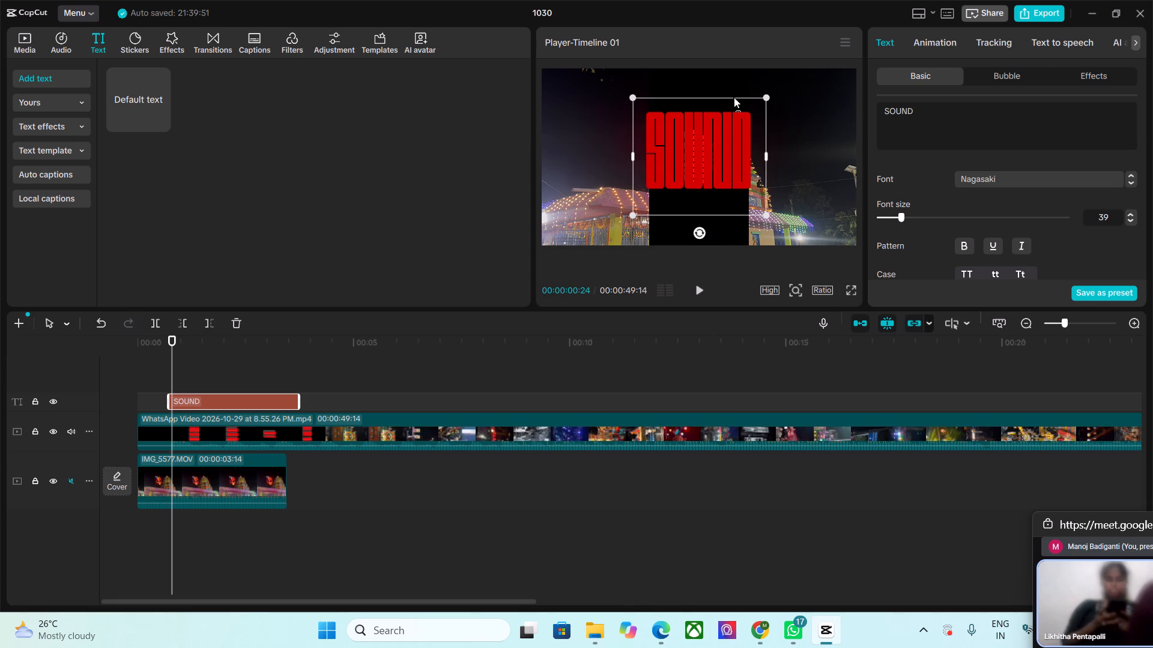
# Widen the SOUND title's text box on both sides, keeping its font size.
pyautogui.moveTo(766, 155); pyautogui.dragTo(789, 155)
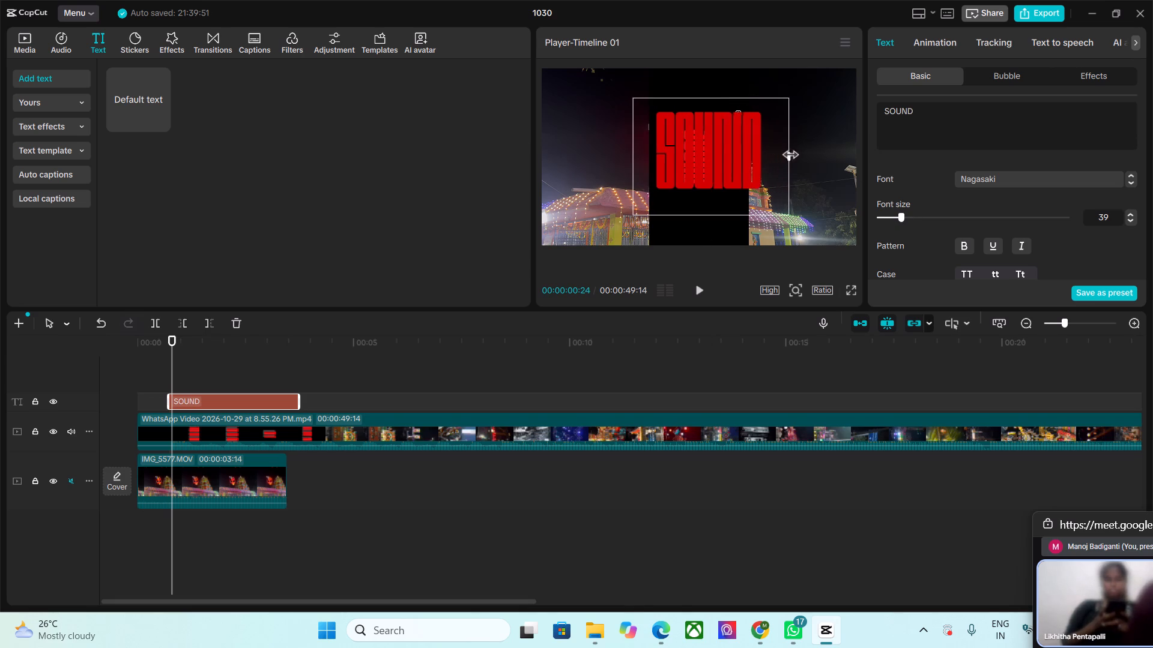
pyautogui.moveTo(789, 155); pyautogui.dragTo(820, 155)
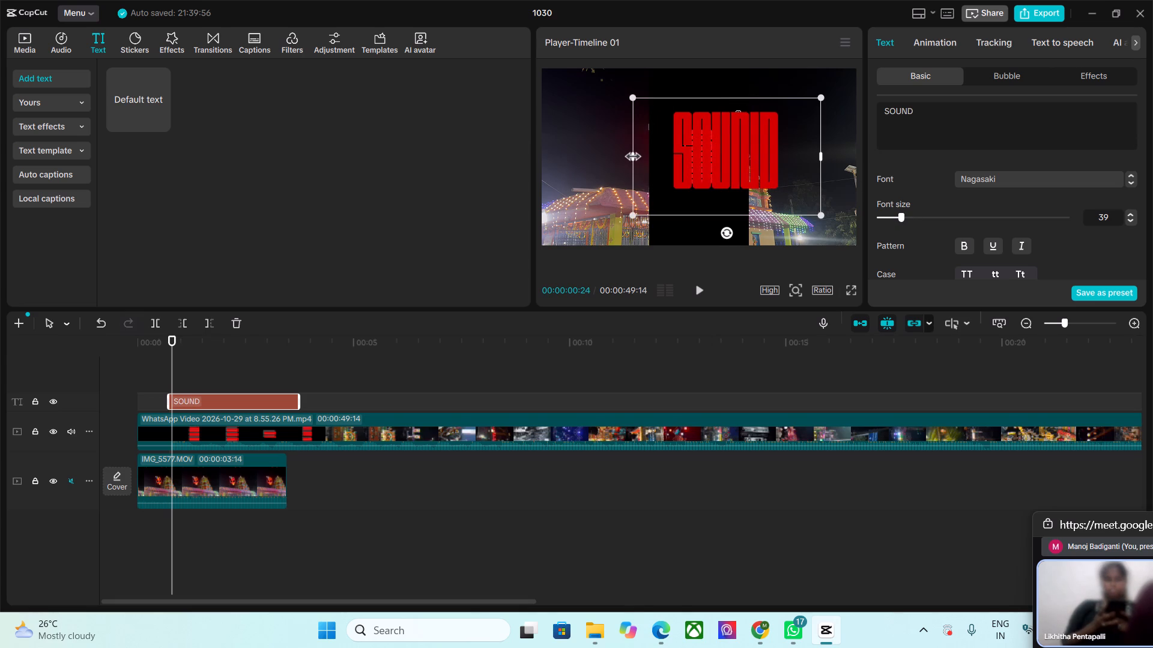
pyautogui.moveTo(633, 157); pyautogui.dragTo(601, 158)
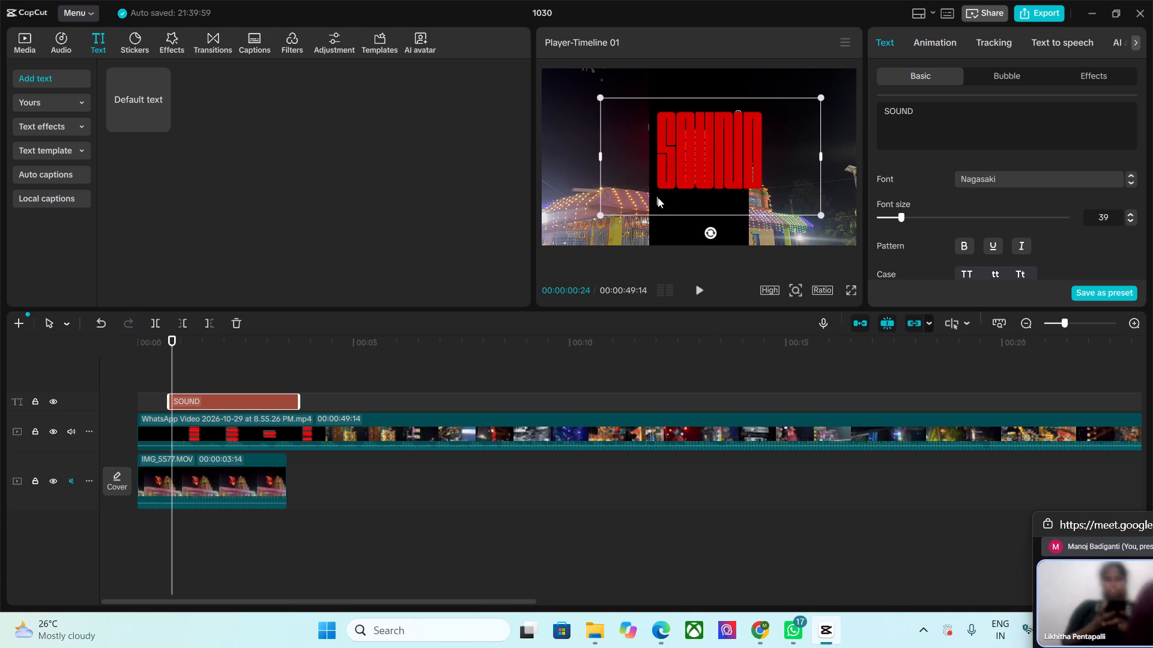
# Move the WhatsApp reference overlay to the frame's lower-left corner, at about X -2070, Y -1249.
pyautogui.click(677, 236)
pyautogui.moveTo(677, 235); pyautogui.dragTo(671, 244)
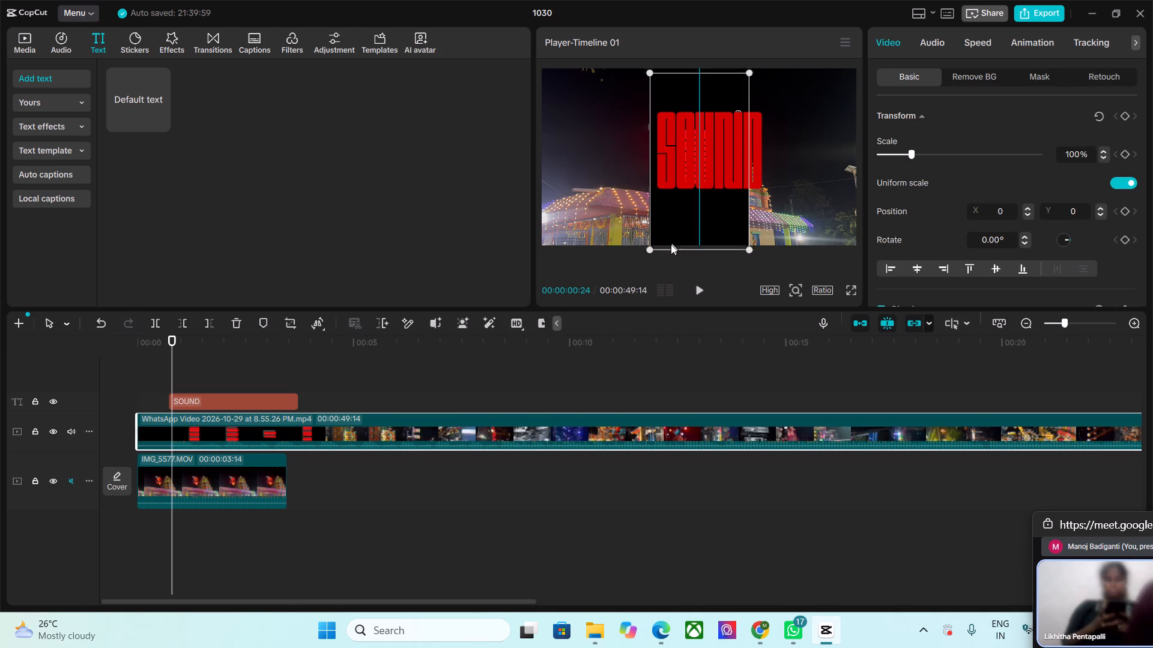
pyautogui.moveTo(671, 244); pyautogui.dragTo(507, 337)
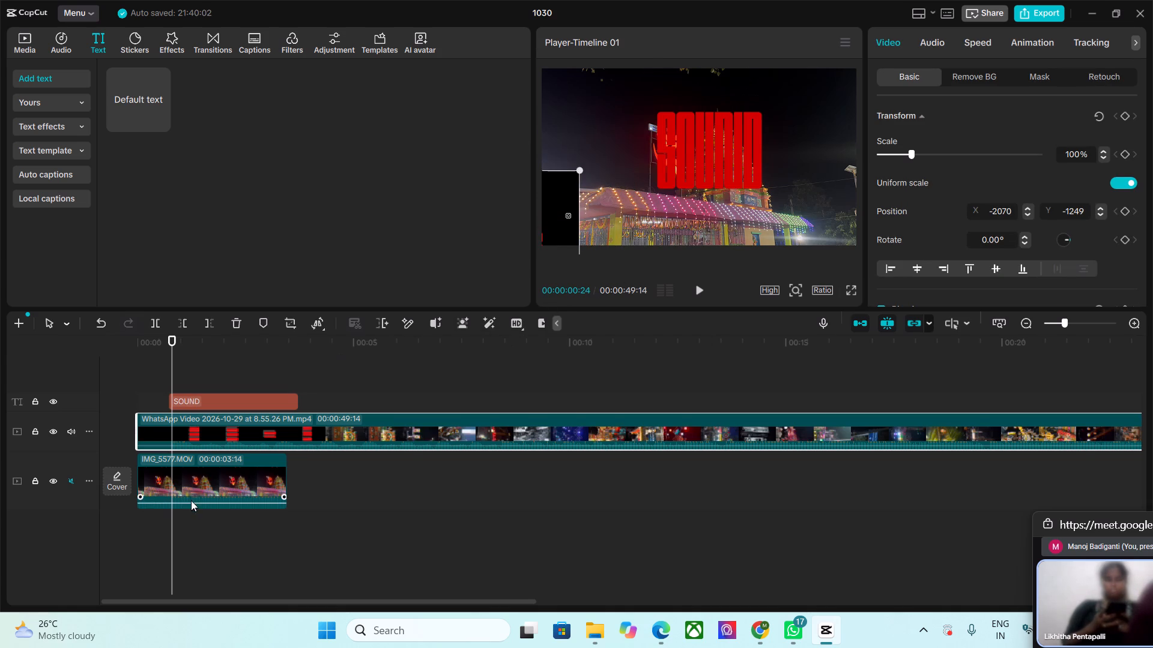
# Move the SOUND title to a track between the WhatsApp reference and IMG_5577, starting at the timeline's beginning.
pyautogui.click(207, 487)
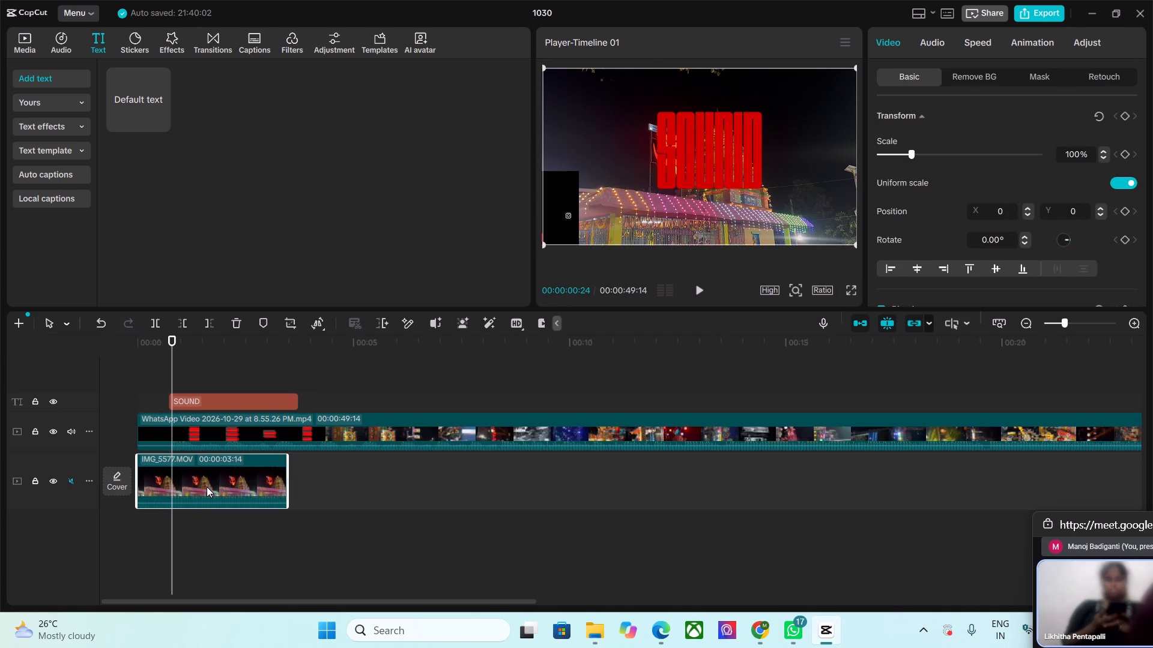
pyautogui.click(207, 487)
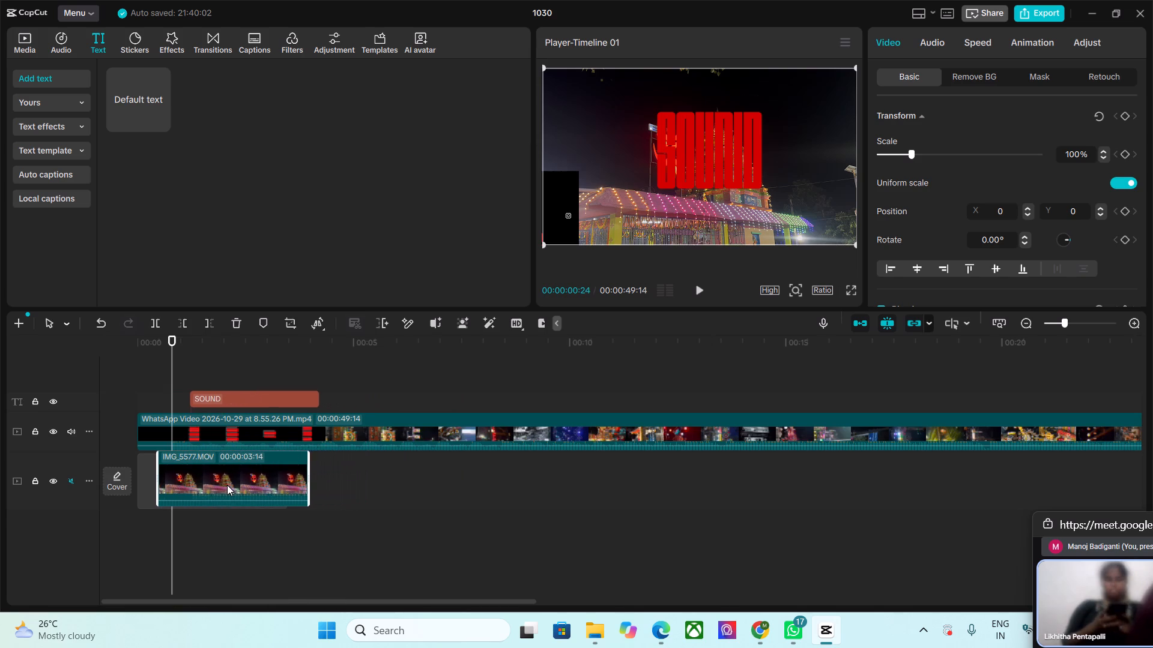
pyautogui.moveTo(205, 401); pyautogui.dragTo(425, 467)
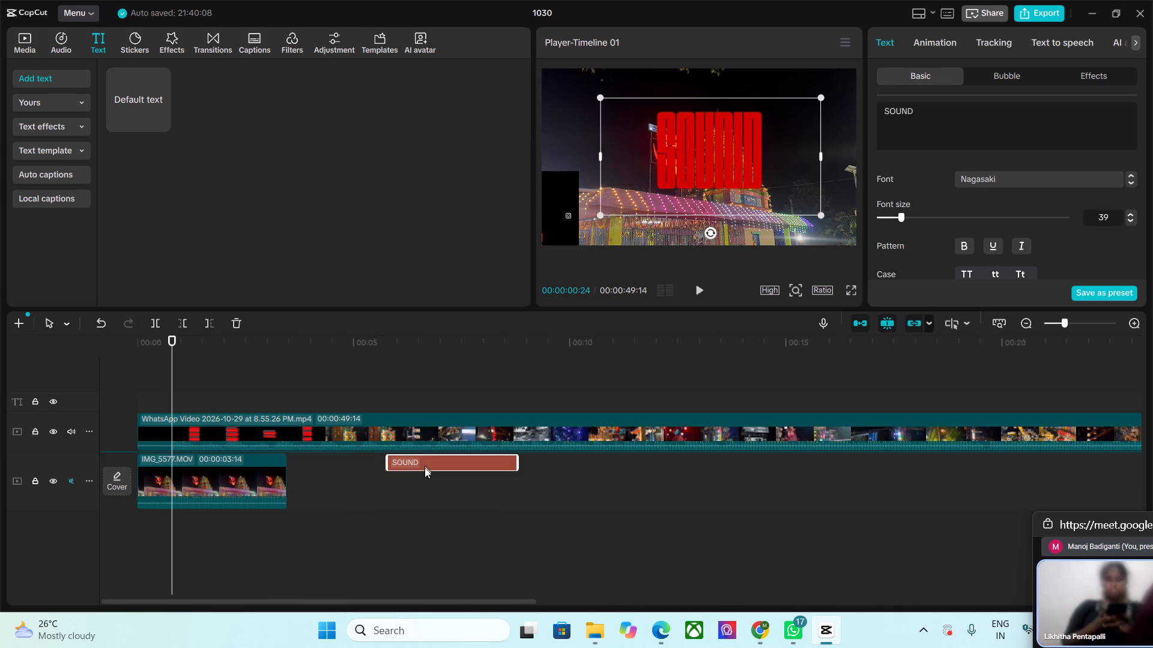
pyautogui.moveTo(425, 467); pyautogui.dragTo(384, 499)
pyautogui.moveTo(378, 447); pyautogui.dragTo(365, 497)
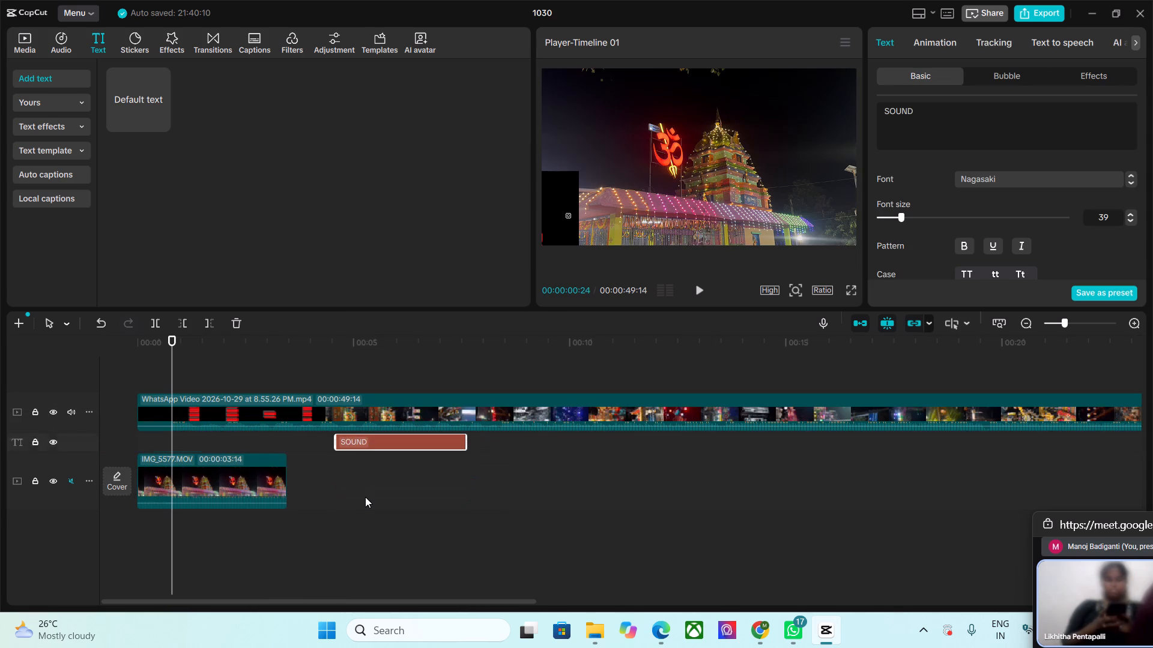
pyautogui.moveTo(371, 446); pyautogui.dragTo(180, 446)
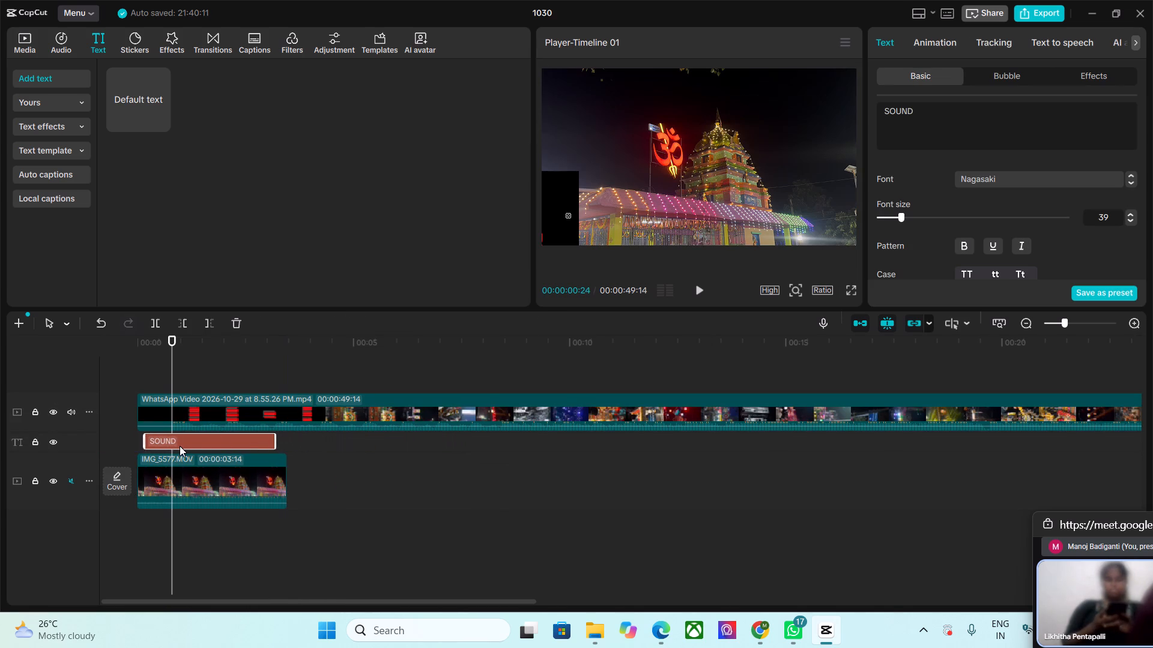
pyautogui.moveTo(180, 446); pyautogui.dragTo(172, 446)
pyautogui.click(205, 499)
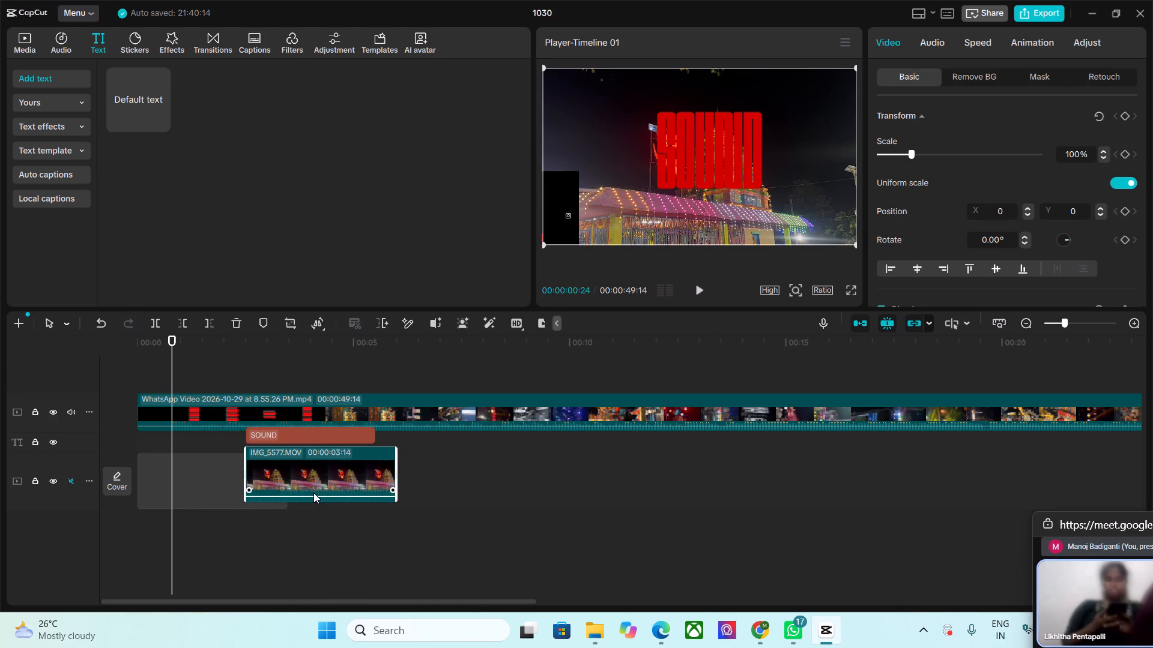
pyautogui.click(207, 488)
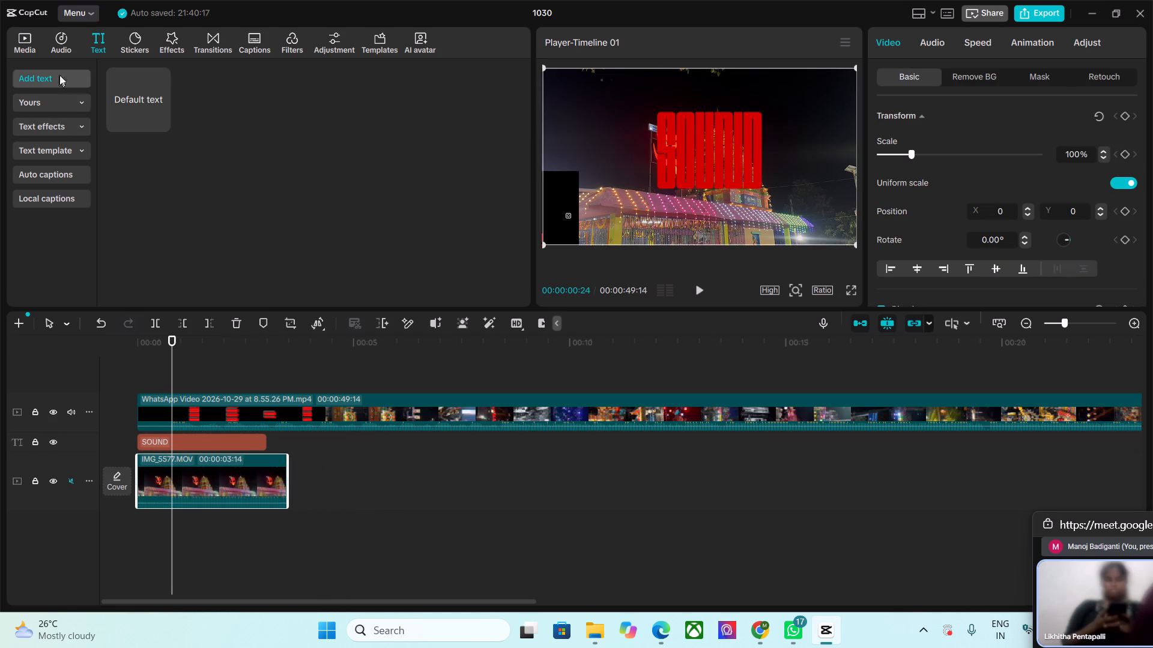
# Add the plain black stock image from the trending library to the main track's start, with IMG_5577 directly after it.
pyautogui.click(17, 43)
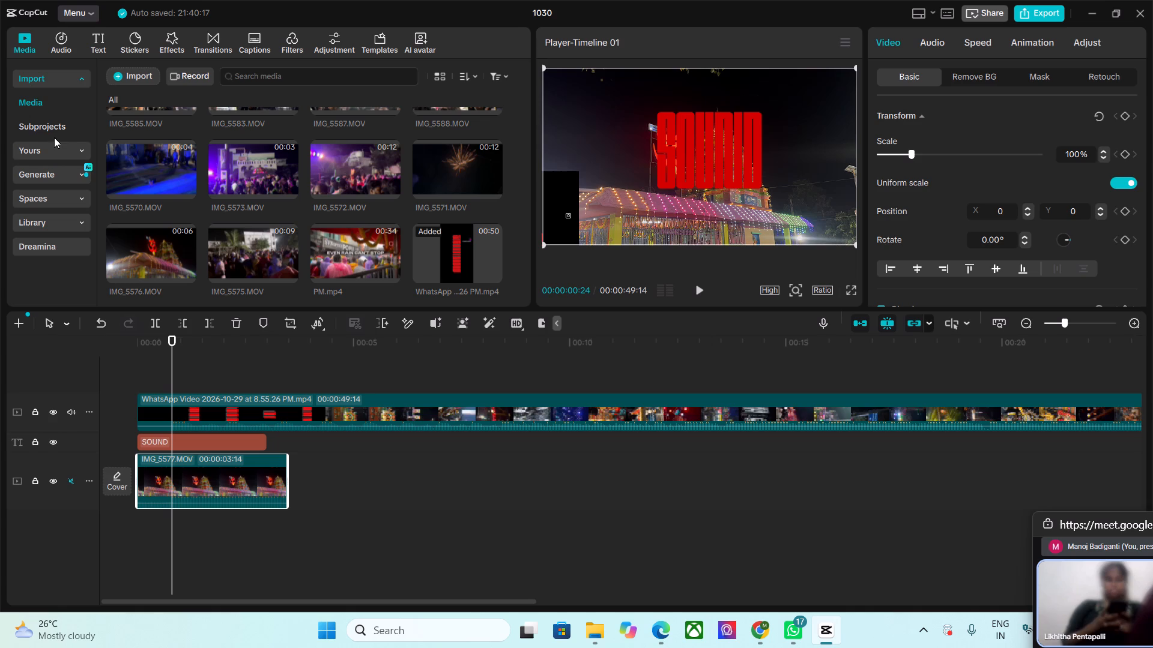
pyautogui.click(46, 229)
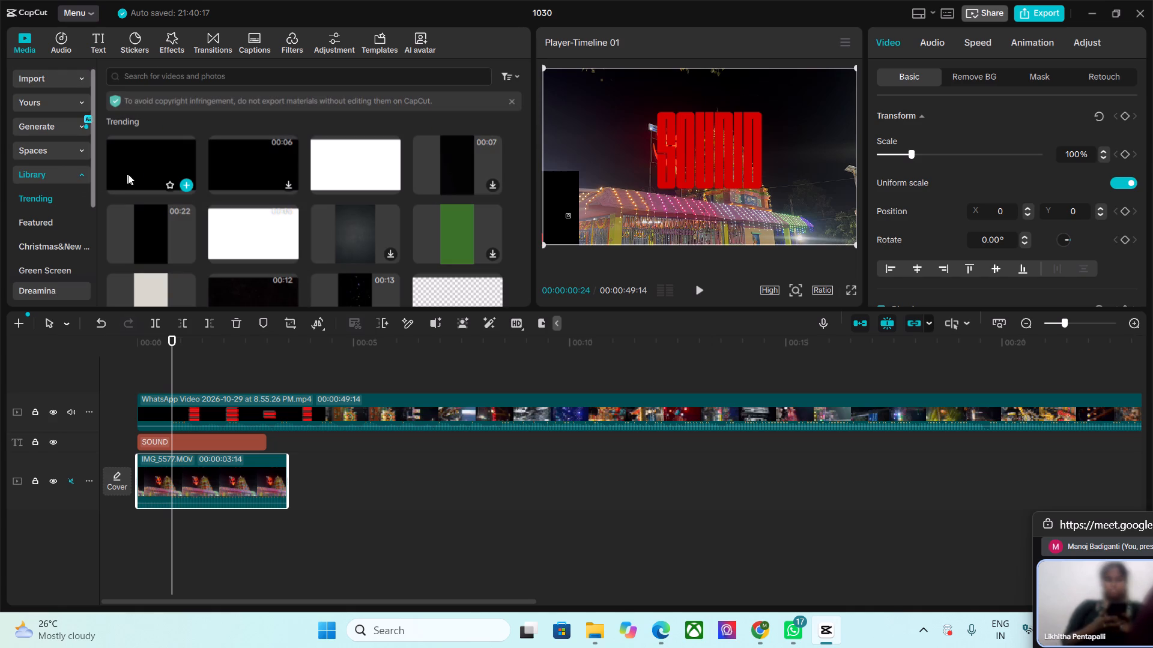
pyautogui.click(159, 163)
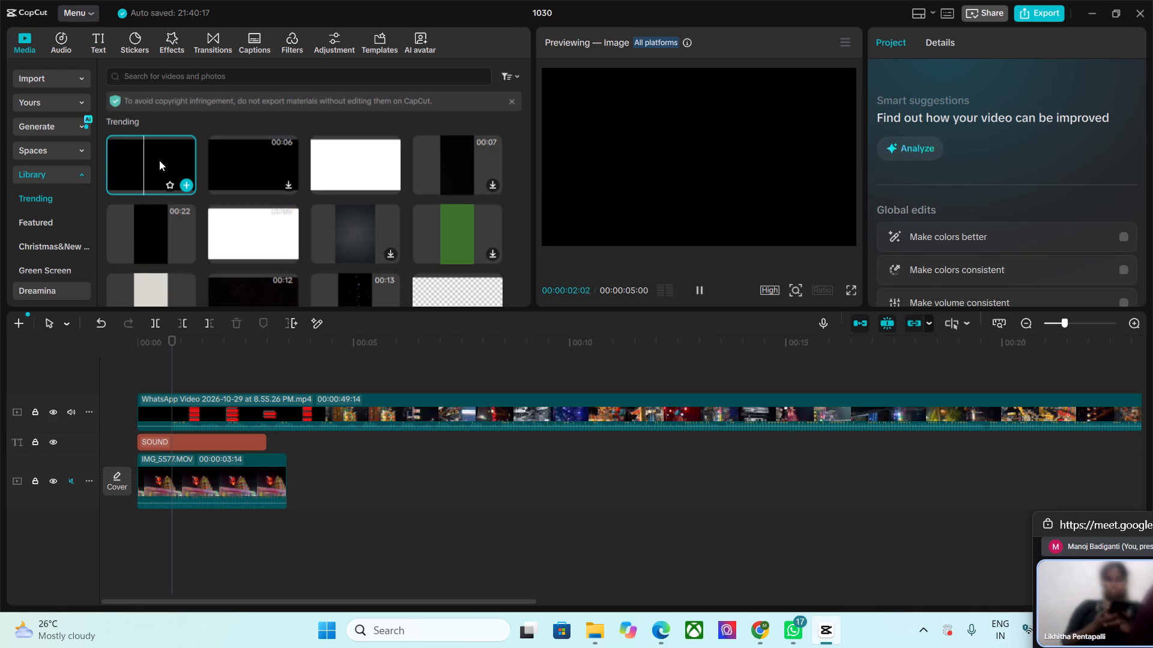
pyautogui.moveTo(159, 160); pyautogui.dragTo(303, 492)
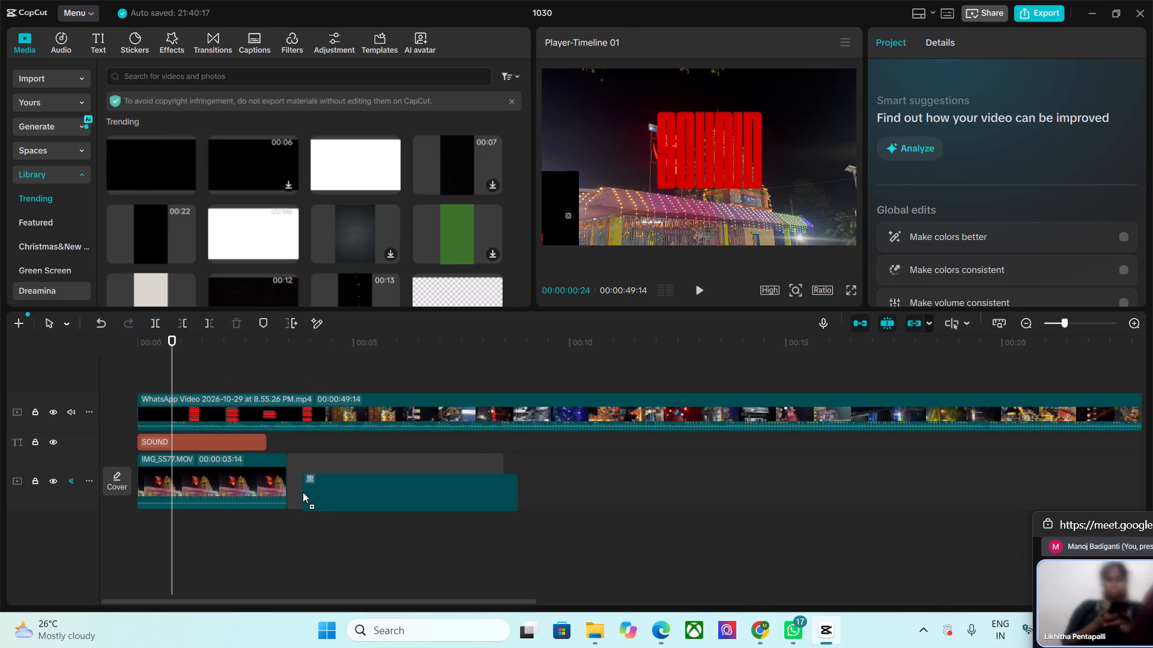
pyautogui.moveTo(303, 492); pyautogui.dragTo(303, 492)
pyautogui.moveTo(223, 473); pyautogui.dragTo(486, 493)
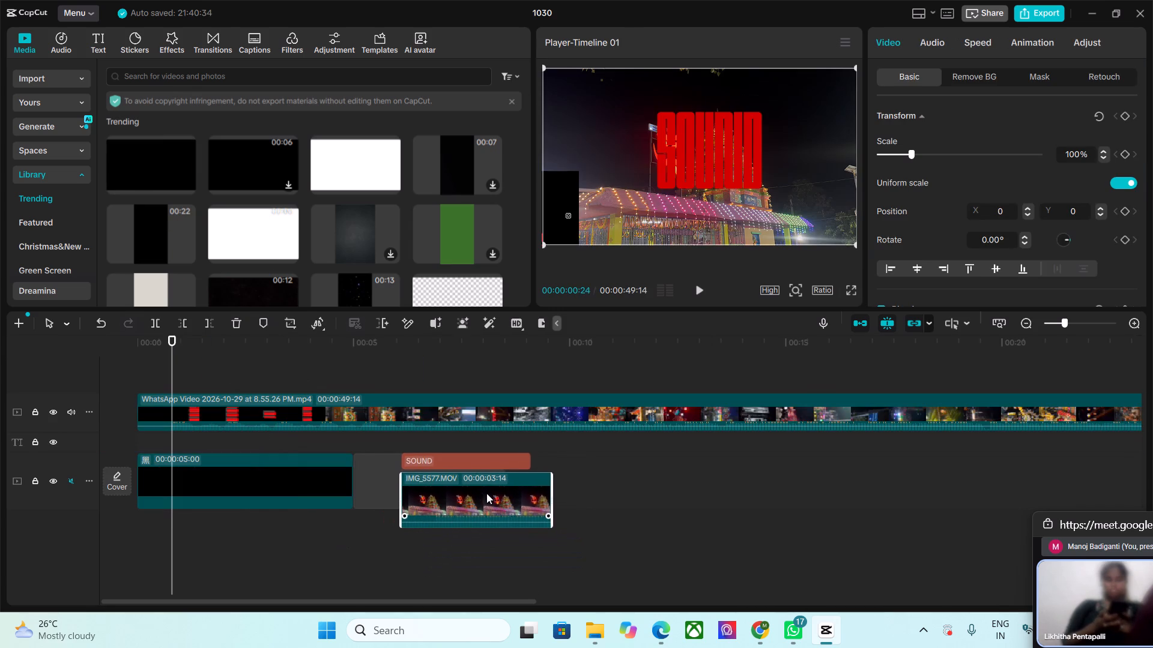
pyautogui.moveTo(486, 493); pyautogui.dragTo(449, 487)
# Move the SOUND title over the black clip so it starts at the playhead, 00:00:00:24.
pyautogui.click(443, 436)
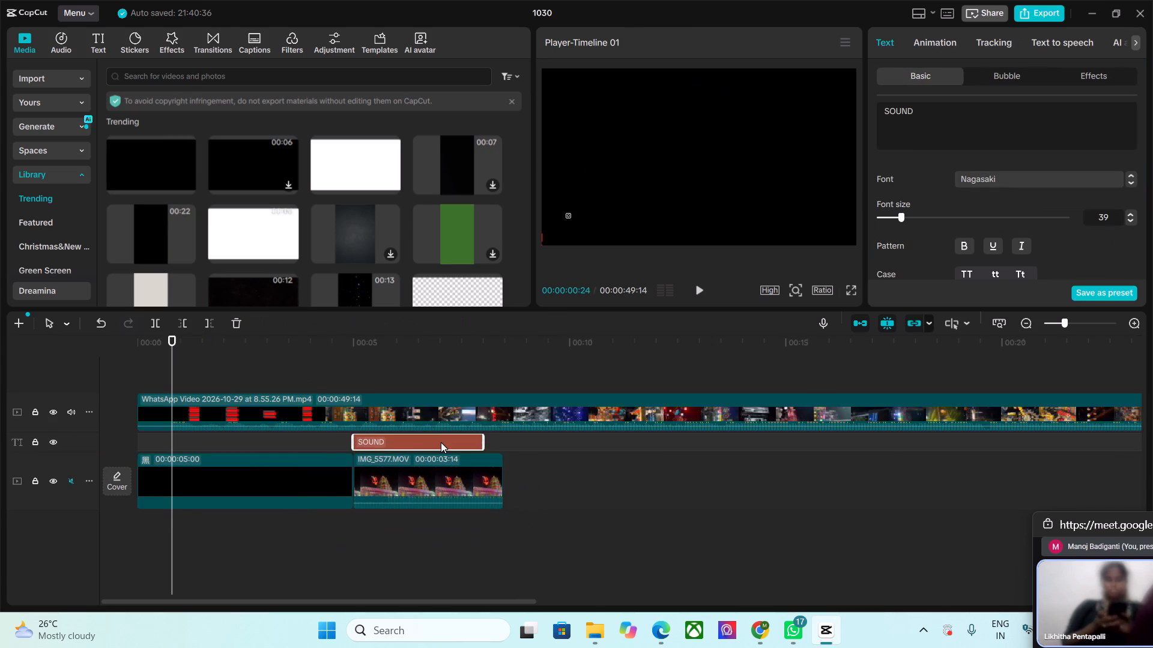
pyautogui.moveTo(441, 442); pyautogui.dragTo(258, 439)
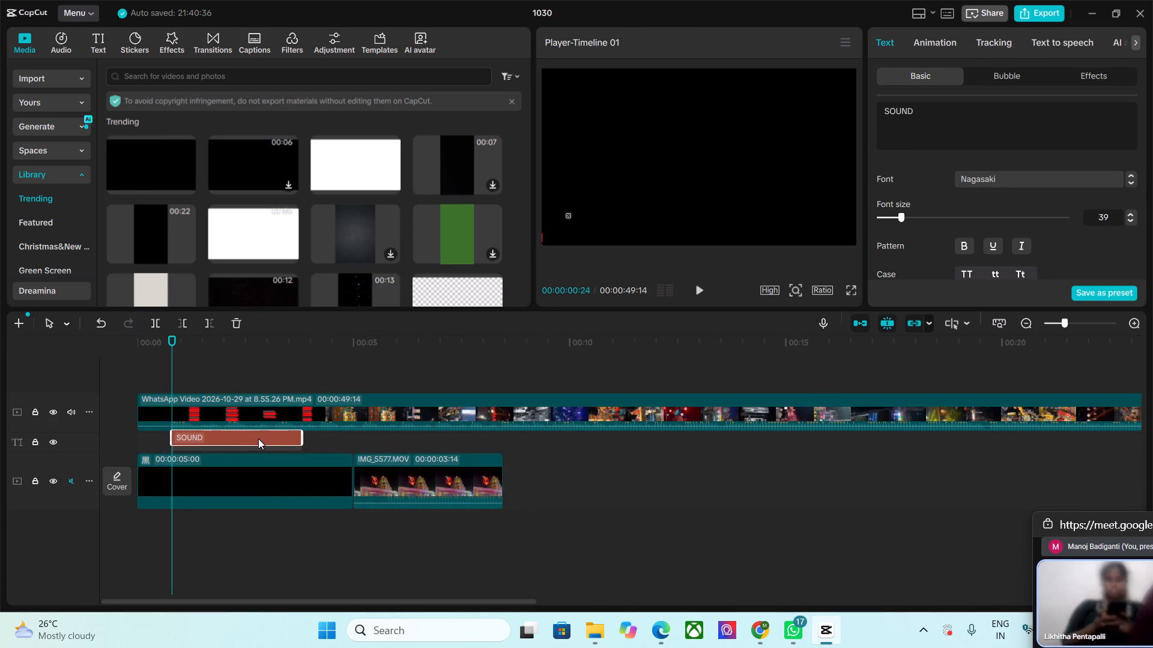
pyautogui.moveTo(258, 439); pyautogui.dragTo(263, 439)
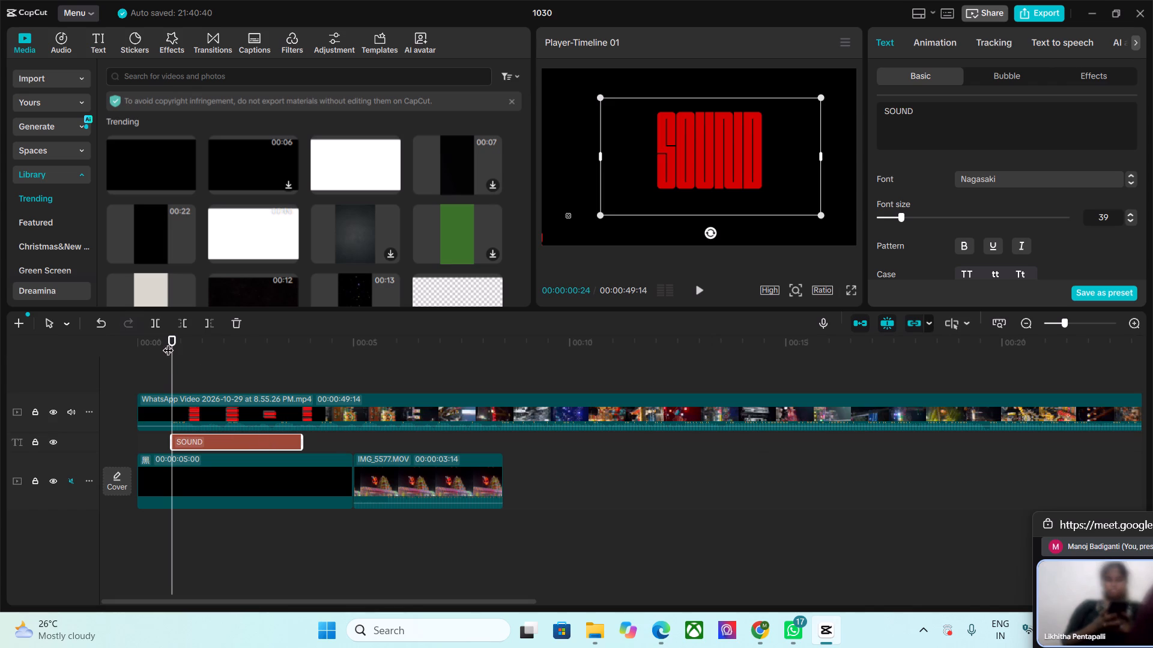
# Play the opening to find where the reference's SOUND lettering ends and trim the SOUND title's end to 00:00:01:27.
pyautogui.click(555, 231)
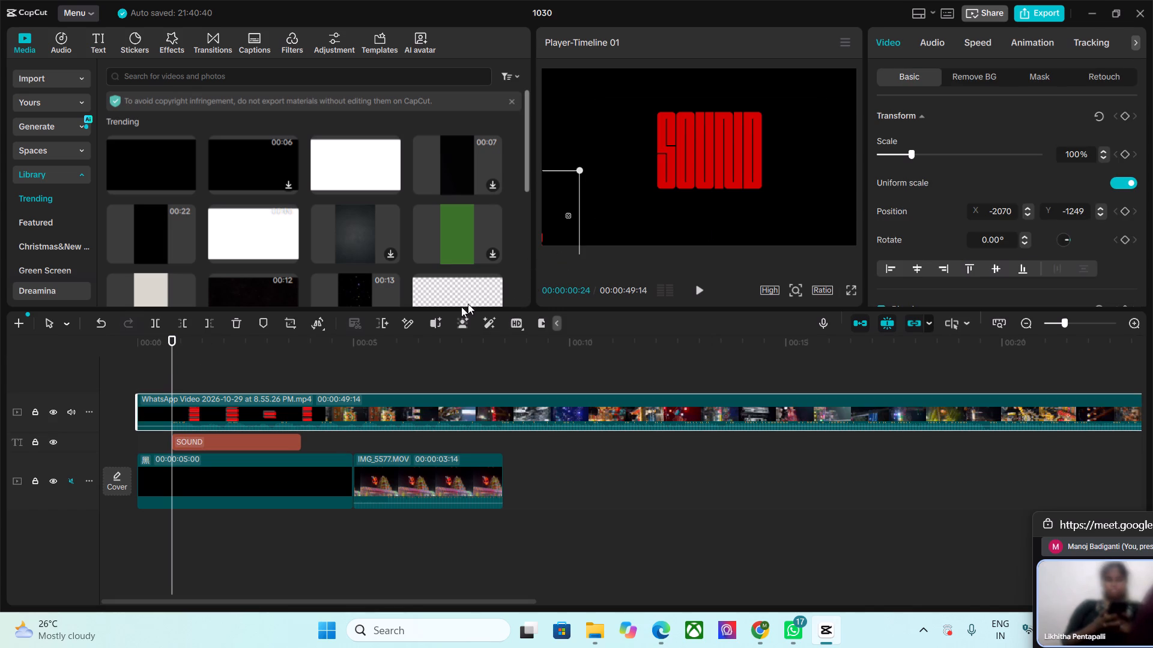
pyautogui.moveTo(172, 337); pyautogui.dragTo(104, 350)
pyautogui.press('space')
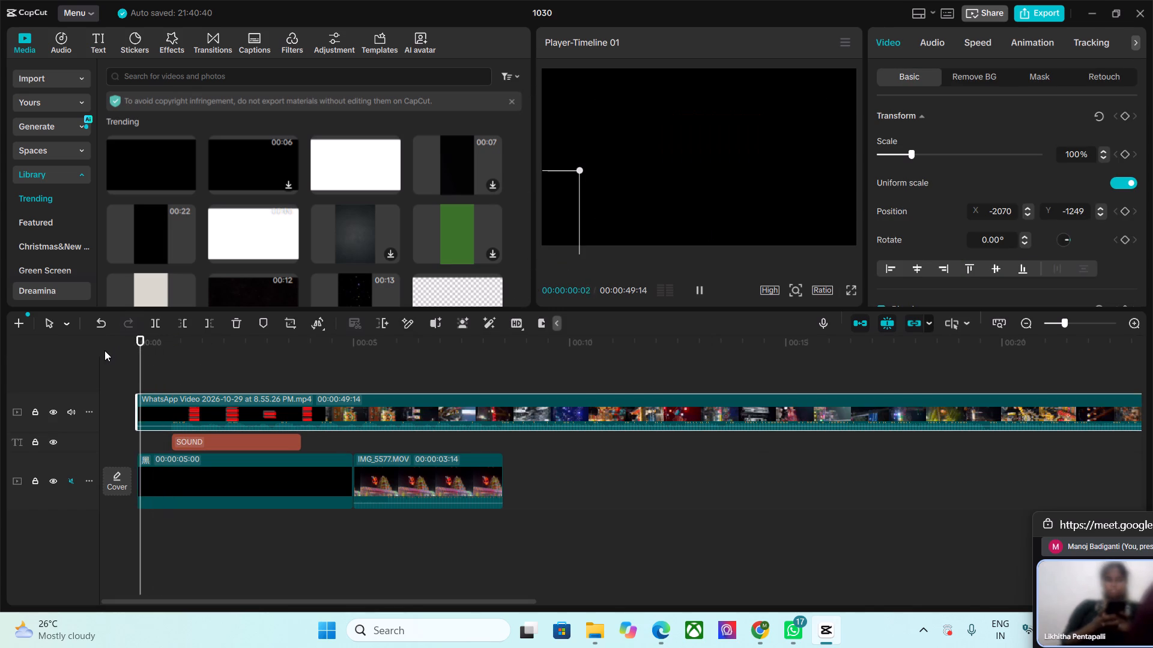
pyautogui.press('space')
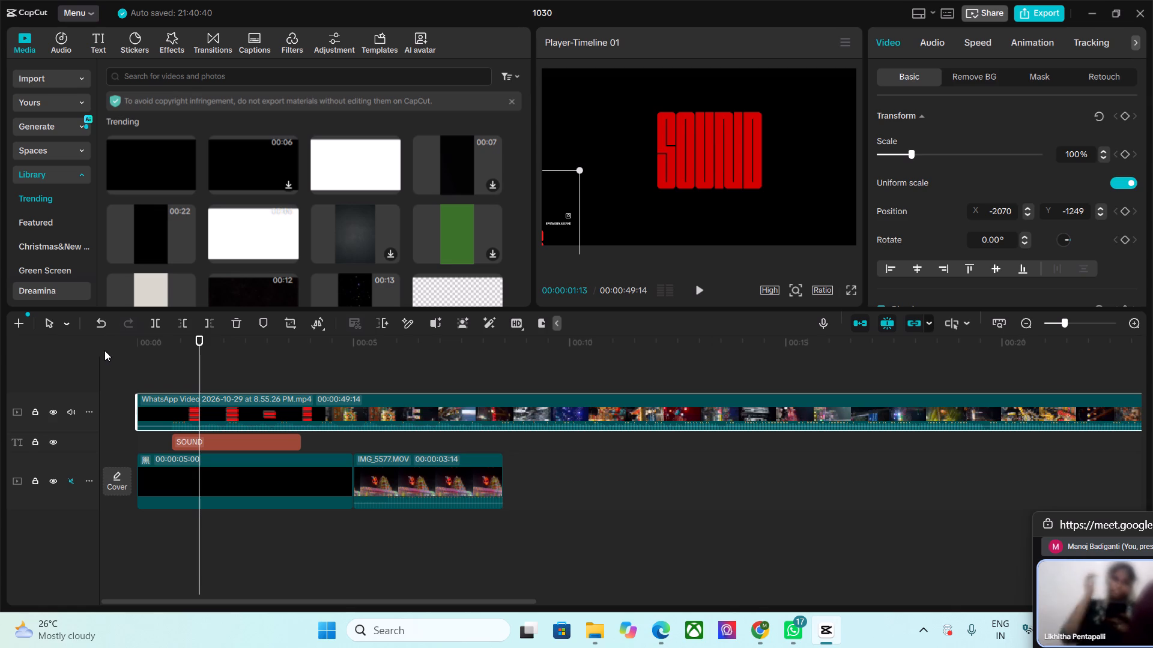
pyautogui.press('space')
pyautogui.press('space')
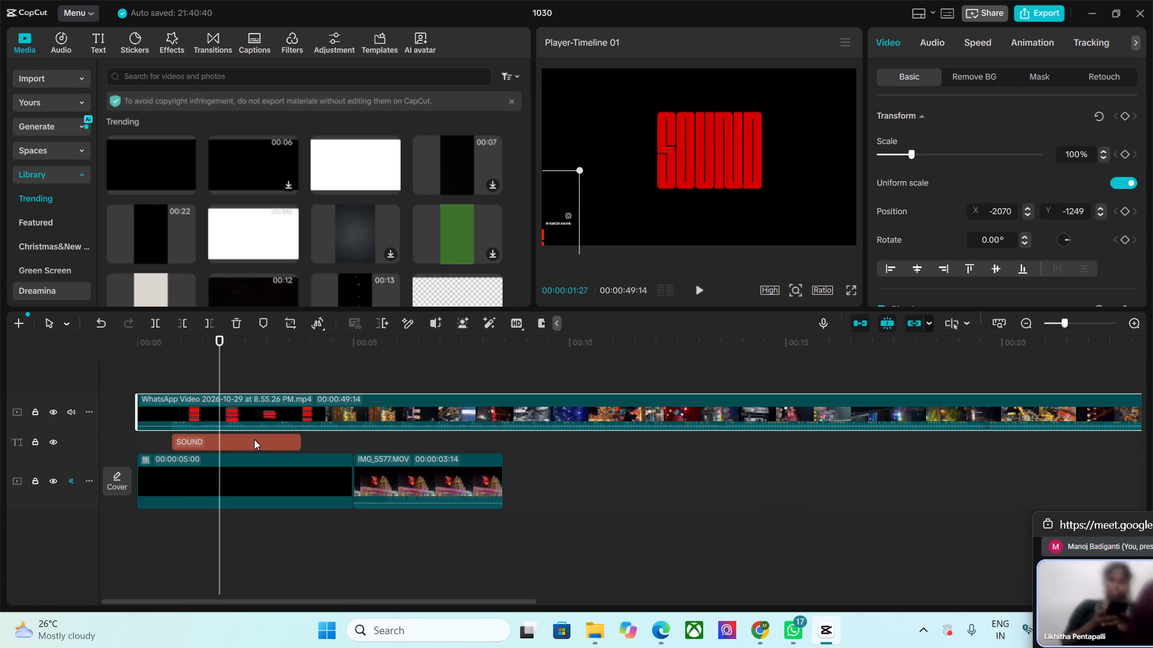
pyautogui.click(254, 439)
pyautogui.moveTo(304, 440); pyautogui.dragTo(225, 447)
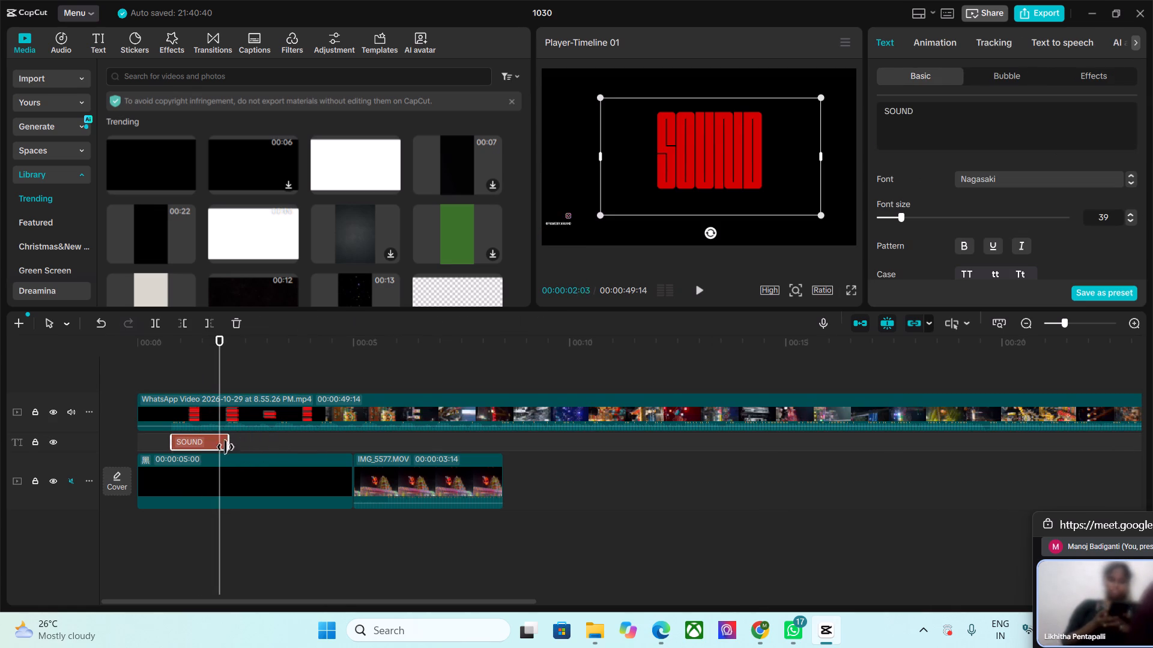
pyautogui.moveTo(225, 447); pyautogui.dragTo(219, 448)
# Reposition the WhatsApp reference overlay along the frame's left side at X -1493, Y 0.
pyautogui.click(562, 233)
pyautogui.moveTo(562, 233); pyautogui.dragTo(610, 133)
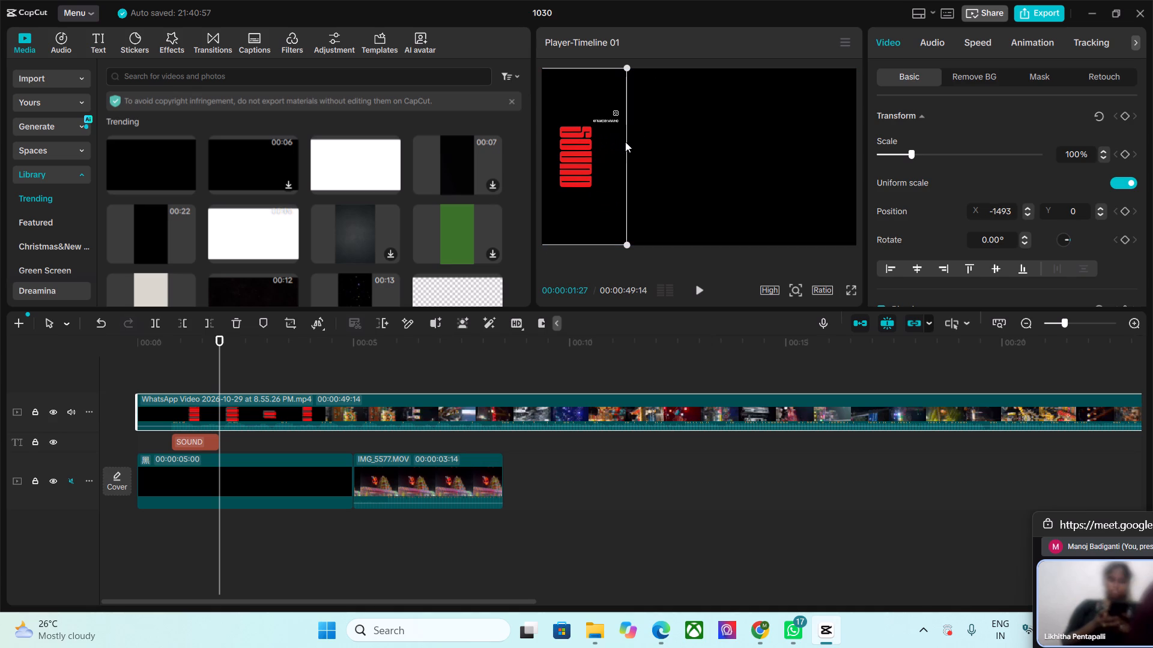
# Play further into the reference's title sequence and trim the black clip to a duration of 00:00:04:07.
pyautogui.press('space')
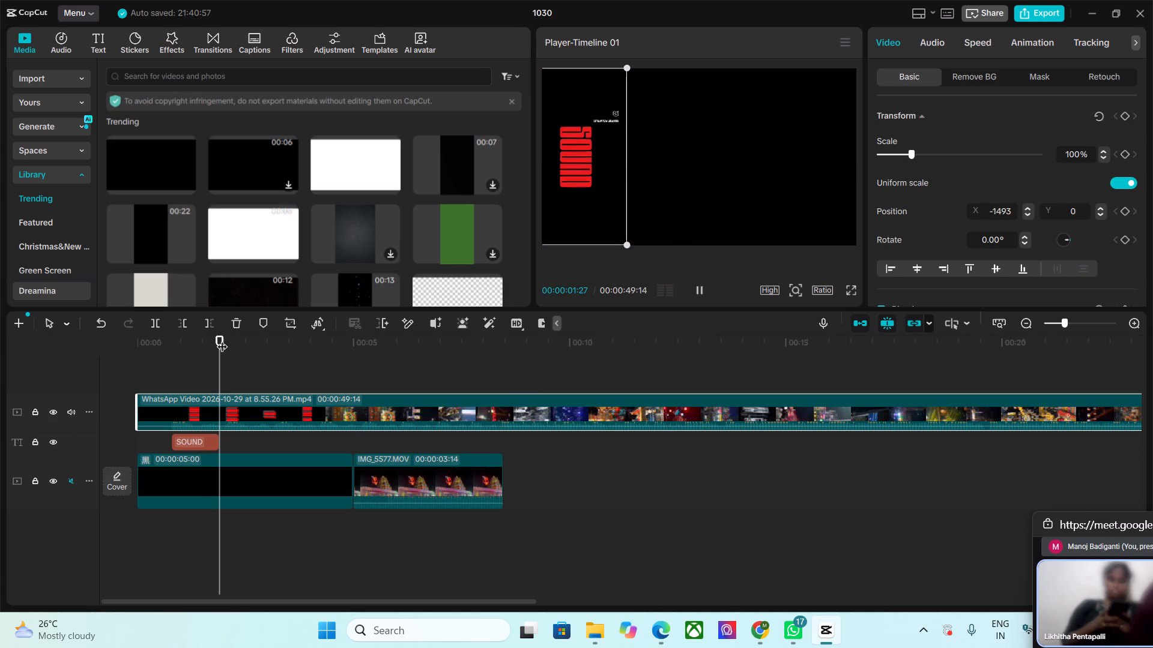
pyautogui.press('space')
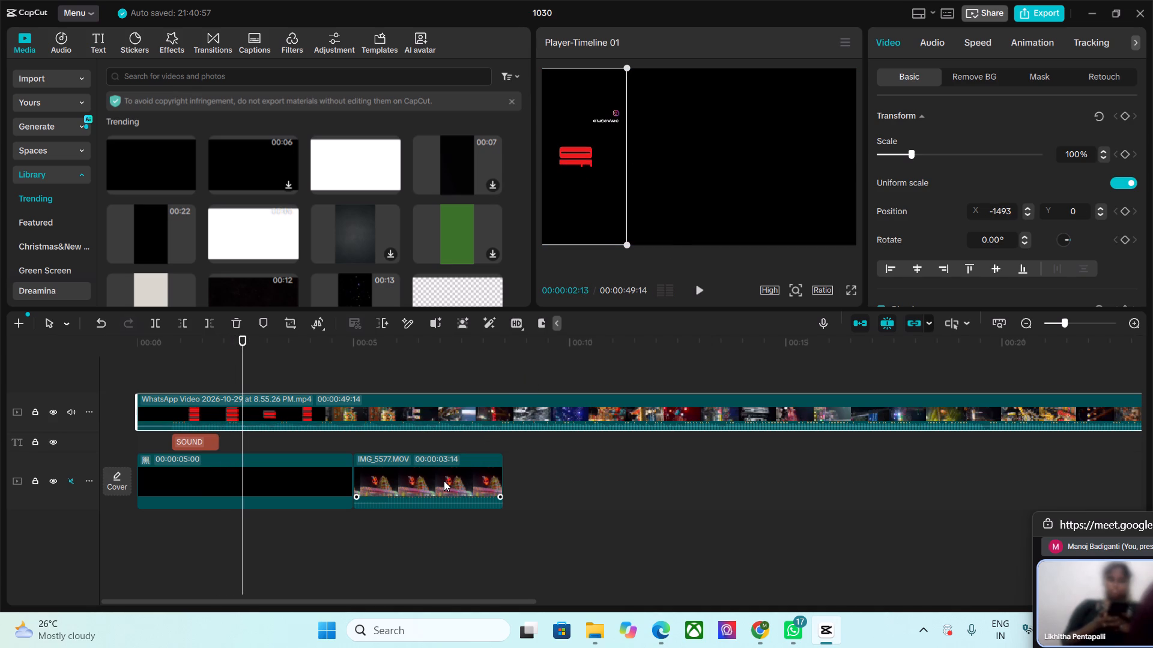
pyautogui.click(325, 487)
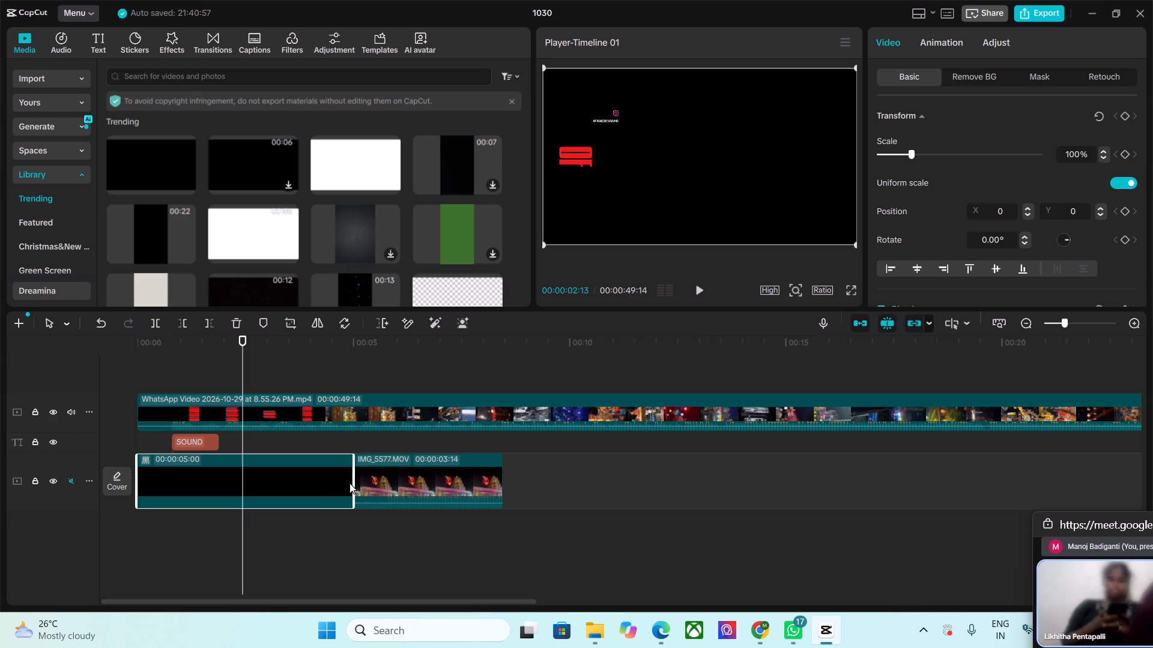
pyautogui.moveTo(352, 483); pyautogui.dragTo(659, 491)
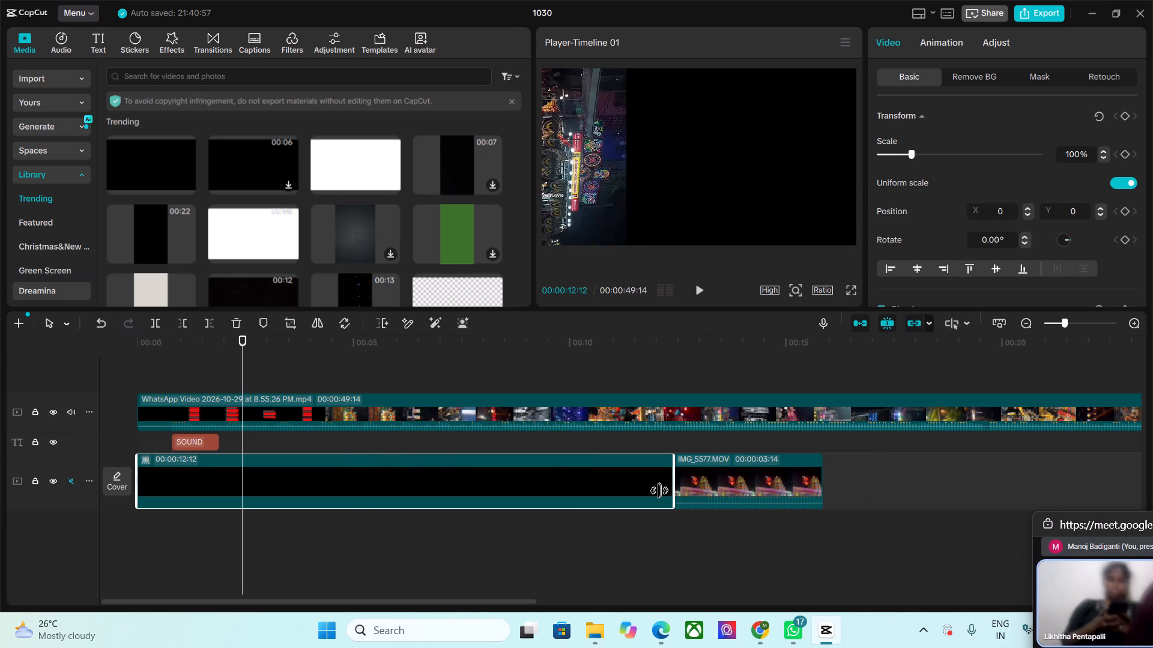
pyautogui.moveTo(659, 491); pyautogui.dragTo(344, 486)
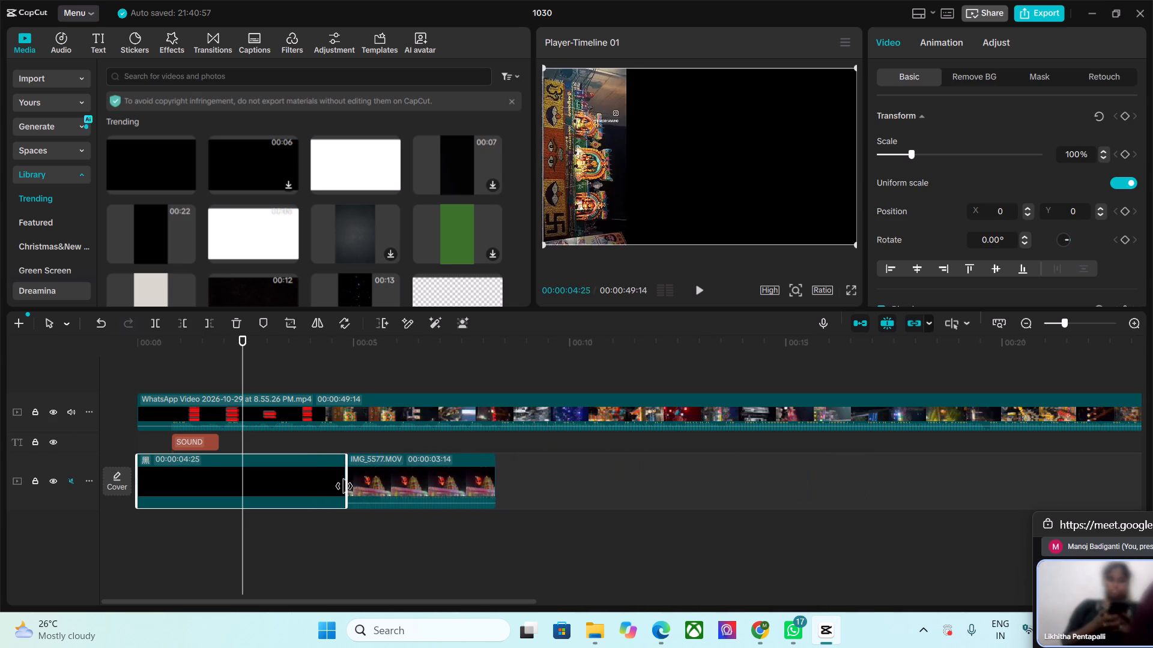
pyautogui.moveTo(344, 486); pyautogui.dragTo(327, 486)
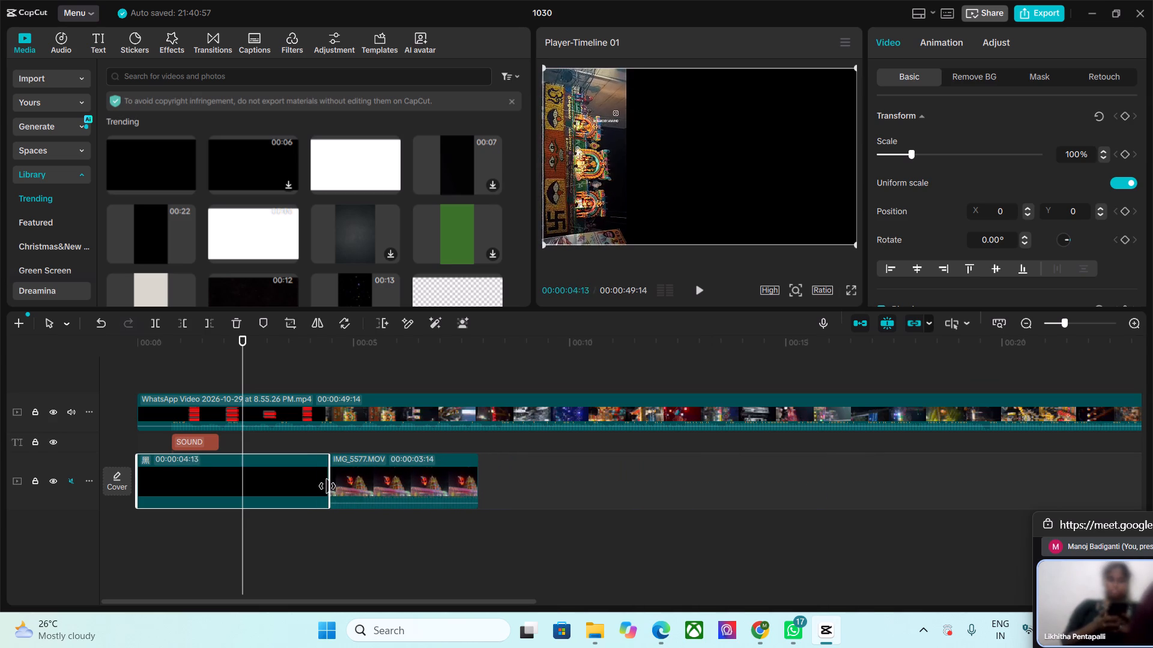
pyautogui.moveTo(327, 486); pyautogui.dragTo(318, 486)
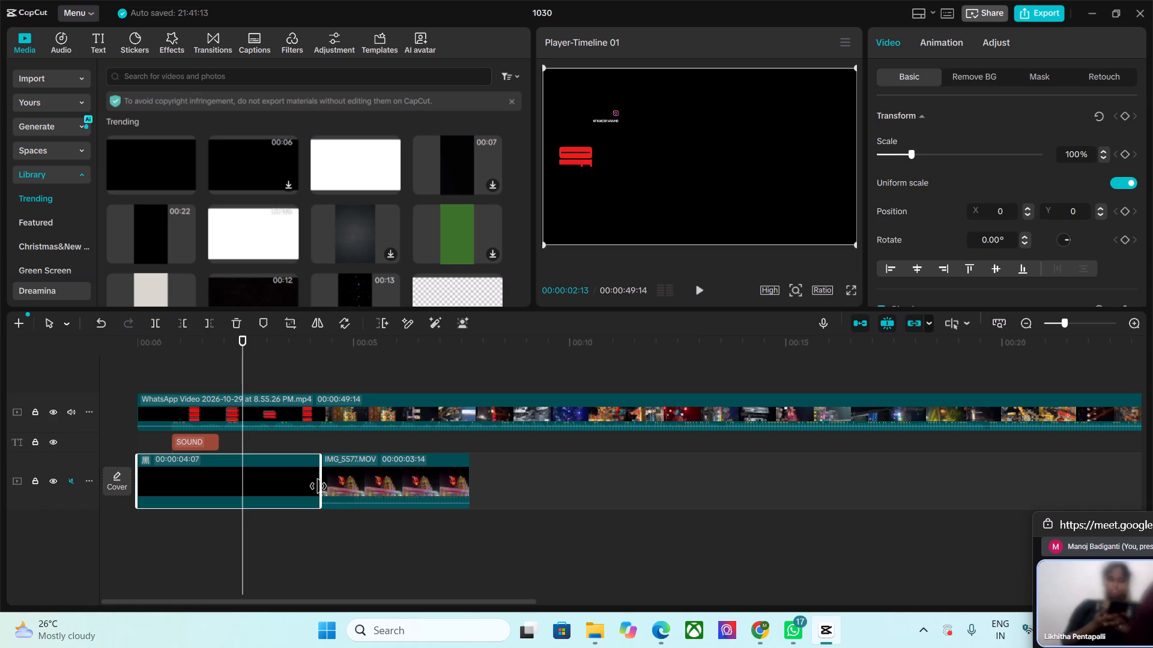
# Replay the opening, find the frame where the reference's SOUND lettering ends, and extend the SOUND title's end to 00:00:02:01.
pyautogui.moveTo(241, 340); pyautogui.dragTo(147, 358)
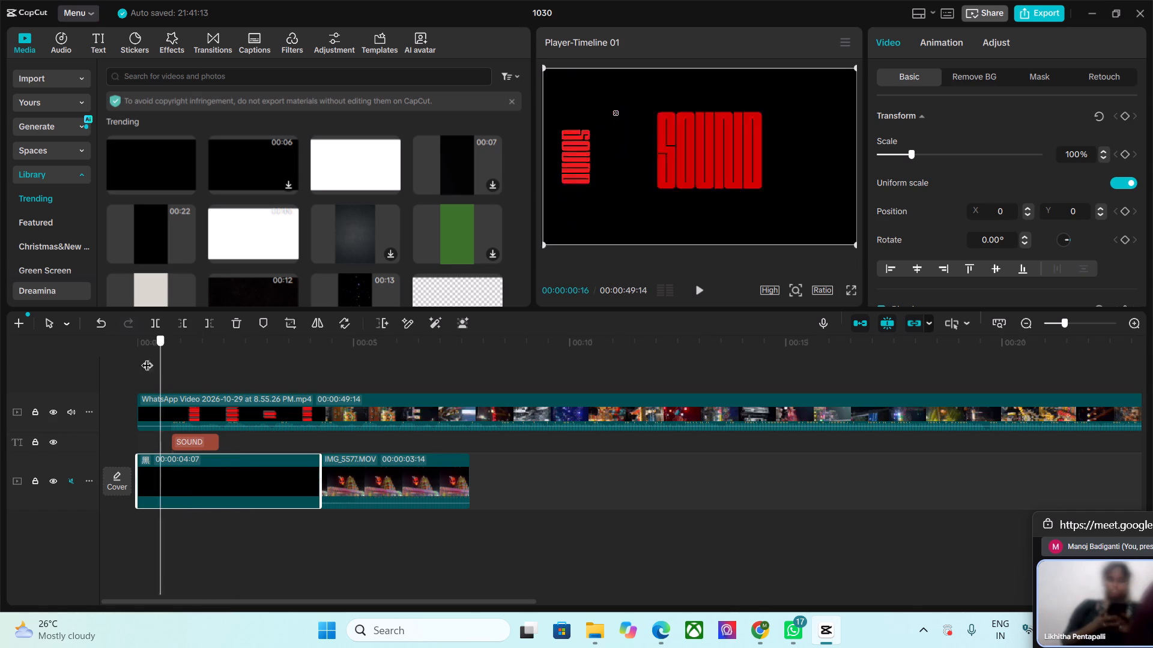
pyautogui.moveTo(147, 358); pyautogui.dragTo(135, 359)
pyautogui.press('space')
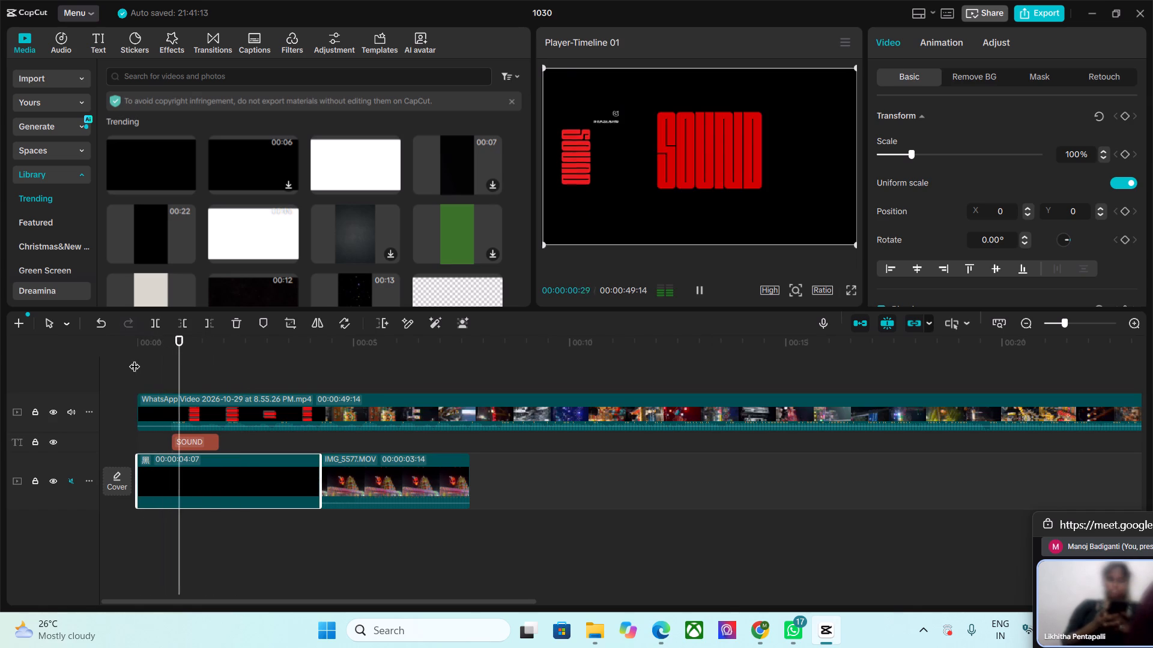
pyautogui.press('space')
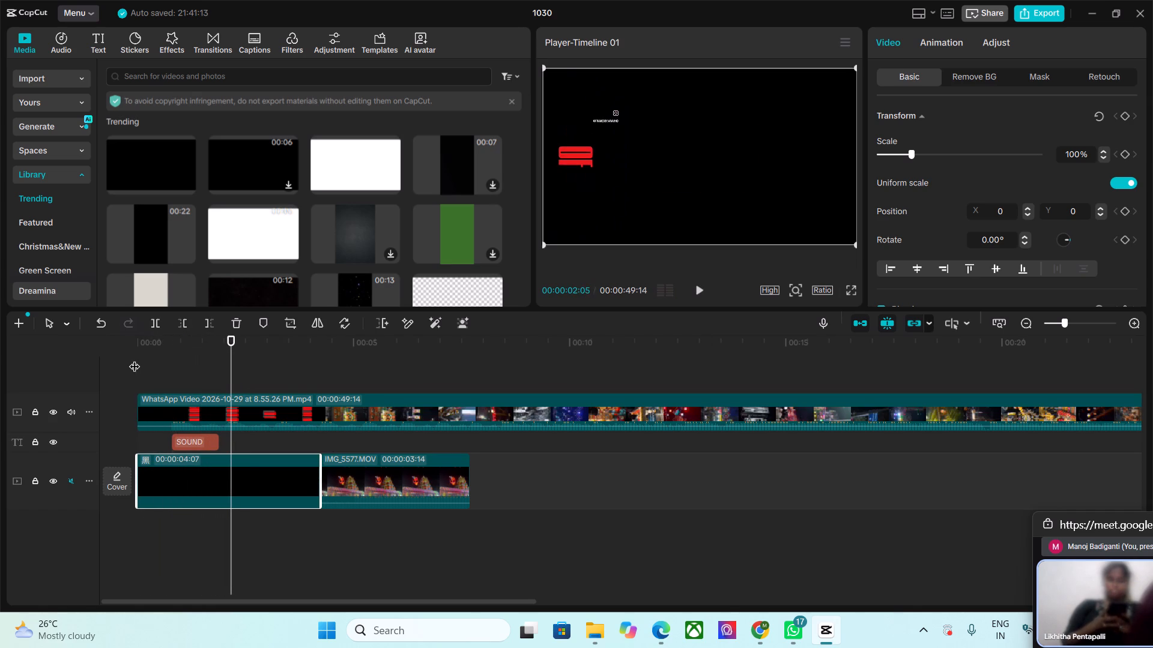
pyautogui.press('Left')
pyautogui.press('Left')
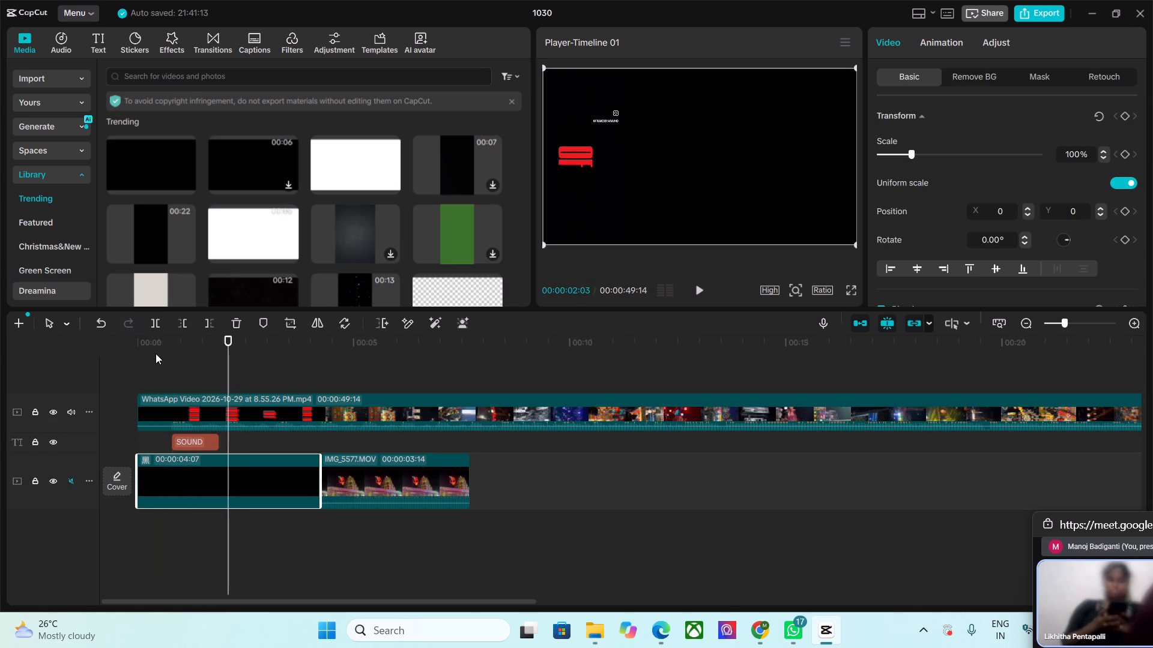
pyautogui.press('Left')
pyautogui.press('Left')
pyautogui.press('Left')
pyautogui.press('Right')
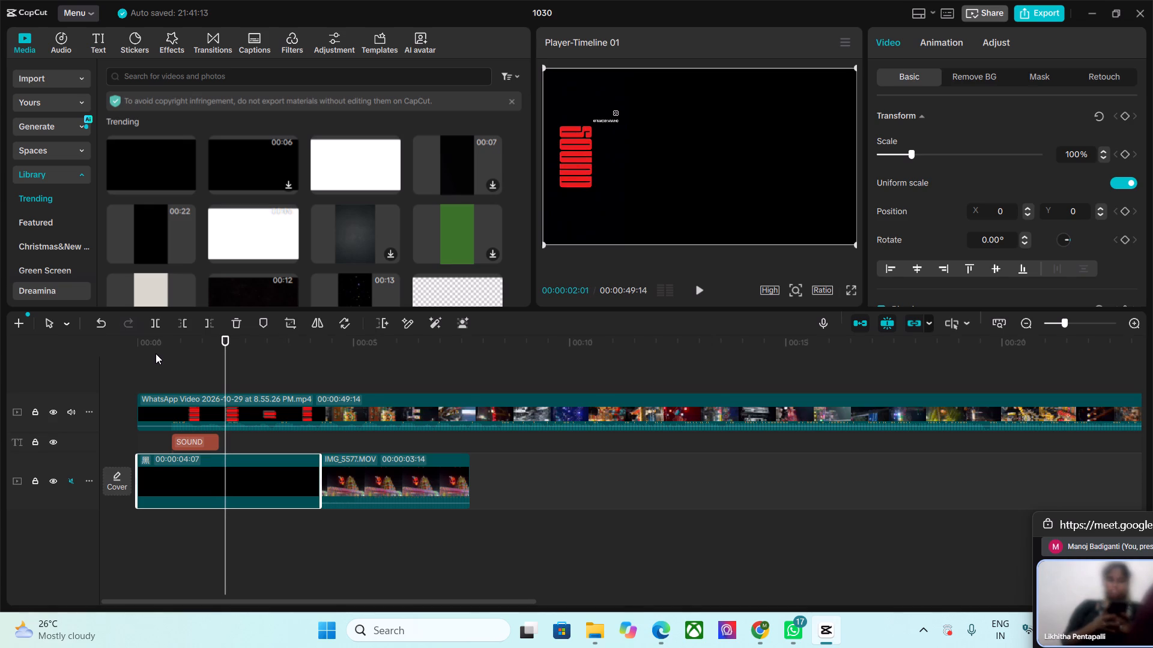
pyautogui.press('Right')
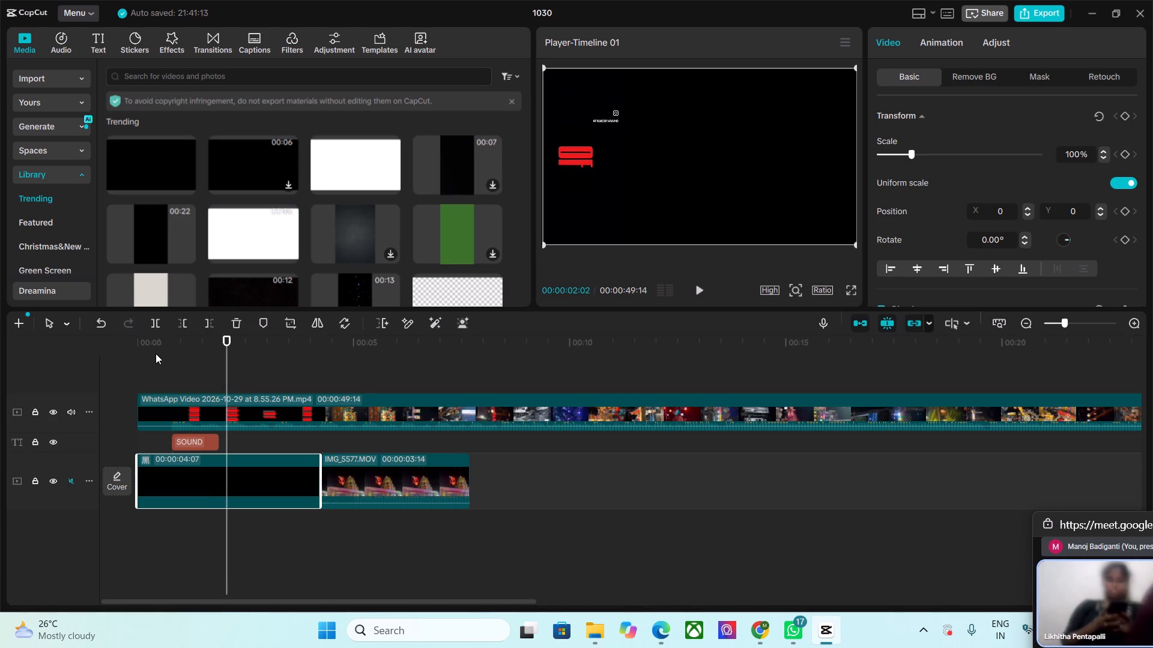
pyautogui.press('Left')
pyautogui.press('Right')
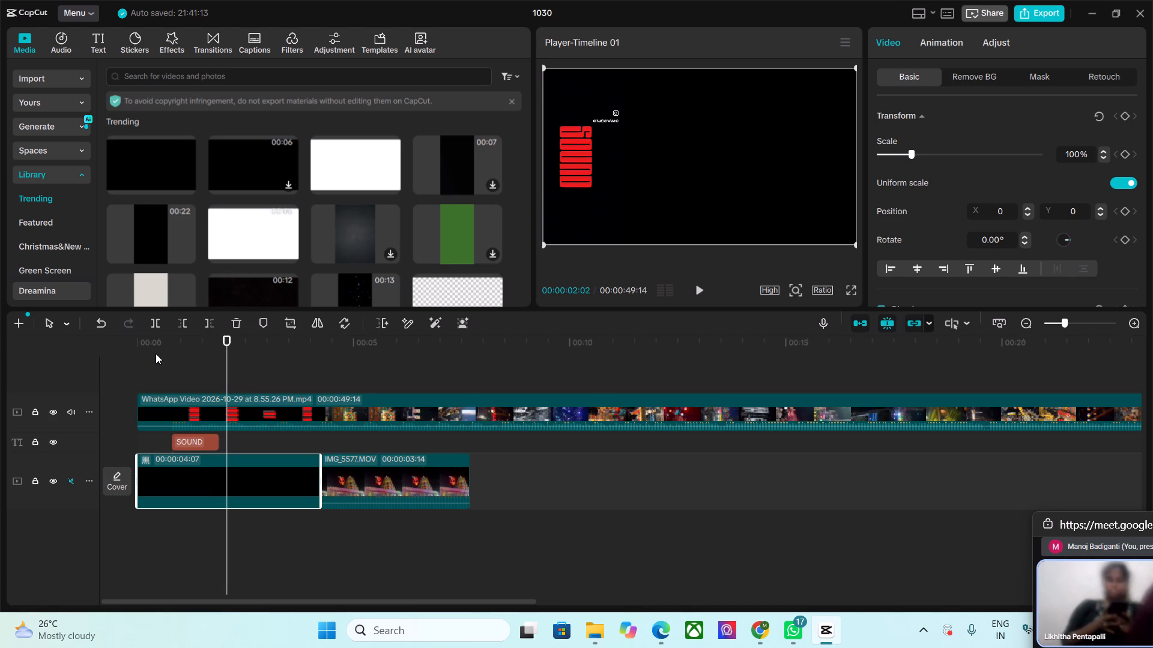
pyautogui.press('Left')
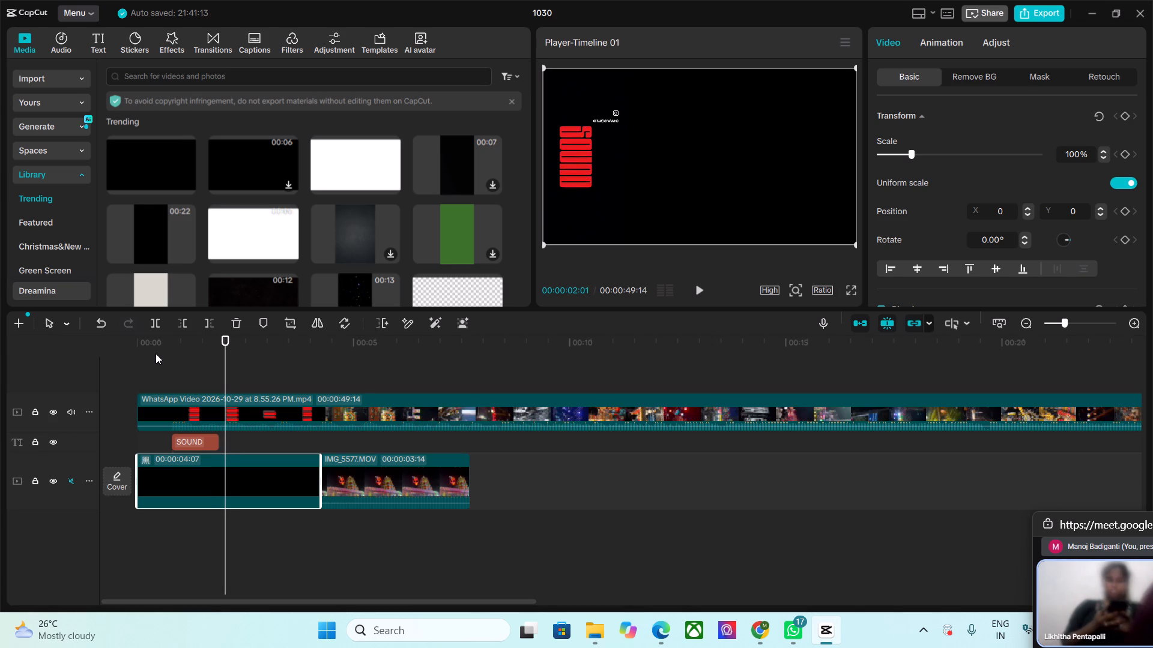
pyautogui.click(213, 447)
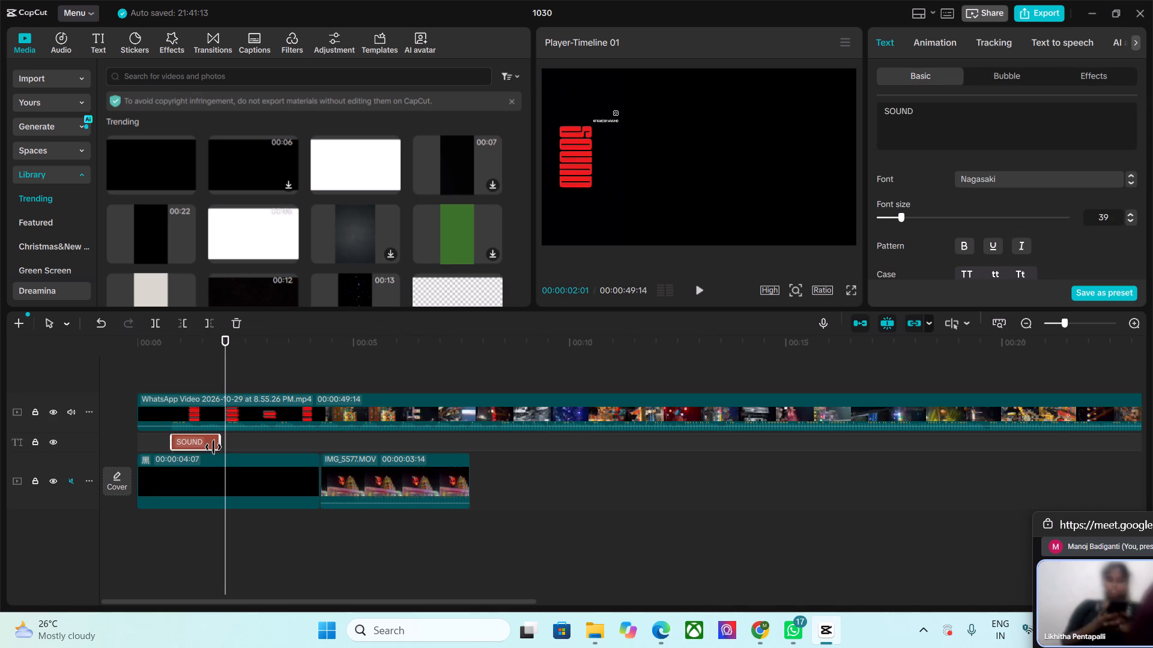
pyautogui.click(220, 446)
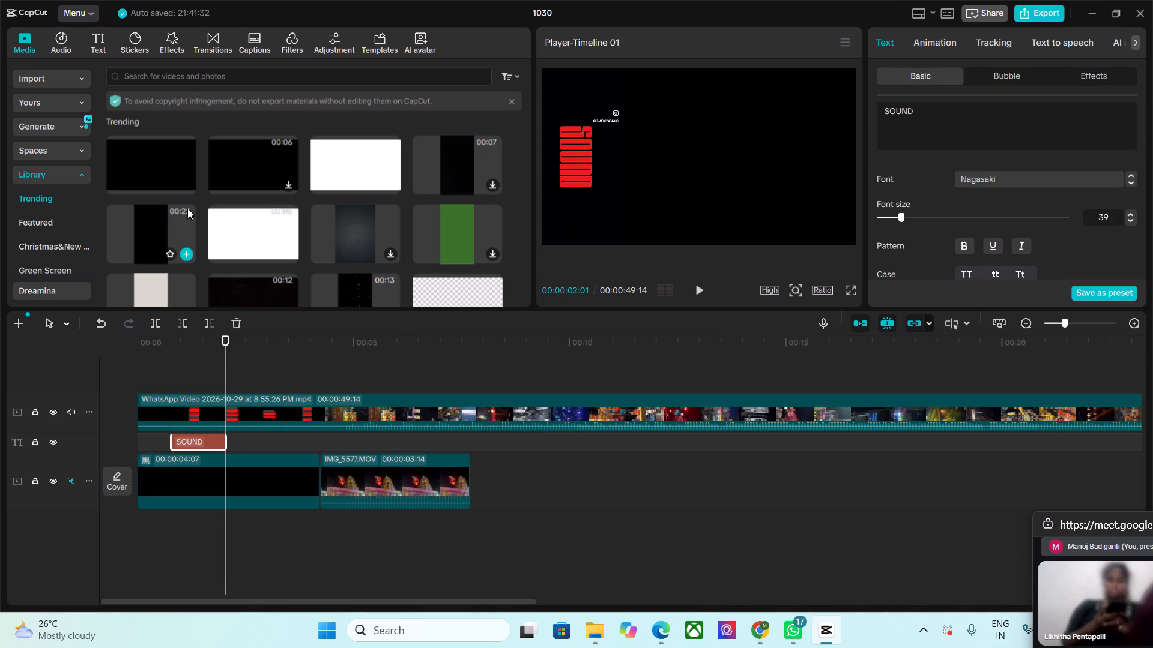
# Add a default text clip to the title track directly after SOUND, starting at 00:00:02:01.
pyautogui.click(109, 34)
pyautogui.click(140, 92)
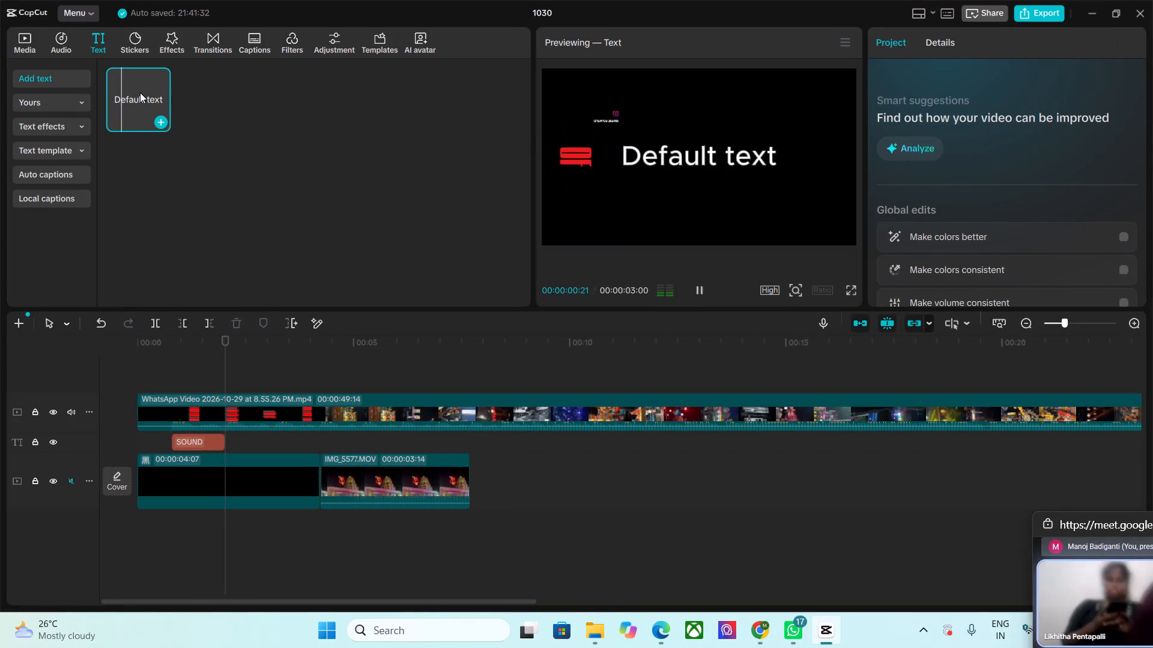
pyautogui.press('space')
pyautogui.moveTo(140, 92); pyautogui.dragTo(208, 365)
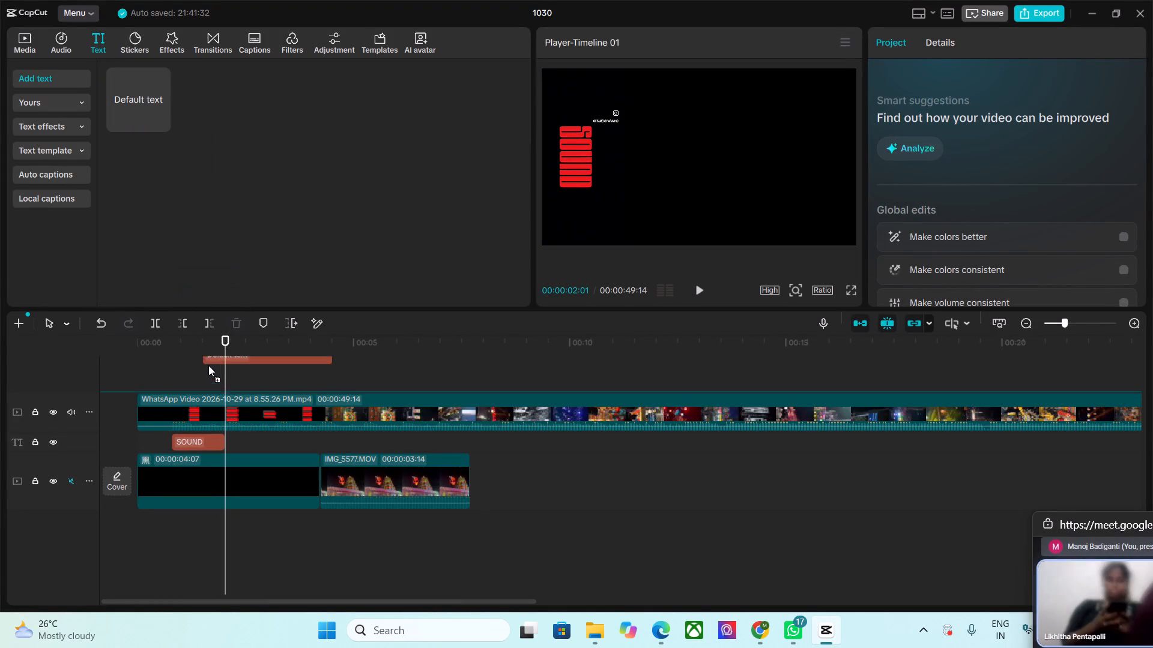
pyautogui.moveTo(208, 365); pyautogui.dragTo(230, 443)
pyautogui.click(232, 442)
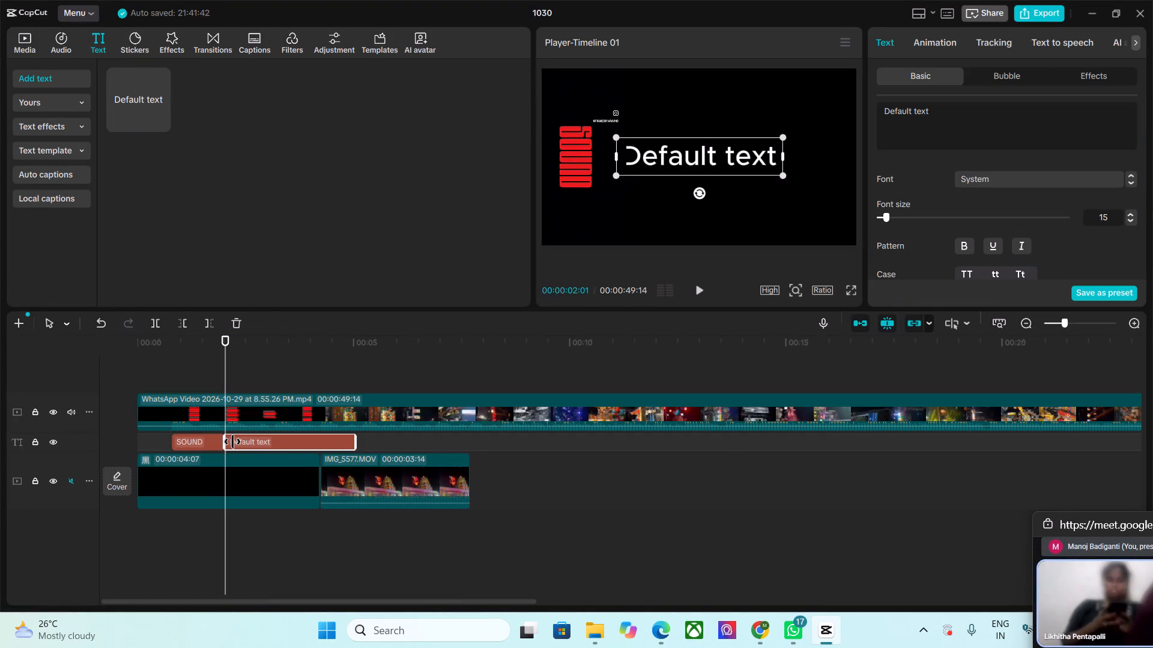
# Replace the new title's default wording with OF.
pyautogui.doubleClick(689, 155)
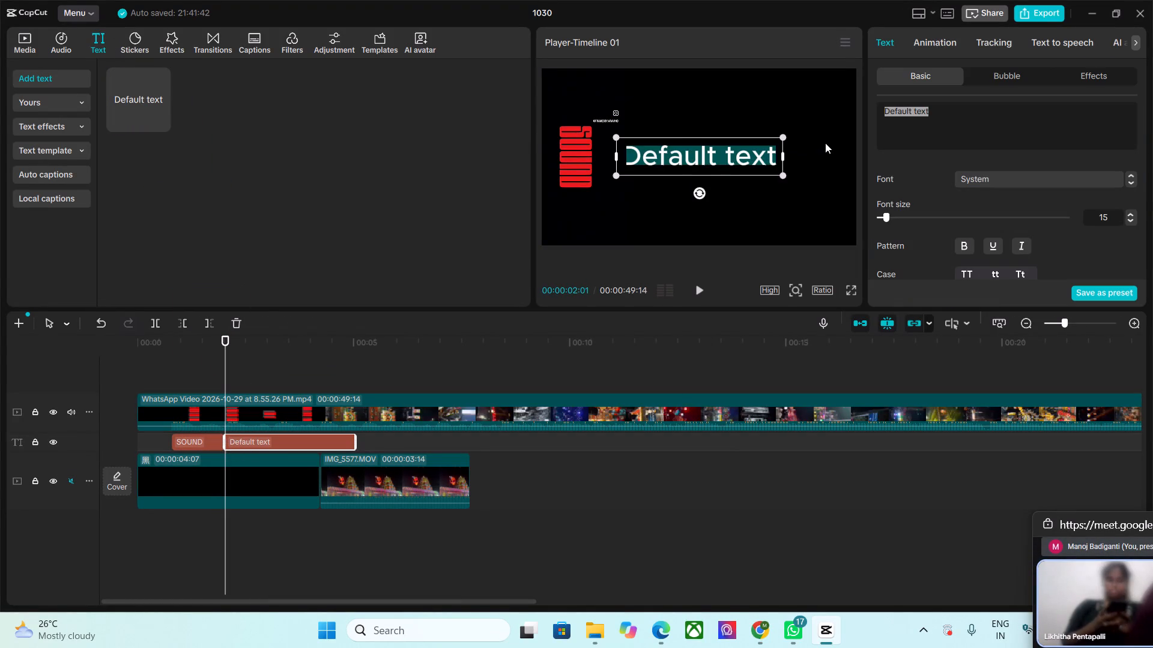
pyautogui.press('BackSpace')
pyautogui.hotkey('shift', 'o')
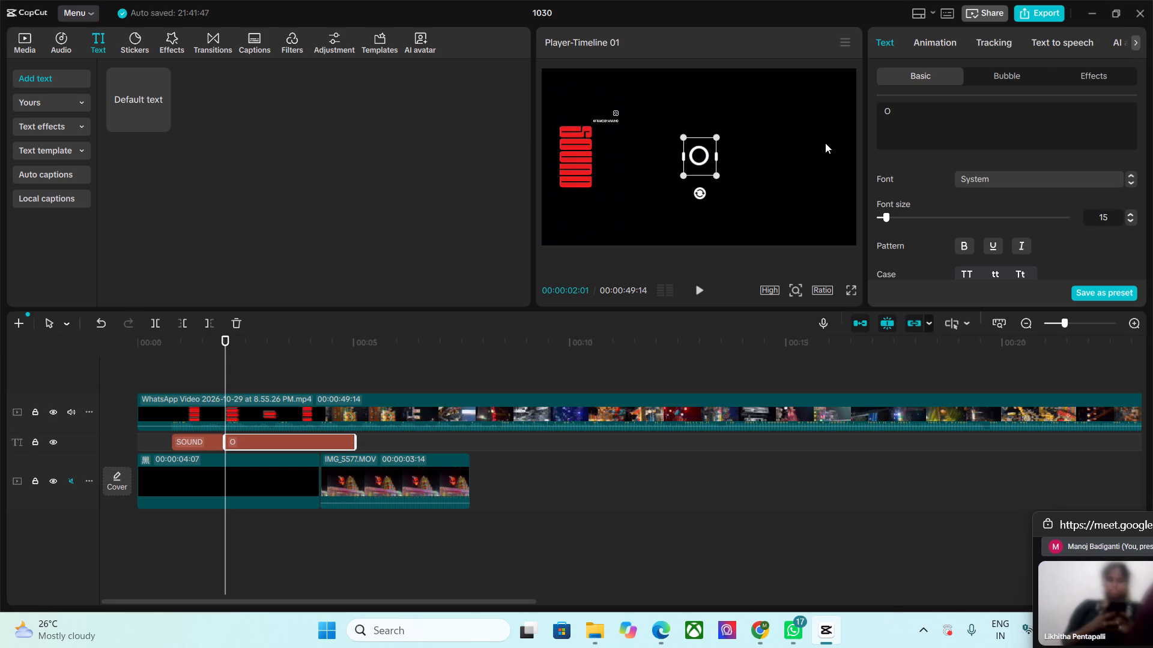
pyautogui.hotkey('shift', 'f')
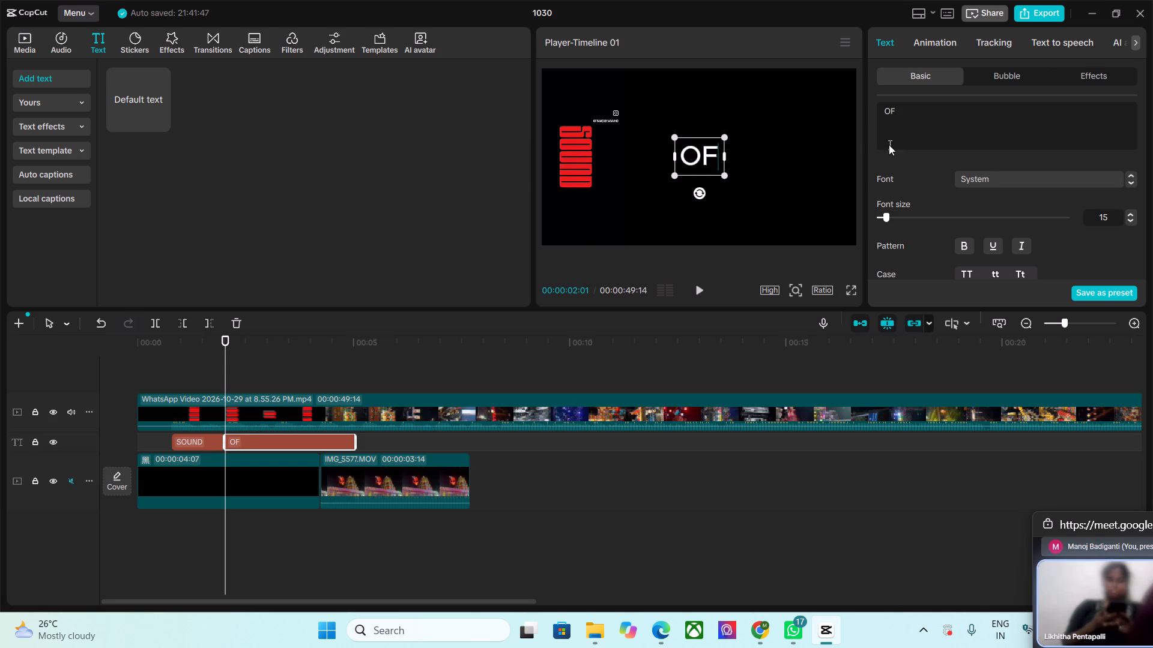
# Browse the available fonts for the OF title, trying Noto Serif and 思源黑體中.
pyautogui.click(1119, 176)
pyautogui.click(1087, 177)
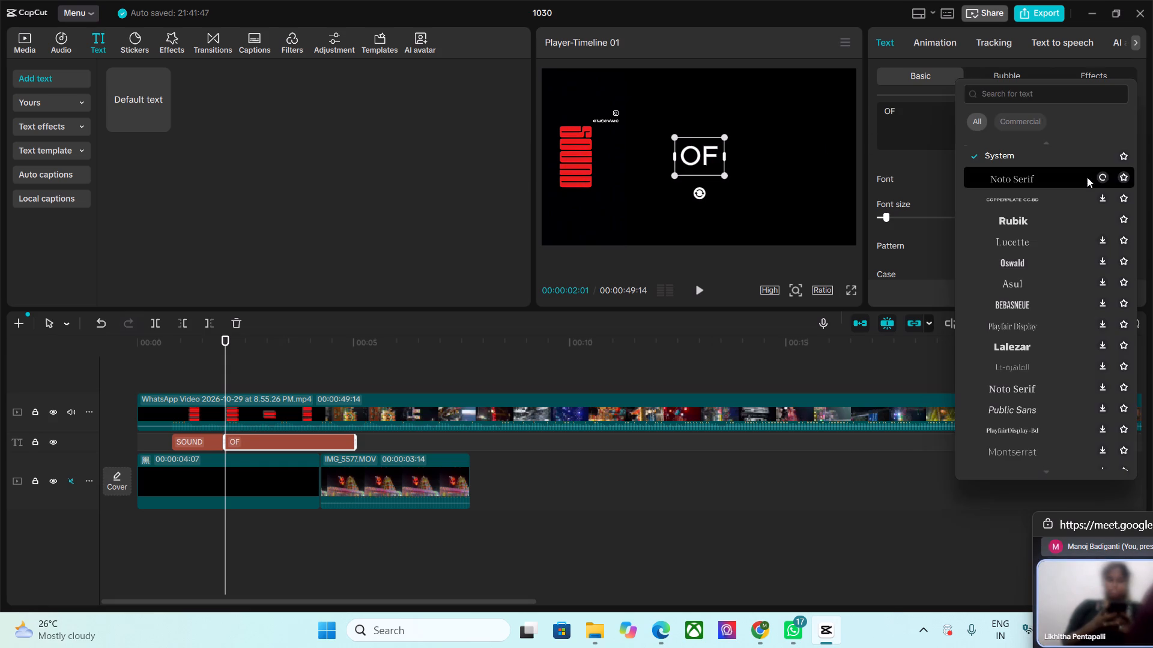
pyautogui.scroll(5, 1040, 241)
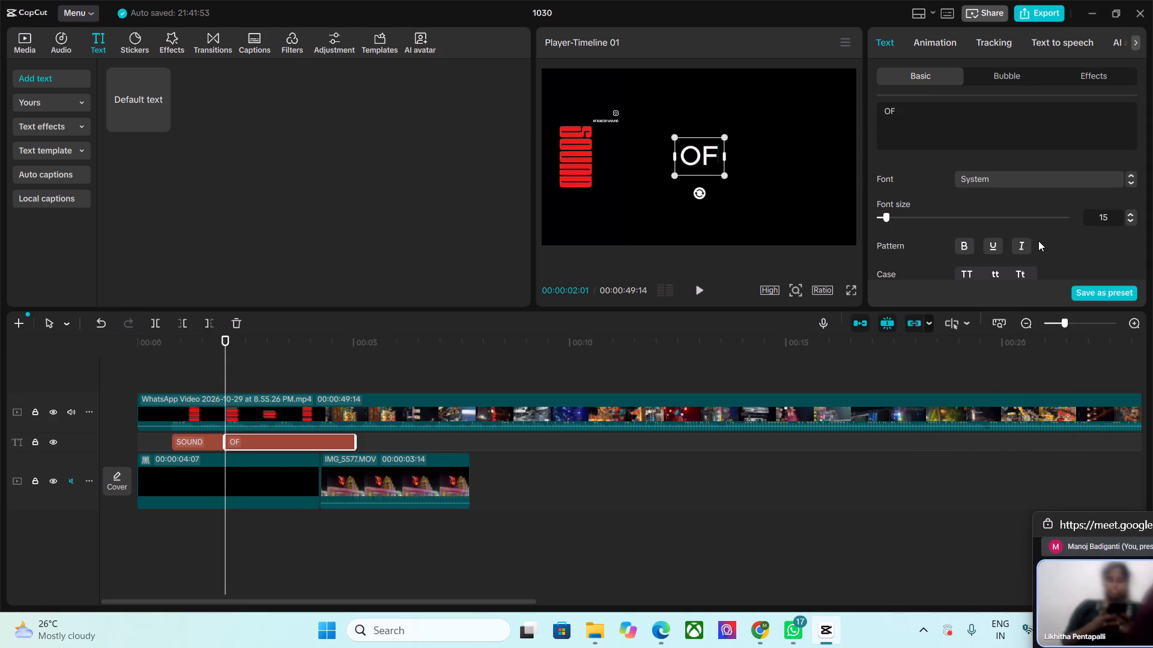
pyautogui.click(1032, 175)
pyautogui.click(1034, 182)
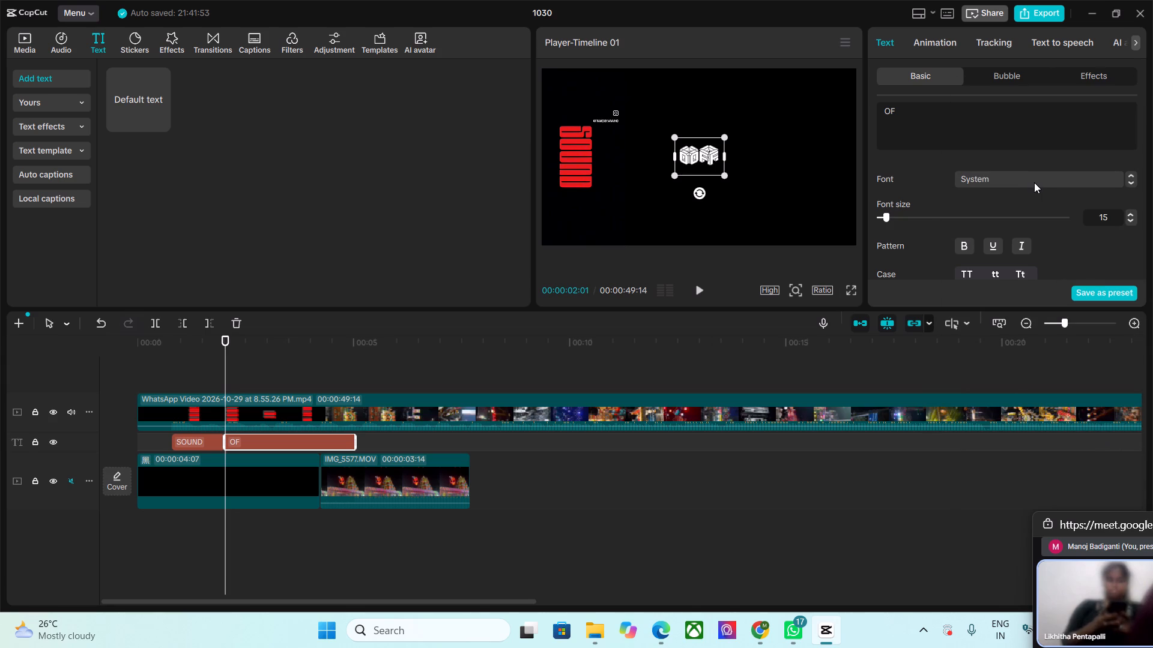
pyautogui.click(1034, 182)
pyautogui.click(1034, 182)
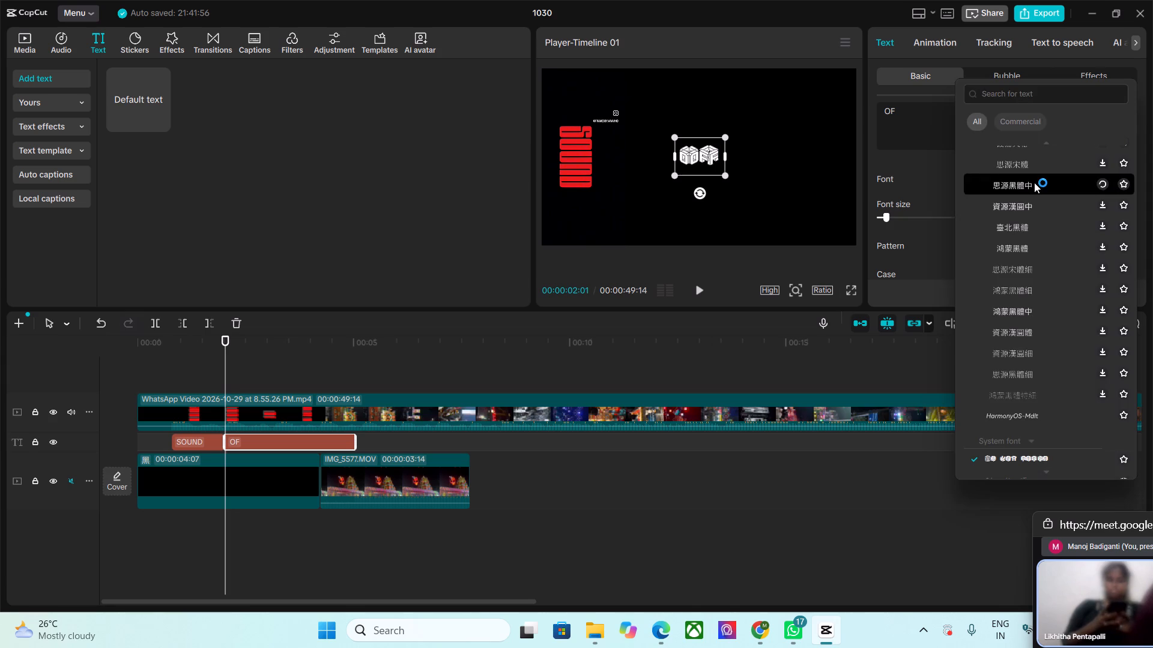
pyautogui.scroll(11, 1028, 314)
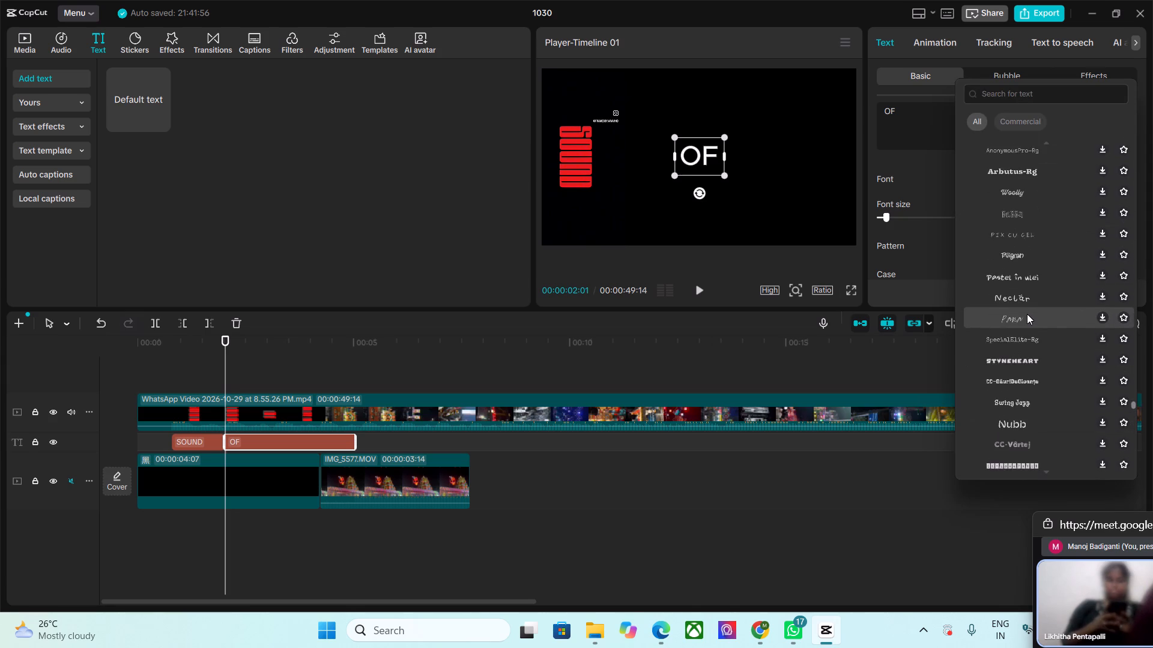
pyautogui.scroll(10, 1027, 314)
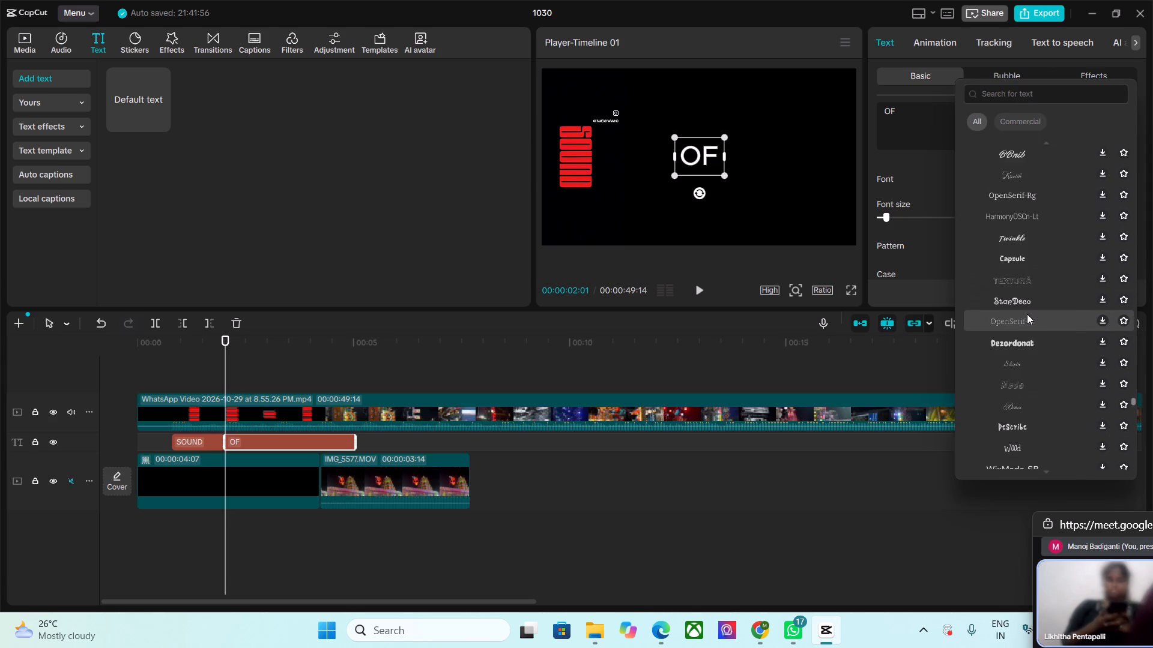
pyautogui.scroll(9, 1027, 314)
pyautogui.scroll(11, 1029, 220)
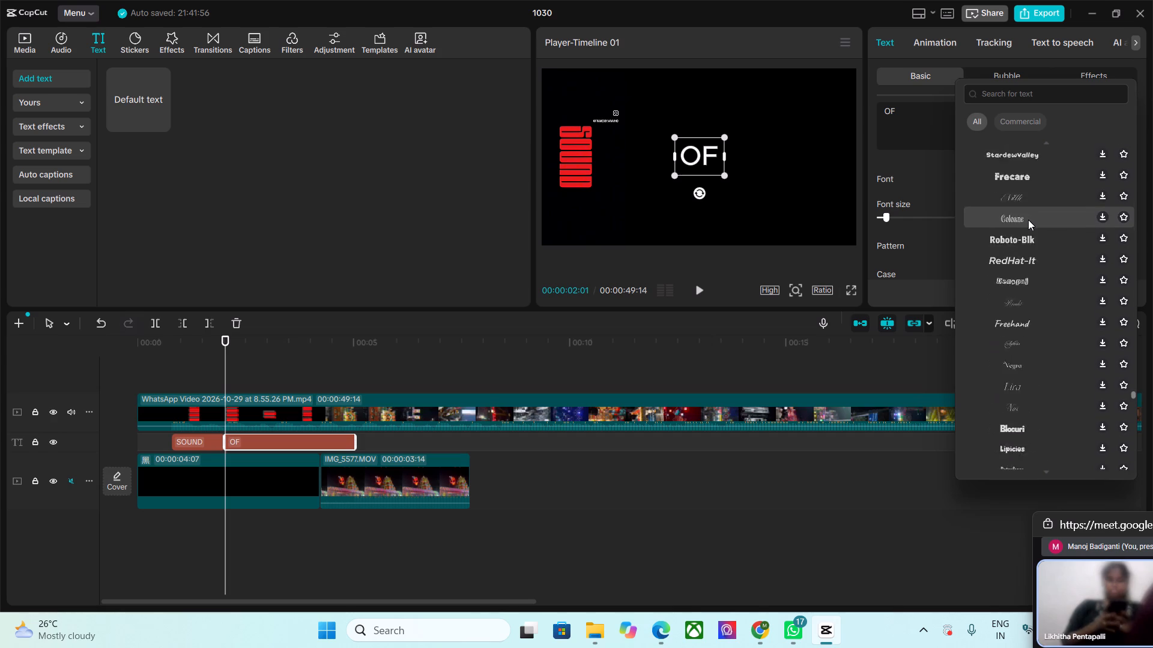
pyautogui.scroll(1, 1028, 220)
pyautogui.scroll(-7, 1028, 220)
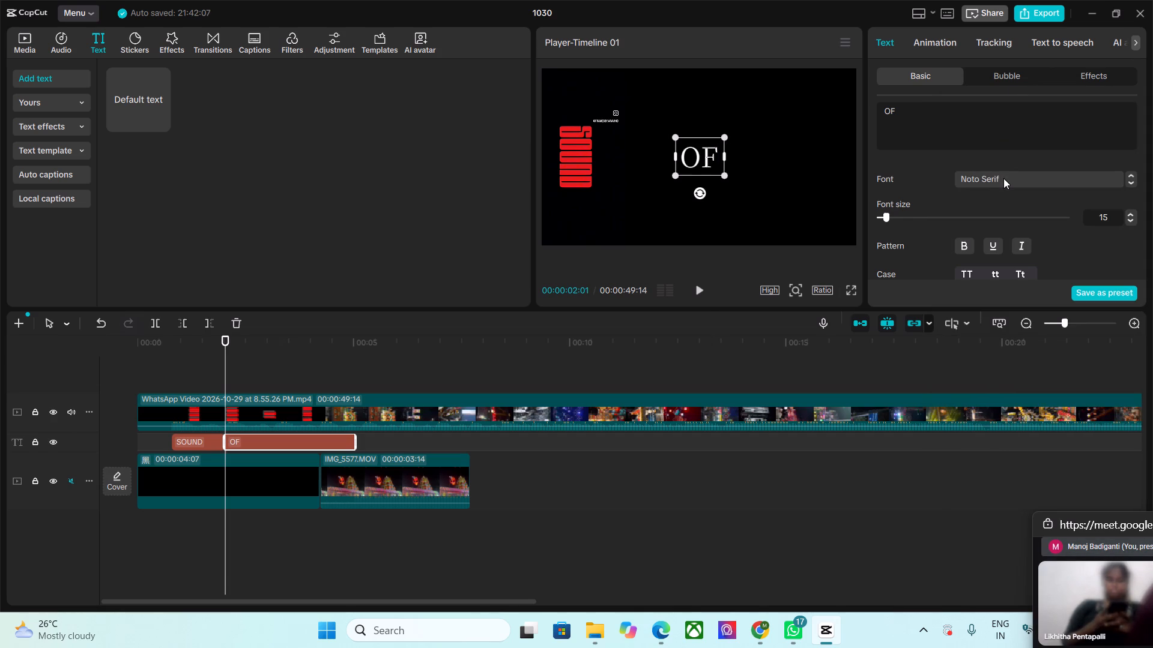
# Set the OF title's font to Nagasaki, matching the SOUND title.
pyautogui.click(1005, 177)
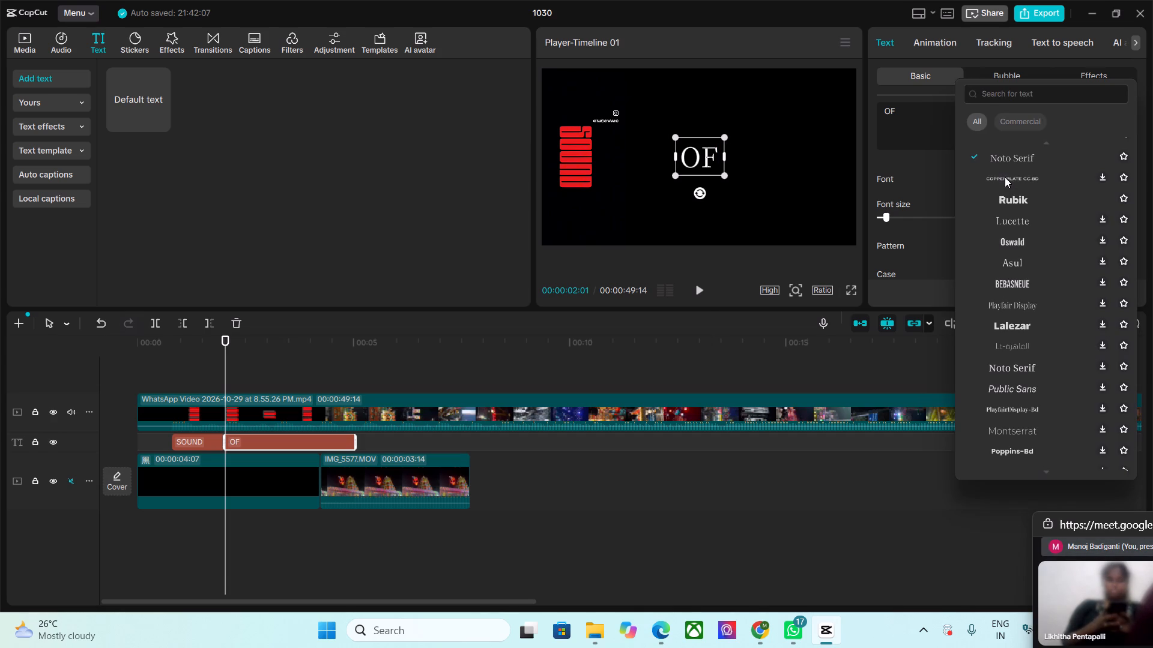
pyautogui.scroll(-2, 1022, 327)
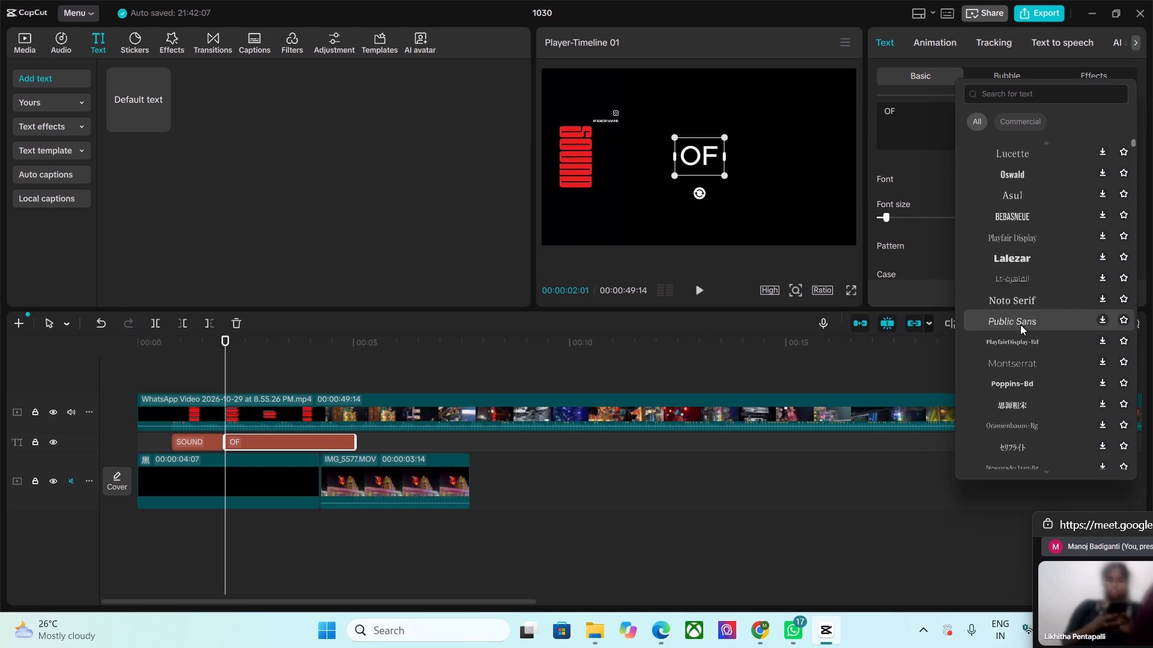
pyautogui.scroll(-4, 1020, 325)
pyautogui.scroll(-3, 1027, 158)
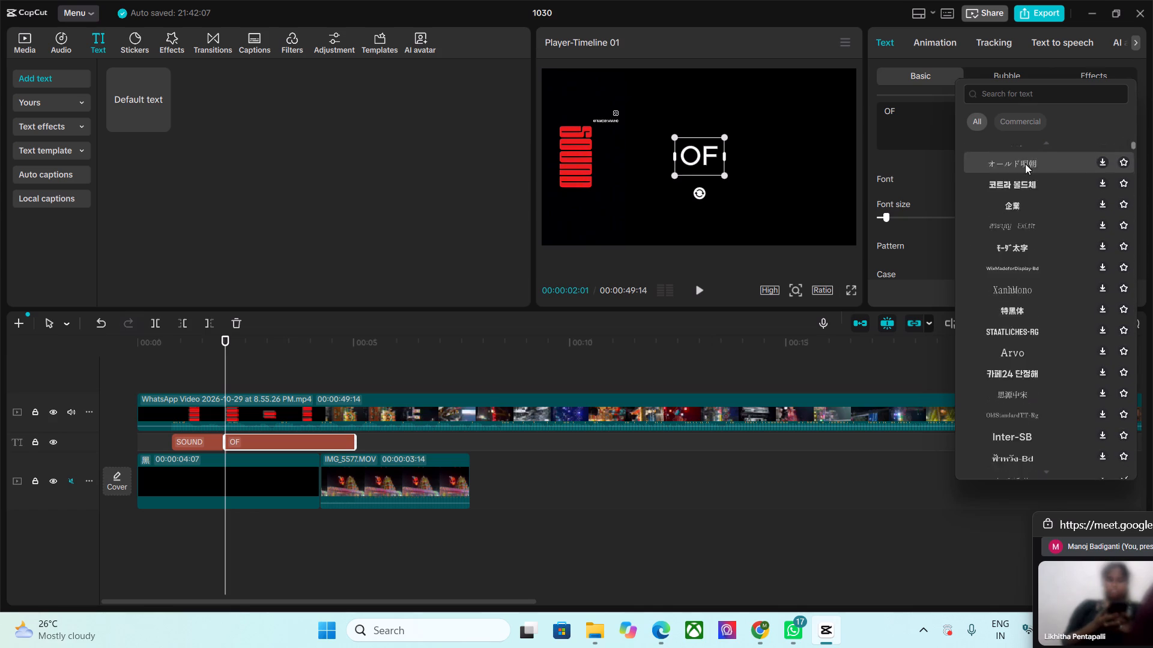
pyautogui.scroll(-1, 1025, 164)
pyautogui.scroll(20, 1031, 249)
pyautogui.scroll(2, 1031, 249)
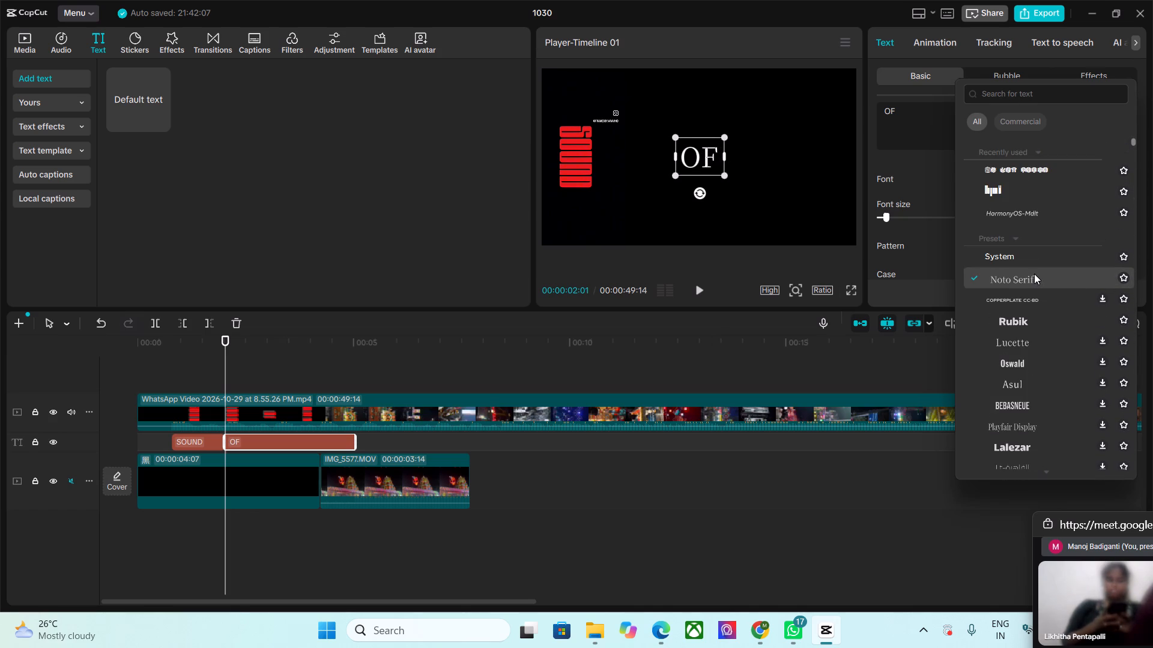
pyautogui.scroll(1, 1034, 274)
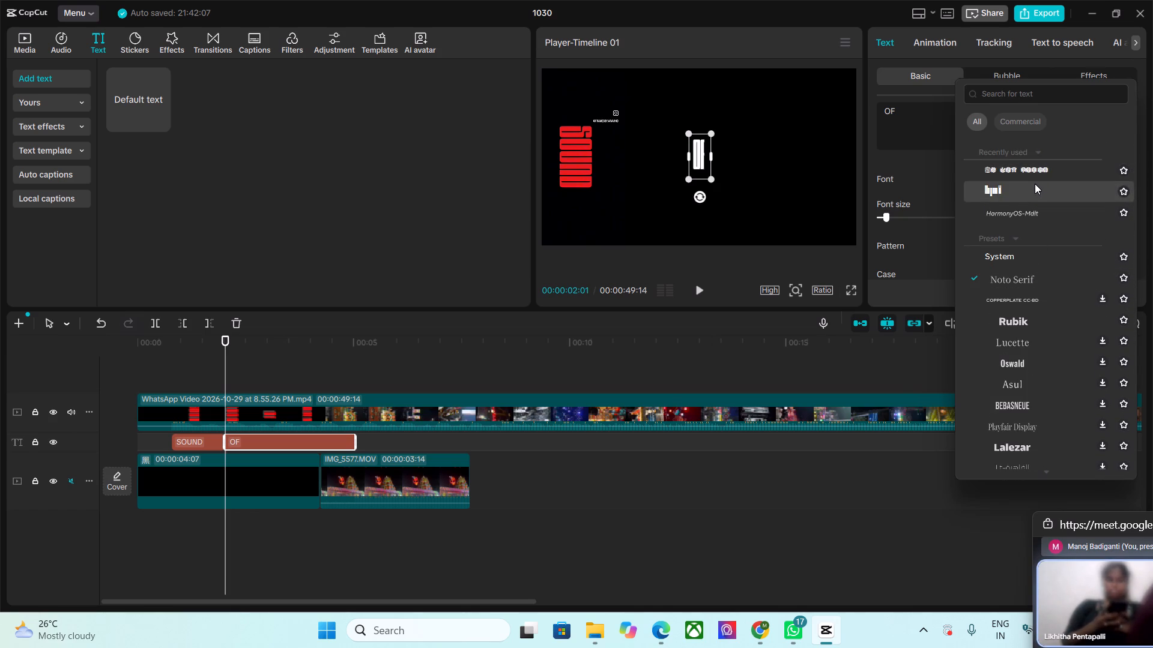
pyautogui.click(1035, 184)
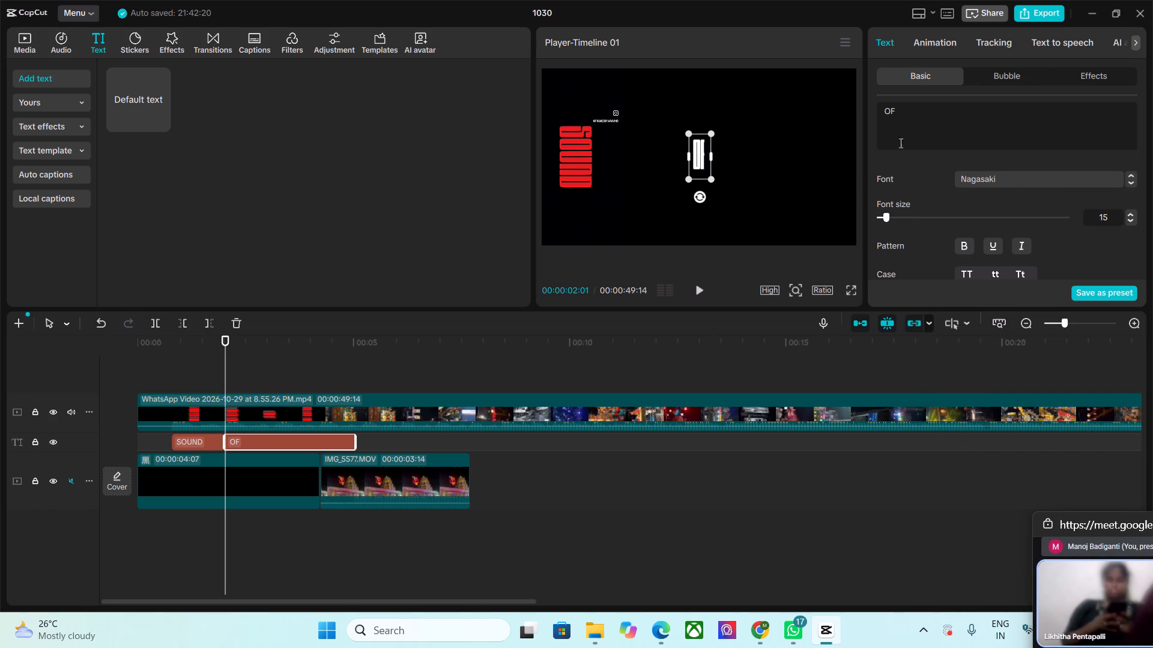
# Set the OF title's font size to 17.
pyautogui.click(888, 217)
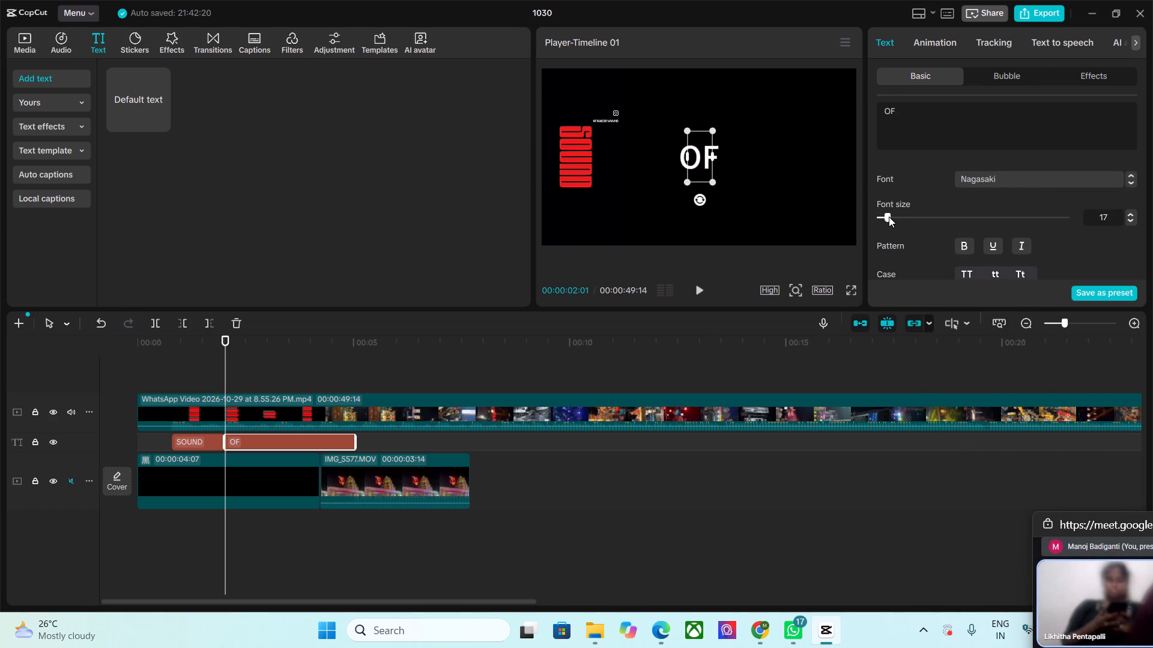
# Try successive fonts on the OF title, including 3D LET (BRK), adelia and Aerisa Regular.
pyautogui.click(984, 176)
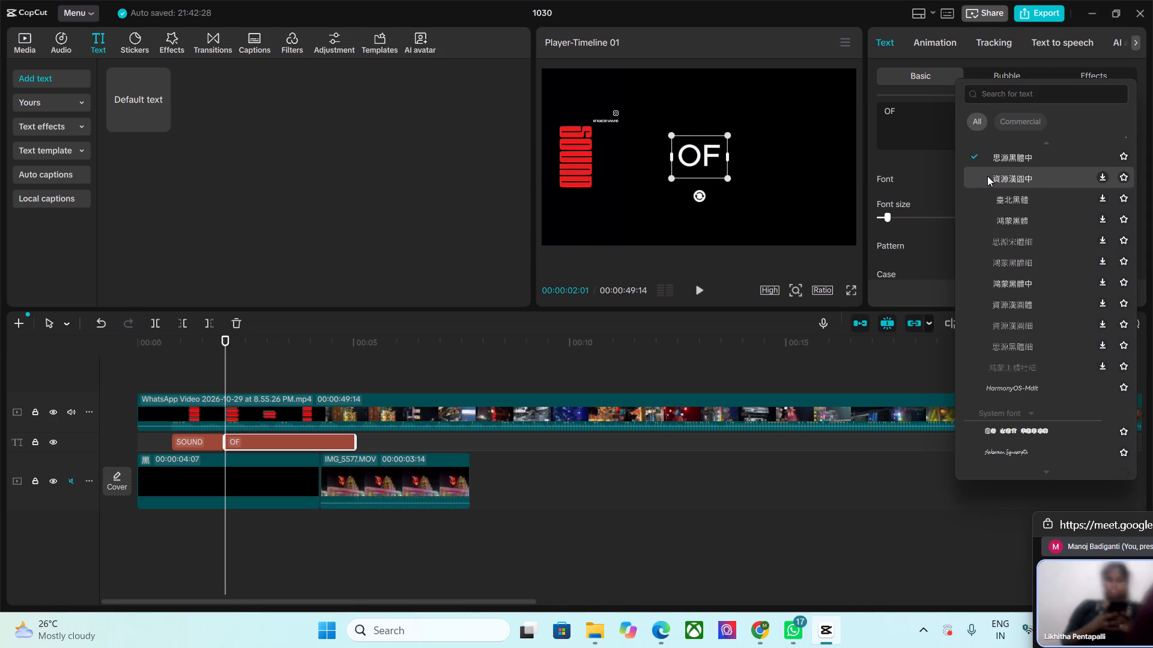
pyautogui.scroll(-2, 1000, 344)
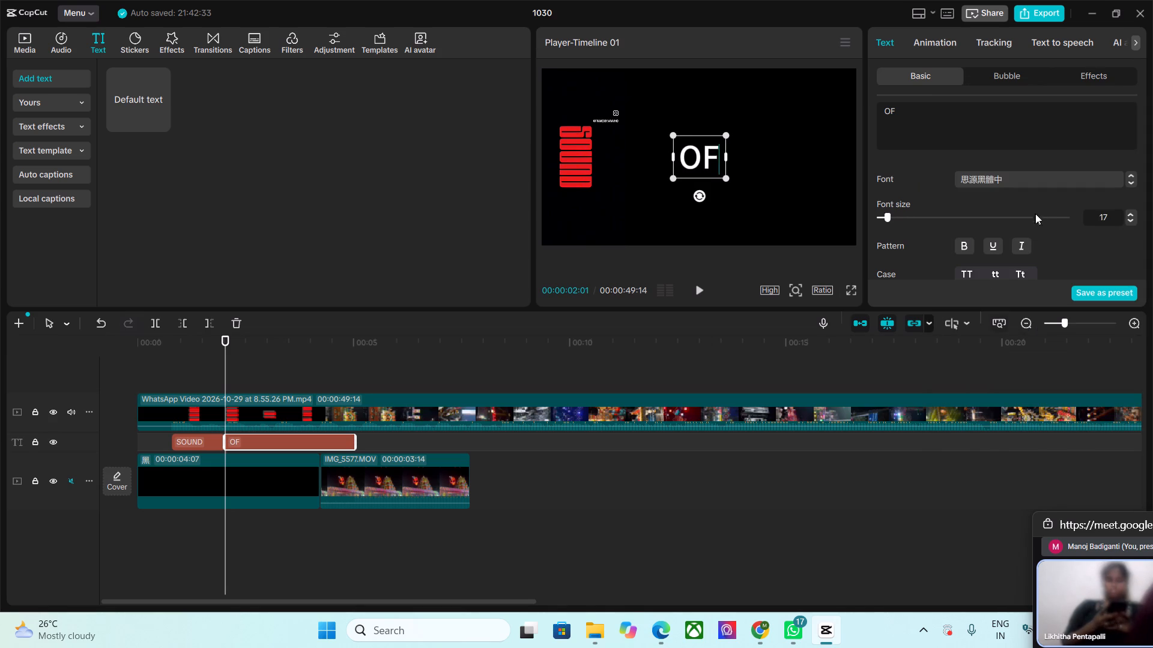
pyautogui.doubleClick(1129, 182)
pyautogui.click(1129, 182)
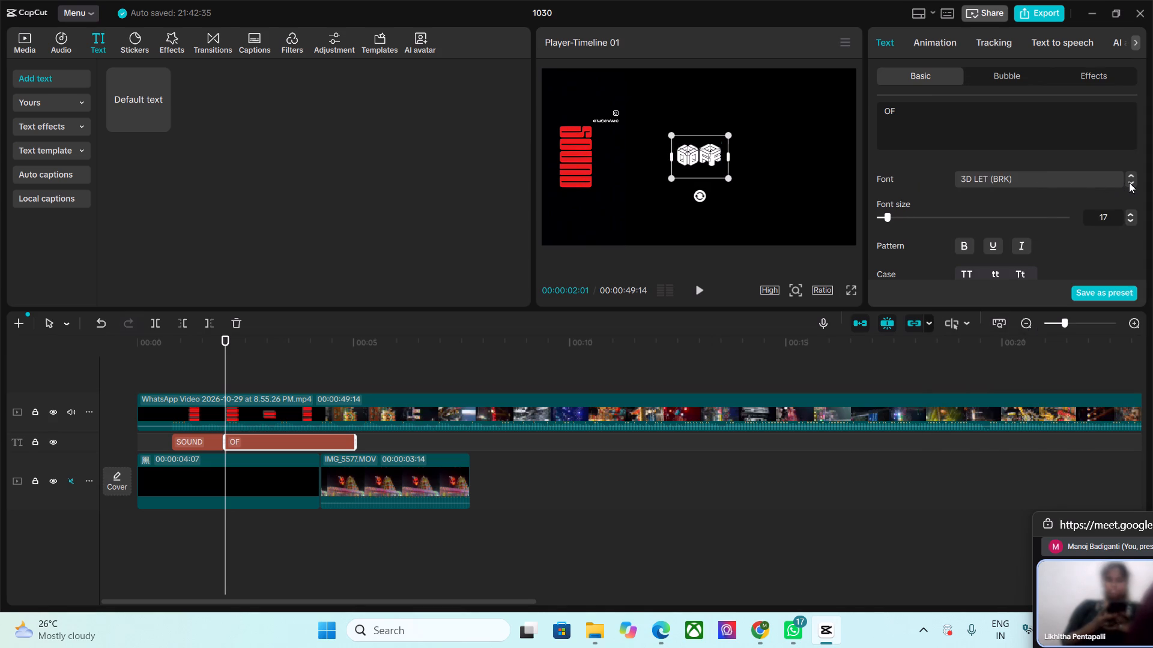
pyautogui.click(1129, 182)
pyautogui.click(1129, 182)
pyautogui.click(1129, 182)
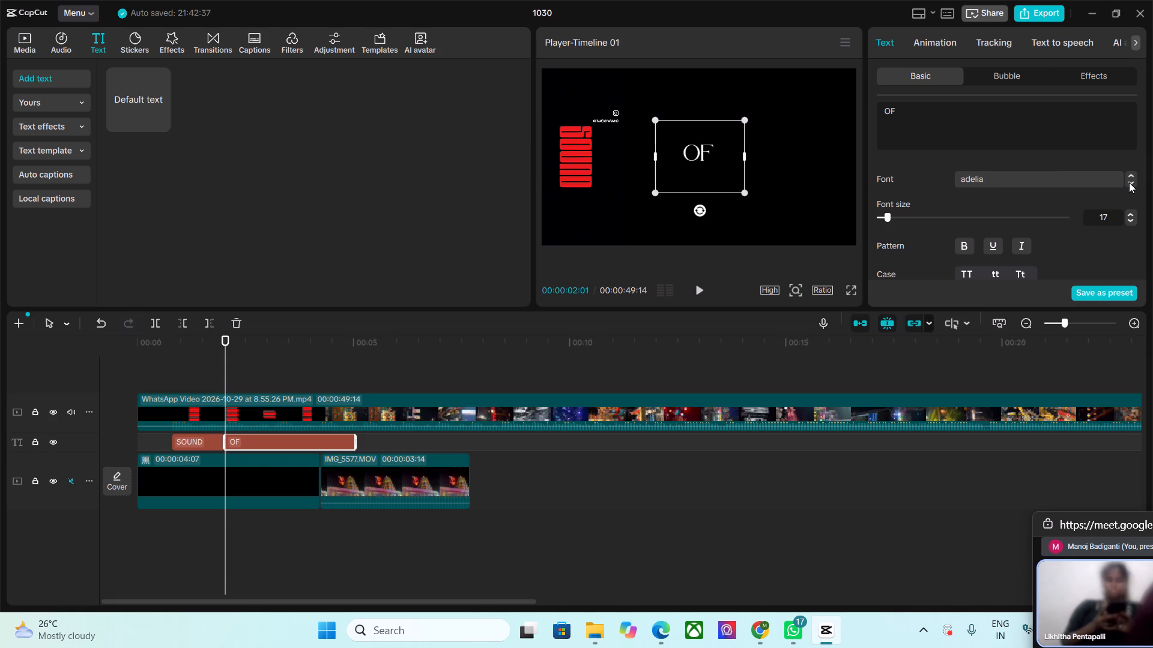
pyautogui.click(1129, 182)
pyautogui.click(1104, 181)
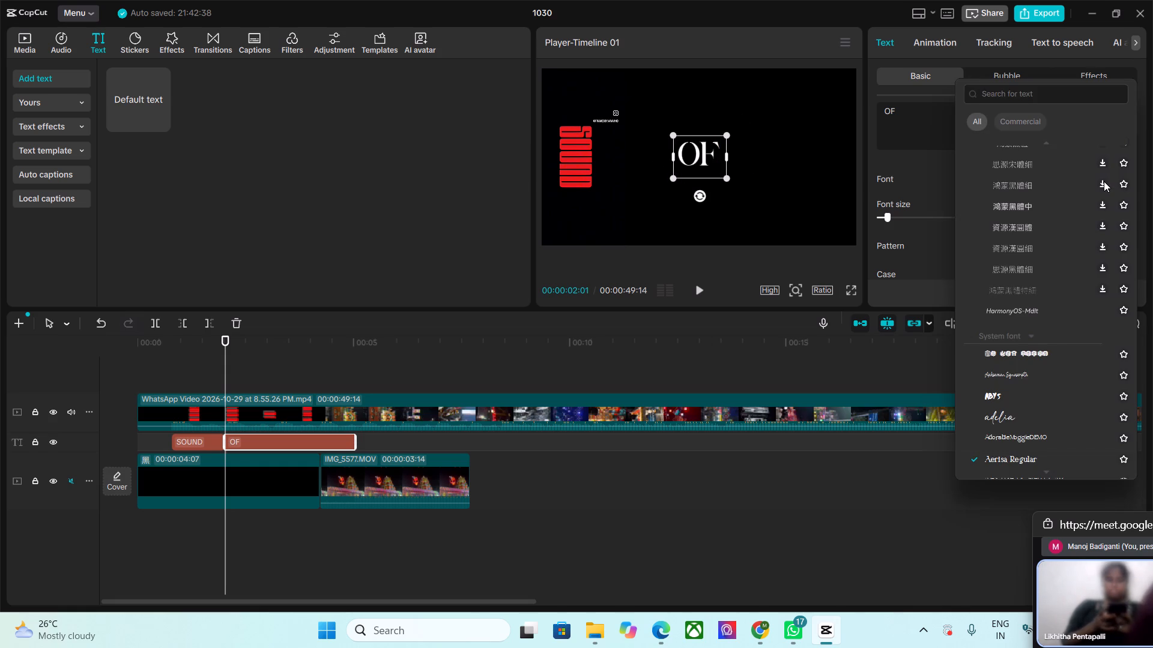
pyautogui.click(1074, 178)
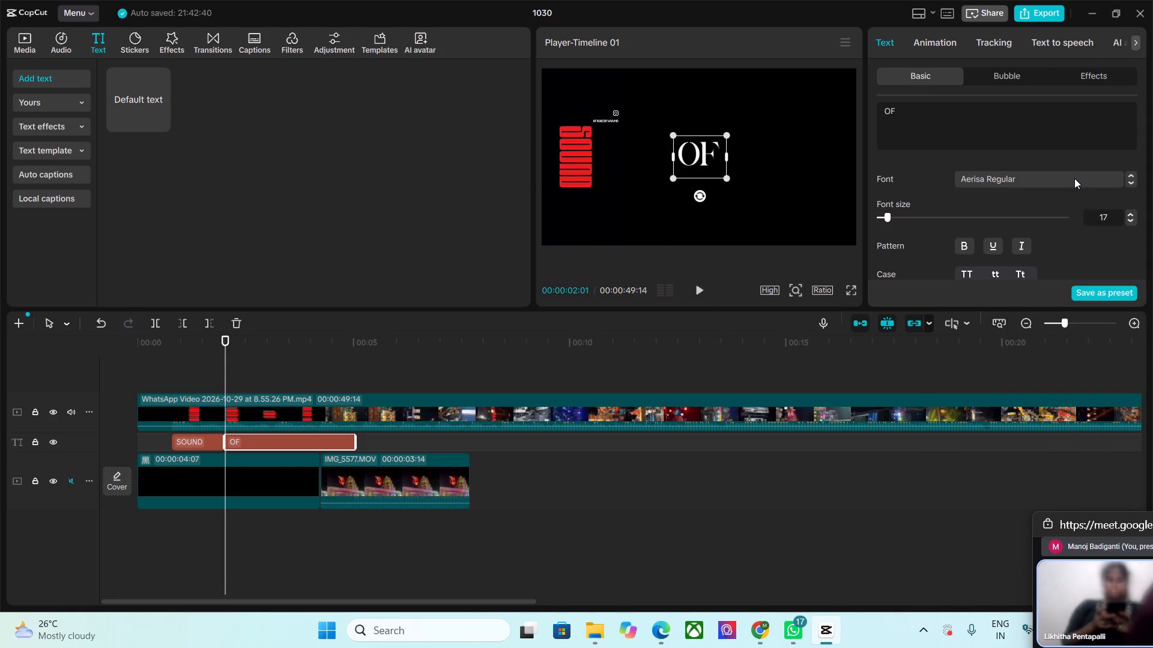
# Browse the font list for a typeface for the OF title that matches the SOUND title.
pyautogui.scroll(5, 1041, 179)
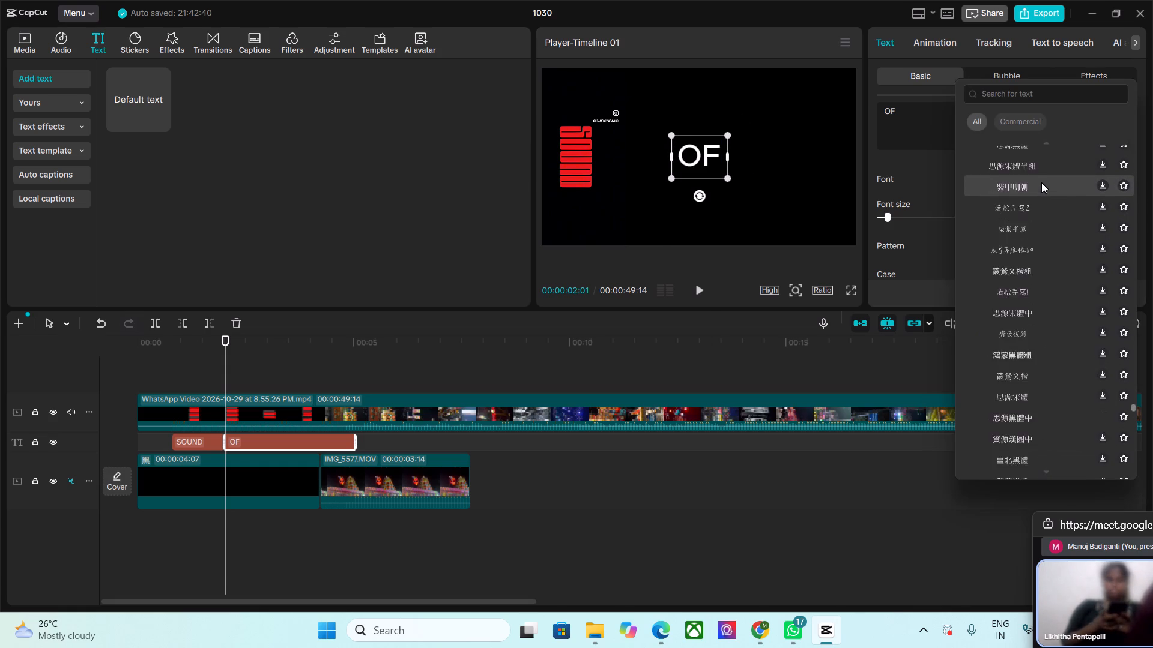
pyautogui.scroll(6, 1041, 185)
pyautogui.scroll(20, 1042, 193)
pyautogui.scroll(3, 1042, 193)
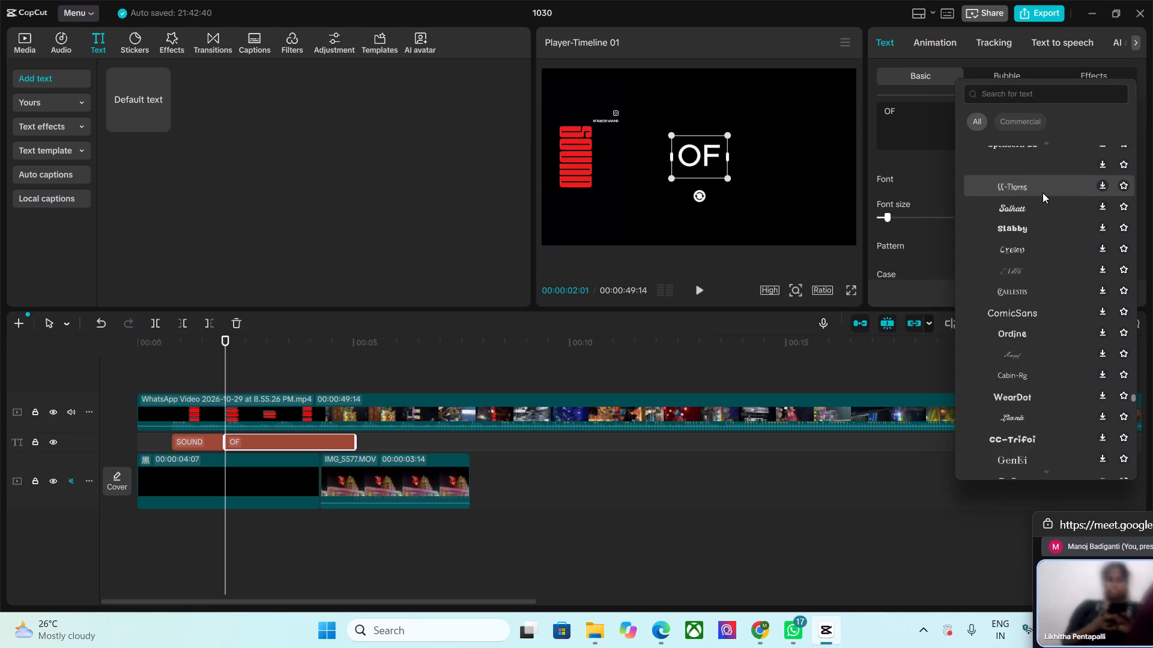
pyautogui.scroll(20, 1043, 193)
pyautogui.scroll(11, 1043, 193)
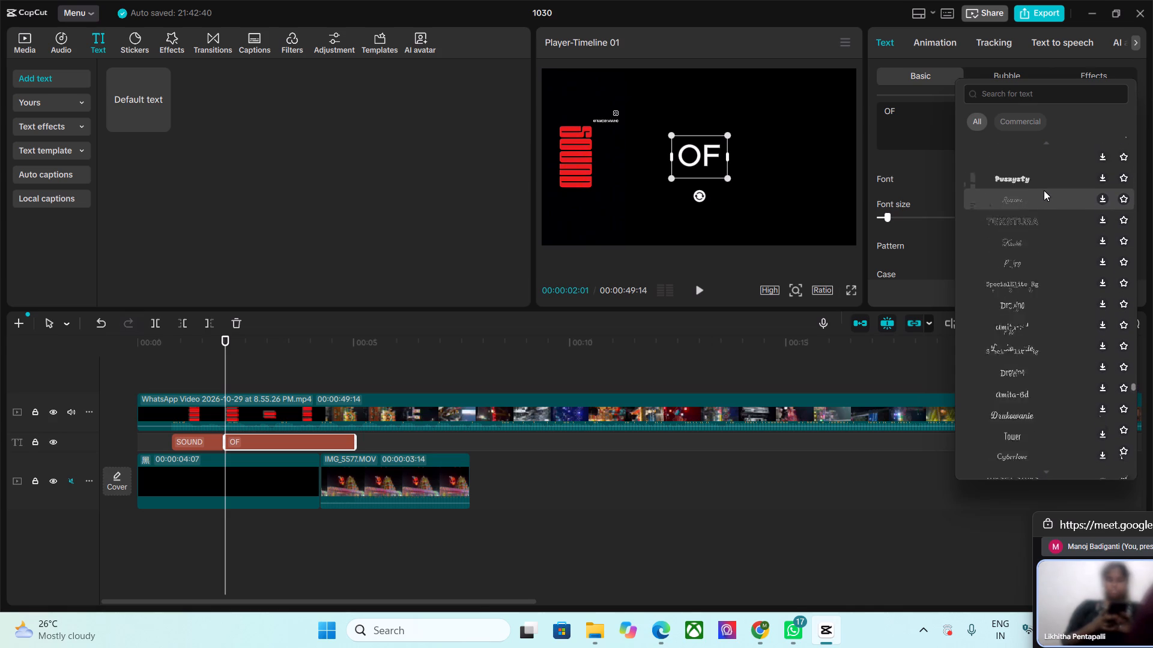
pyautogui.scroll(20, 1044, 190)
pyautogui.scroll(2, 1044, 190)
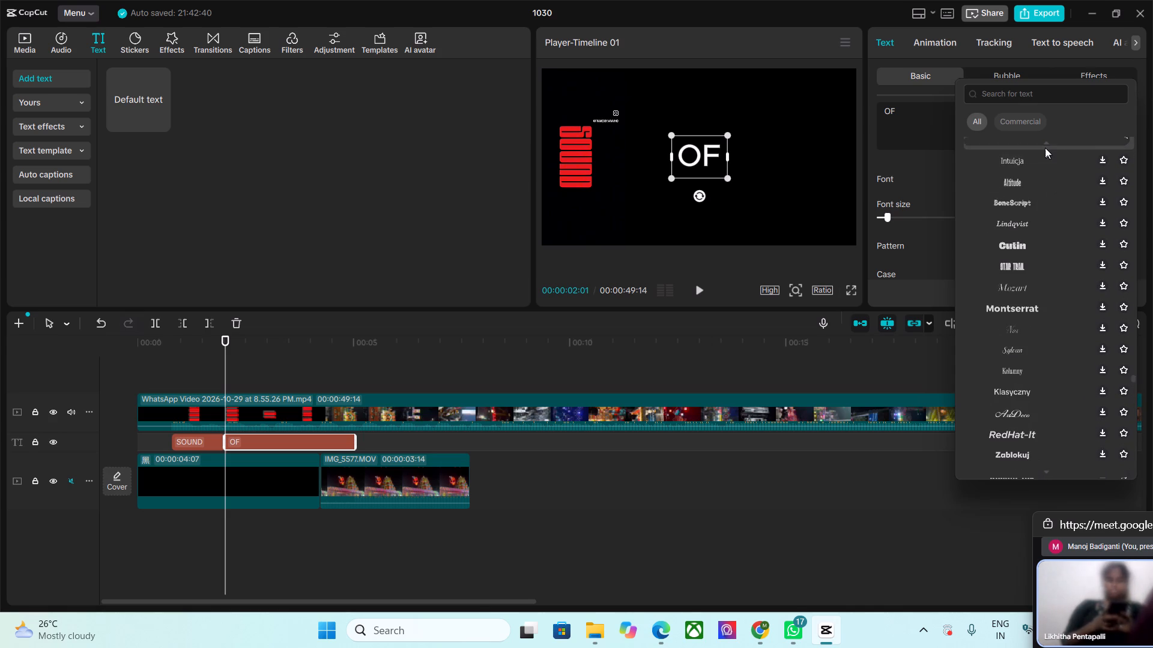
pyautogui.click(1040, 178)
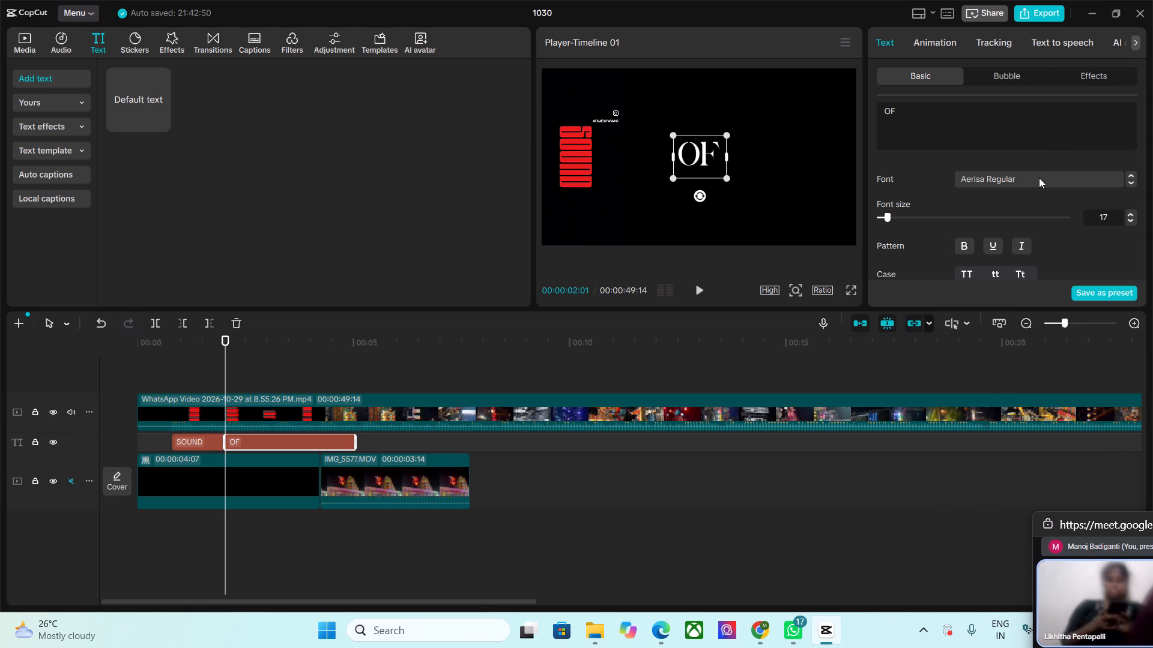
pyautogui.scroll(-6, 1032, 249)
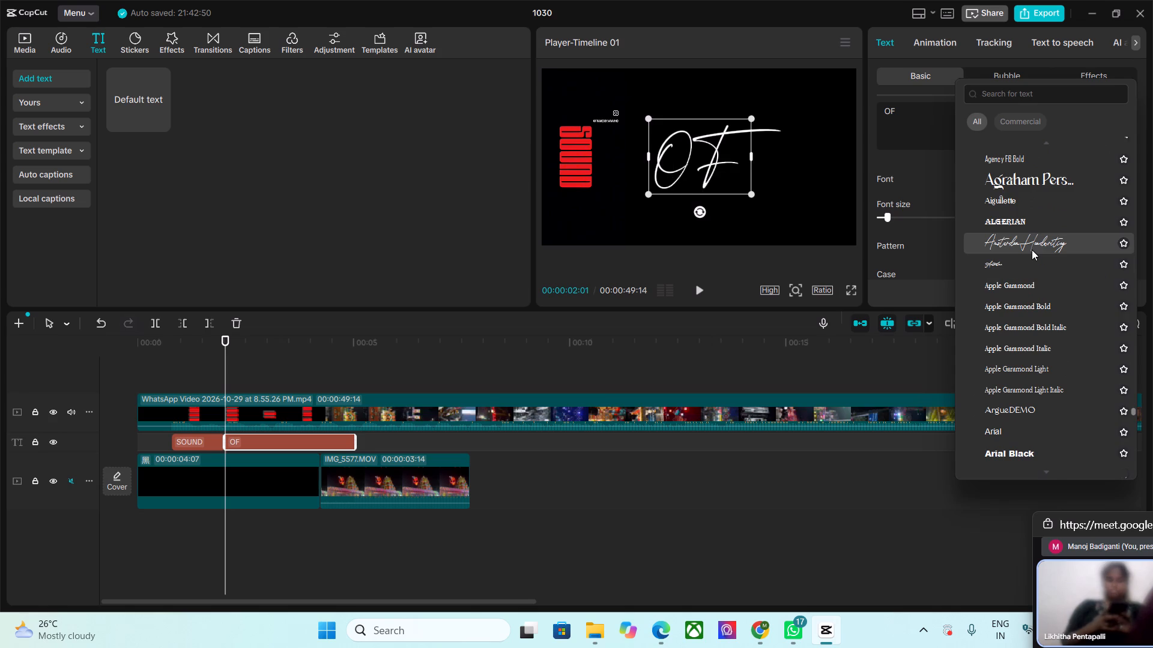
pyautogui.scroll(1, 1040, 368)
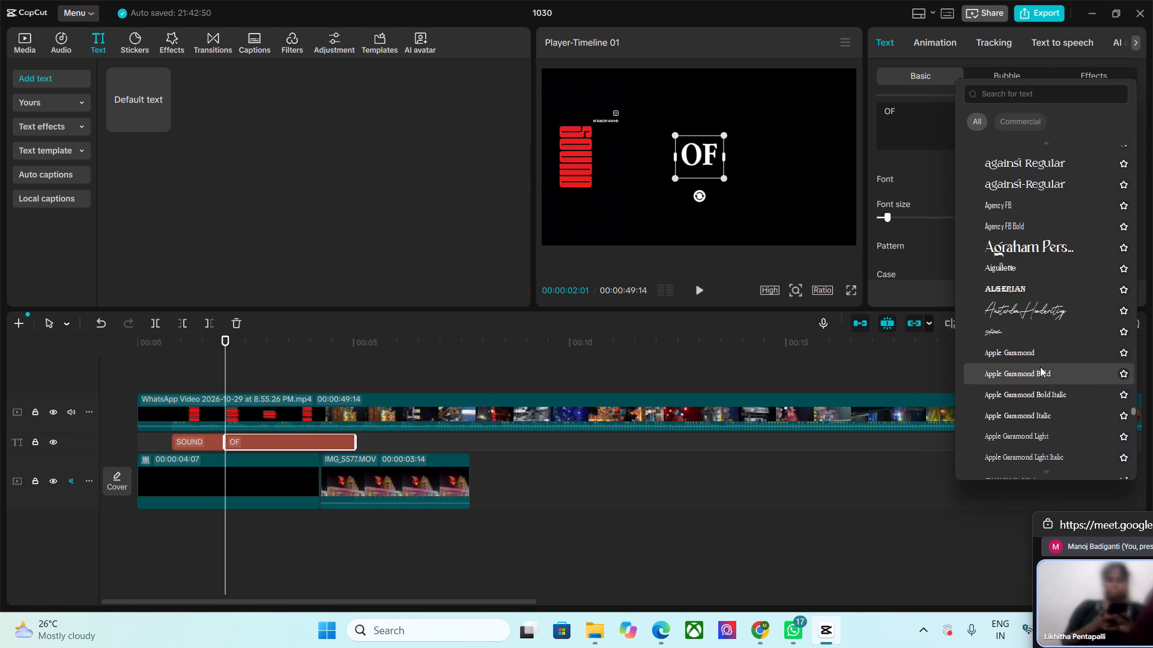
pyautogui.scroll(3, 1043, 251)
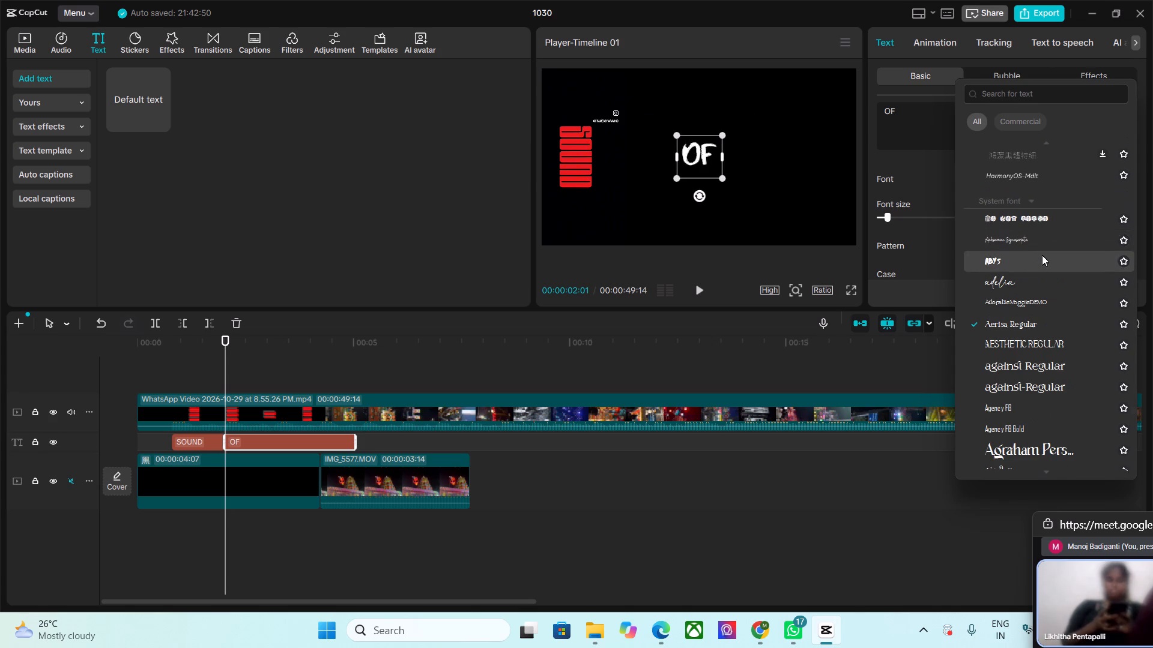
# Set the OF title's font to Nagasaki from the system fonts.
pyautogui.click(1046, 179)
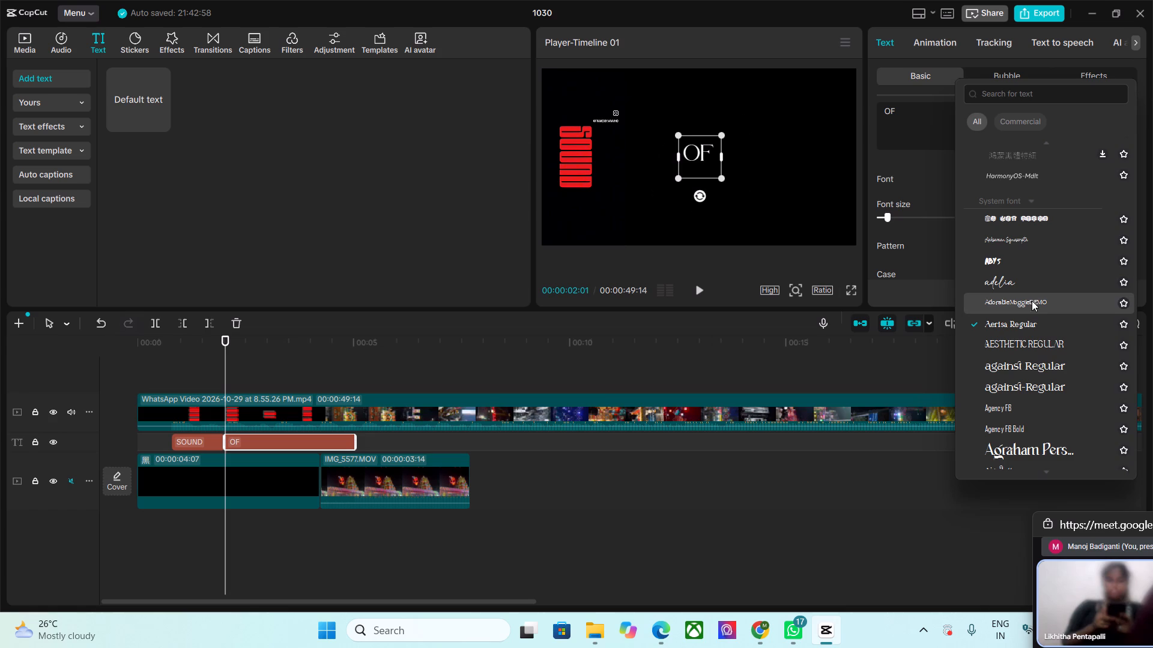
pyautogui.scroll(-2, 1031, 316)
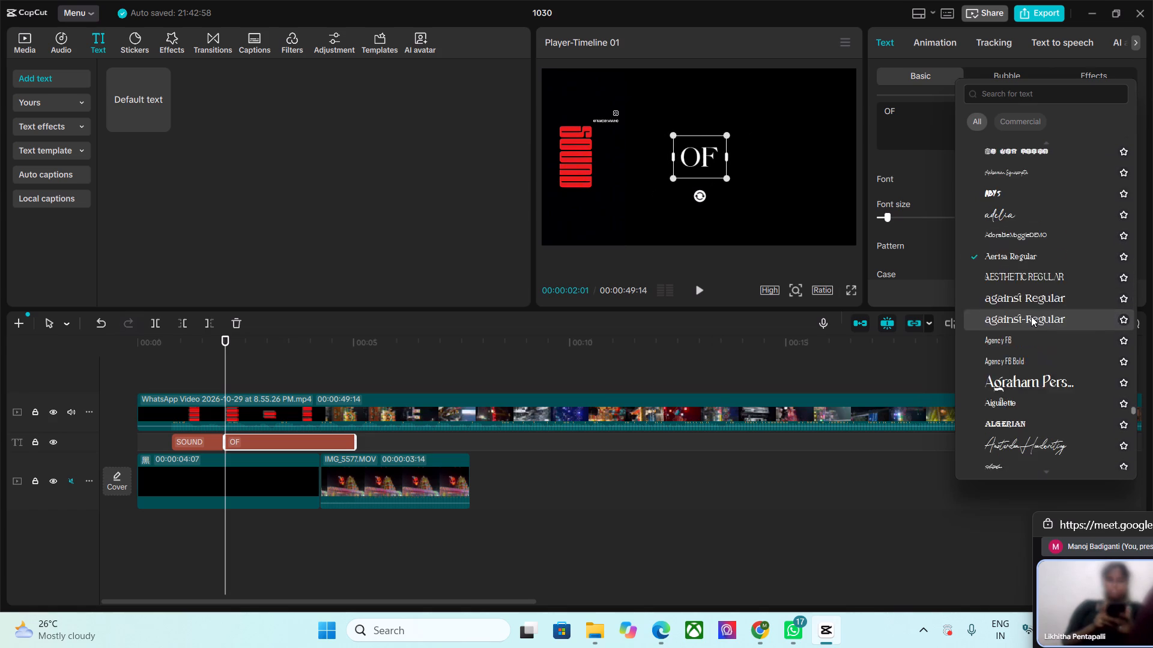
pyautogui.scroll(-13, 1031, 316)
pyautogui.scroll(-8, 1031, 316)
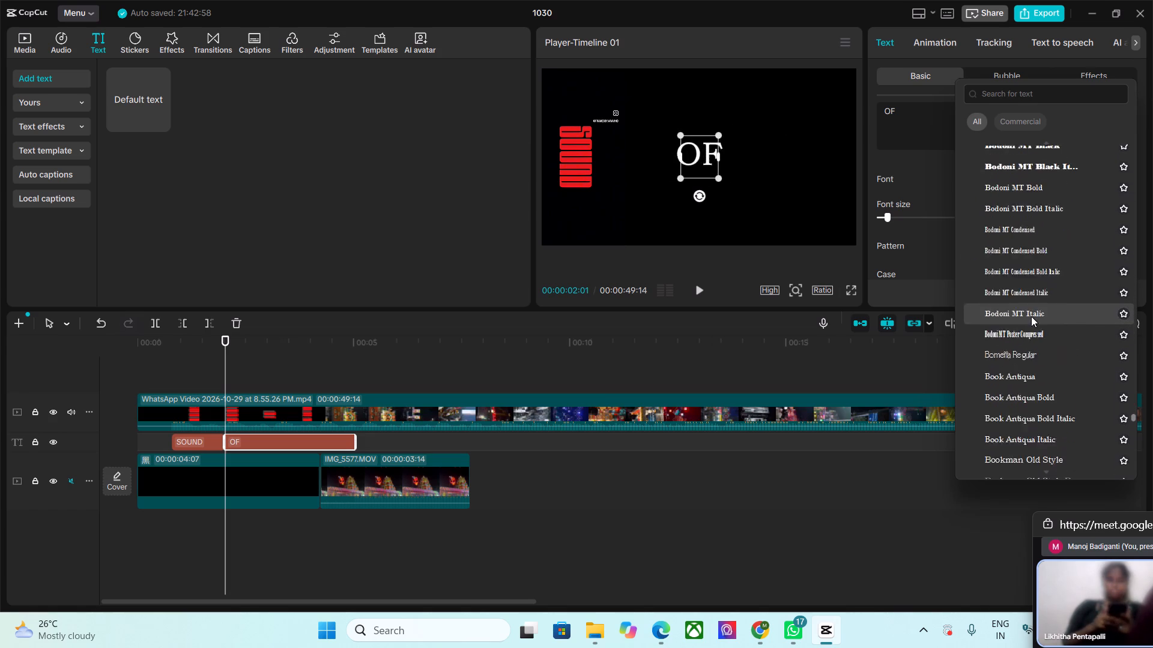
pyautogui.scroll(-18, 1031, 316)
pyautogui.scroll(-6, 1031, 316)
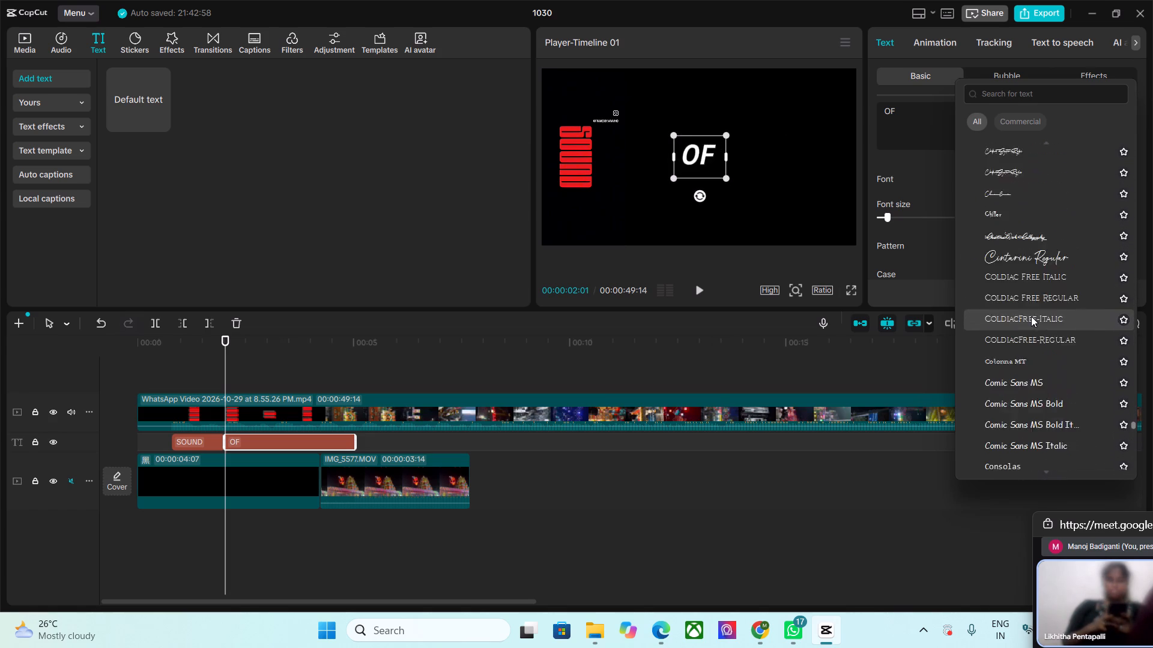
pyautogui.scroll(-19, 1031, 316)
pyautogui.scroll(-2, 1031, 316)
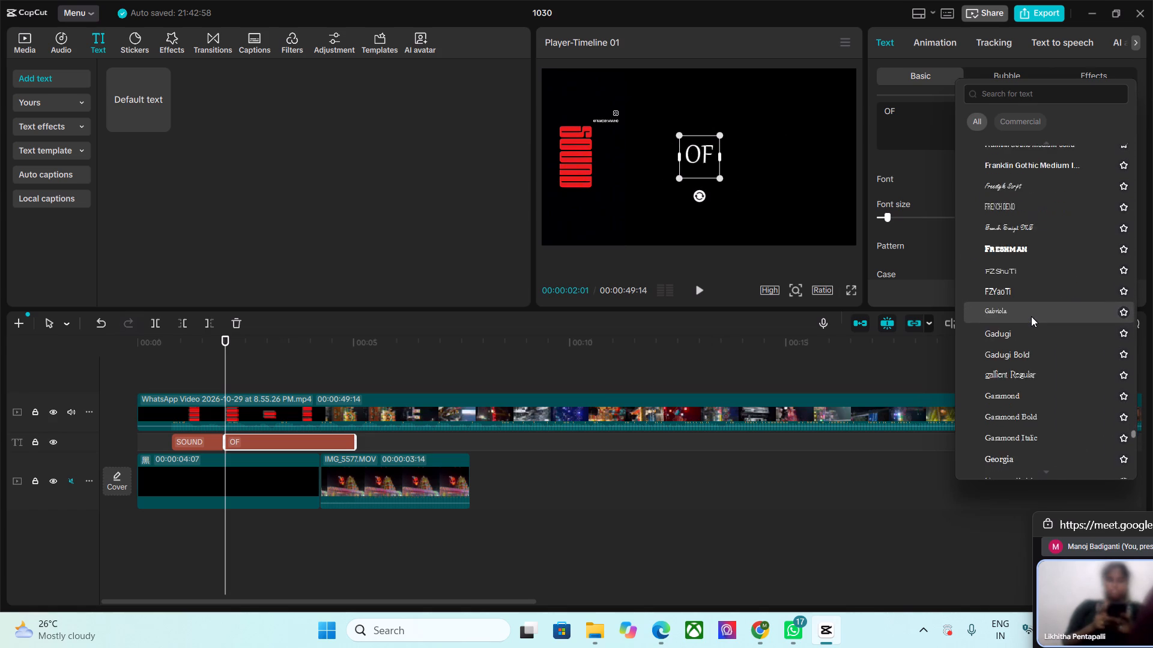
pyautogui.scroll(-15, 1031, 316)
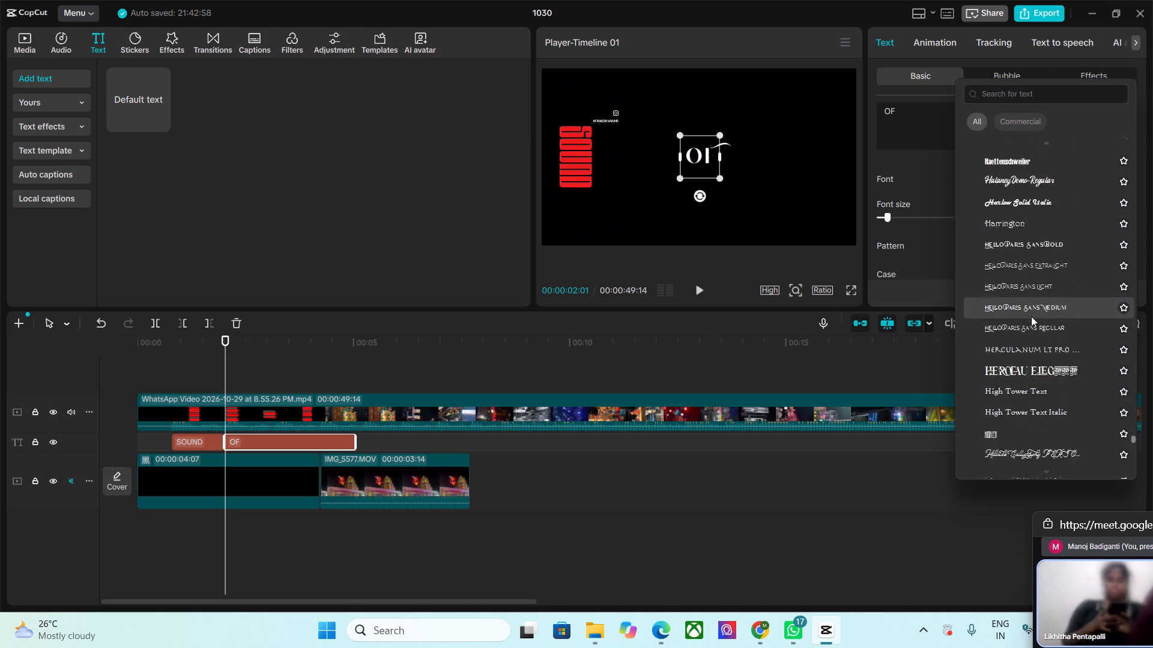
pyautogui.scroll(-14, 1031, 316)
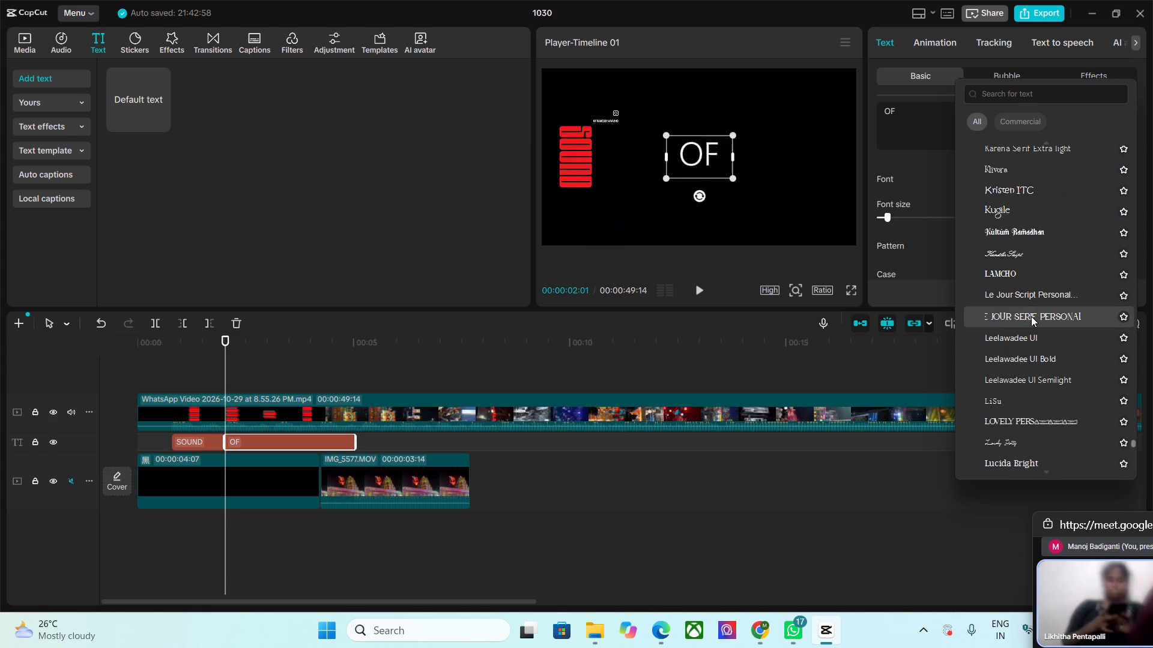
pyautogui.scroll(-13, 1031, 316)
pyautogui.scroll(-8, 1031, 316)
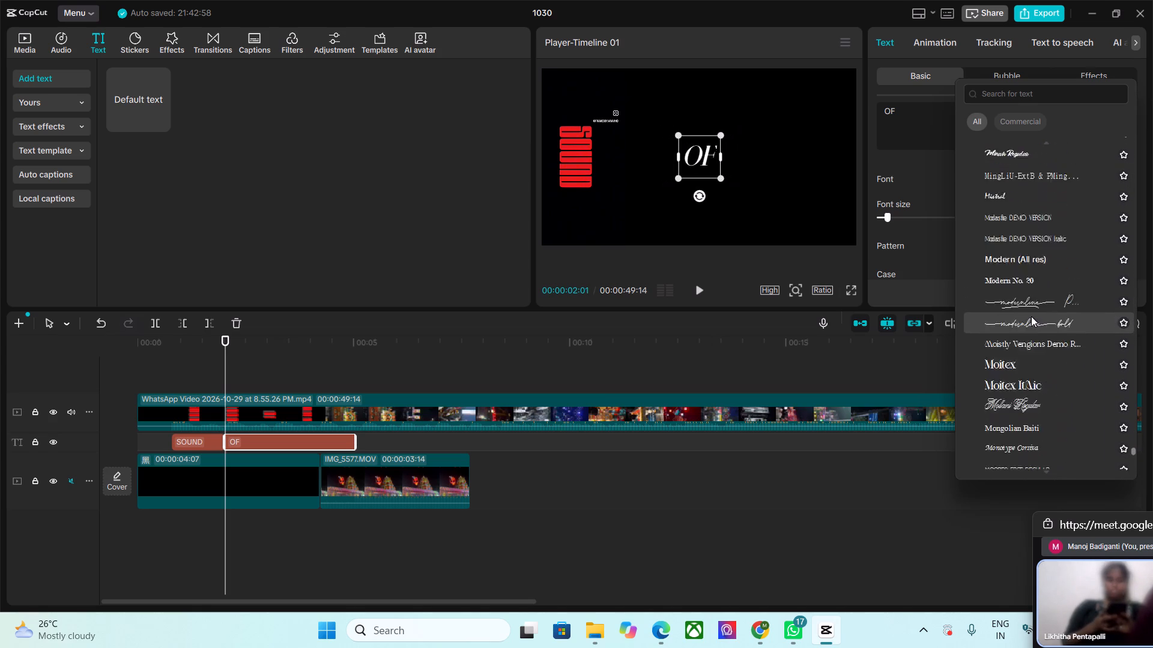
pyautogui.scroll(-15, 1031, 316)
pyautogui.scroll(4, 1031, 316)
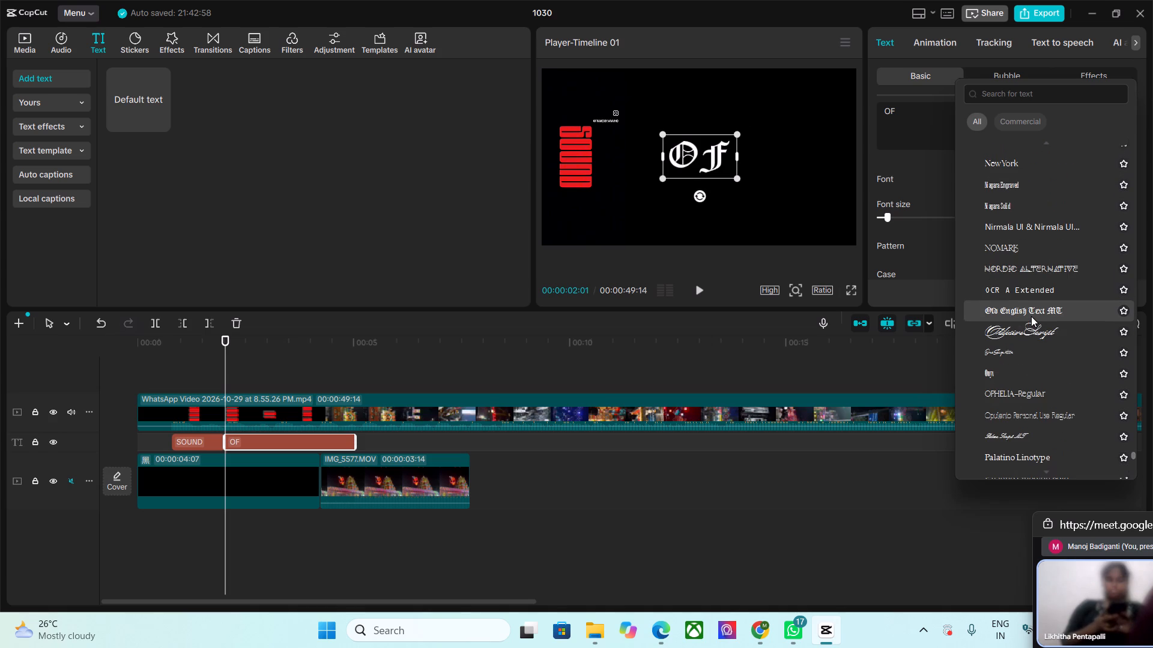
pyautogui.scroll(1, 1031, 316)
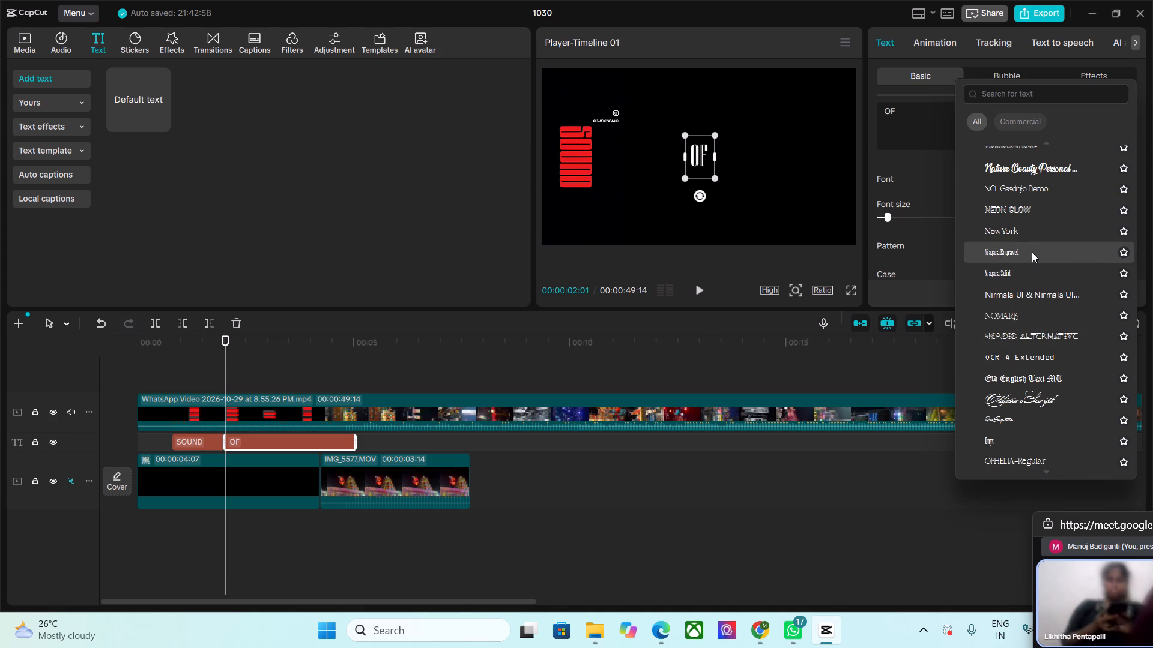
pyautogui.scroll(1, 1030, 265)
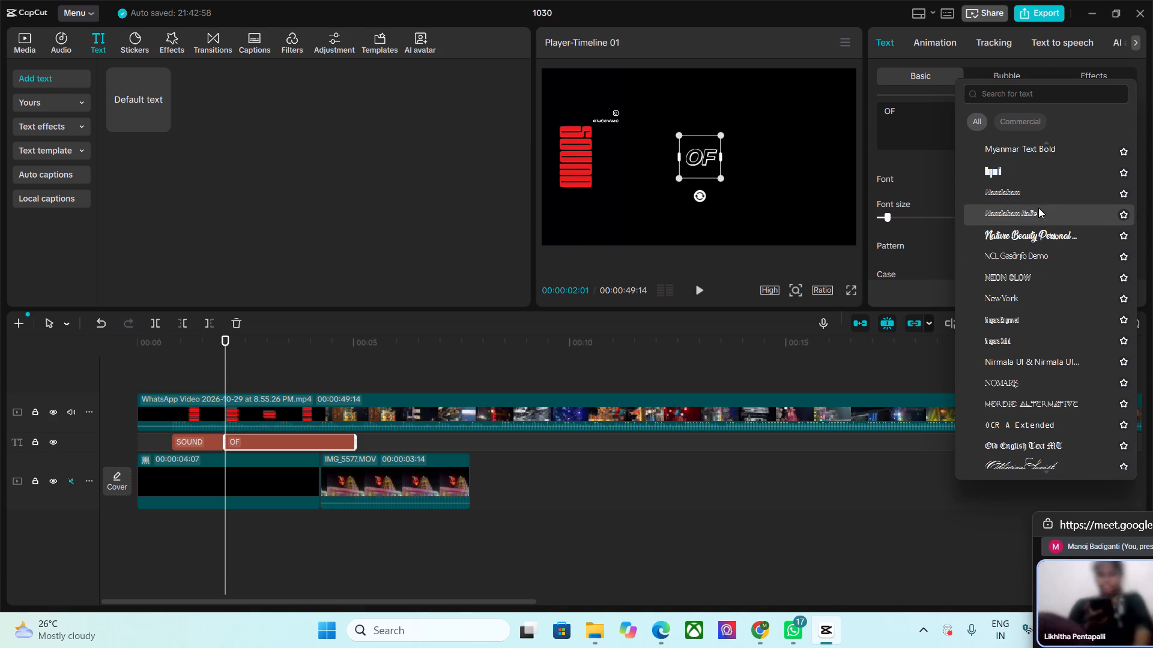
pyautogui.click(1035, 169)
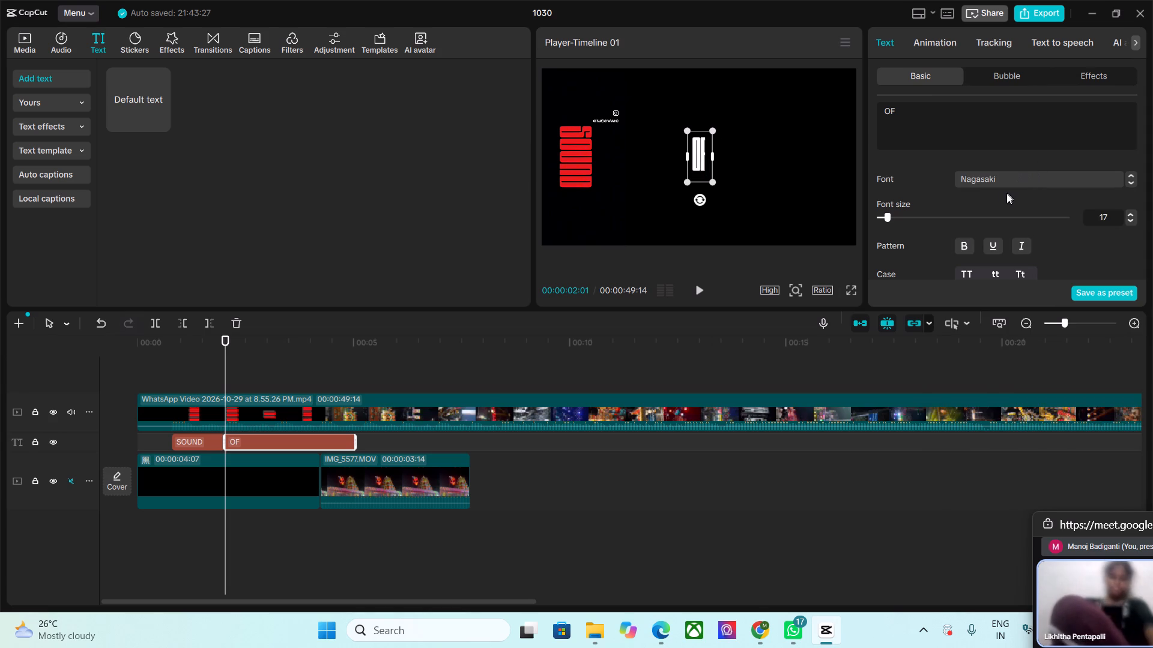
# Change the OF title's text color to red, hex C90D0D.
pyautogui.scroll(-3, 934, 260)
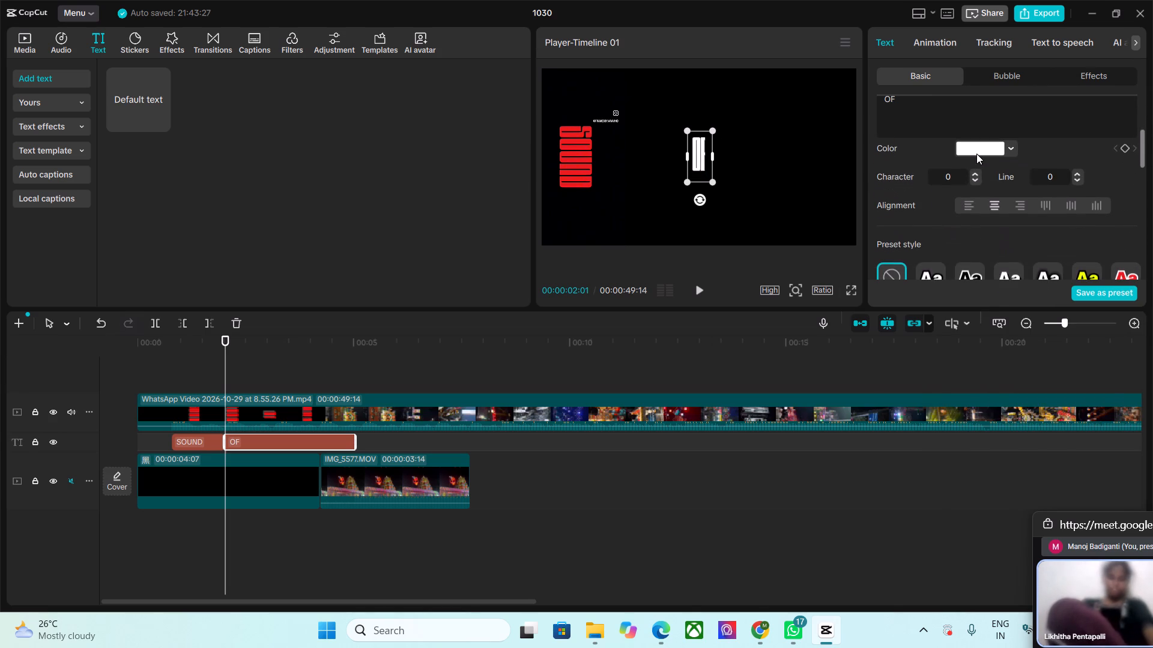
pyautogui.click(976, 154)
pyautogui.moveTo(1047, 185); pyautogui.dragTo(1079, 183)
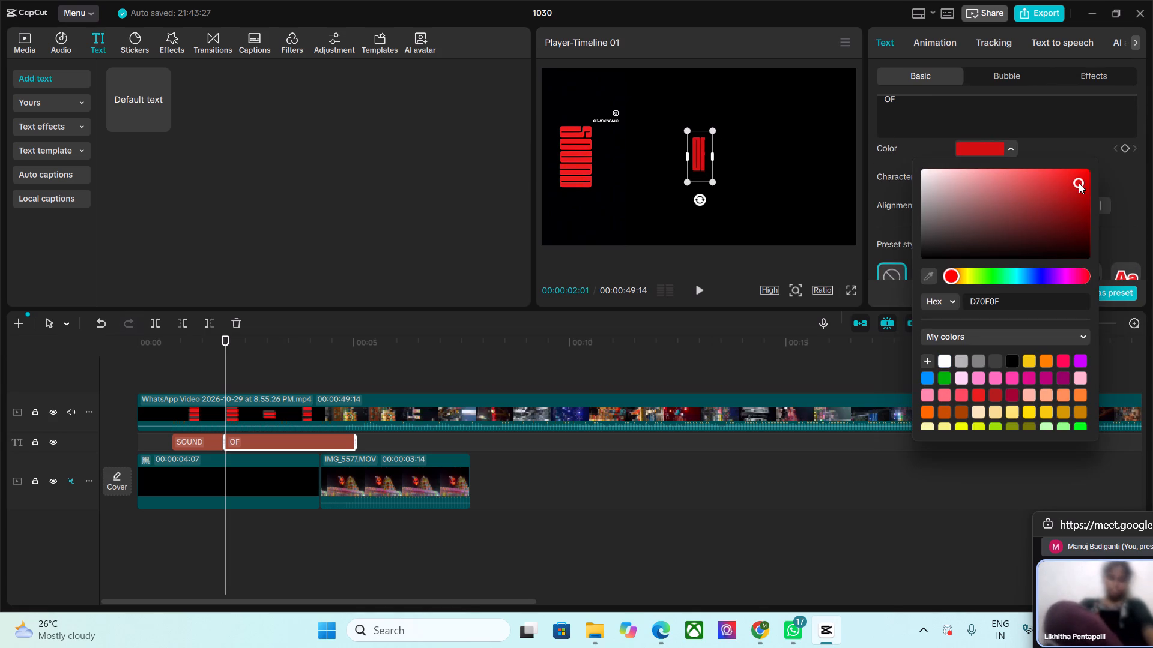
pyautogui.moveTo(1079, 183); pyautogui.dragTo(1079, 187)
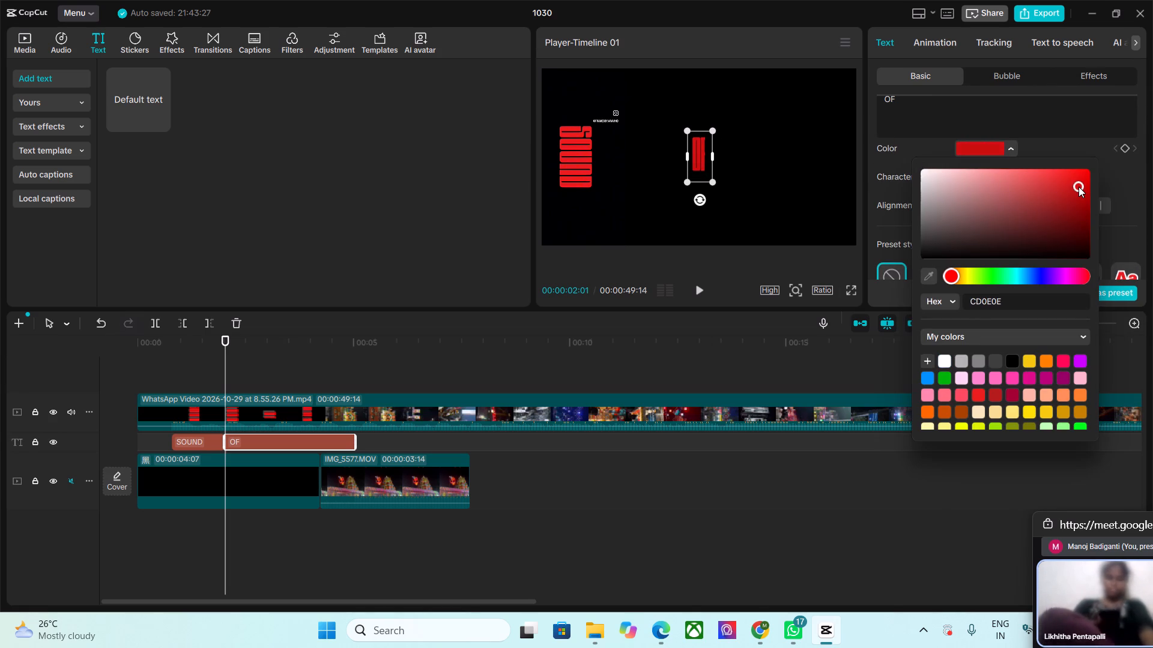
pyautogui.moveTo(1079, 187); pyautogui.dragTo(1079, 188)
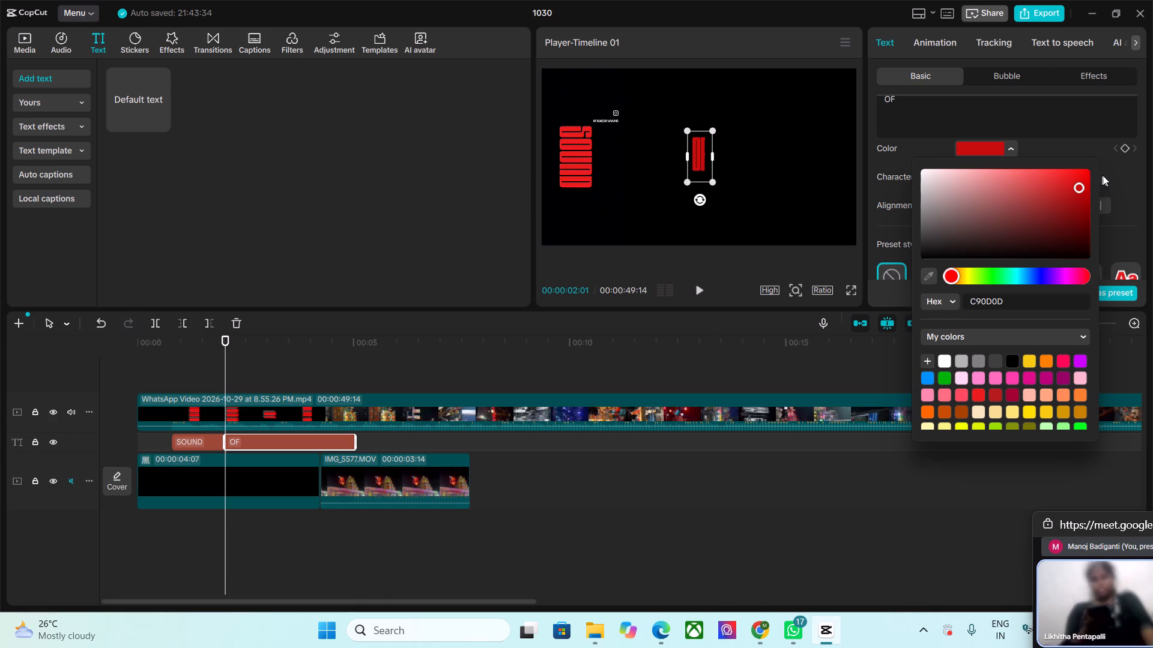
pyautogui.click(1113, 176)
# Increase the OF title's font size to 25.
pyautogui.scroll(5, 955, 202)
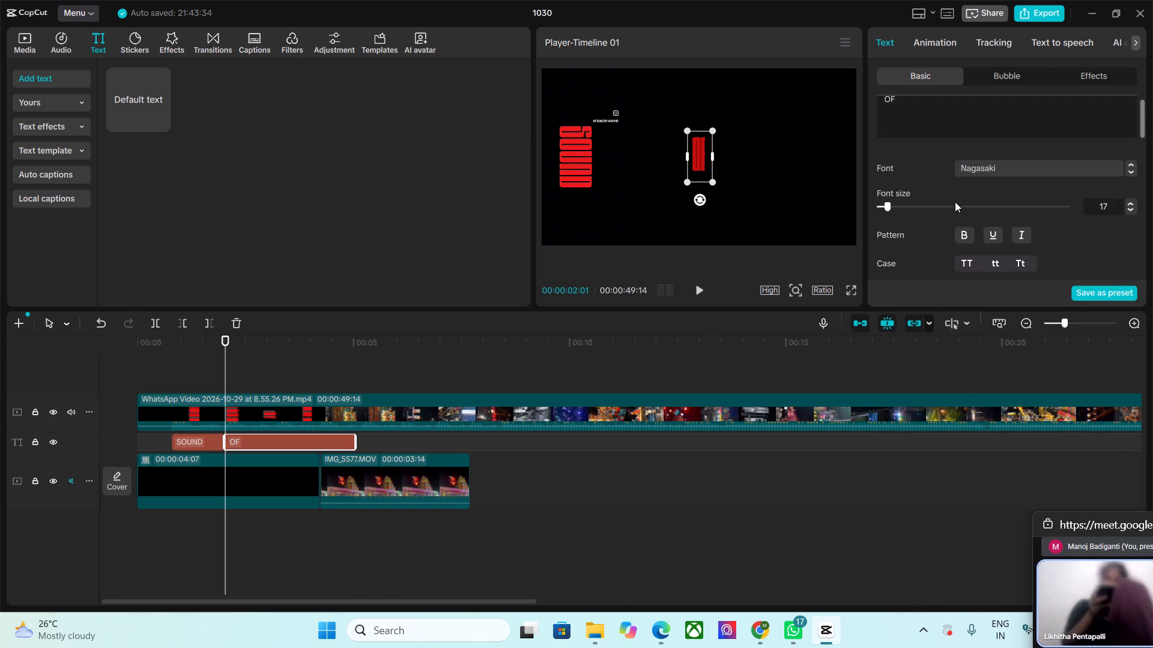
pyautogui.moveTo(888, 216); pyautogui.dragTo(894, 216)
pyautogui.click(785, 257)
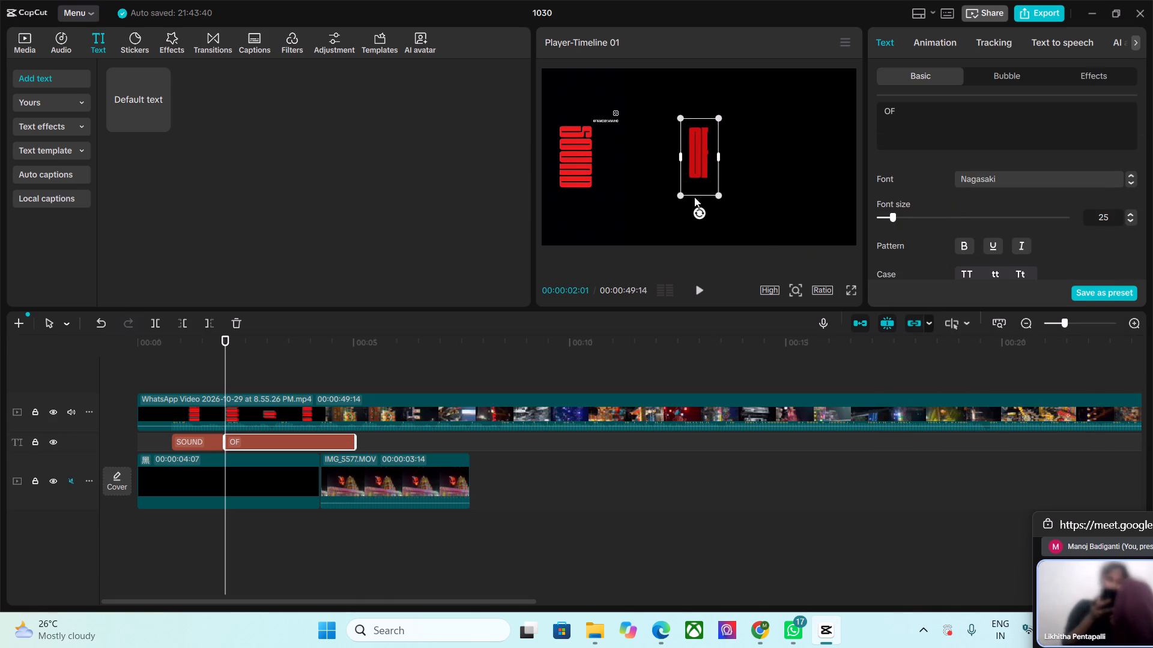
pyautogui.click(701, 162)
pyautogui.click(609, 254)
# Trim the end of the OF title to 00:00:03:06, where the reference video's own OF title ends.
pyautogui.click(260, 436)
pyautogui.moveTo(223, 344); pyautogui.dragTo(207, 346)
pyautogui.press('space')
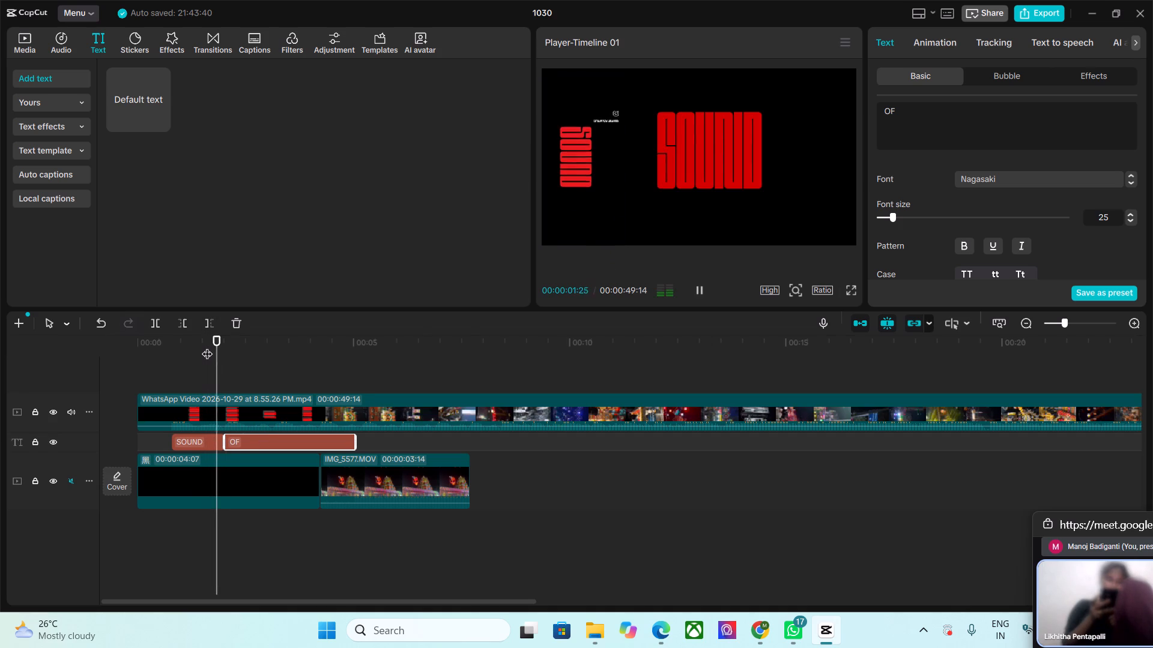
pyautogui.press('space')
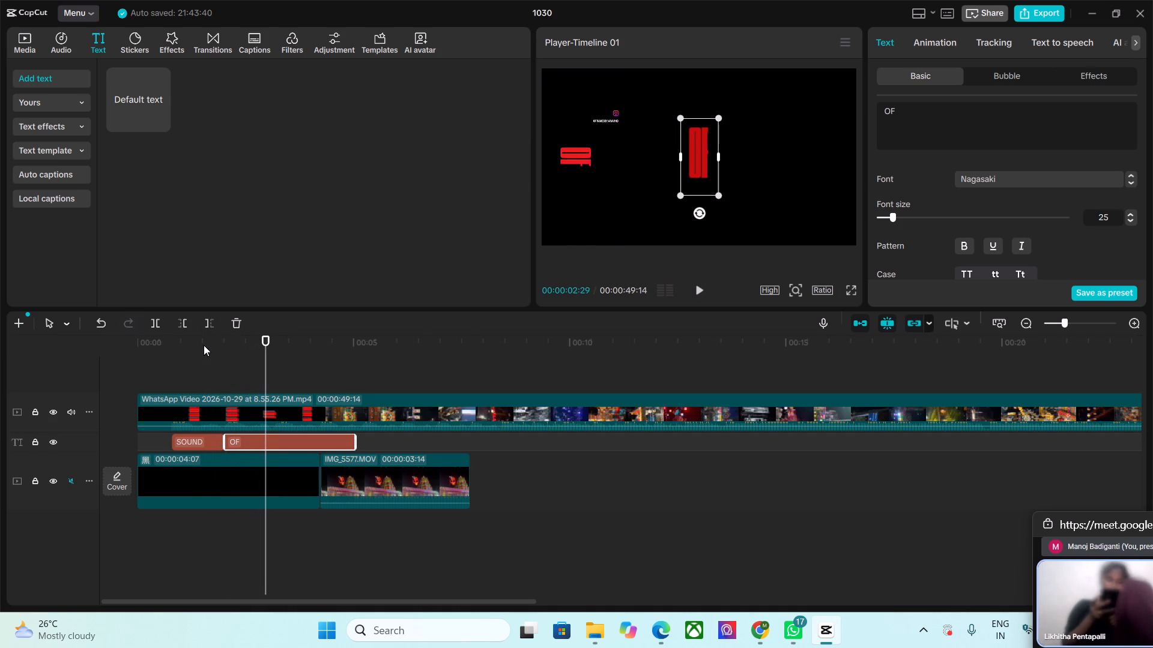
pyautogui.press('space')
pyautogui.press('space')
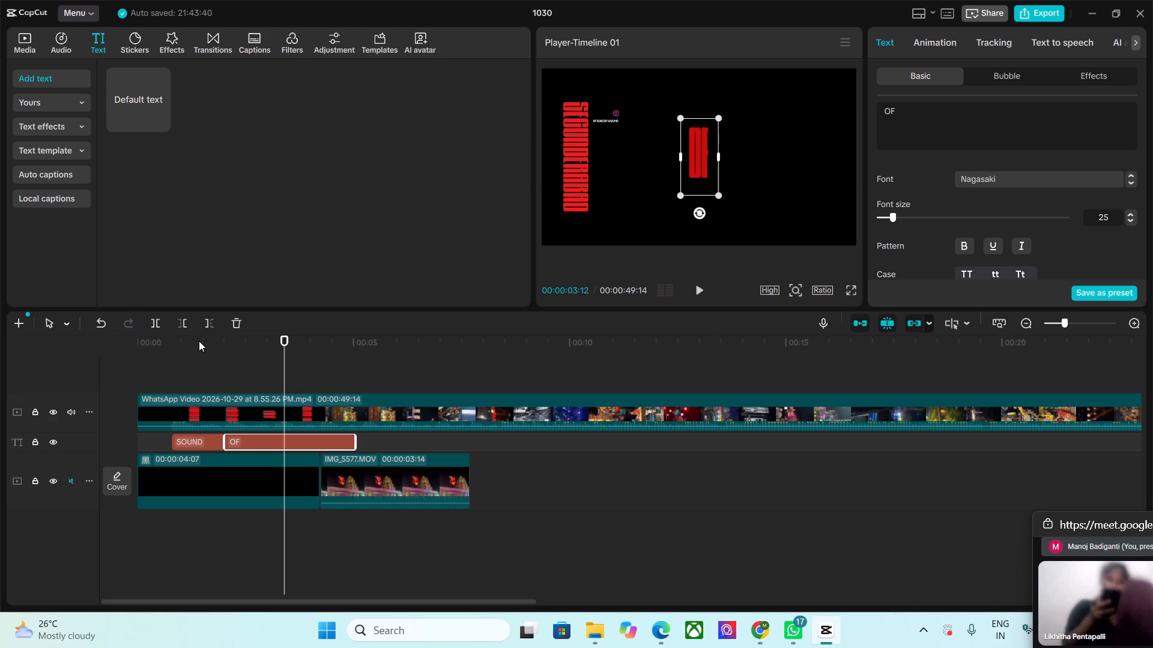
pyautogui.press('Left')
pyautogui.press('Left')
pyautogui.press('Left')
pyautogui.press('Left')
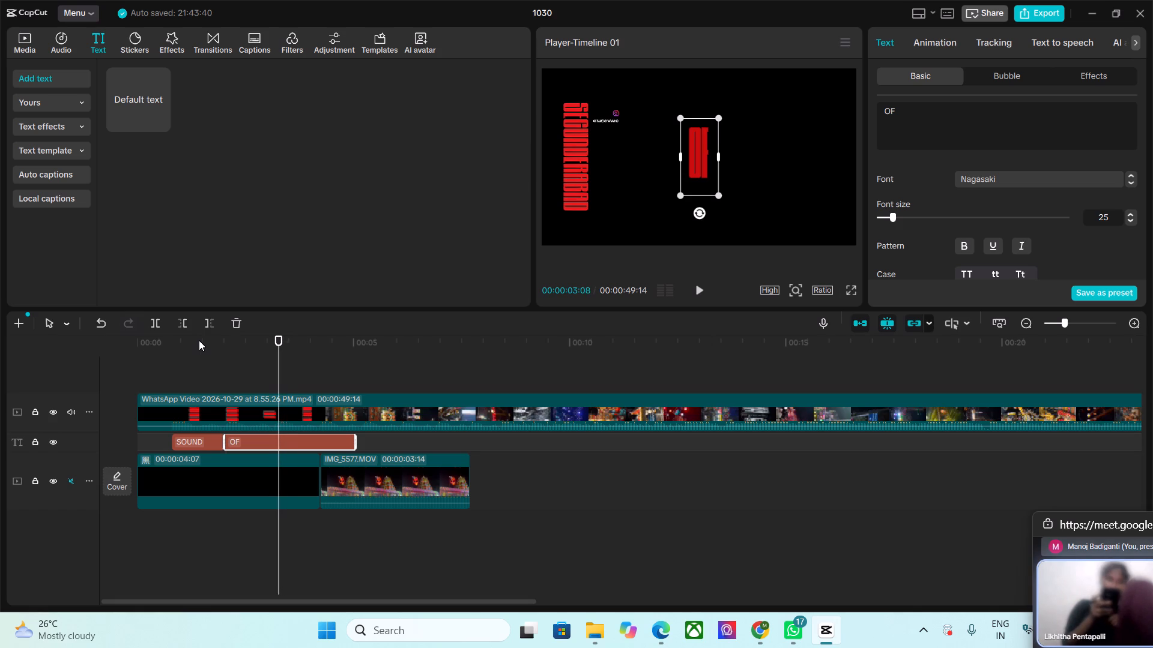
pyautogui.press('Left')
pyautogui.press('Left')
pyautogui.press('Right')
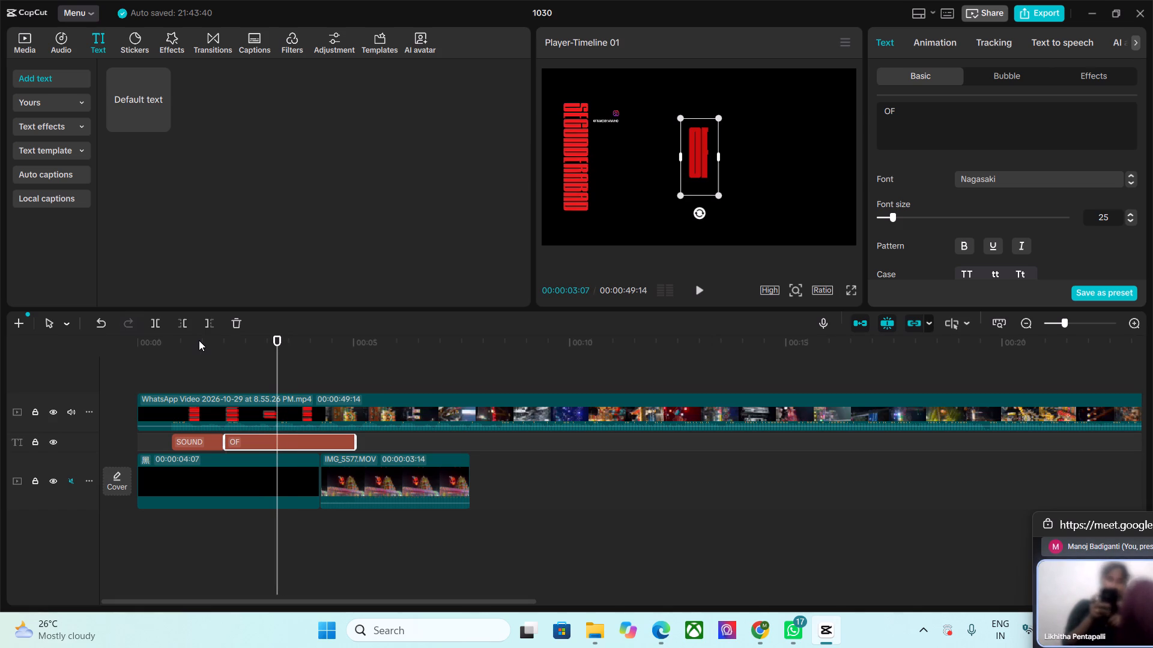
pyautogui.press('Left')
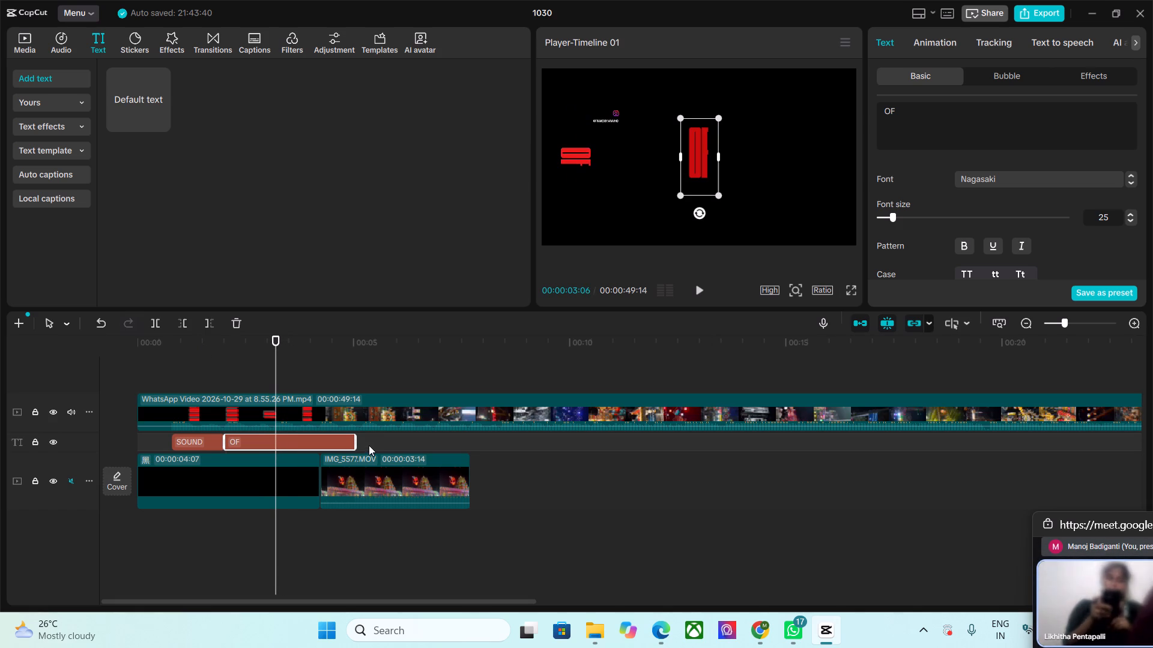
pyautogui.click(210, 322)
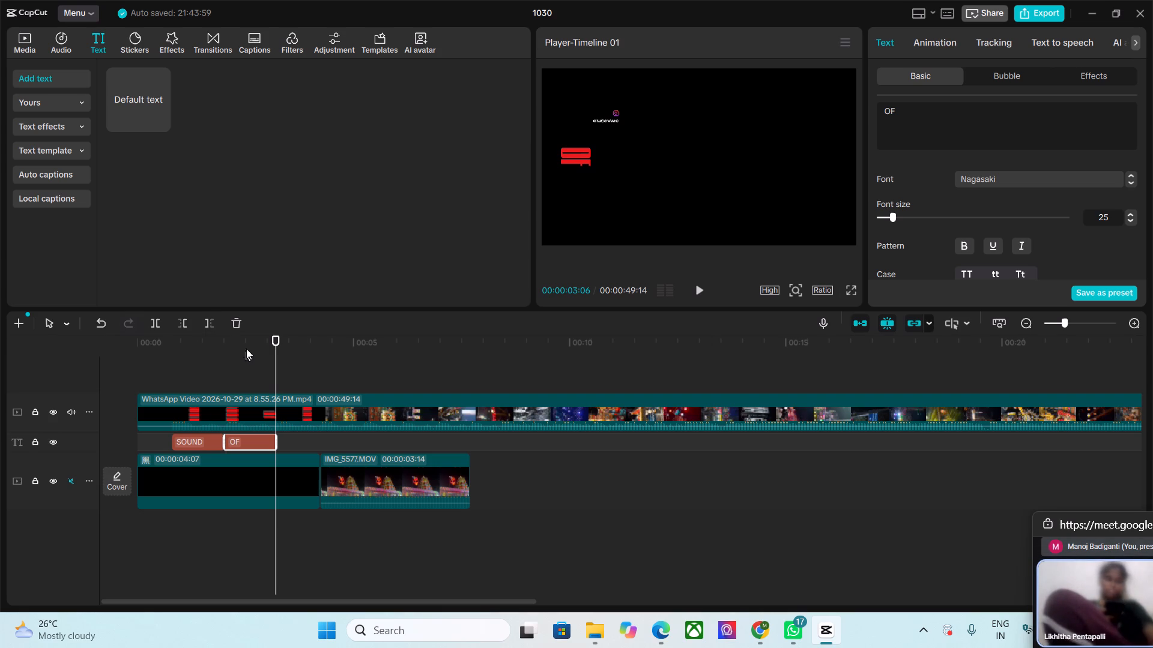
# Play the opening from the start and check frame by frame how the OF title's end matches the reference.
pyautogui.moveTo(277, 339); pyautogui.dragTo(123, 359)
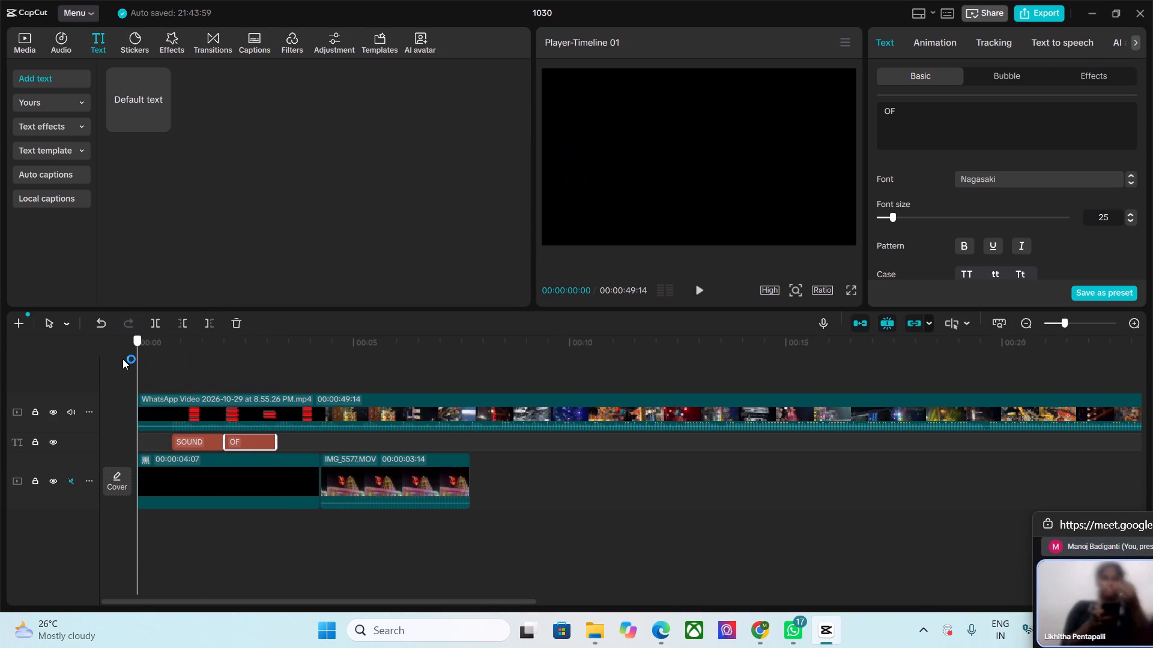
pyautogui.press('space')
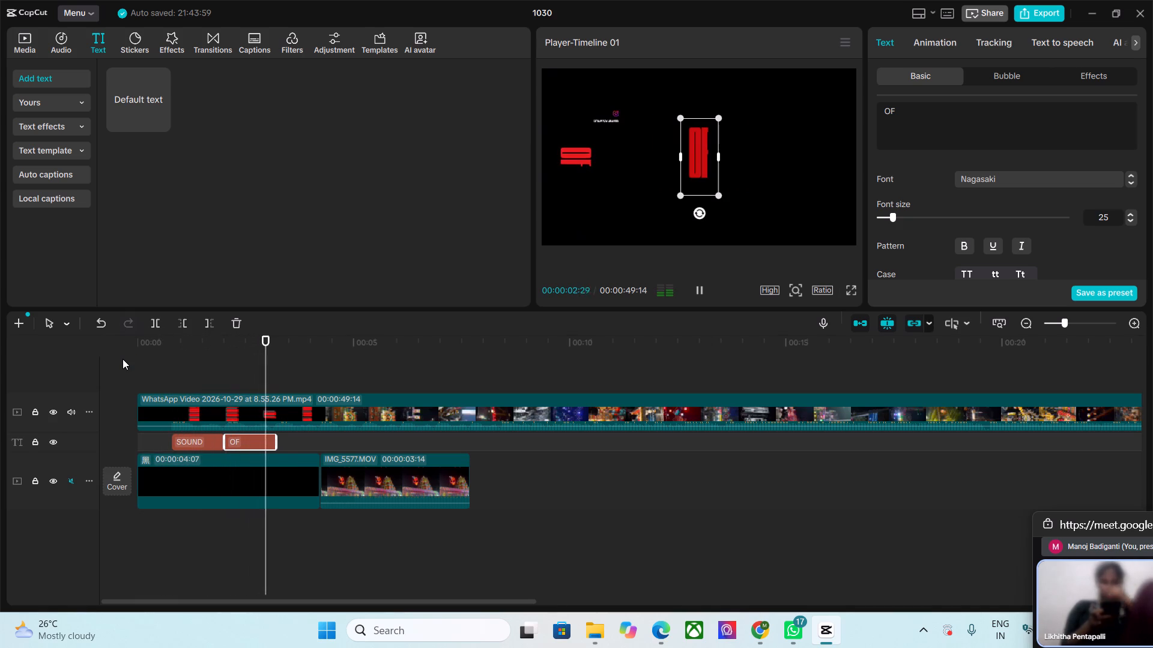
pyautogui.press('space')
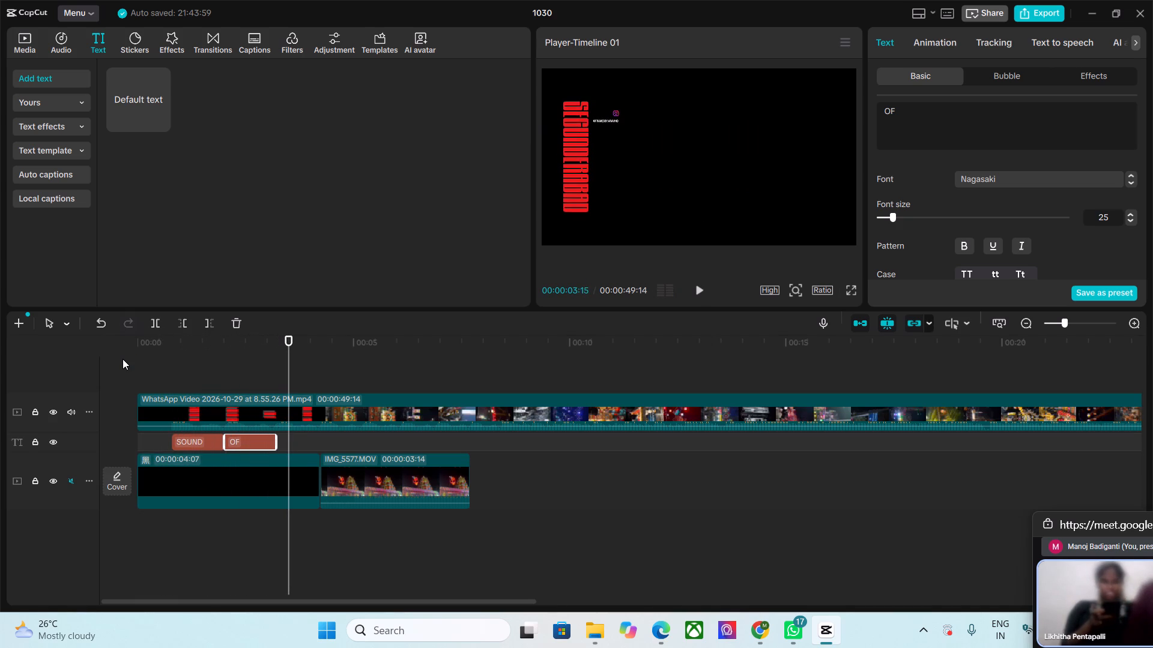
pyautogui.press('Left')
pyautogui.press('Left')
pyautogui.press('Left')
pyautogui.press('Left')
pyautogui.press('Left')
pyautogui.press('Left')
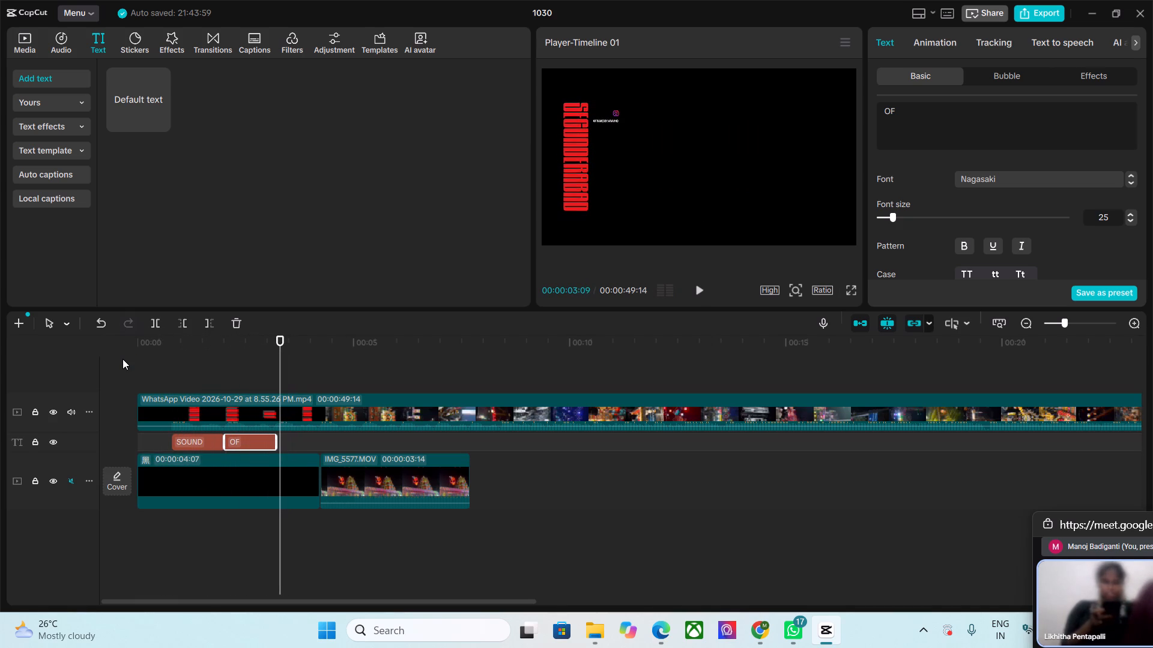
pyautogui.press('Left')
pyautogui.press('Left')
pyautogui.press('Left')
pyautogui.press('Right')
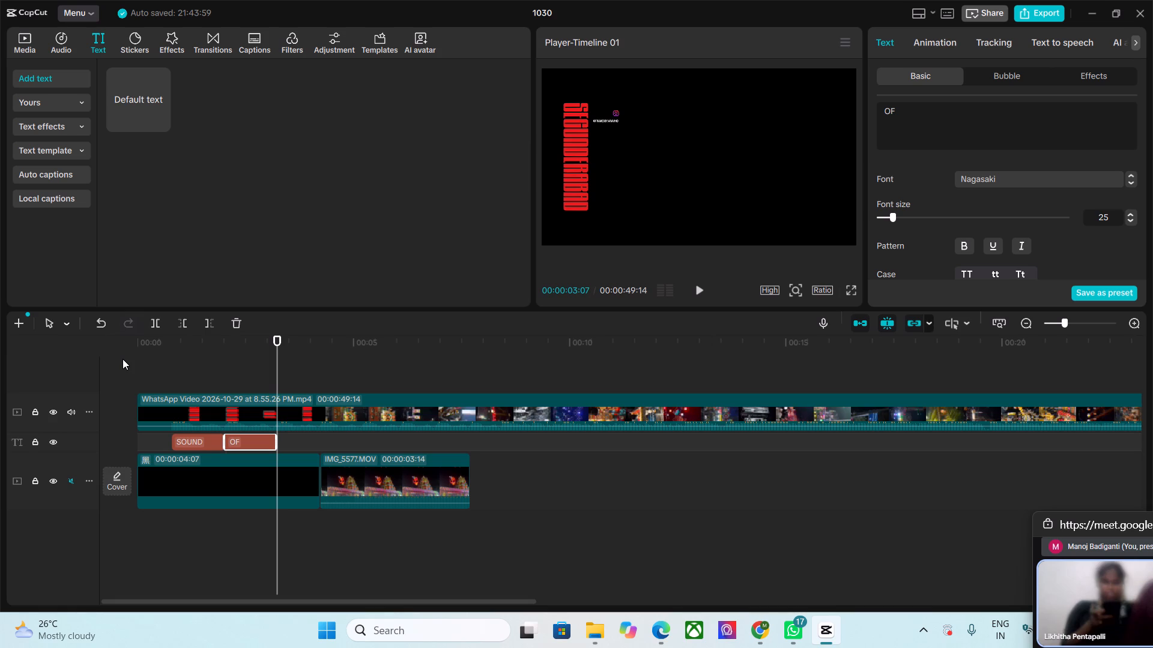
pyautogui.press('Left')
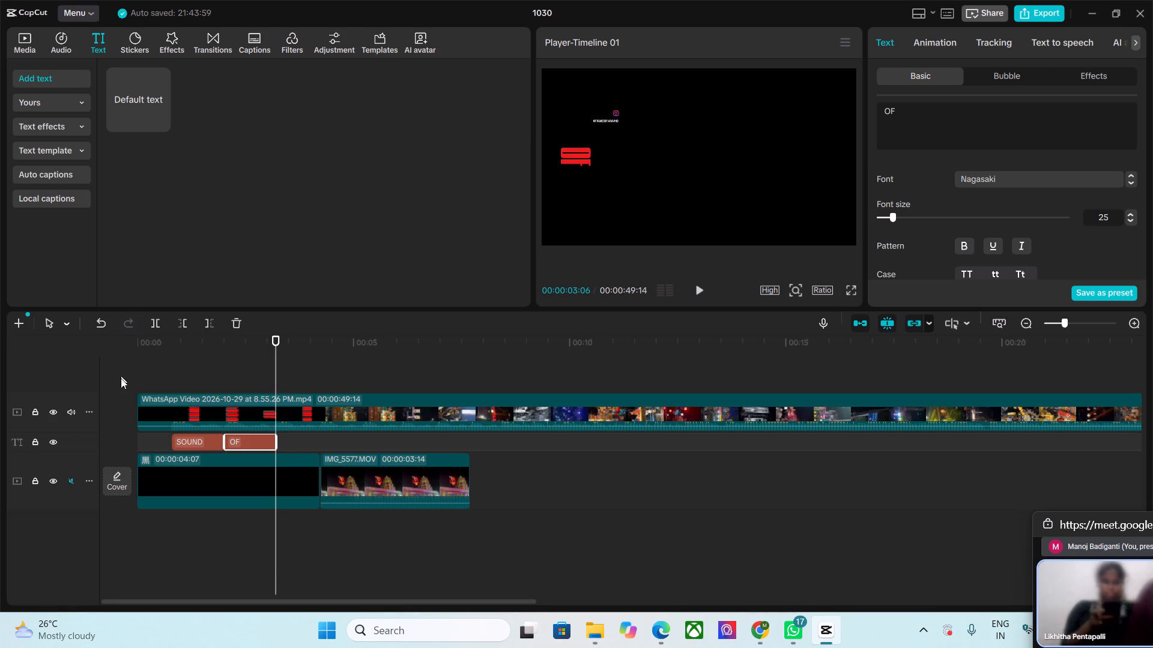
# Add a new text title reading DAKAMARRI directly after the OF title on the text track.
pyautogui.click(277, 440)
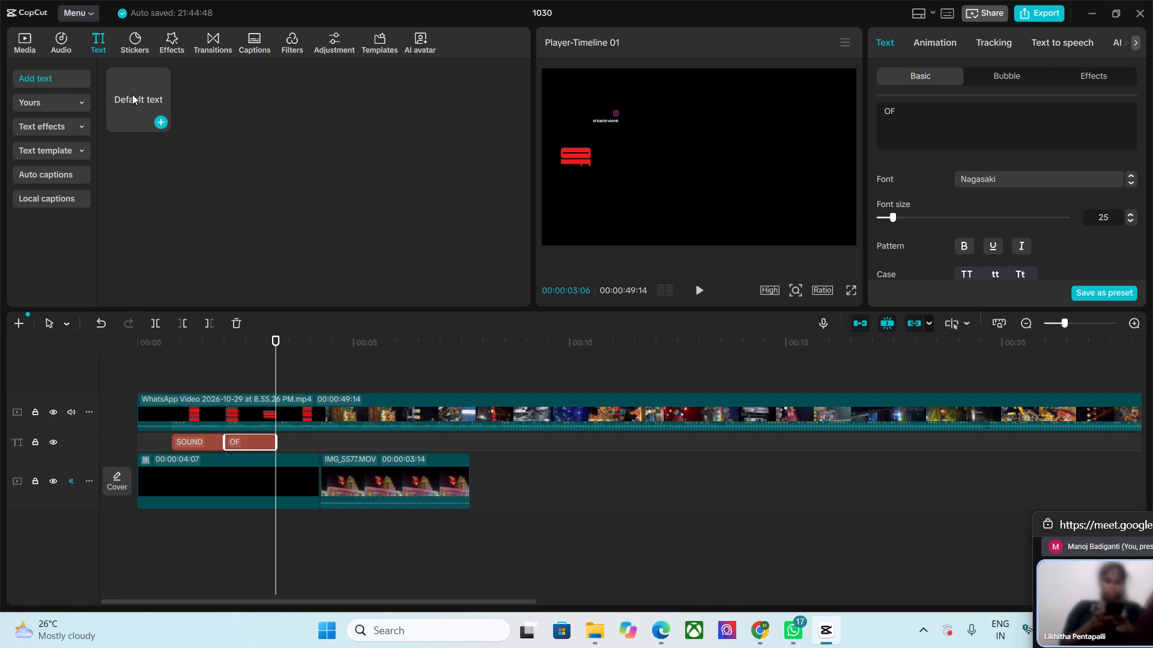
pyautogui.moveTo(132, 94); pyautogui.dragTo(292, 436)
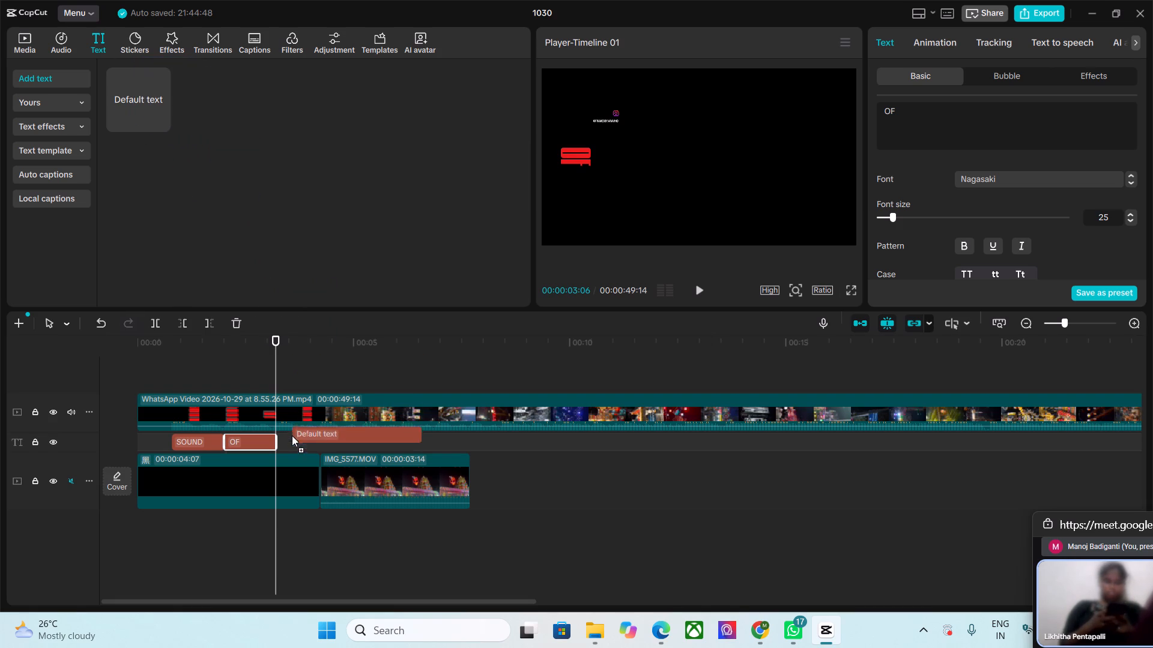
pyautogui.moveTo(292, 436); pyautogui.dragTo(289, 443)
pyautogui.moveTo(316, 443); pyautogui.dragTo(307, 444)
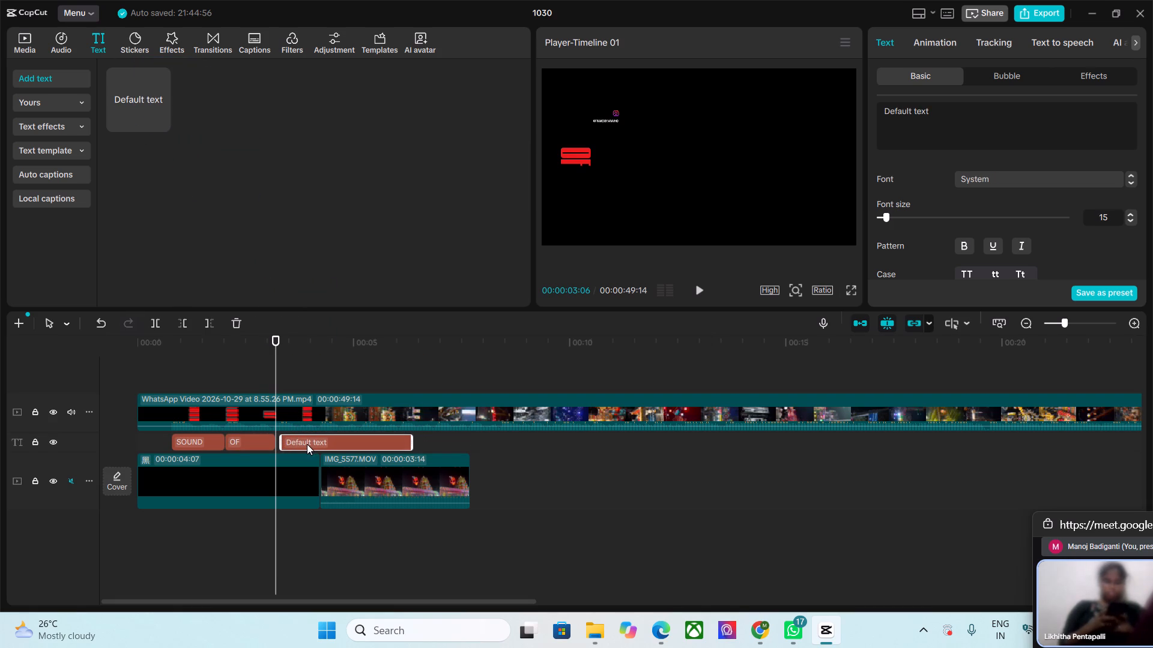
pyautogui.moveTo(307, 444); pyautogui.dragTo(304, 444)
pyautogui.click(305, 444)
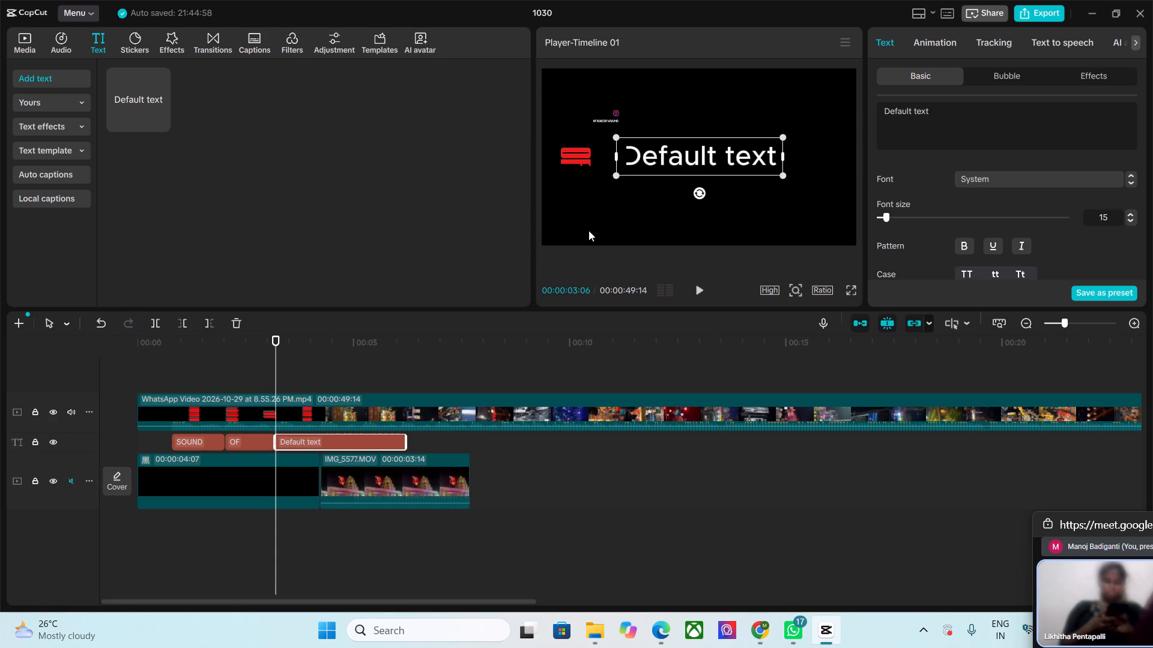
pyautogui.moveTo(929, 115); pyautogui.dragTo(879, 115)
pyautogui.press('BackSpace')
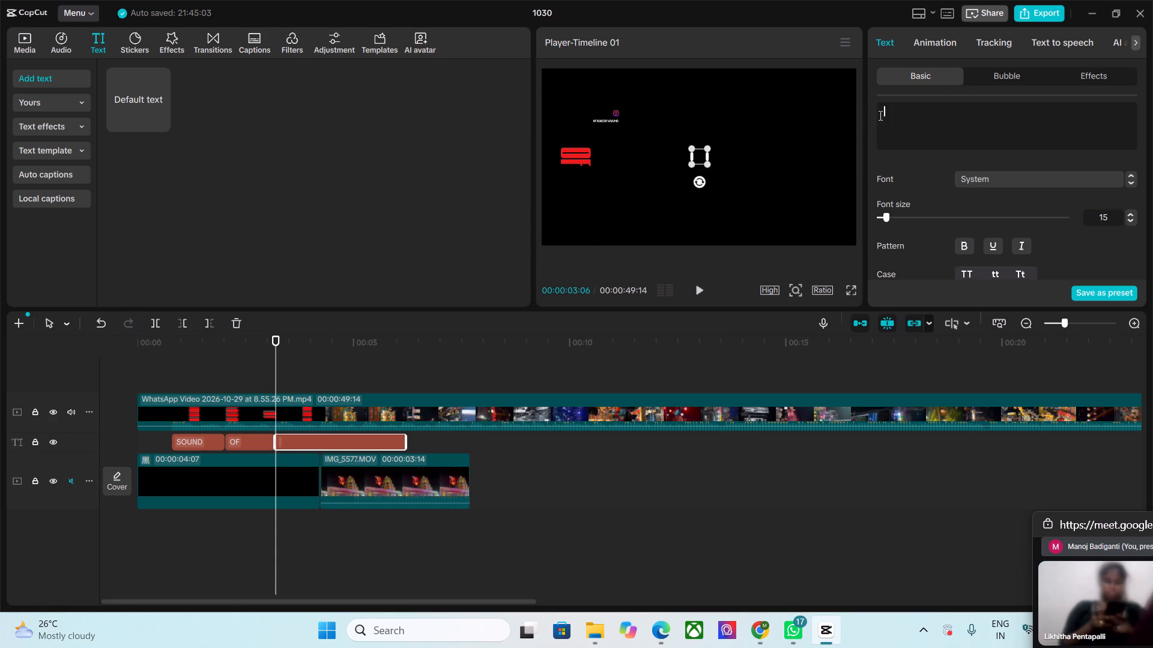
pyautogui.write('DA')
pyautogui.write('KAMARRI')
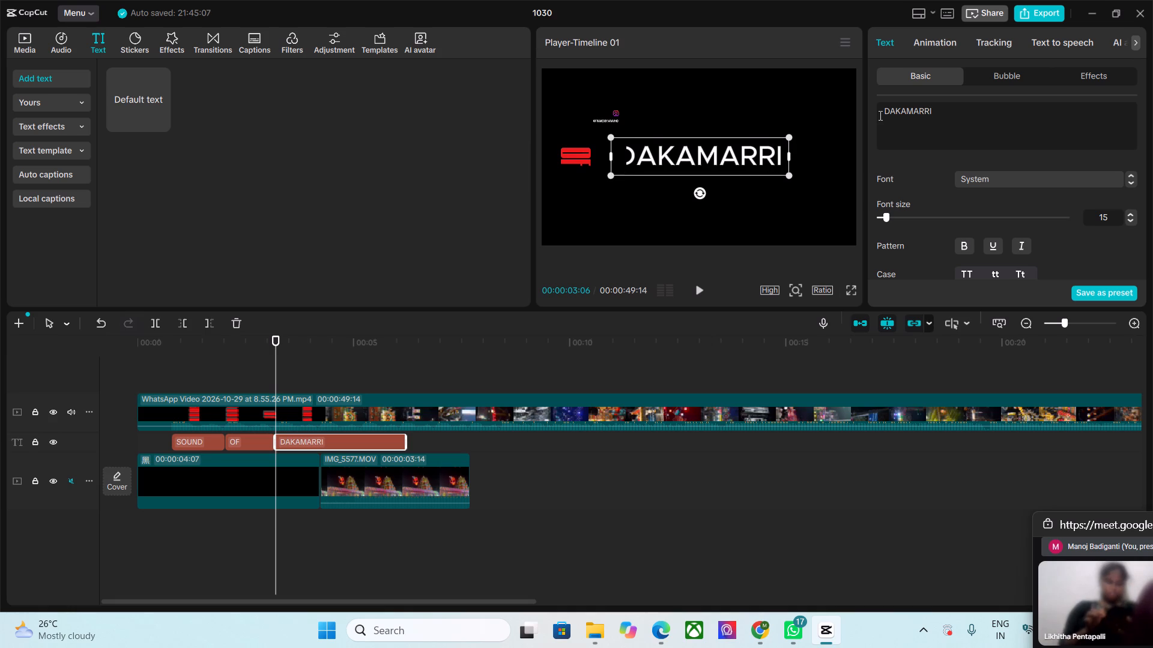
# Set the DAKAMARRI title's font to Nagasaki from the recently used fonts.
pyautogui.click(1016, 176)
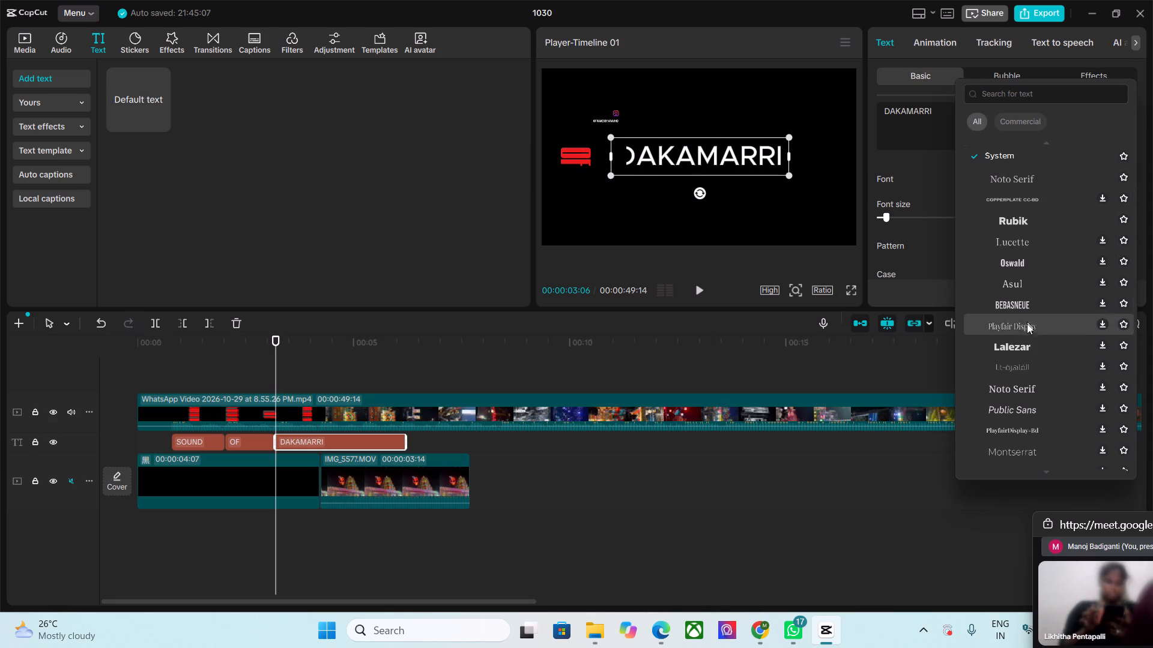
pyautogui.scroll(3, 1030, 219)
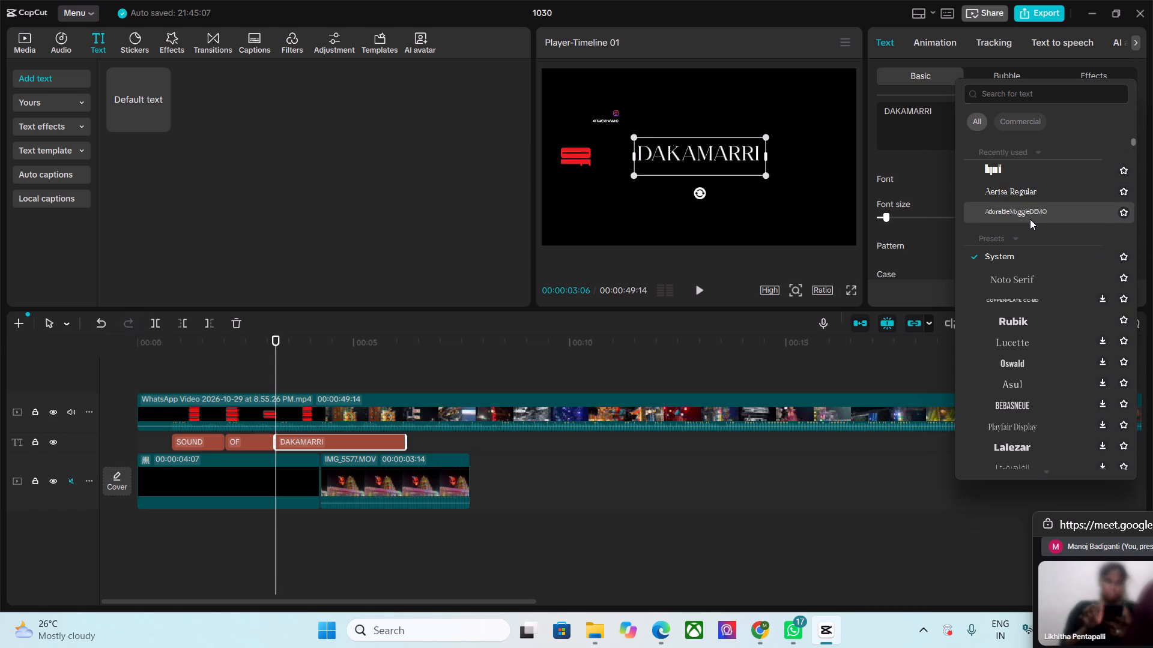
pyautogui.scroll(1, 1030, 219)
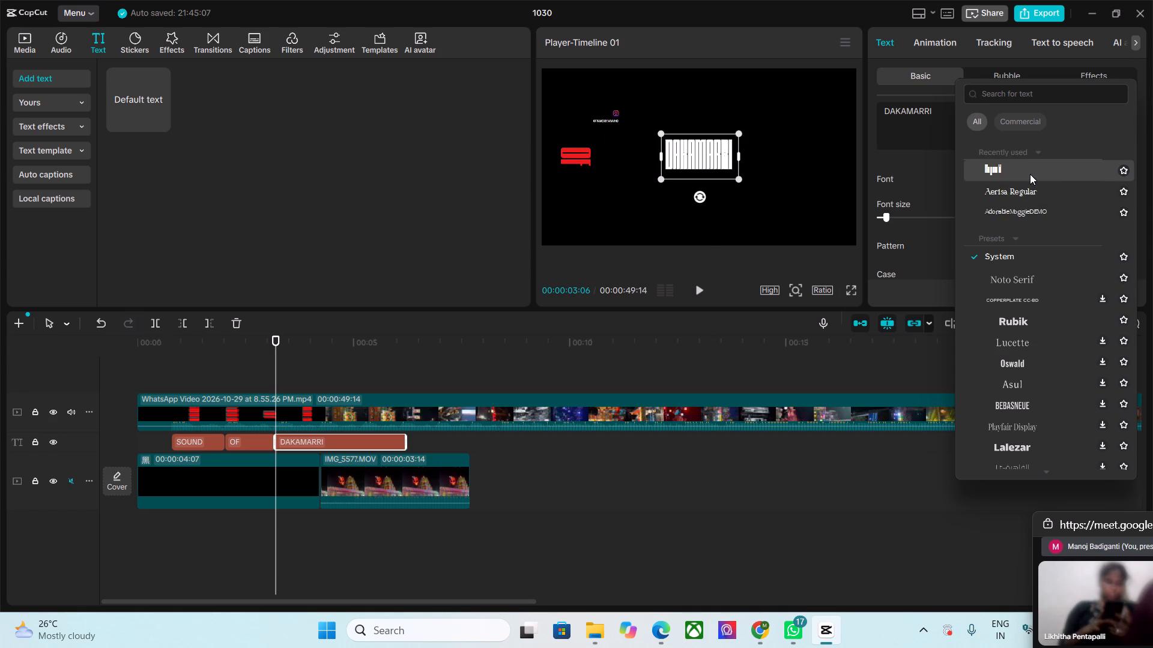
pyautogui.click(1030, 174)
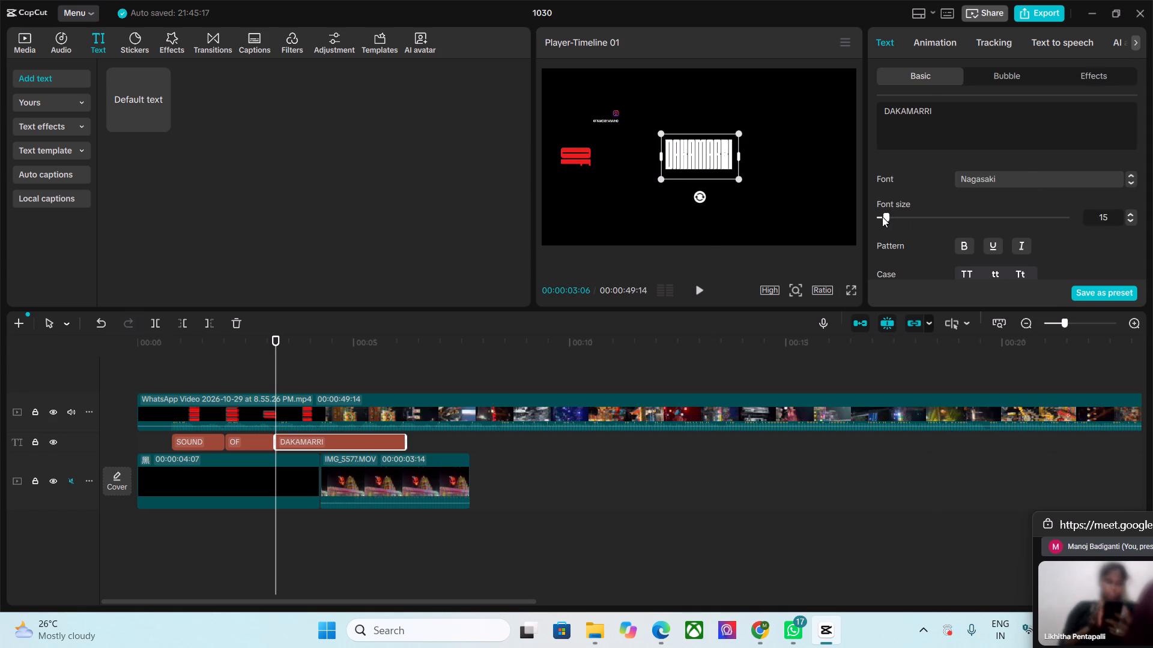
# Increase the DAKAMARRI title's font size to slightly above 25.
pyautogui.moveTo(882, 217); pyautogui.dragTo(892, 220)
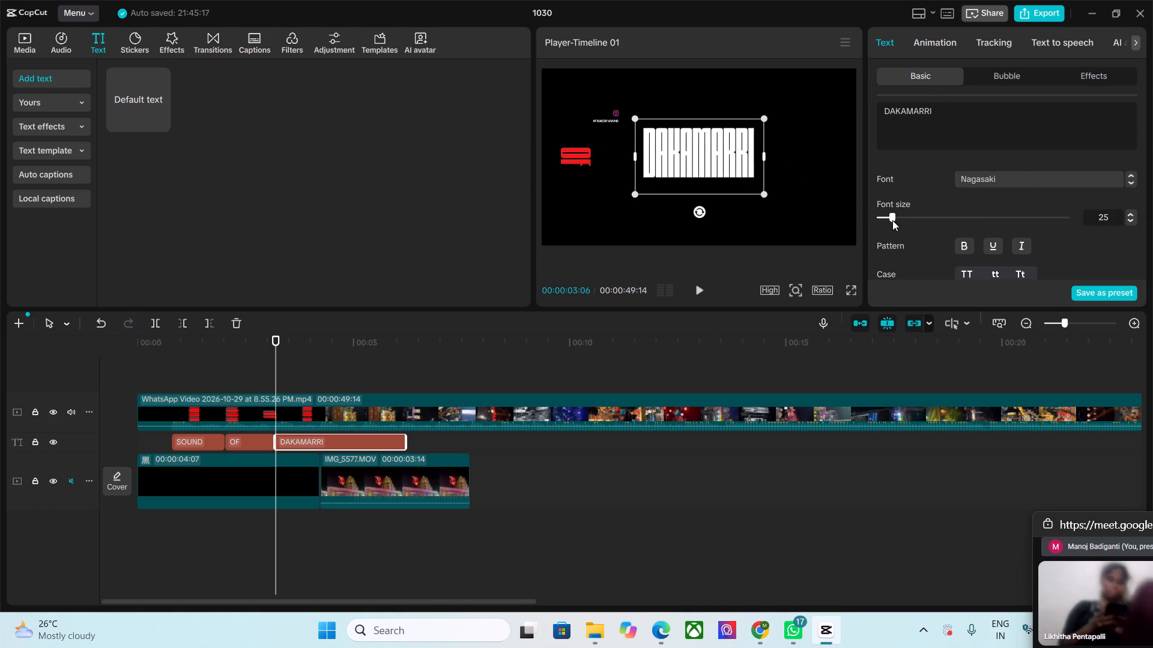
pyautogui.moveTo(892, 220); pyautogui.dragTo(894, 220)
# Change the DAKAMARRI title's text color to red, hex C81111.
pyautogui.scroll(-4, 1049, 238)
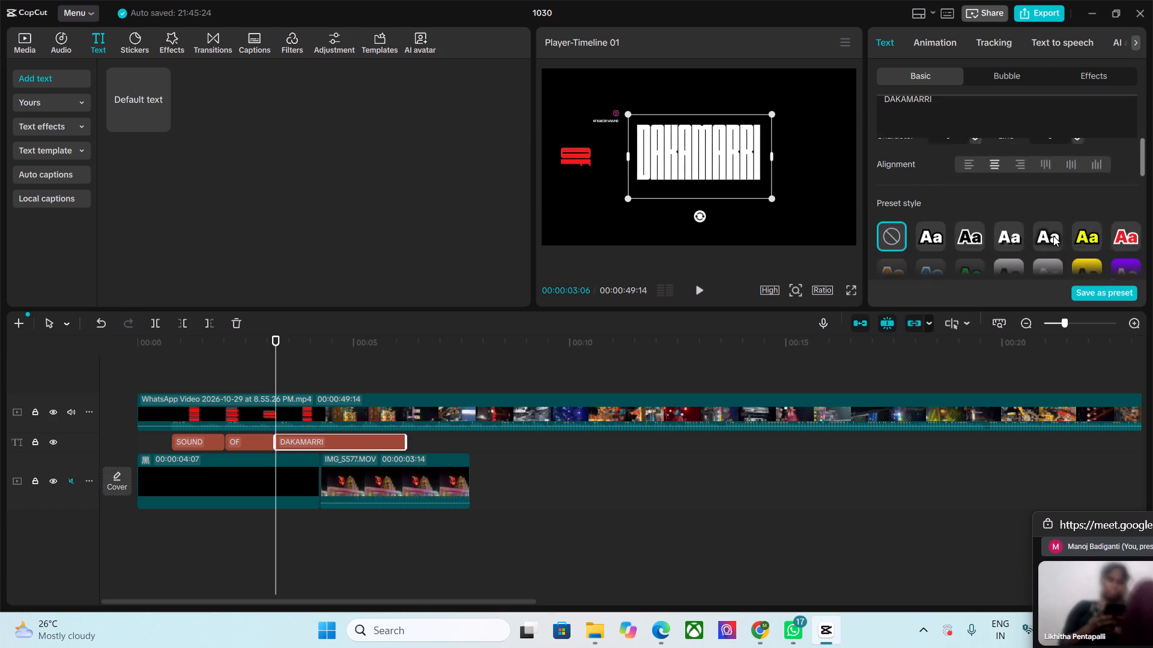
pyautogui.scroll(2, 1026, 203)
pyautogui.click(987, 197)
pyautogui.moveTo(1047, 235); pyautogui.dragTo(1055, 236)
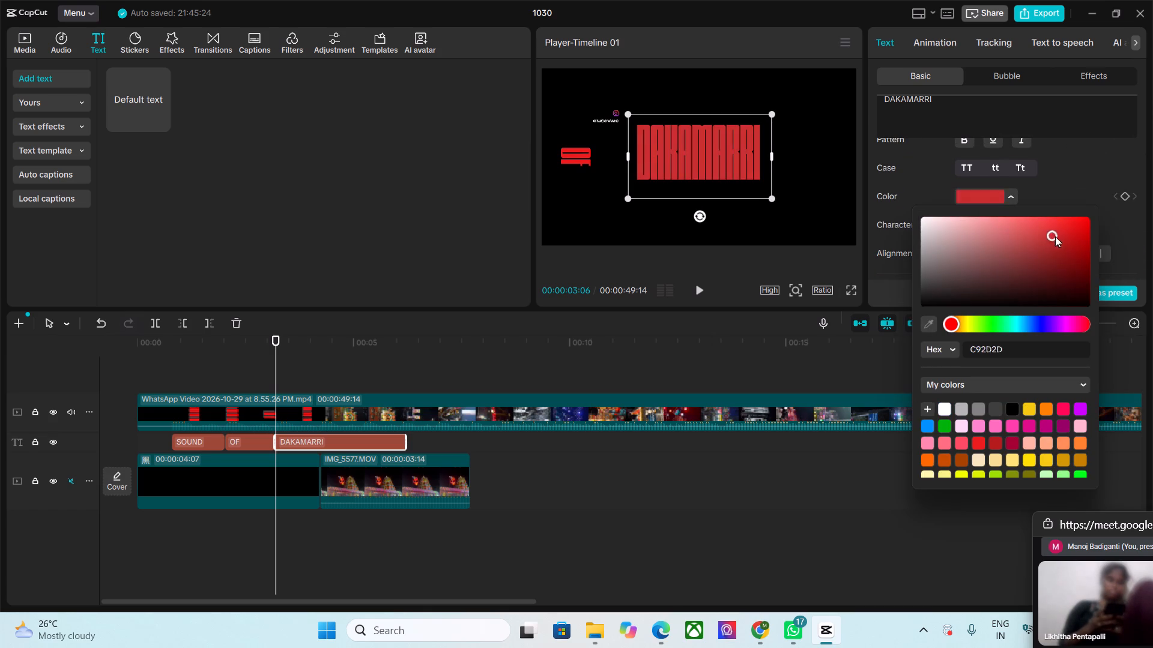
pyautogui.moveTo(1055, 236); pyautogui.dragTo(1076, 236)
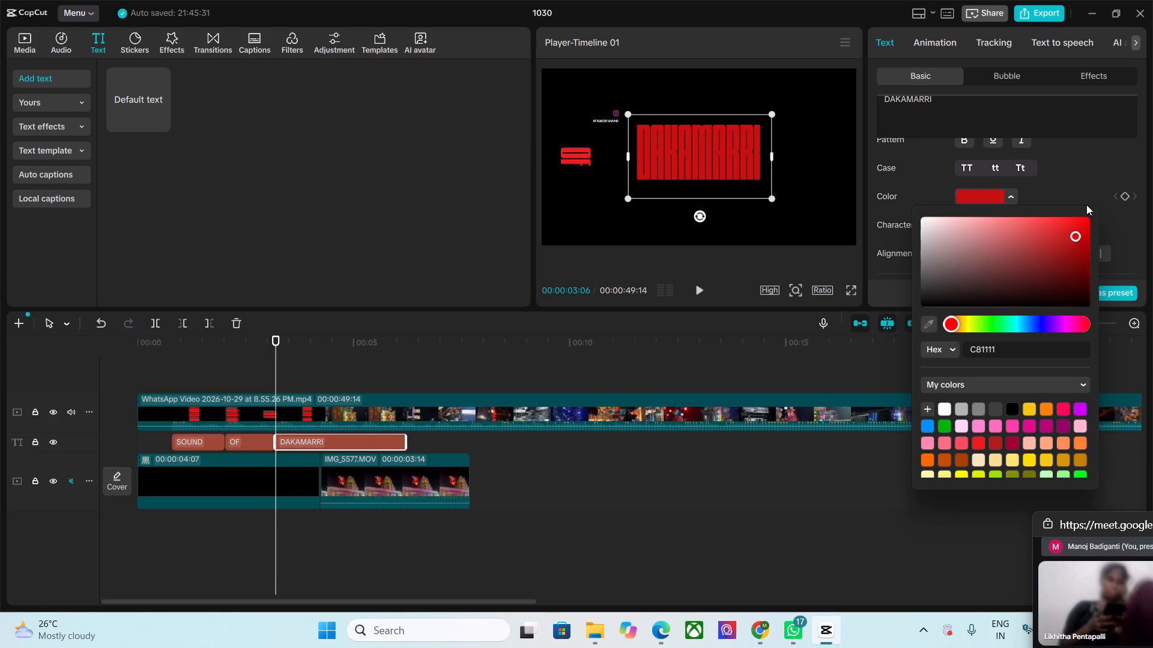
pyautogui.click(1097, 173)
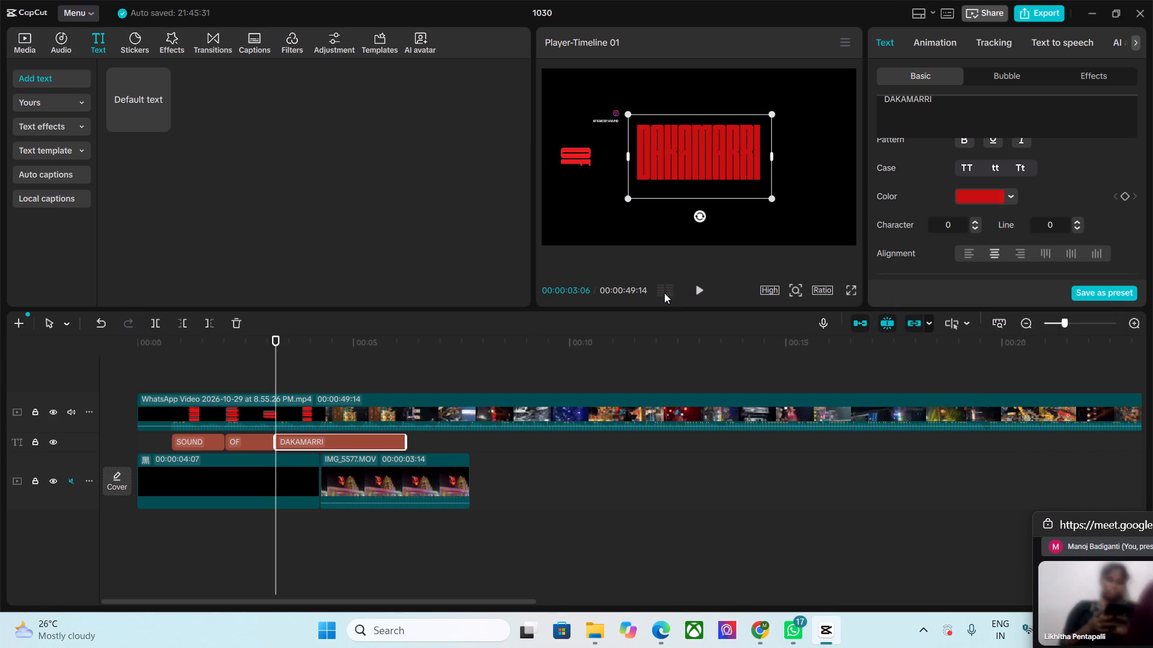
# Trim the end of the DAKAMARRI title to about 00:00:04:08, where the IMG_5577 temple clip begins.
pyautogui.press('space')
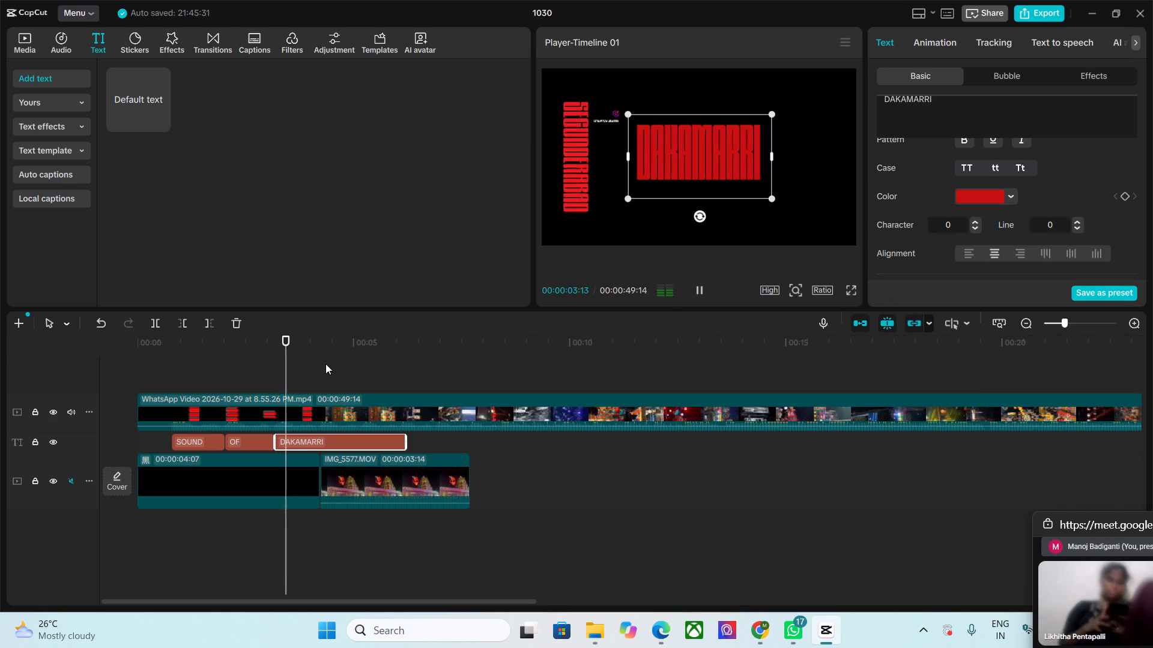
pyautogui.press('space')
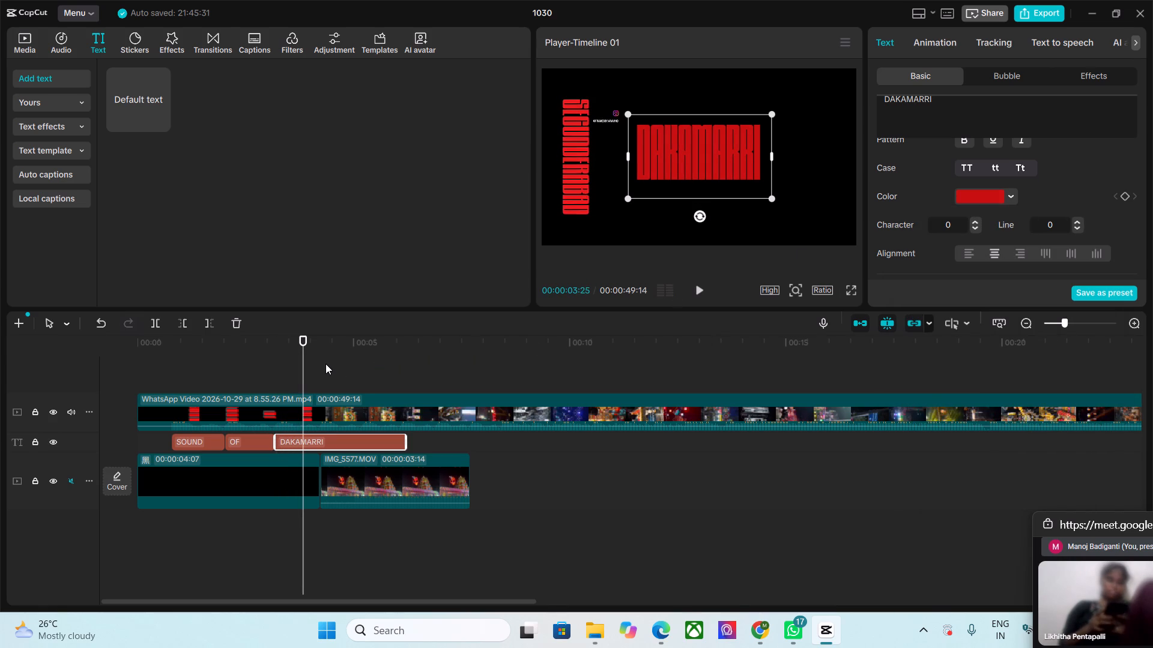
pyautogui.press('space')
pyautogui.press('space')
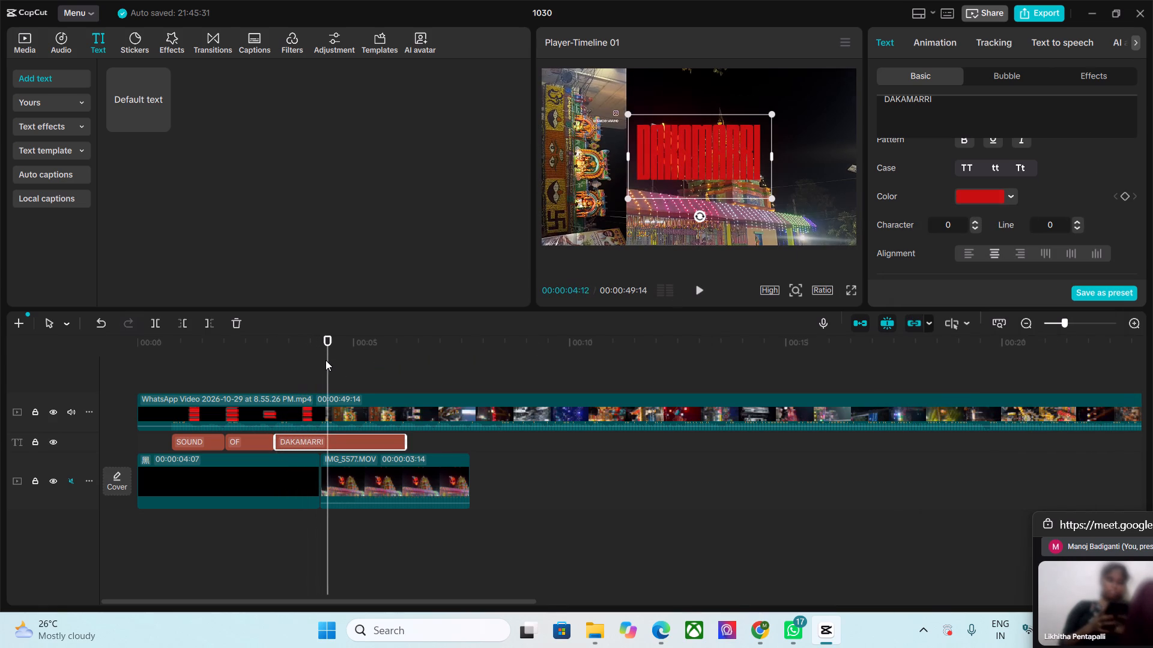
pyautogui.press('Left')
pyautogui.press('Left')
pyautogui.press('Left')
pyautogui.press('Left')
pyautogui.press('Left')
pyautogui.press('Right')
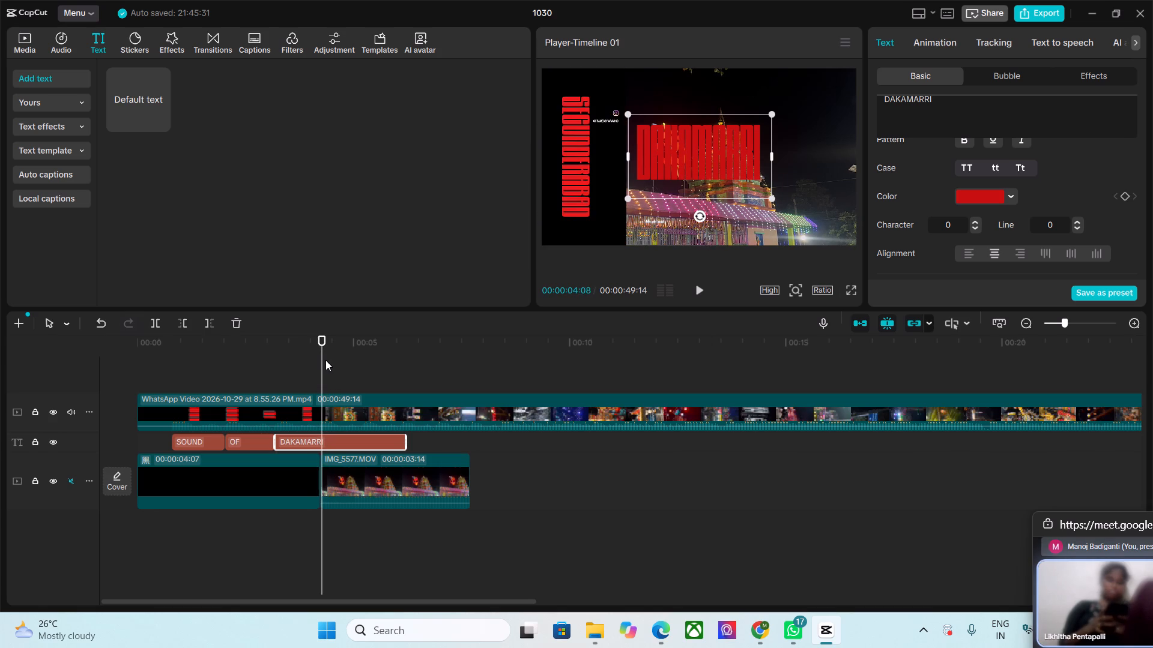
pyautogui.press('Right')
pyautogui.press('Left')
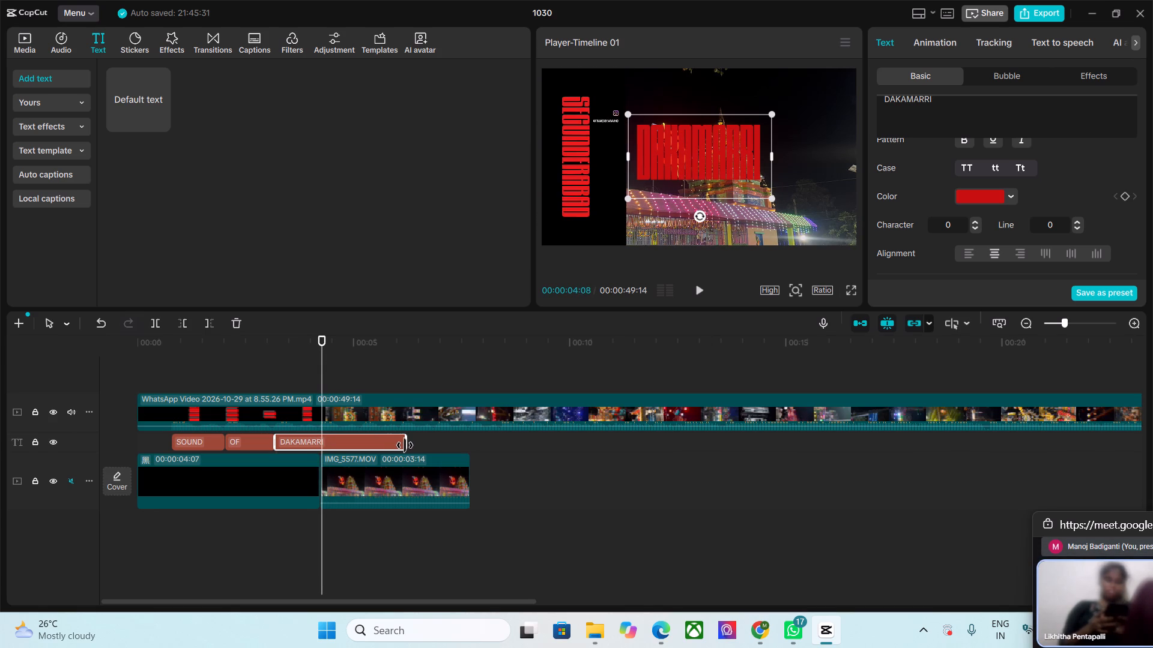
pyautogui.moveTo(405, 445); pyautogui.dragTo(318, 449)
# Play back the opening from the start to check the SOUND, OF and DAKAMARRI titles against the WhatsApp reference.
pyautogui.moveTo(319, 341); pyautogui.dragTo(305, 344)
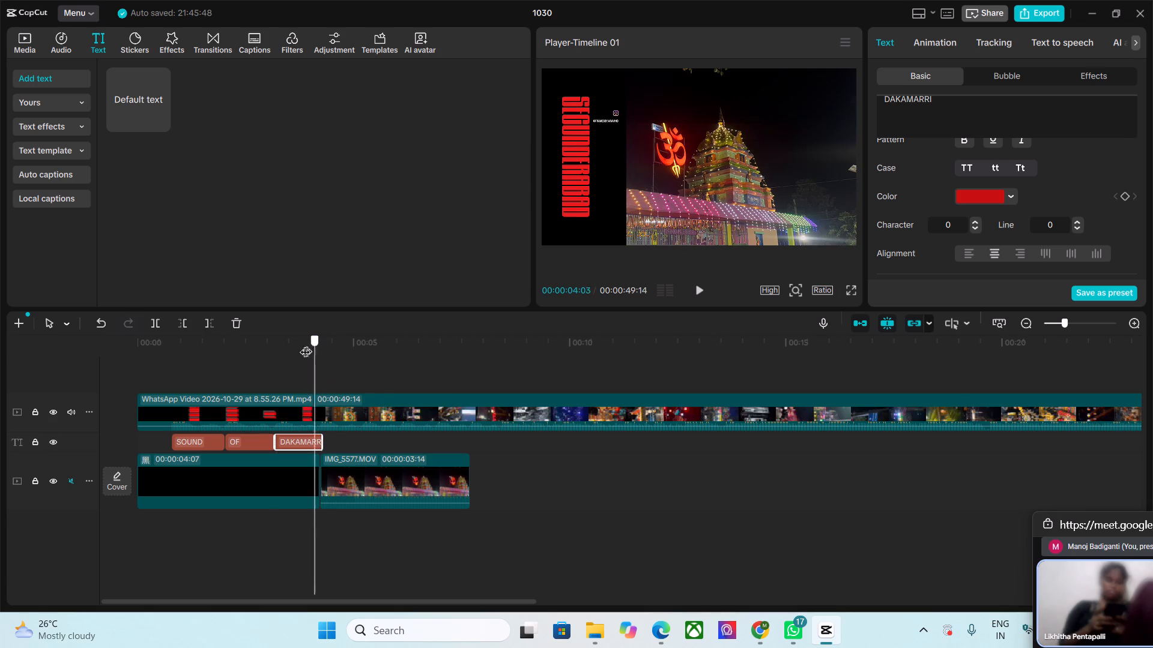
pyautogui.moveTo(305, 344); pyautogui.dragTo(126, 361)
pyautogui.click(337, 445)
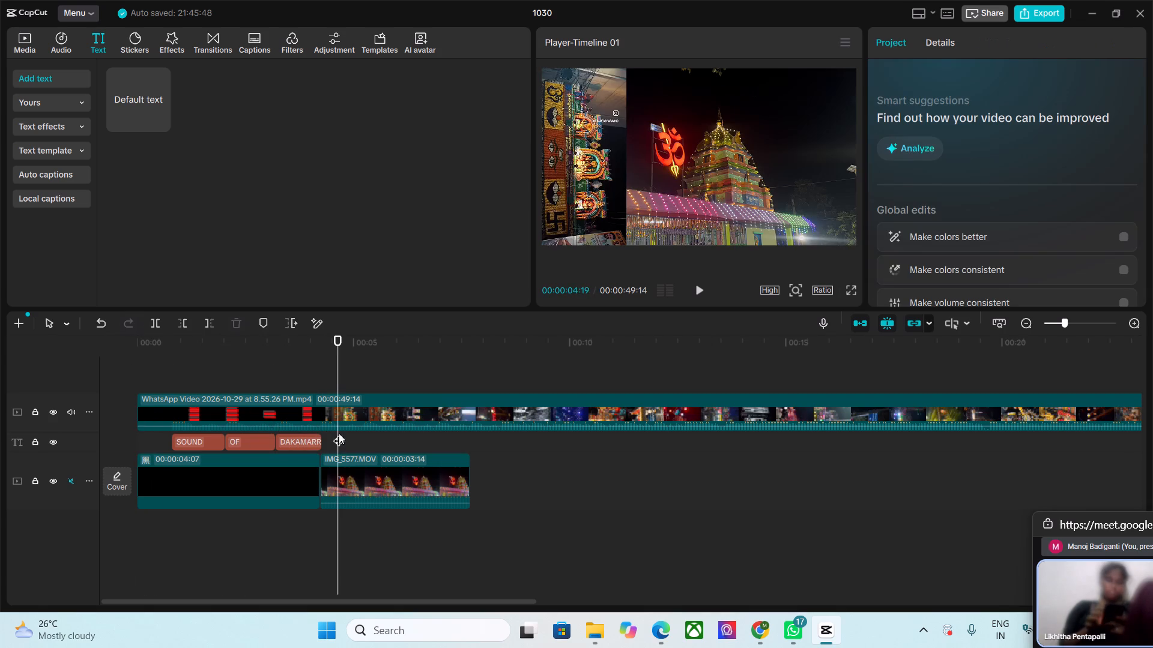
pyautogui.moveTo(337, 338); pyautogui.dragTo(79, 368)
pyautogui.press('space')
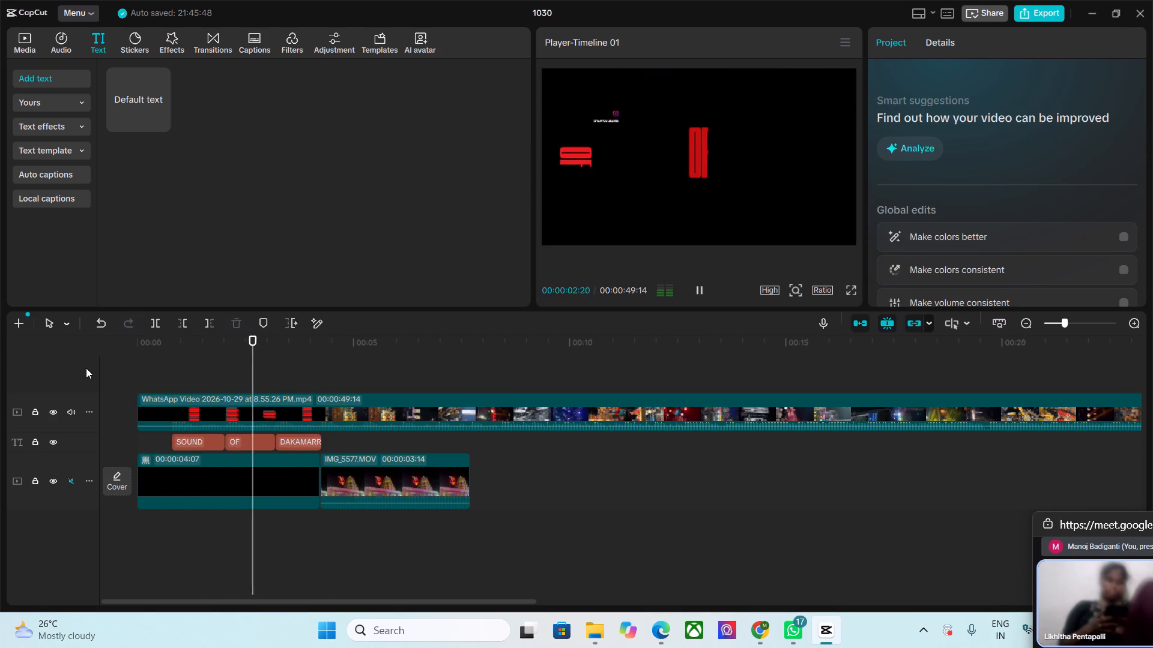
pyautogui.press('space')
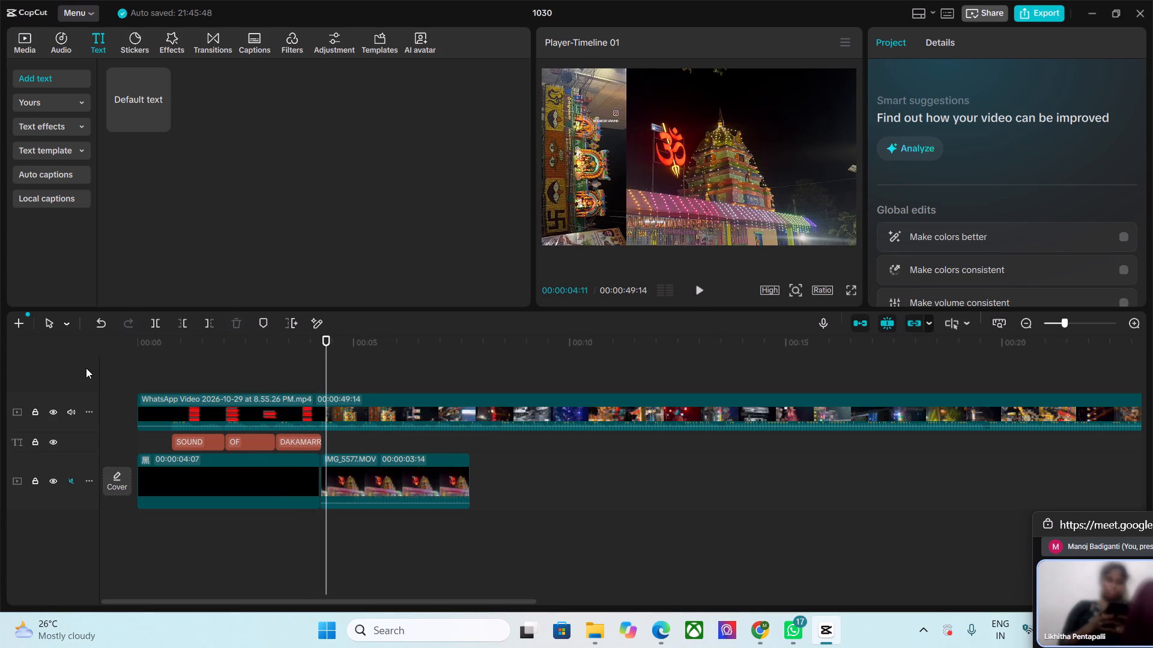
pyautogui.press('space')
pyautogui.press('space')
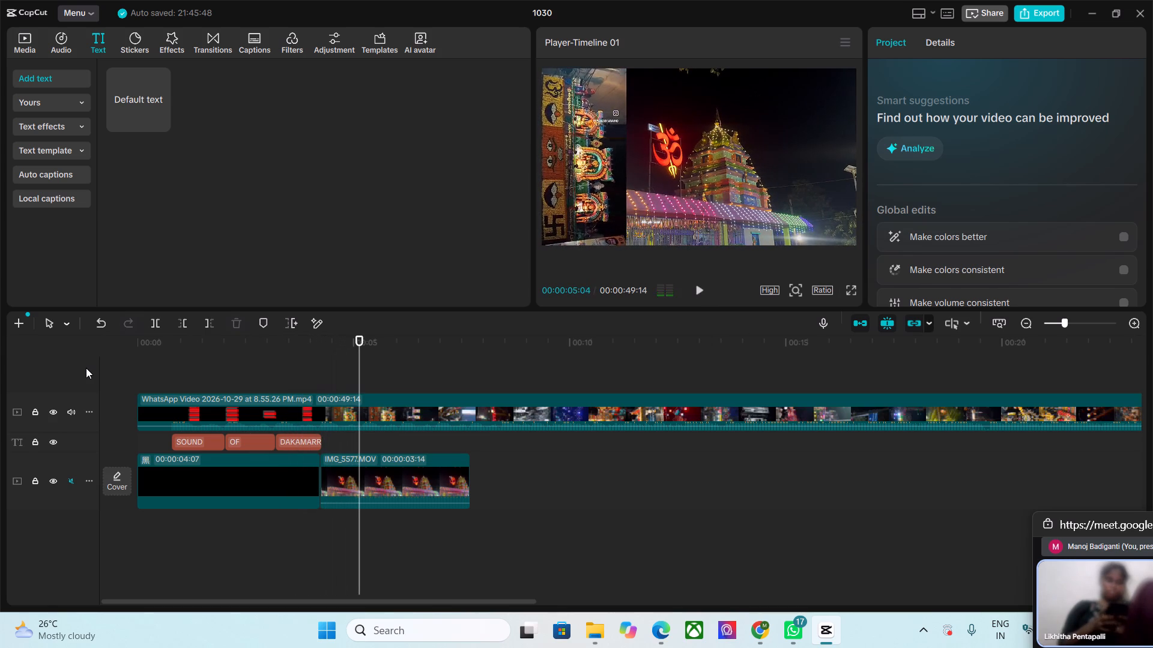
pyautogui.press('space')
pyautogui.press('space')
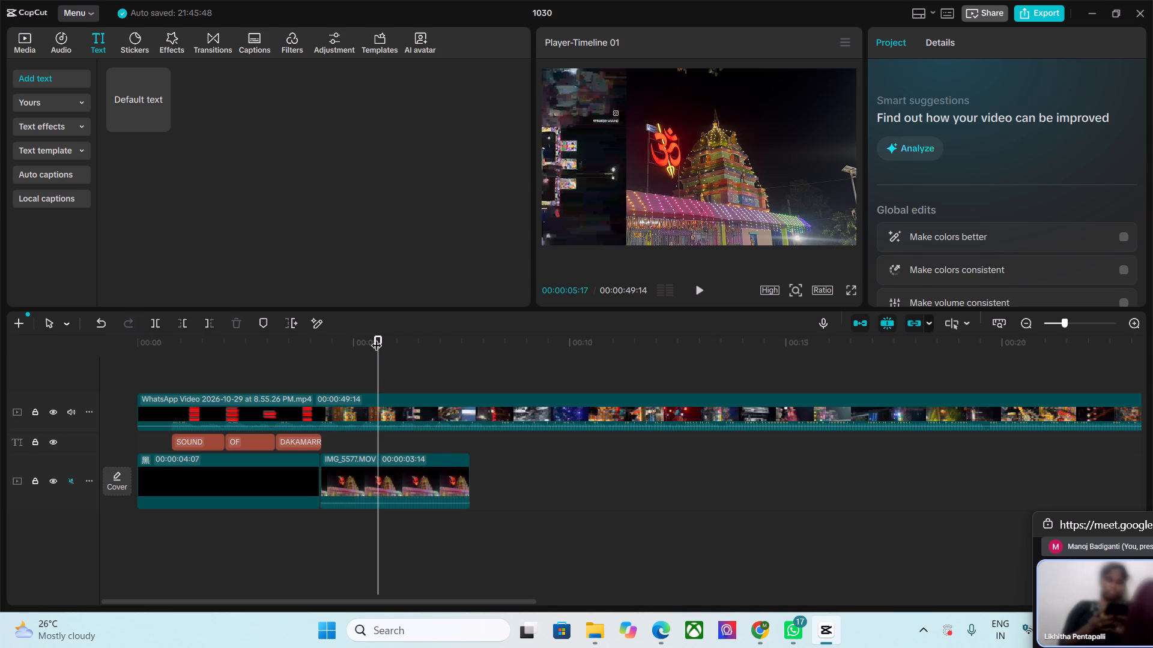
pyautogui.moveTo(377, 338); pyautogui.dragTo(135, 335)
pyautogui.press('space')
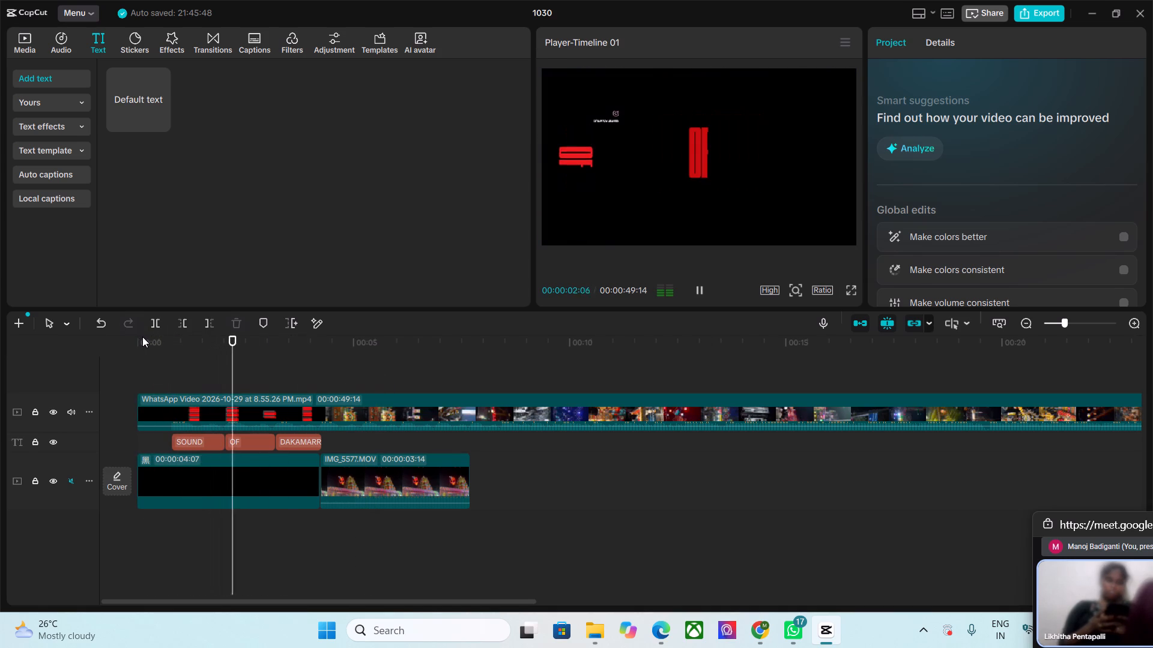
pyautogui.press('space')
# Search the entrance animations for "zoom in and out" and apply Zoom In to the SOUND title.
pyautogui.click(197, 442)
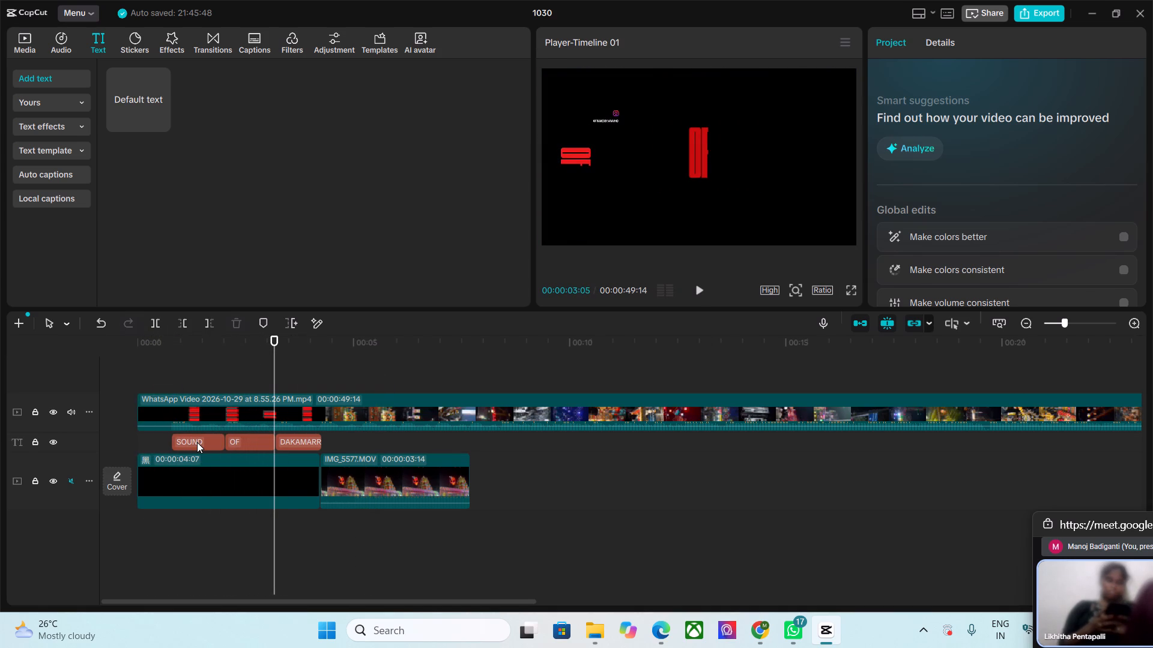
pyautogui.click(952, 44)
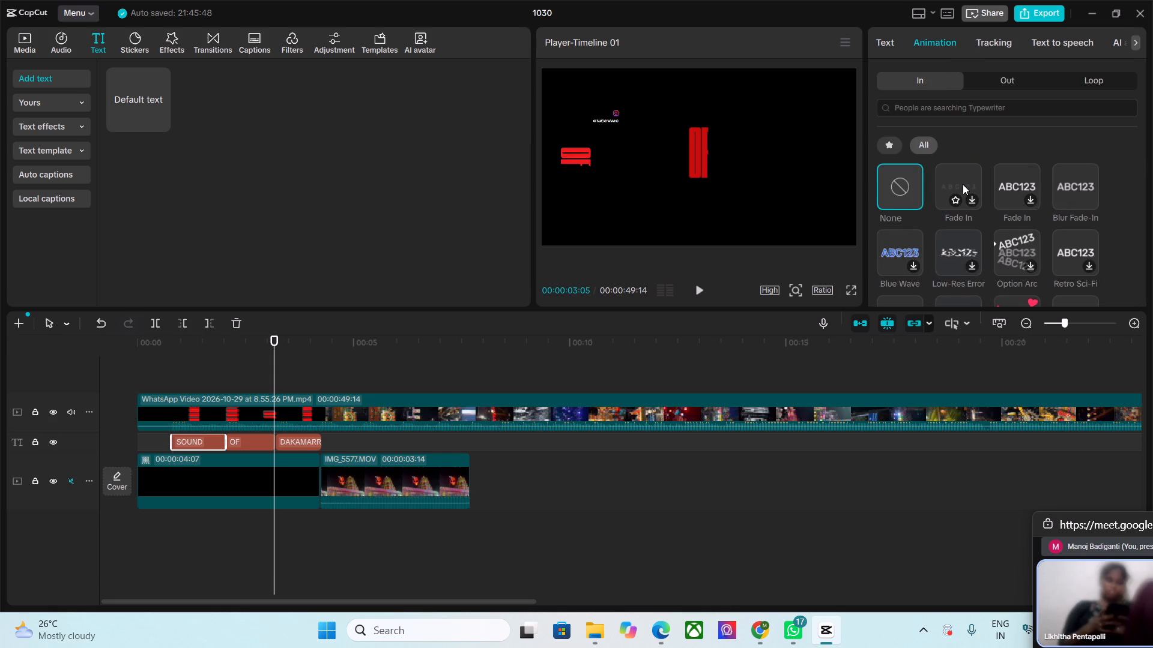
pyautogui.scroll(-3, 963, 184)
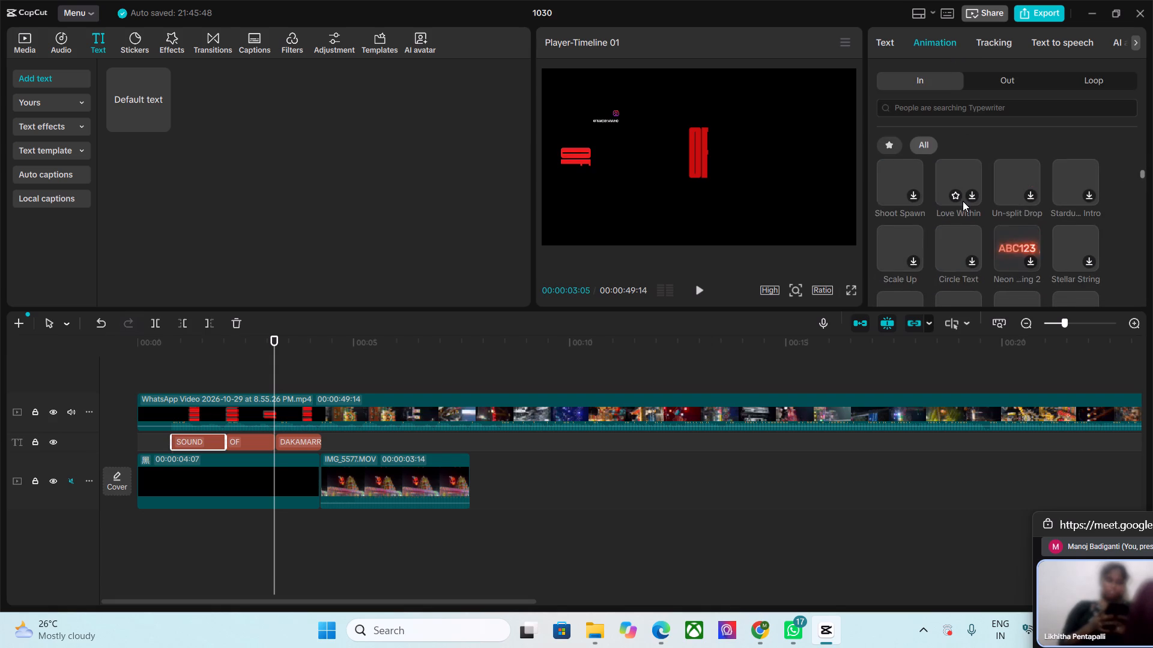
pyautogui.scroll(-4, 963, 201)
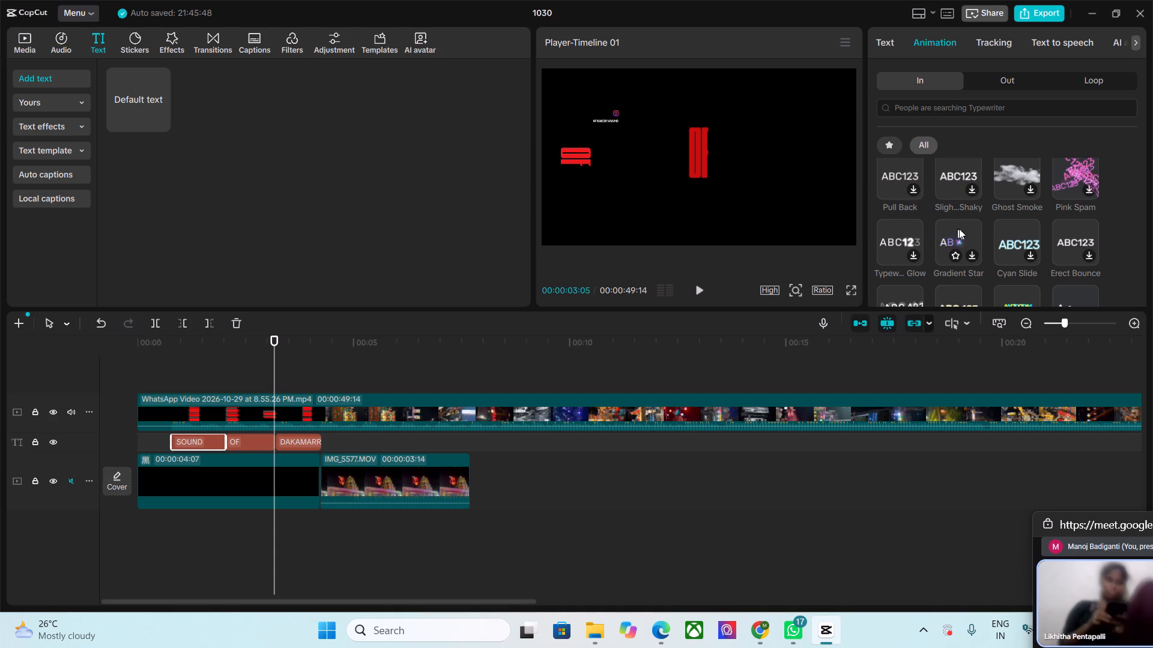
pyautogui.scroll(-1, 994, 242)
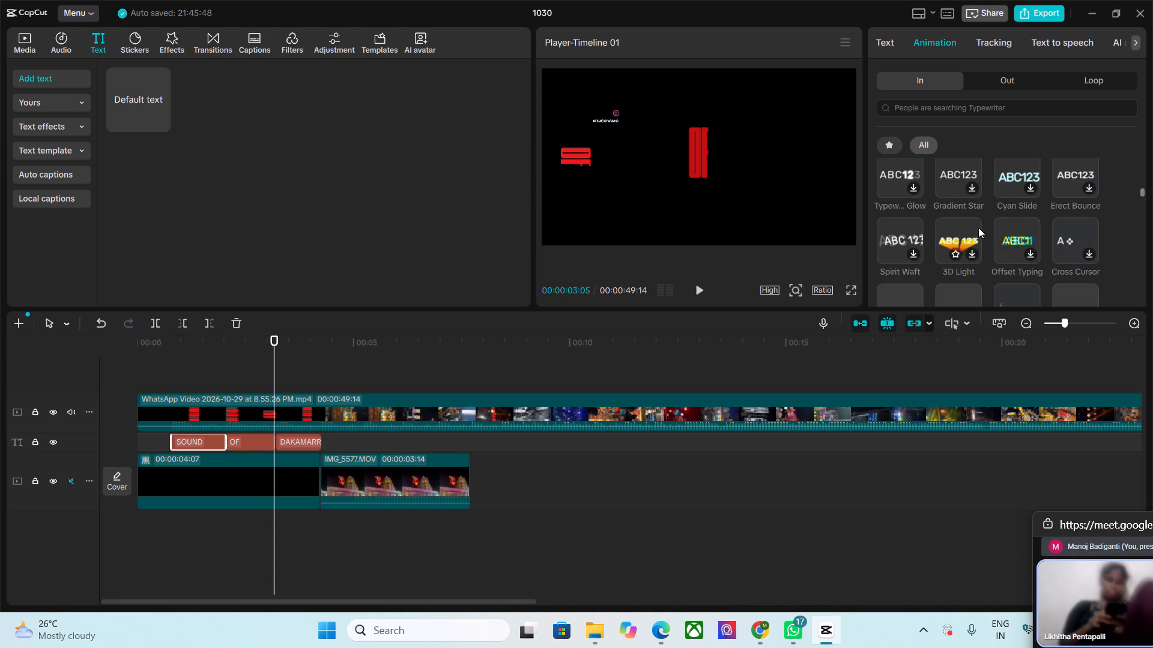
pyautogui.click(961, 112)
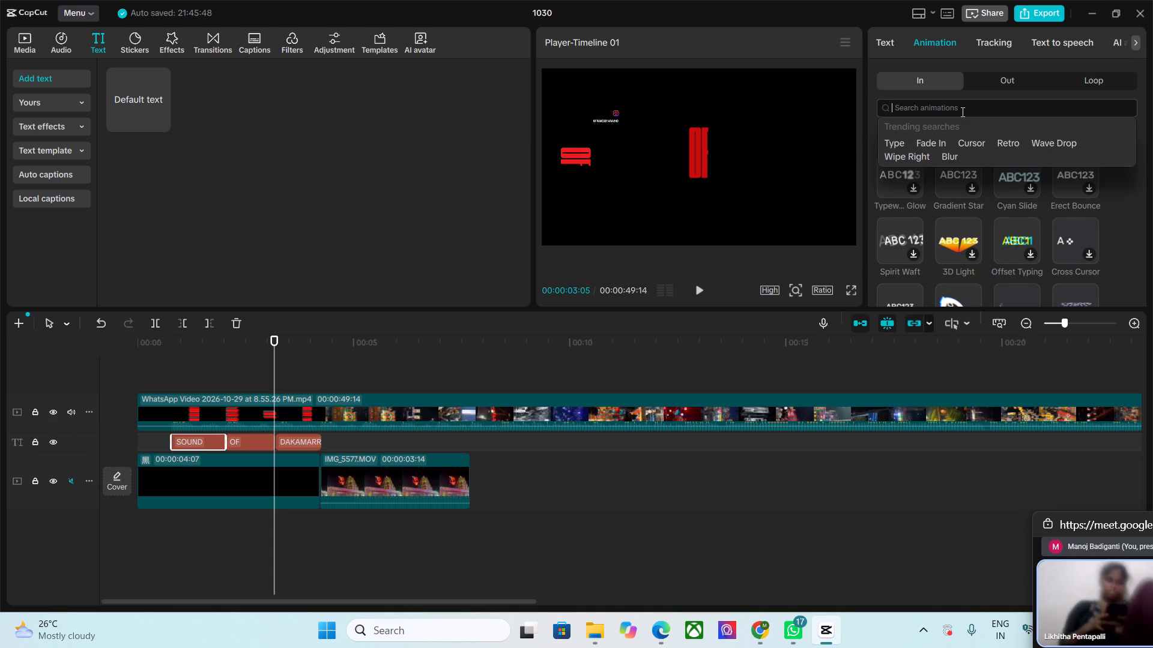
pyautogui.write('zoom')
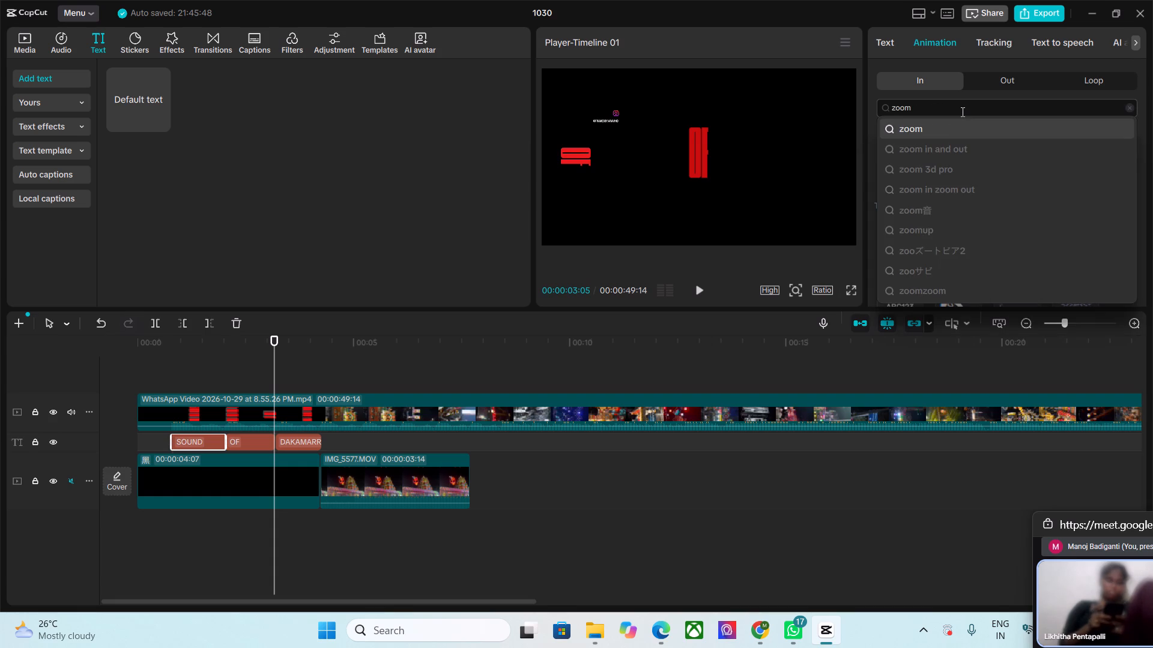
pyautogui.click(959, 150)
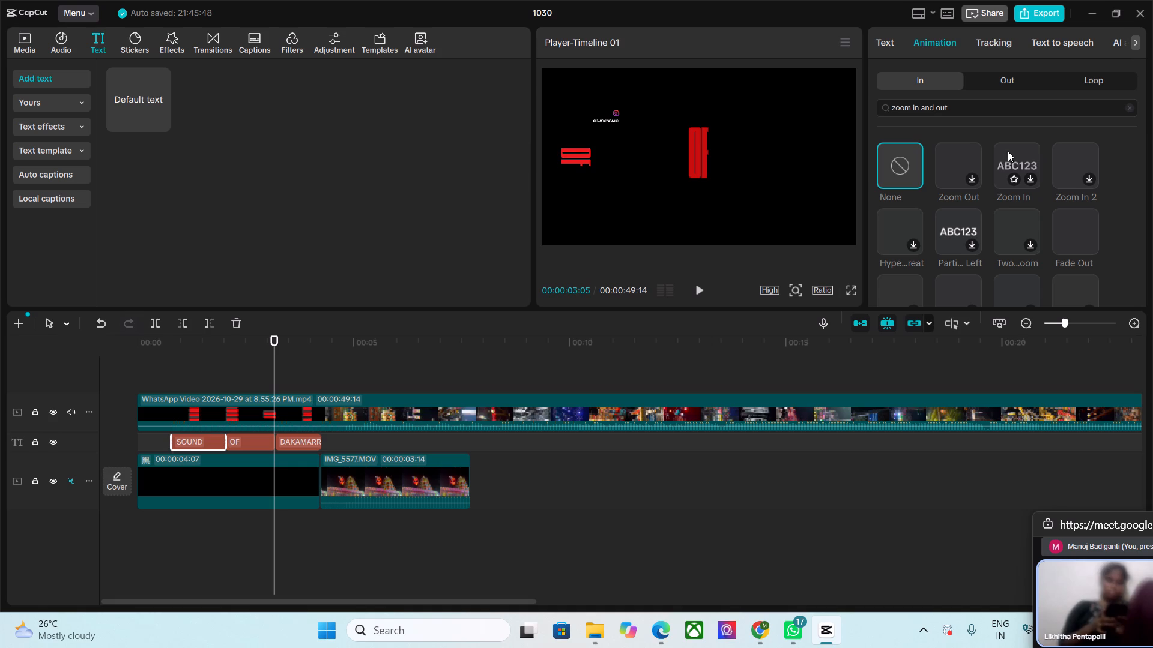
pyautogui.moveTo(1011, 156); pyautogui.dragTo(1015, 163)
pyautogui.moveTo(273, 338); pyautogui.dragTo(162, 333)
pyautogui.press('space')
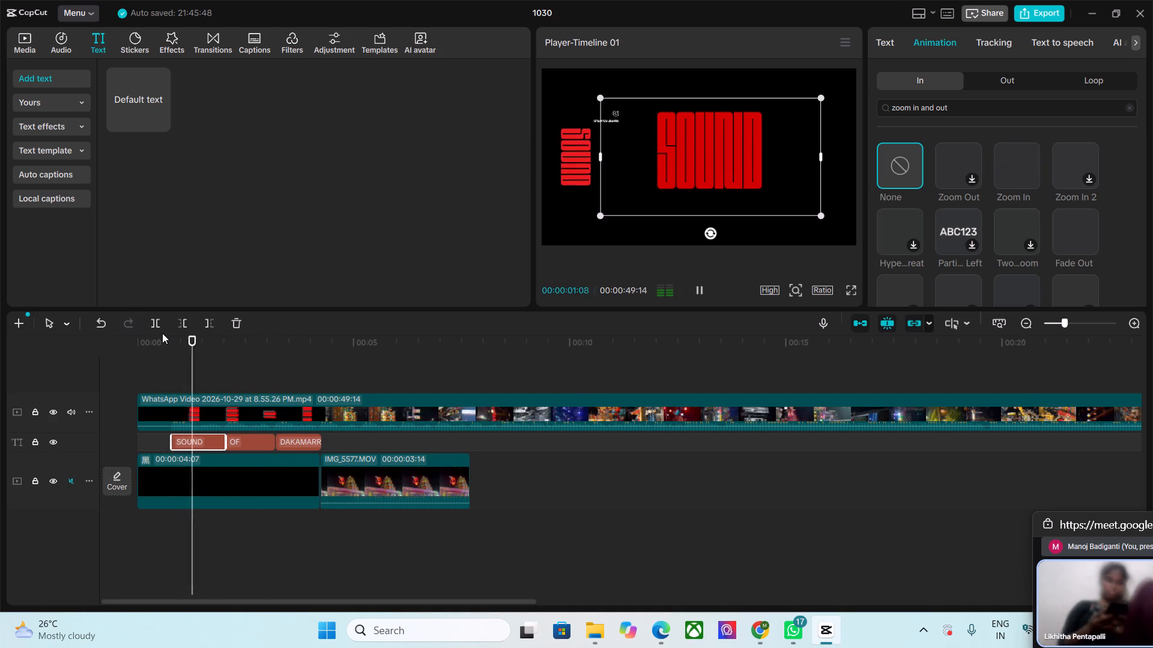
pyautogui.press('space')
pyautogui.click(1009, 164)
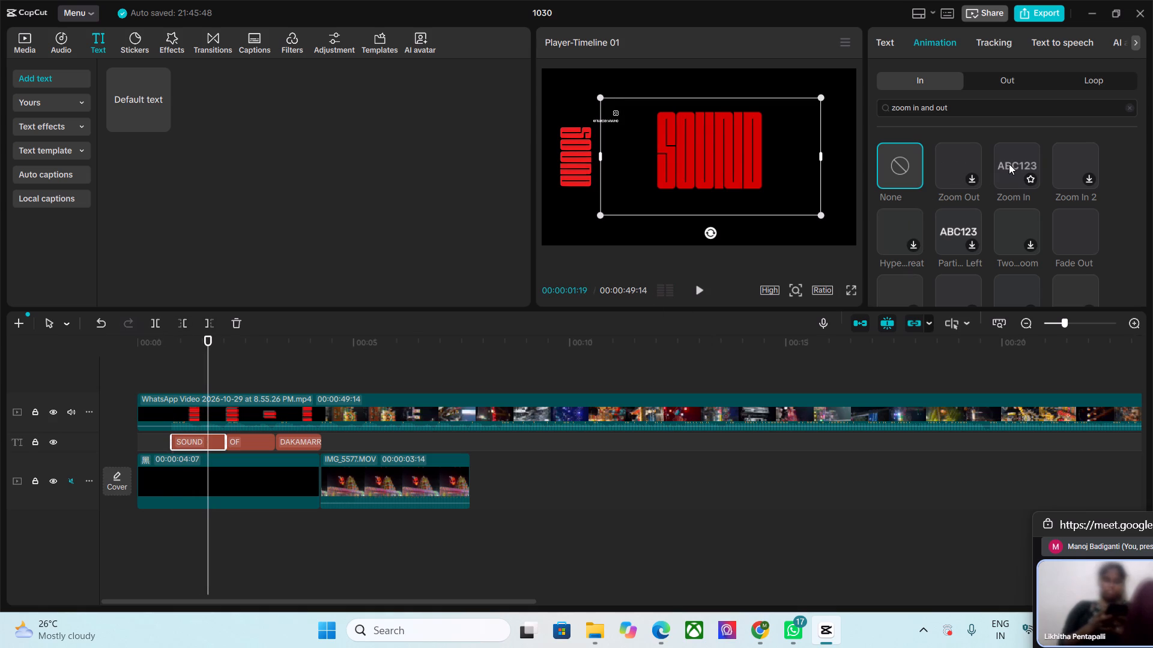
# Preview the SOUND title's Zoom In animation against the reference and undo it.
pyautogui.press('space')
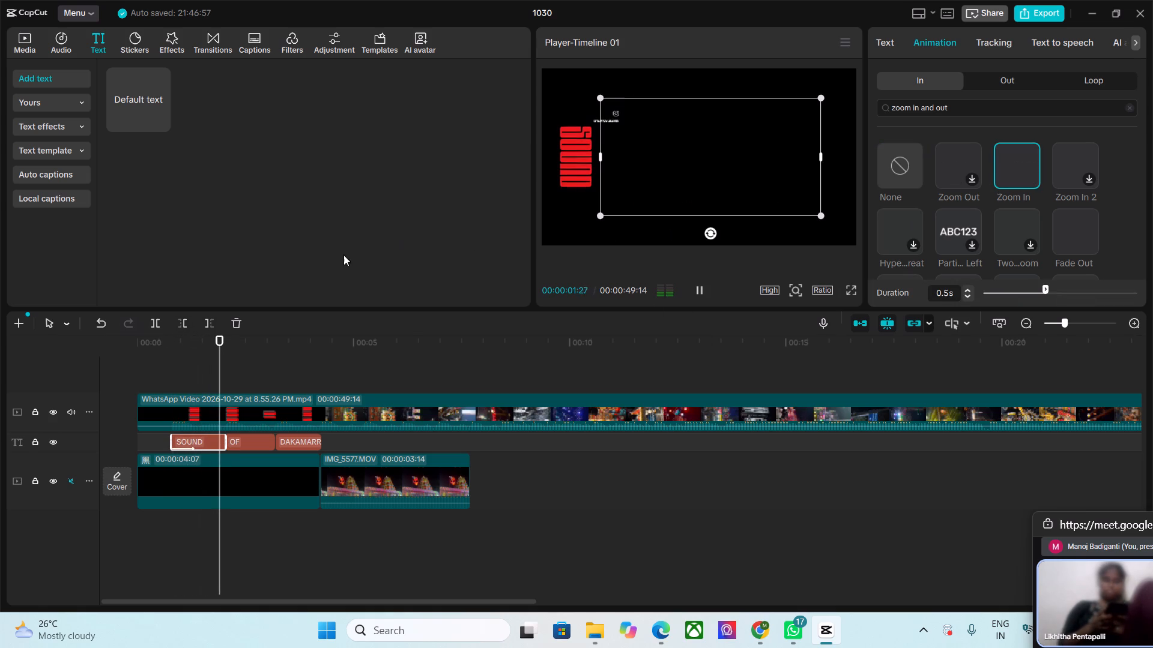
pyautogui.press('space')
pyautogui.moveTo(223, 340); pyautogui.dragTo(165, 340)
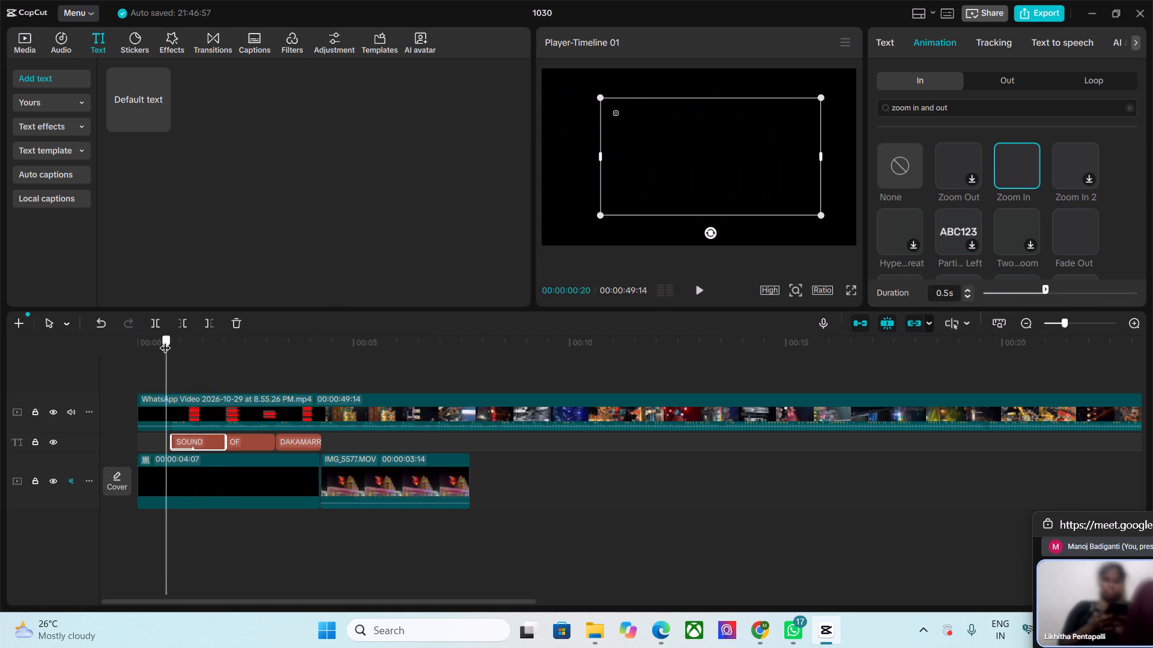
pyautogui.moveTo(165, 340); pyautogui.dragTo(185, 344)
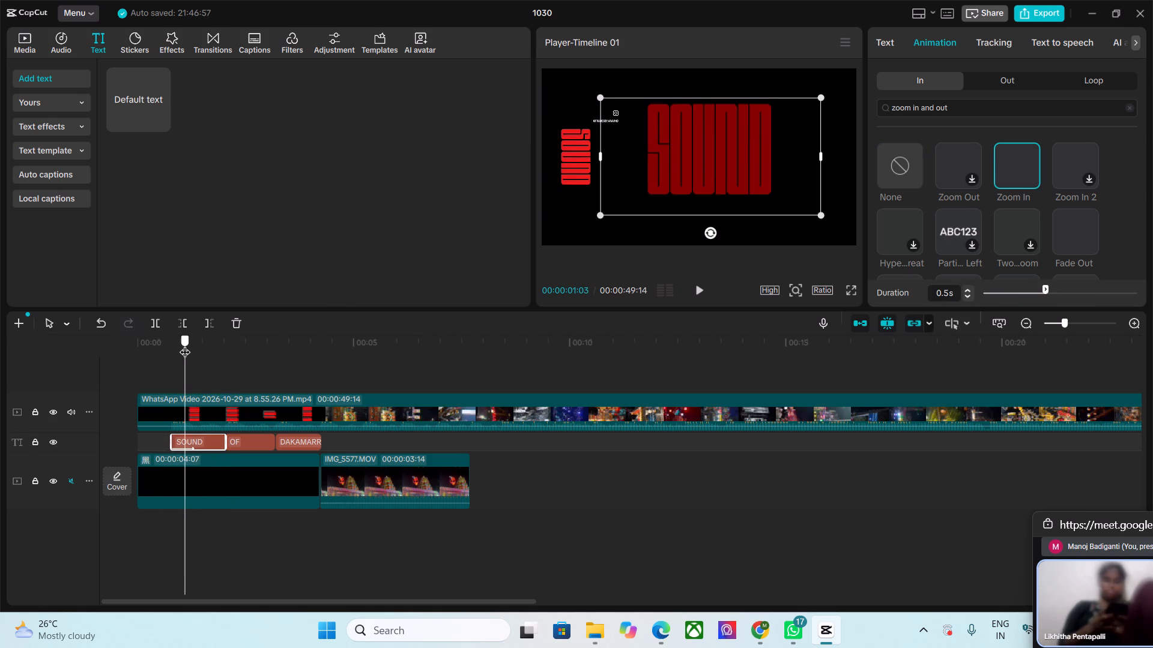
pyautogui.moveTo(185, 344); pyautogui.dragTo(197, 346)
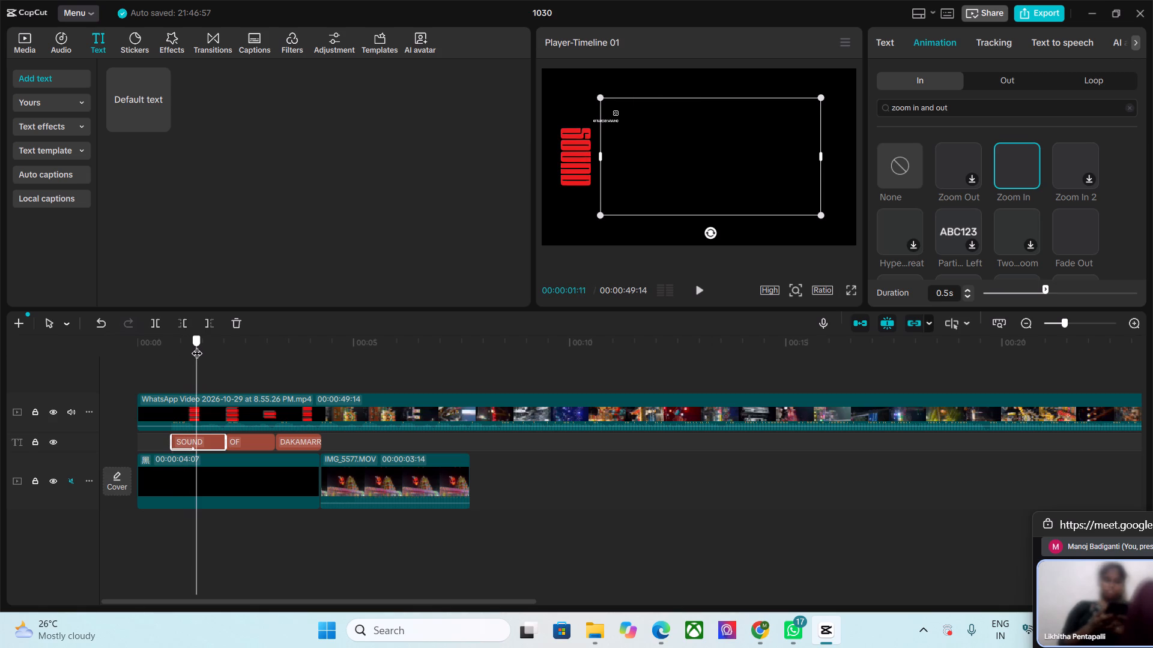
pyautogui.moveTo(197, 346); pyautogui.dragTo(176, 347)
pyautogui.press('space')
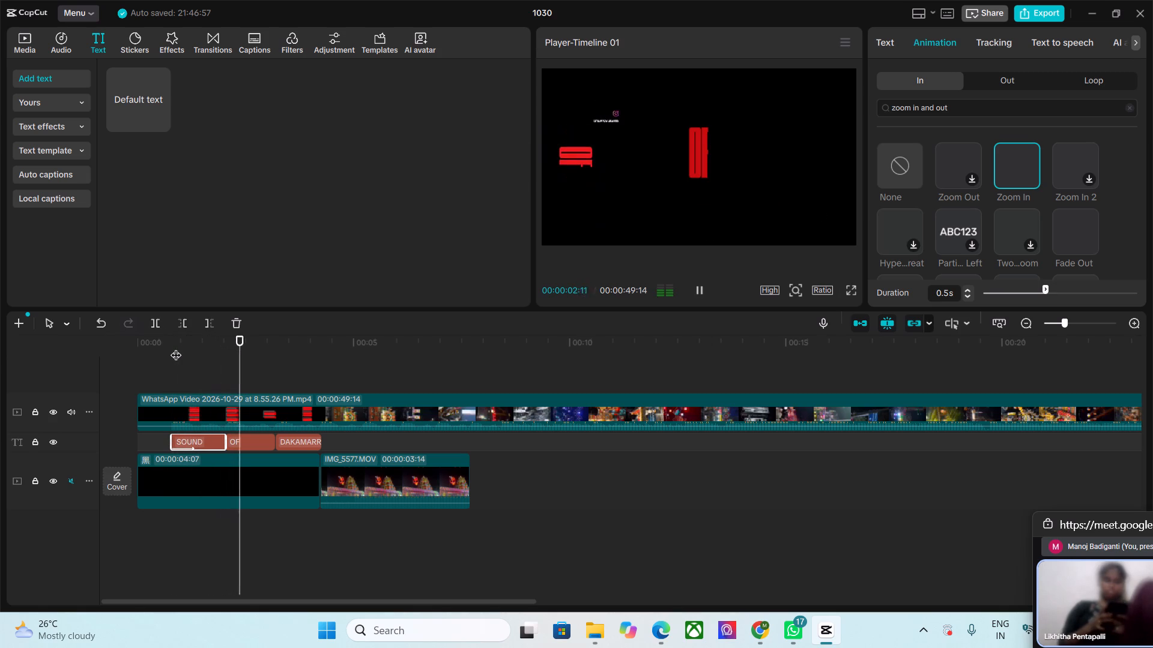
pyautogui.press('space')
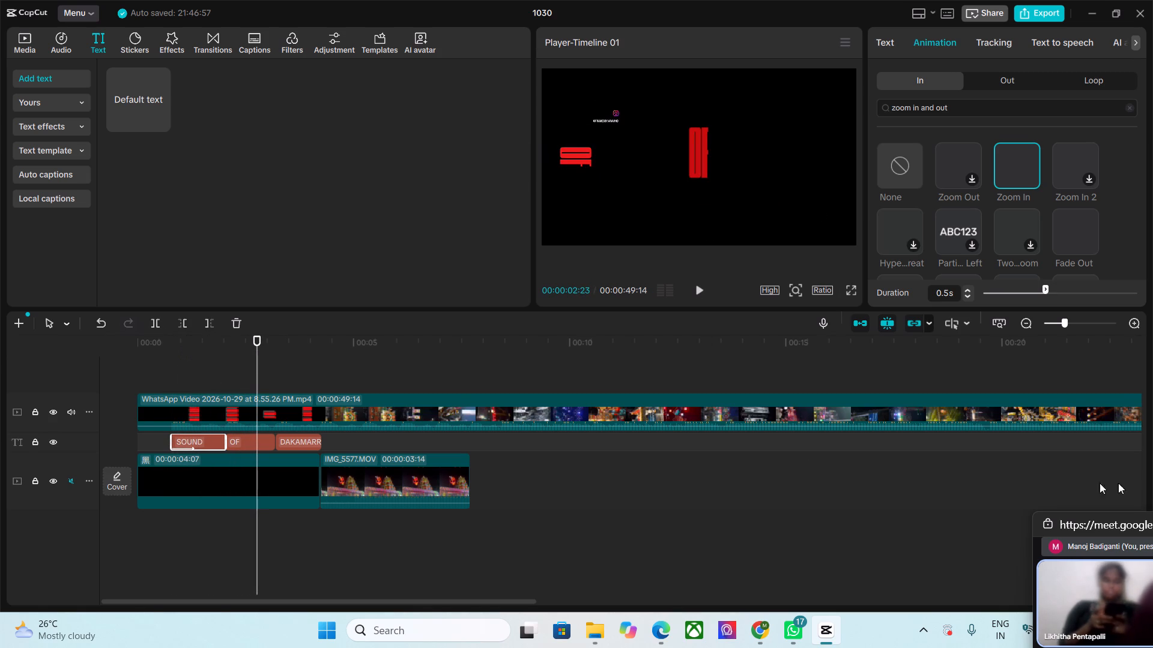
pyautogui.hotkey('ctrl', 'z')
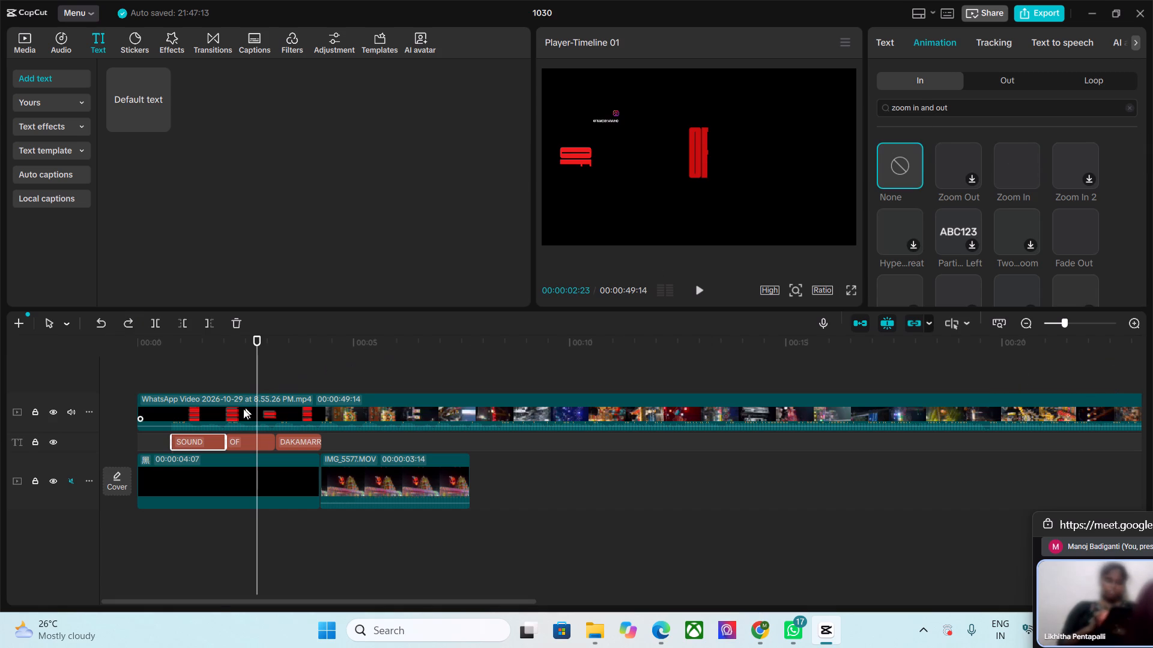
# Search the video effects for "zoom in" and add Zoom Lens on its own track above the titles, near the start of SOUND.
pyautogui.click(168, 39)
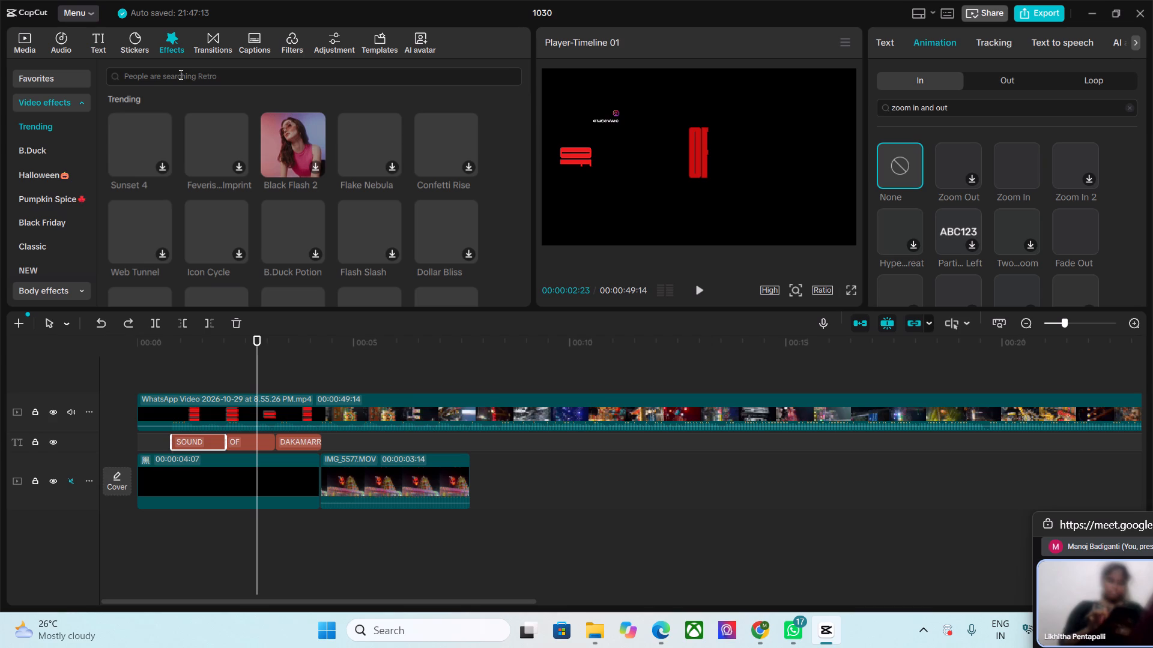
pyautogui.moveTo(258, 340); pyautogui.dragTo(189, 340)
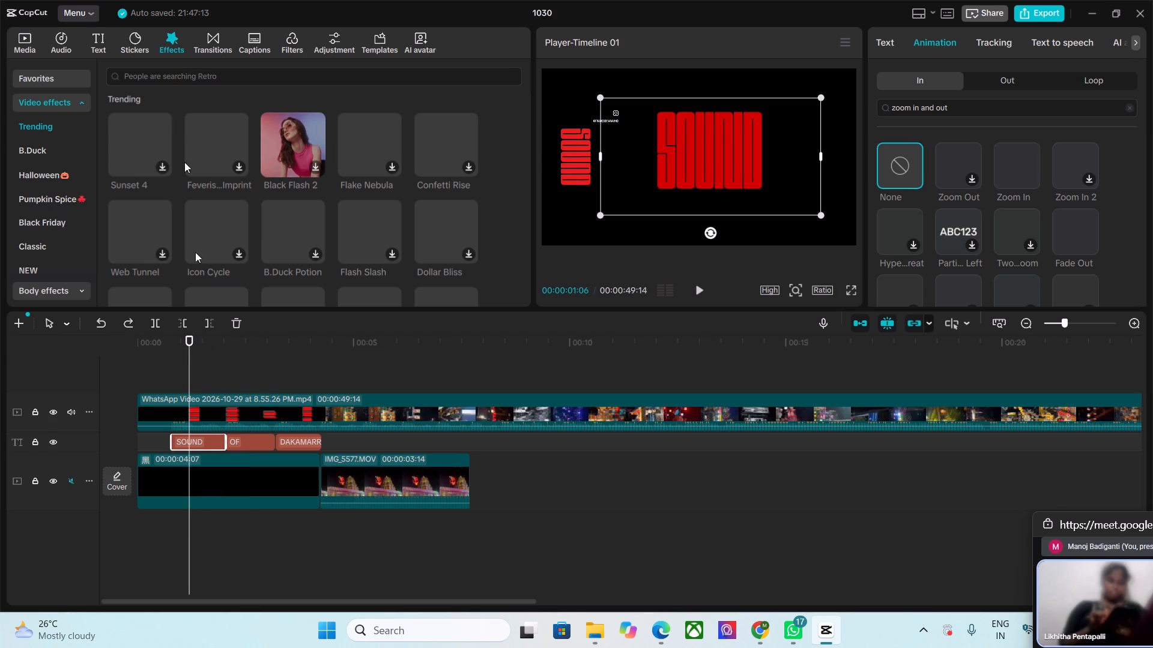
pyautogui.click(169, 76)
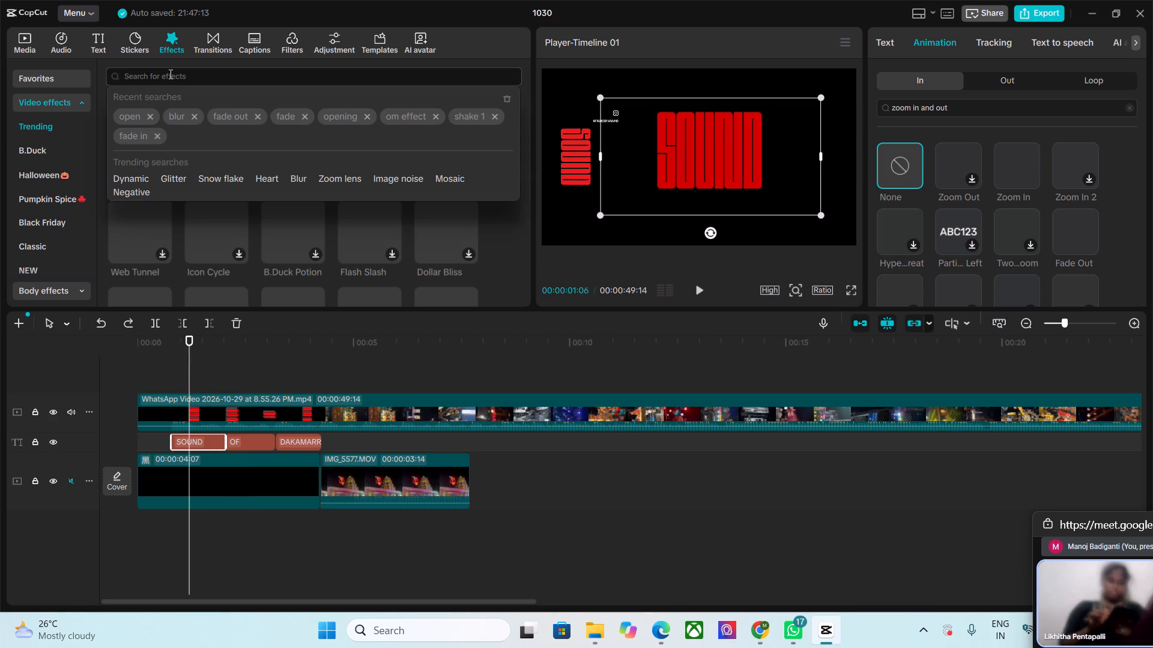
pyautogui.write('zoom')
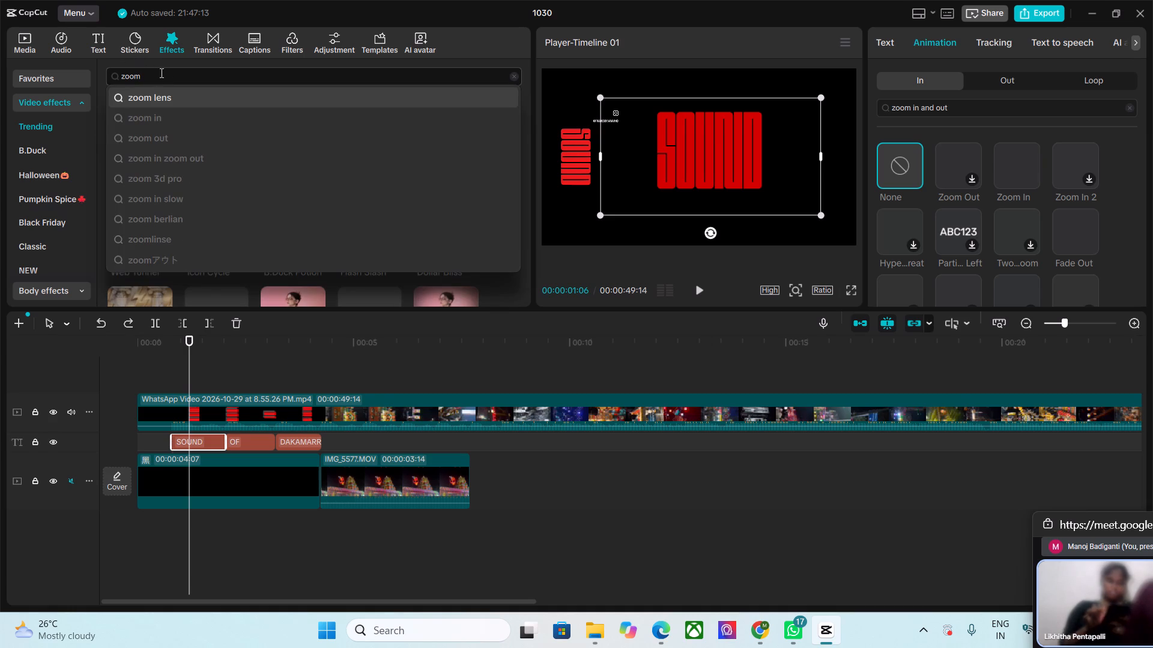
pyautogui.click(163, 115)
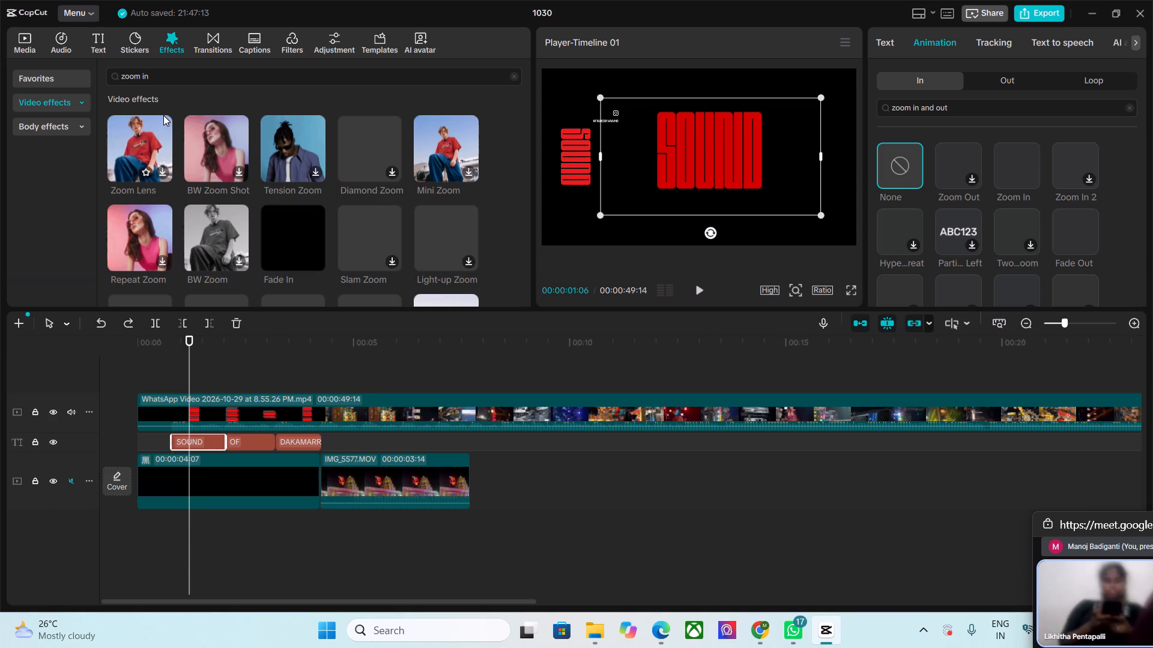
pyautogui.moveTo(139, 134); pyautogui.dragTo(139, 134)
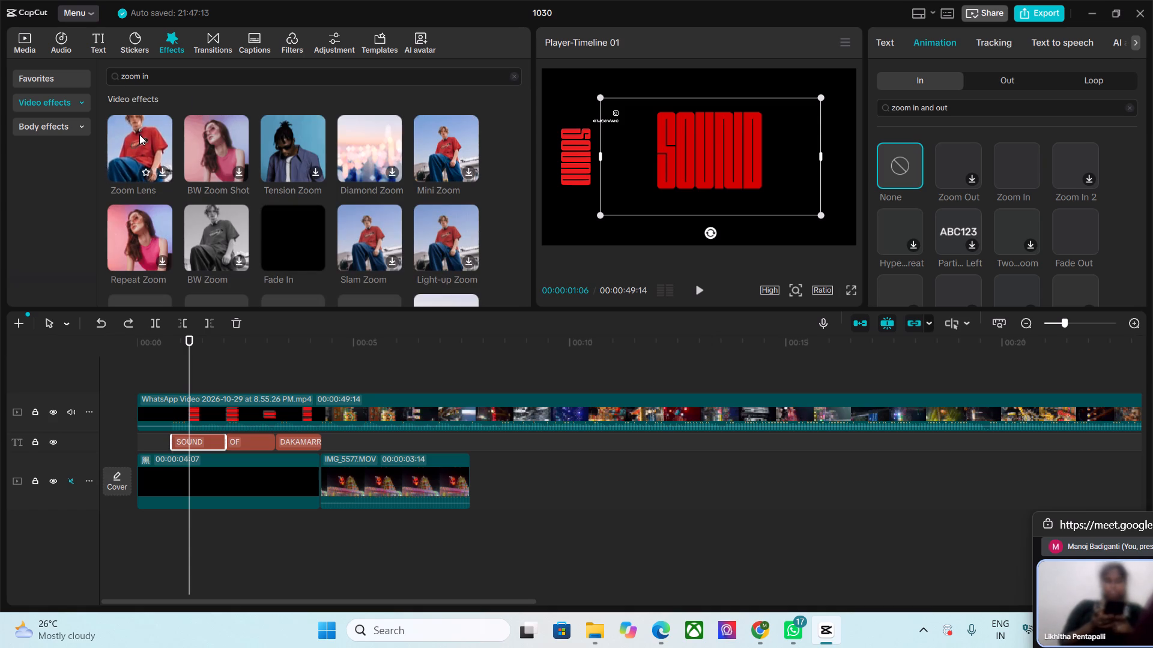
pyautogui.moveTo(139, 134); pyautogui.dragTo(166, 433)
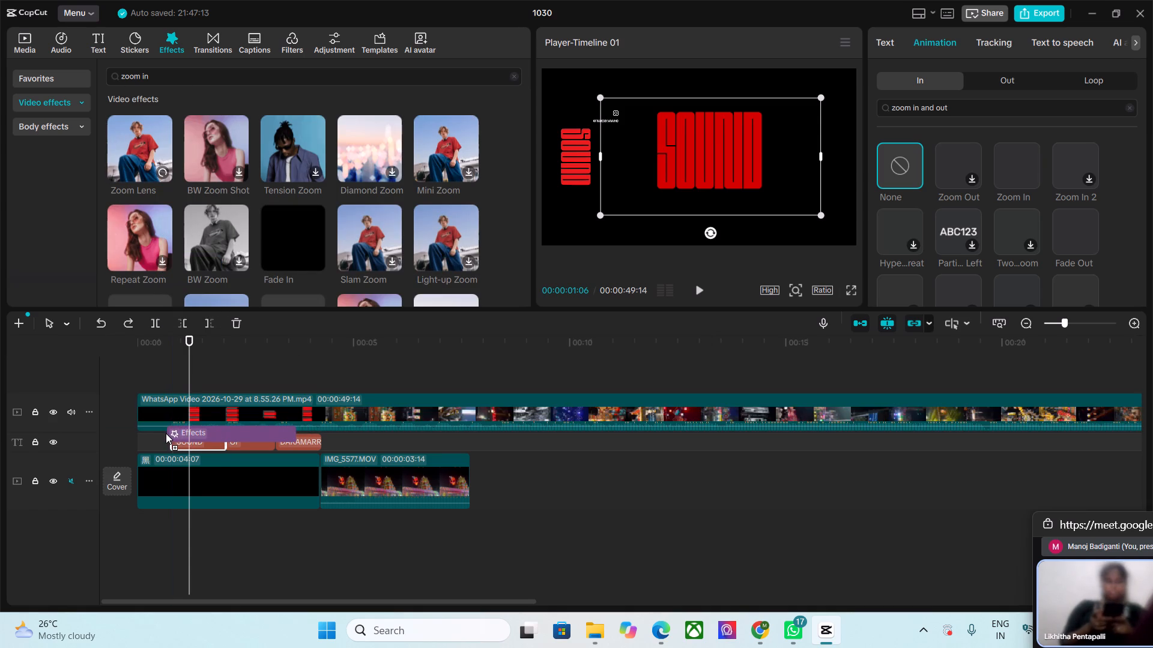
pyautogui.moveTo(166, 433); pyautogui.dragTo(163, 436)
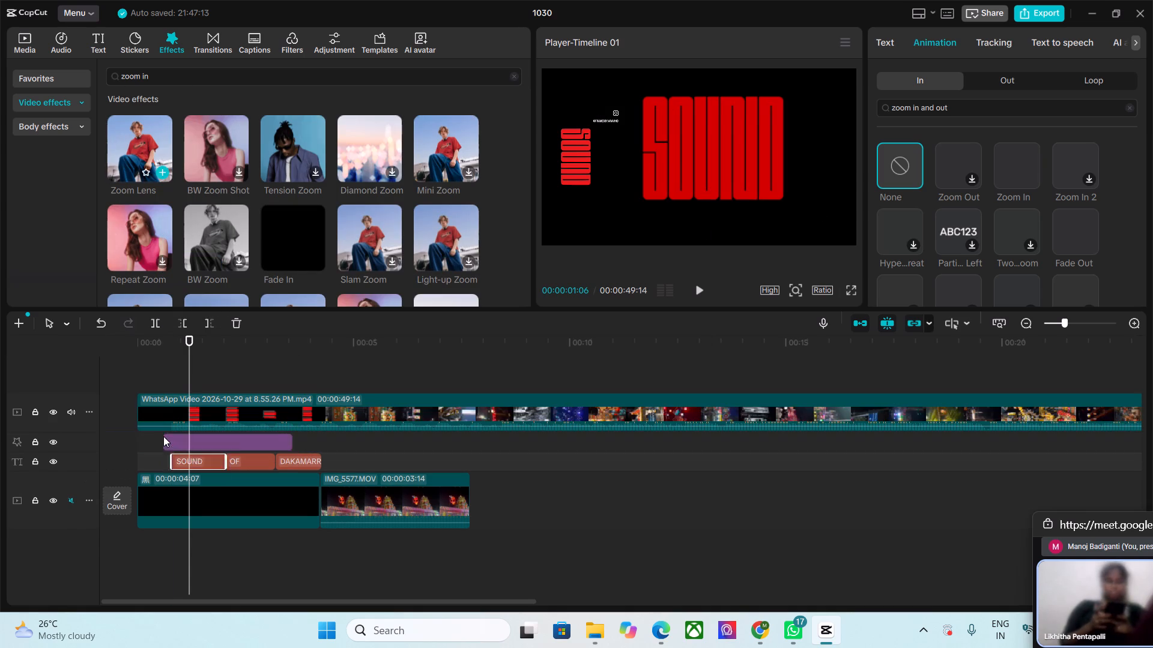
# Move the Zoom Lens effect so its start lines up with the start of the SOUND title.
pyautogui.moveTo(211, 441); pyautogui.dragTo(218, 441)
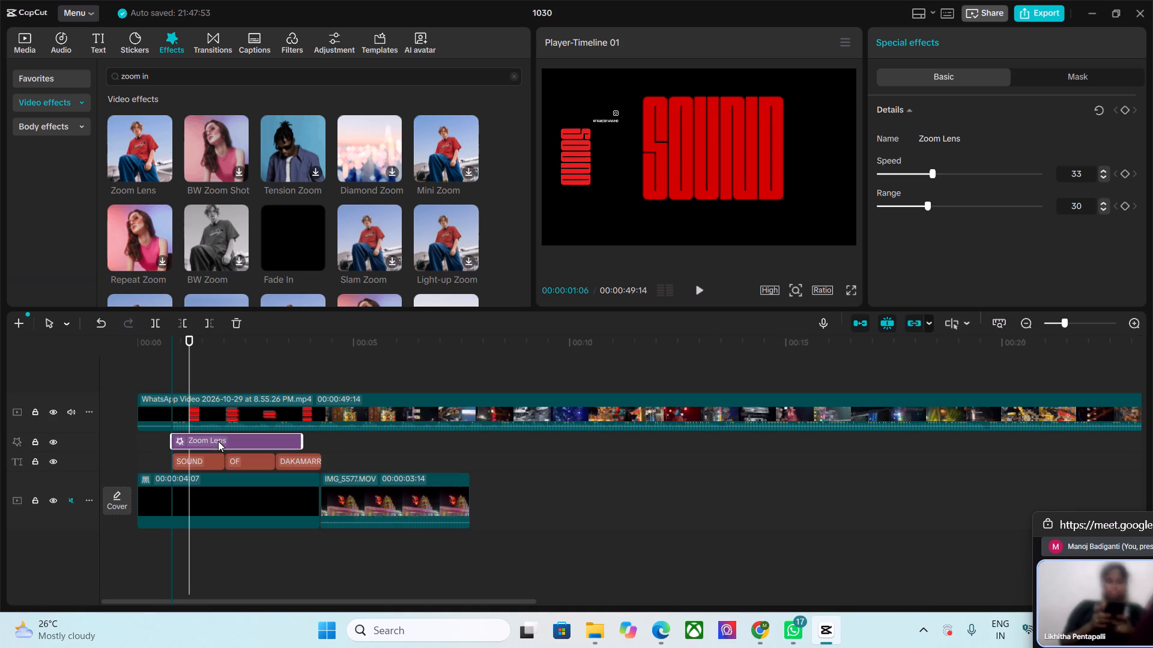
pyautogui.moveTo(218, 441); pyautogui.dragTo(220, 441)
# Trim the Zoom Lens effect so it ends with the SOUND title, and preview the zoom.
pyautogui.moveTo(302, 441); pyautogui.dragTo(286, 442)
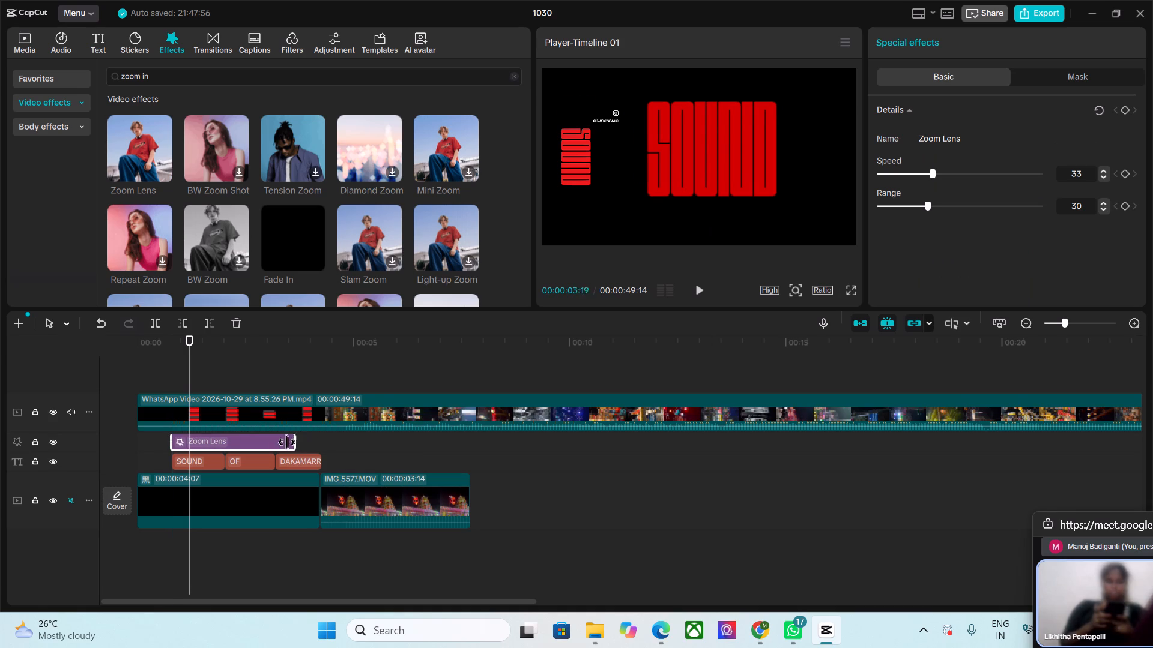
pyautogui.moveTo(286, 442); pyautogui.dragTo(225, 443)
pyautogui.moveTo(188, 335); pyautogui.dragTo(172, 335)
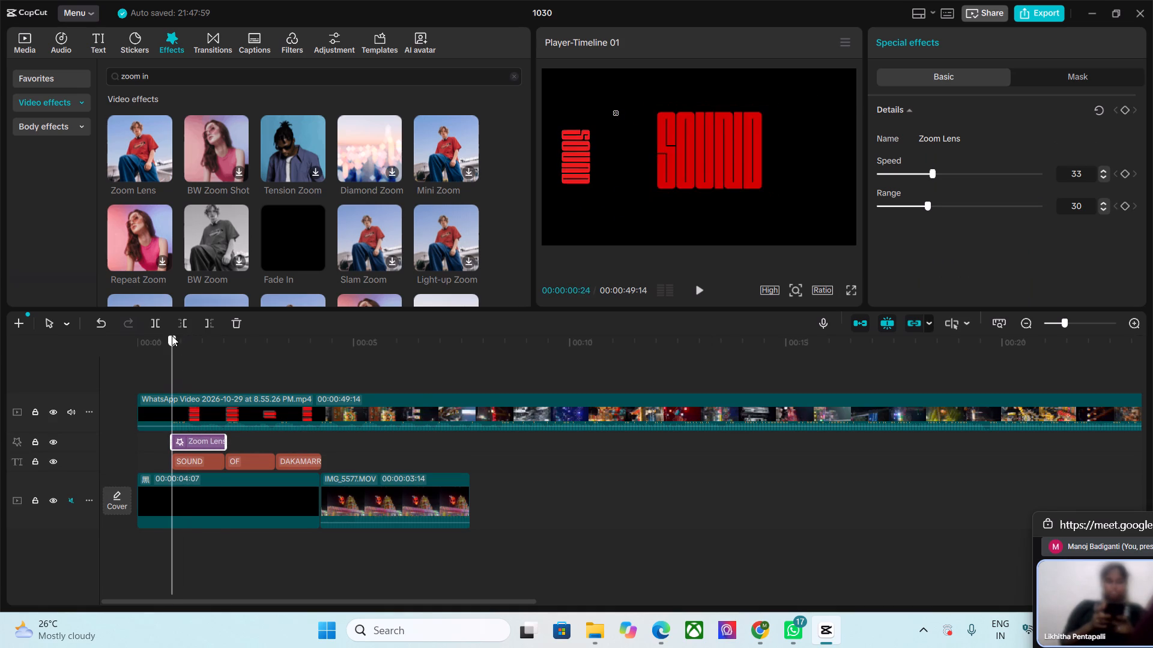
pyautogui.moveTo(172, 335); pyautogui.dragTo(165, 335)
pyautogui.press('space')
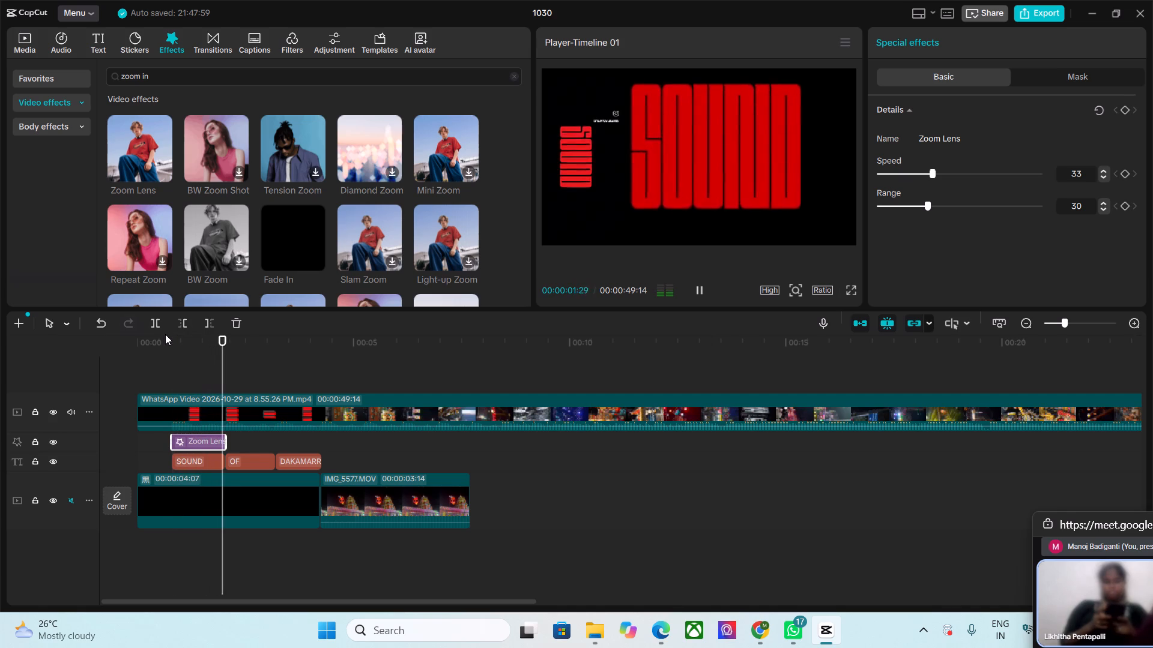
pyautogui.press('space')
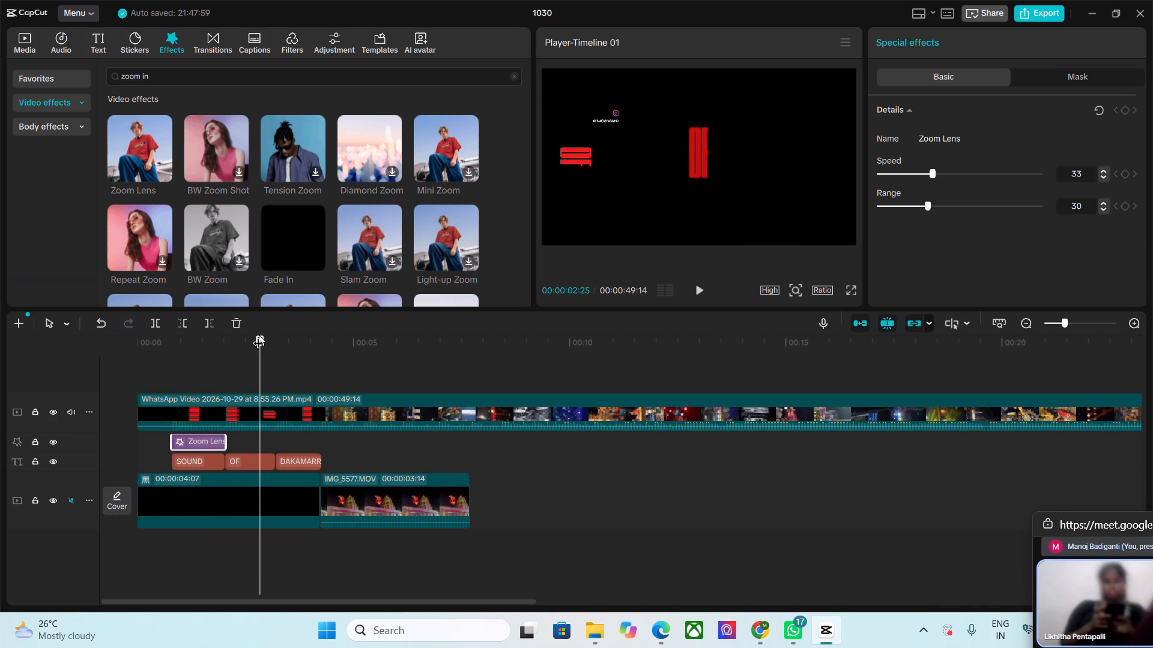
# Set the Zoom Lens effect's speed to 12 and preview it over the SOUND title.
pyautogui.moveTo(256, 341); pyautogui.dragTo(200, 341)
pyautogui.click(214, 439)
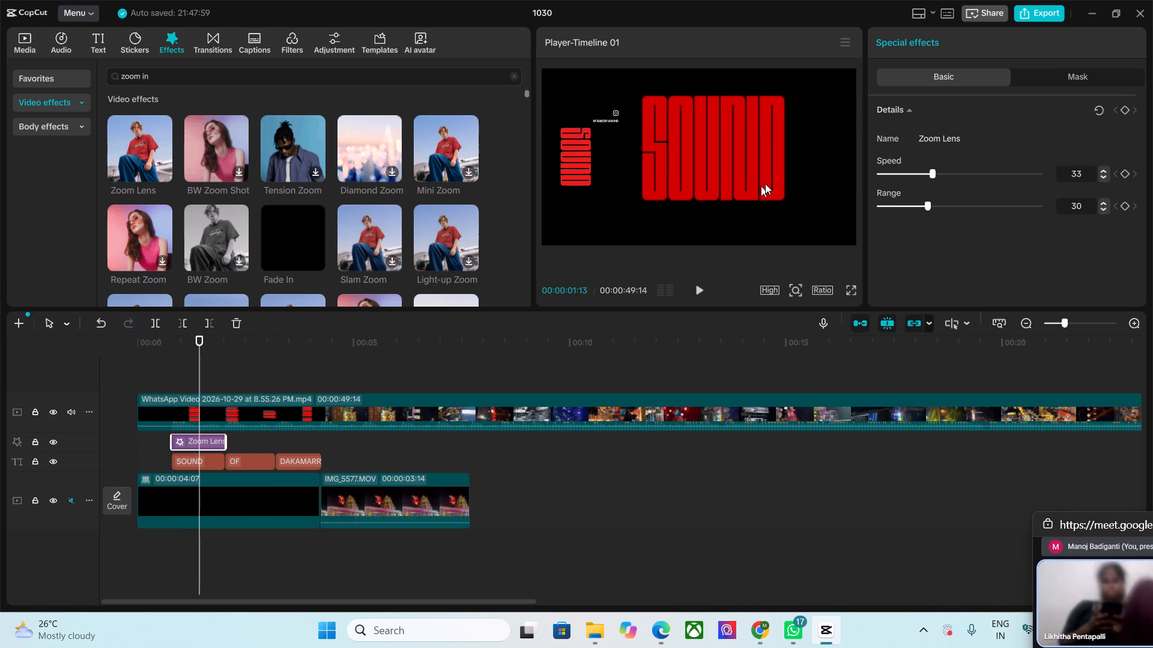
pyautogui.moveTo(921, 173); pyautogui.dragTo(914, 173)
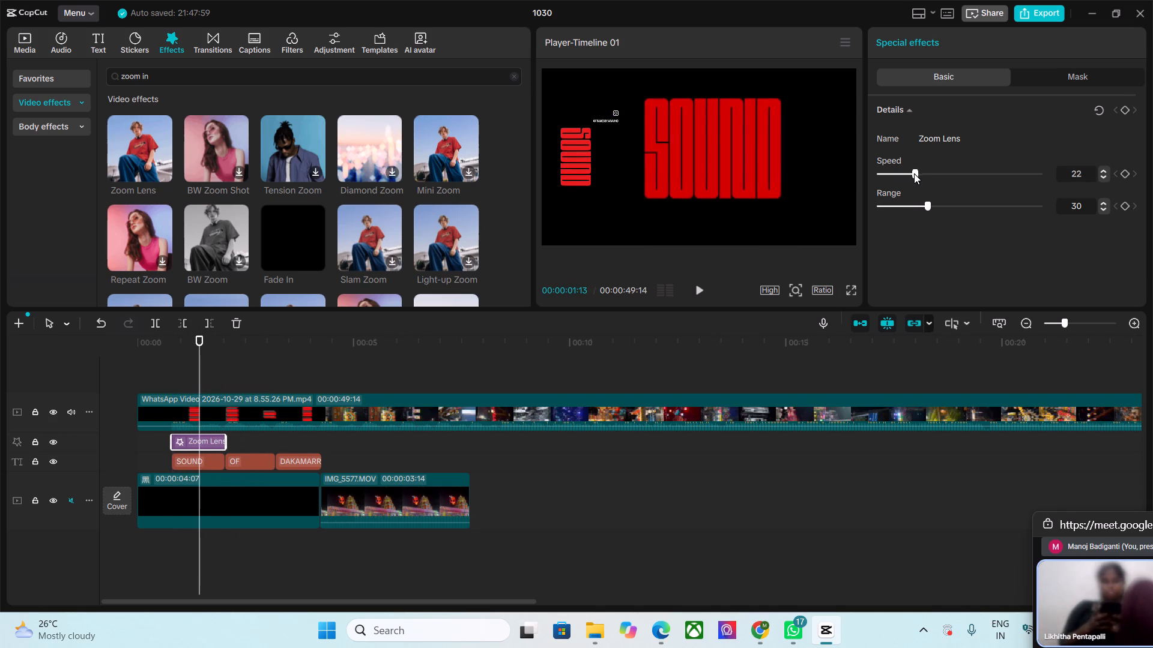
pyautogui.moveTo(914, 173); pyautogui.dragTo(898, 173)
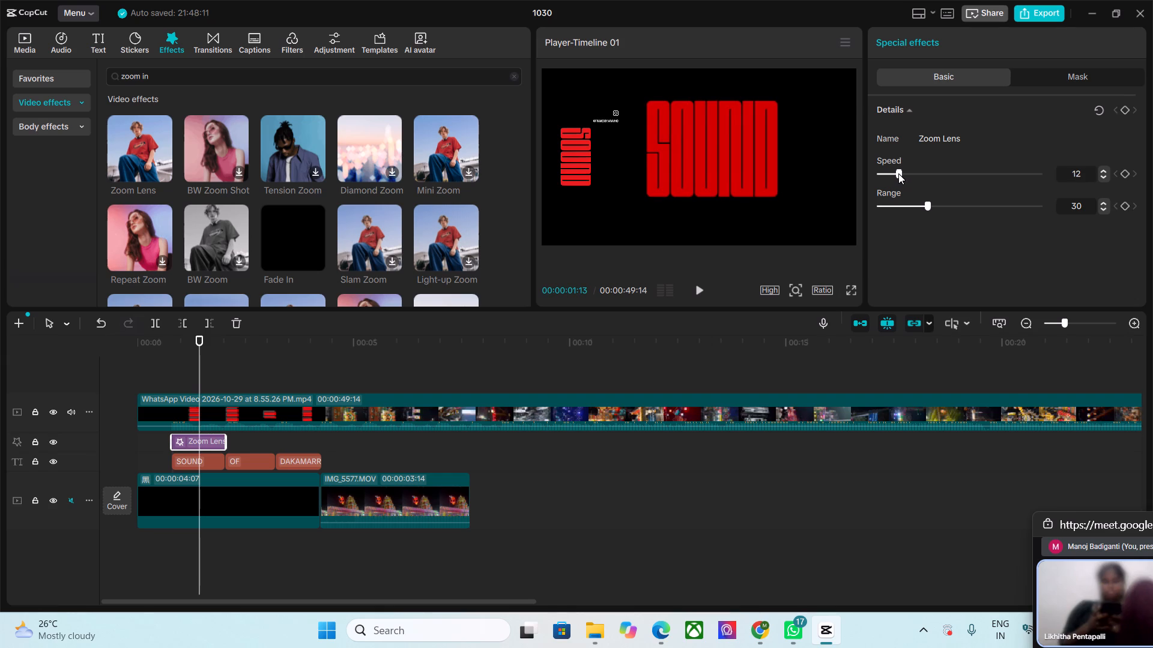
pyautogui.moveTo(201, 343); pyautogui.dragTo(197, 343)
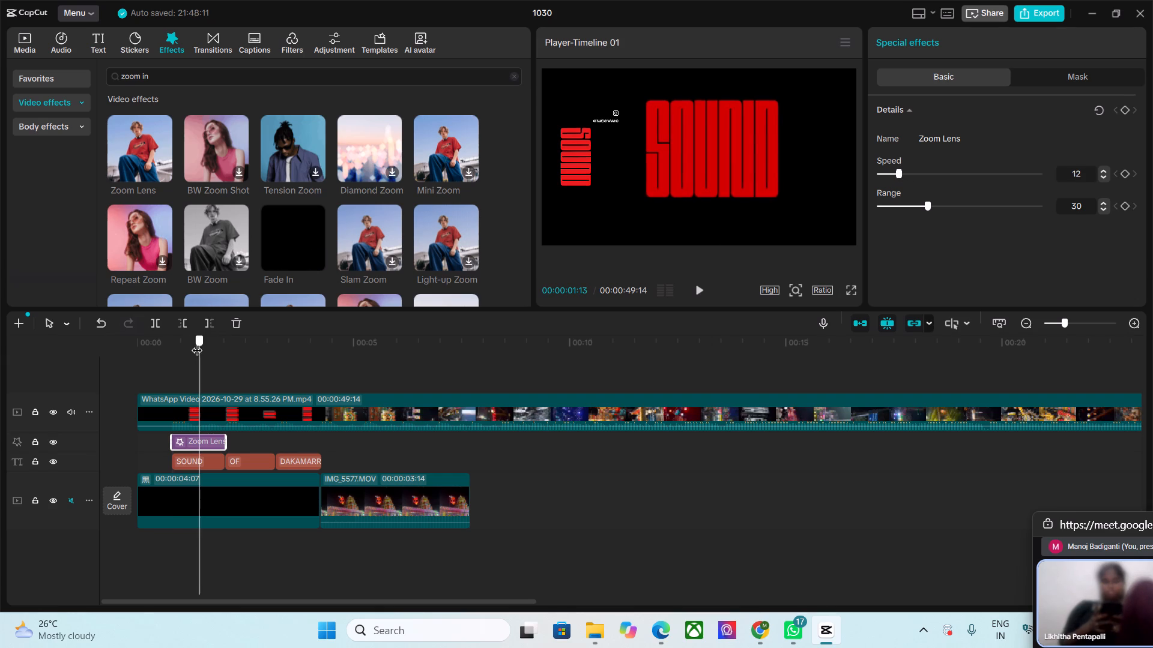
pyautogui.moveTo(197, 343); pyautogui.dragTo(170, 345)
pyautogui.press('space')
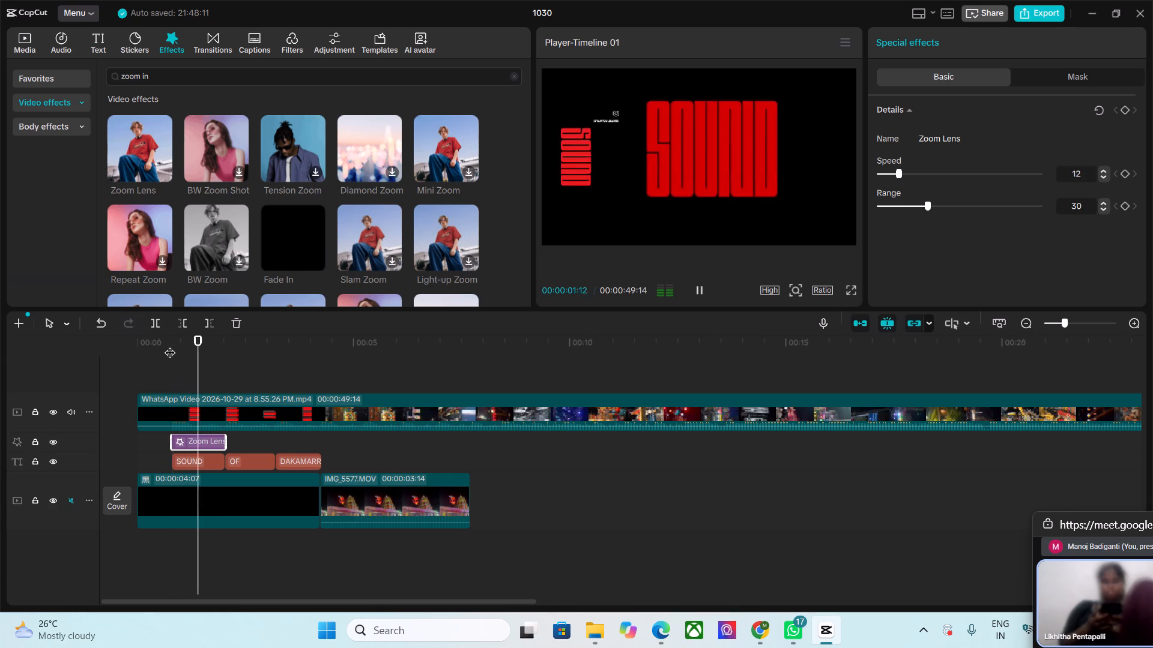
pyautogui.press('space')
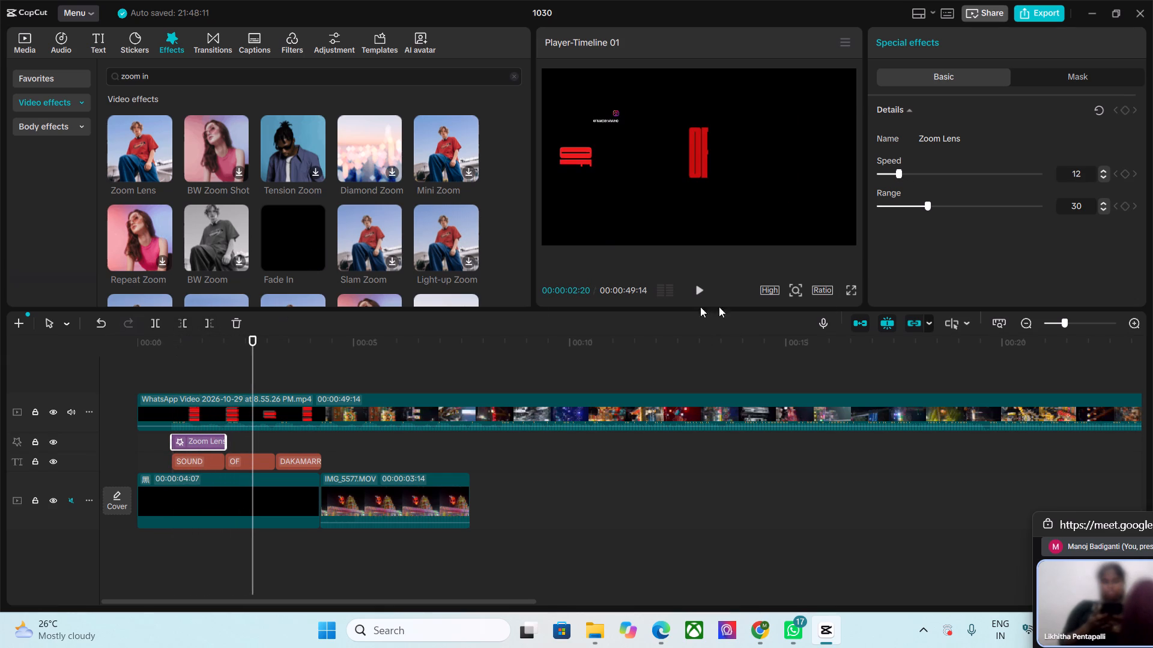
# Set the Zoom Lens effect's range to 22 and preview it over the SOUND title.
pyautogui.moveTo(927, 206); pyautogui.dragTo(918, 208)
pyautogui.moveTo(918, 208); pyautogui.dragTo(914, 209)
pyautogui.moveTo(250, 341); pyautogui.dragTo(210, 340)
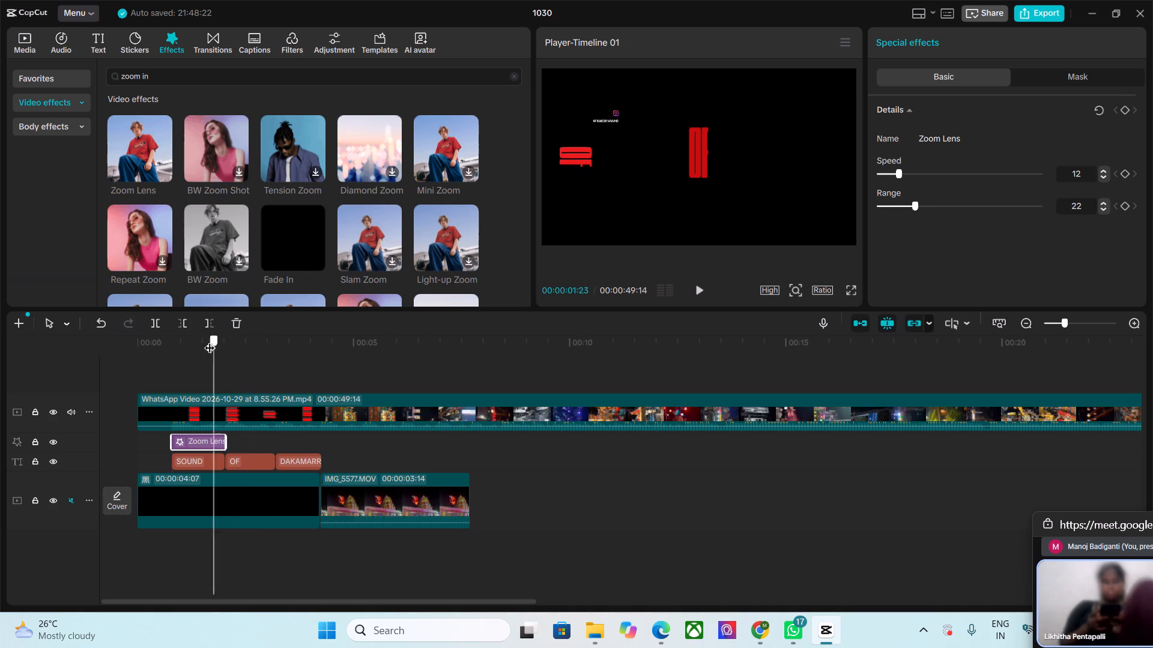
pyautogui.moveTo(210, 340); pyautogui.dragTo(165, 340)
pyautogui.press('space')
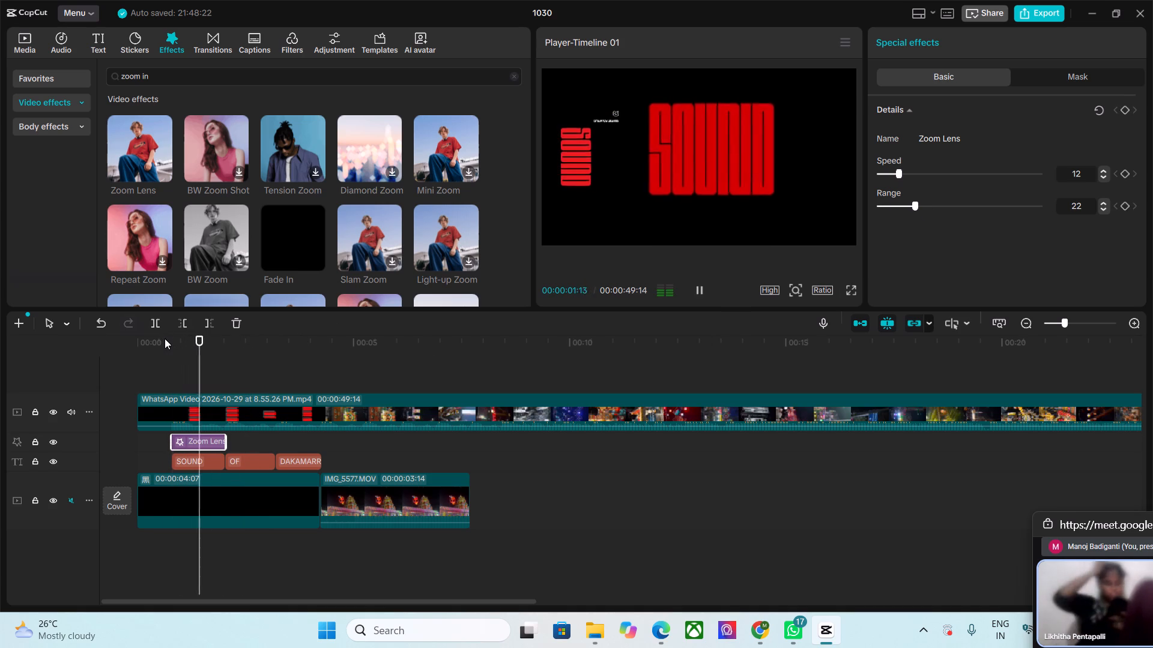
pyautogui.press('space')
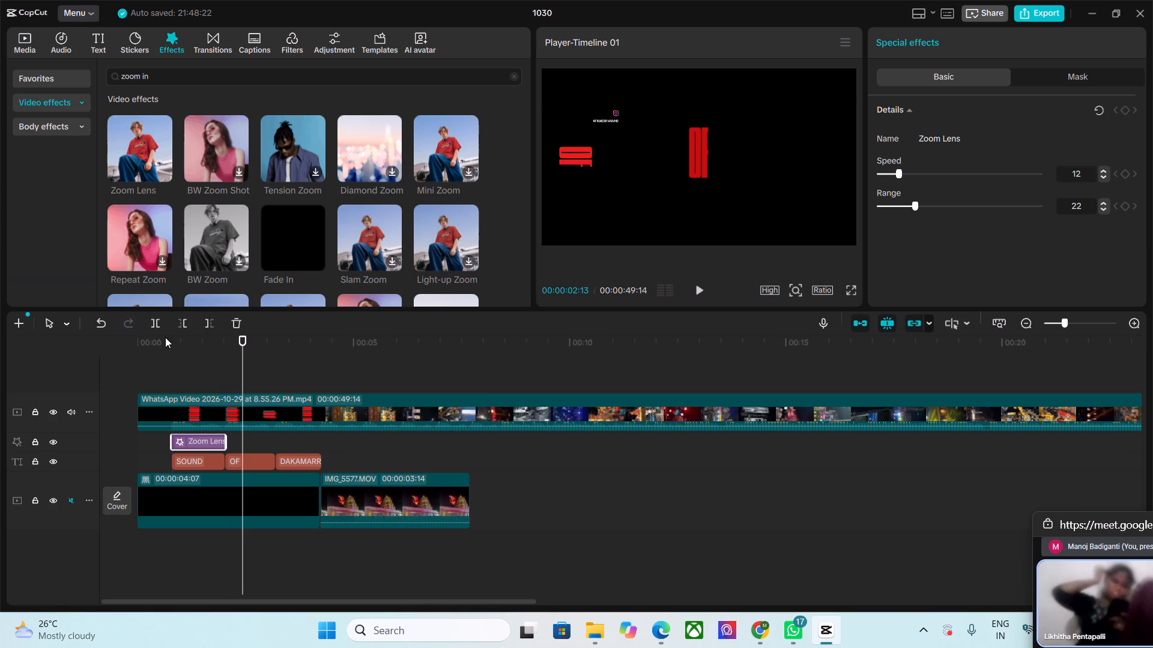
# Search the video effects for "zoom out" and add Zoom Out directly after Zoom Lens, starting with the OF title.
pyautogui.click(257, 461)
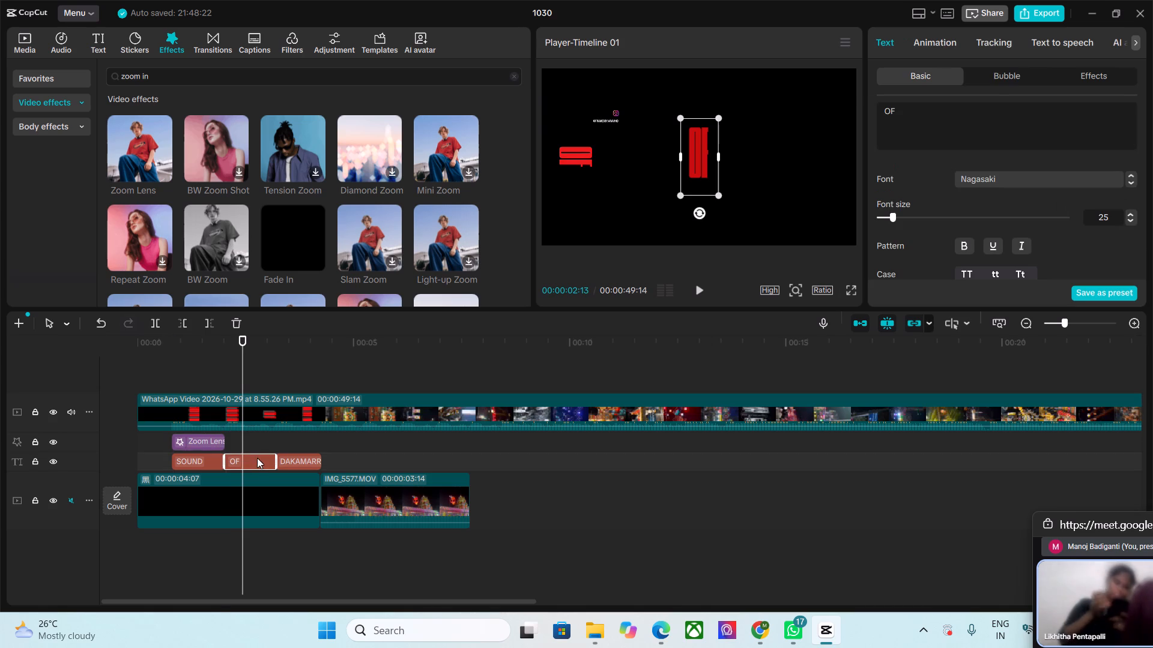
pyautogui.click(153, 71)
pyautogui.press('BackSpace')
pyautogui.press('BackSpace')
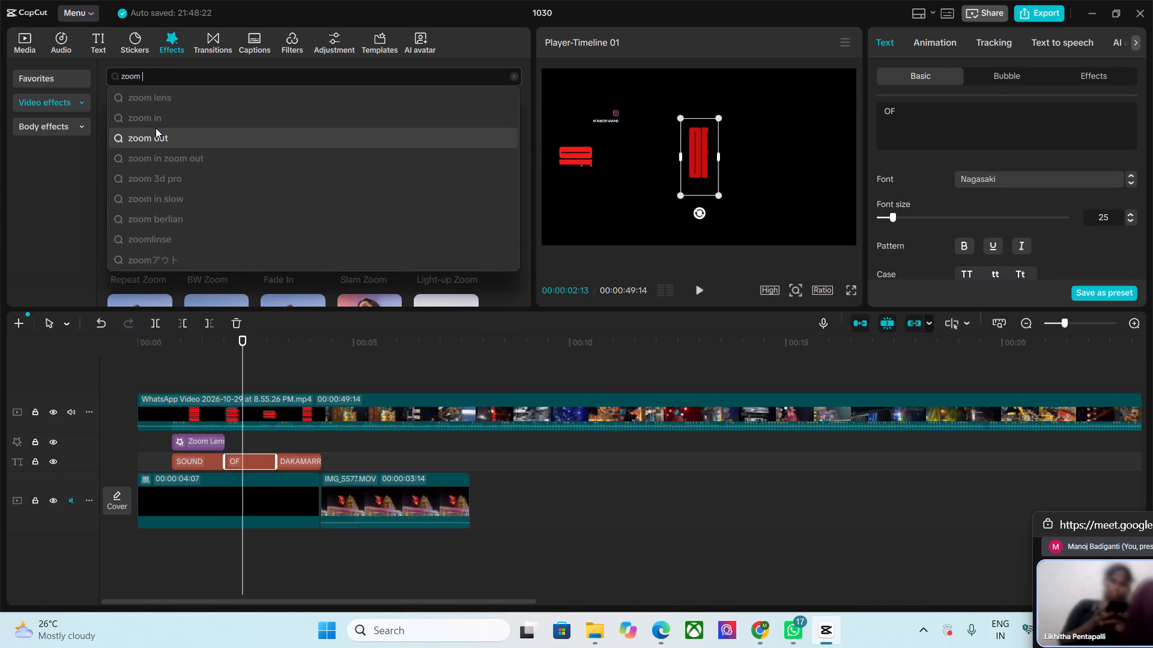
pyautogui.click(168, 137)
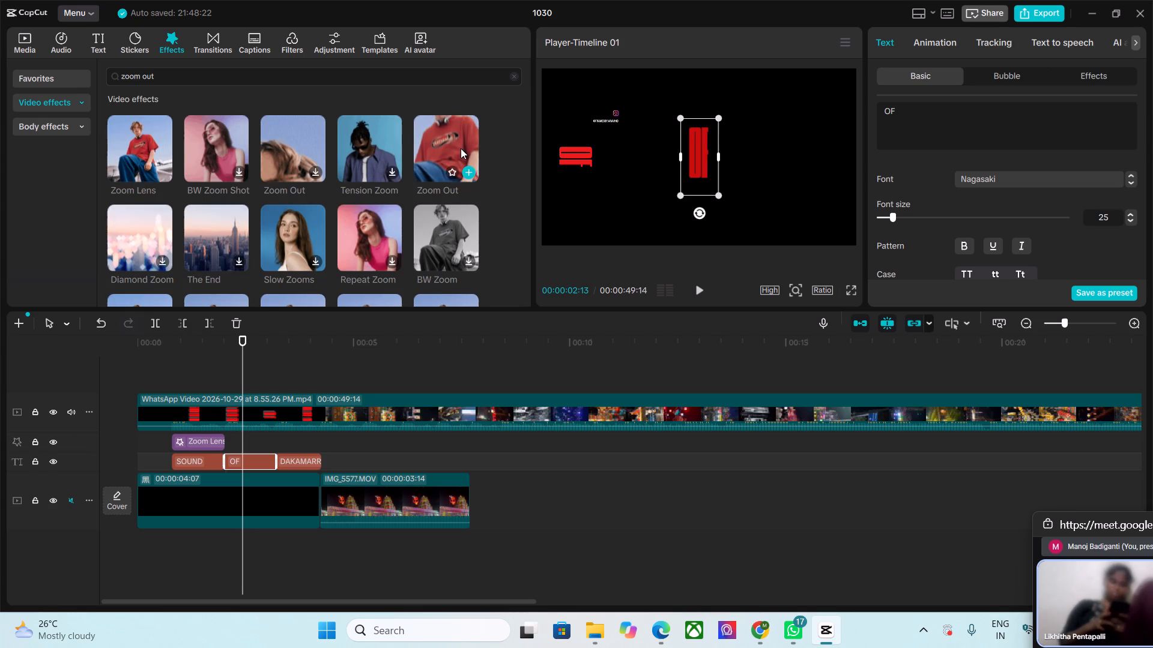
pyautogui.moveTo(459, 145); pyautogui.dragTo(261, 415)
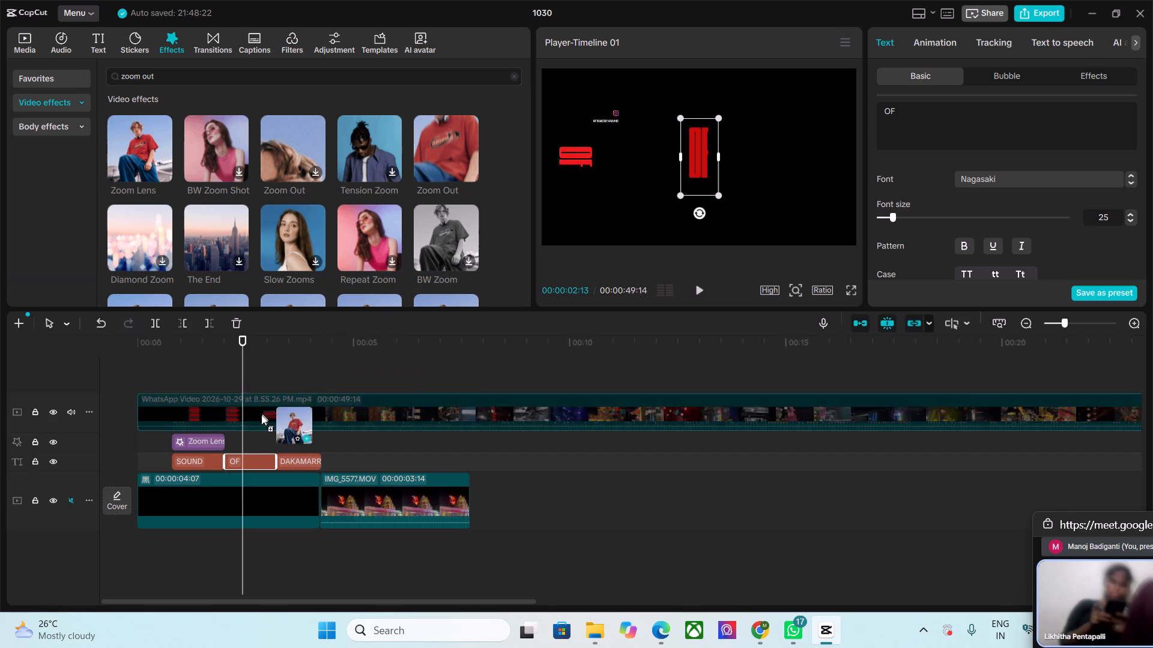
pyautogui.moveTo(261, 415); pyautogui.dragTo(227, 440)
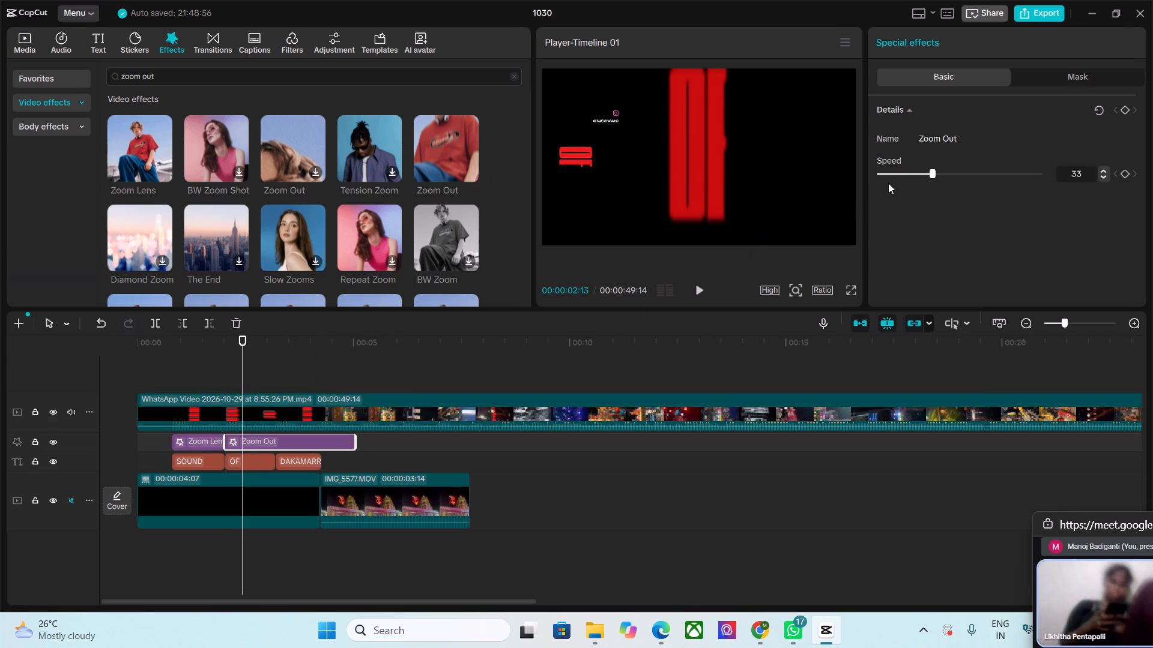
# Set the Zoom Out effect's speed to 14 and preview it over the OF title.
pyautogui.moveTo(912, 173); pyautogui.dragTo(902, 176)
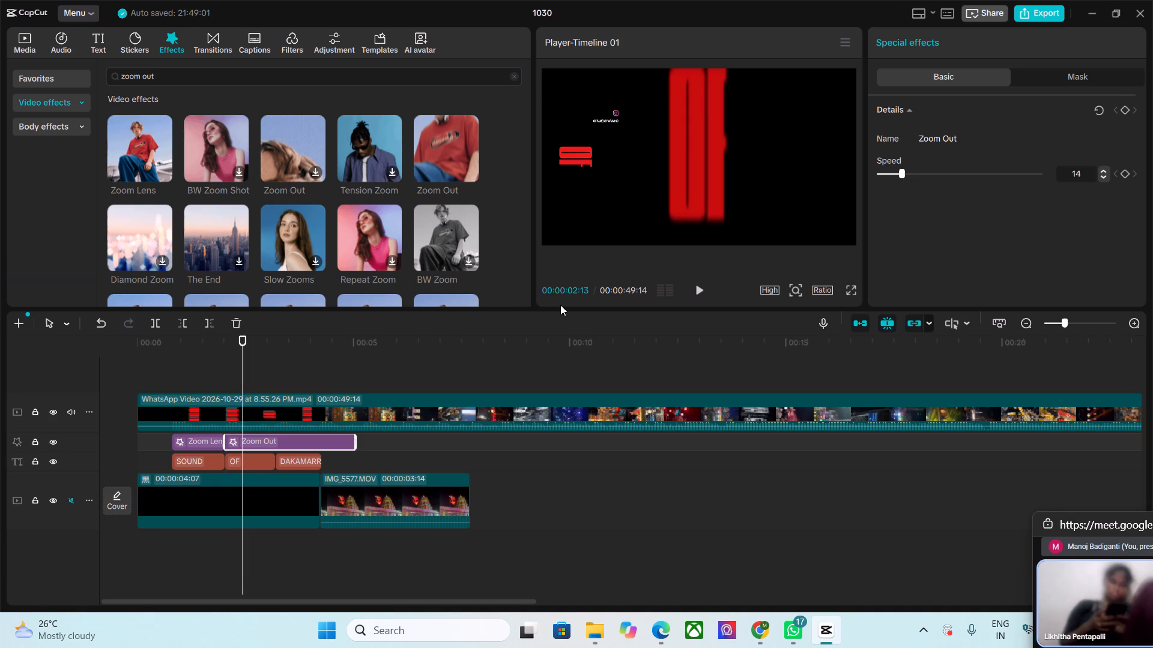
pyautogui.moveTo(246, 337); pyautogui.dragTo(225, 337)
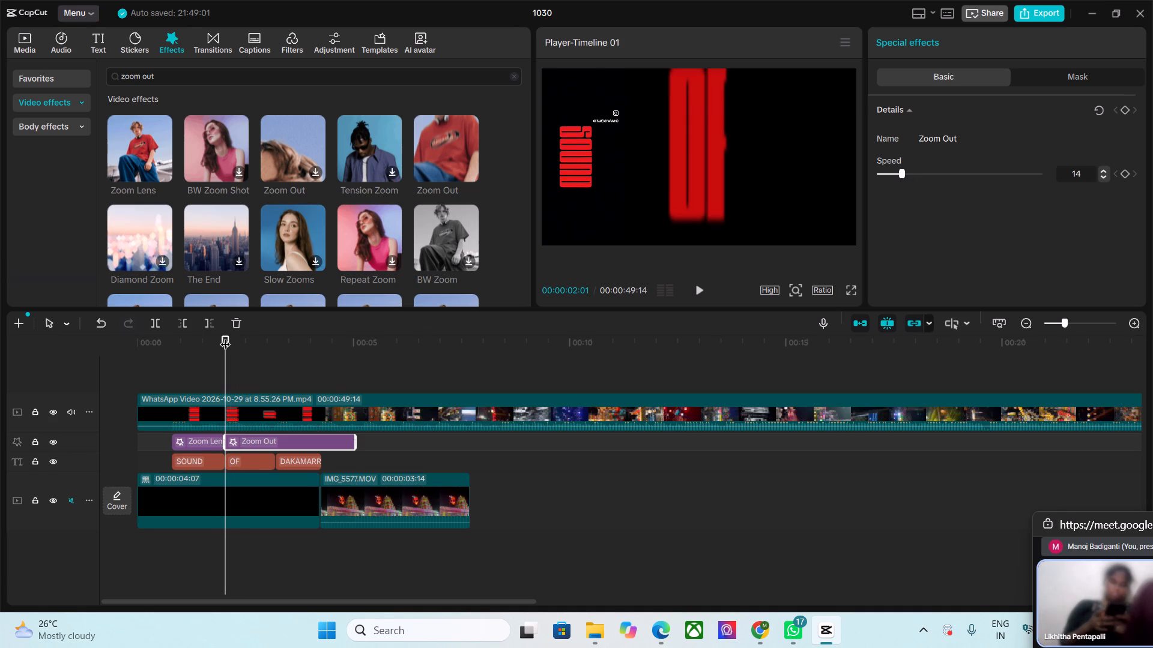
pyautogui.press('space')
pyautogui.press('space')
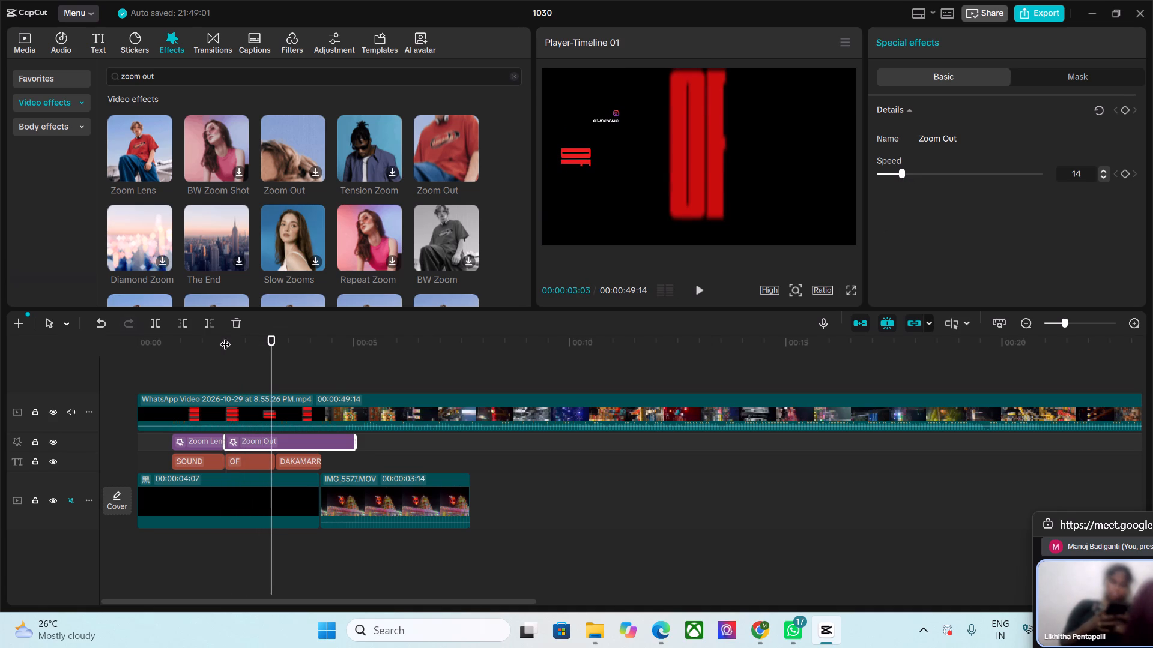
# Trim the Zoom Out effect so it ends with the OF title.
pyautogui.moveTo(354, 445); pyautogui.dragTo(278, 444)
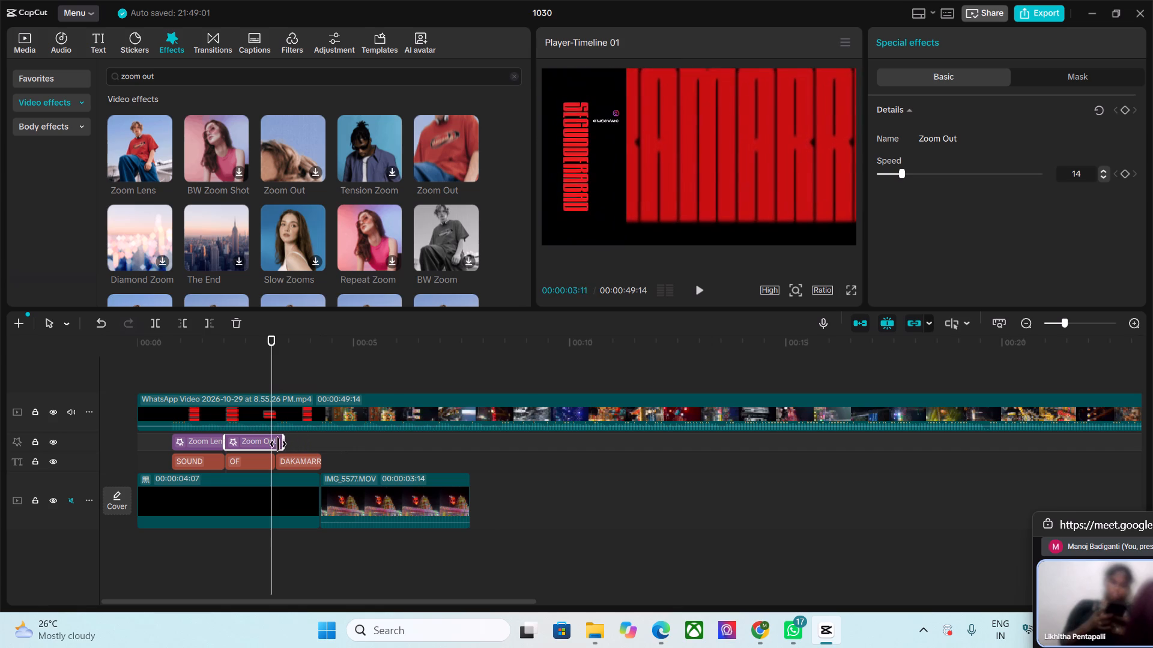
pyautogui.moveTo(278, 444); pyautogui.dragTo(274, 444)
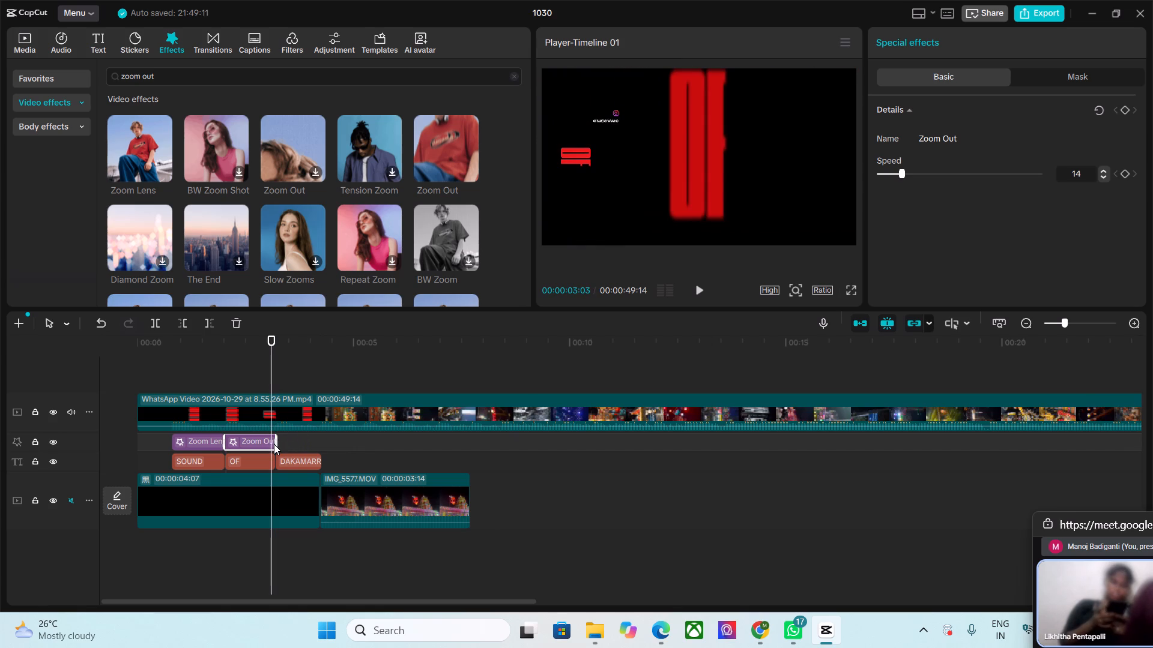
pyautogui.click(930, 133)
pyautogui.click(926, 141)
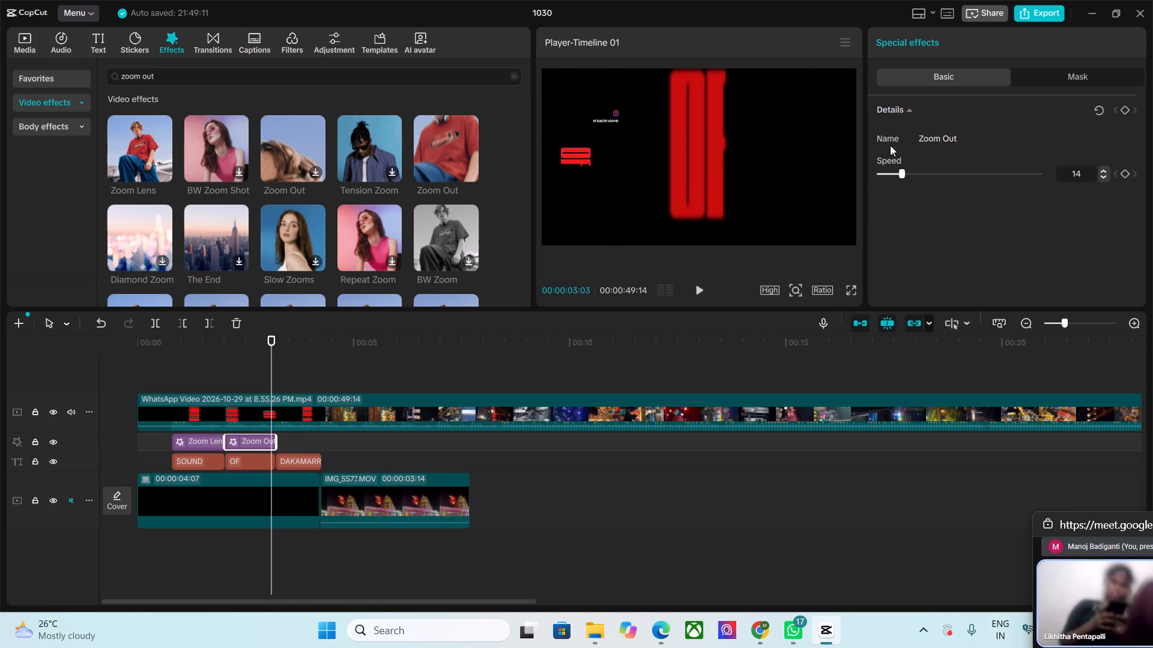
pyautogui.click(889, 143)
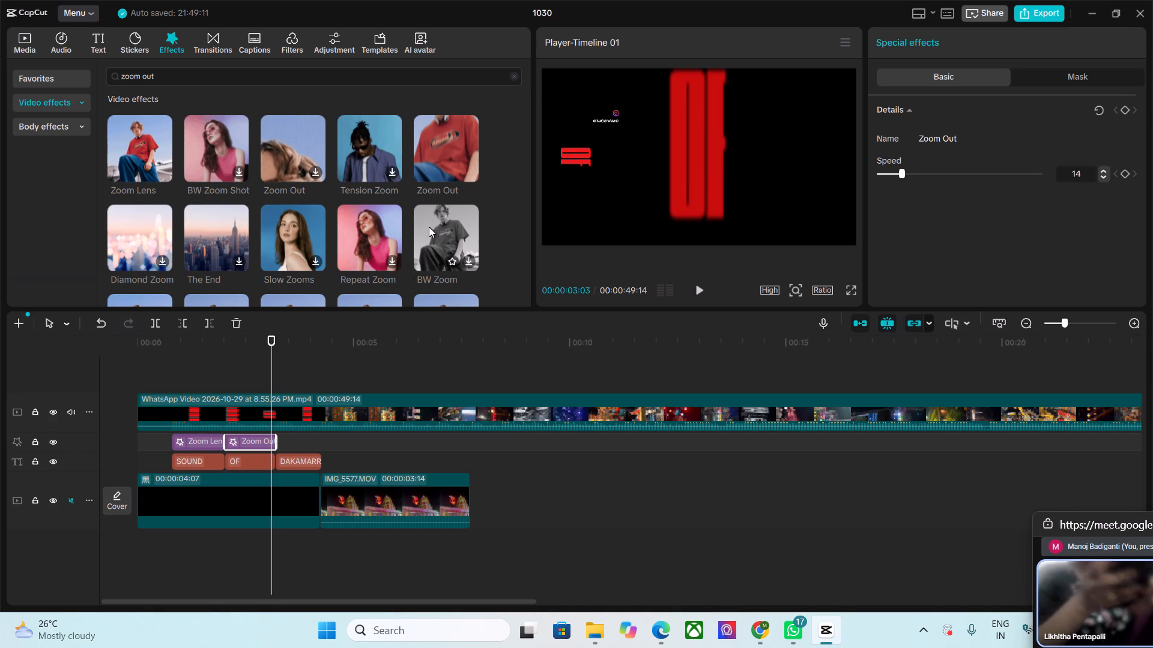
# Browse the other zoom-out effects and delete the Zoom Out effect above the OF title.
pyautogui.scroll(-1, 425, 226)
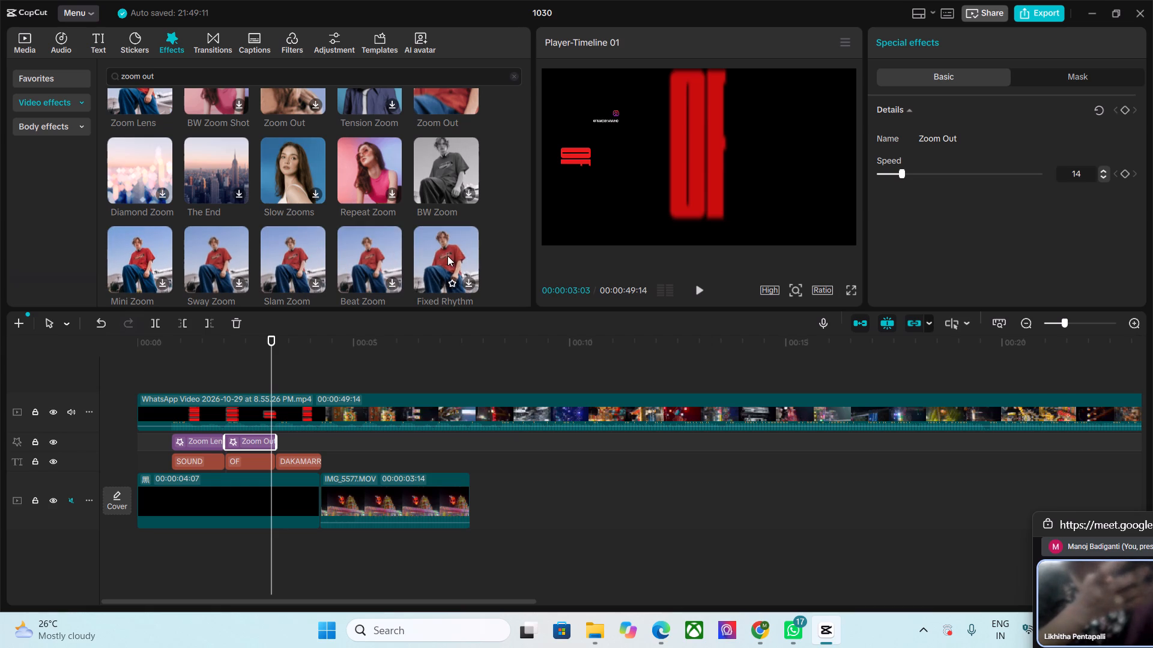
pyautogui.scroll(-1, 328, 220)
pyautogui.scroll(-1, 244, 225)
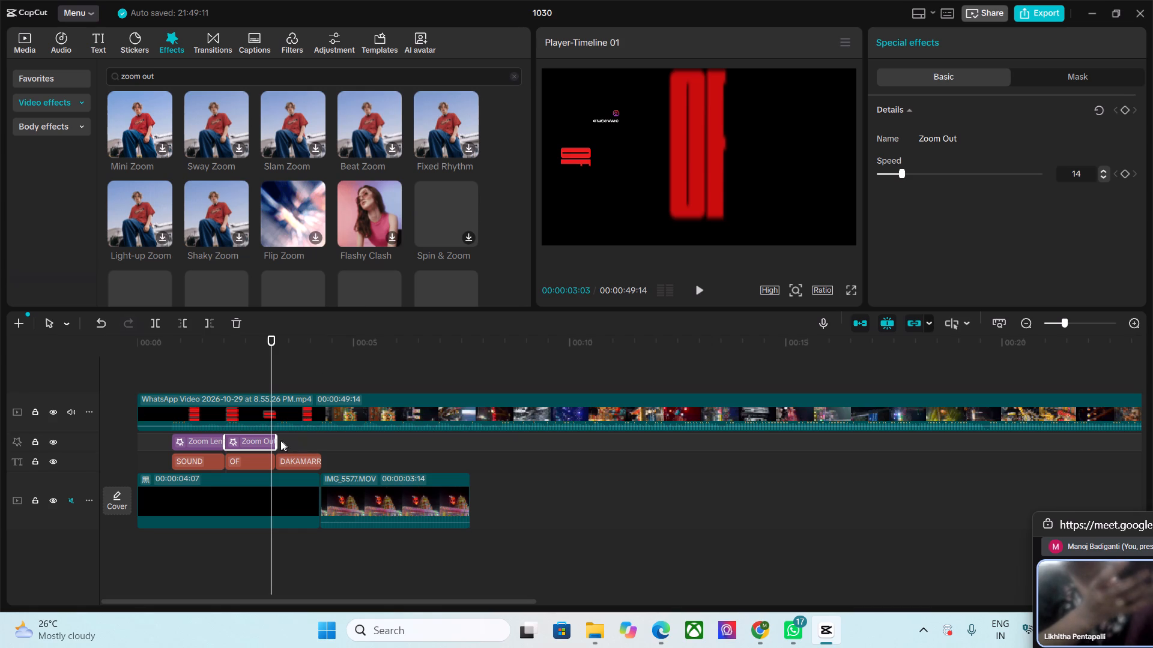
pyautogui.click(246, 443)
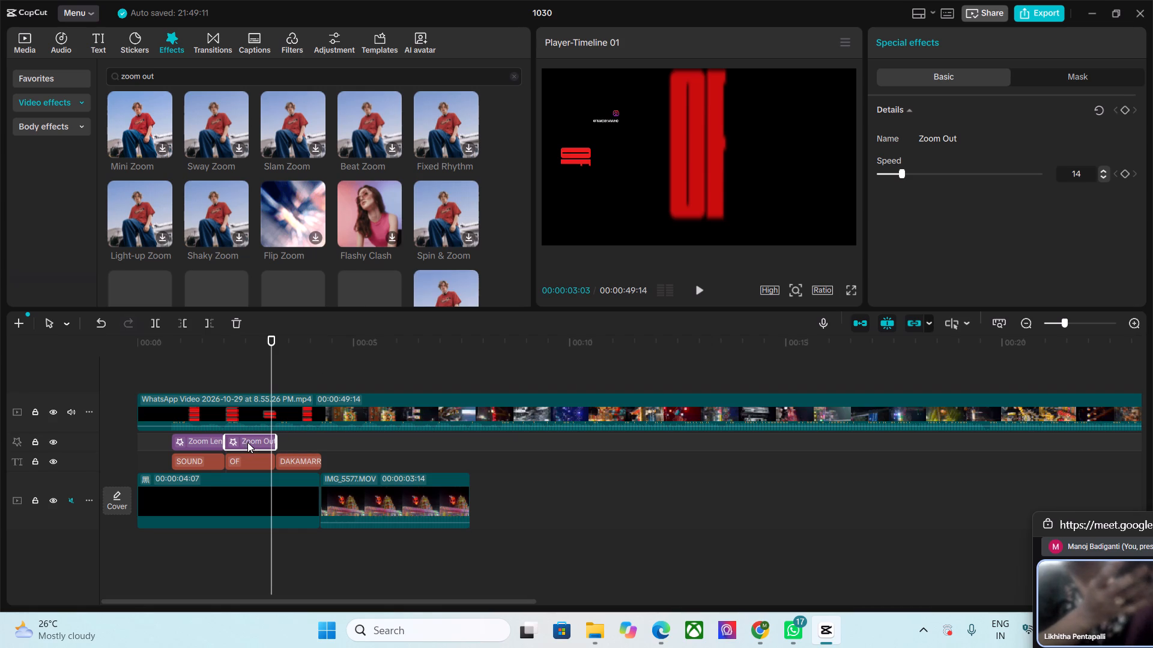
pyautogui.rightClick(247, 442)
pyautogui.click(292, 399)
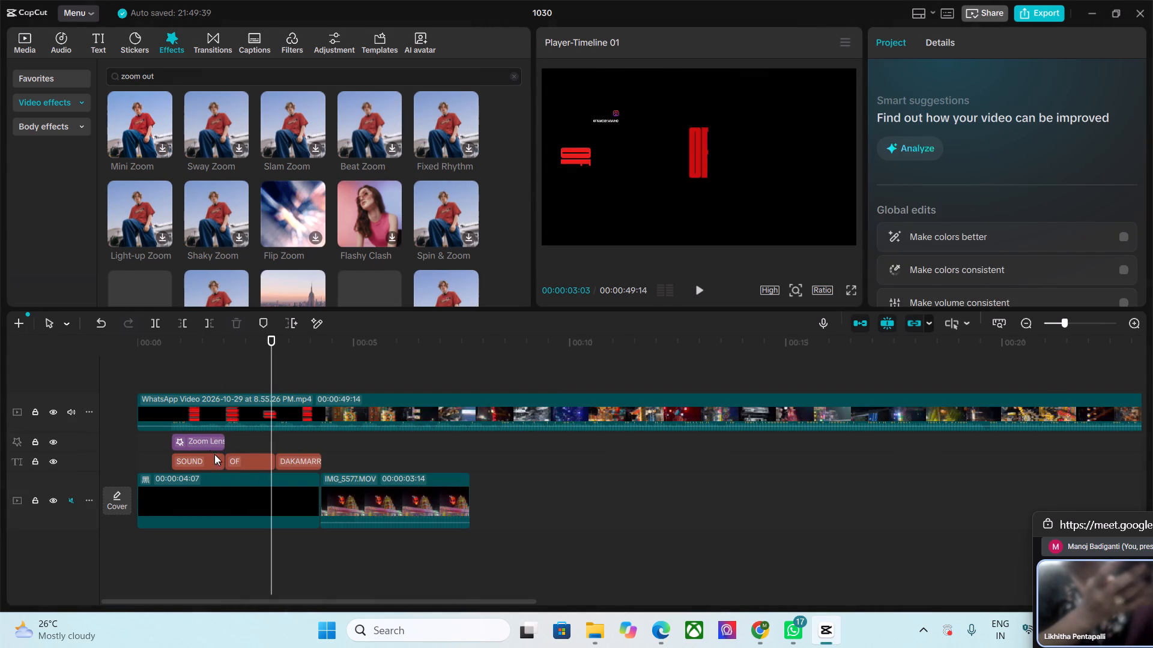
# Add a second Zoom Lens effect directly after the first and trim it to about the end of the OF title.
pyautogui.click(199, 439)
pyautogui.scroll(1, 236, 224)
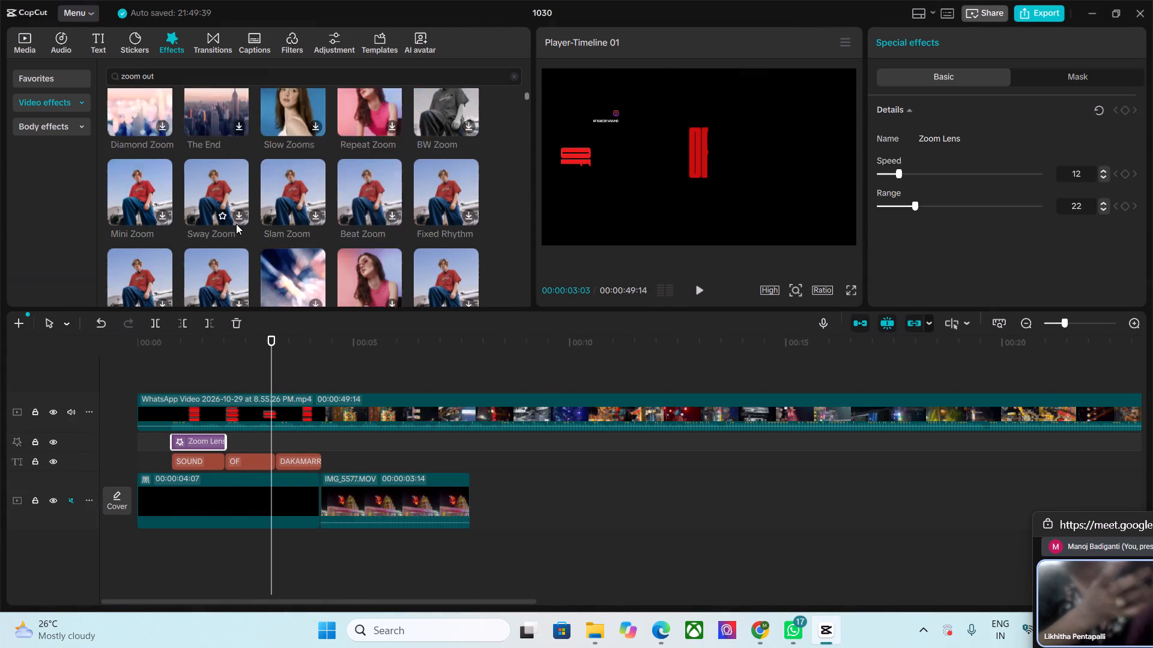
pyautogui.scroll(4, 236, 224)
pyautogui.moveTo(136, 146); pyautogui.dragTo(229, 442)
pyautogui.moveTo(356, 440); pyautogui.dragTo(296, 443)
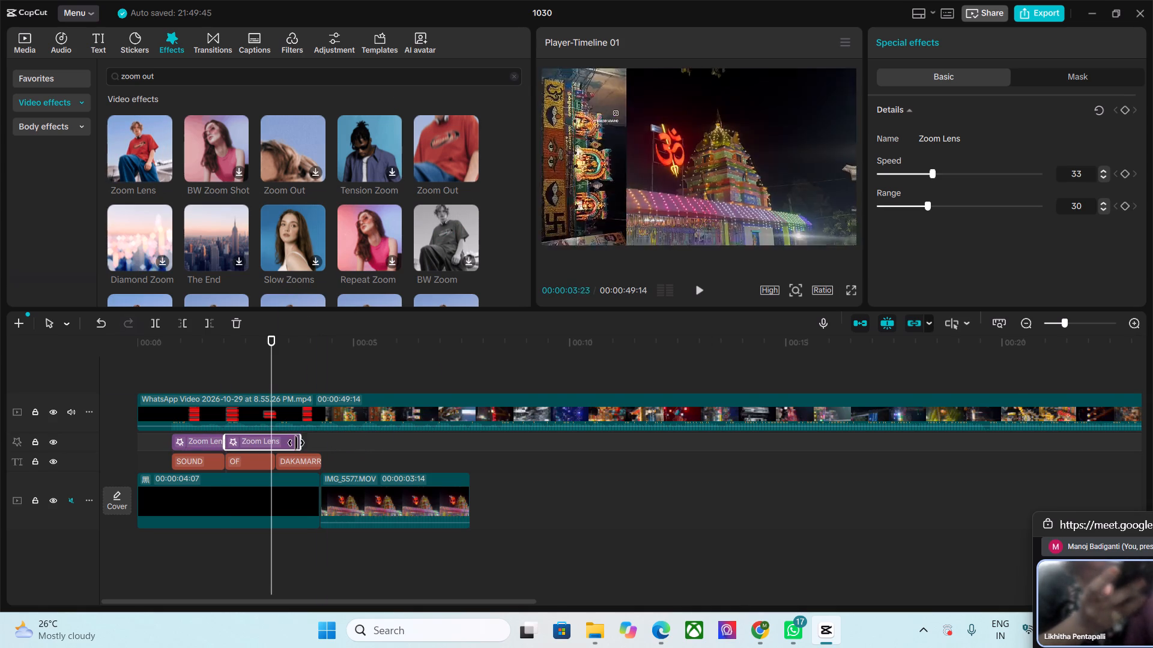
pyautogui.moveTo(296, 443); pyautogui.dragTo(272, 447)
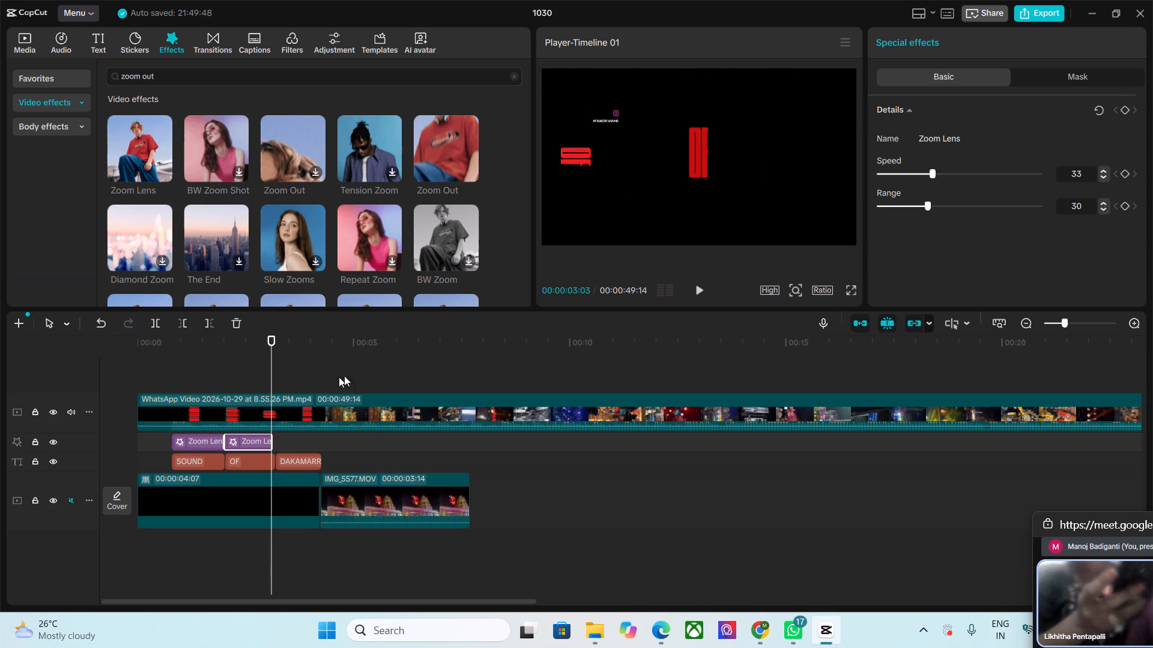
# Set the second Zoom Lens effect's speed to 12 and range to 22 to match the first, and preview the titles.
pyautogui.moveTo(272, 339); pyautogui.dragTo(202, 342)
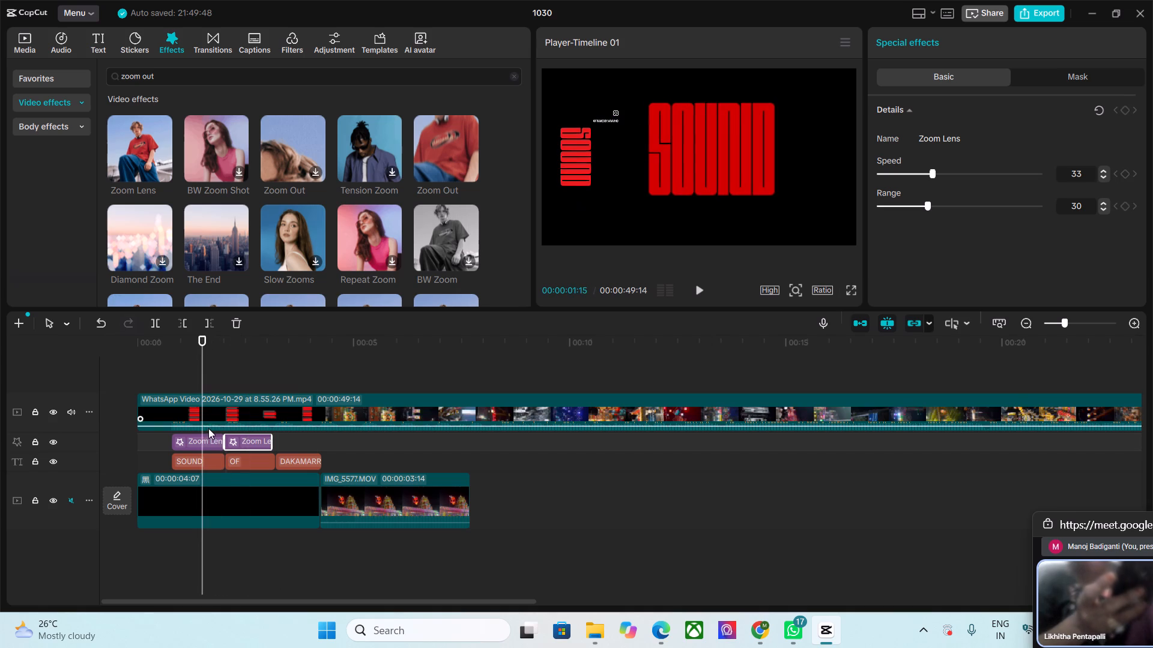
pyautogui.click(208, 442)
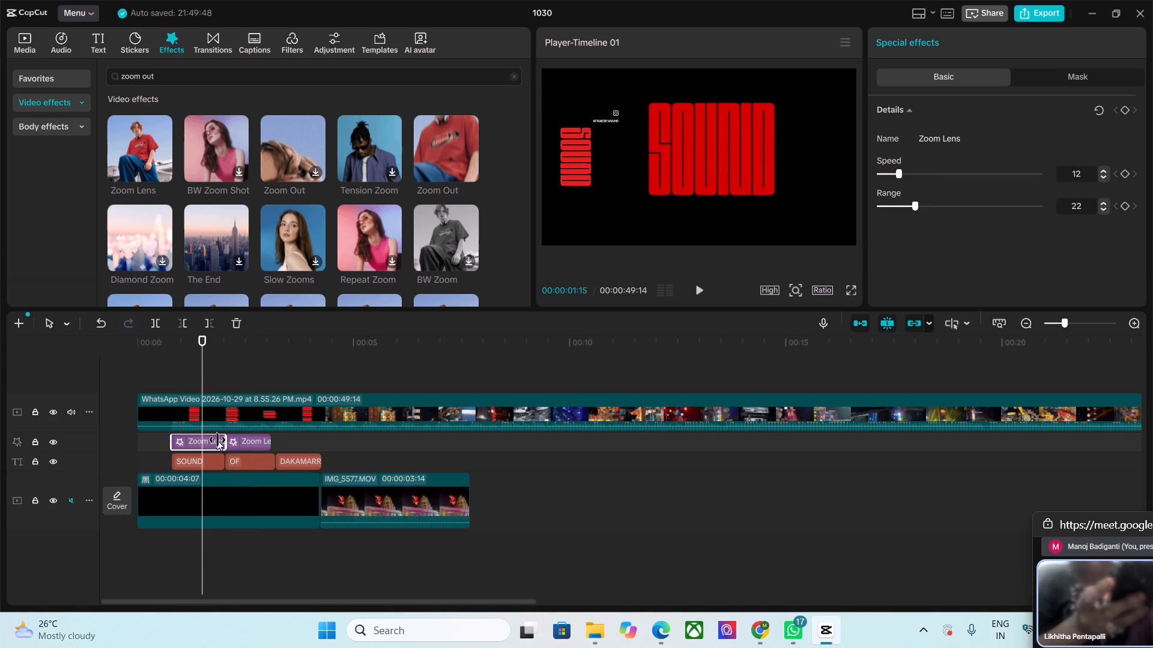
pyautogui.click(246, 443)
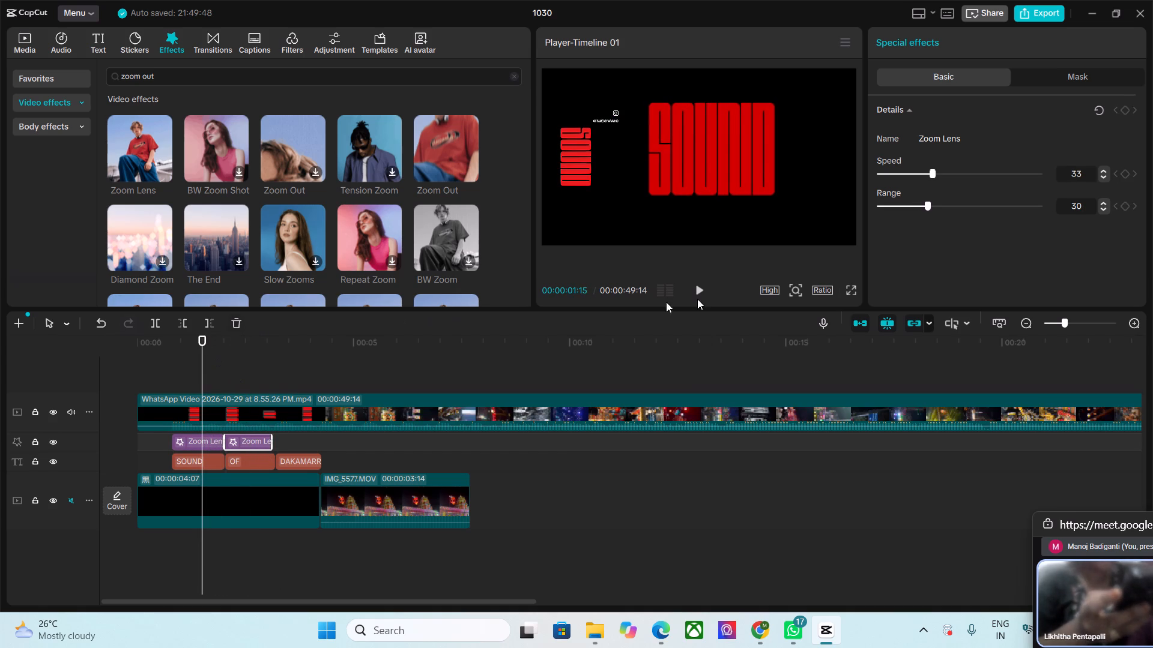
pyautogui.moveTo(1083, 178); pyautogui.dragTo(1071, 178)
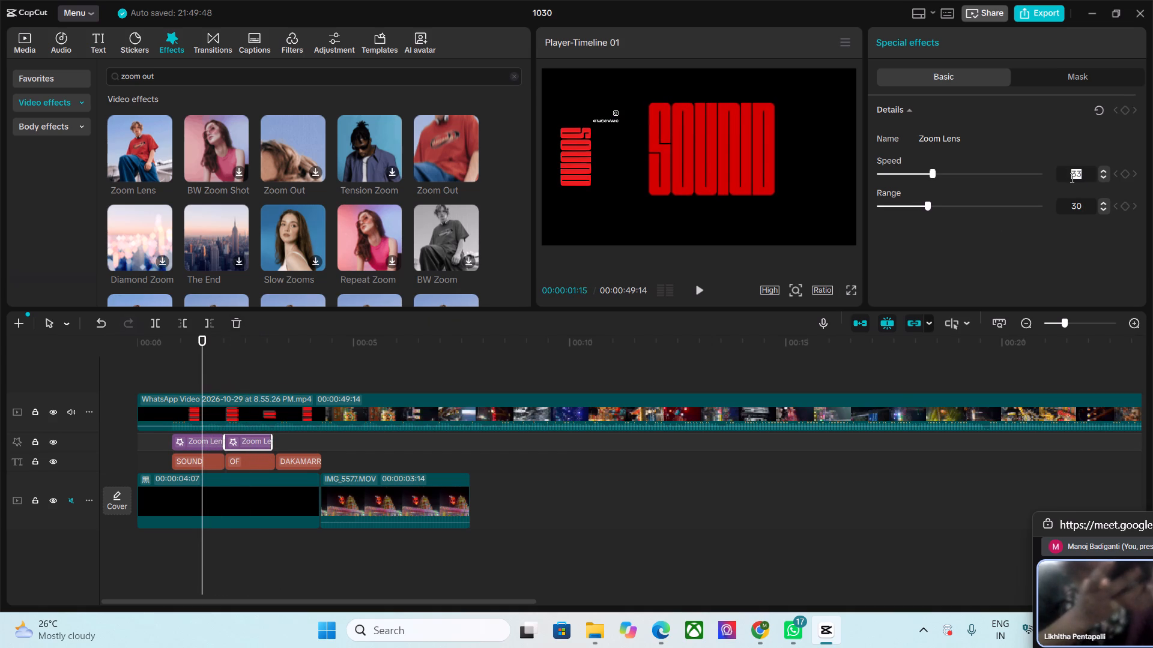
pyautogui.press('1')
pyautogui.press('2')
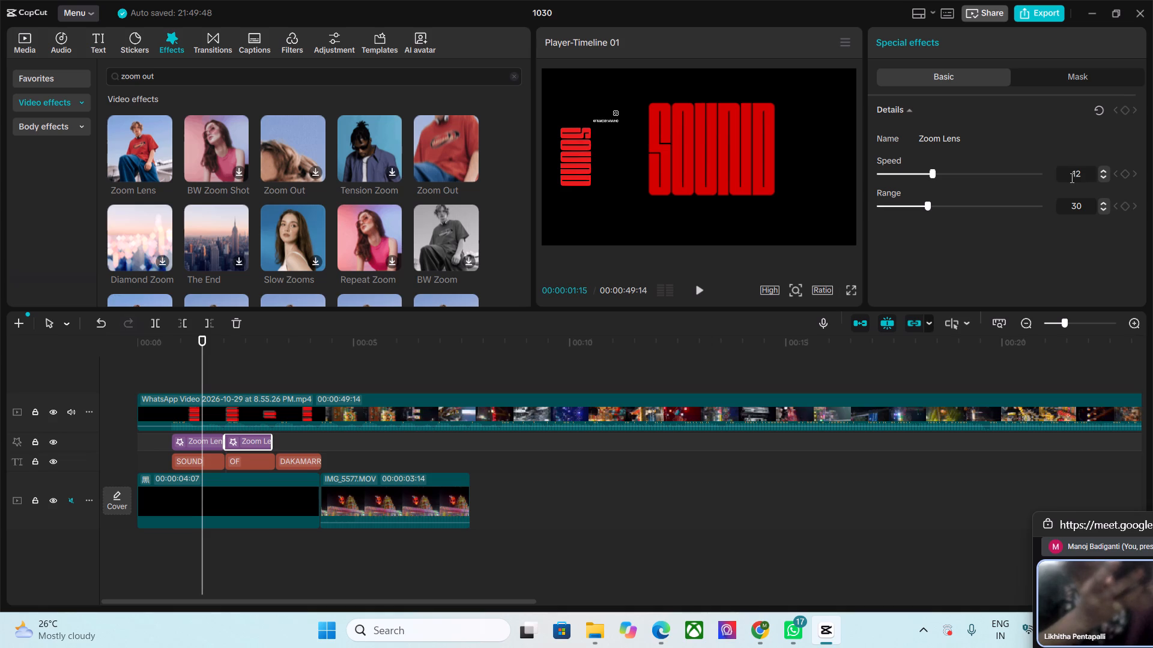
pyautogui.moveTo(1082, 209); pyautogui.dragTo(1060, 214)
pyautogui.write('22')
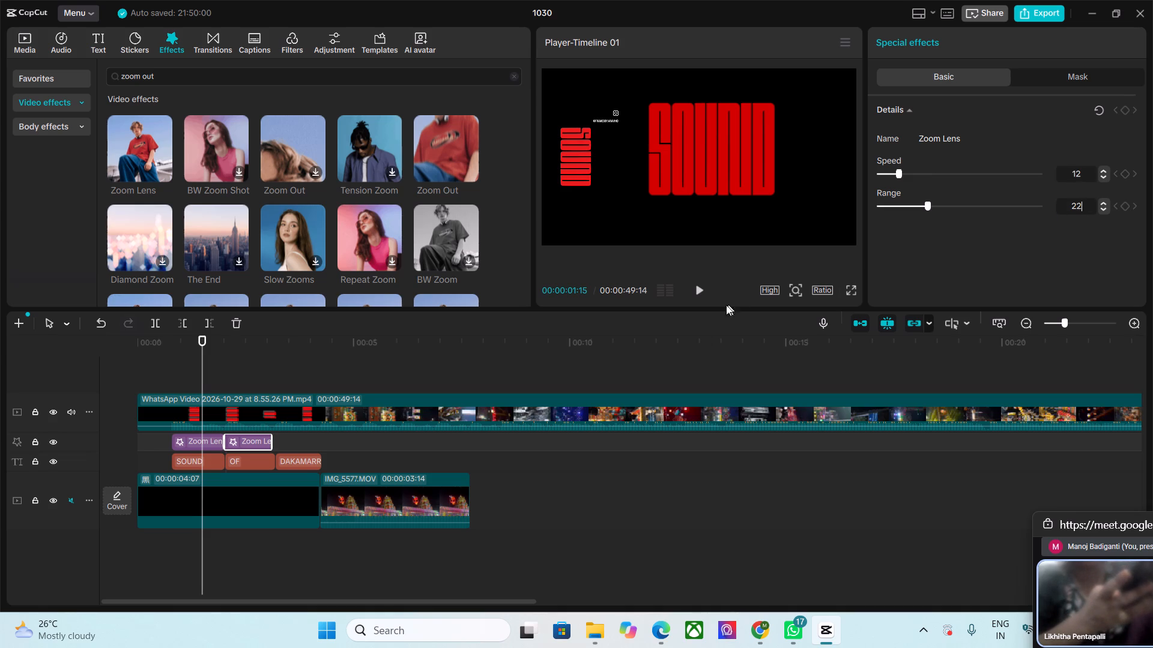
pyautogui.press('Return')
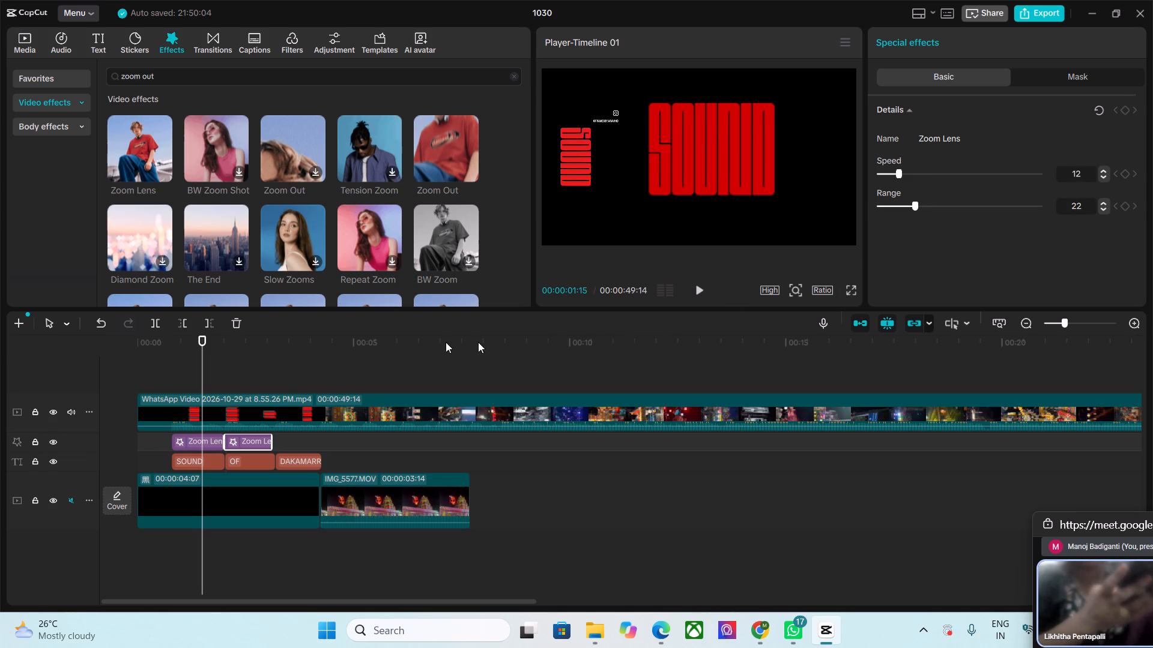
pyautogui.moveTo(202, 335); pyautogui.dragTo(242, 347)
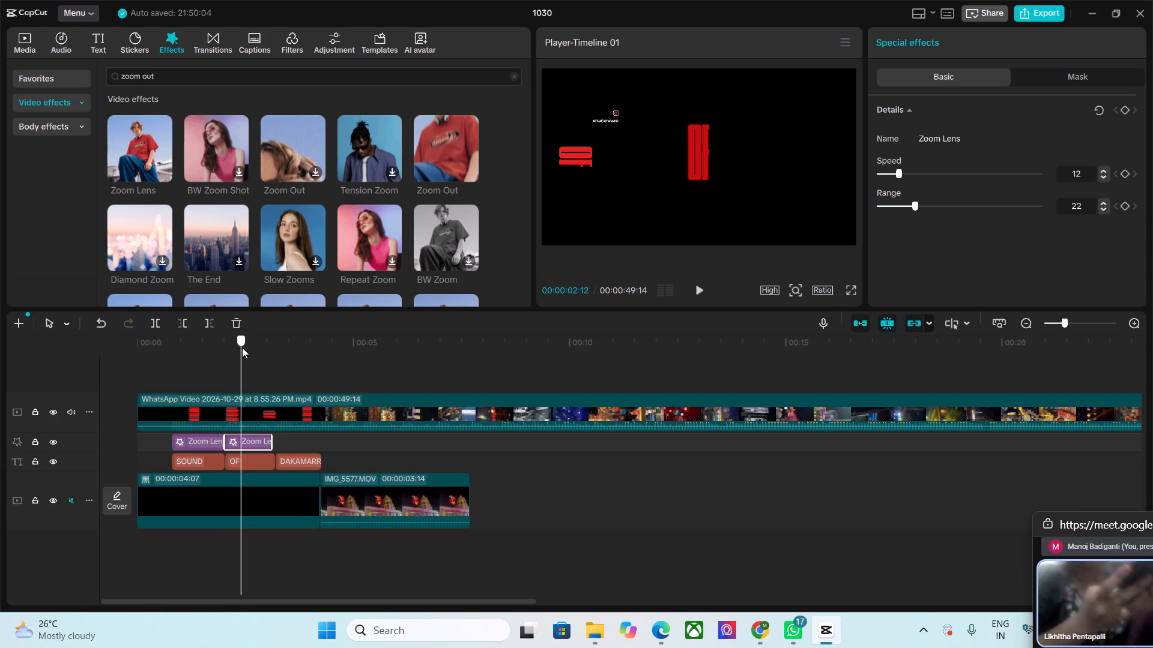
pyautogui.moveTo(242, 347); pyautogui.dragTo(191, 356)
pyautogui.press('space')
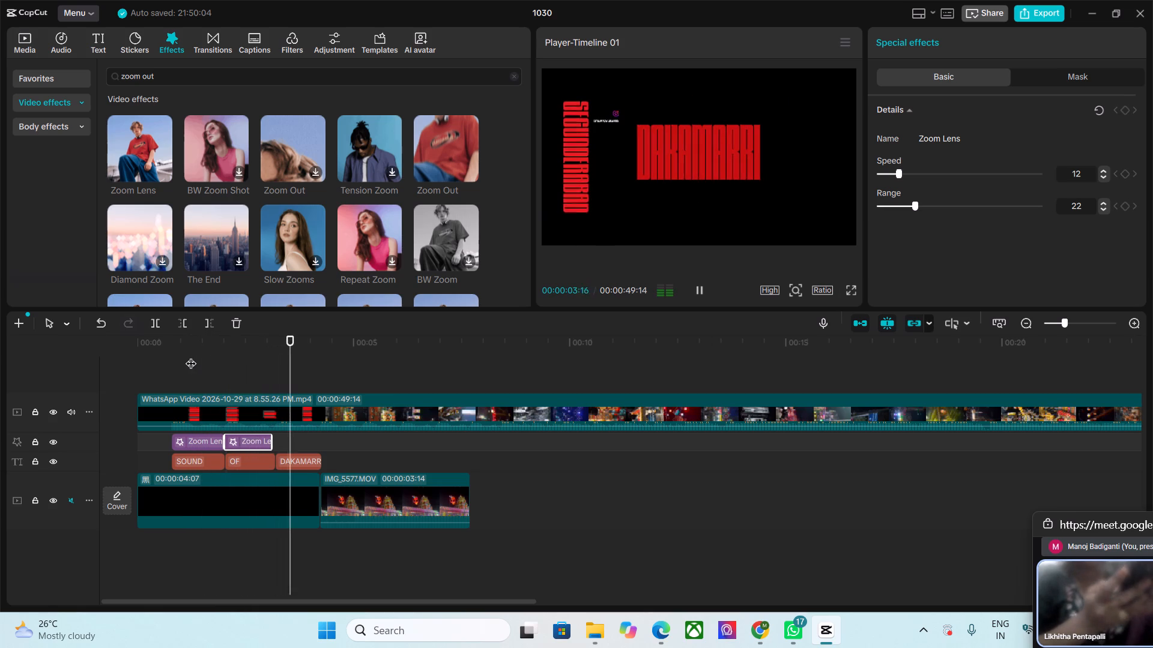
pyautogui.press('space')
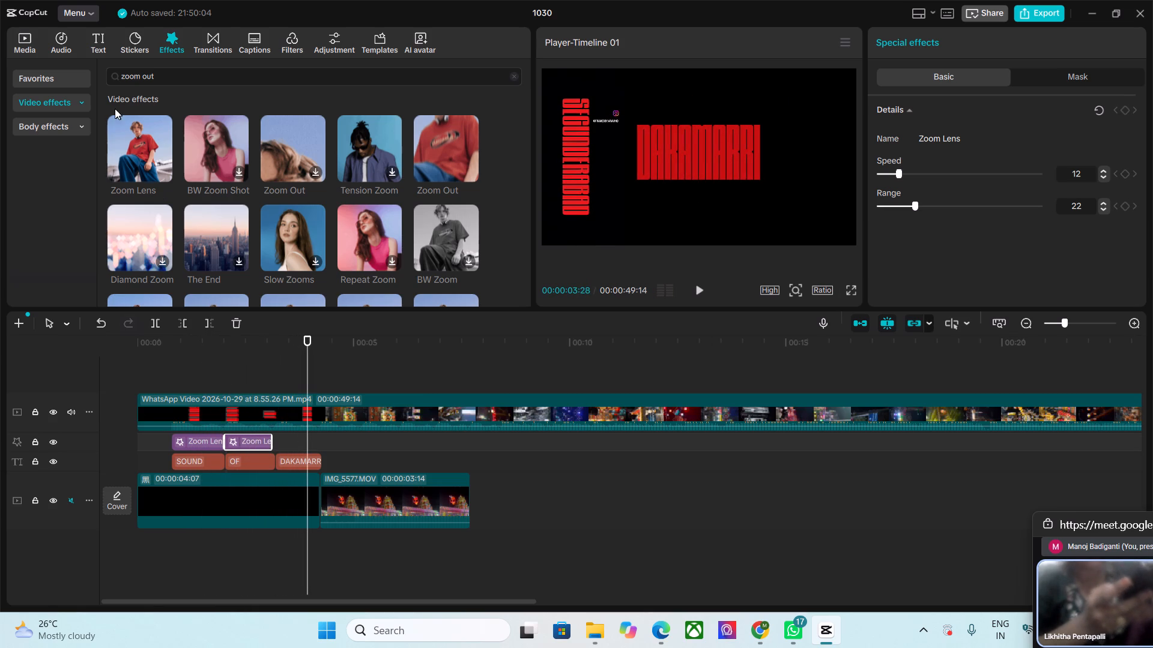
# Add a third Zoom Lens effect above the DAKAMARRI title and trim it to end with that title.
pyautogui.moveTo(152, 152); pyautogui.dragTo(275, 443)
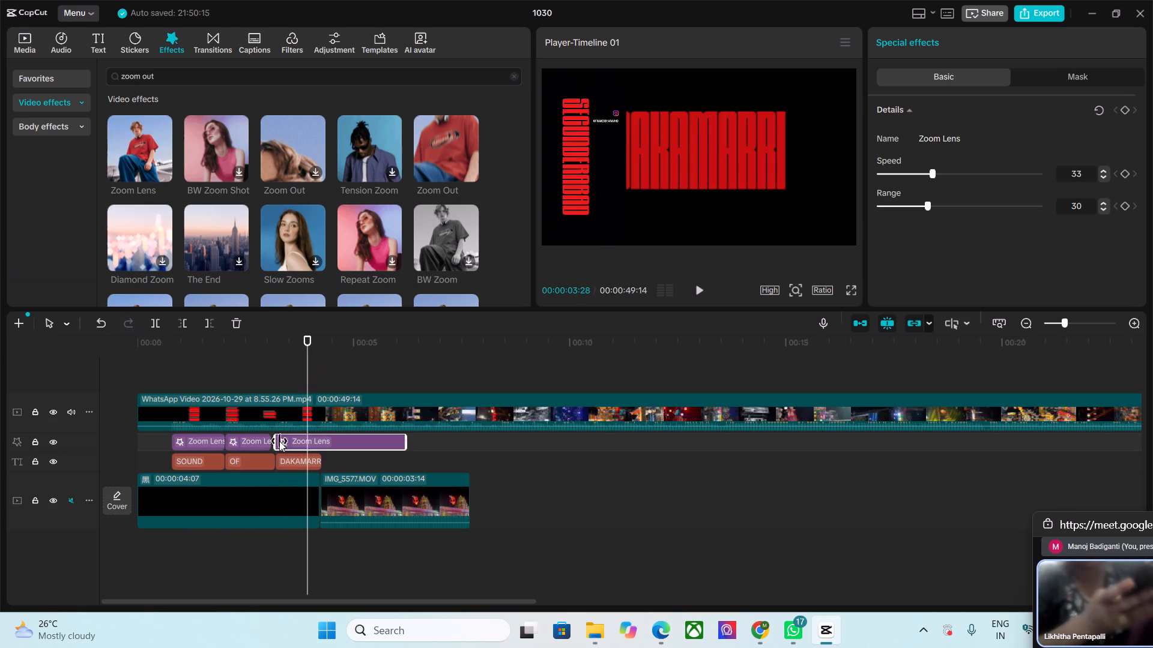
pyautogui.moveTo(404, 442); pyautogui.dragTo(329, 451)
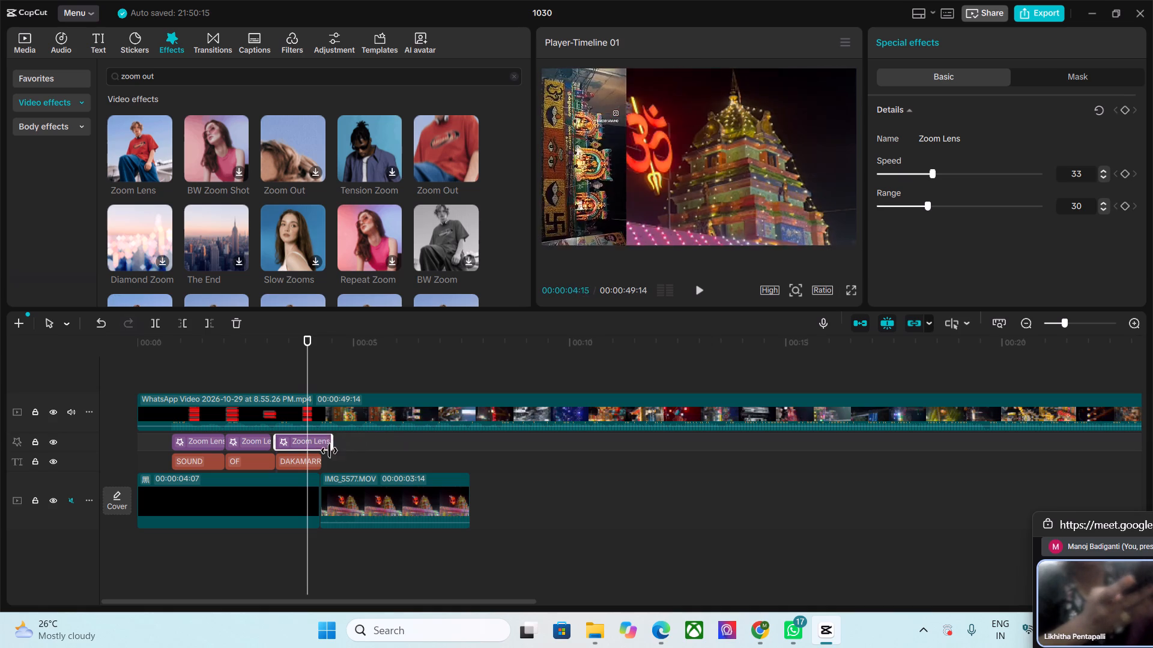
pyautogui.moveTo(329, 451); pyautogui.dragTo(319, 451)
# Set the third Zoom Lens effect's speed to 12 and range to 22, and play the opening from the start.
pyautogui.click(295, 440)
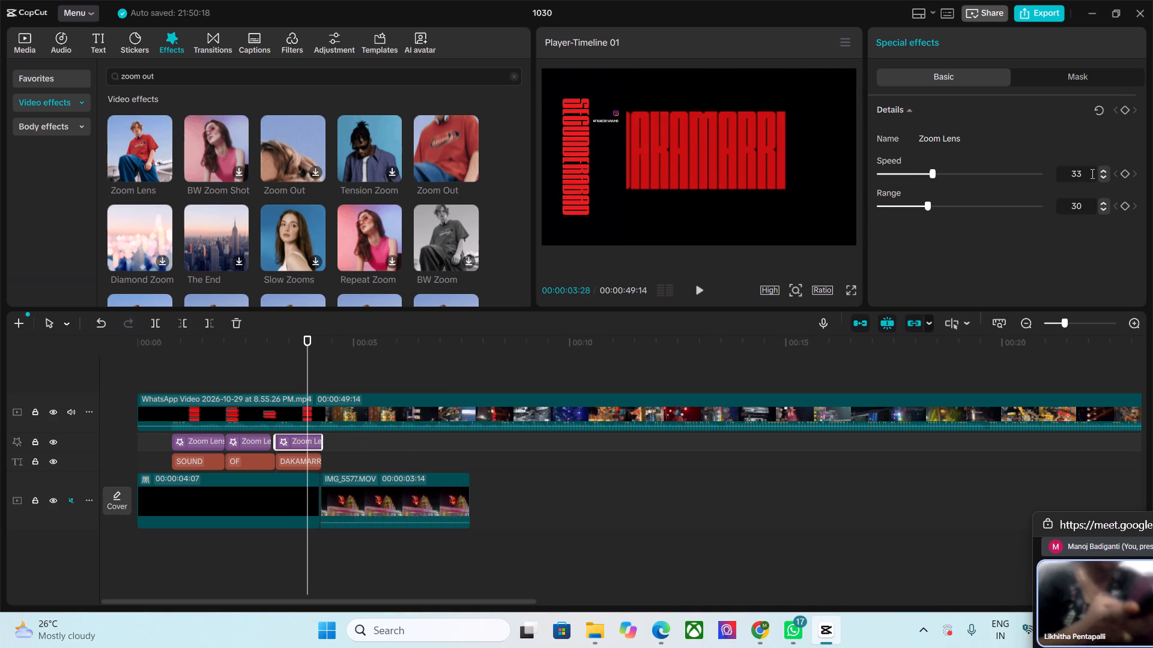
pyautogui.moveTo(1091, 173); pyautogui.dragTo(1057, 175)
pyautogui.press('1')
pyautogui.press('2')
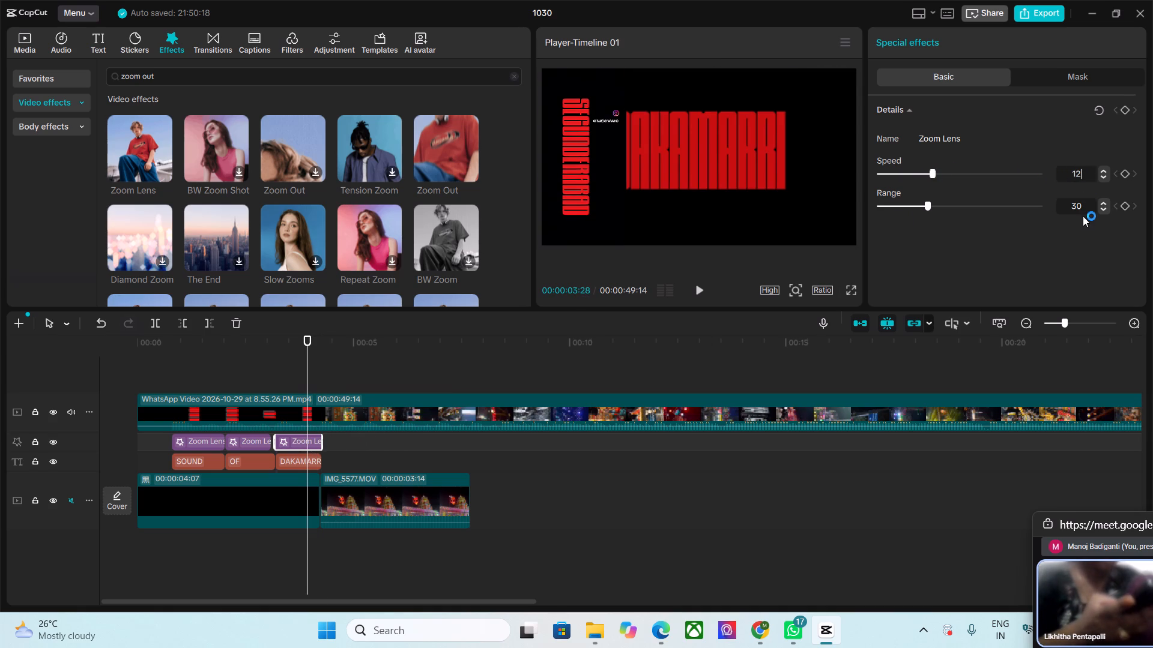
pyautogui.moveTo(1085, 209); pyautogui.dragTo(1043, 209)
pyautogui.write('22')
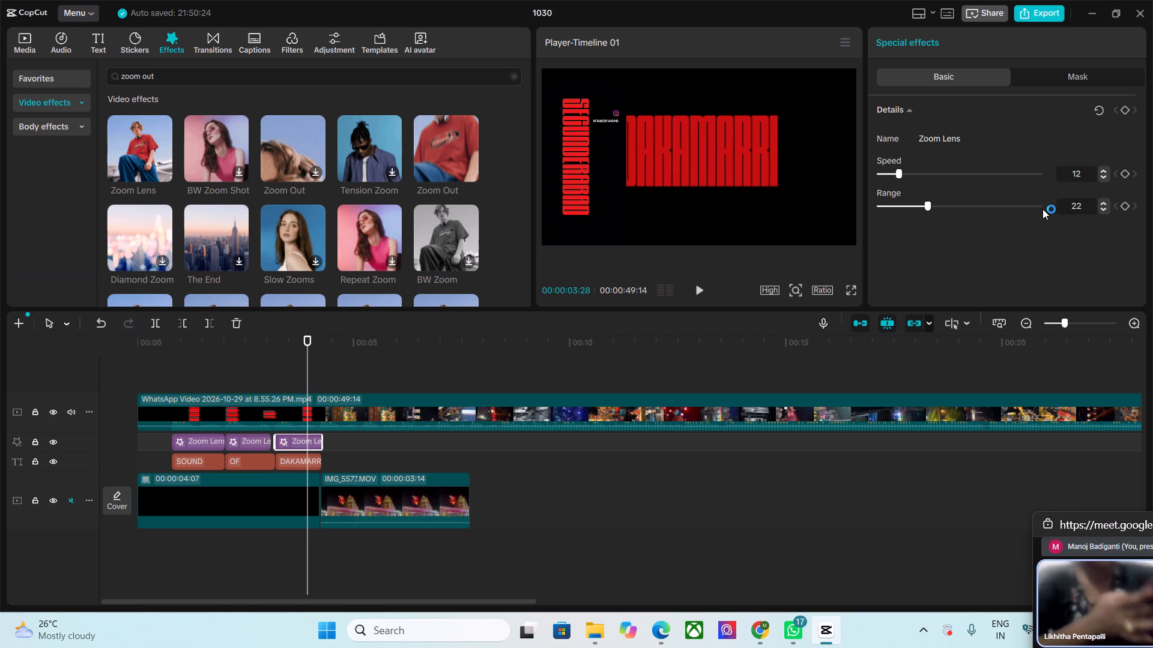
pyautogui.press('Return')
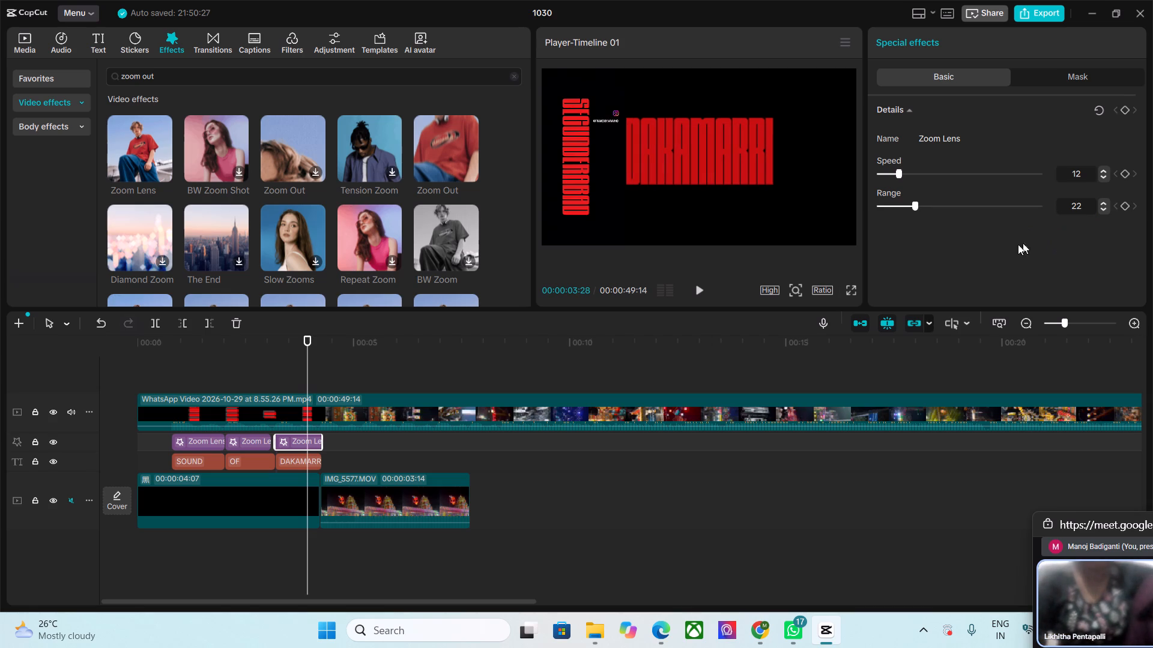
pyautogui.moveTo(310, 339); pyautogui.dragTo(184, 313)
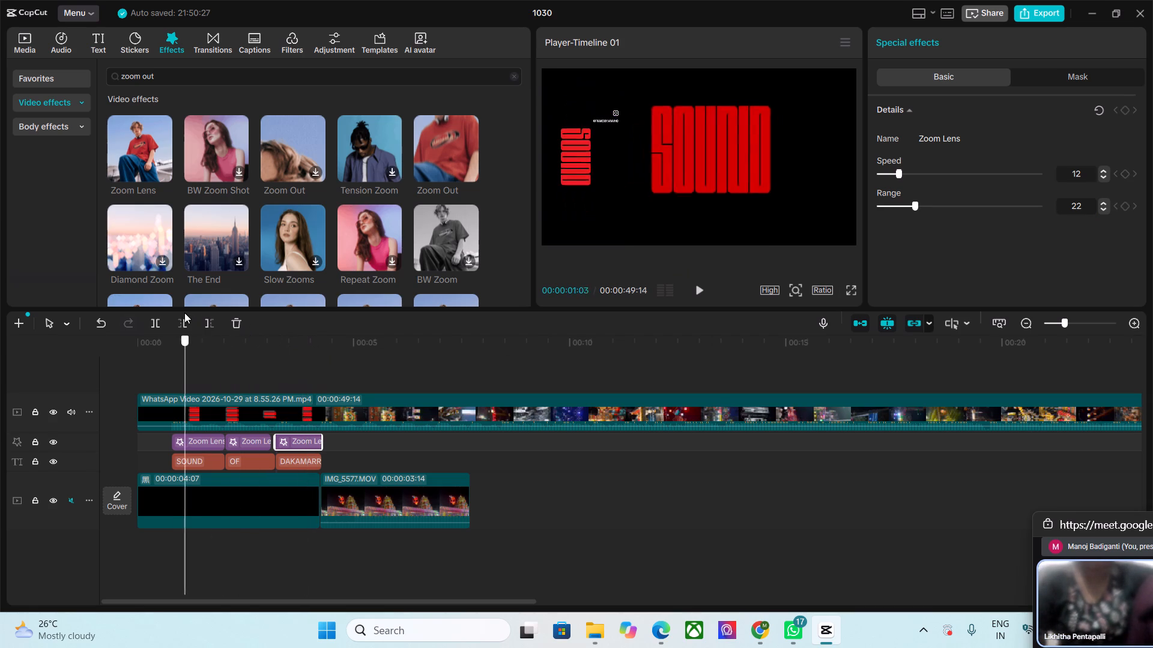
pyautogui.moveTo(184, 313); pyautogui.dragTo(118, 308)
pyautogui.press('space')
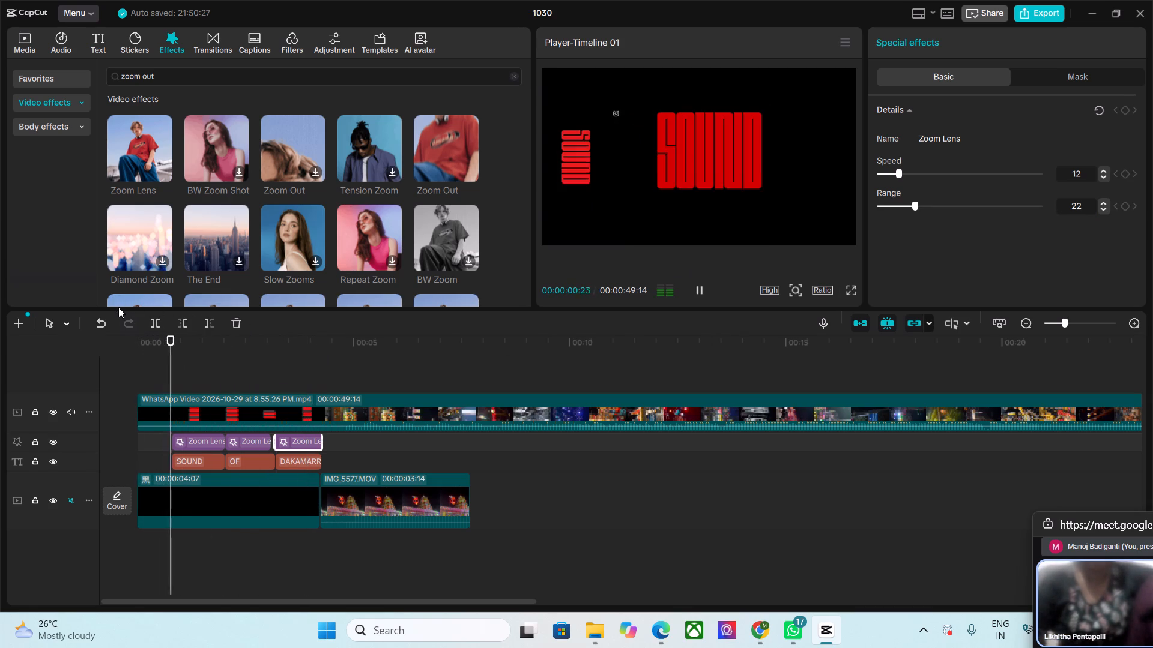
pyautogui.press('space')
# Move the WhatsApp reference video completely out of the frame, to about X -2409, Y -1762, and preview the titles alone.
pyautogui.moveTo(601, 149); pyautogui.dragTo(545, 268)
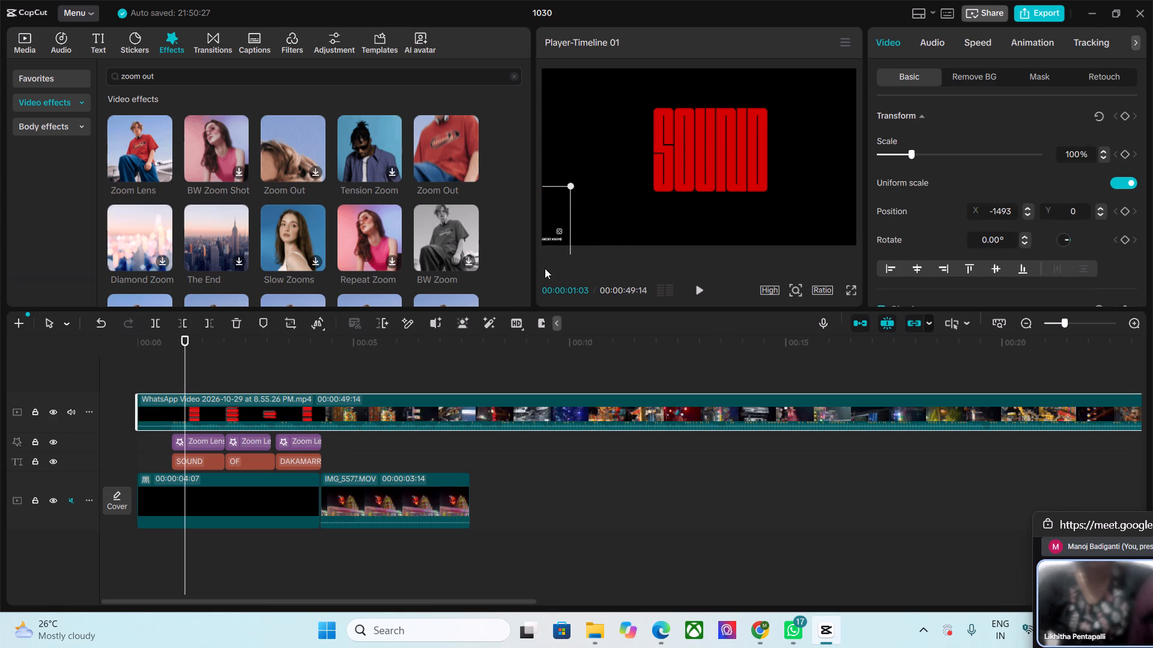
pyautogui.moveTo(545, 268); pyautogui.dragTo(525, 295)
pyautogui.moveTo(177, 347); pyautogui.dragTo(147, 344)
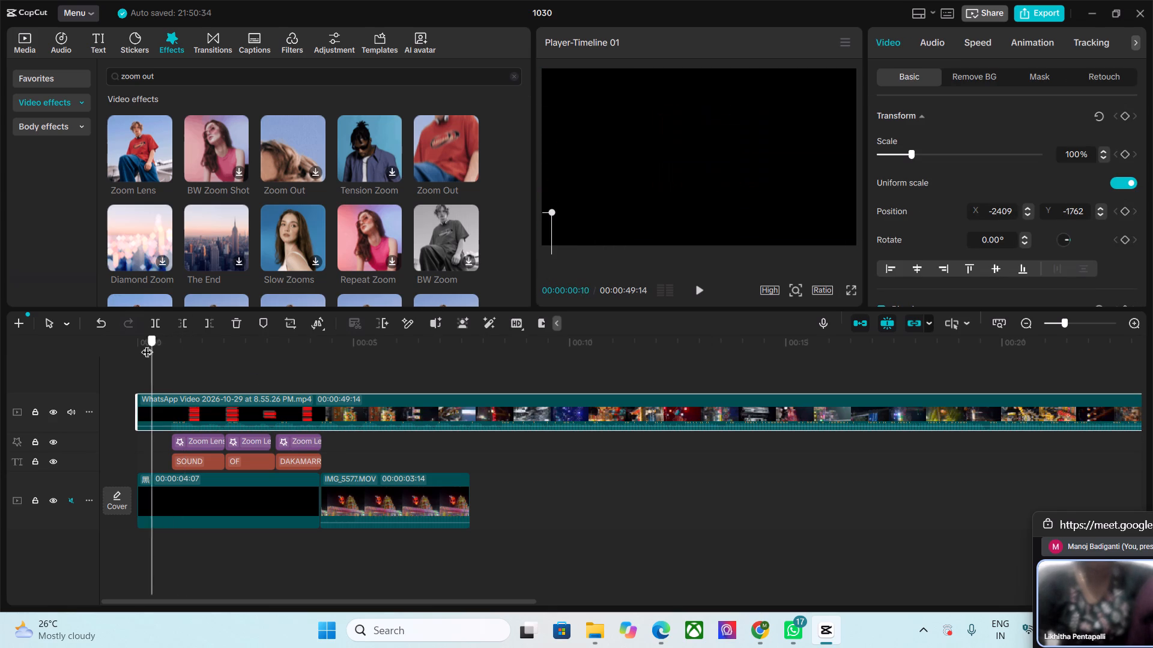
pyautogui.moveTo(147, 344); pyautogui.dragTo(104, 346)
pyautogui.press('space')
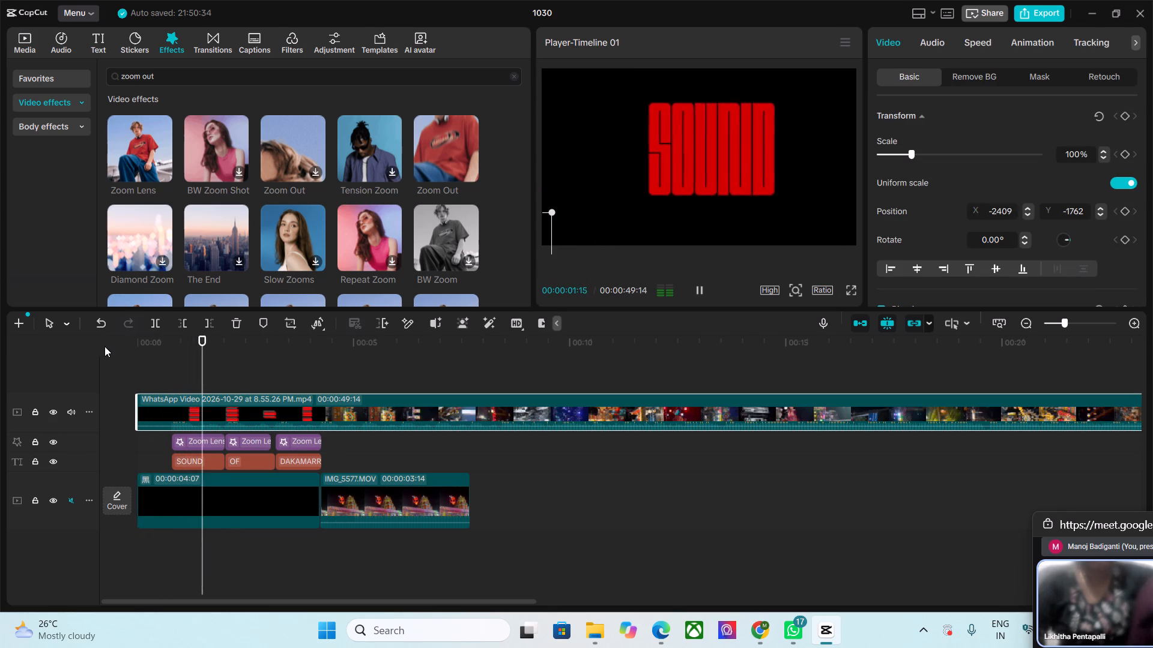
pyautogui.press('space')
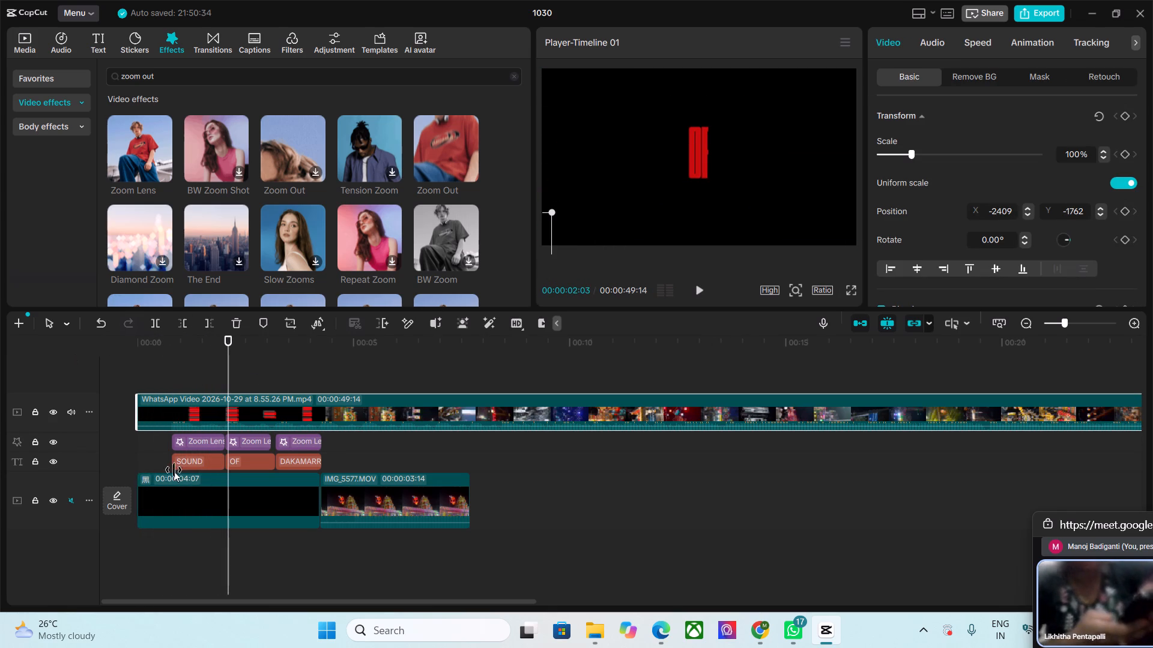
# Align the SOUND, OF and DAKAMARRI titles one by one to the centre of the frame.
pyautogui.click(190, 460)
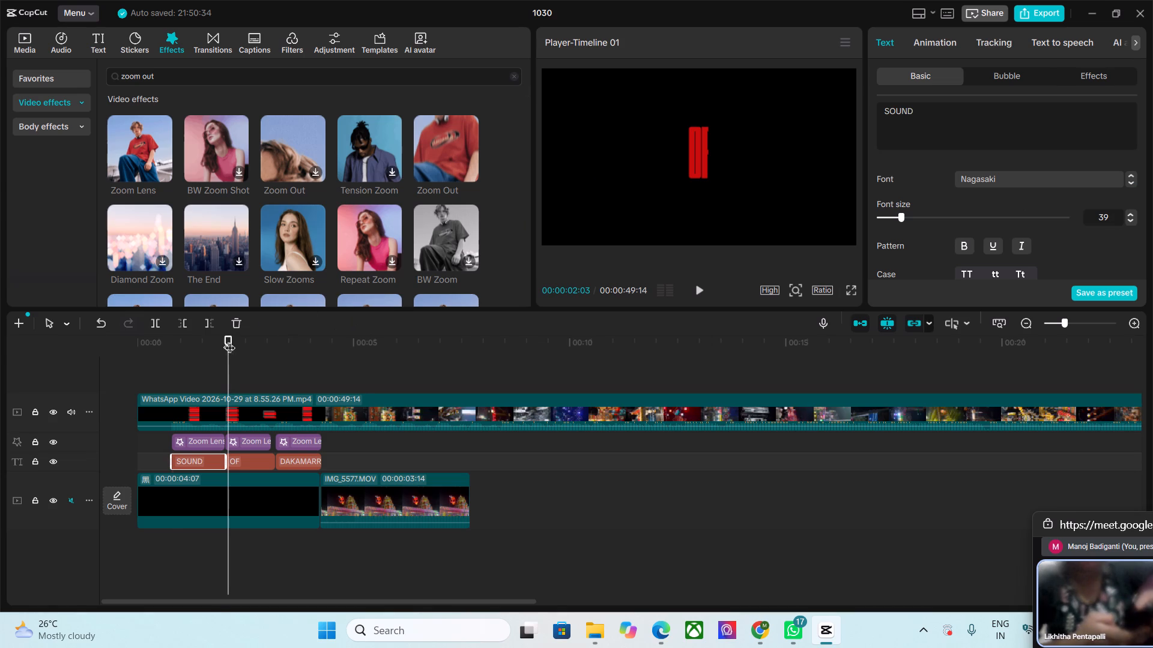
pyautogui.moveTo(229, 341); pyautogui.dragTo(191, 354)
pyautogui.moveTo(731, 148); pyautogui.dragTo(722, 146)
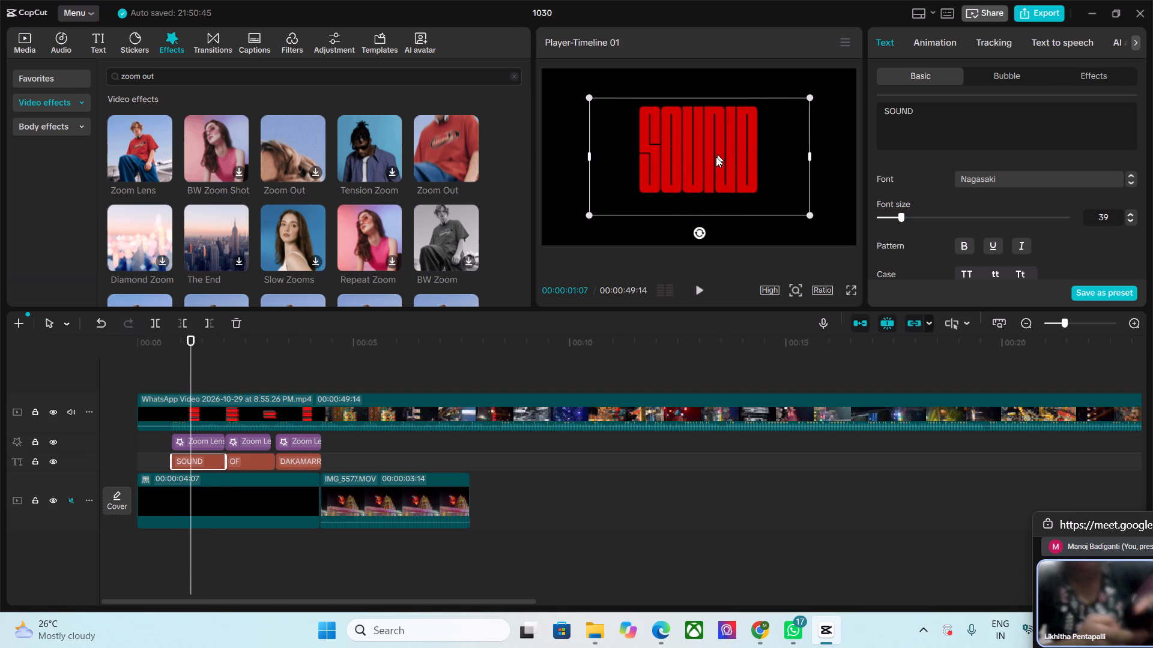
pyautogui.press('space')
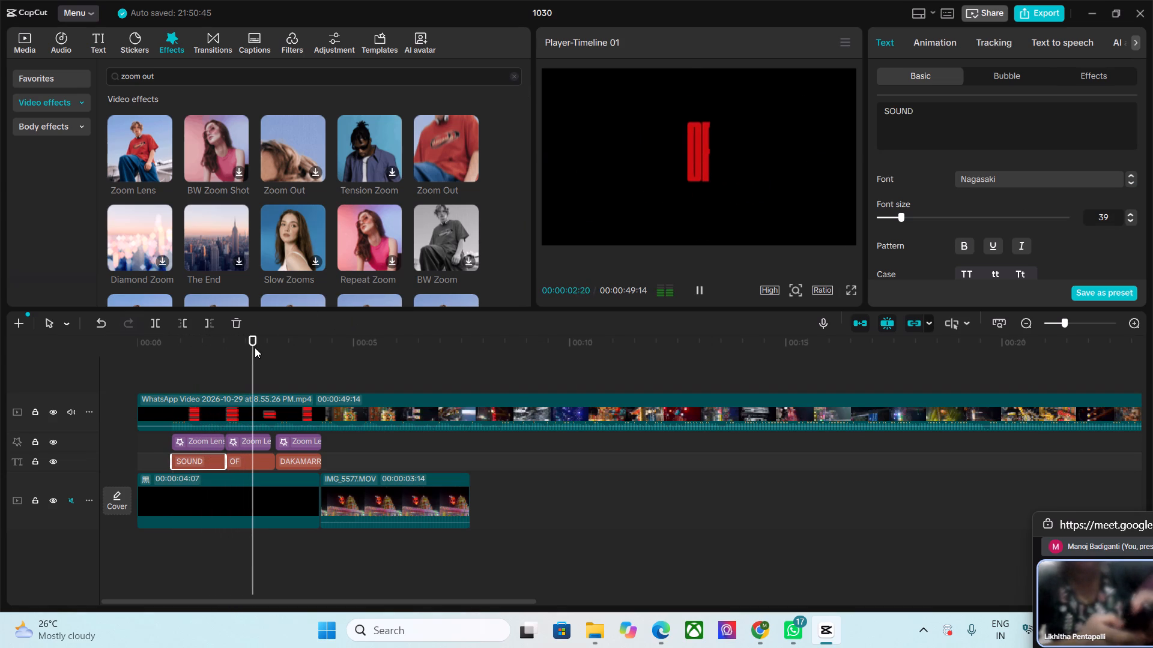
pyautogui.press('space')
pyautogui.click(256, 468)
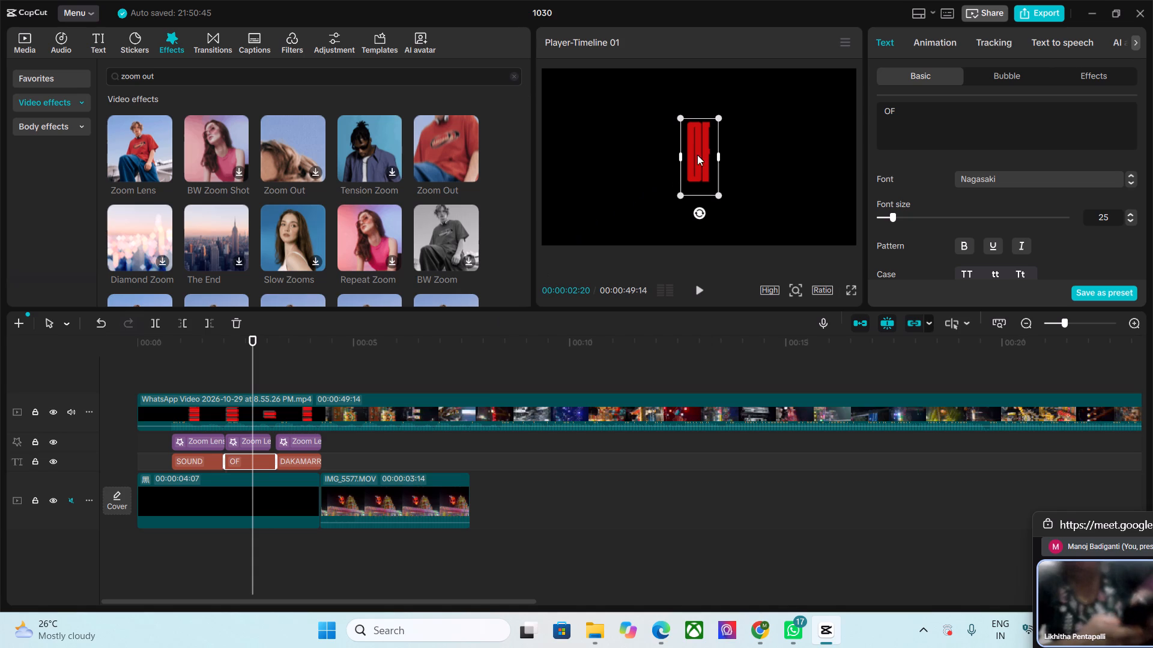
pyautogui.moveTo(700, 155); pyautogui.dragTo(690, 155)
pyautogui.click(699, 155)
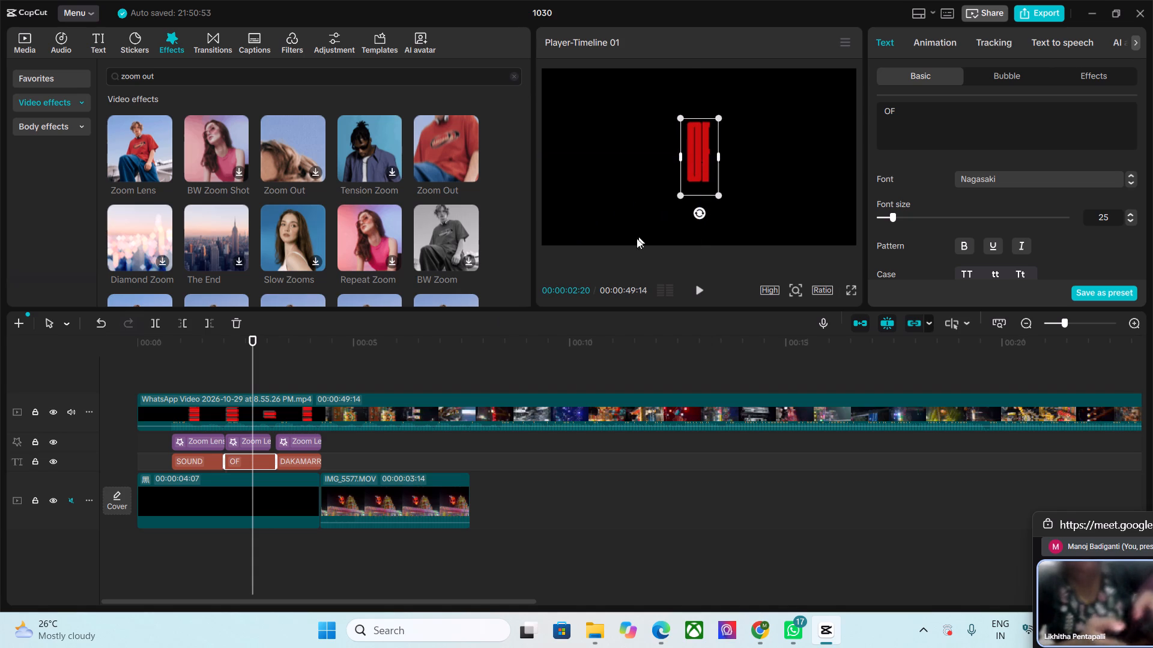
pyautogui.press('space')
pyautogui.press('space')
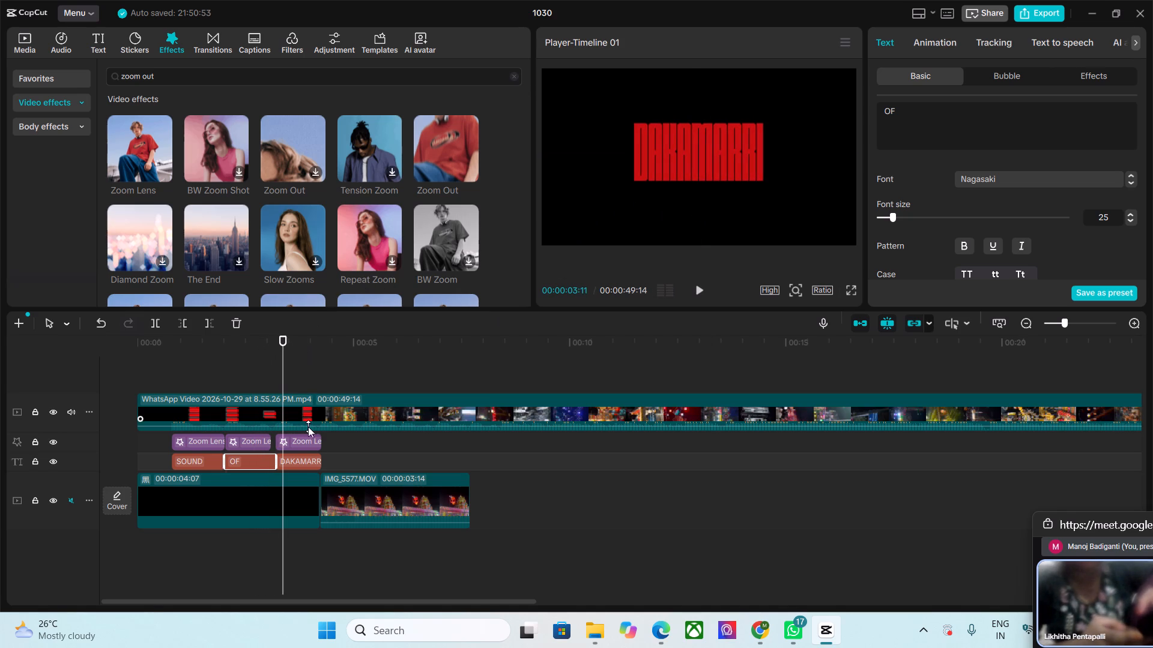
pyautogui.click(301, 466)
pyautogui.moveTo(719, 149); pyautogui.dragTo(716, 150)
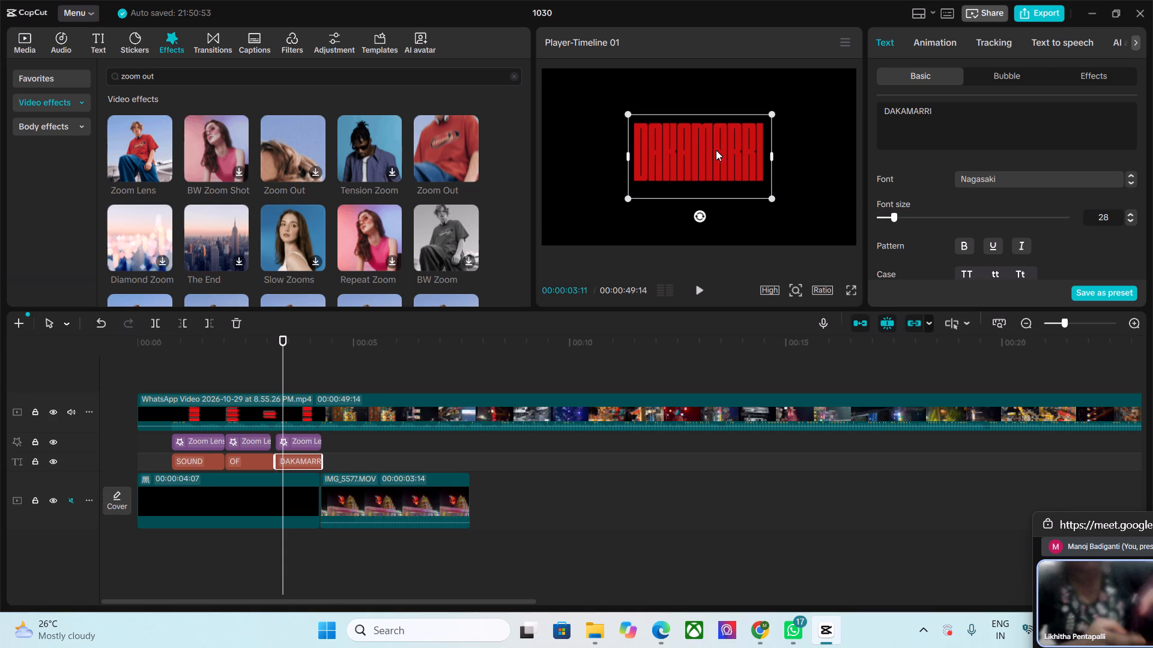
pyautogui.moveTo(716, 150); pyautogui.dragTo(710, 150)
pyautogui.click(711, 161)
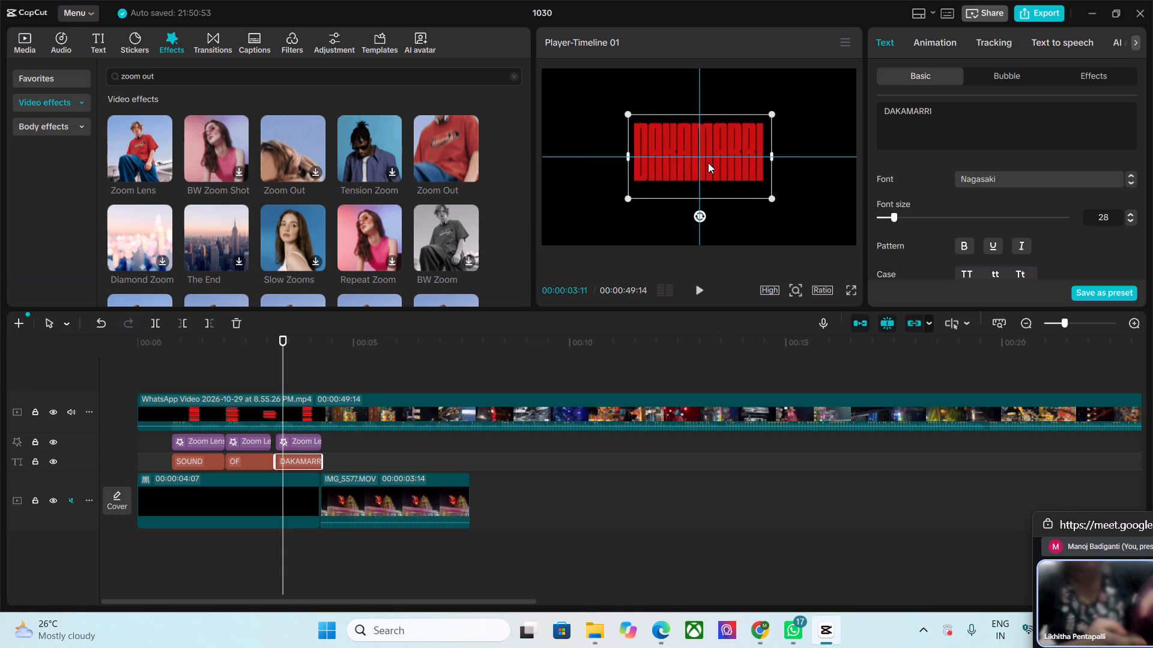
pyautogui.click(606, 246)
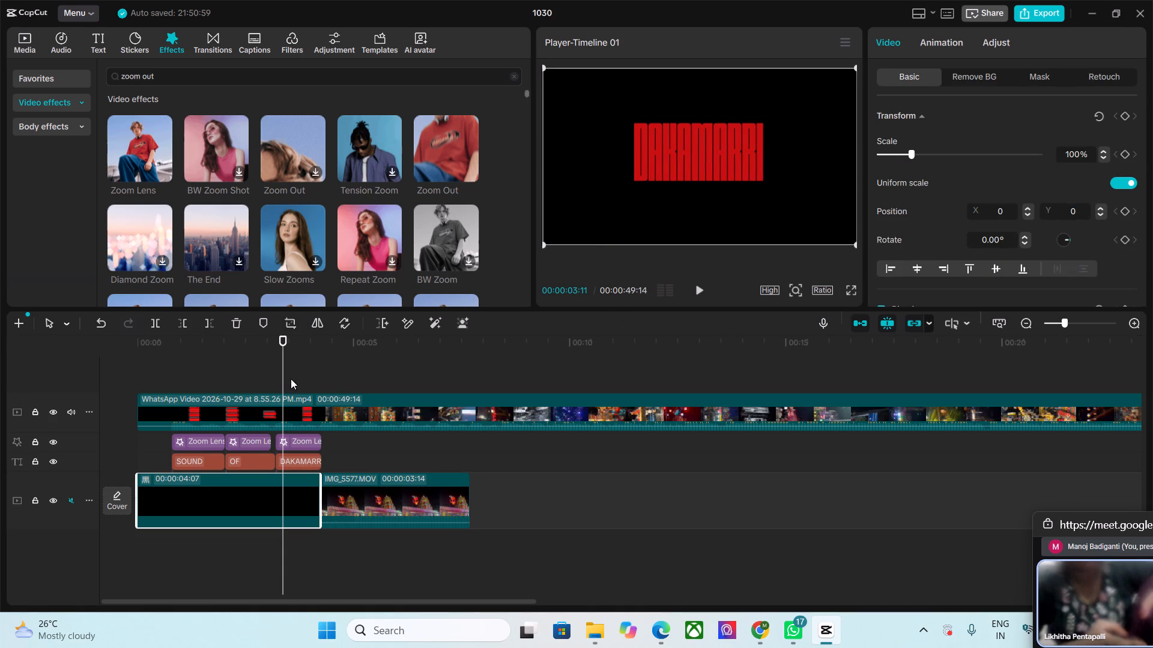
# Play the opening from the start through the three titles into the IMG_5577 clip to review it.
pyautogui.moveTo(283, 340); pyautogui.dragTo(159, 328)
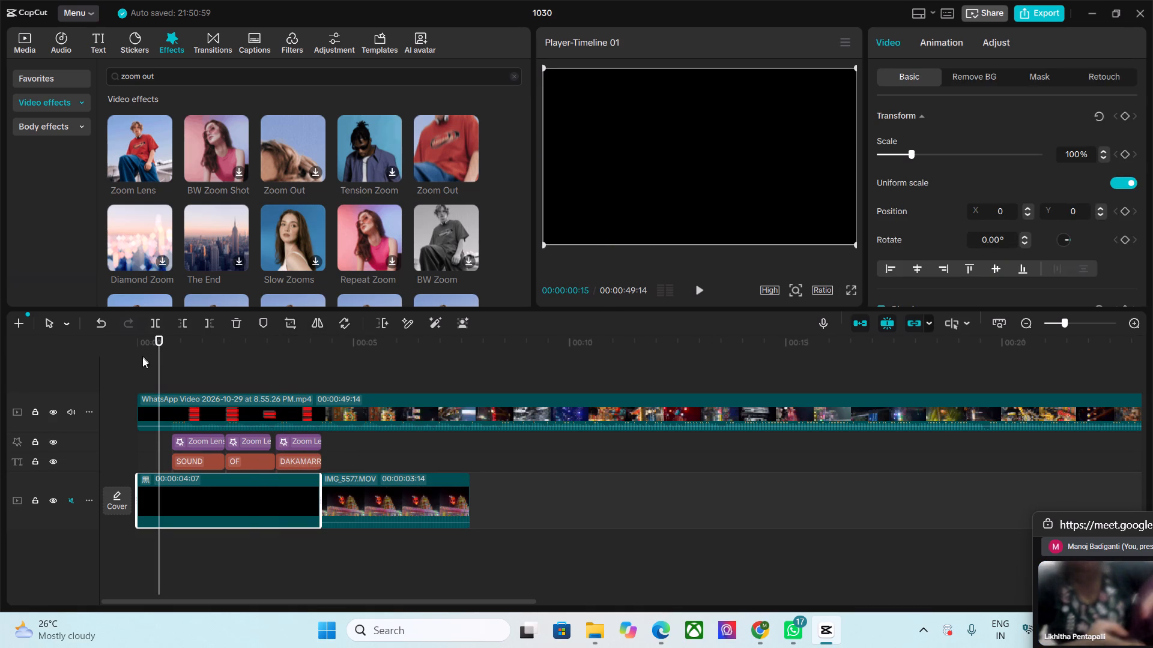
pyautogui.click(149, 456)
pyautogui.moveTo(145, 332); pyautogui.dragTo(133, 334)
pyautogui.moveTo(154, 344); pyautogui.dragTo(141, 344)
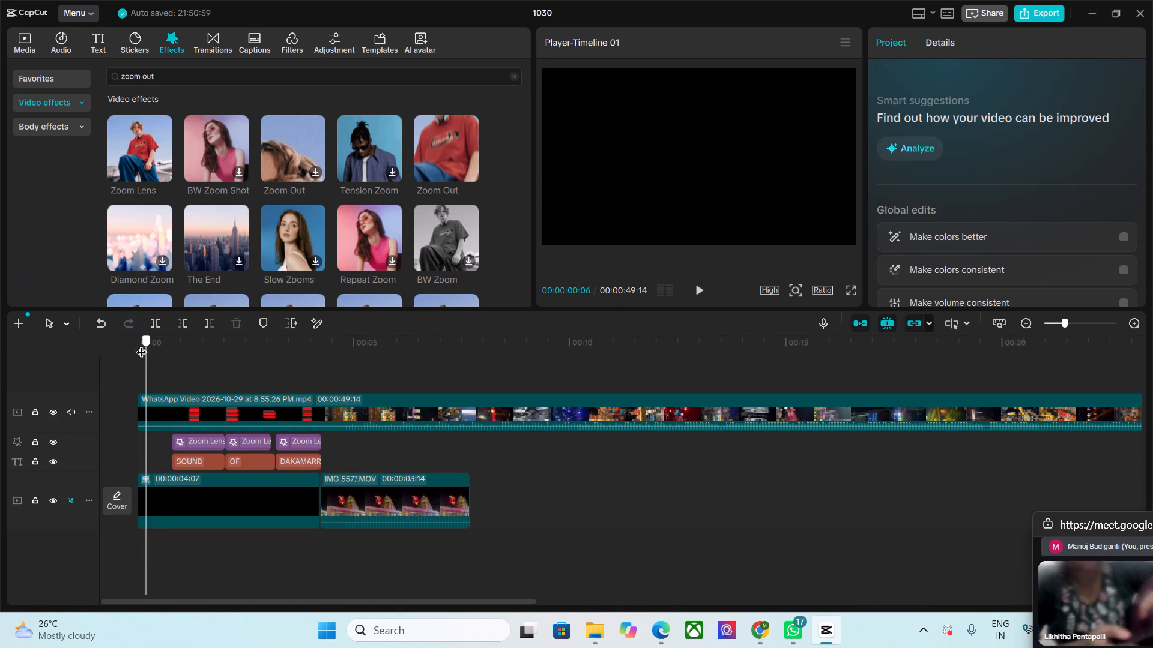
pyautogui.moveTo(141, 344); pyautogui.dragTo(120, 347)
pyautogui.press('space')
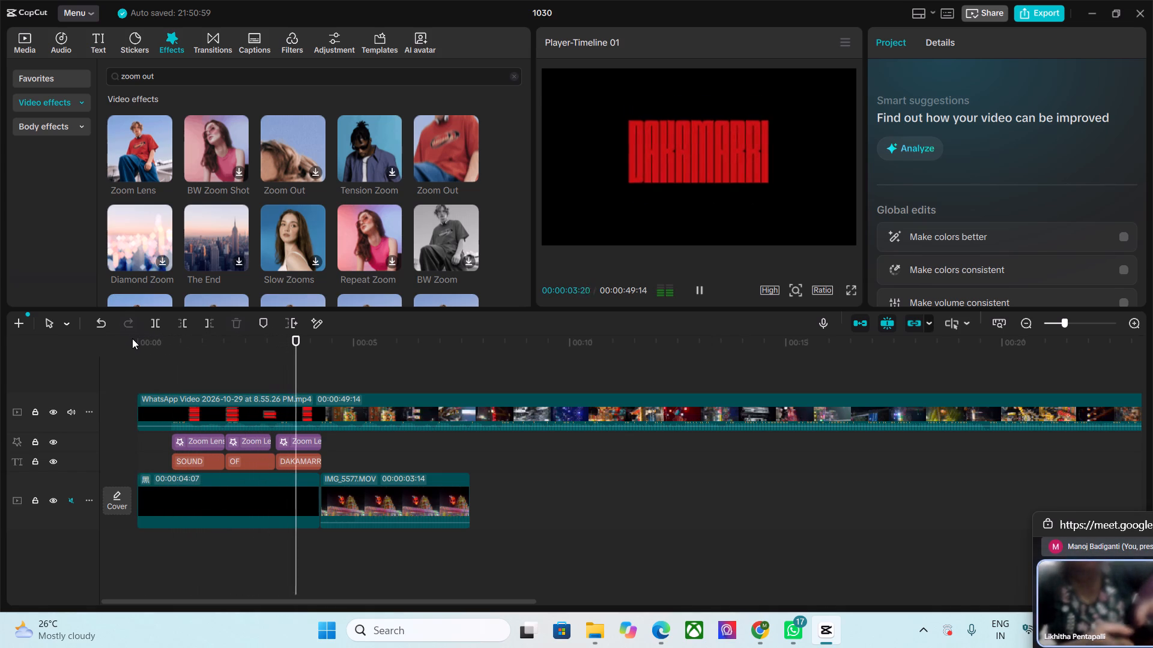
pyautogui.press('space')
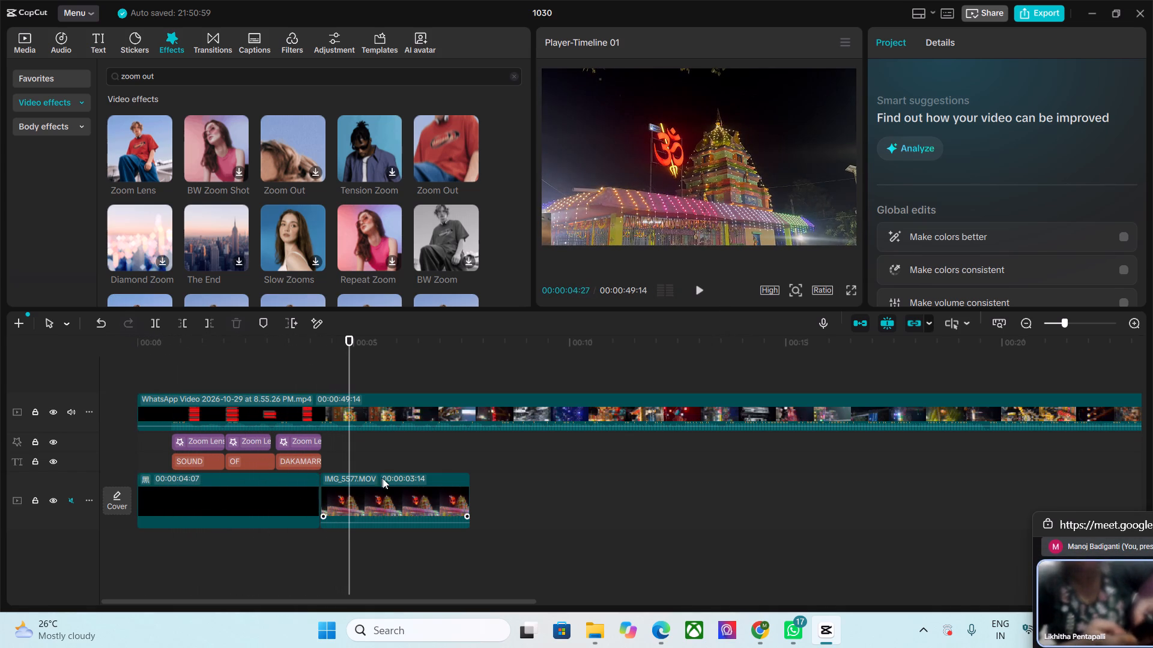
# Move the WhatsApp reference video back into view at about X -1539, Y 0, and play it beside the IMG_5577 clip from 00:00:04:03.
pyautogui.click(551, 222)
pyautogui.moveTo(548, 226); pyautogui.dragTo(587, 130)
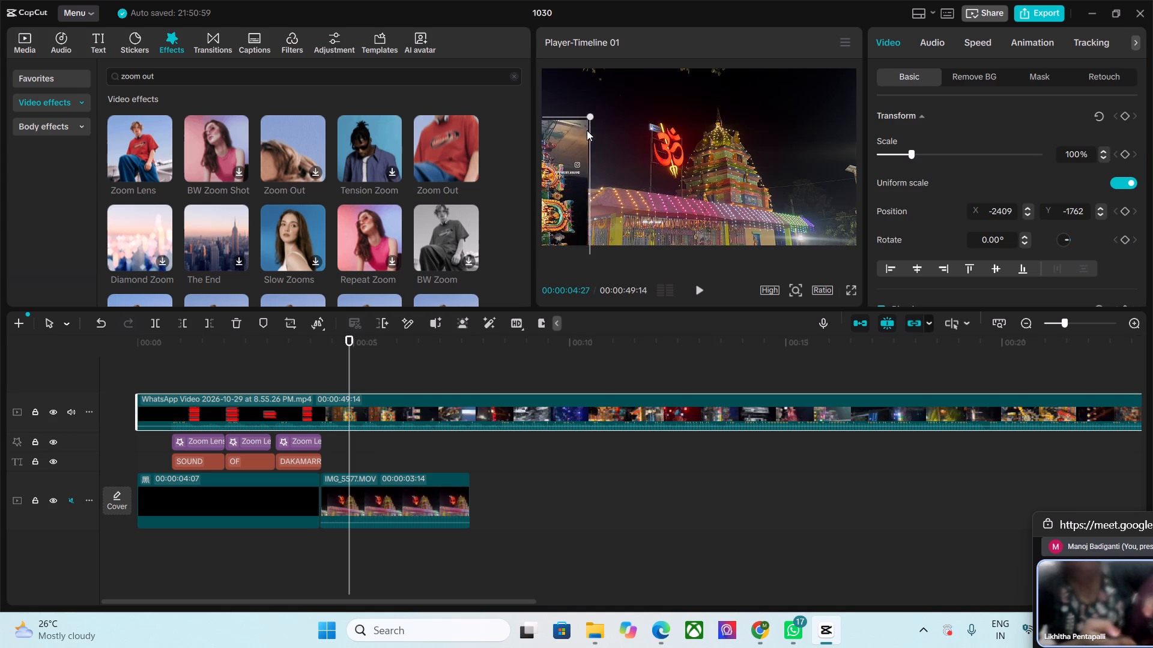
pyautogui.moveTo(587, 130); pyautogui.dragTo(619, 80)
pyautogui.moveTo(351, 340); pyautogui.dragTo(315, 340)
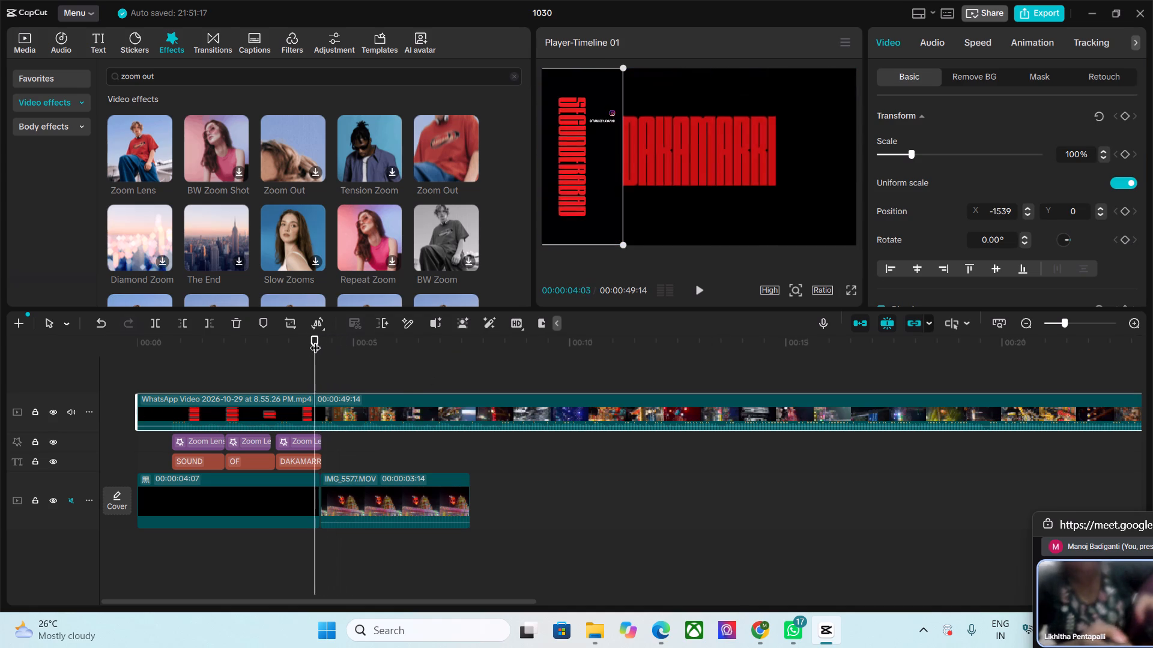
pyautogui.press('space')
pyautogui.press('space')
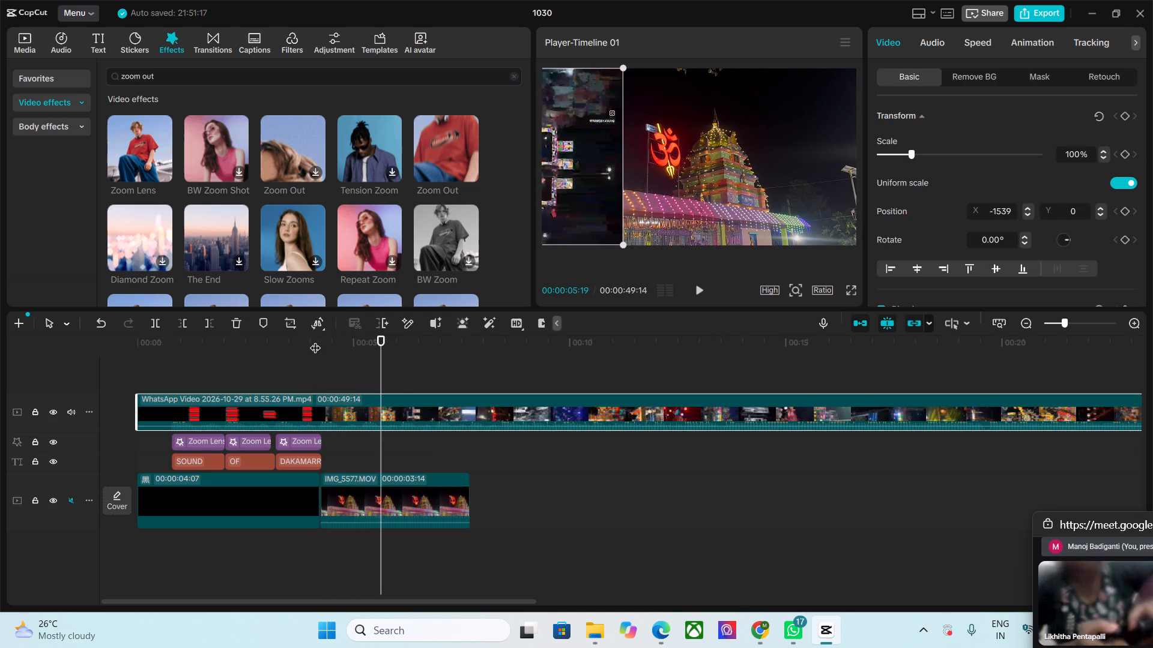
# Trim the end of the IMG_5577 clip to the reference video's shot change at 00:00:05:07.
pyautogui.press('Left')
pyautogui.press('Left')
pyautogui.press('Left')
pyautogui.press('Left')
pyautogui.press('Left')
pyautogui.press('Left')
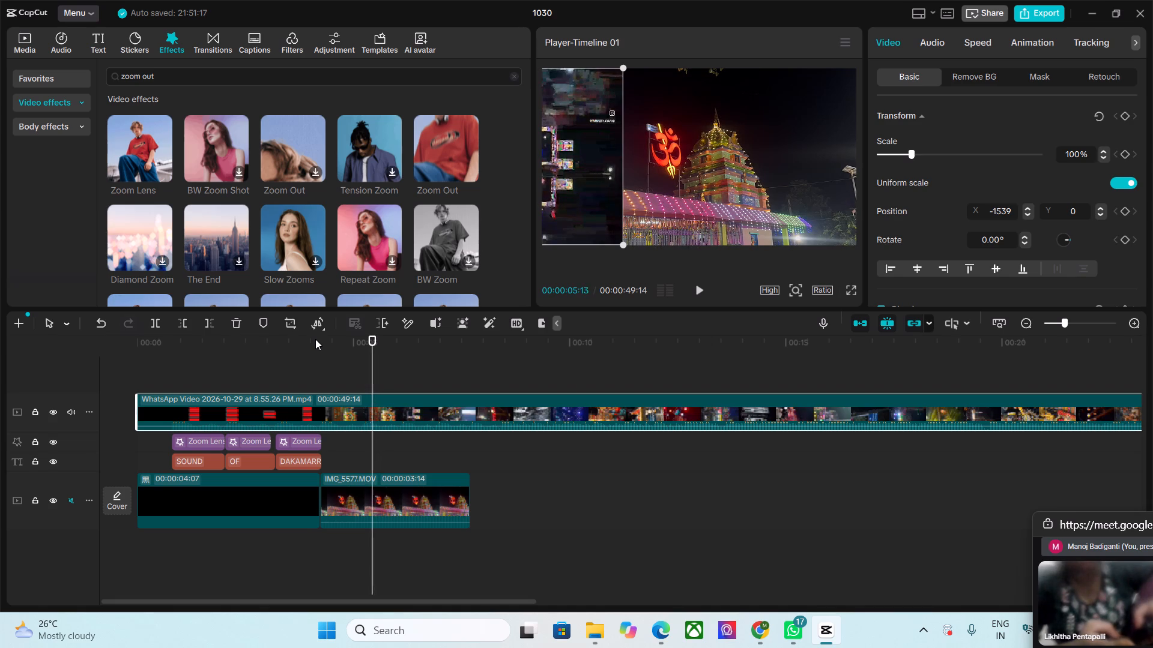
pyautogui.press('Left')
pyautogui.press('Left')
pyautogui.press('Left')
pyautogui.press('Left')
pyautogui.press('Left')
pyautogui.press('Left')
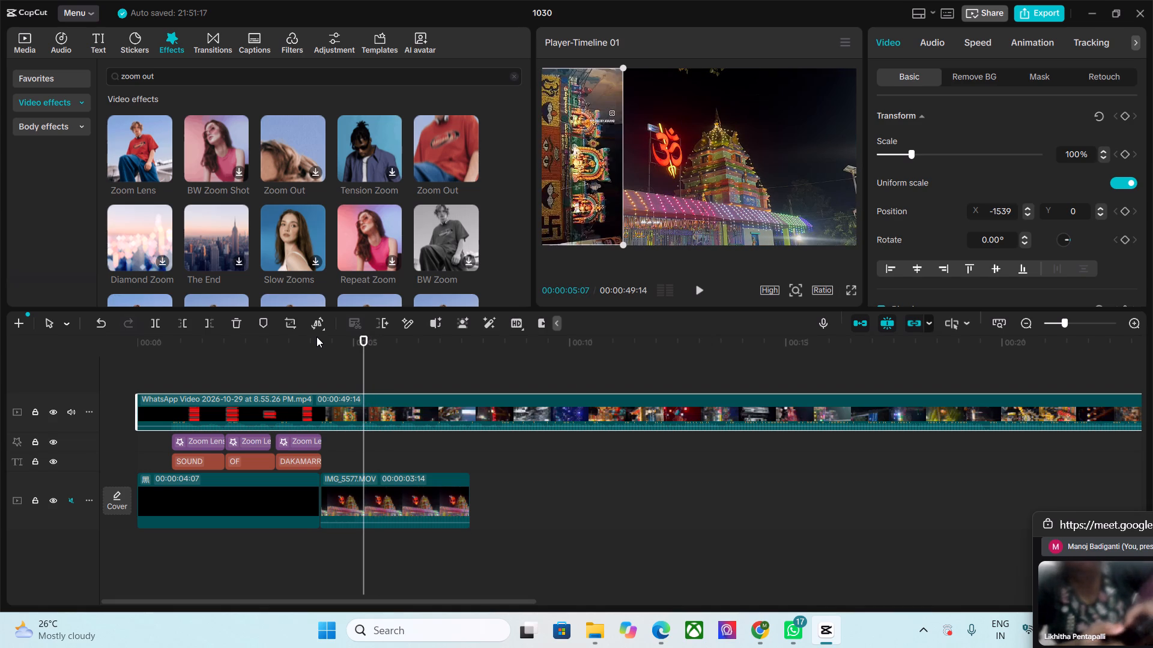
pyautogui.press('Right')
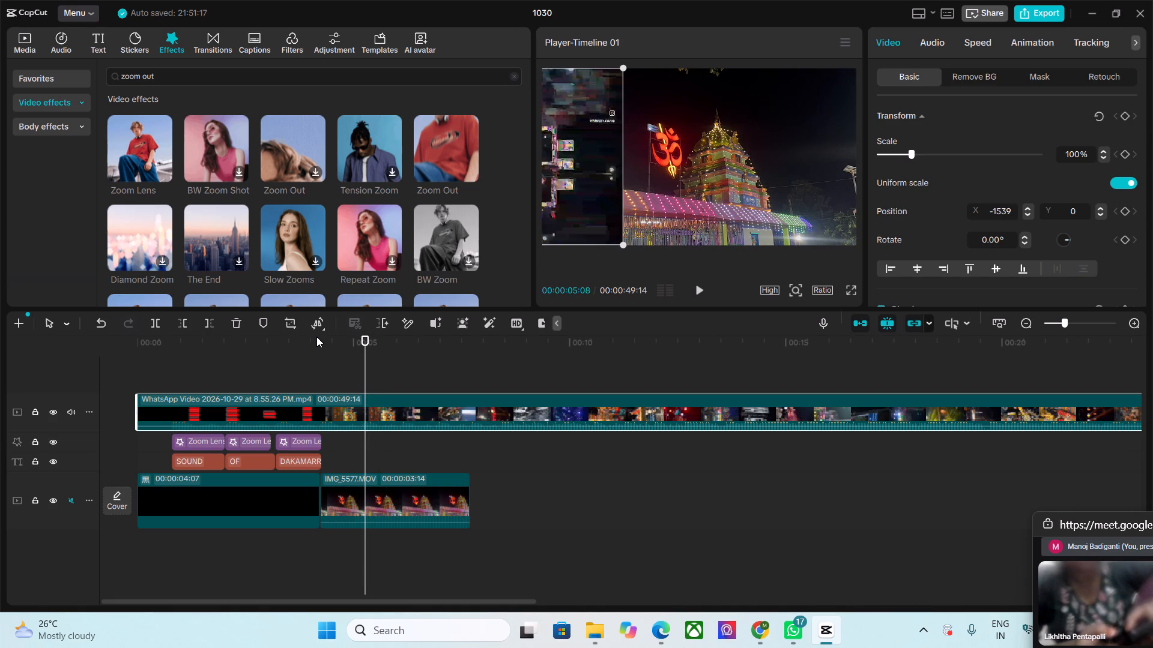
pyautogui.press('Left')
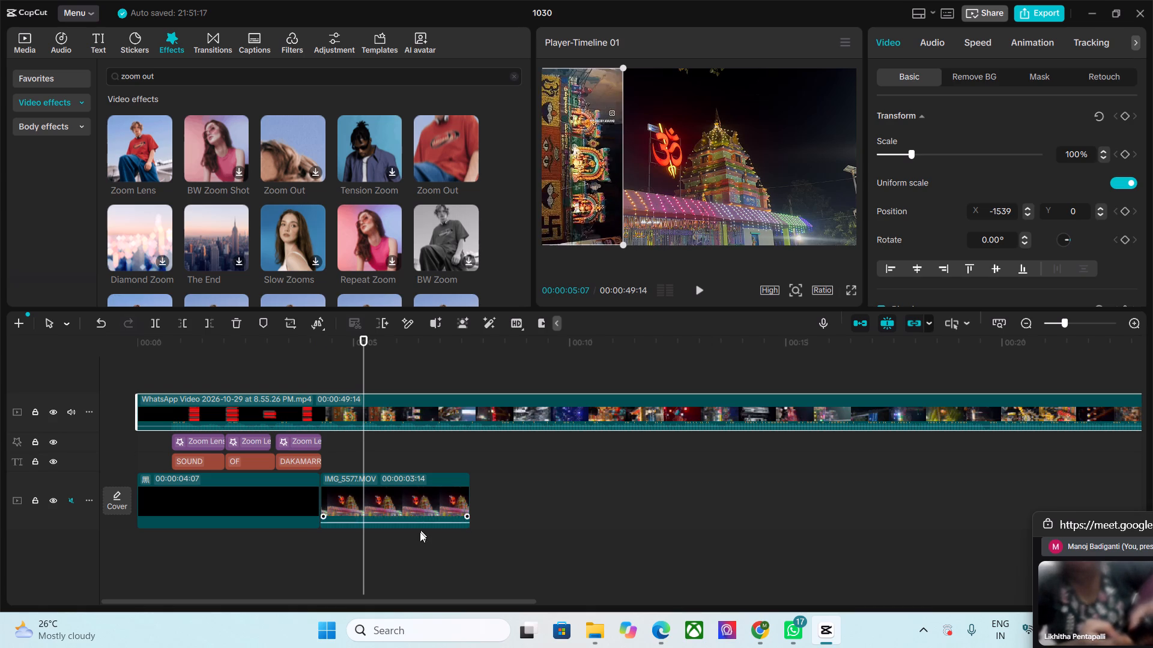
pyautogui.click(383, 511)
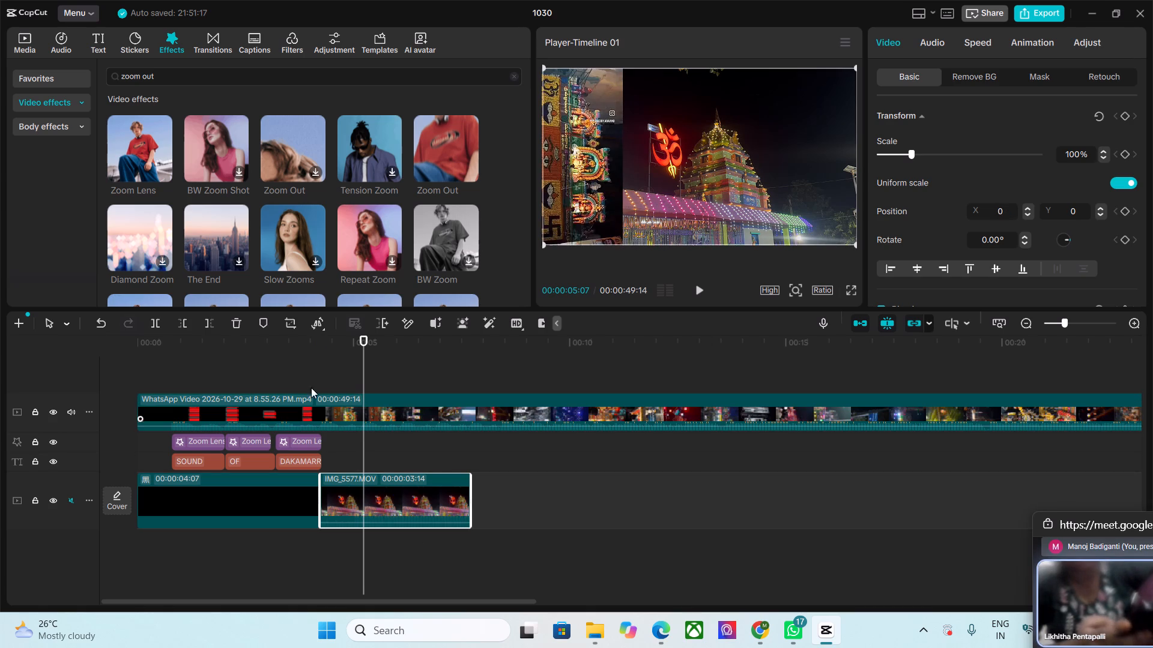
pyautogui.click(202, 323)
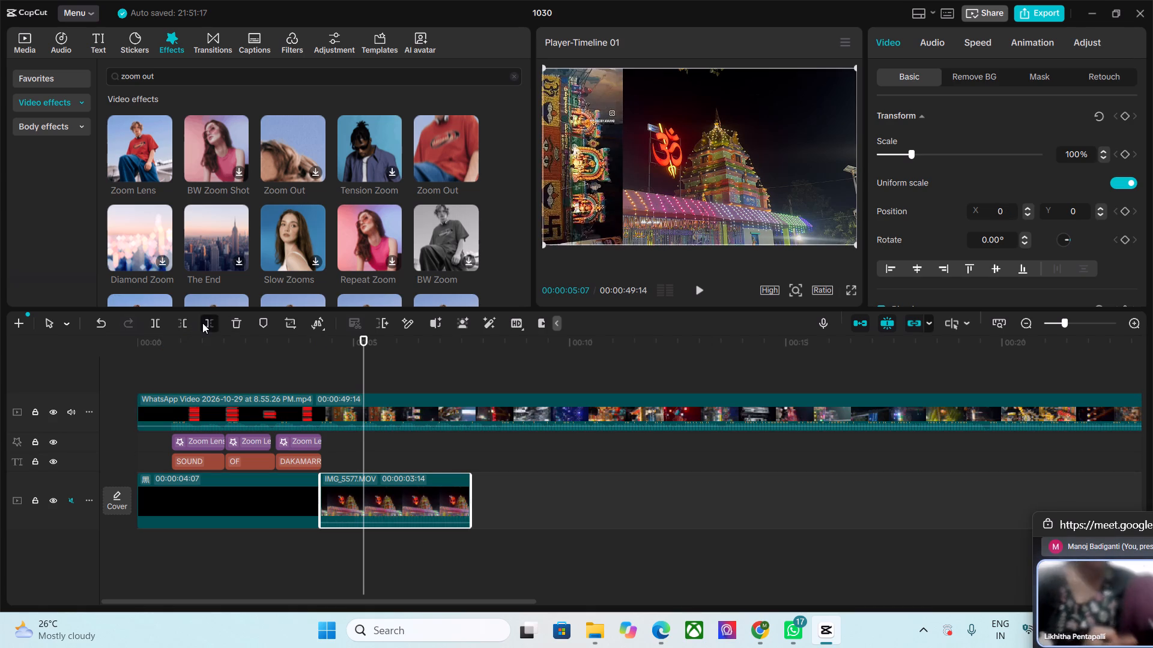
pyautogui.click(332, 496)
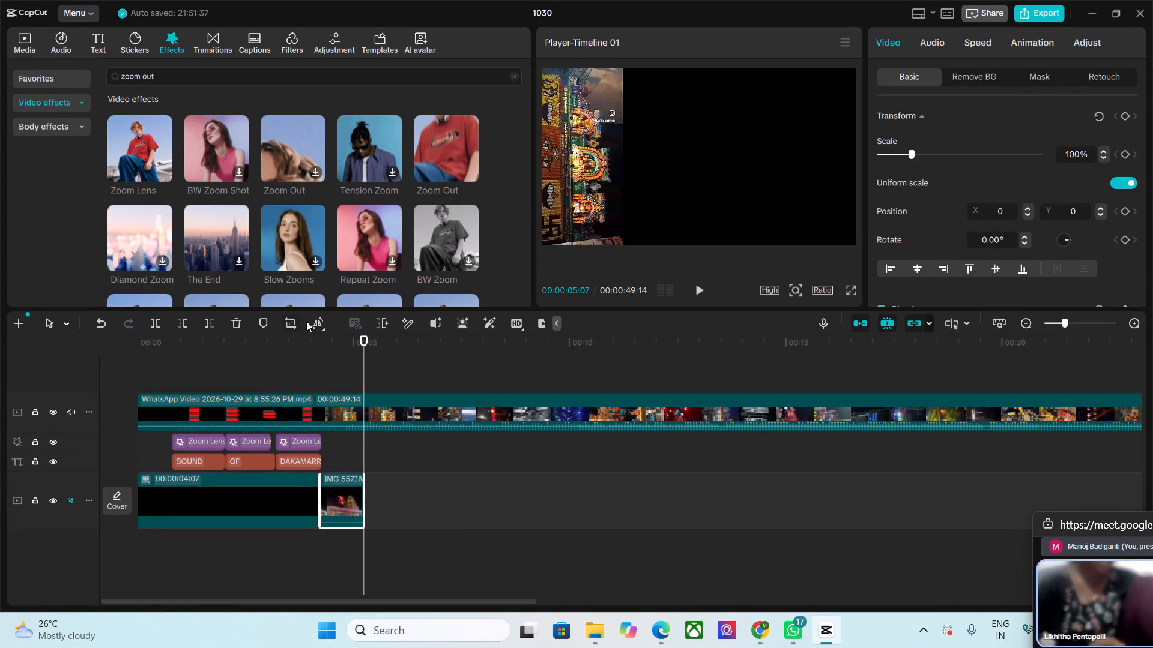
# Slow the trimmed IMG_5577 clip to 0.85x speed and play it against the reference.
pyautogui.moveTo(366, 343); pyautogui.dragTo(336, 348)
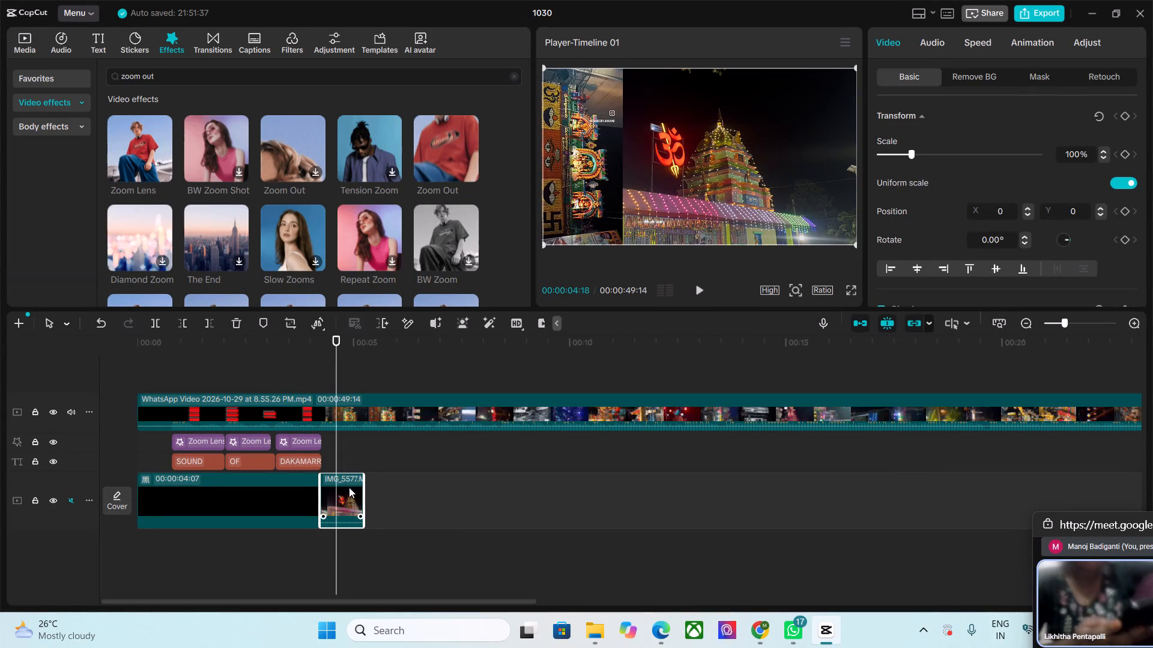
pyautogui.click(984, 47)
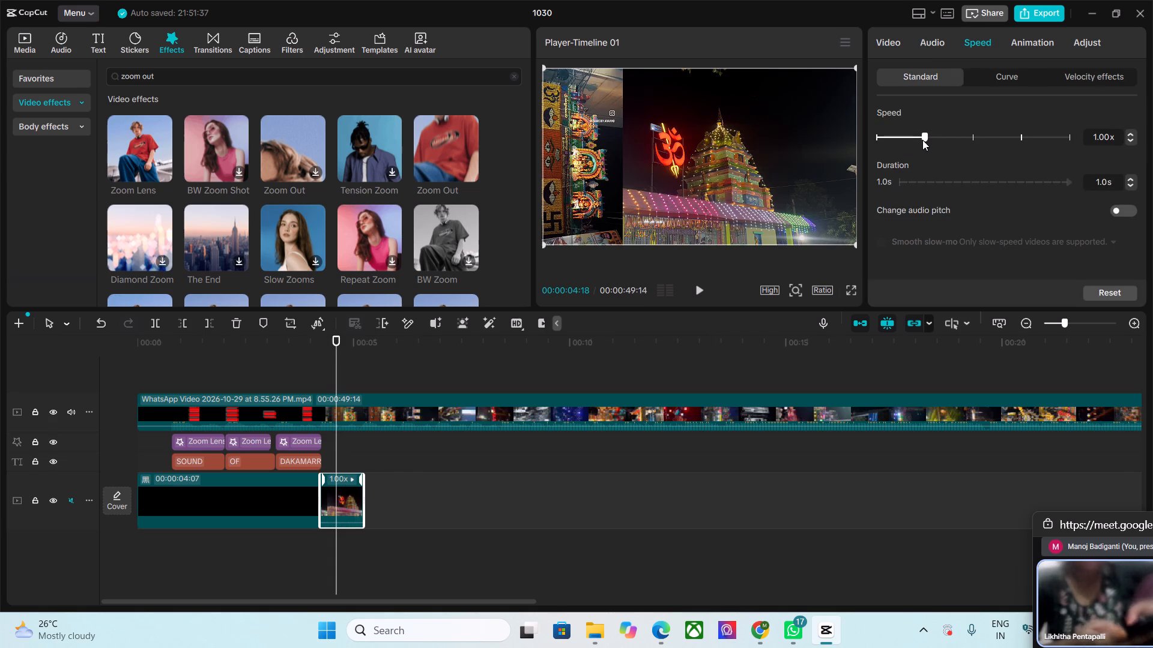
pyautogui.moveTo(923, 140); pyautogui.dragTo(917, 139)
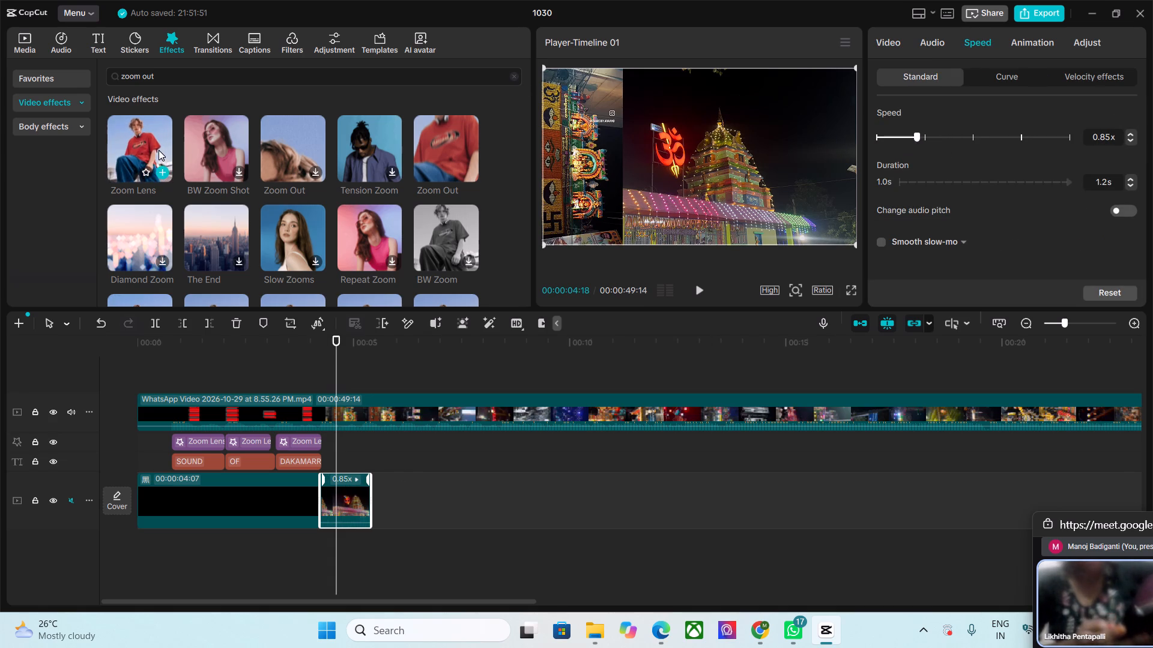
pyautogui.press('space')
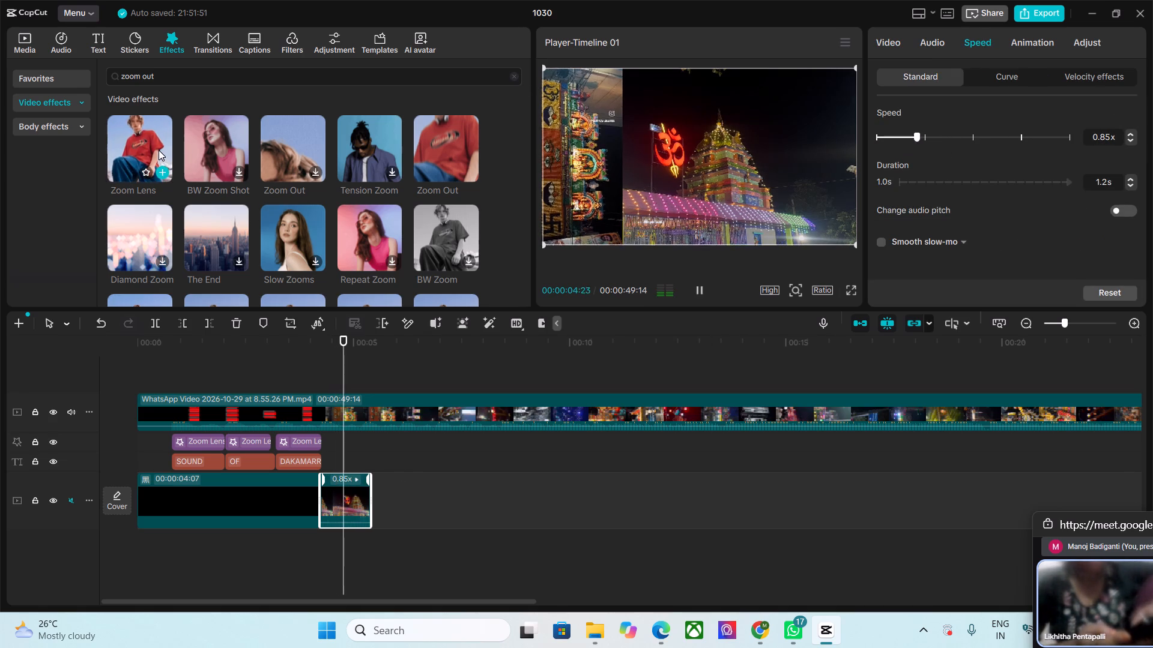
pyautogui.press('space')
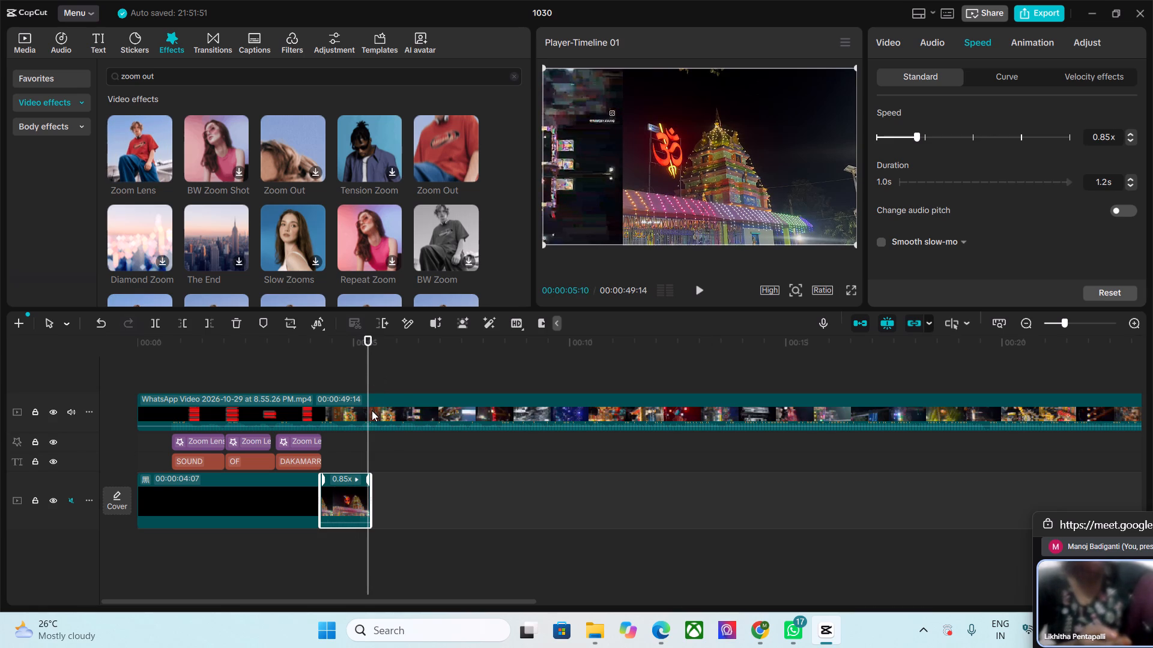
# Trim the end of the slowed IMG_5577 clip back to the reference's shot change at 00:00:05:07.
pyautogui.press('Left')
pyautogui.press('Left')
pyautogui.press('Left')
pyautogui.press('Left')
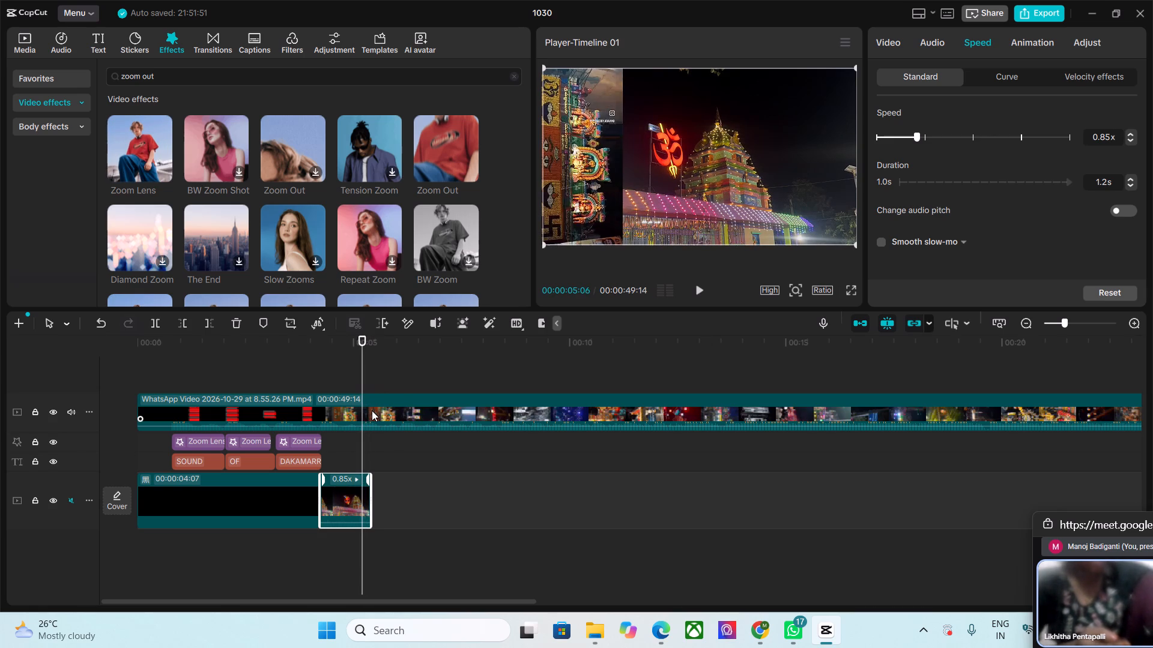
pyautogui.press('Right')
pyautogui.press('Right')
pyautogui.press('Down')
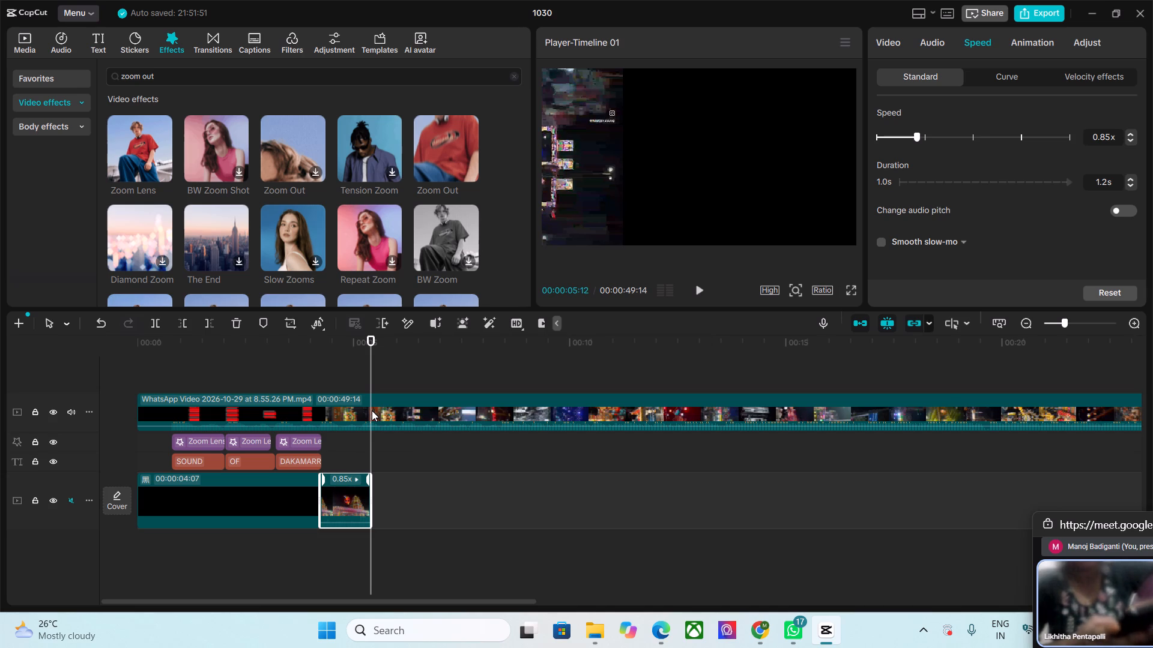
pyautogui.press('Down')
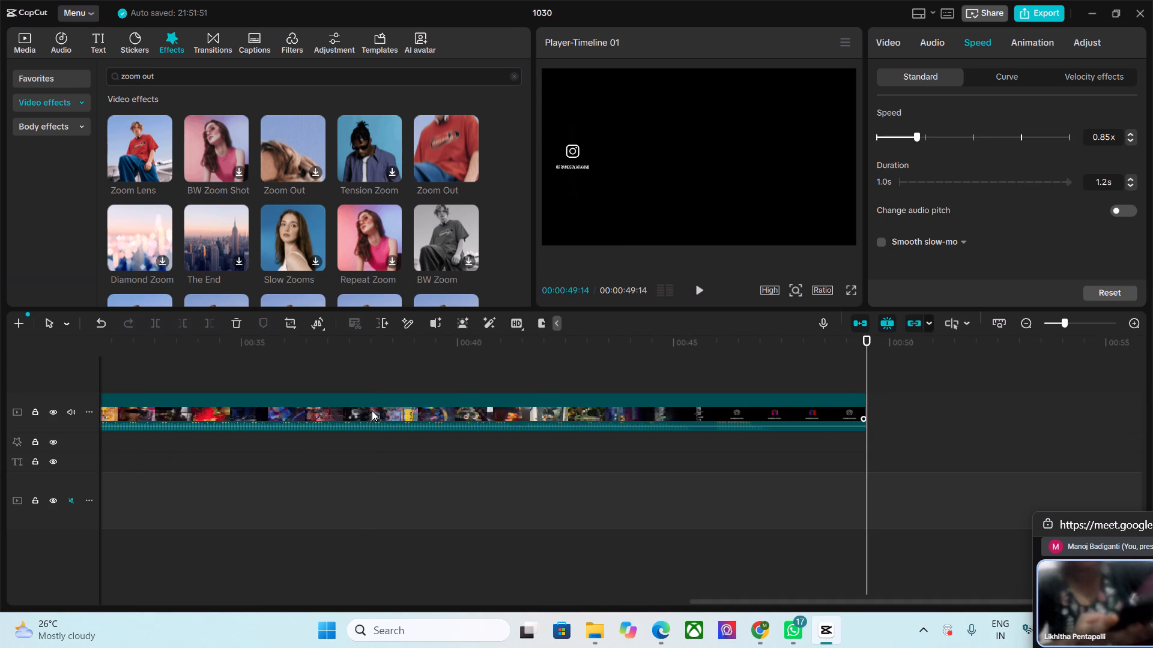
pyautogui.press('Up')
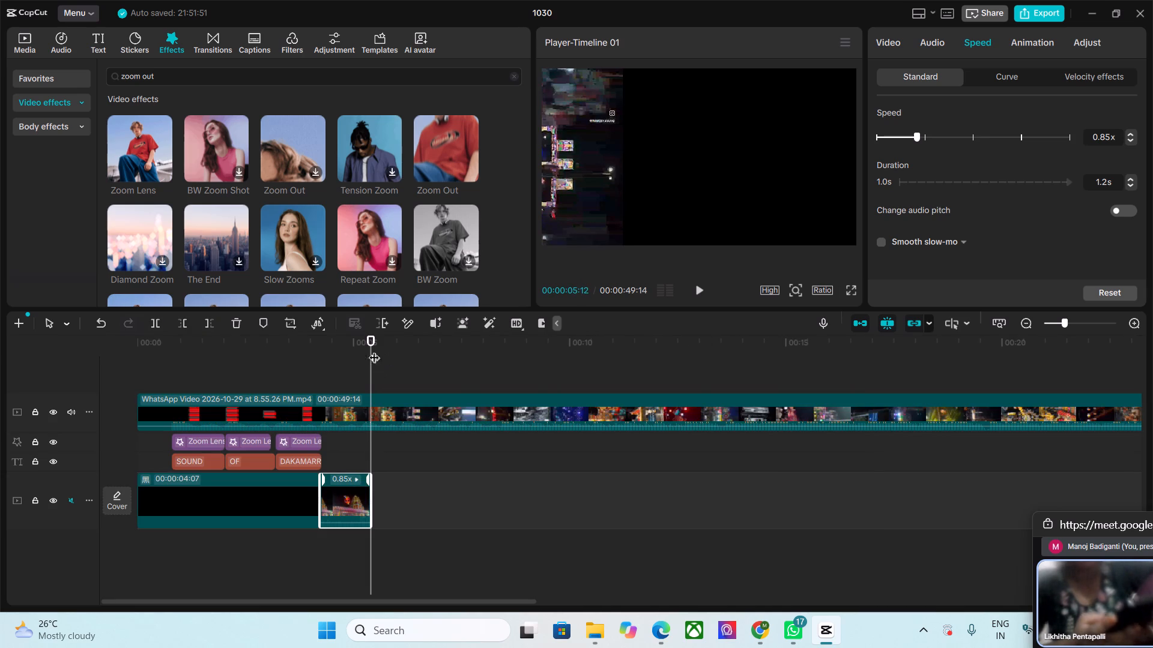
pyautogui.press('Left')
pyautogui.press('Left')
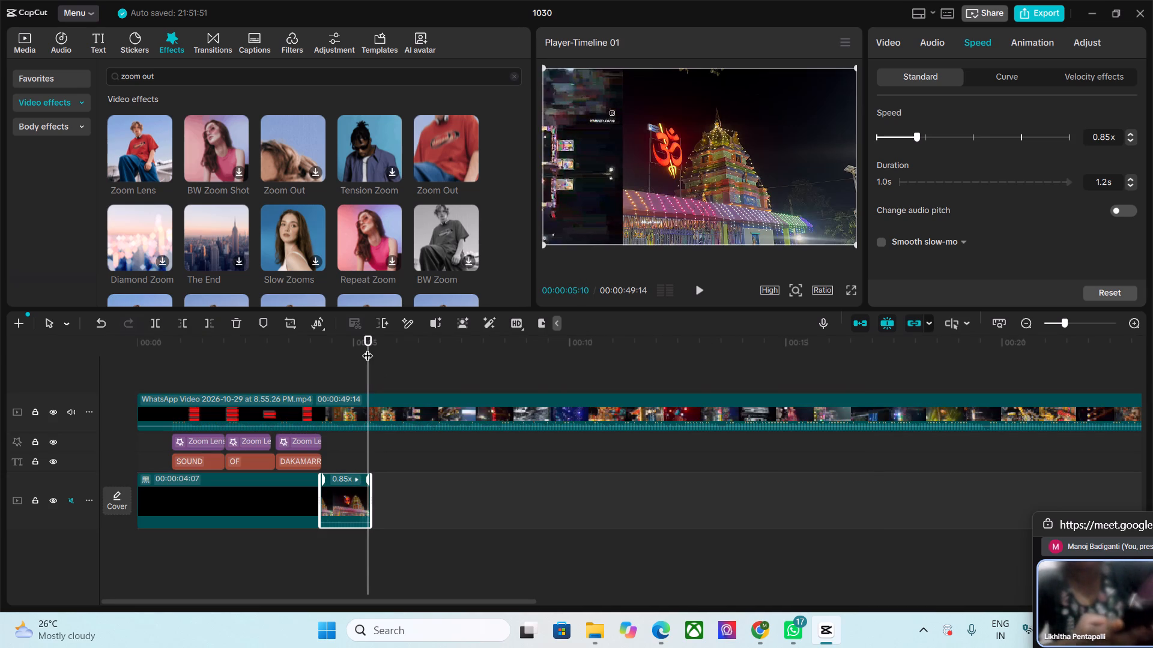
pyautogui.press('Left')
pyautogui.press('Left')
pyautogui.press('Left')
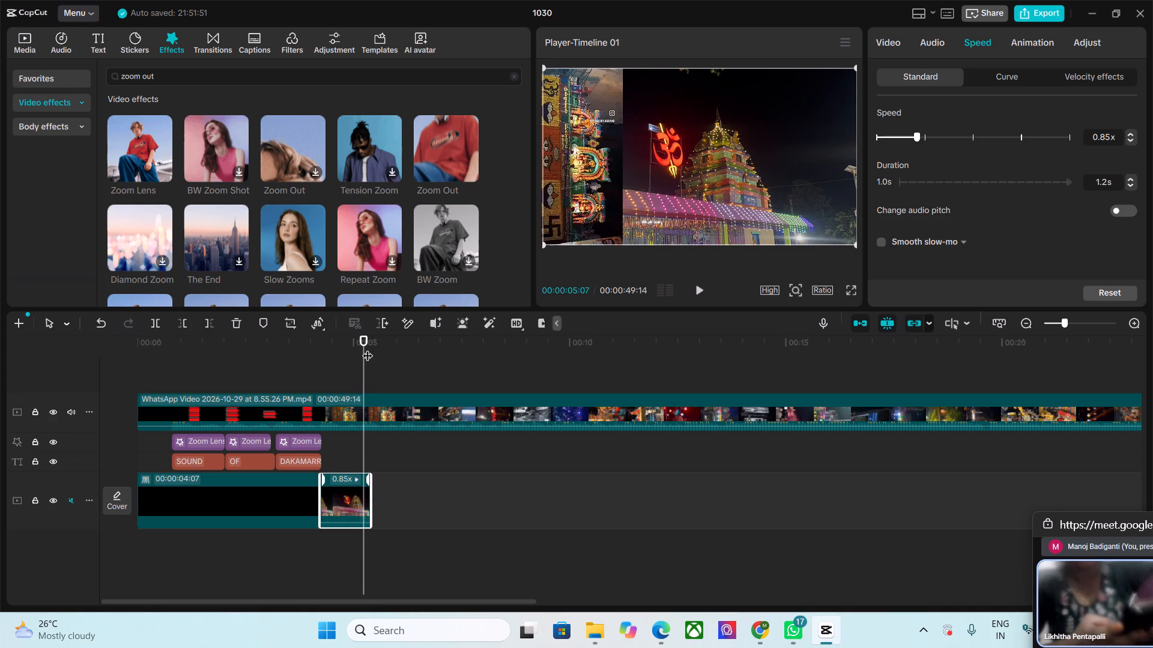
pyautogui.moveTo(372, 498); pyautogui.dragTo(371, 498)
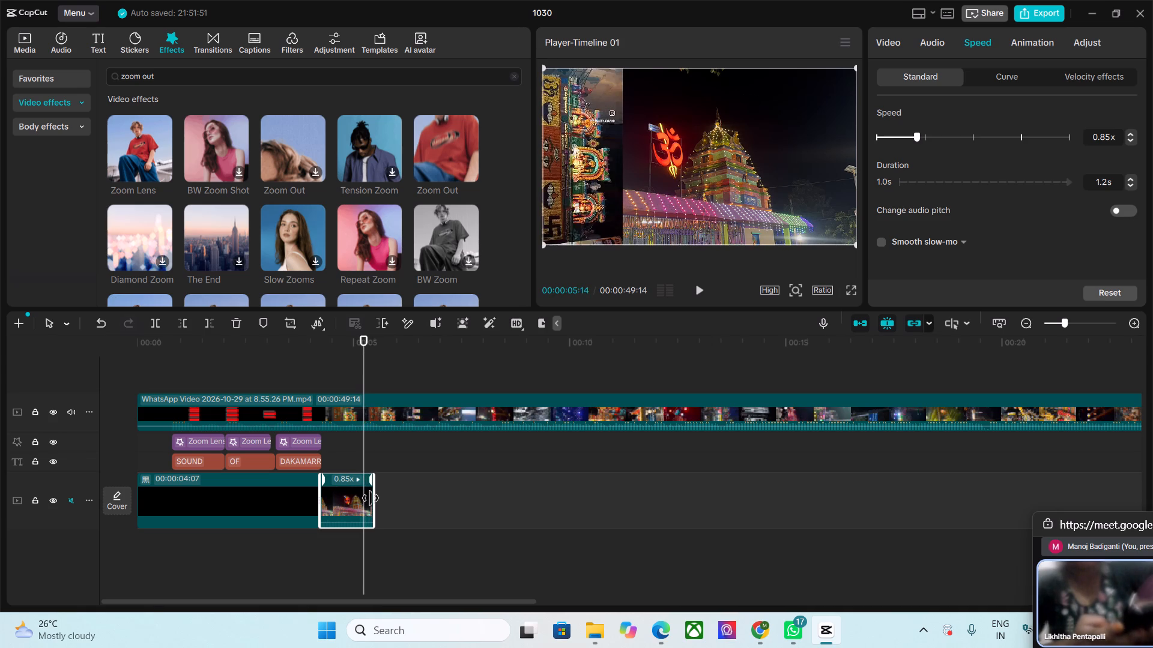
pyautogui.moveTo(371, 498); pyautogui.dragTo(363, 498)
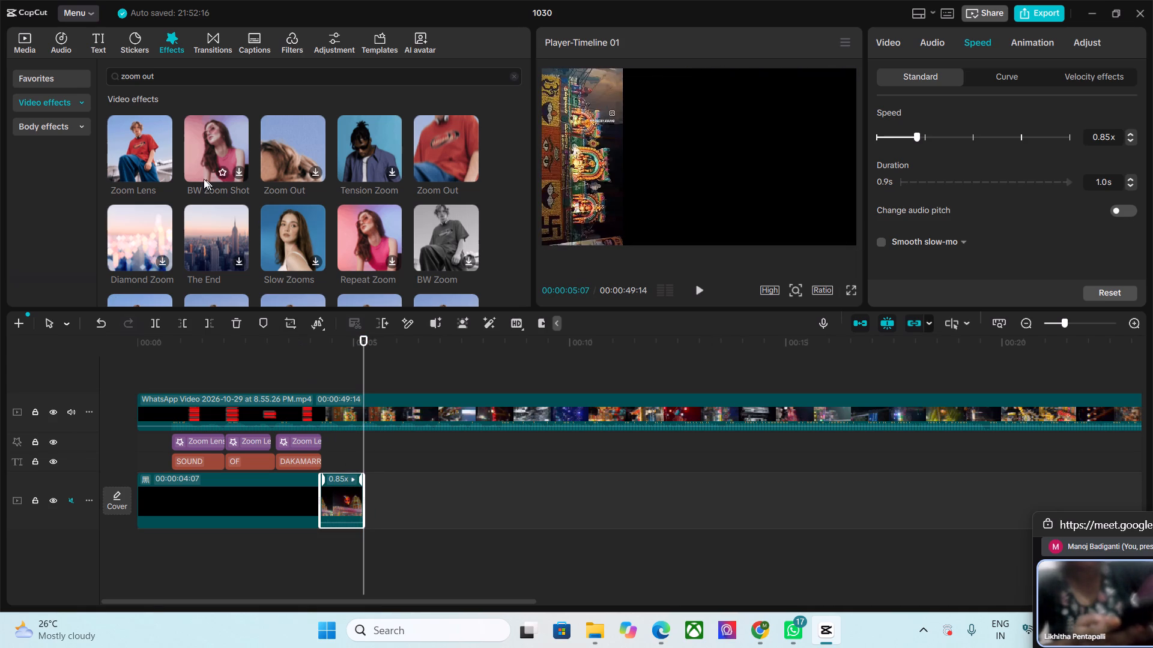
# Add a fourth Zoom Lens effect on the effects track, starting where the IMG_5577 clip begins.
pyautogui.moveTo(142, 156); pyautogui.dragTo(327, 460)
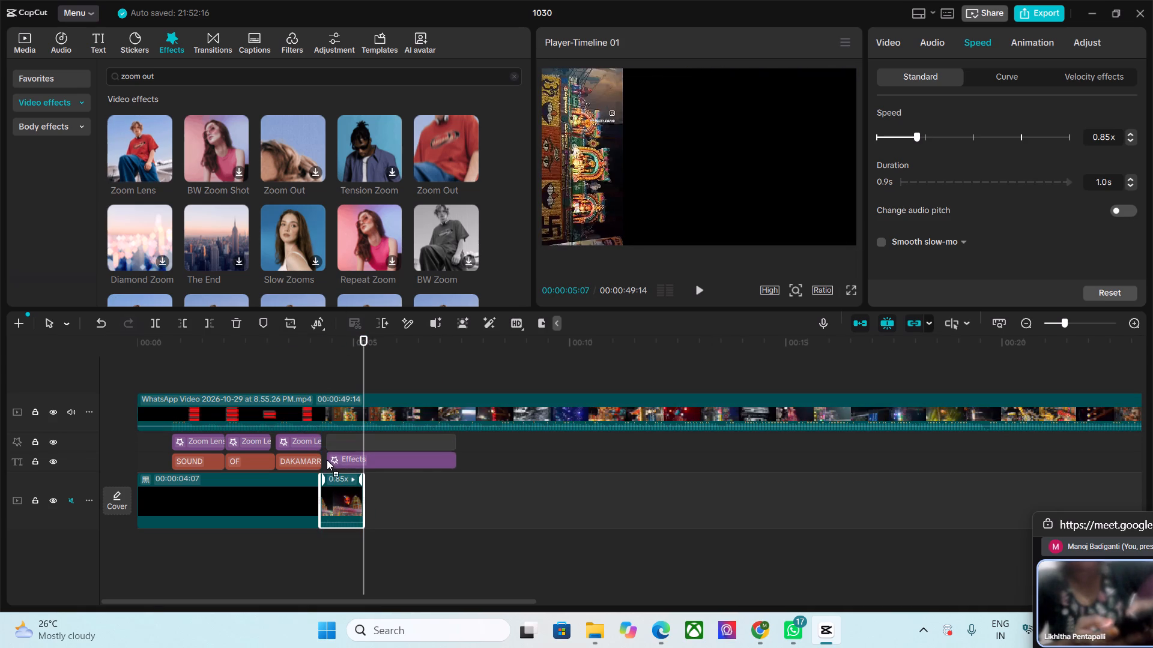
pyautogui.moveTo(327, 460); pyautogui.dragTo(320, 444)
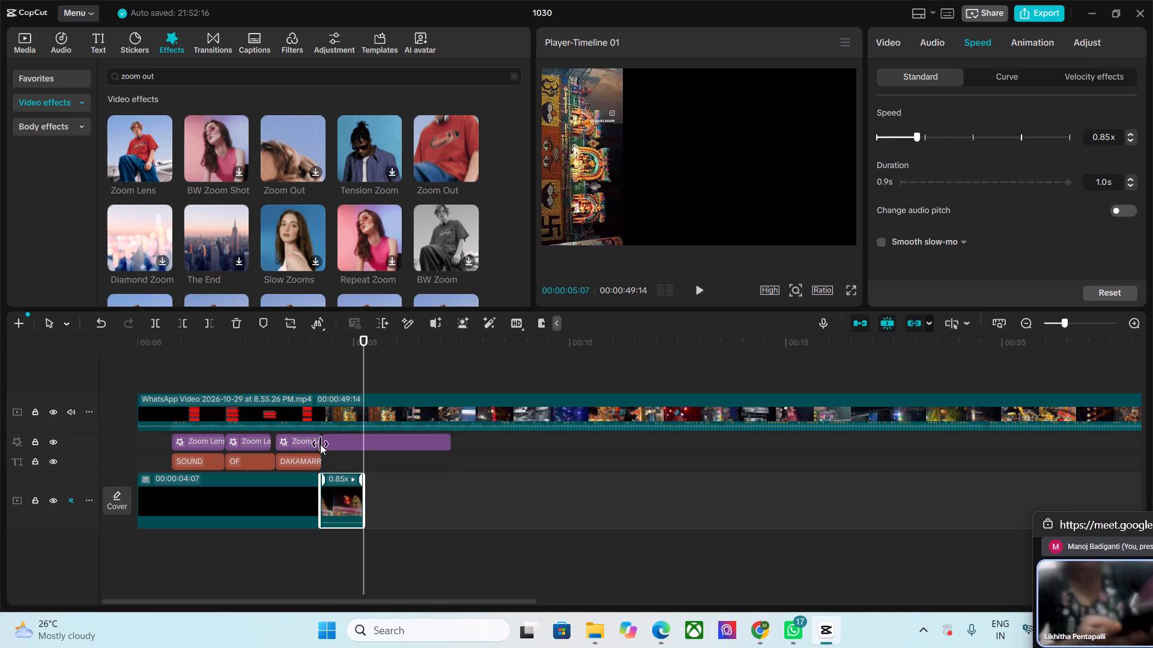
# Set the fourth Zoom Lens effect's speed to 10 and range to 20.
pyautogui.click(338, 442)
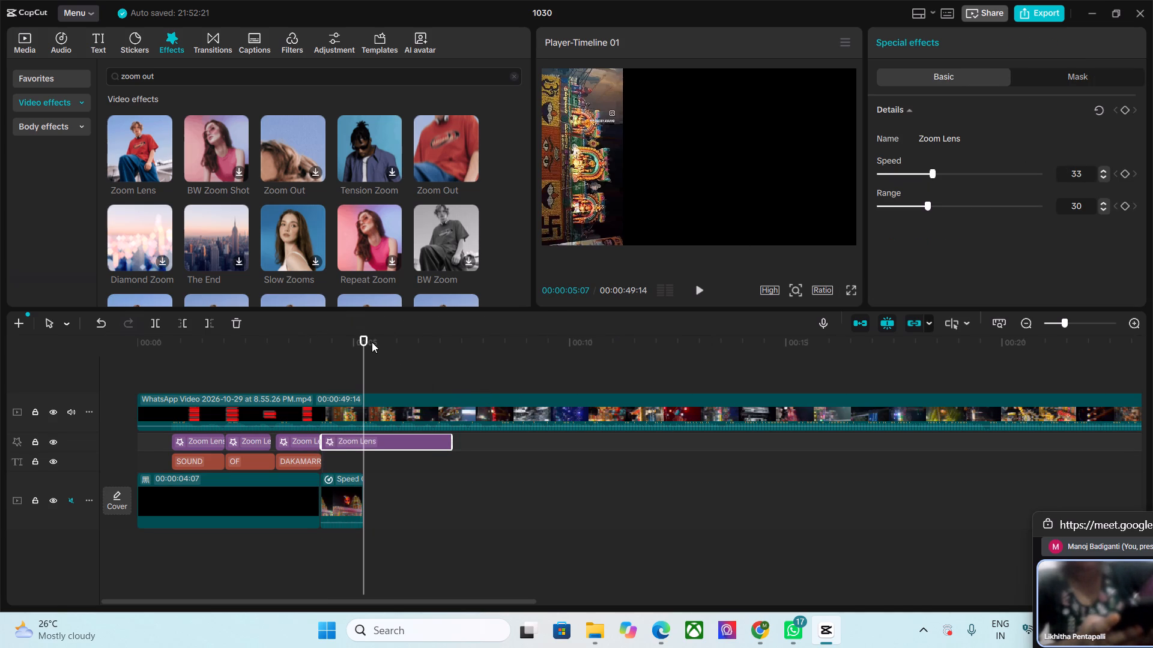
pyautogui.moveTo(363, 340); pyautogui.dragTo(330, 351)
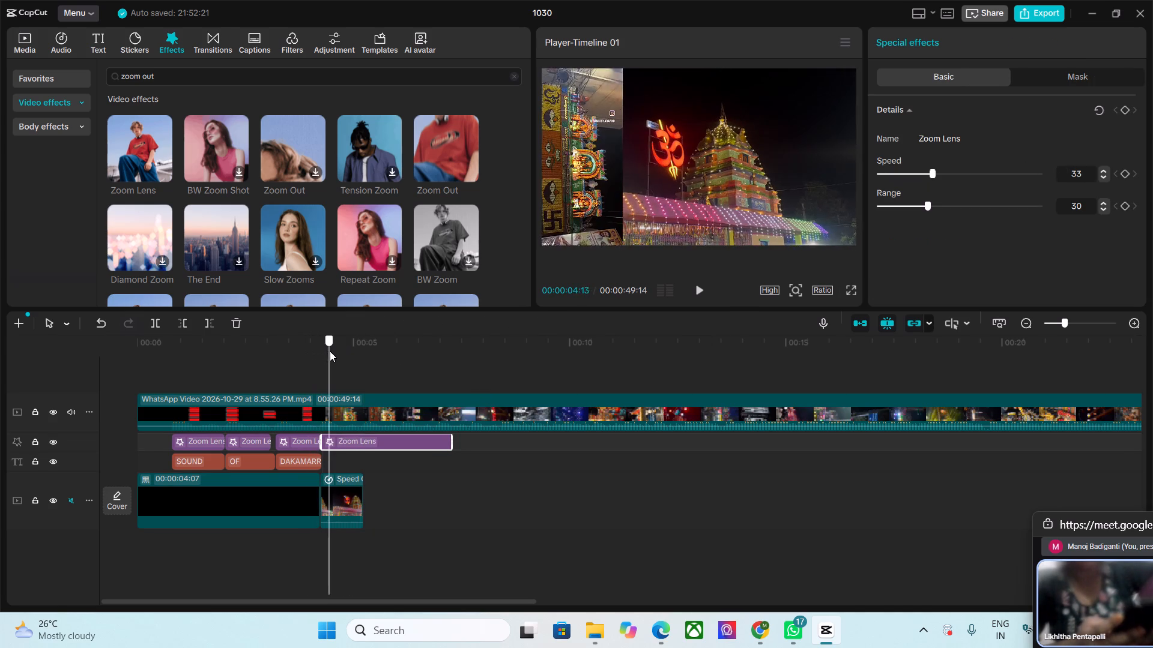
pyautogui.moveTo(330, 351); pyautogui.dragTo(338, 358)
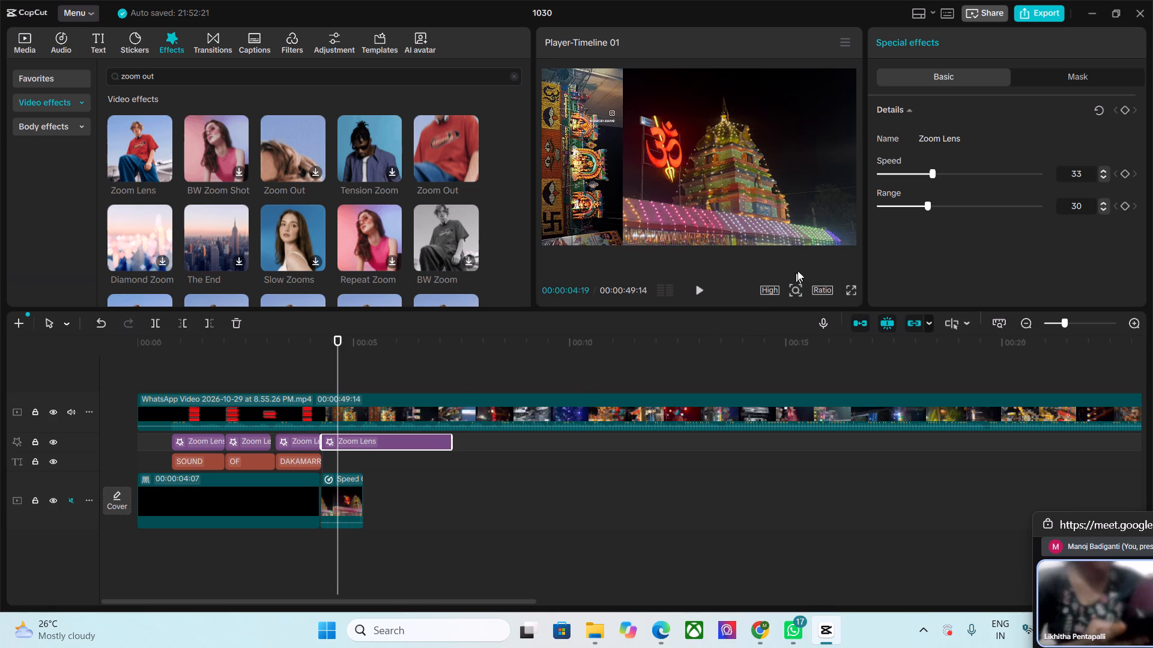
pyautogui.moveTo(1084, 170); pyautogui.dragTo(1053, 171)
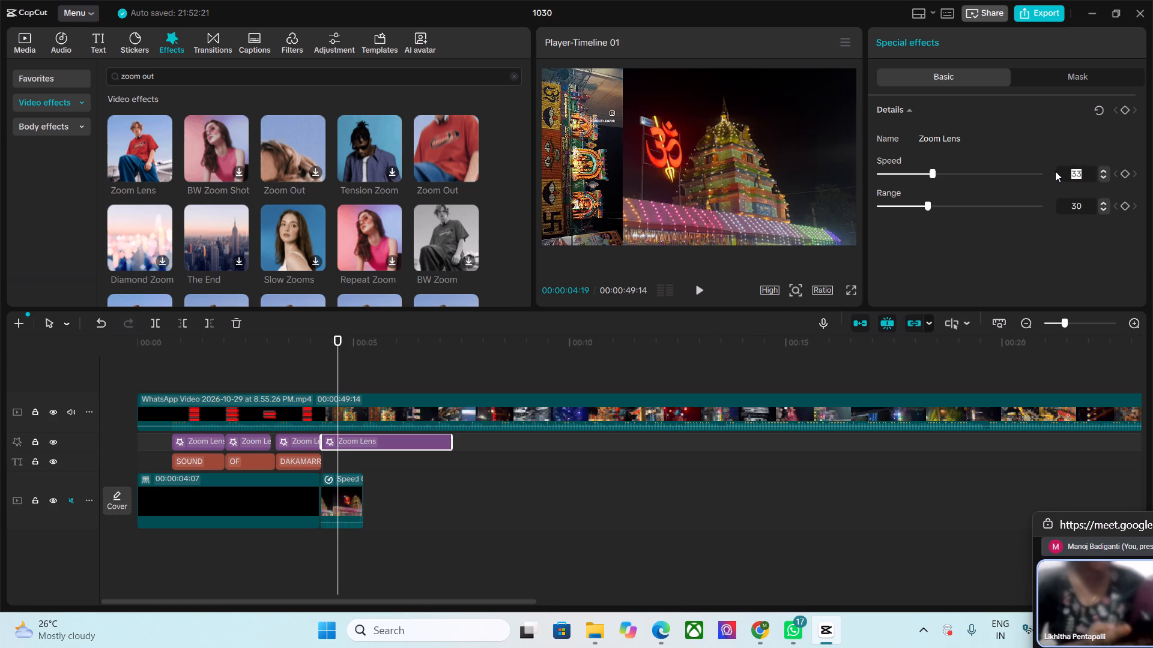
pyautogui.press('1')
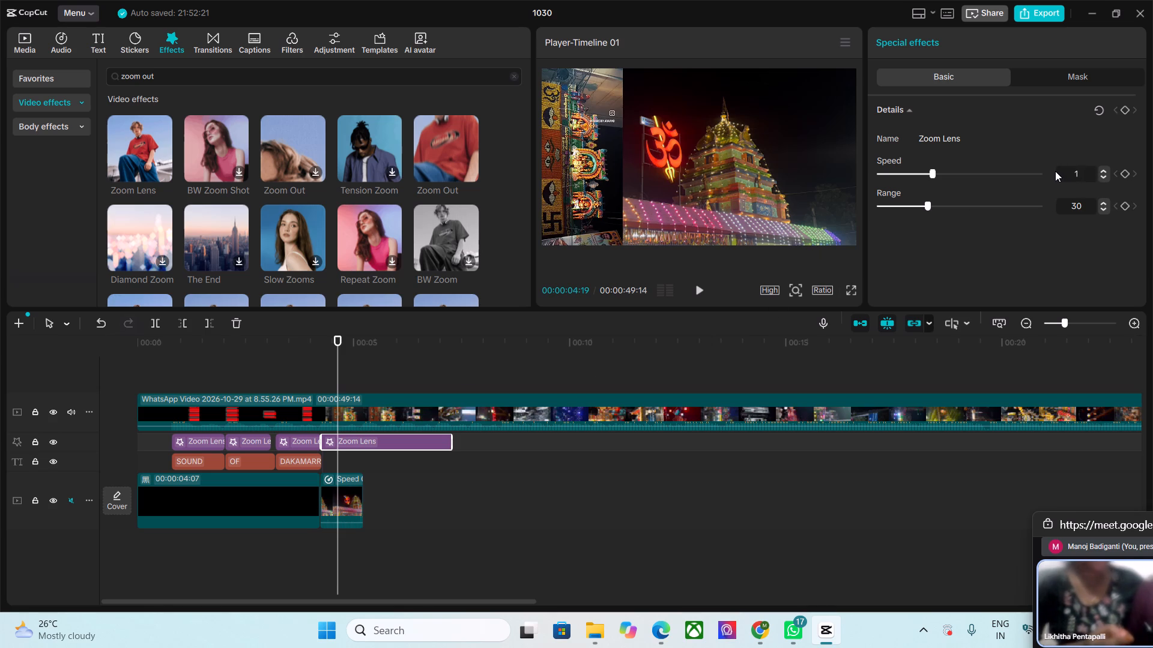
pyautogui.press('0')
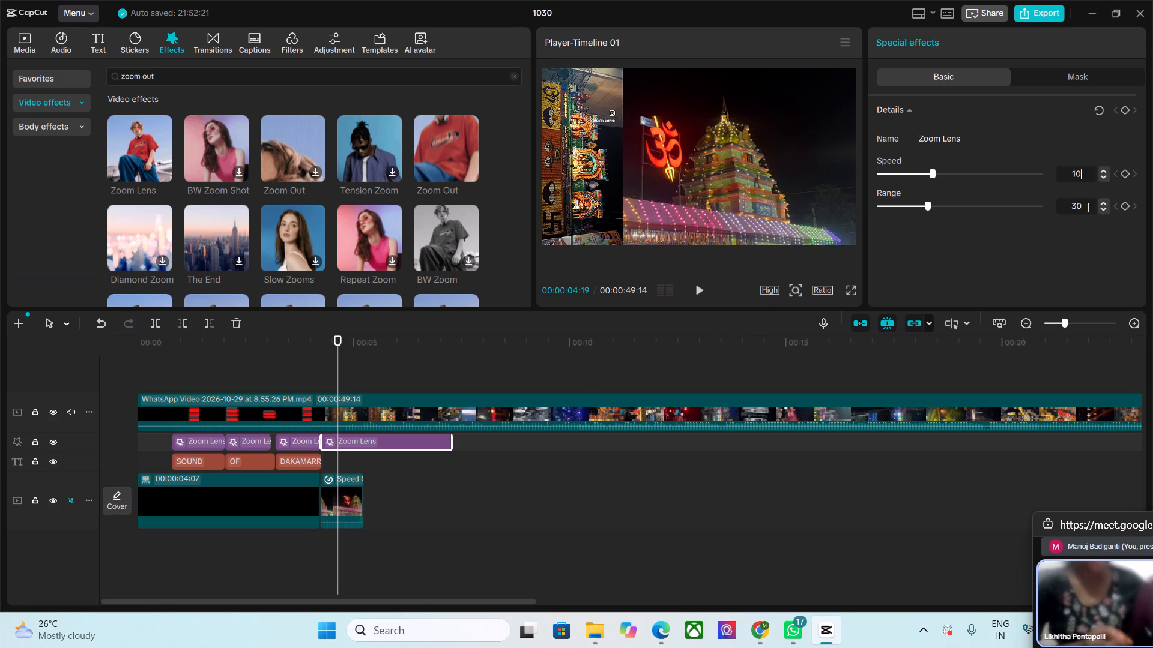
pyautogui.moveTo(1084, 207); pyautogui.dragTo(1059, 208)
pyautogui.write('20')
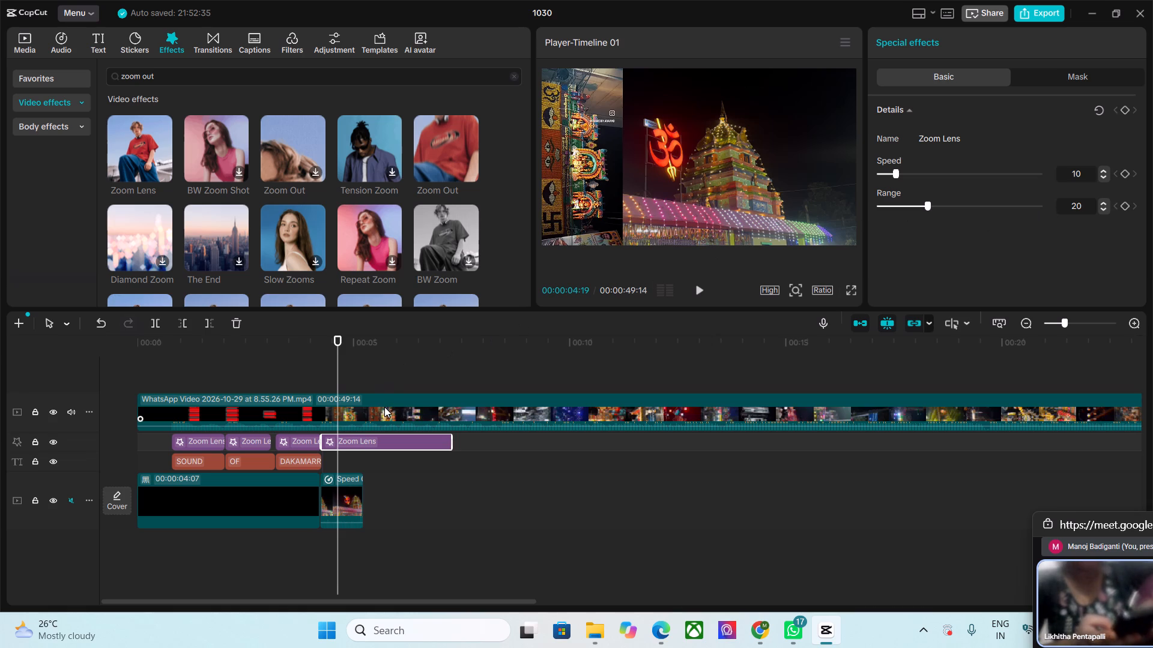
pyautogui.press('Return')
# Shorten the fourth Zoom Lens effect so it ends together with the IMG_5577 clip.
pyautogui.moveTo(453, 440); pyautogui.dragTo(366, 454)
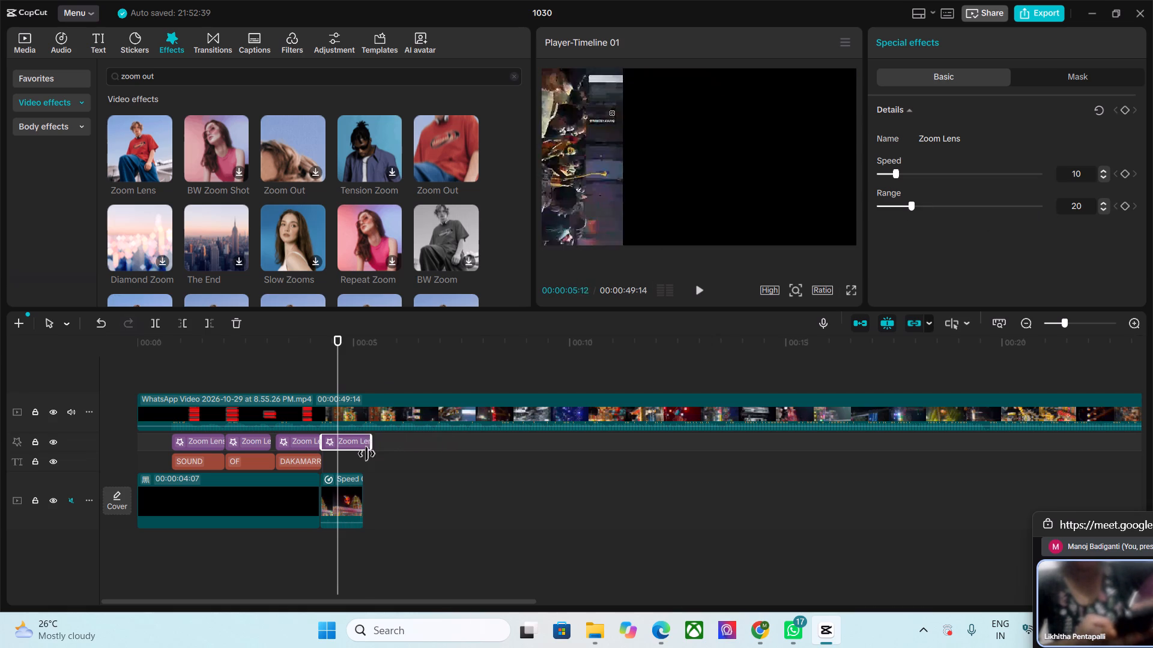
pyautogui.moveTo(366, 454); pyautogui.dragTo(364, 454)
# Return to the DAKAMARRI title at 00:00:03:11 and move the WhatsApp reference out of the frame, to about X -2098, Y -2357.
pyautogui.moveTo(339, 337); pyautogui.dragTo(283, 341)
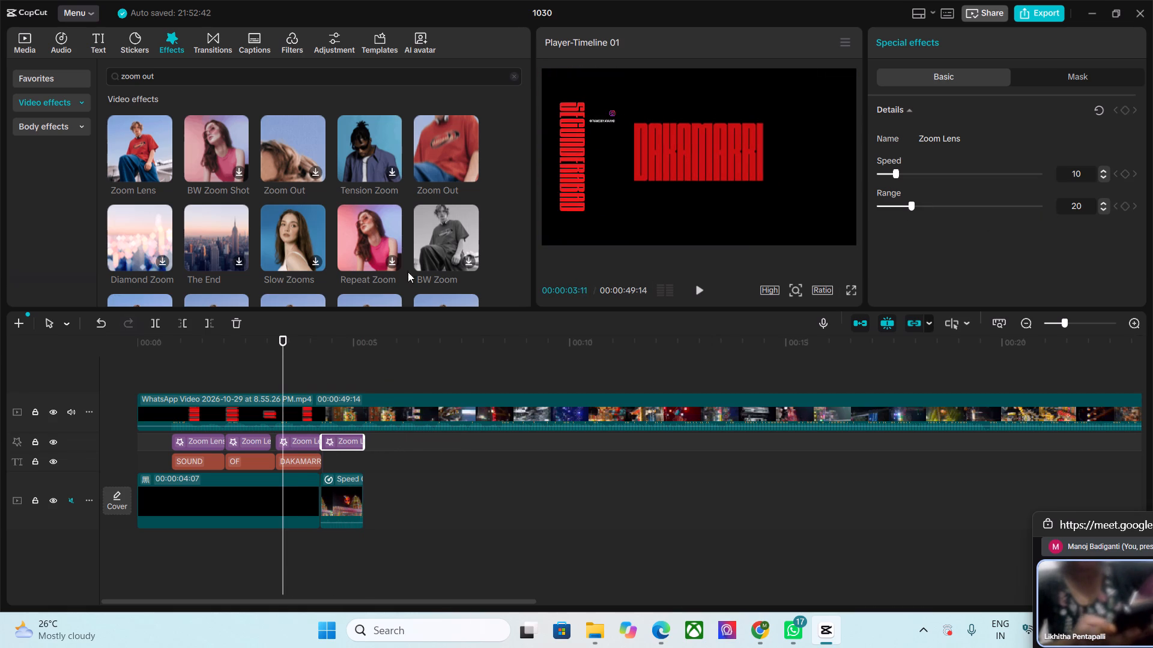
pyautogui.click(589, 167)
pyautogui.moveTo(589, 168); pyautogui.dragTo(542, 361)
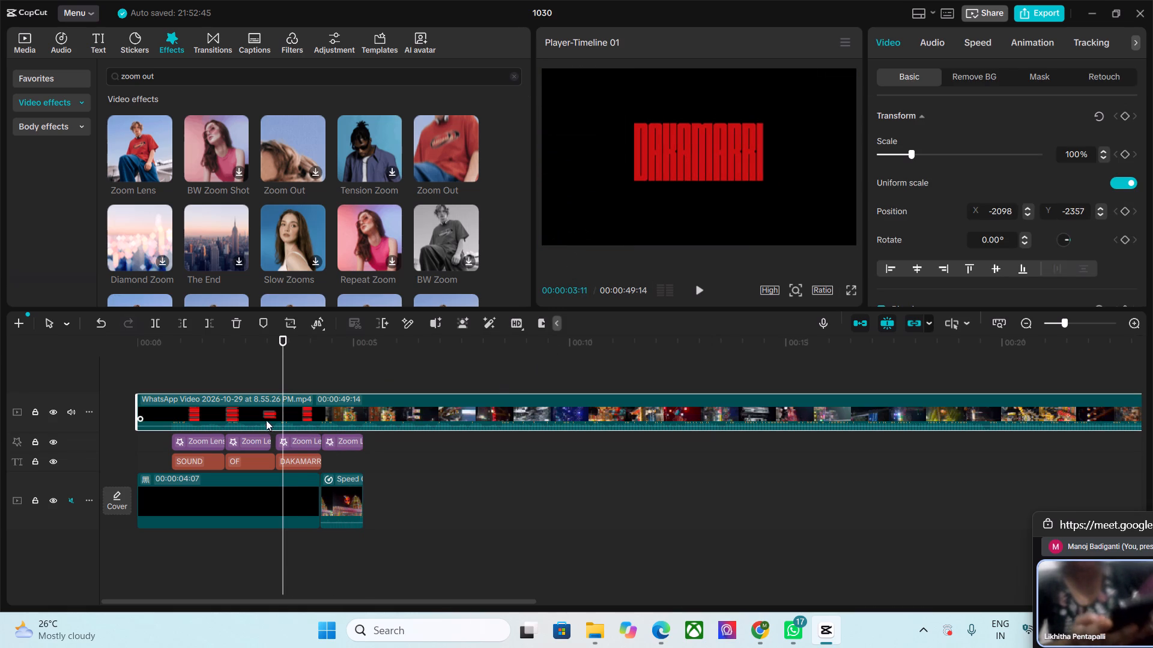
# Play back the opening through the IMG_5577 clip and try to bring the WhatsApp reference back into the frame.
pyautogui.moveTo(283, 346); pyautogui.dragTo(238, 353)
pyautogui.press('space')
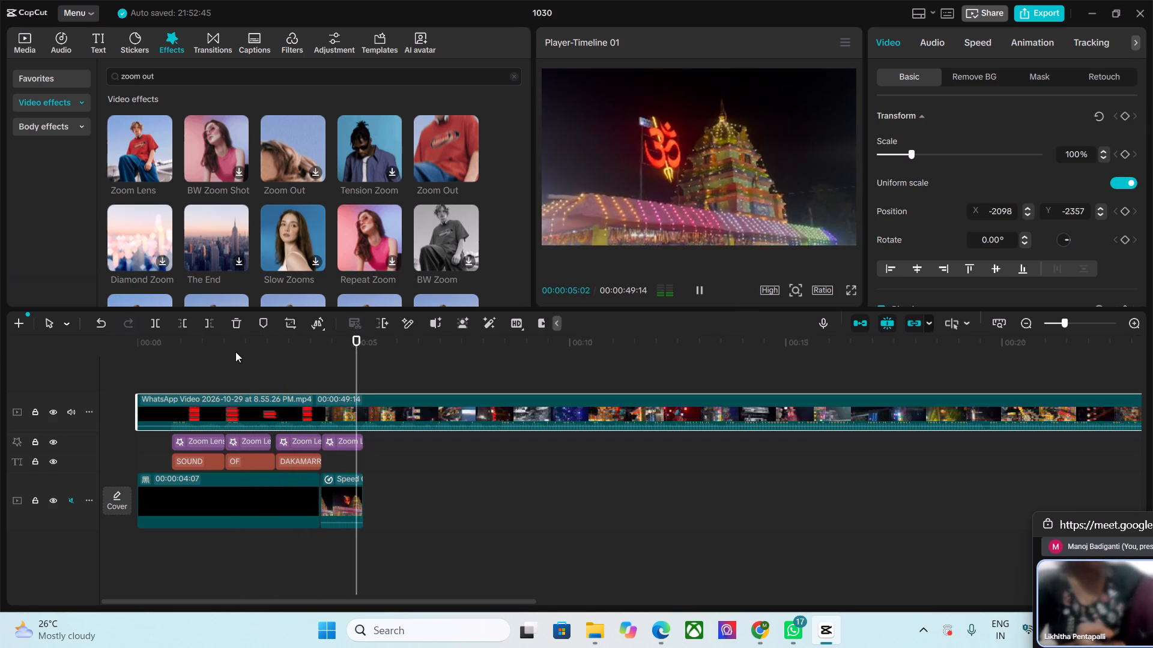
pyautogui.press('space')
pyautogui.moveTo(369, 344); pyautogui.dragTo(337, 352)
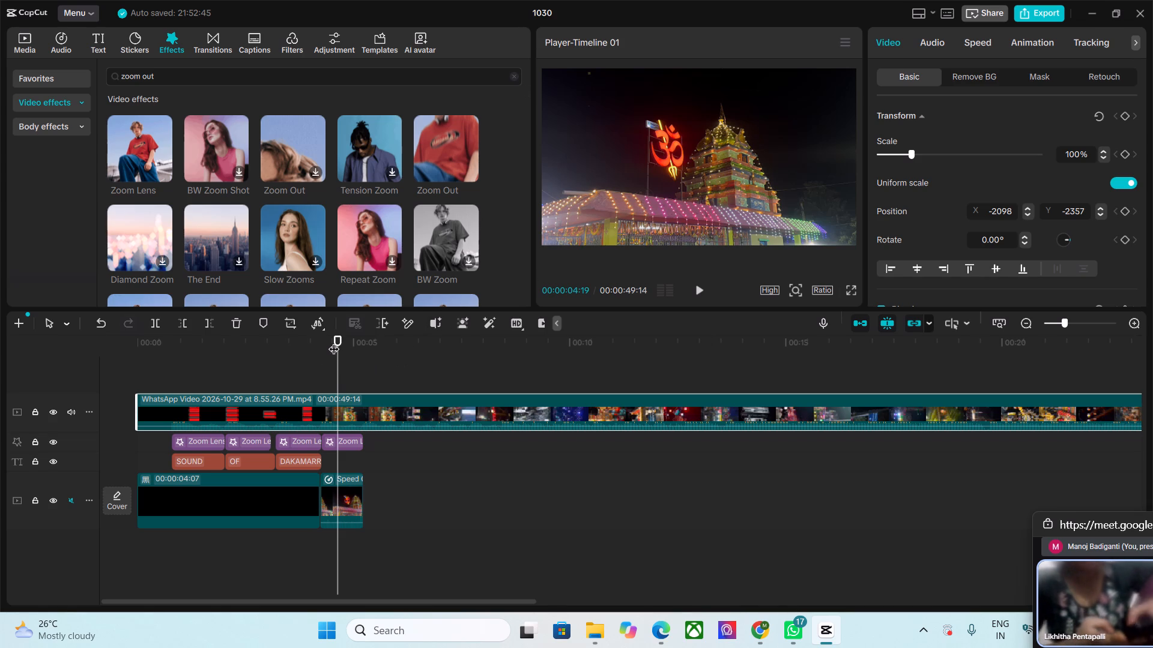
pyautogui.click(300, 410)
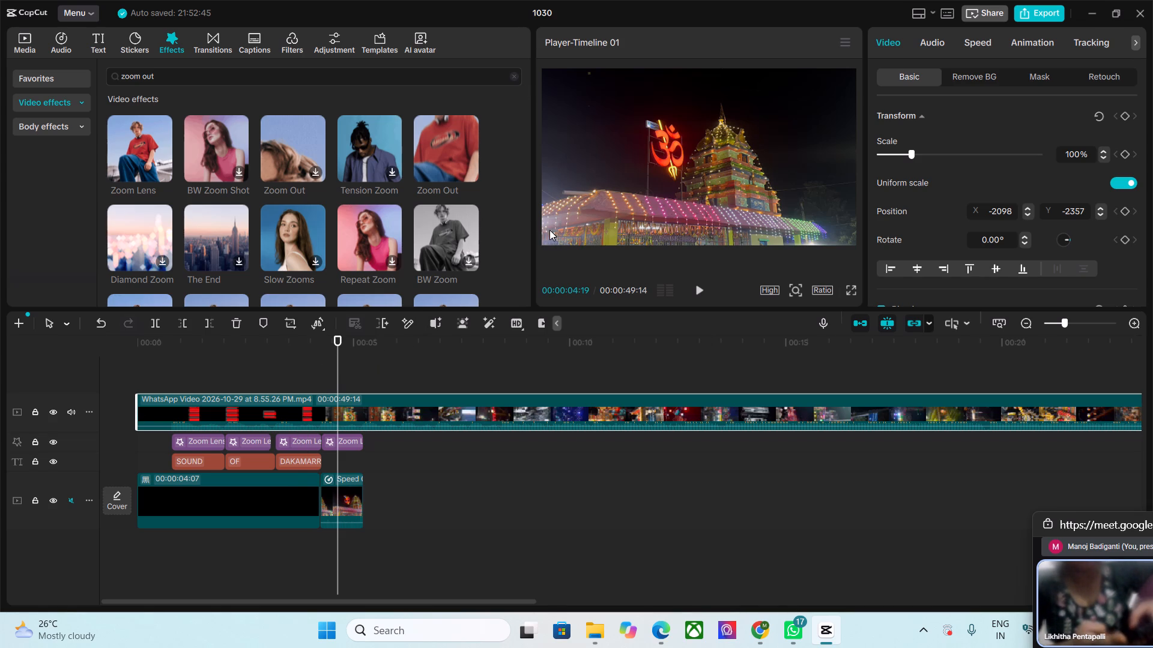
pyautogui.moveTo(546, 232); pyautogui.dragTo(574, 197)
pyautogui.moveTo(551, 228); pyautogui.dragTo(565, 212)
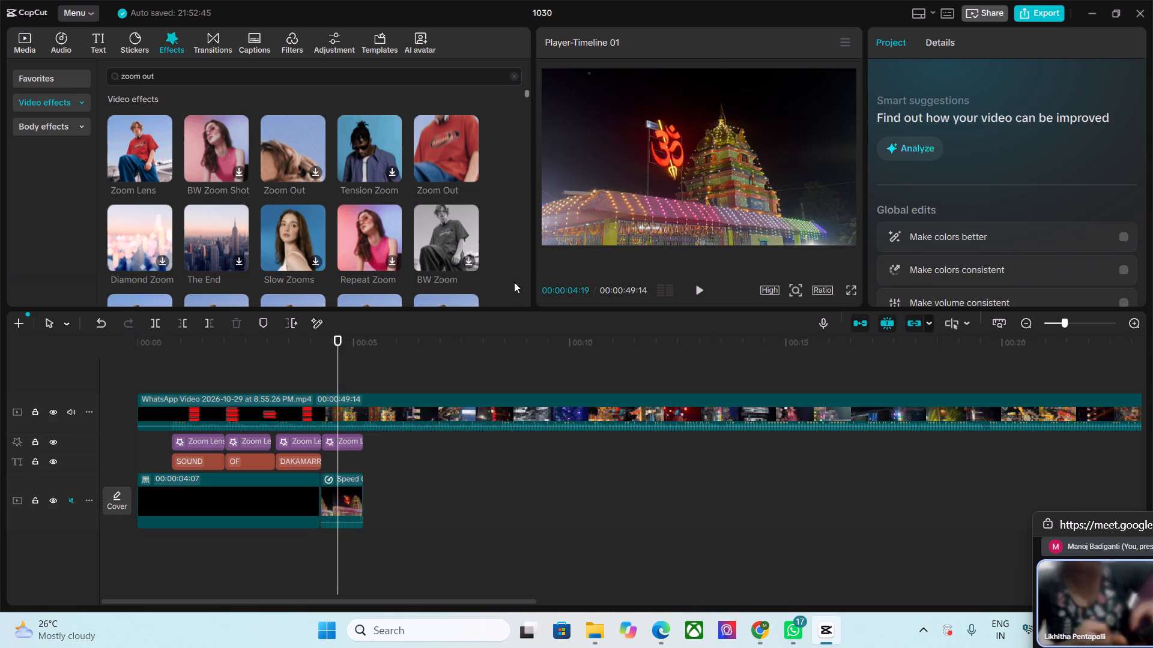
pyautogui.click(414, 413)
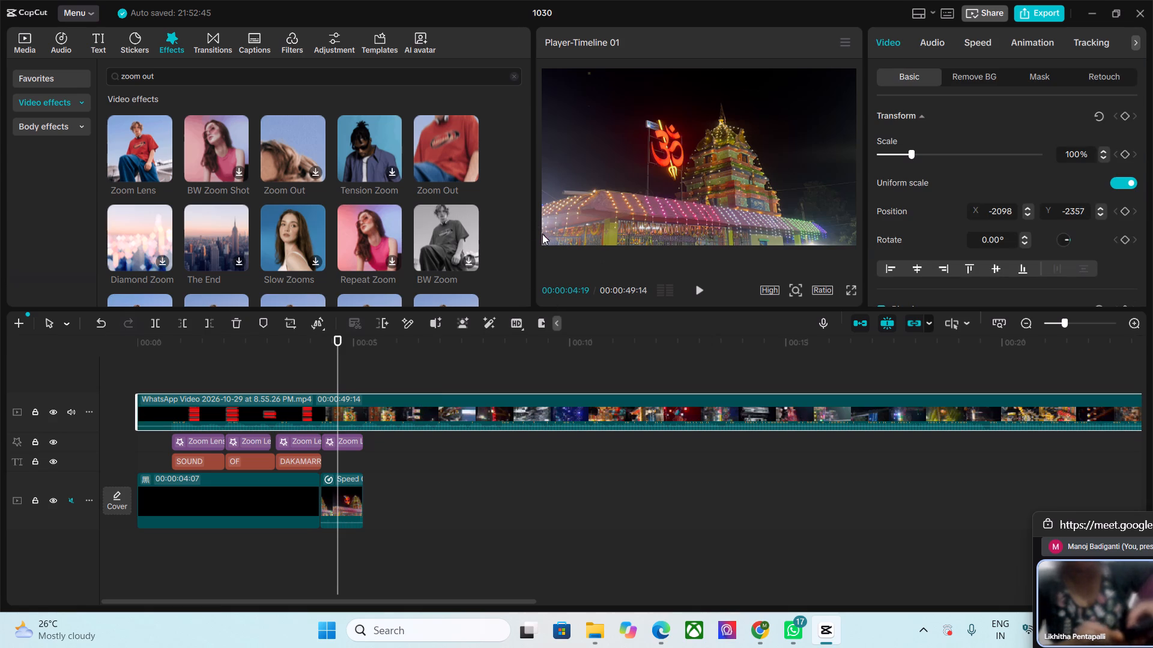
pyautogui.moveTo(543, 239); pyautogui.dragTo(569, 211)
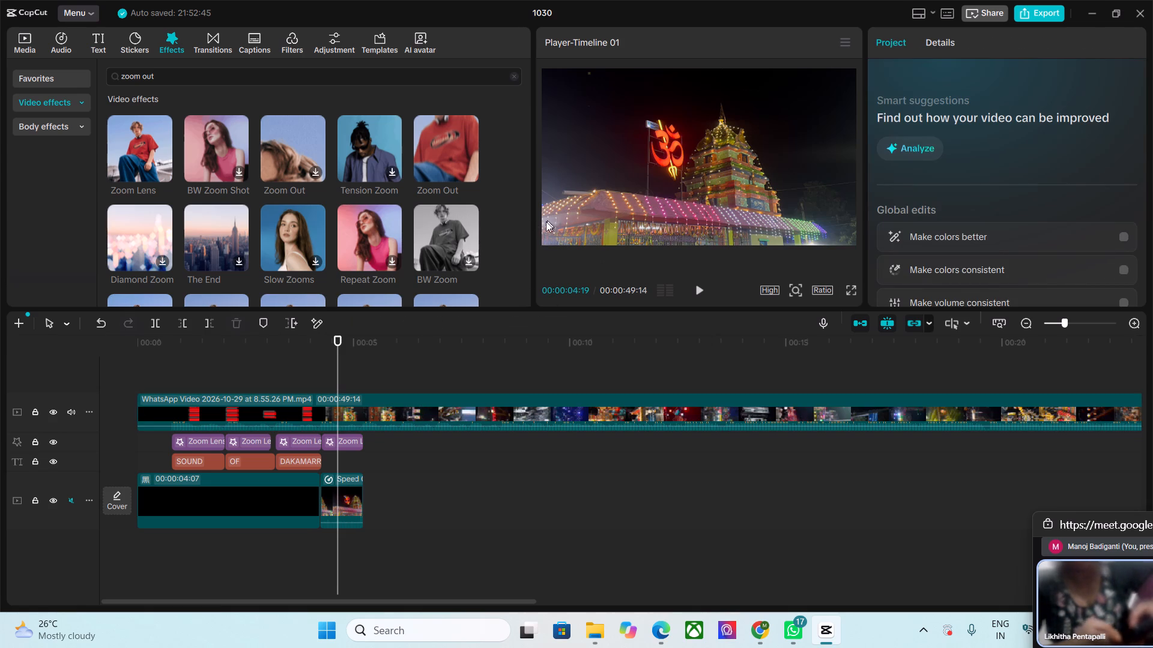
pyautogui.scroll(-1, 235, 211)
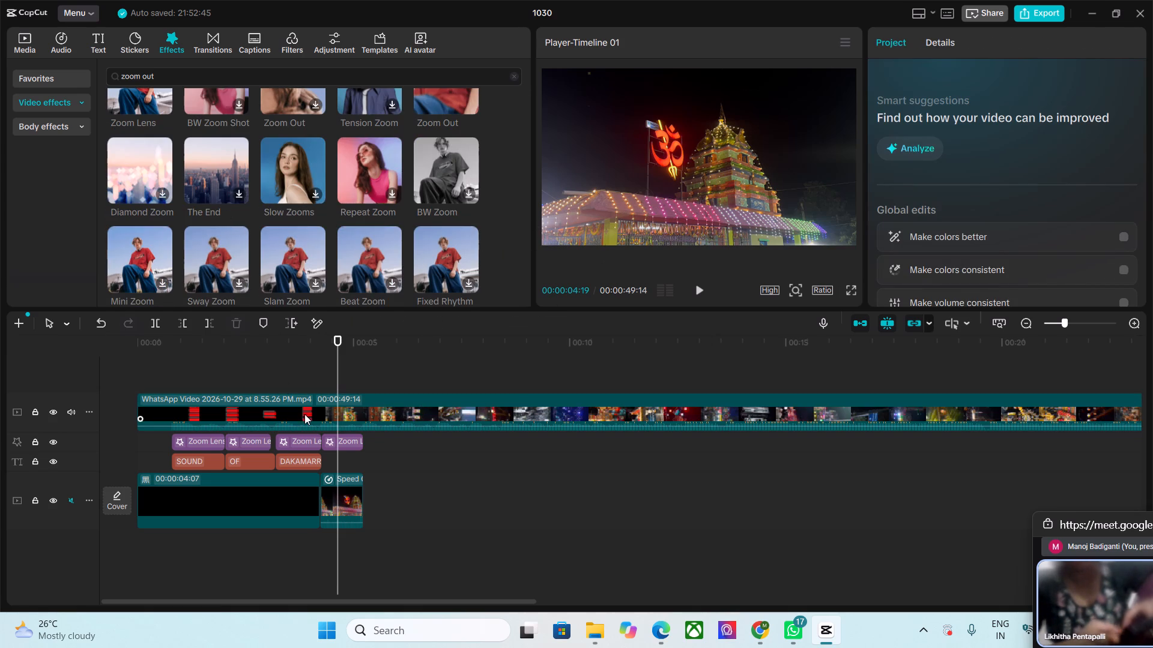
# Undo the WhatsApp reference's last move and reposition it at the frame's lower-left corner, about X -2052, Y -1679.
pyautogui.hotkey('ctrl', 'z')
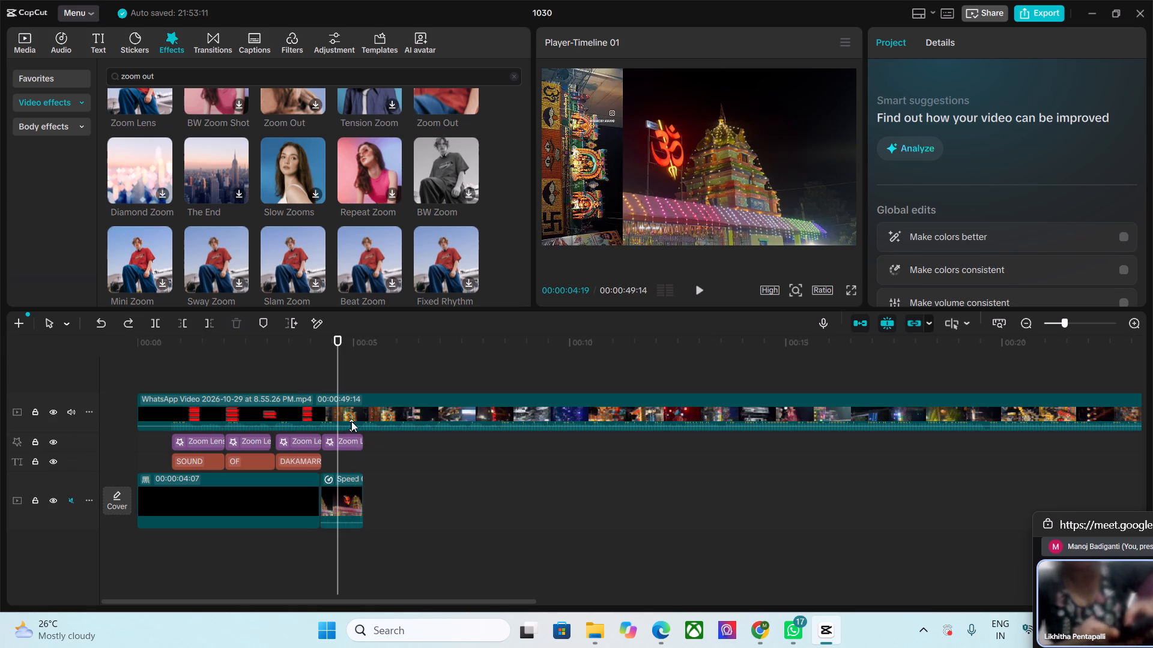
pyautogui.click(586, 161)
pyautogui.moveTo(588, 162); pyautogui.dragTo(599, 227)
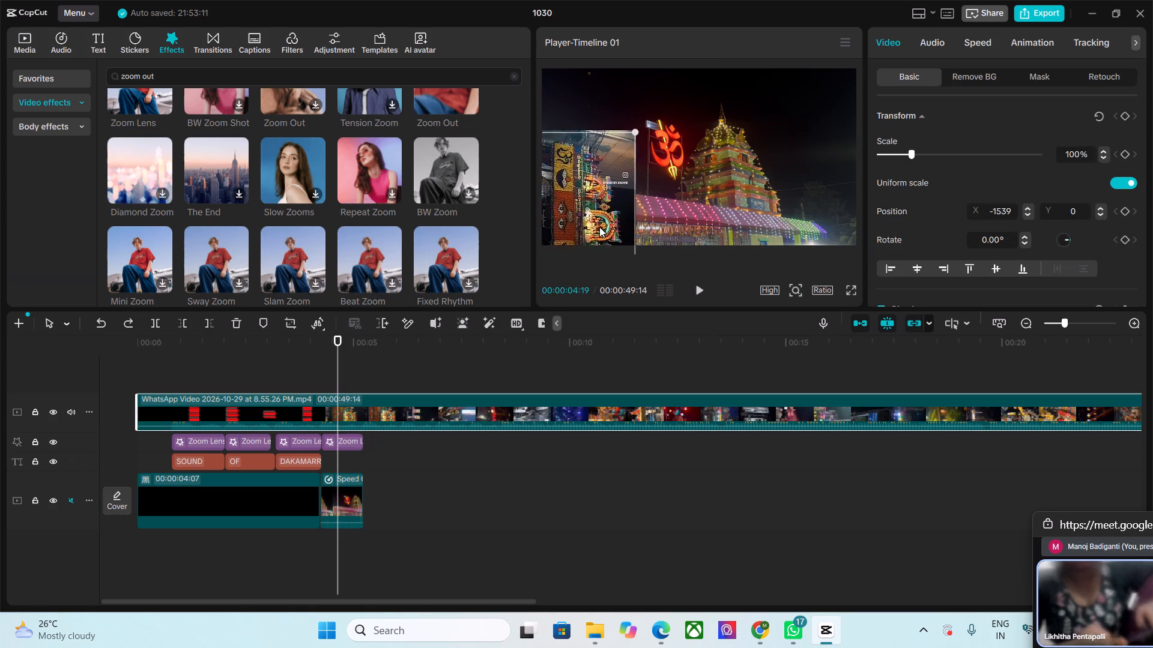
pyautogui.moveTo(599, 227); pyautogui.dragTo(545, 299)
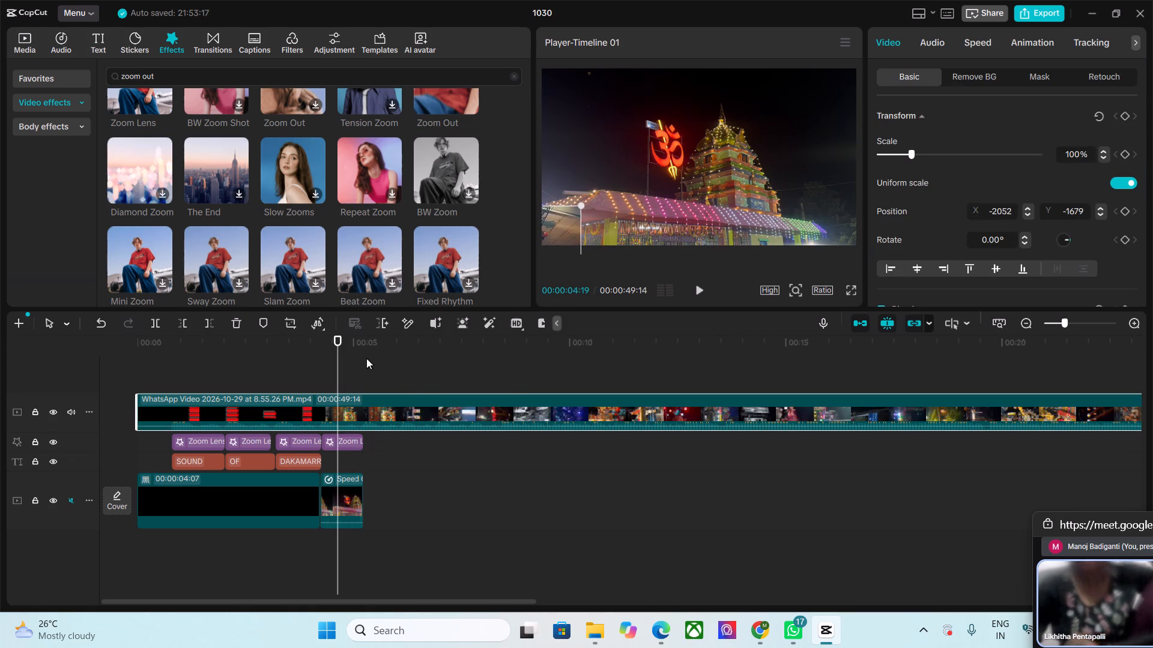
# Play the timeline from the start past the IMG_5577 clip and move the WhatsApp reference to about X -1750, Y -842.
pyautogui.moveTo(338, 346); pyautogui.dragTo(338, 348)
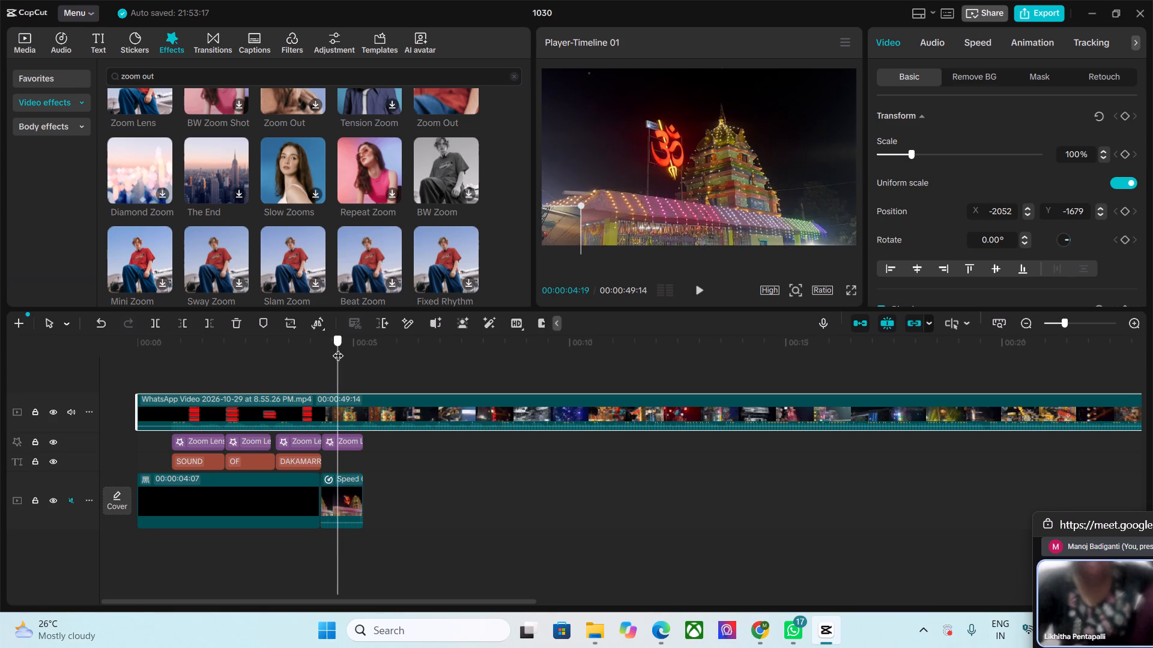
pyautogui.moveTo(338, 348); pyautogui.dragTo(328, 360)
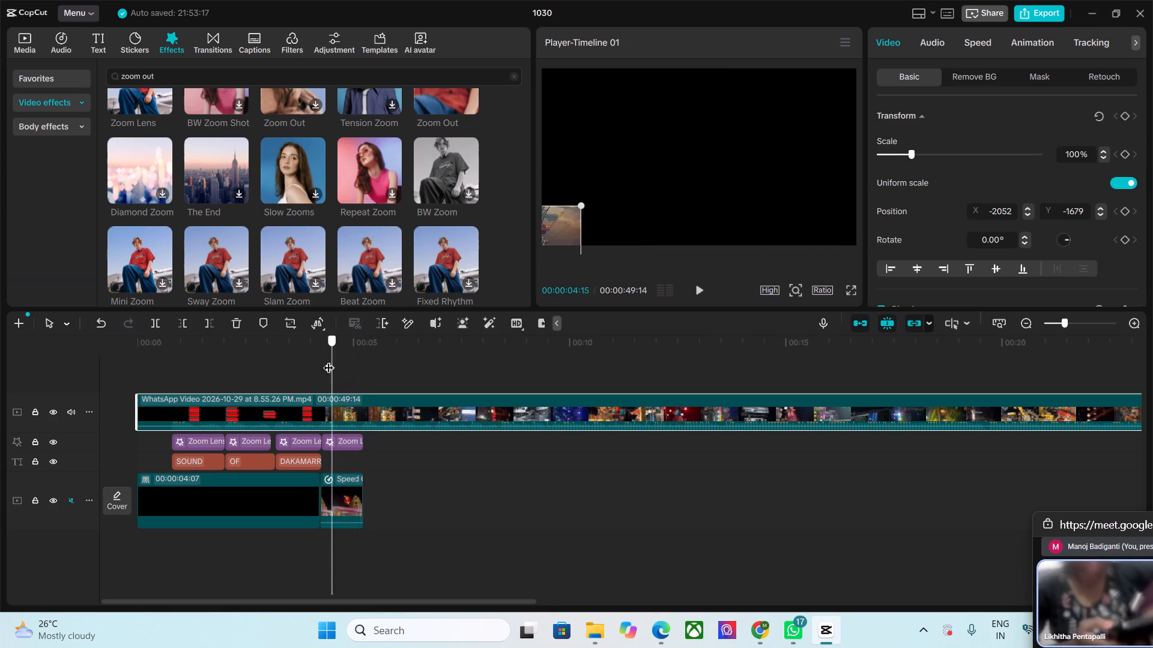
pyautogui.moveTo(328, 360); pyautogui.dragTo(123, 359)
pyautogui.press('space')
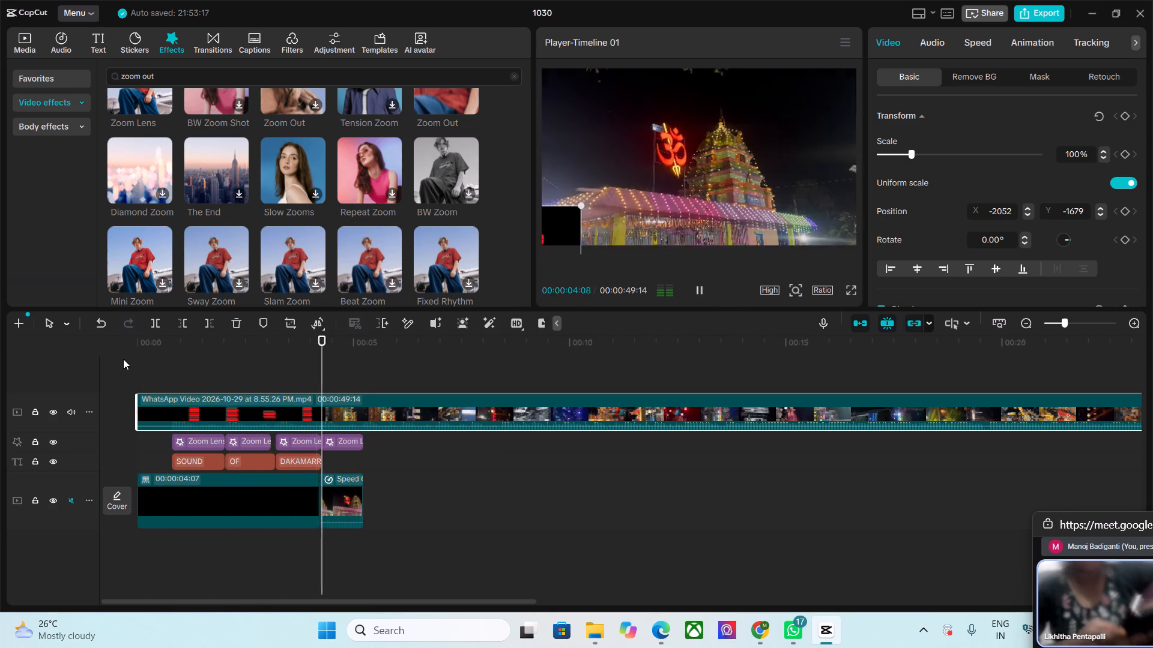
pyautogui.press('space')
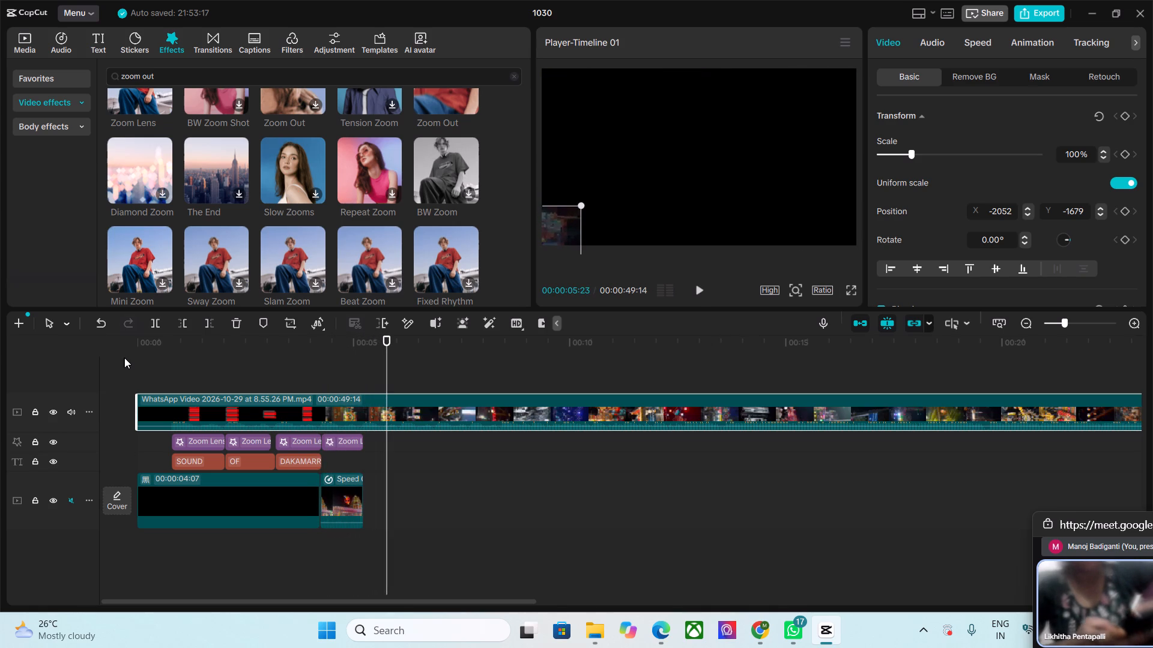
pyautogui.moveTo(562, 237); pyautogui.dragTo(587, 169)
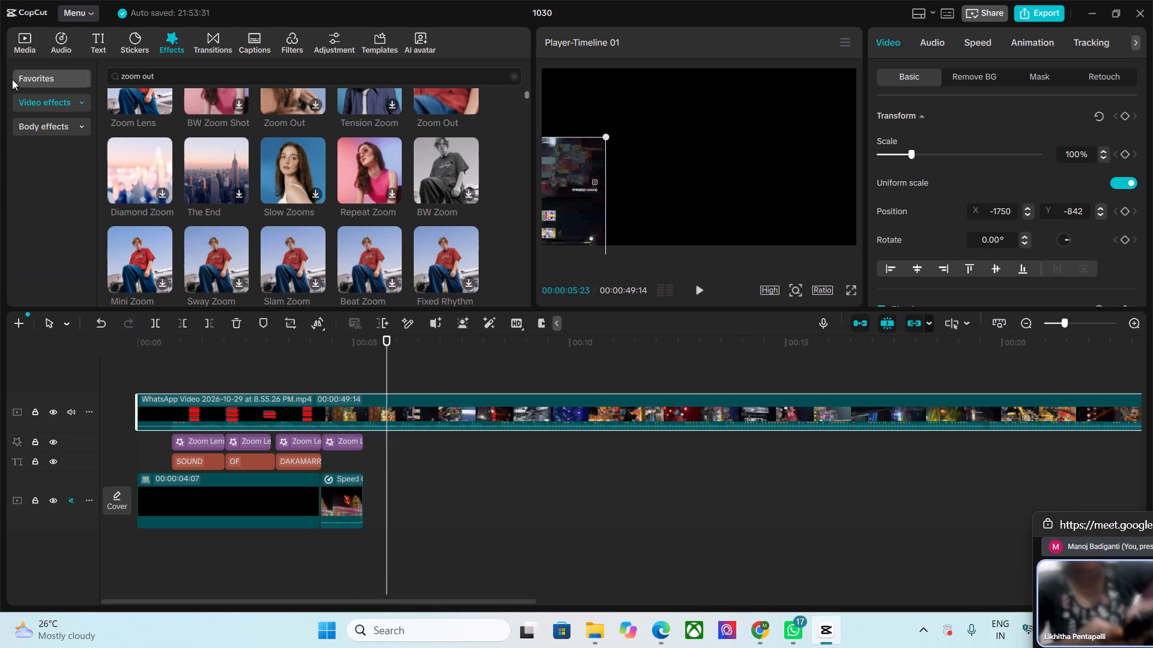
# Bring IMG_5567 in from the Downloads folder and place it on the main track directly after the IMG_5577 clip.
pyautogui.click(25, 40)
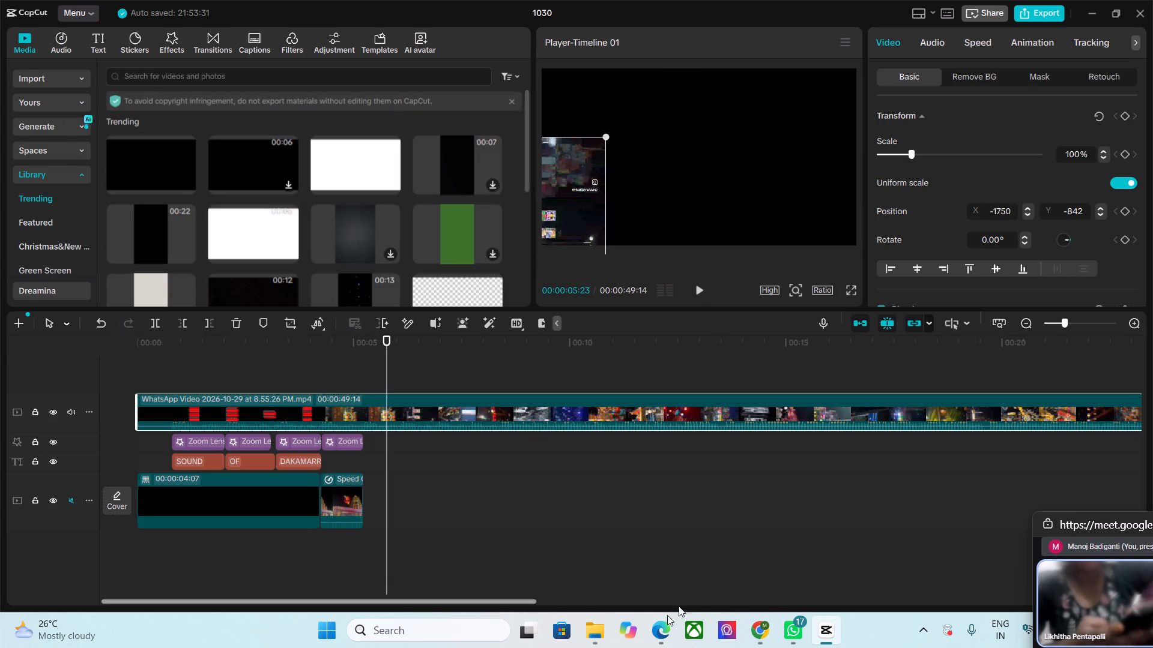
pyautogui.click(591, 627)
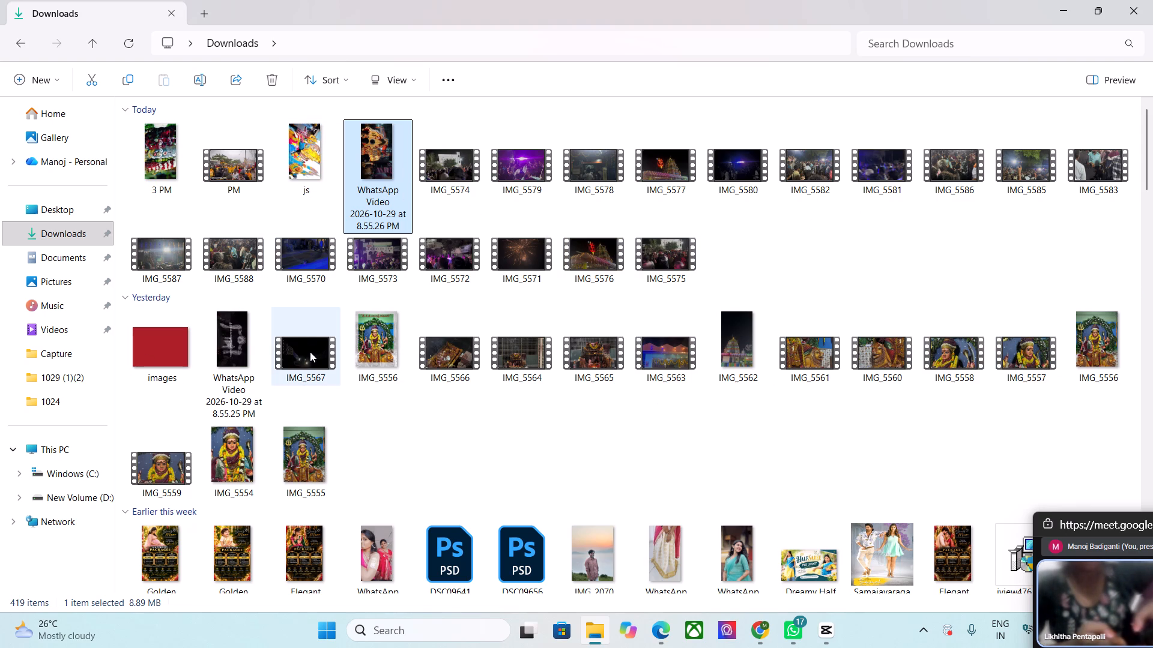
pyautogui.moveTo(297, 346); pyautogui.dragTo(819, 634)
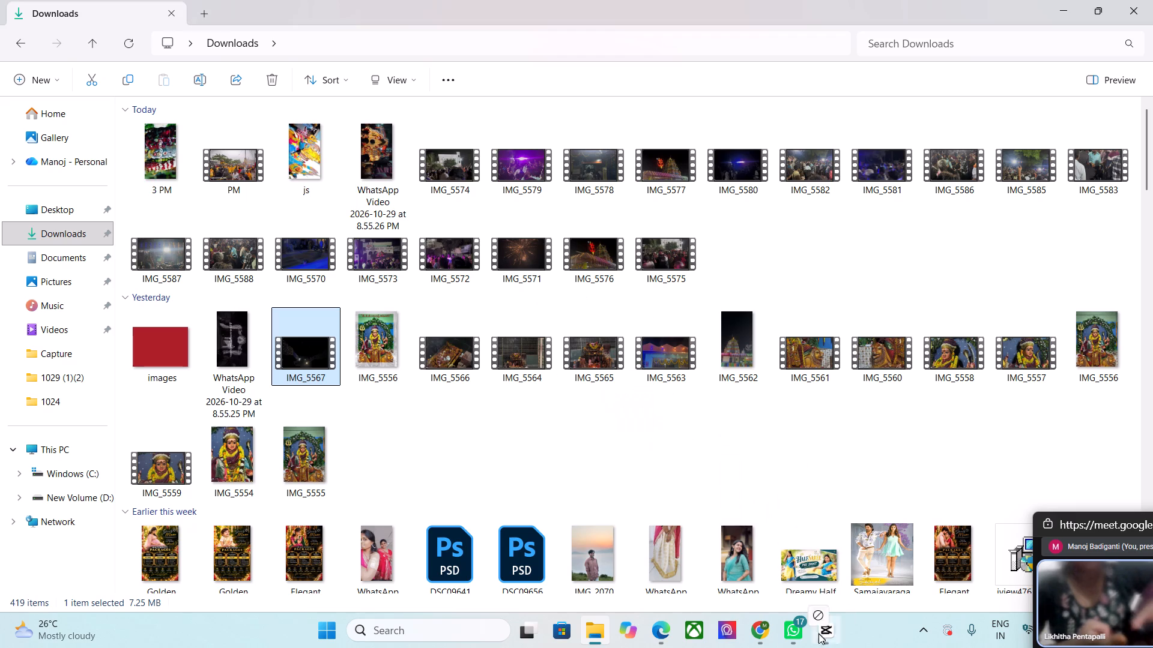
pyautogui.moveTo(819, 634); pyautogui.dragTo(404, 509)
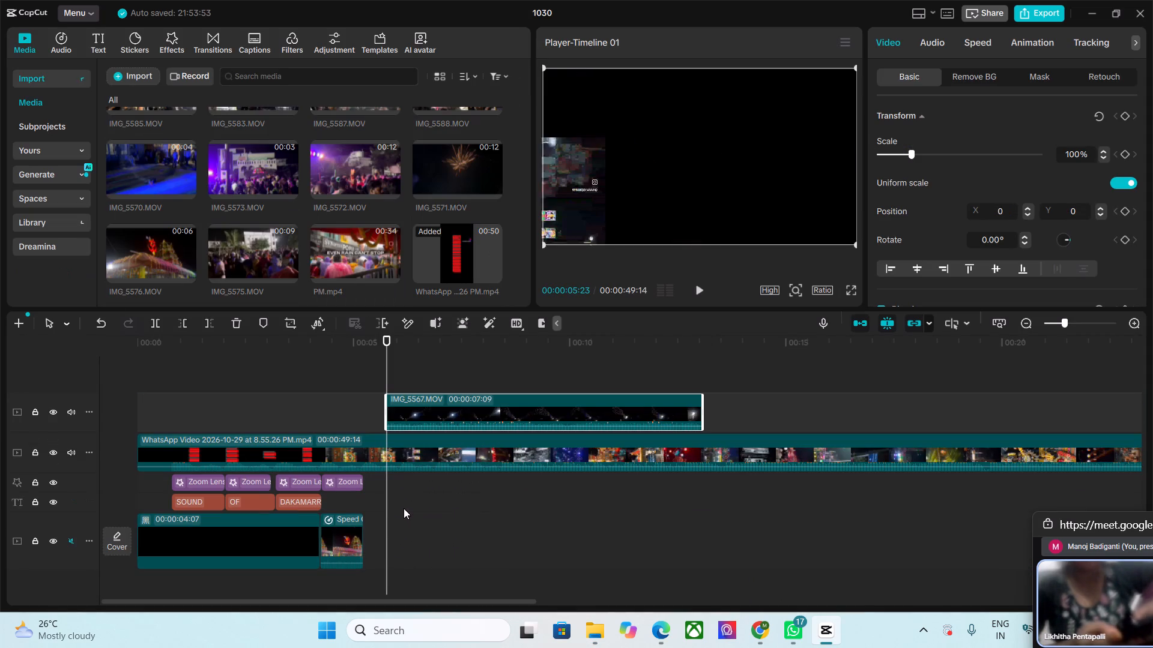
pyautogui.moveTo(444, 416); pyautogui.dragTo(429, 549)
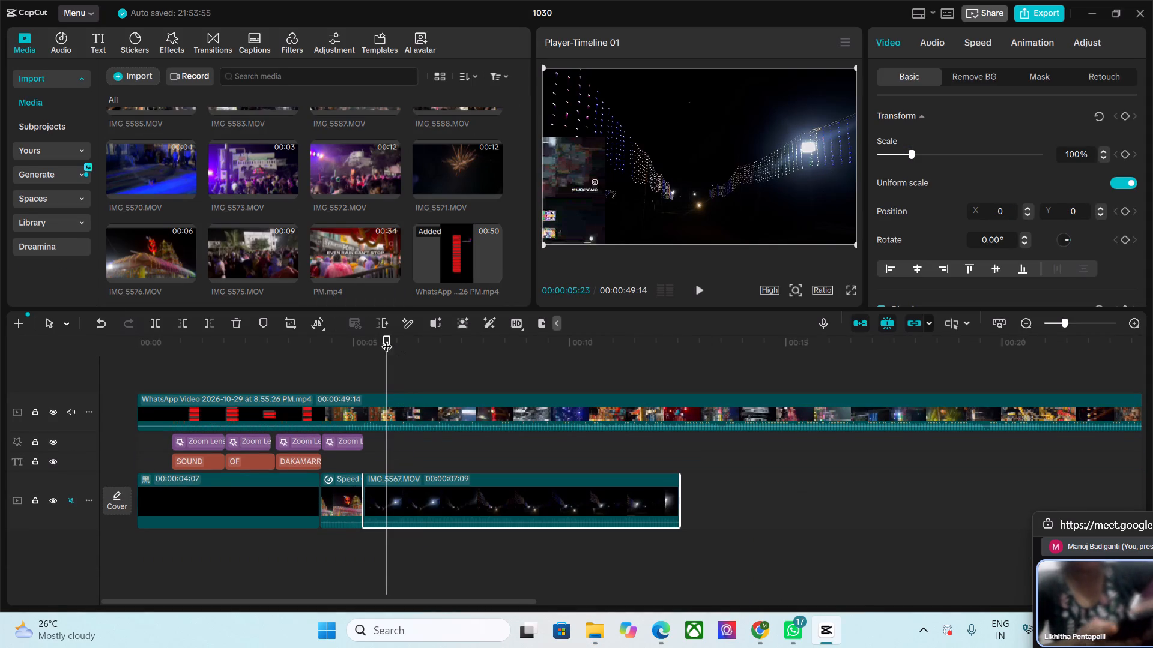
# Find the reference's scene change at 00:00:06:03 and trim off the rest of the IMG_5567 clip after that point.
pyautogui.moveTo(384, 338); pyautogui.dragTo(353, 344)
pyautogui.press('space')
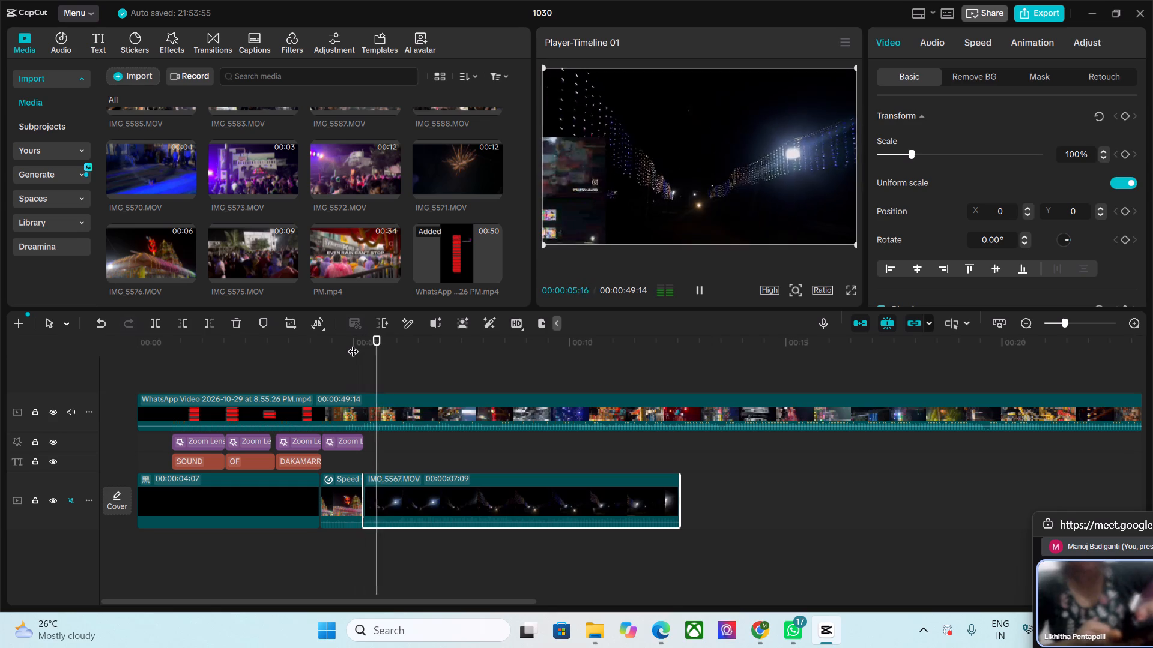
pyautogui.press('space')
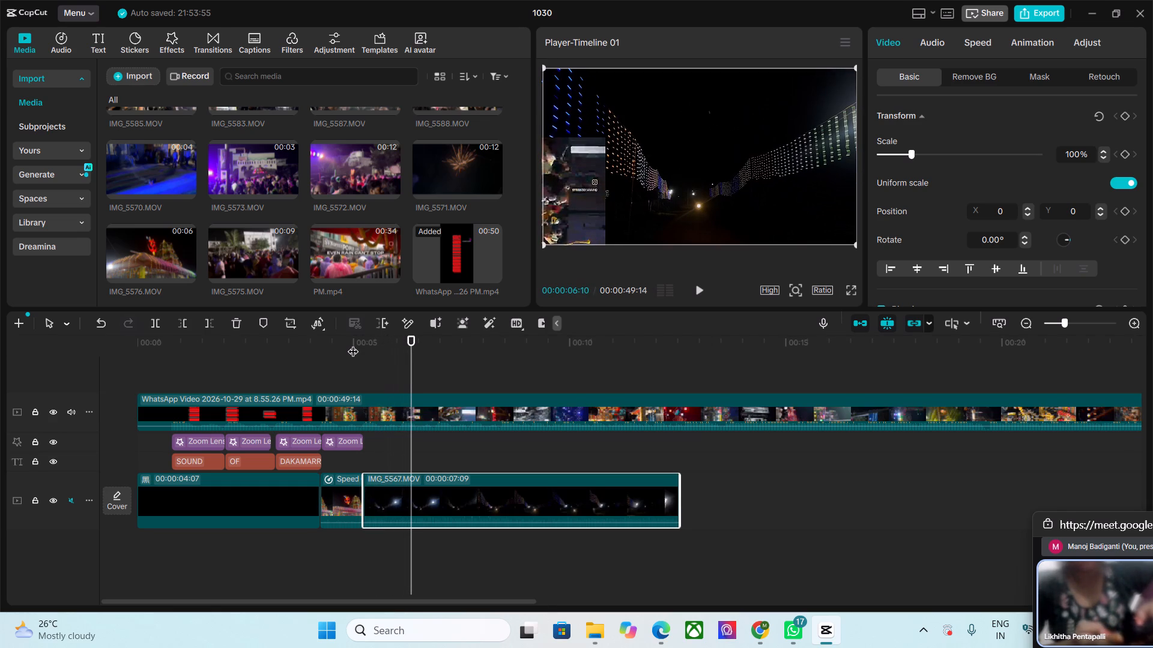
pyautogui.press('Left')
pyautogui.press('Left')
pyautogui.press('Left')
pyautogui.press('Left')
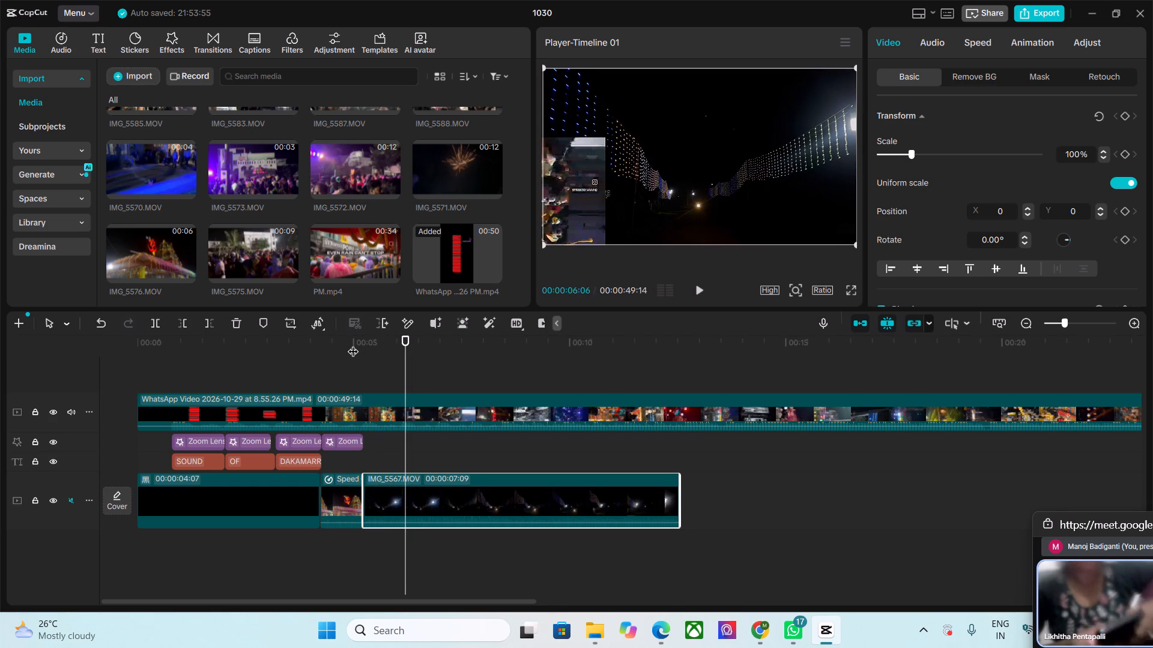
pyautogui.press('Left')
pyautogui.press('Left')
pyautogui.press('Left')
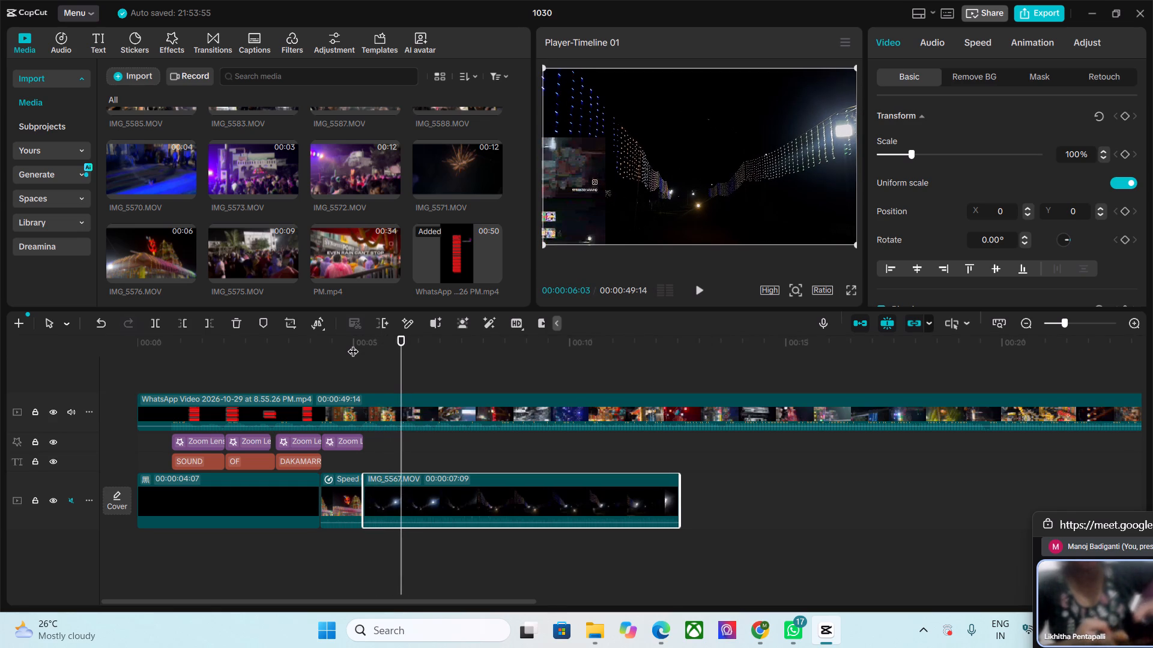
pyautogui.click(448, 506)
pyautogui.click(210, 319)
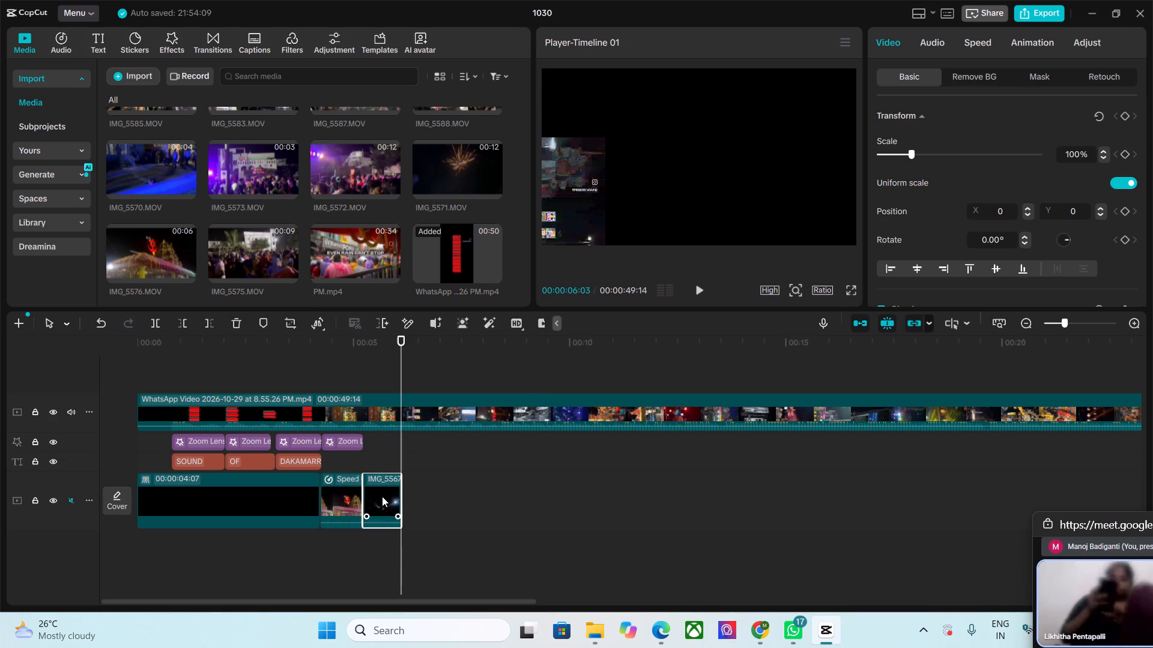
# Set the IMG_5567 clip's speed to 0.90x and play it back against the reference.
pyautogui.click(982, 46)
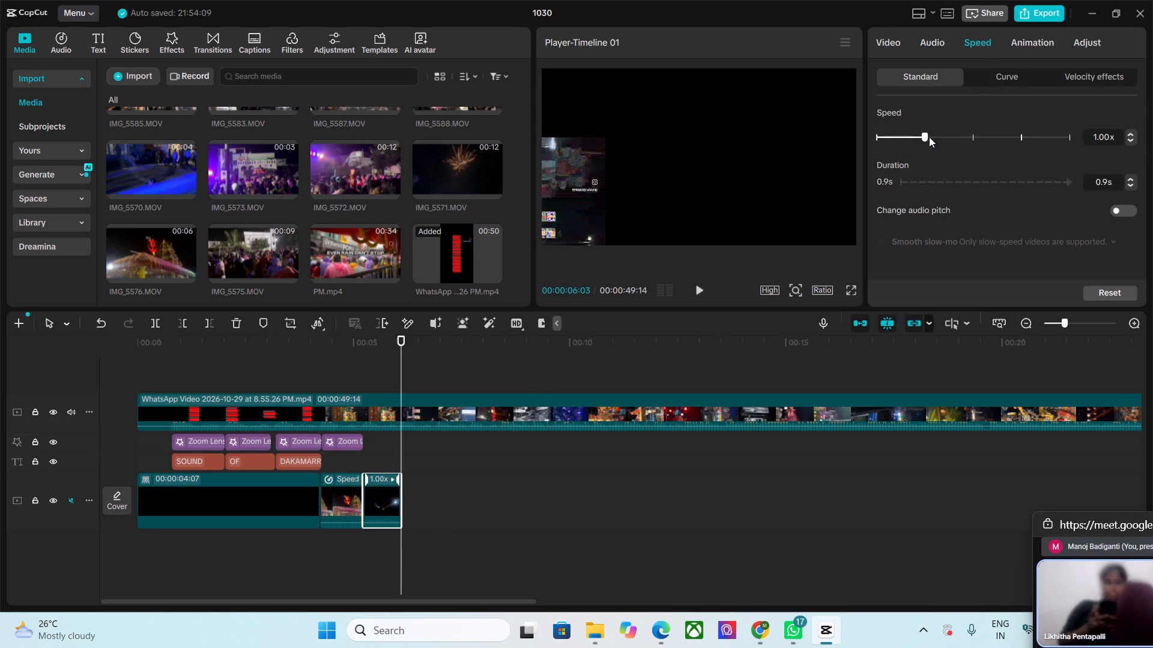
pyautogui.click(922, 137)
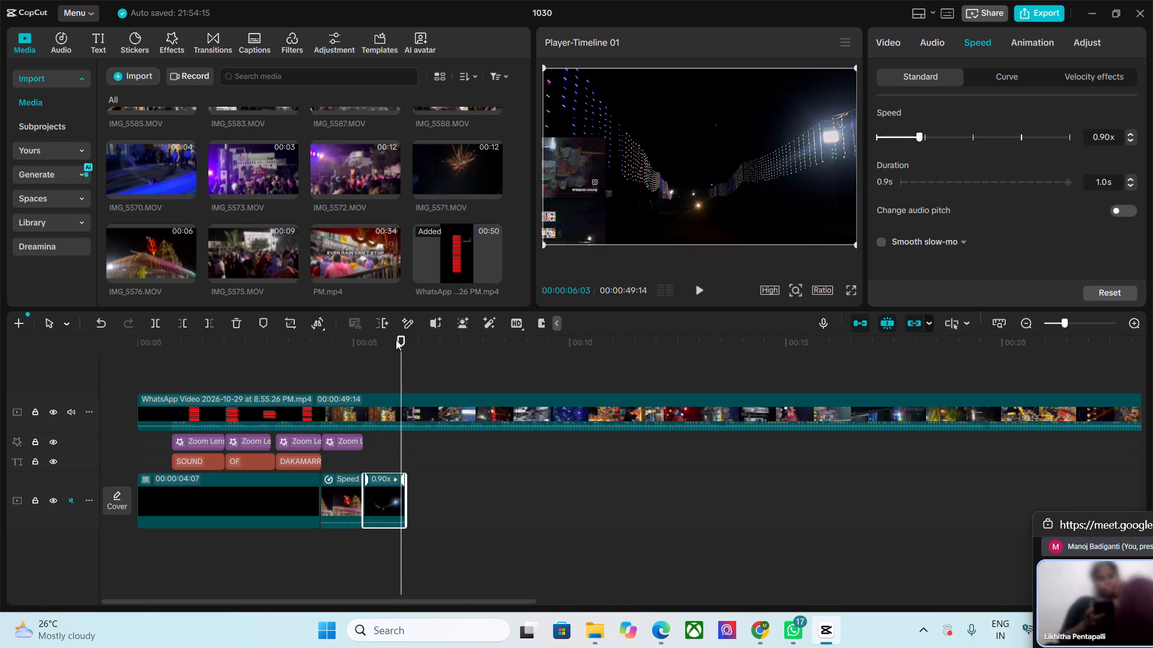
pyautogui.moveTo(397, 339); pyautogui.dragTo(325, 346)
pyautogui.press('space')
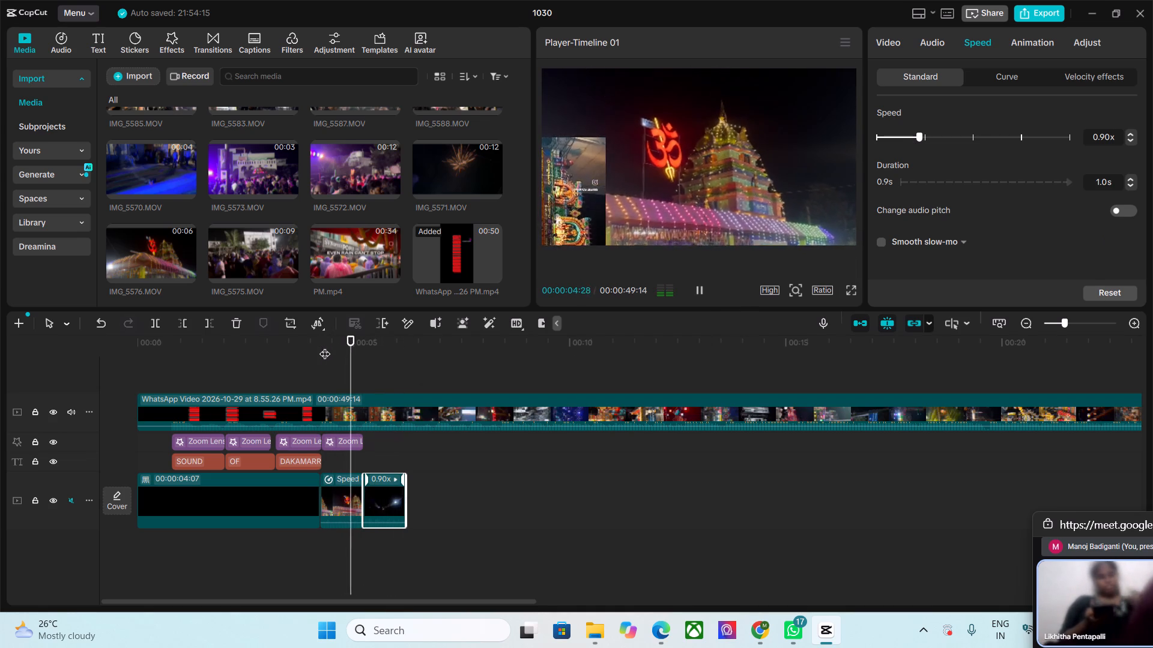
pyautogui.press('space')
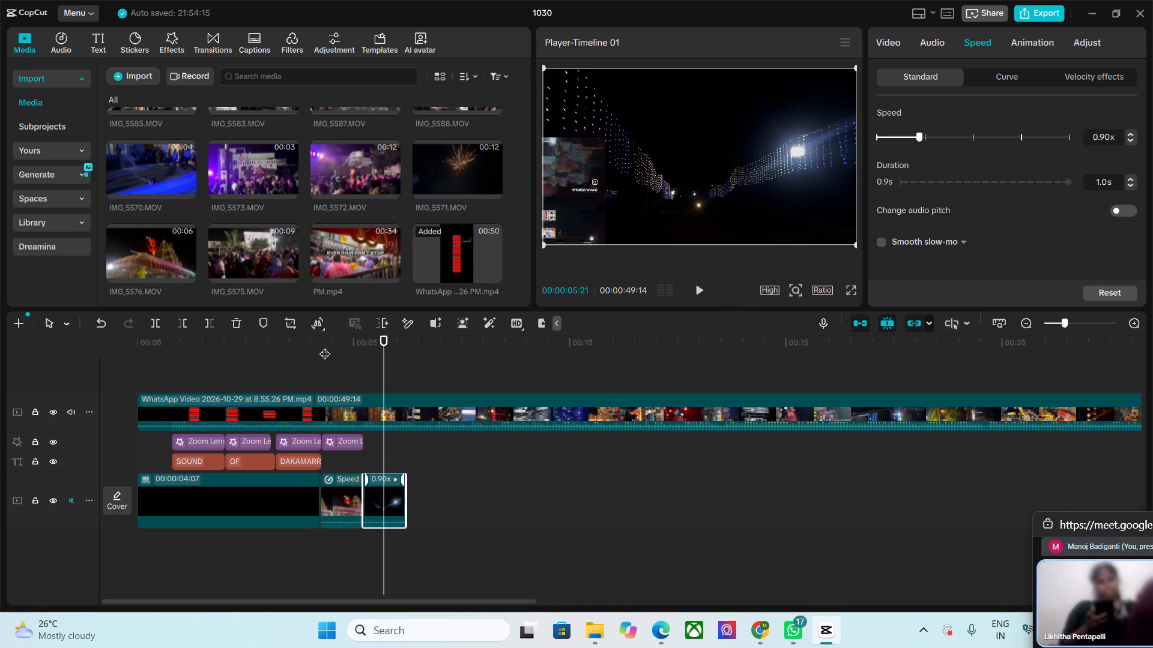
pyautogui.press('space')
pyautogui.press('space')
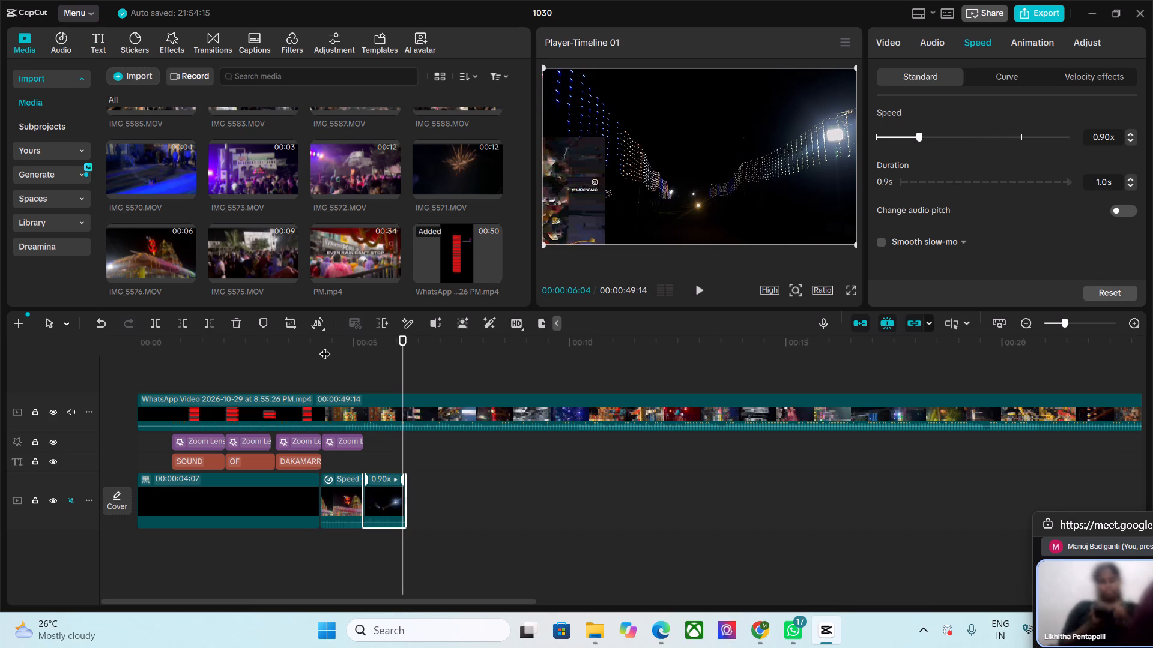
# Move the WhatsApp reference up so its full height shows along the left edge of the video frame.
pyautogui.click(567, 197)
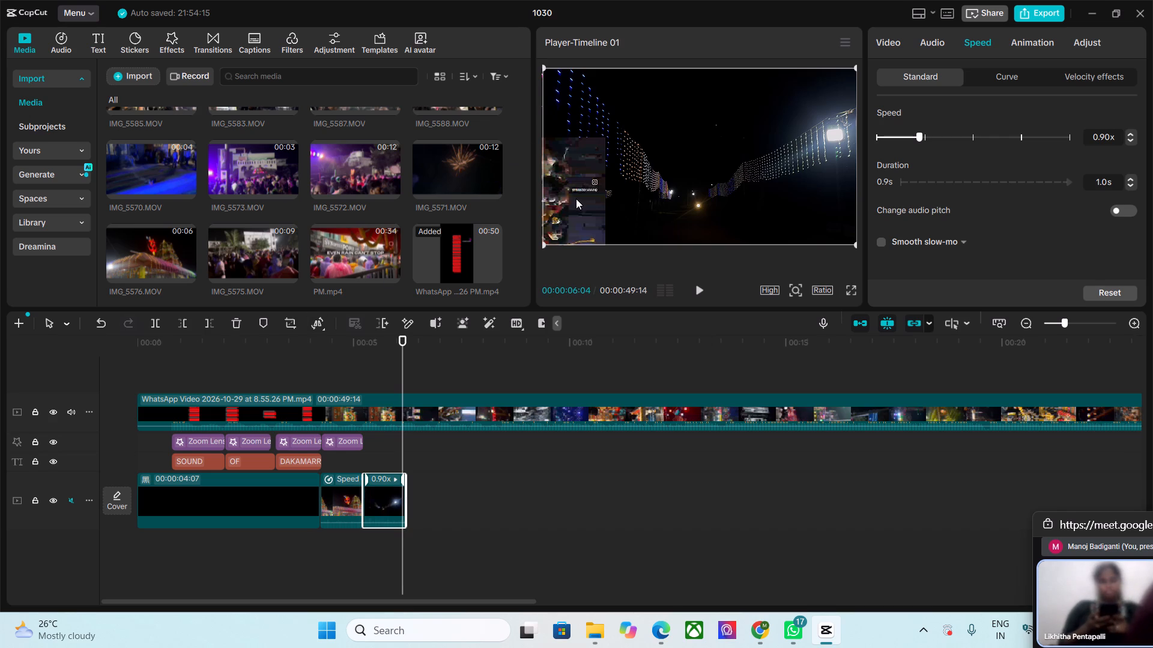
pyautogui.click(576, 199)
pyautogui.moveTo(576, 199); pyautogui.dragTo(634, 138)
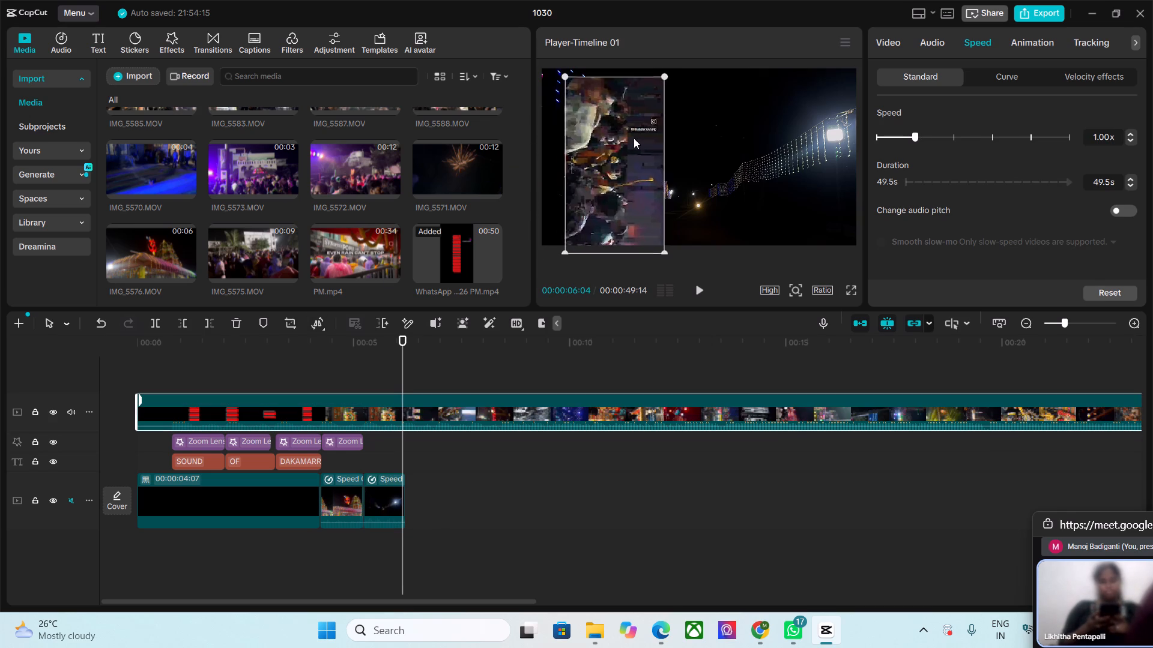
pyautogui.moveTo(634, 138); pyautogui.dragTo(602, 131)
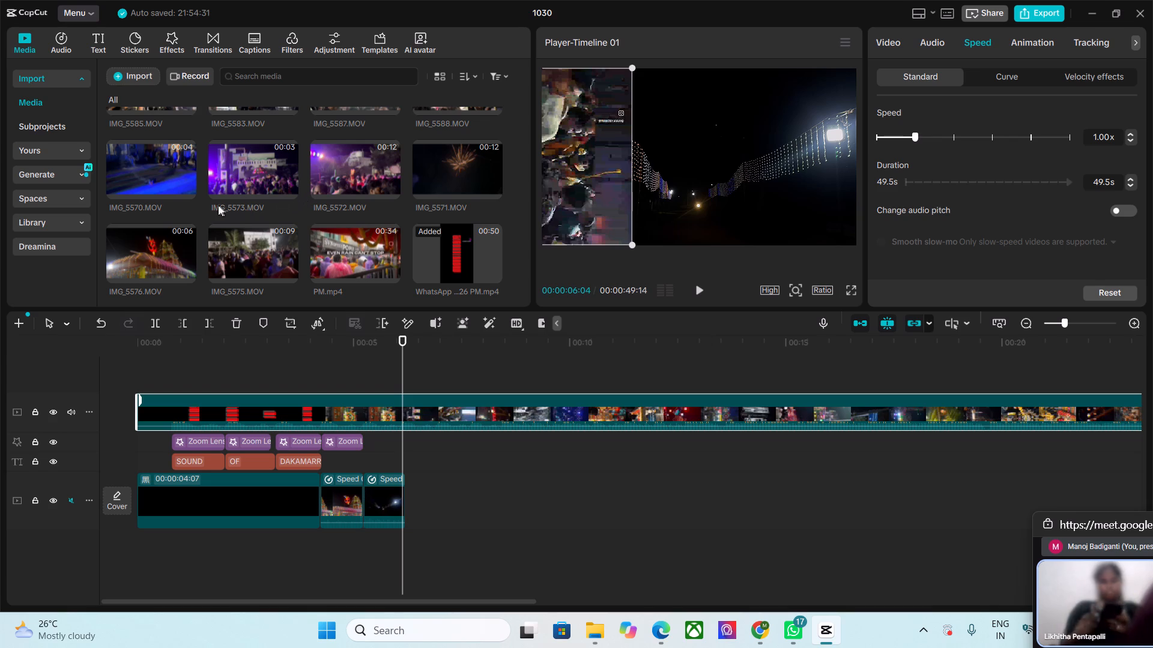
# Preview the imported festival clips, including IMG_5575, IMG_5579, IMG_5574, IMG_5581 and IMG_5586, to choose the next shot.
pyautogui.scroll(1, 207, 207)
pyautogui.scroll(-1, 207, 207)
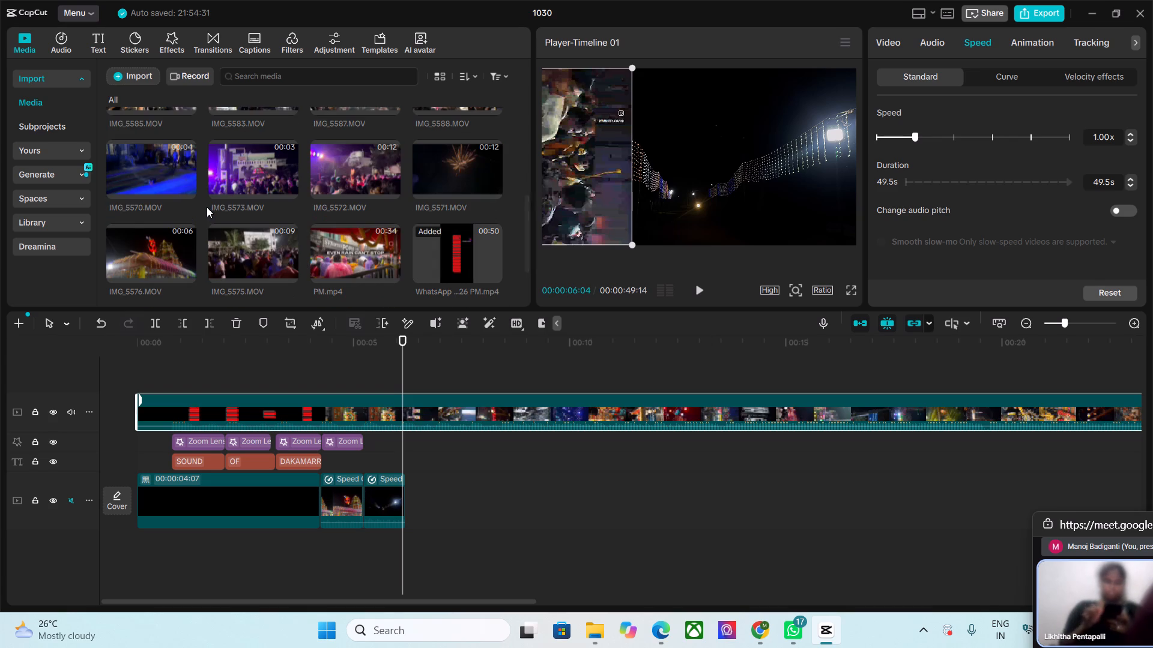
pyautogui.scroll(-1, 207, 207)
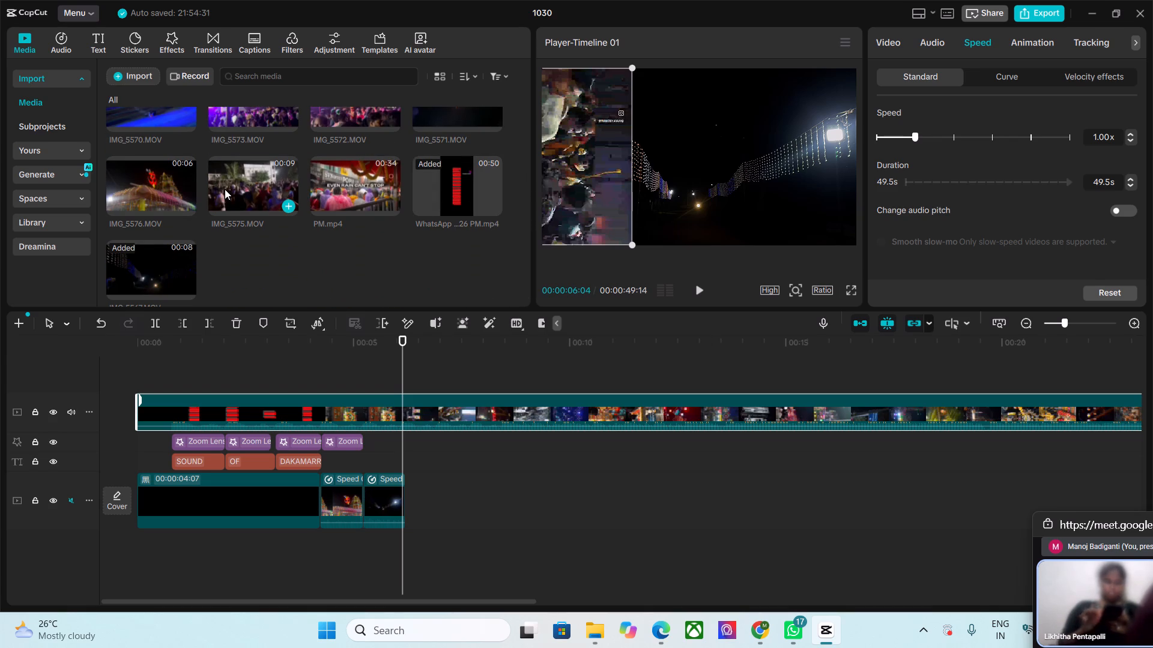
pyautogui.click(225, 189)
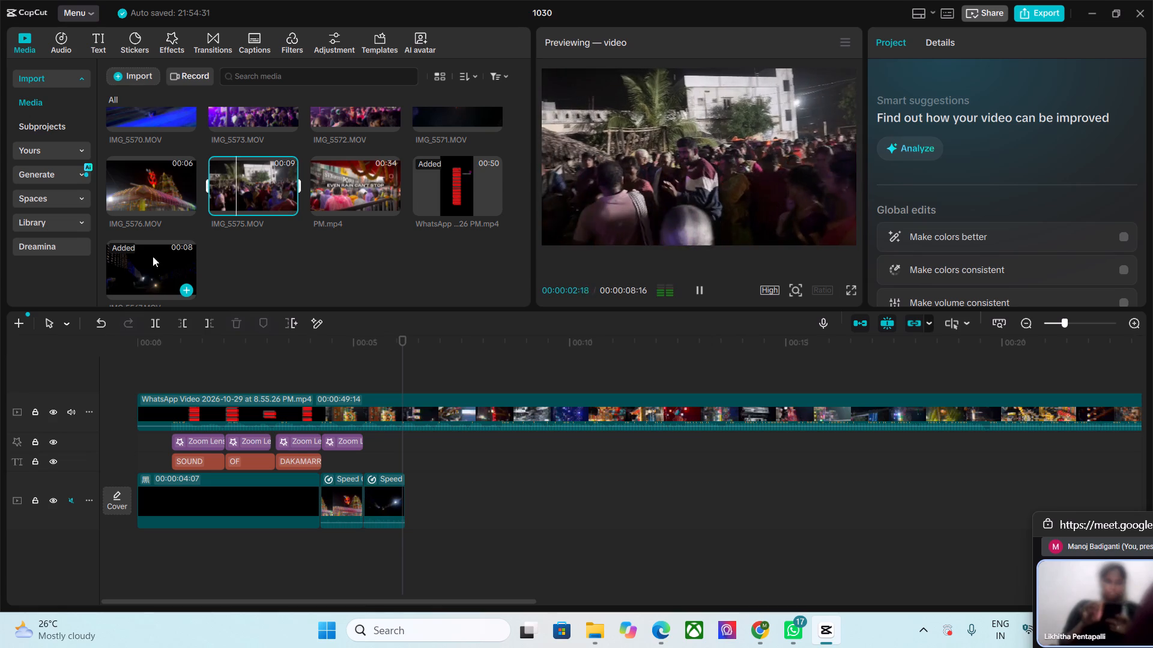
pyautogui.scroll(3, 192, 170)
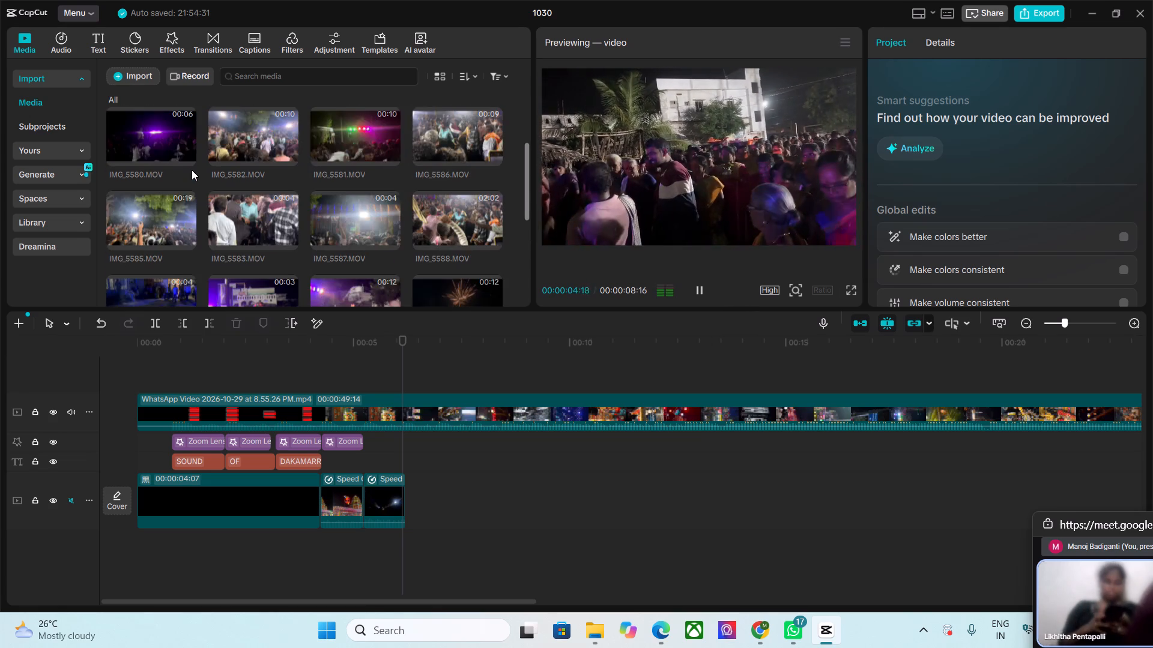
pyautogui.scroll(2, 192, 170)
pyautogui.click(237, 148)
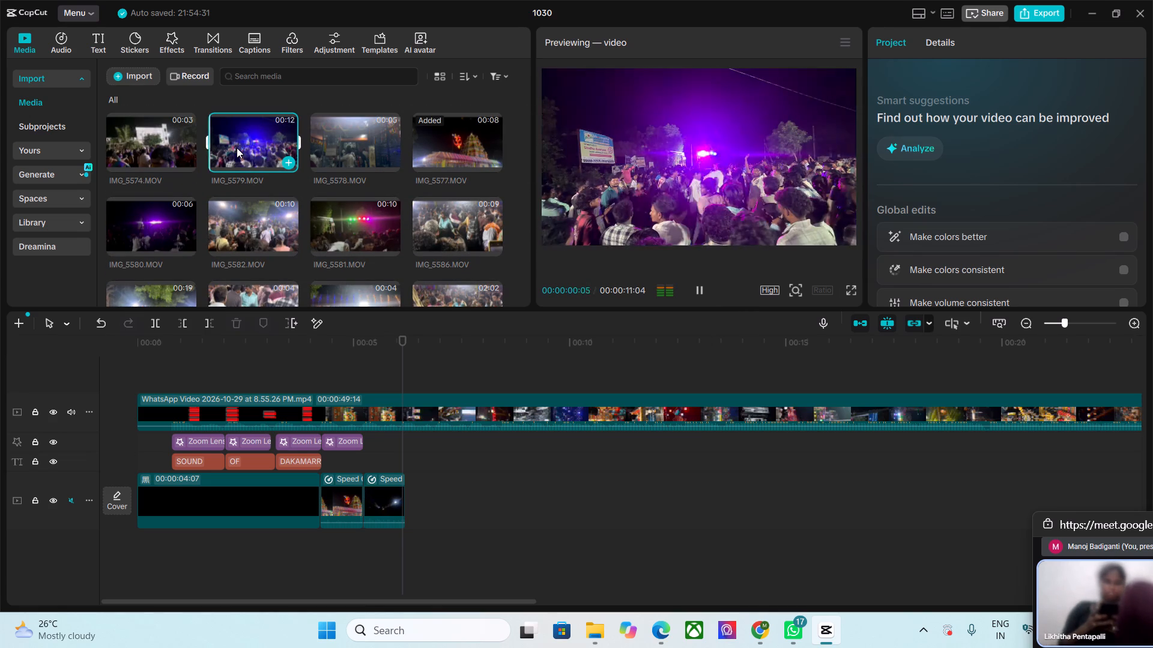
pyautogui.click(138, 141)
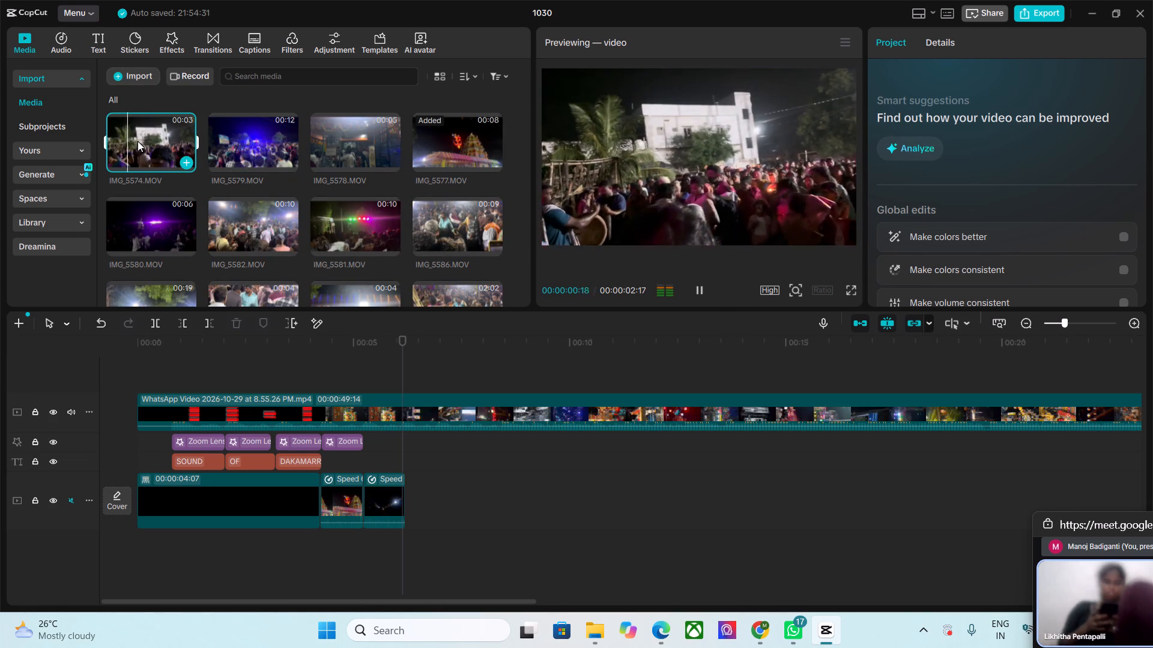
pyautogui.click(443, 145)
pyautogui.click(362, 231)
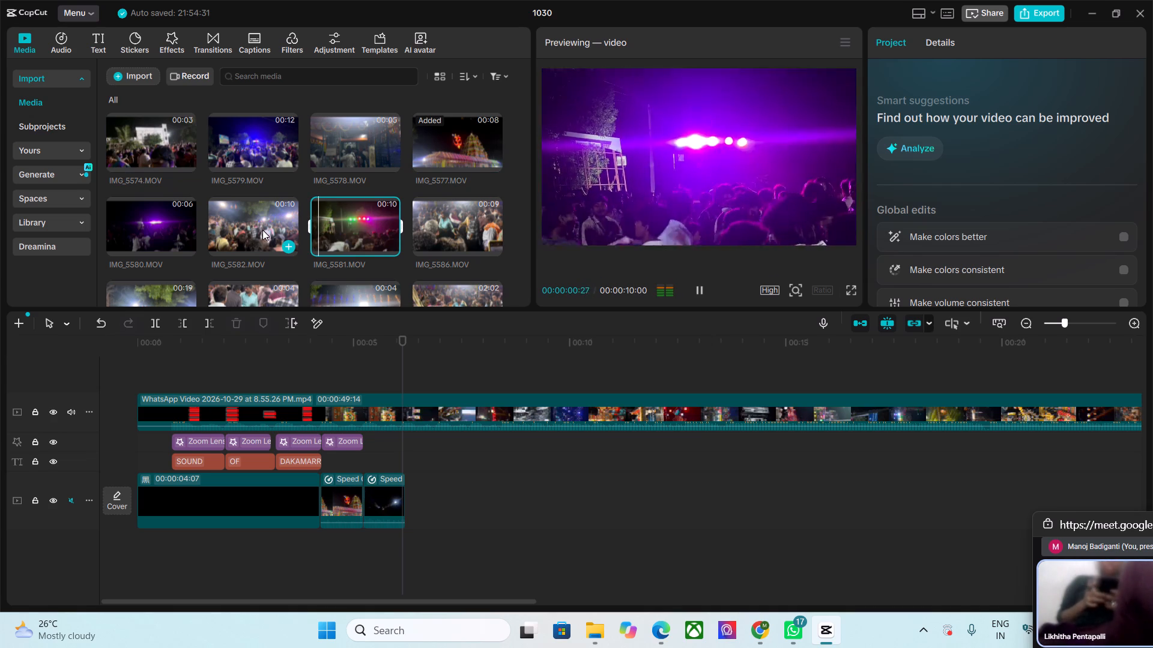
pyautogui.click(433, 217)
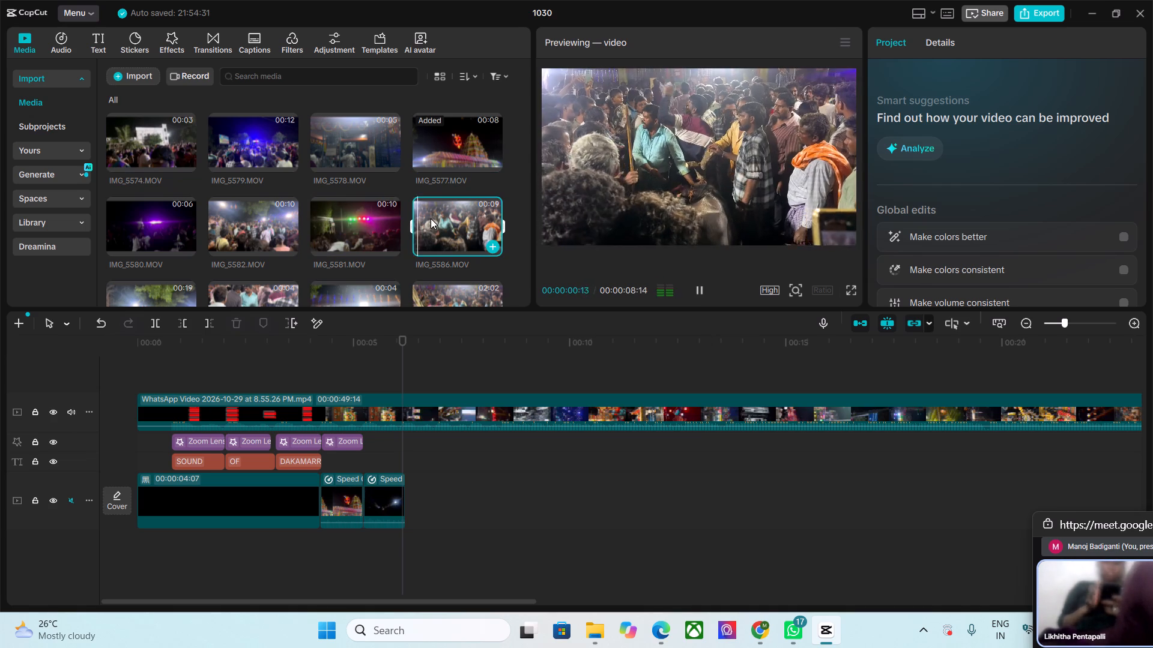
pyautogui.scroll(-1, 340, 209)
# Place IMG_5583 on the main track directly after the IMG_5567 clip.
pyautogui.click(255, 229)
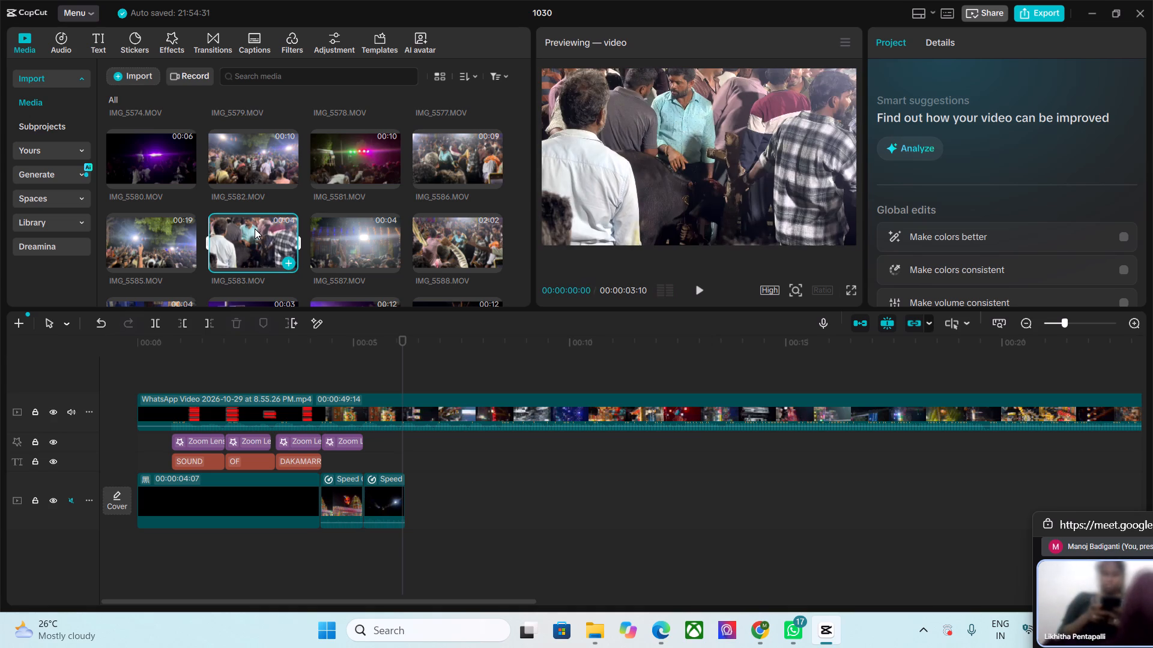
pyautogui.moveTo(255, 229); pyautogui.dragTo(411, 502)
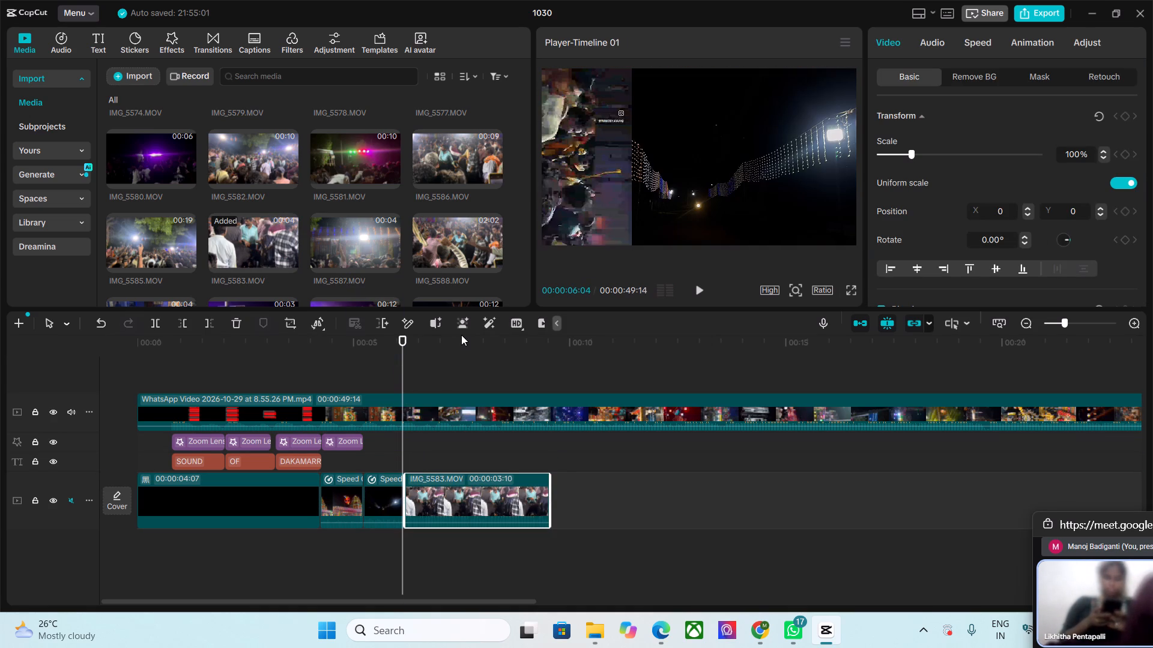
# Find the reference's scene change at 00:00:06:28 and trim off the rest of the IMG_5583 clip after that point.
pyautogui.press('space')
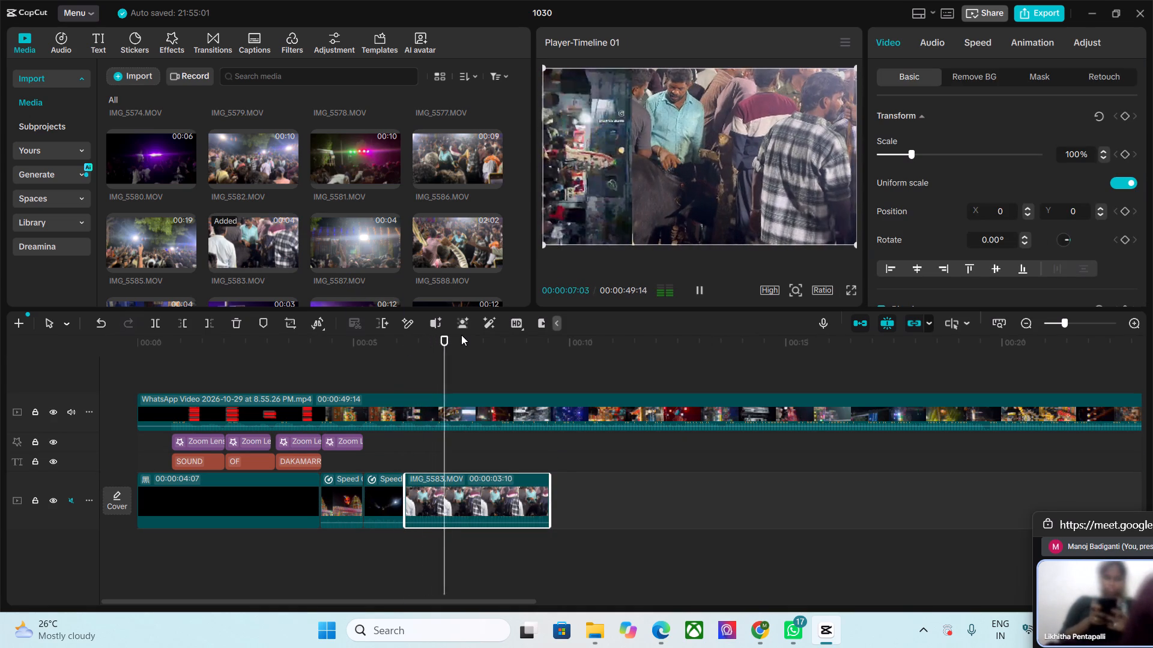
pyautogui.press('space')
pyautogui.press('Left')
pyautogui.press('Left')
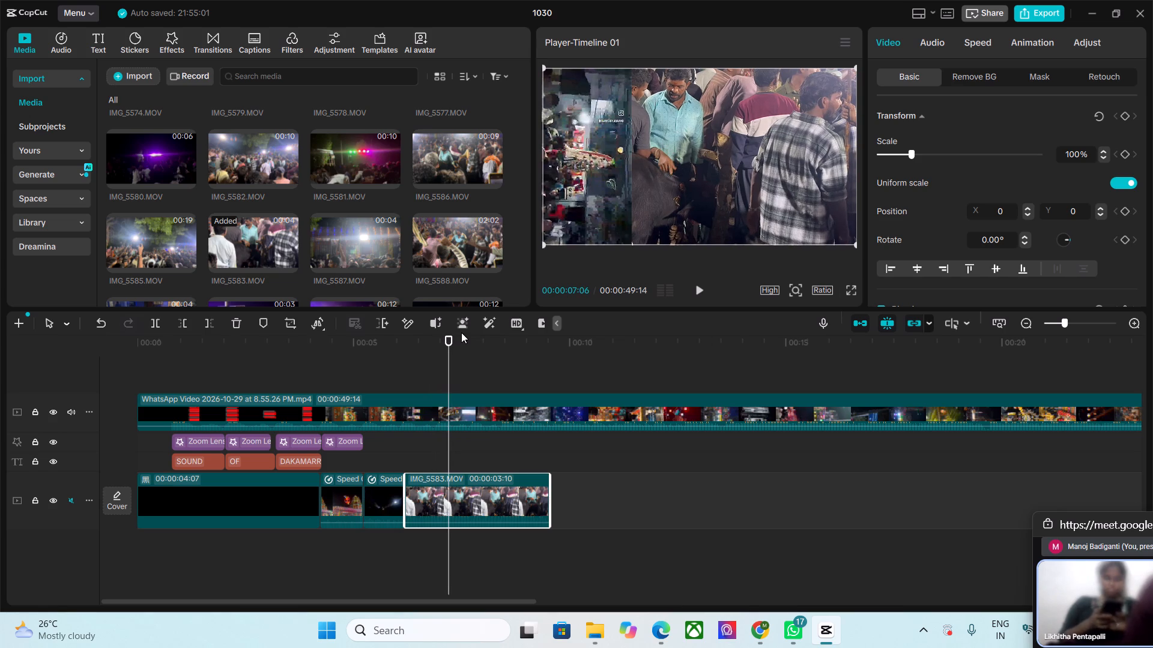
pyautogui.press('Left')
pyautogui.press('Left')
pyautogui.press('Left')
pyautogui.press('Left')
pyautogui.press('Left')
pyautogui.press('Left')
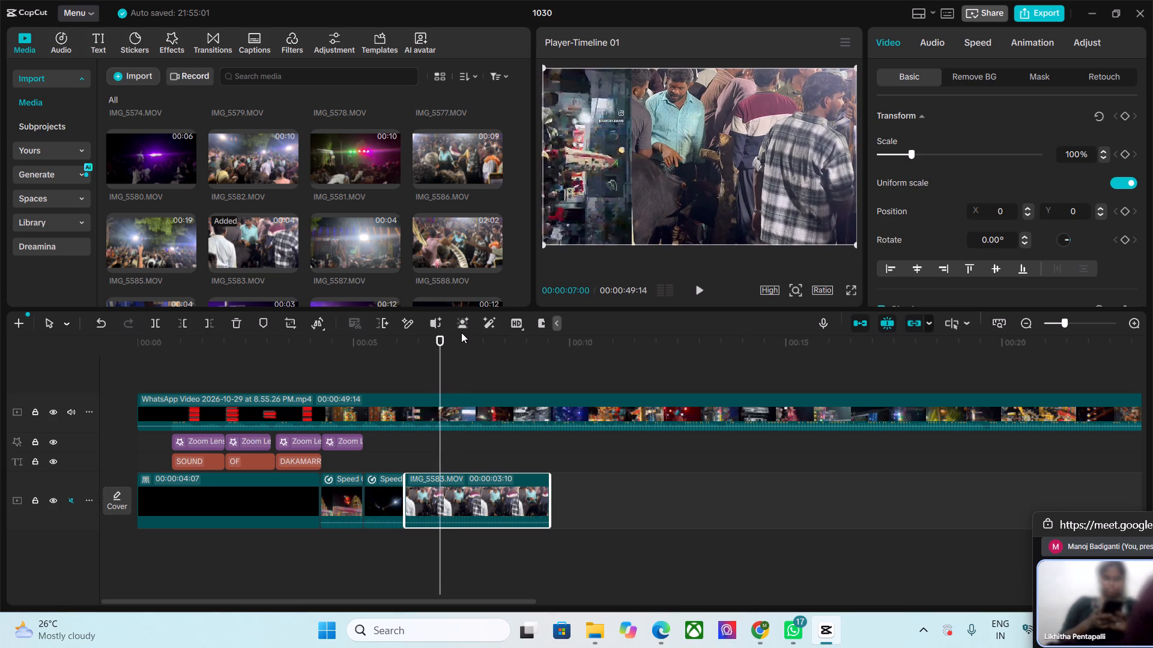
pyautogui.press('Left')
pyautogui.press('Left')
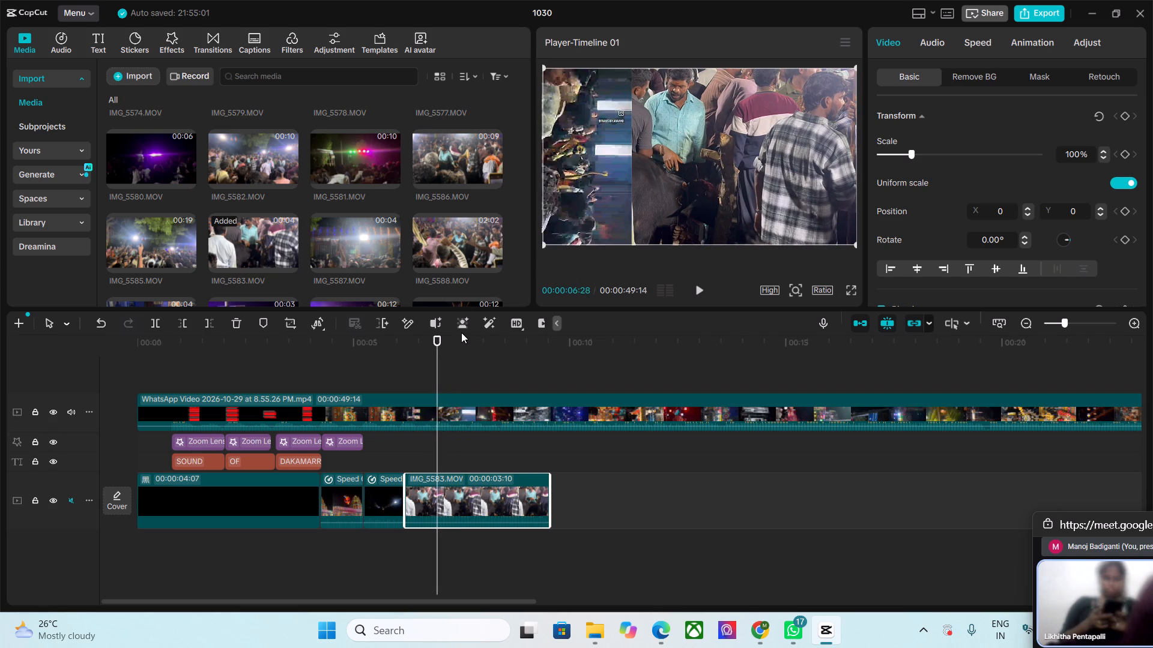
pyautogui.click(204, 325)
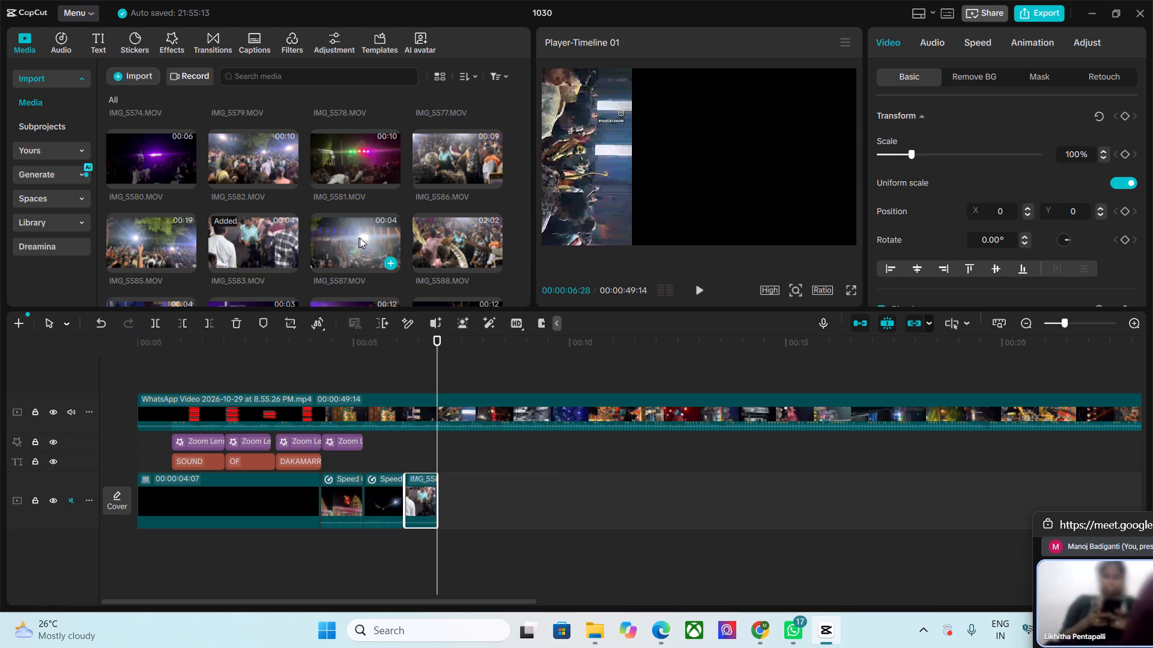
# Preview IMG_5587, IMG_5586 and IMG_5585, and place IMG_5585 on the main track directly after the IMG_5583 clip.
pyautogui.click(334, 242)
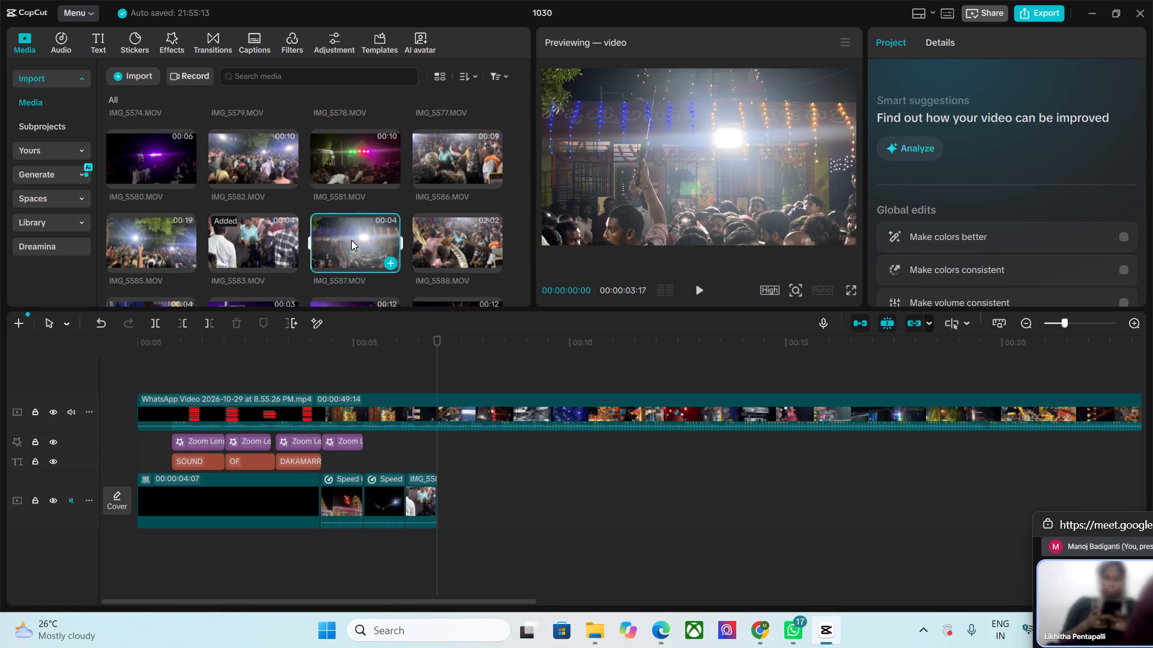
pyautogui.click(426, 163)
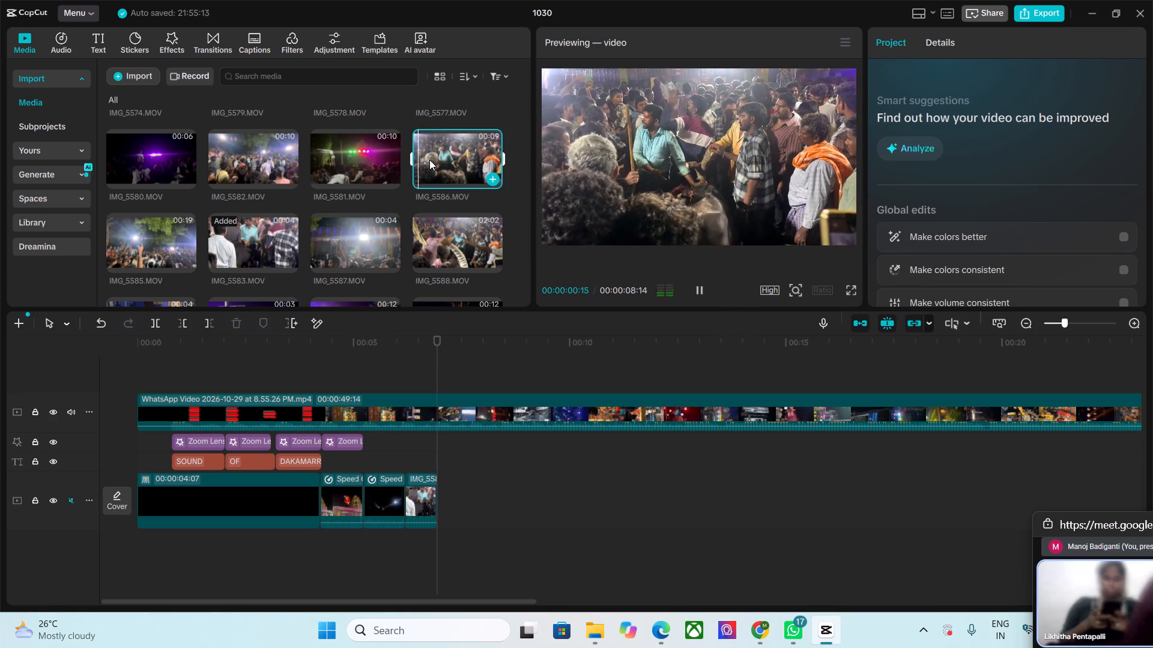
pyautogui.click(159, 253)
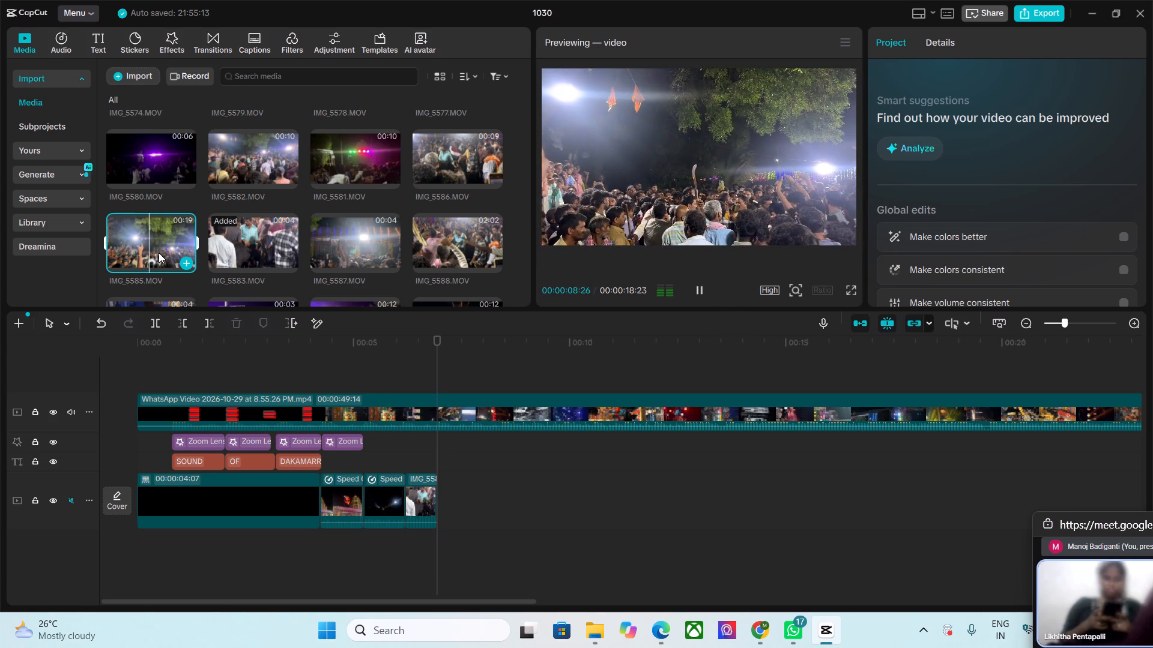
pyautogui.press('space')
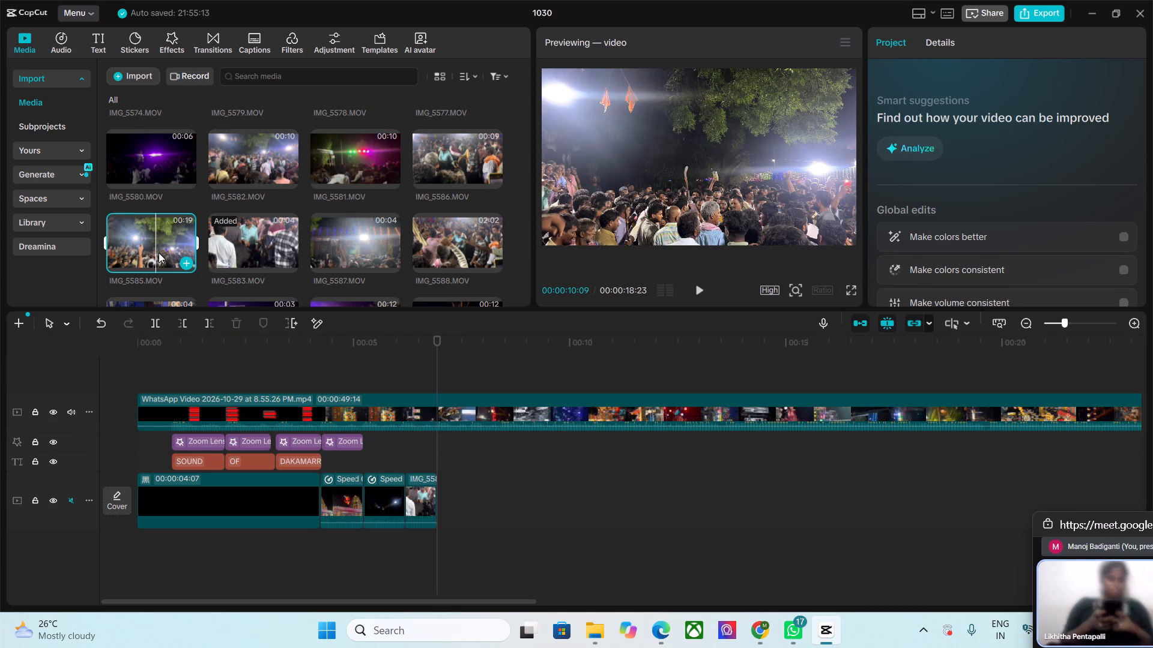
pyautogui.moveTo(159, 253); pyautogui.dragTo(437, 503)
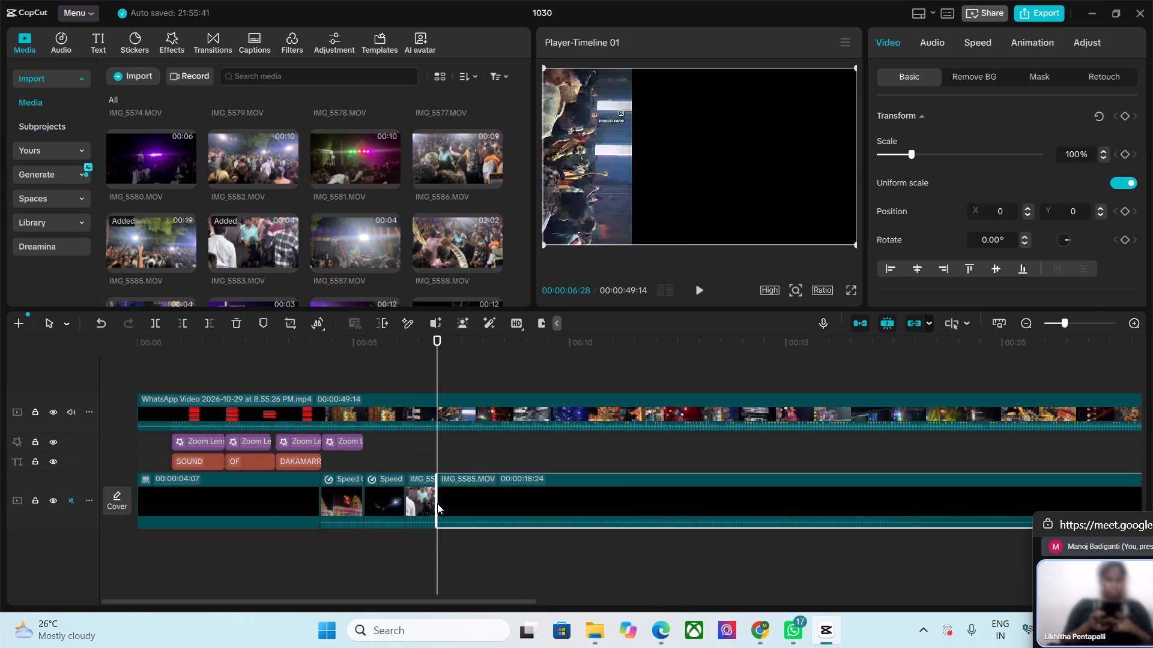
# Scrub through the IMG_5585 clip and trim off its opening part before 00:00:15:16.
pyautogui.moveTo(438, 341); pyautogui.dragTo(777, 384)
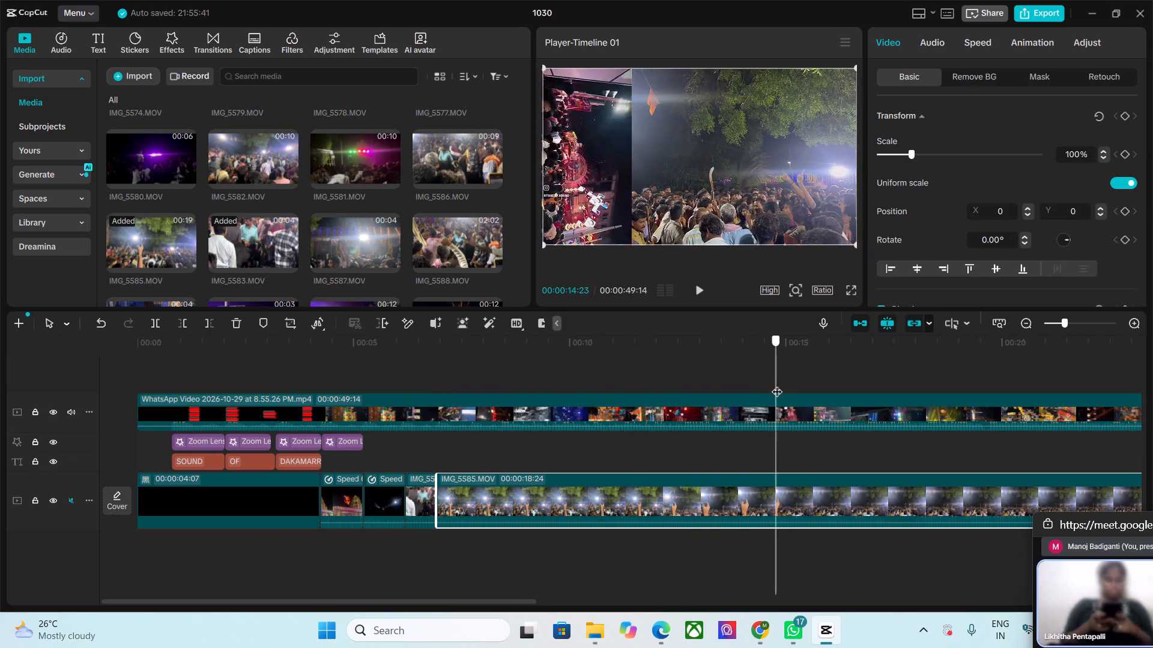
pyautogui.moveTo(777, 384); pyautogui.dragTo(737, 409)
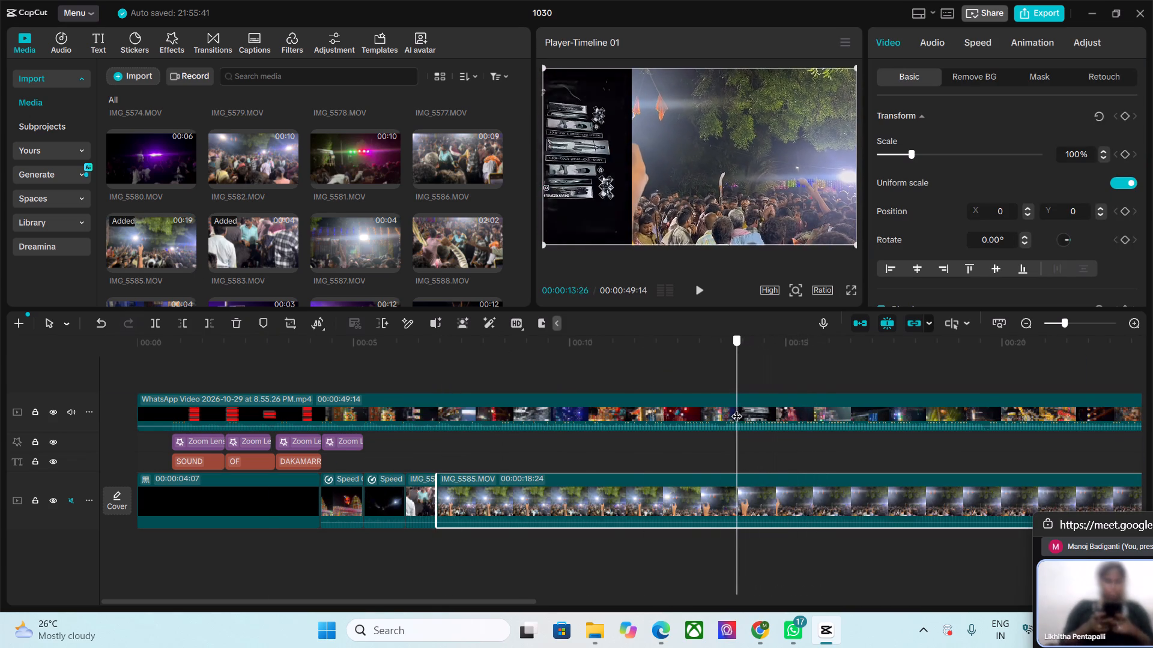
pyautogui.moveTo(737, 409); pyautogui.dragTo(809, 409)
pyautogui.click(775, 526)
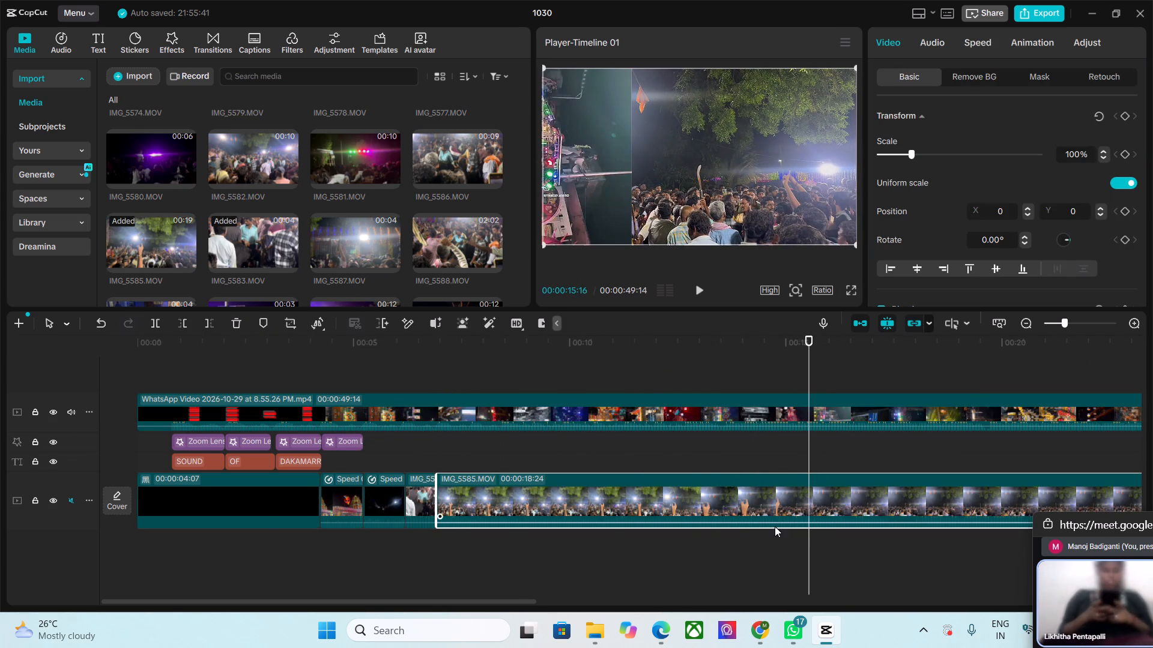
pyautogui.click(782, 493)
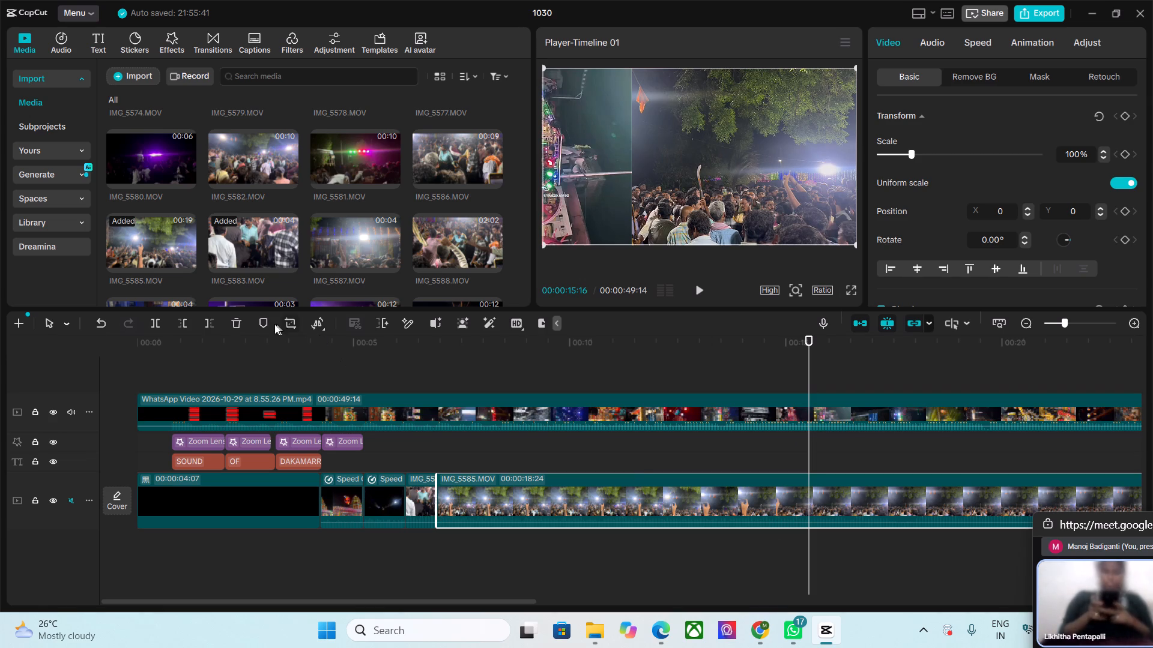
pyautogui.click(179, 322)
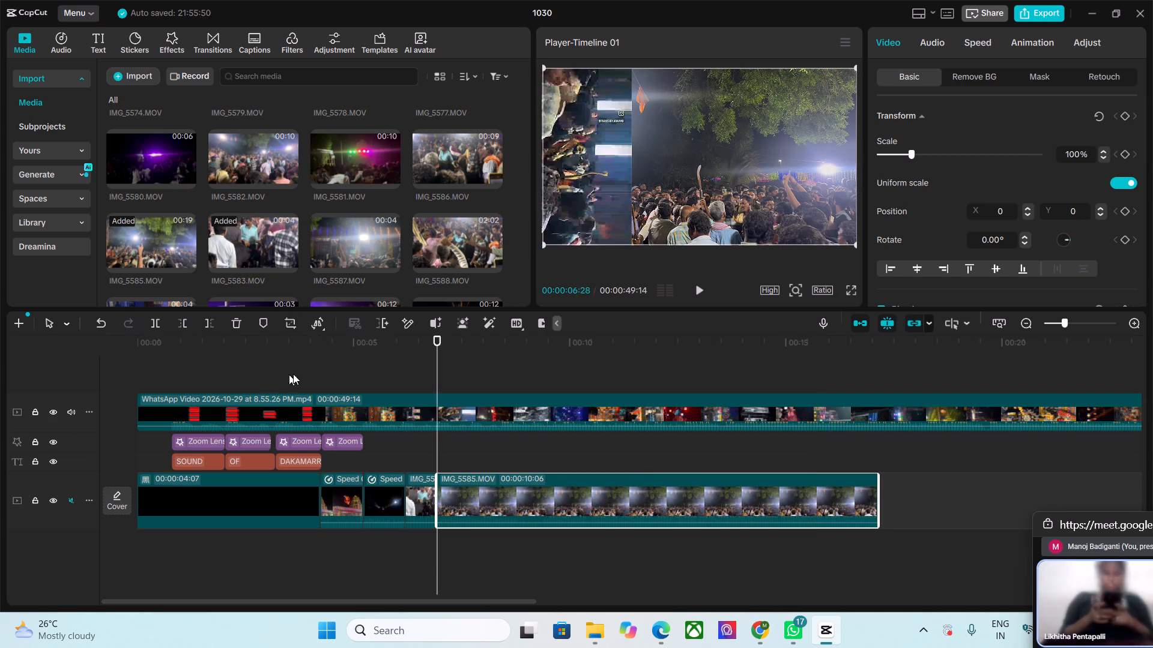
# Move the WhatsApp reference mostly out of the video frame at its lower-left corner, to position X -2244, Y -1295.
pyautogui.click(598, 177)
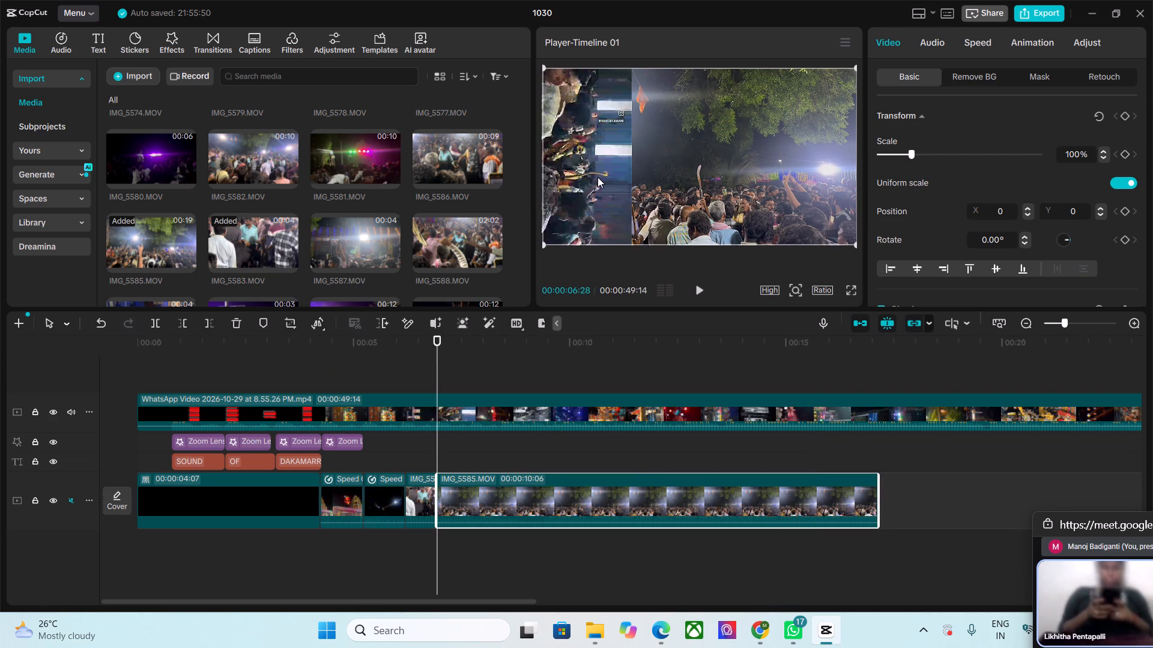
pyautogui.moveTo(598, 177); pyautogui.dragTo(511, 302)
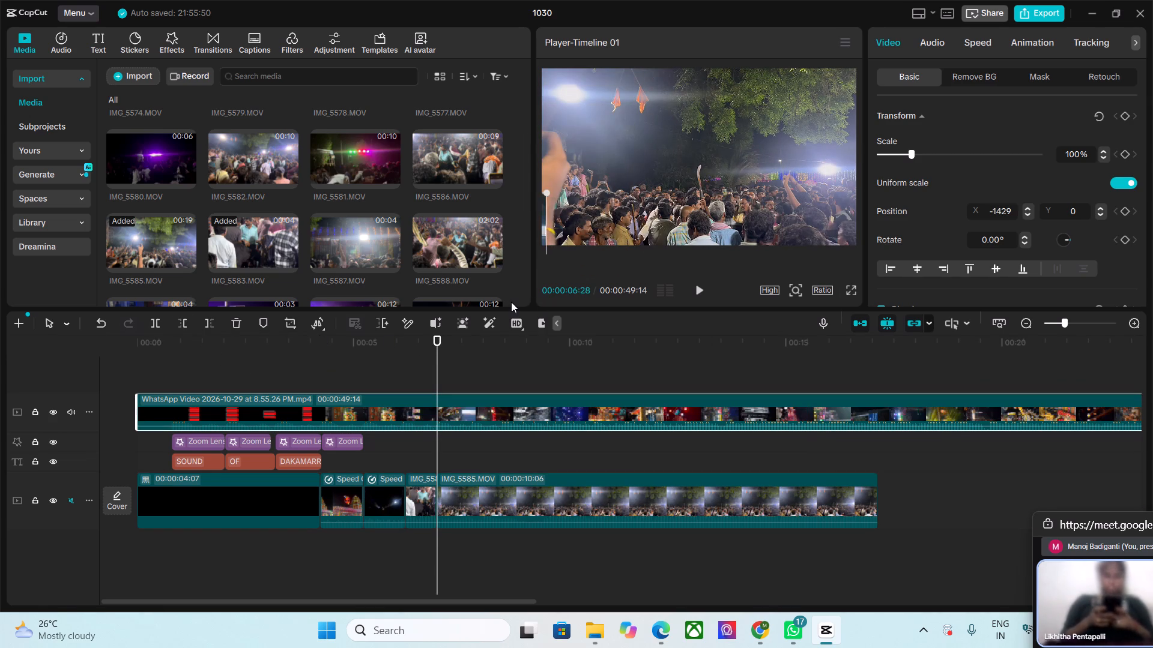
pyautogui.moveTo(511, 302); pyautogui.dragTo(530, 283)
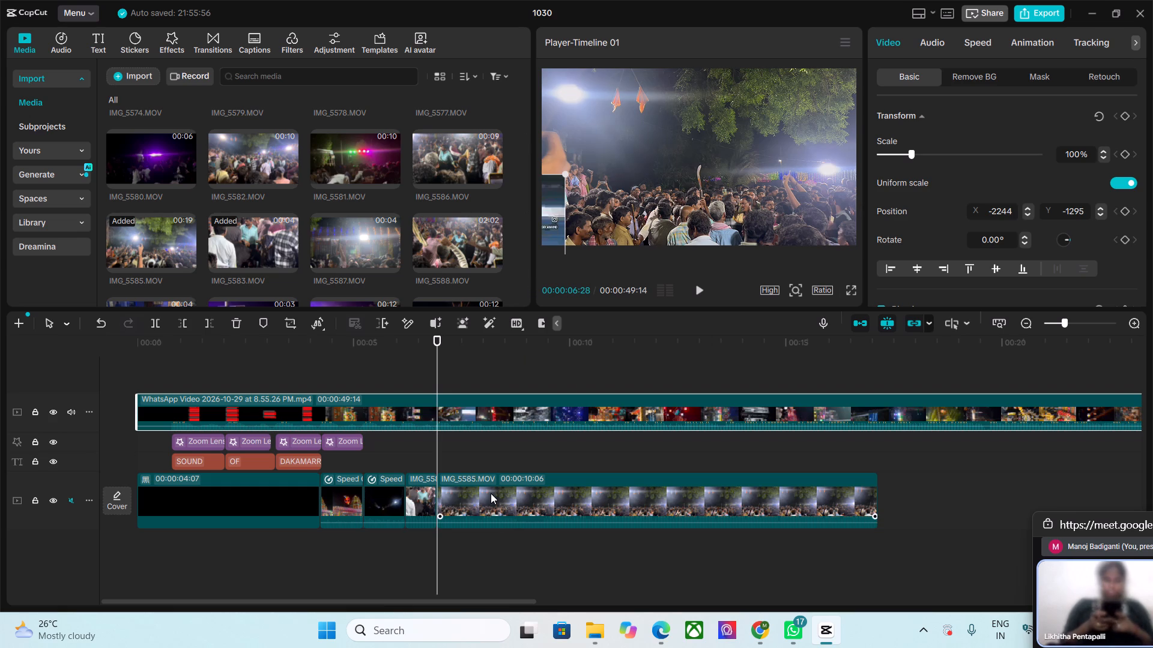
# Play the IMG_5585 clip up to 00:00:08:27 and trim off its part before that point.
pyautogui.press('space')
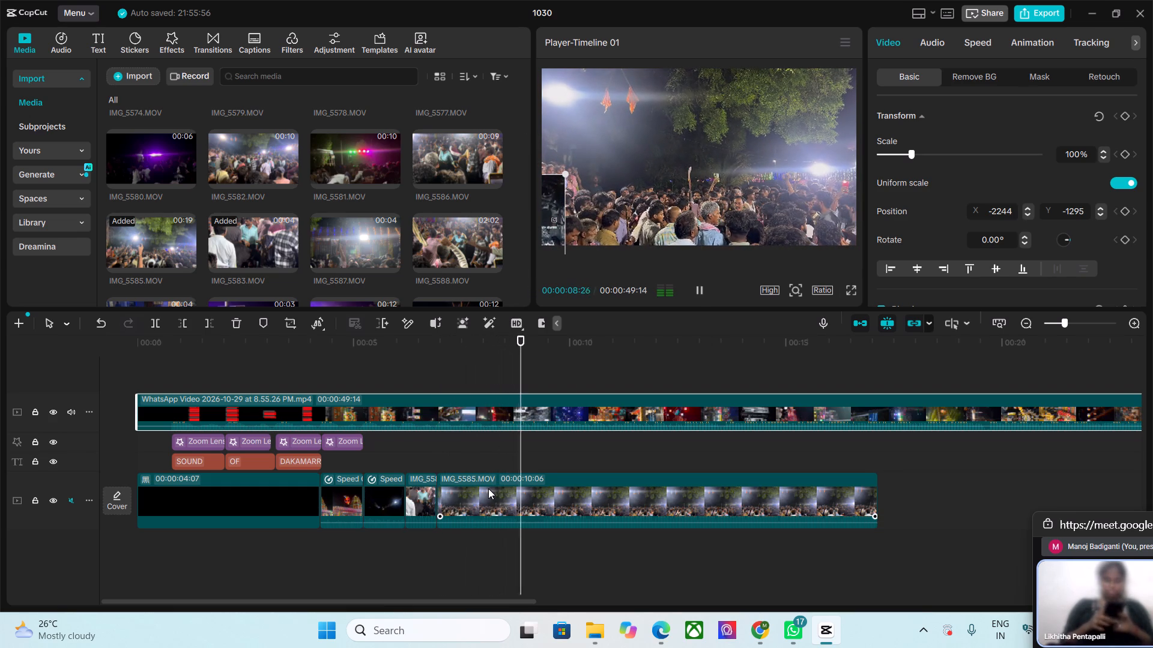
pyautogui.press('space')
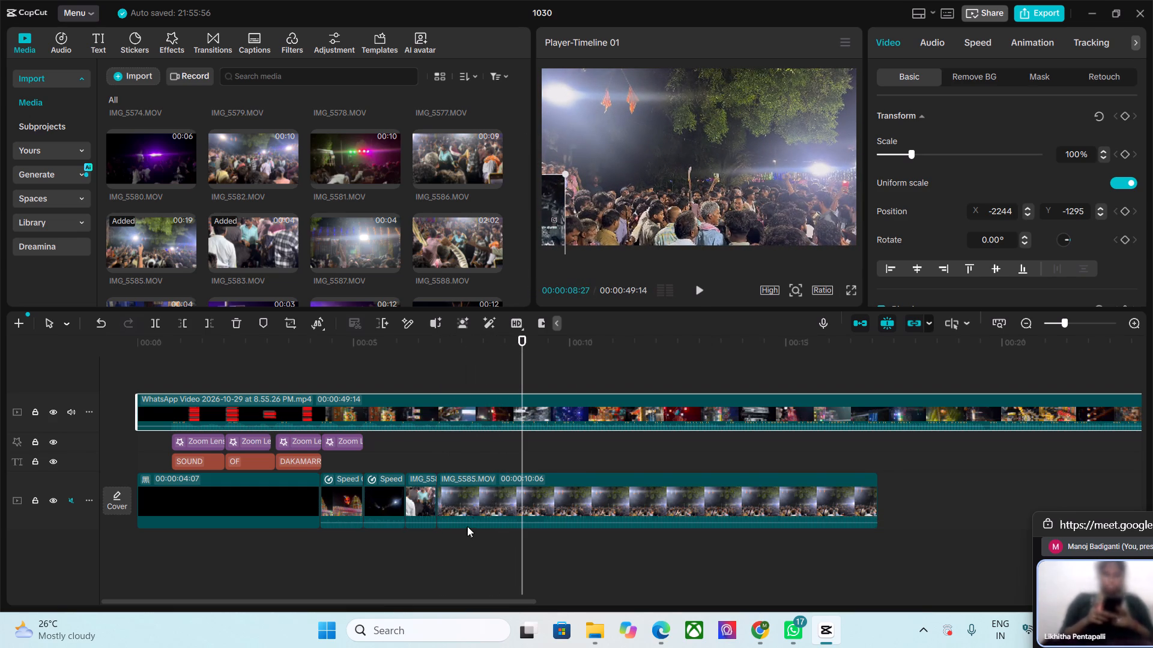
pyautogui.click(486, 502)
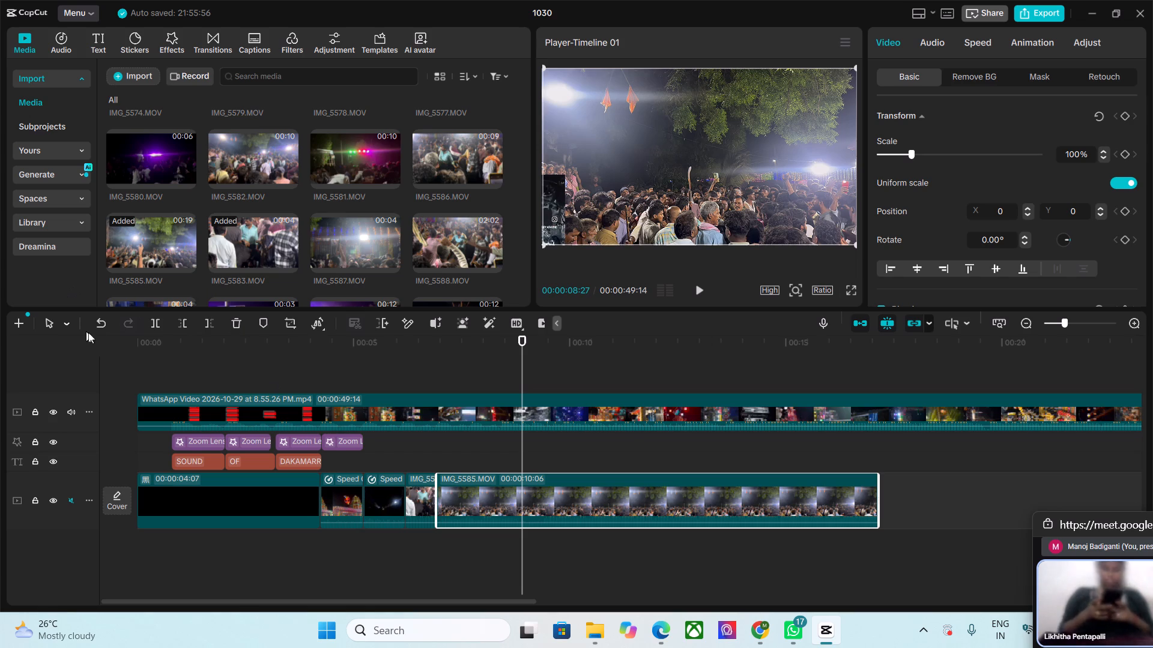
pyautogui.click(187, 324)
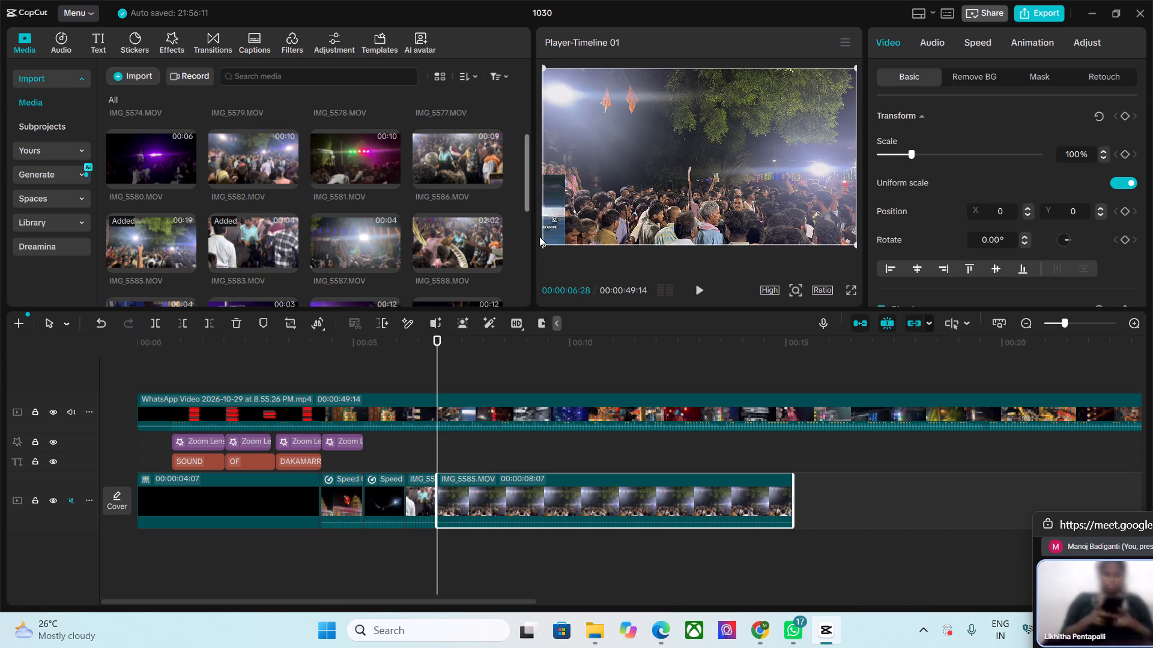
# Move the WhatsApp reference back to full height along the left edge of the video frame, at position X -1312, Y 0.
pyautogui.click(560, 190)
pyautogui.moveTo(558, 196); pyautogui.dragTo(668, 104)
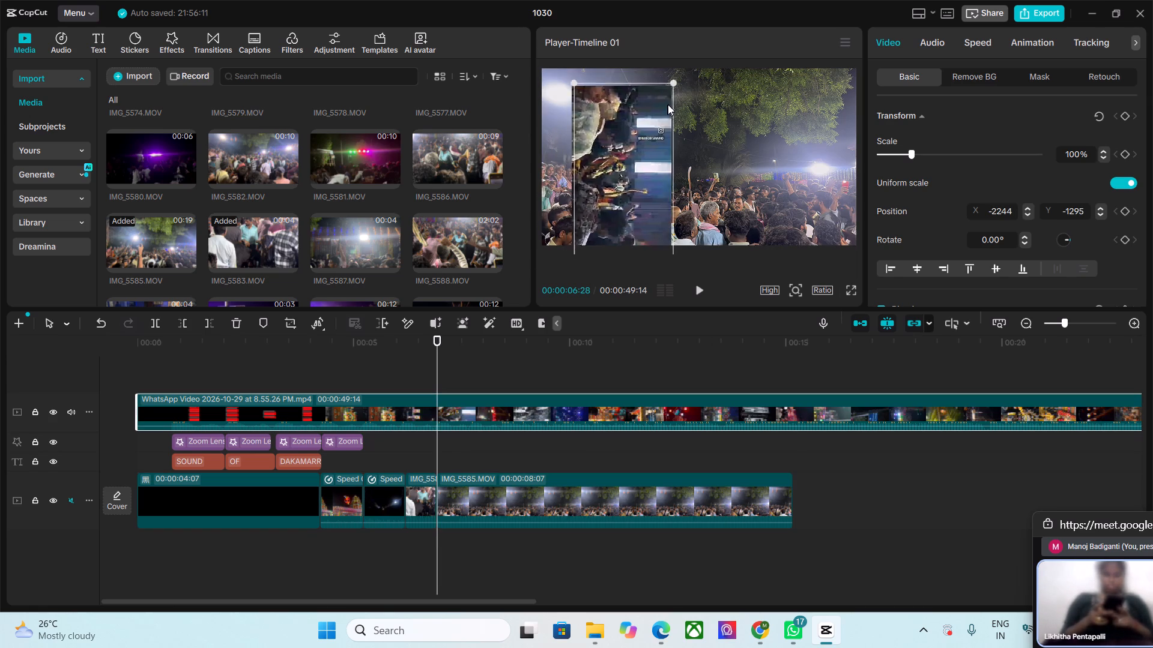
pyautogui.moveTo(668, 104); pyautogui.dragTo(638, 91)
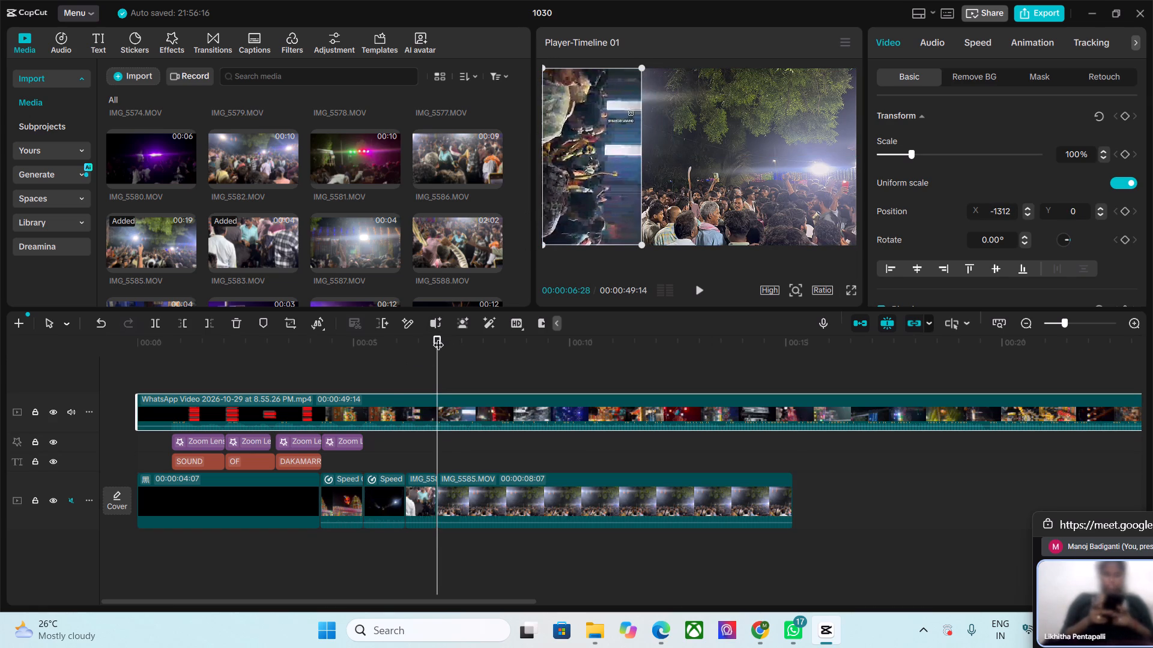
# Play the IMG_5585 clip against the WhatsApp reference and trim off its part after 00:00:07:21.
pyautogui.moveTo(436, 337); pyautogui.dragTo(384, 349)
pyautogui.press('space')
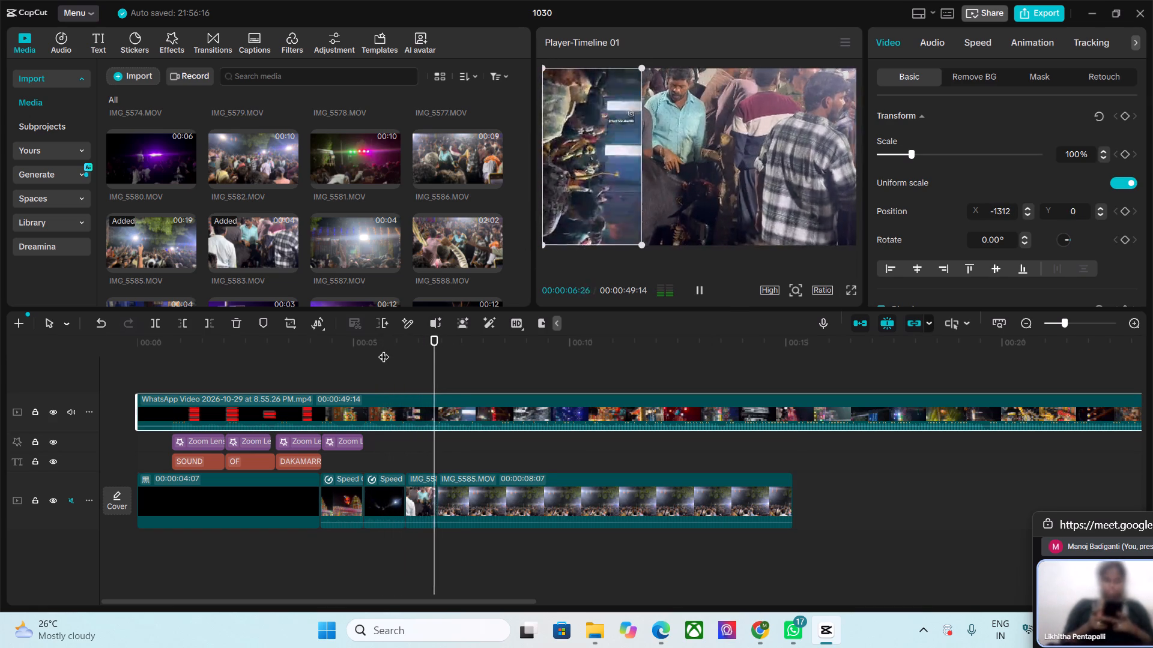
pyautogui.press('space')
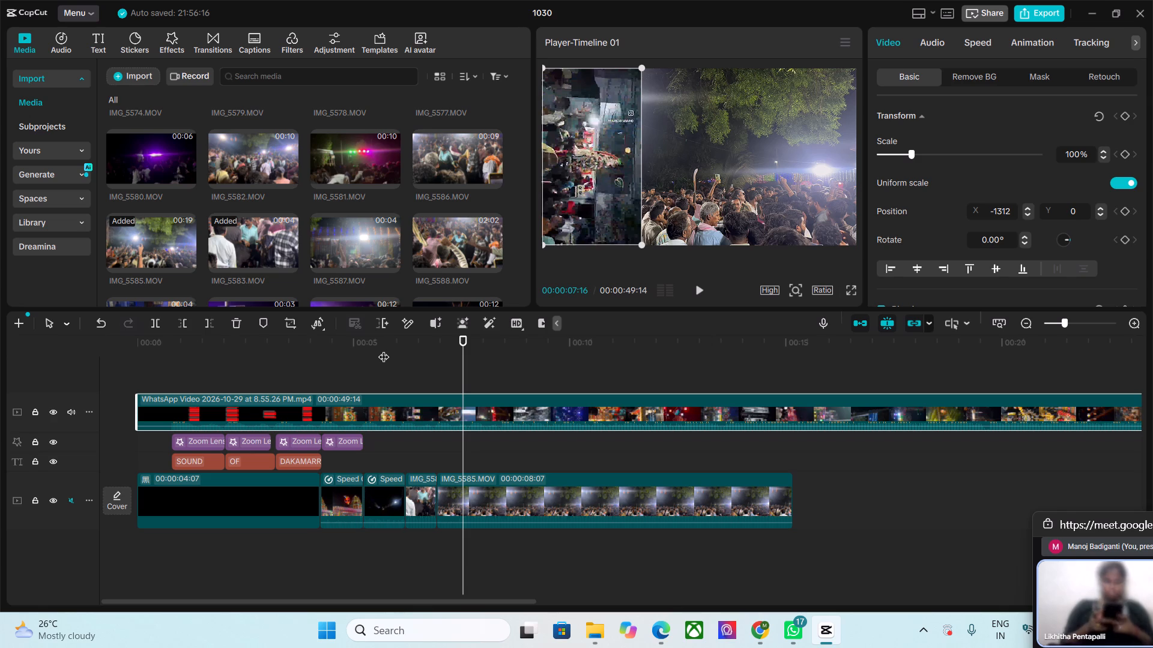
pyautogui.press('space')
pyautogui.press('space')
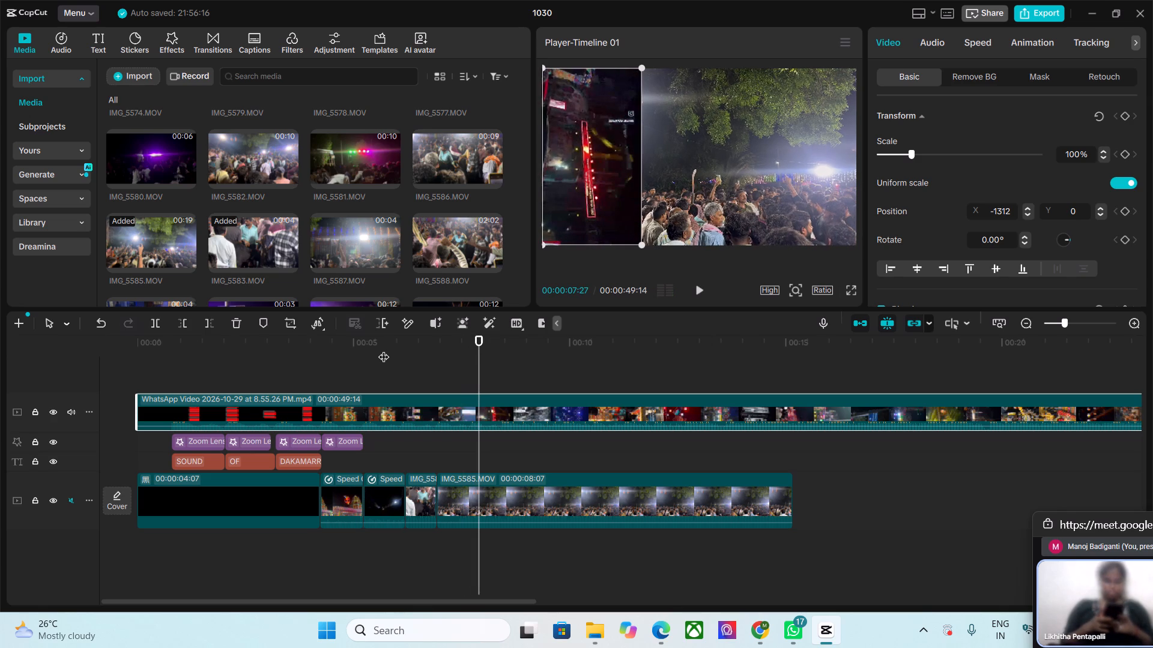
pyautogui.press('Left')
pyautogui.press('Left')
pyautogui.press('Left')
pyautogui.press('Left')
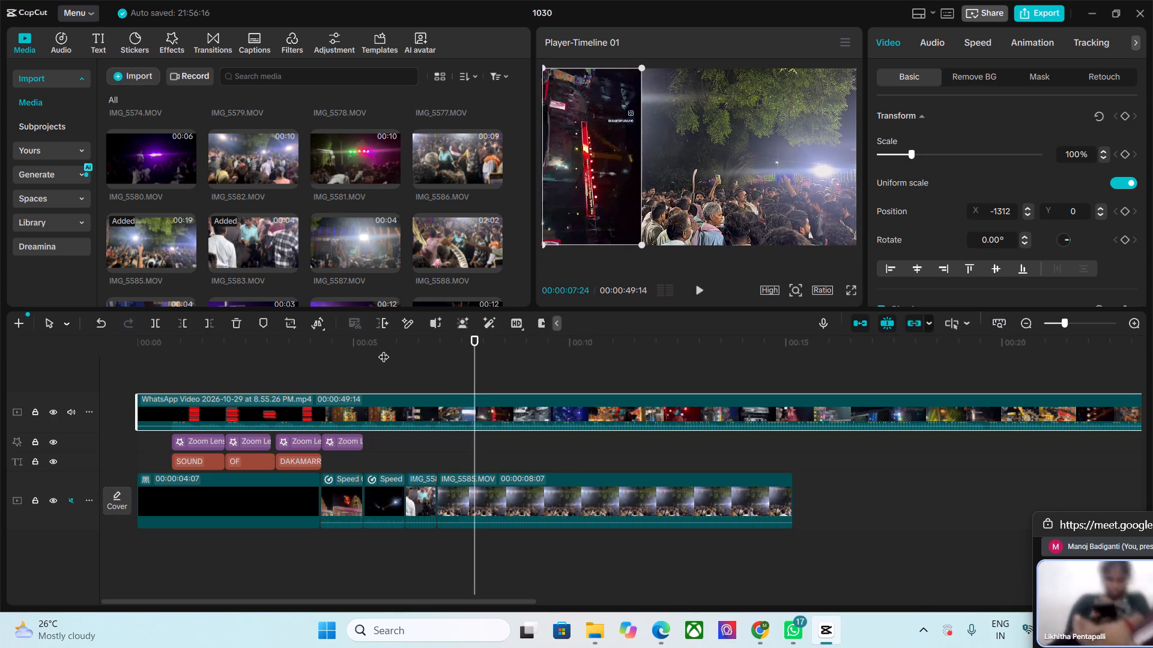
pyautogui.press('Left')
pyautogui.press('Left')
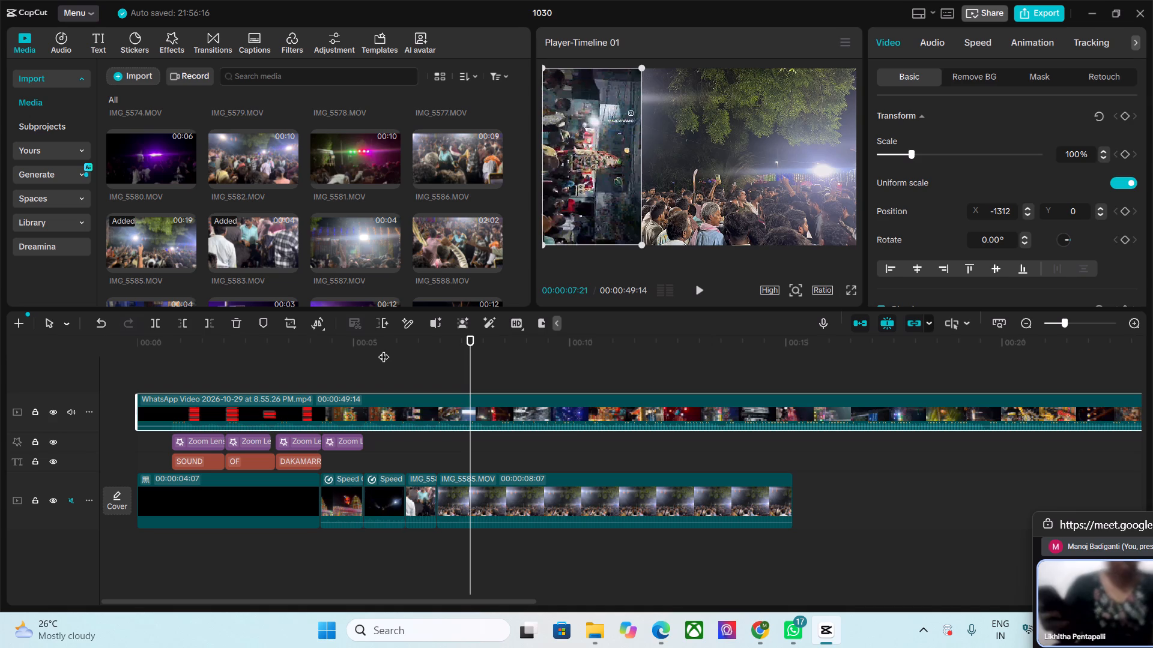
pyautogui.click(512, 506)
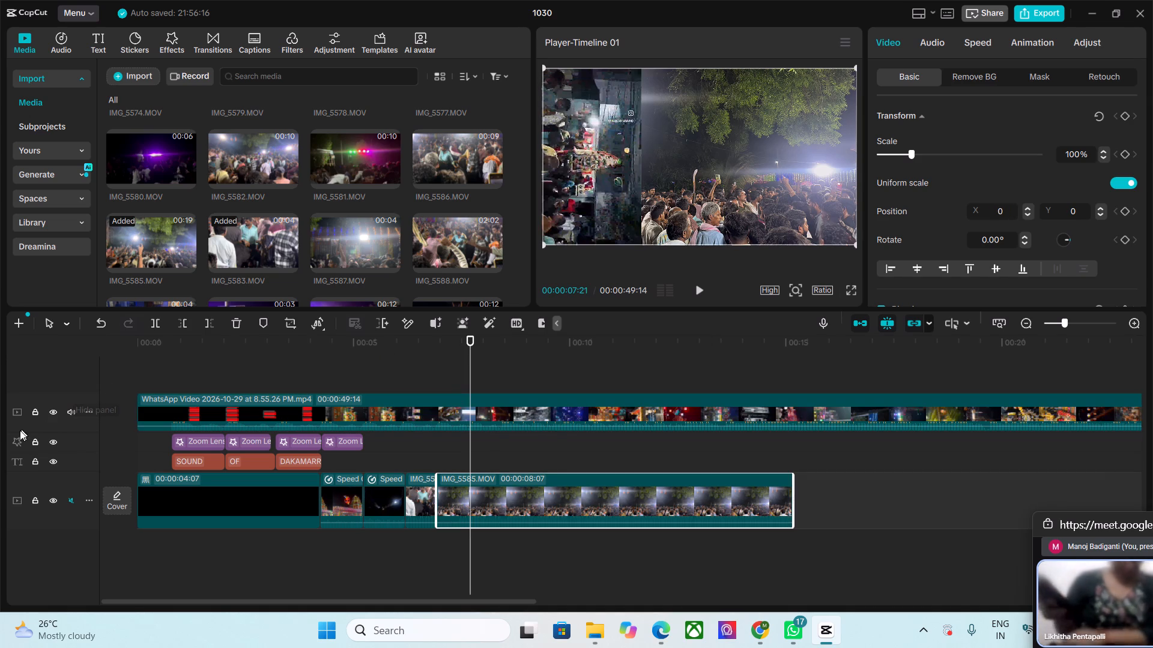
pyautogui.click(210, 319)
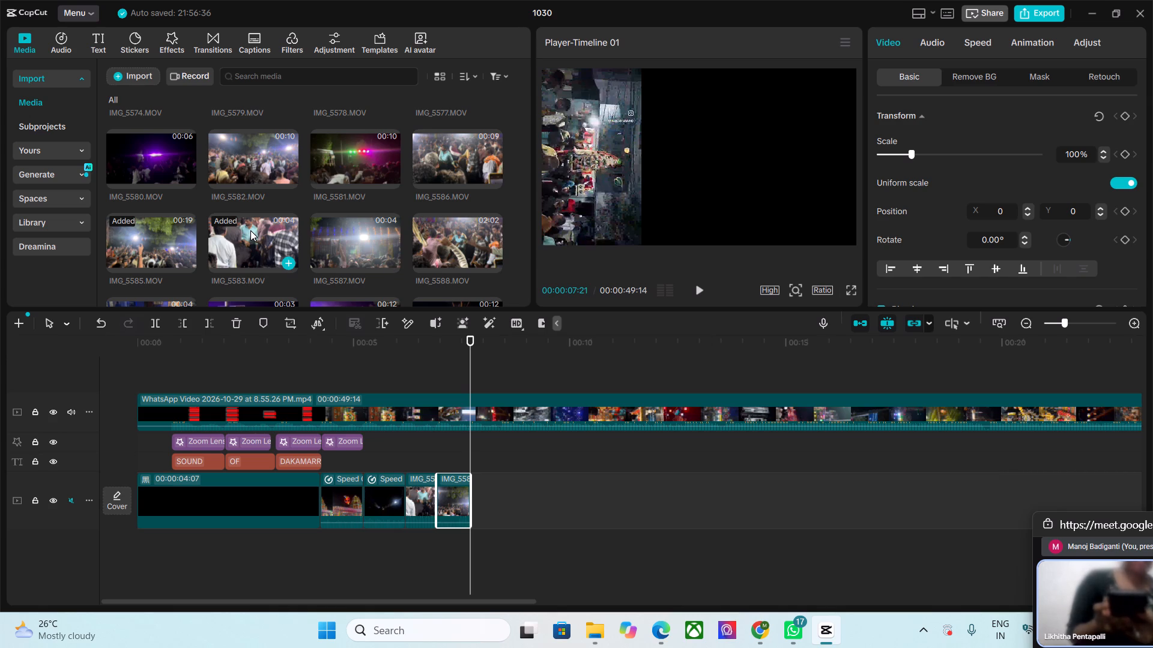
# Add the IMG_5572 clip to the main track directly after the IMG_5585 clip.
pyautogui.scroll(-2, 243, 230)
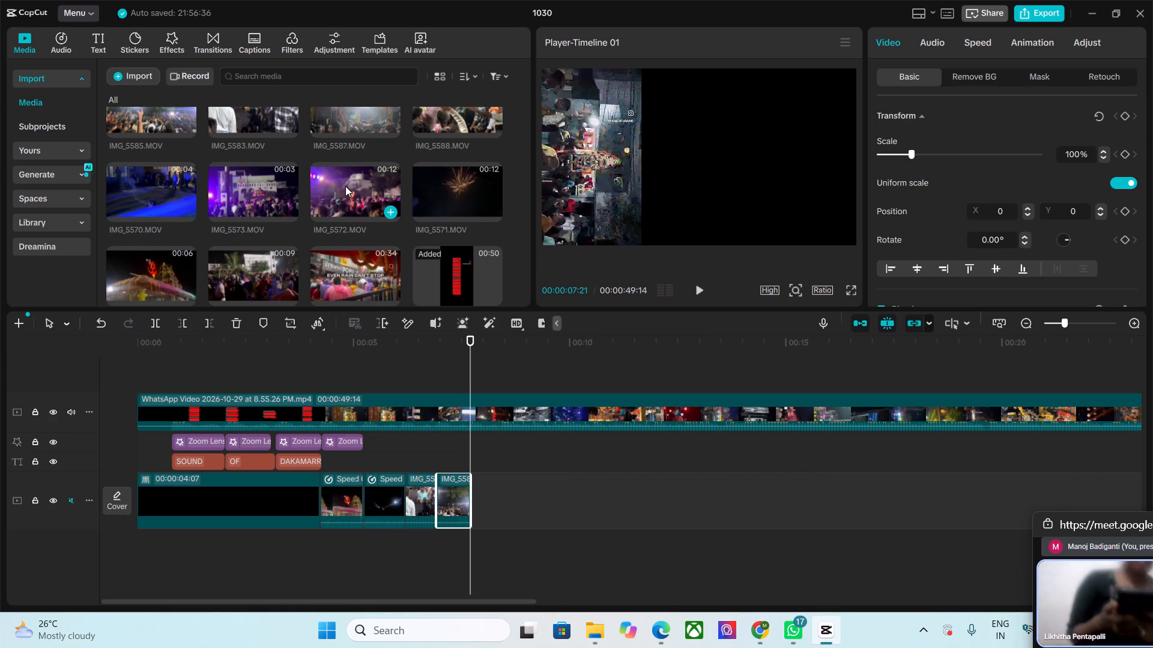
pyautogui.moveTo(345, 186); pyautogui.dragTo(471, 512)
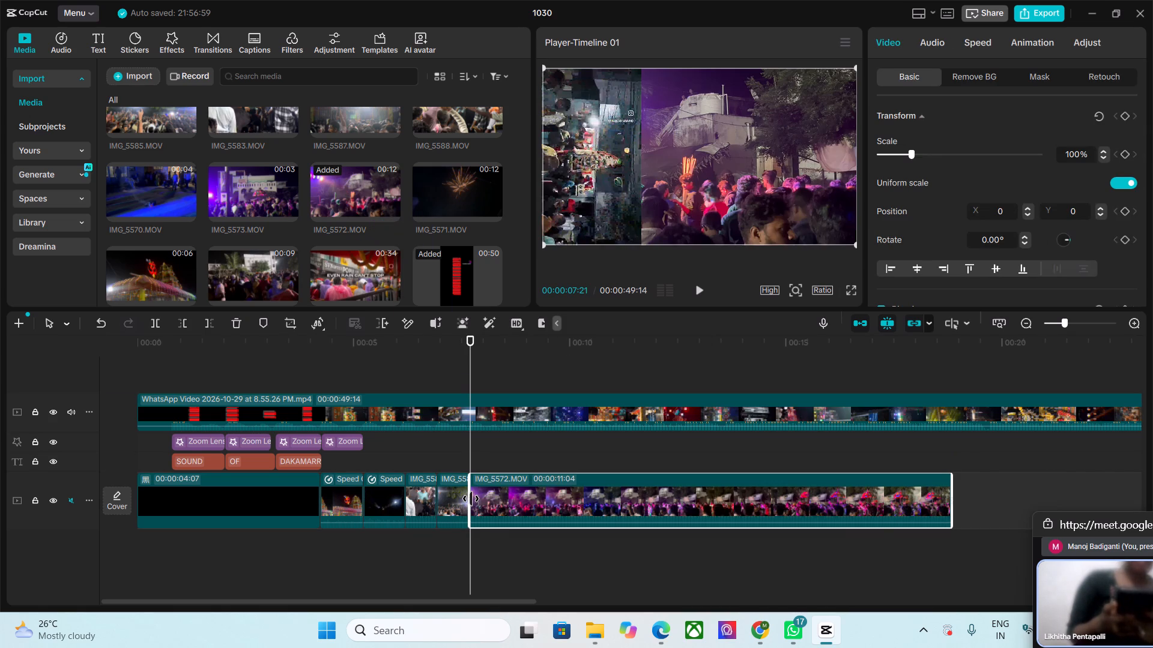
# Match the IMG_5572 clip to the WhatsApp reference's next cut and trim off its part after 00:00:08:13.
pyautogui.press('space')
pyautogui.press('space')
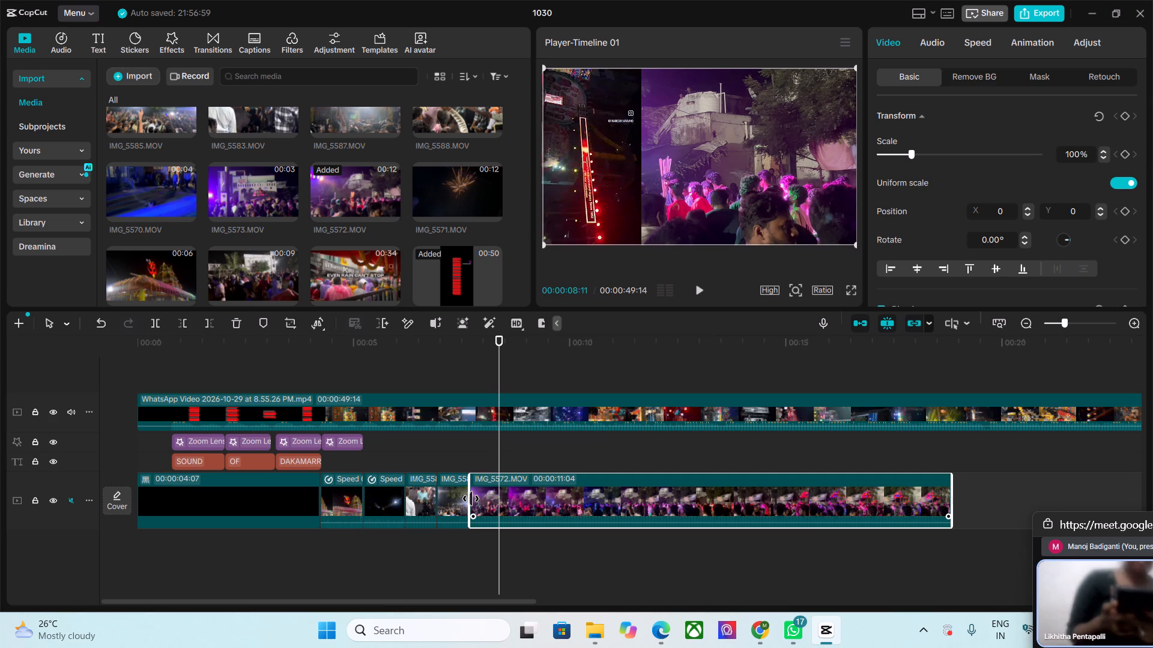
pyautogui.press('space')
pyautogui.press('space')
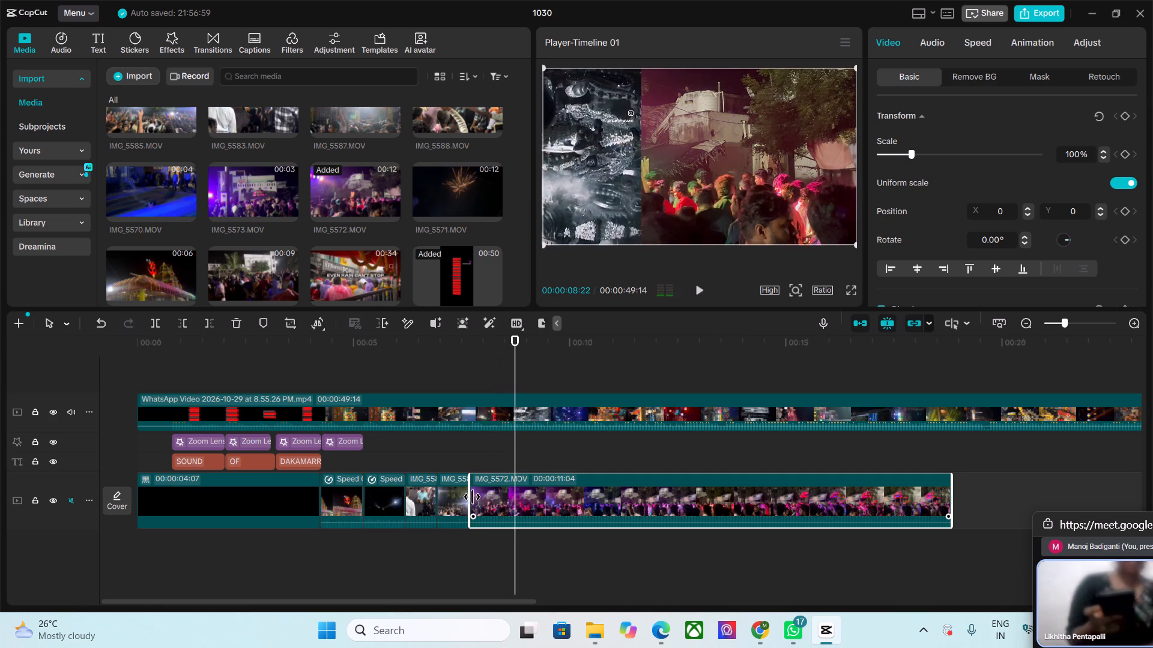
pyautogui.press('Left')
pyautogui.press('Left')
pyautogui.press('Left')
pyautogui.press('Left')
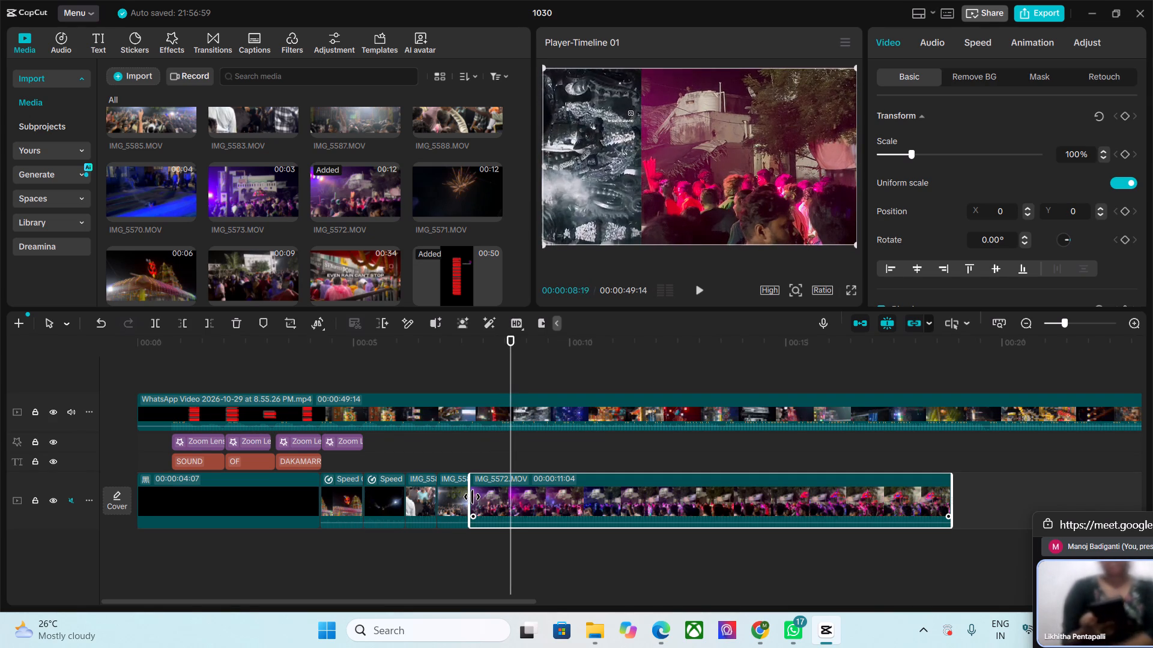
pyautogui.press('Left')
pyautogui.press('Left')
pyautogui.press('Left')
pyautogui.press('Left')
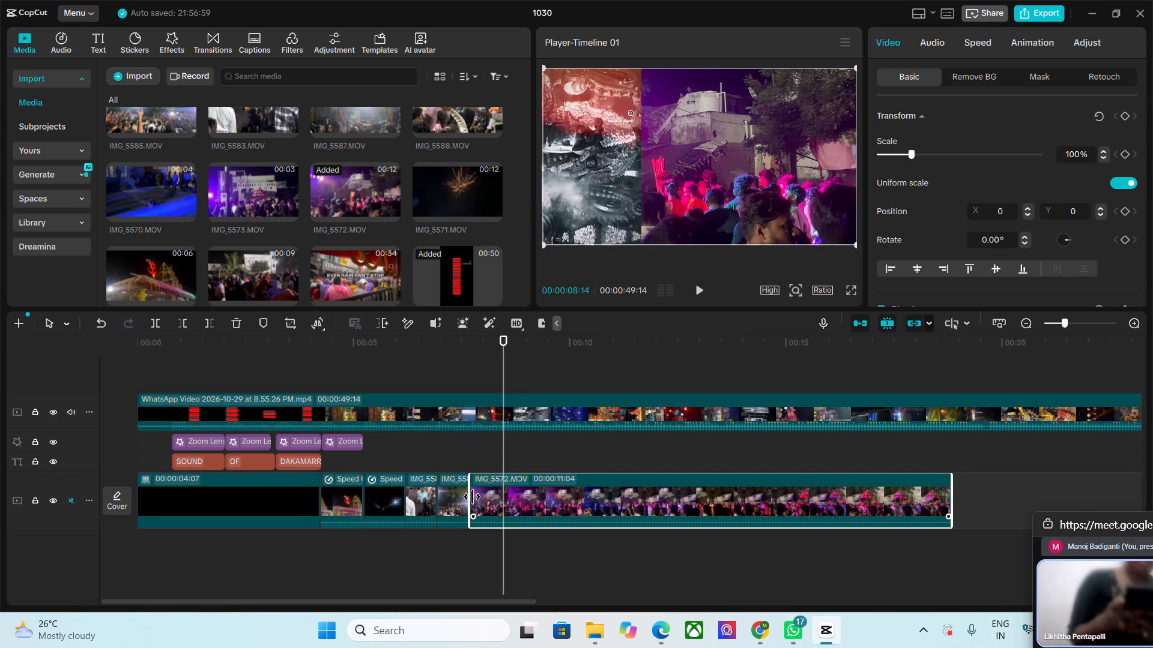
pyautogui.press('Left')
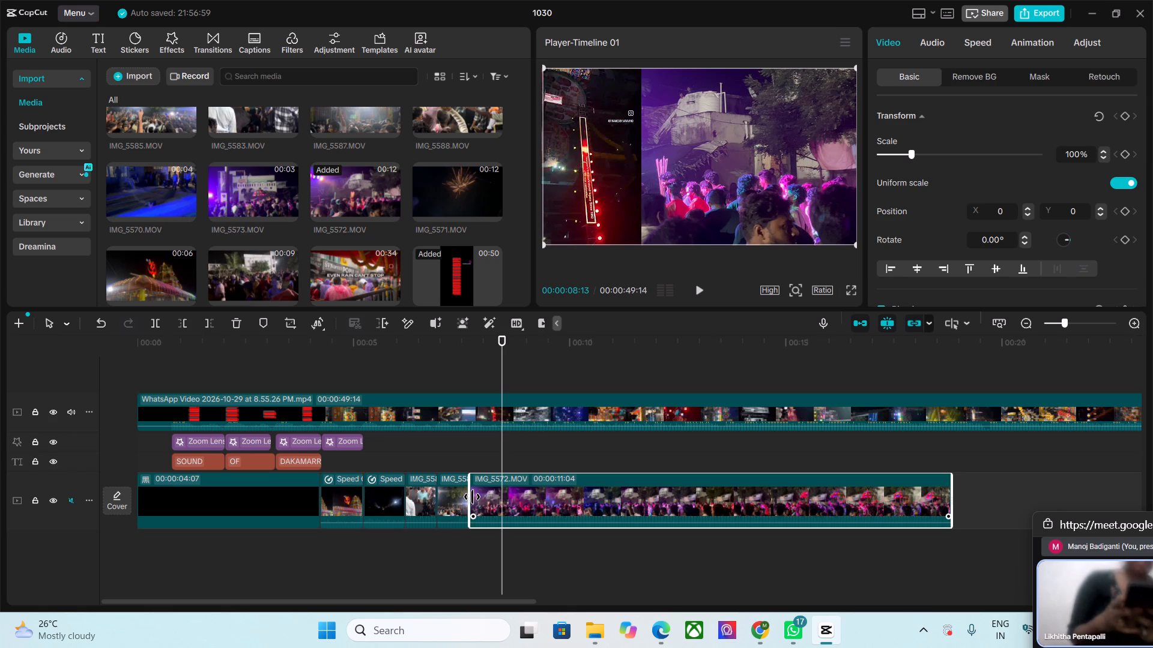
pyautogui.click(510, 494)
pyautogui.click(207, 322)
# Enlarge the IMG_5585 clip on the main track to a scale of 197%.
pyautogui.moveTo(501, 340); pyautogui.dragTo(483, 342)
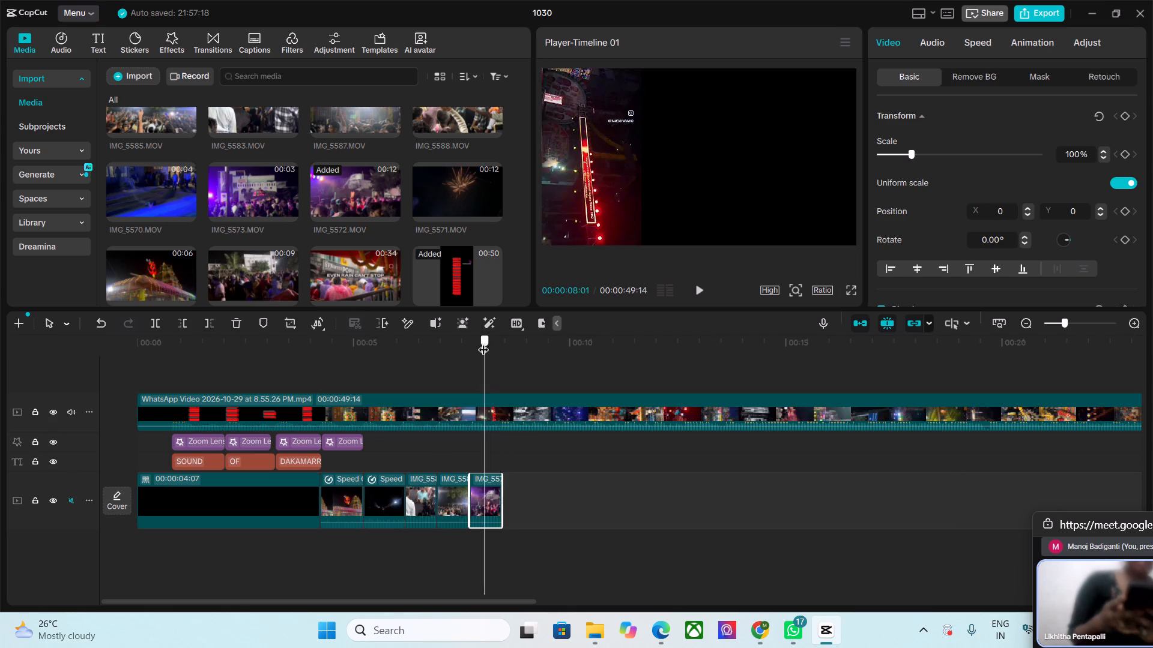
pyautogui.moveTo(483, 342); pyautogui.dragTo(450, 345)
pyautogui.click(454, 495)
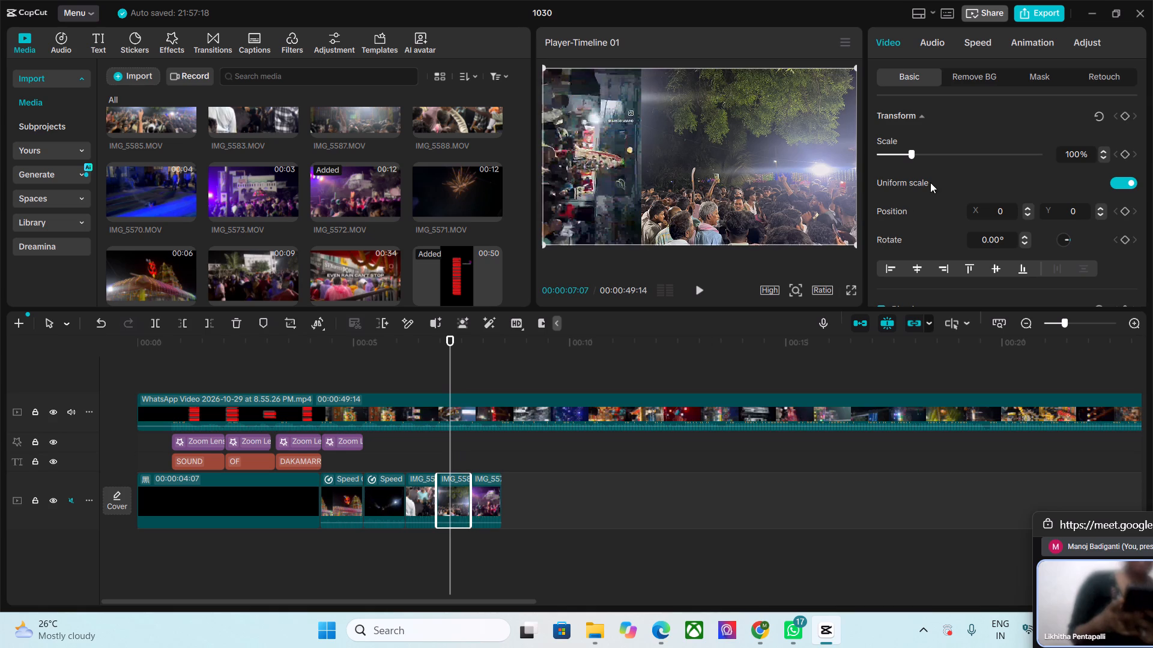
pyautogui.moveTo(913, 153); pyautogui.dragTo(946, 158)
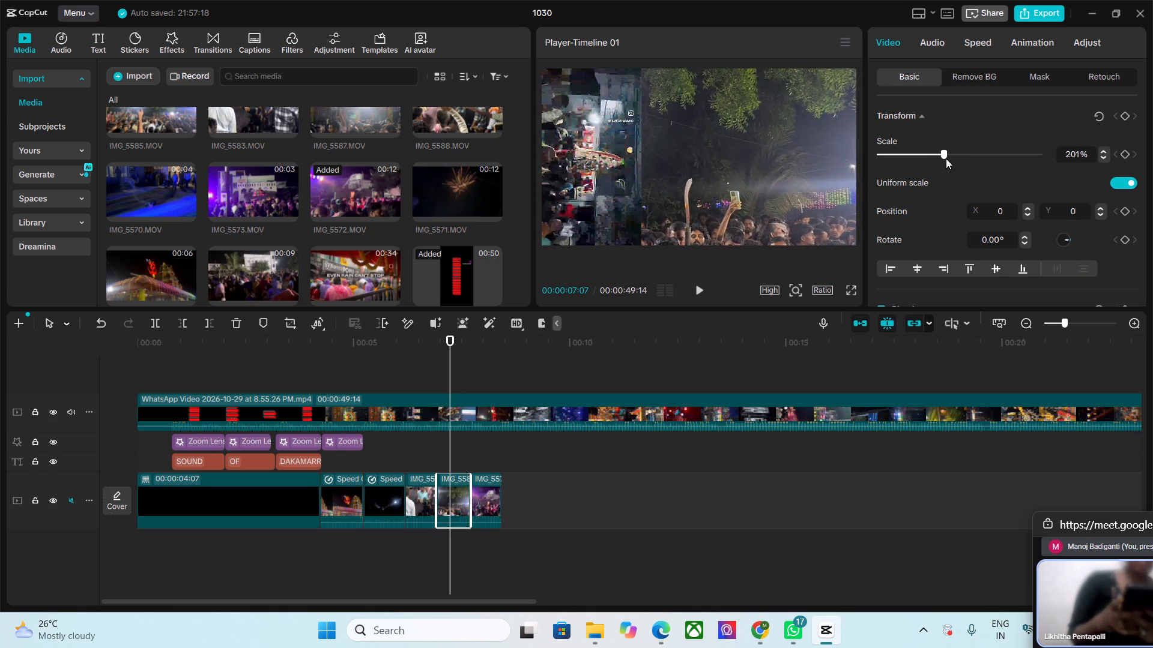
pyautogui.moveTo(946, 158); pyautogui.dragTo(945, 158)
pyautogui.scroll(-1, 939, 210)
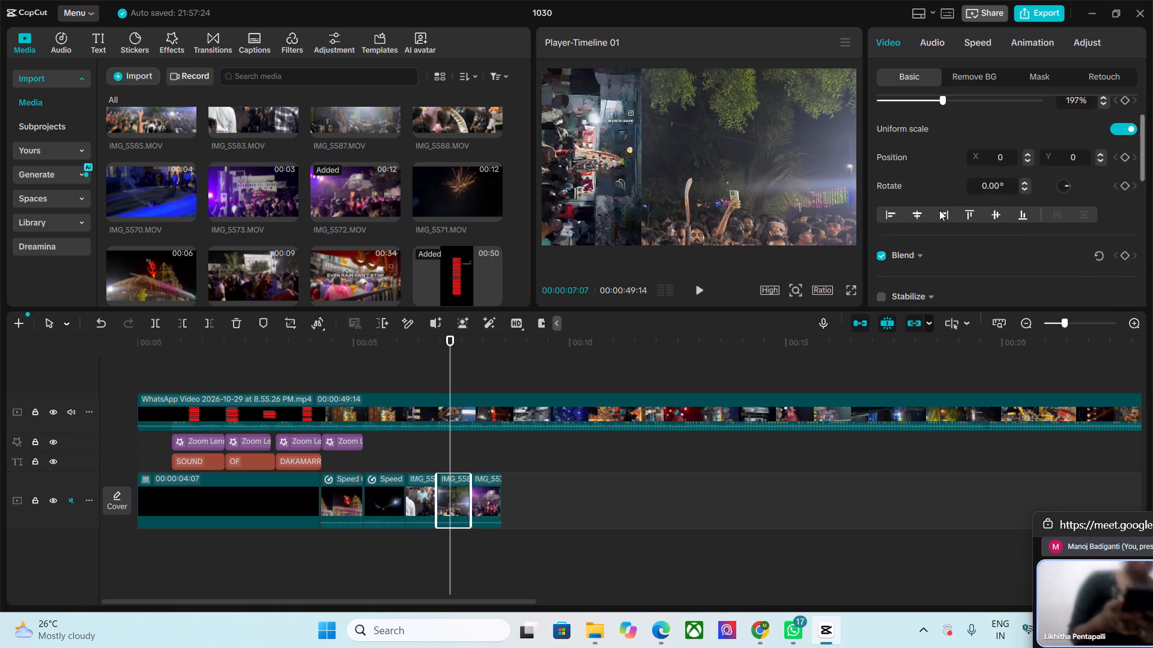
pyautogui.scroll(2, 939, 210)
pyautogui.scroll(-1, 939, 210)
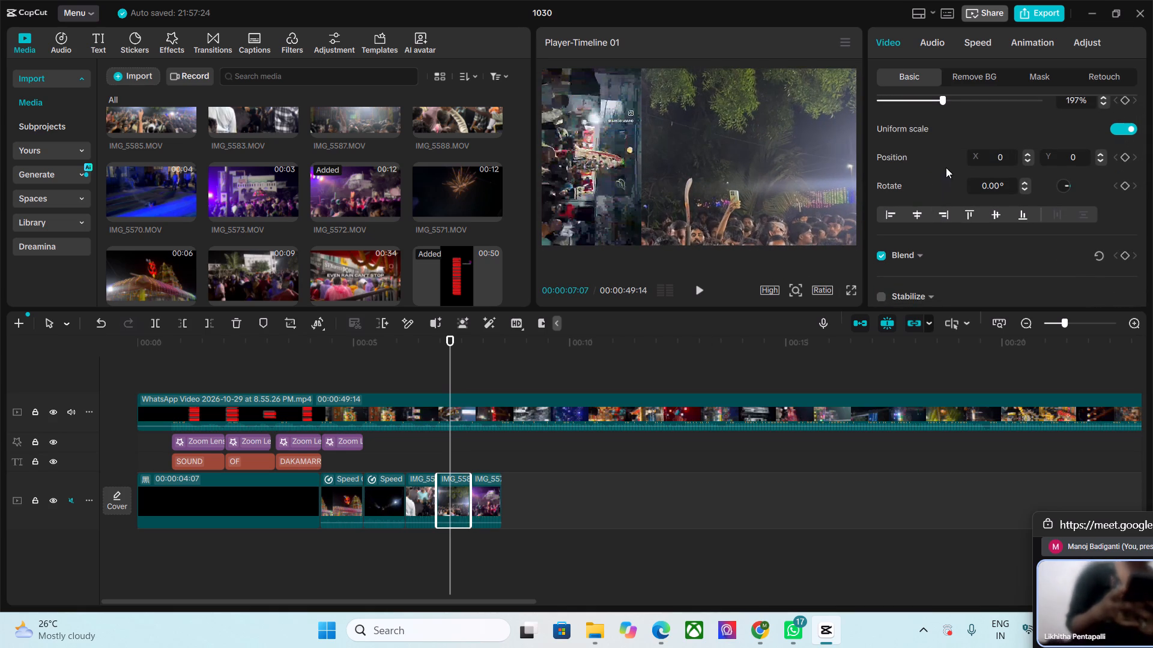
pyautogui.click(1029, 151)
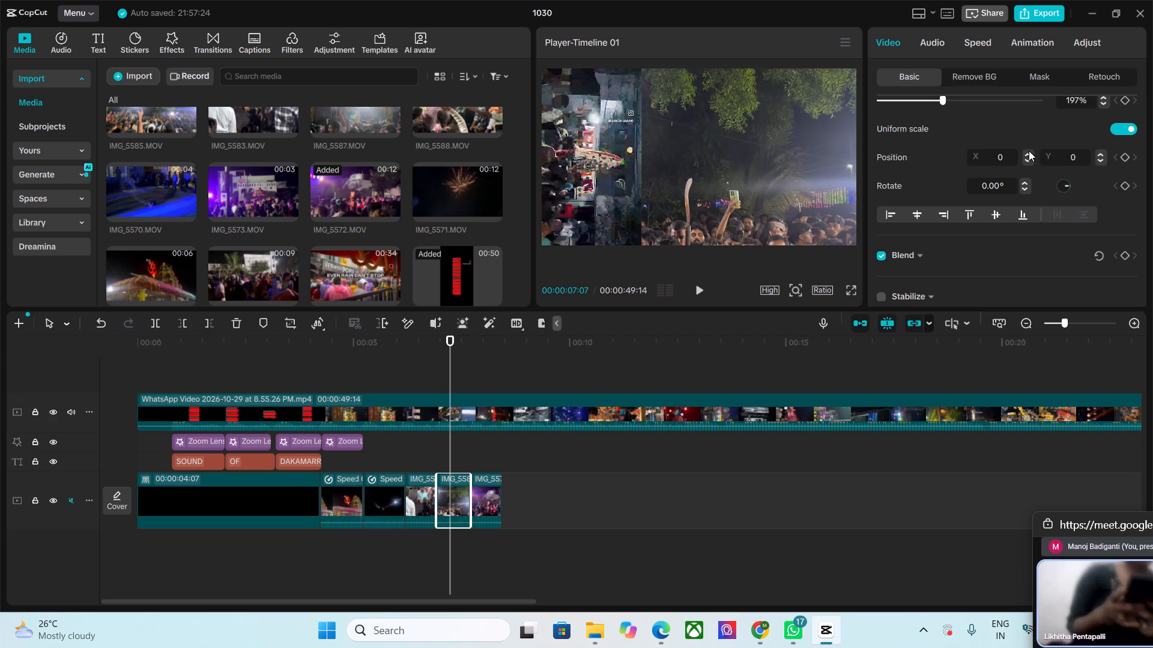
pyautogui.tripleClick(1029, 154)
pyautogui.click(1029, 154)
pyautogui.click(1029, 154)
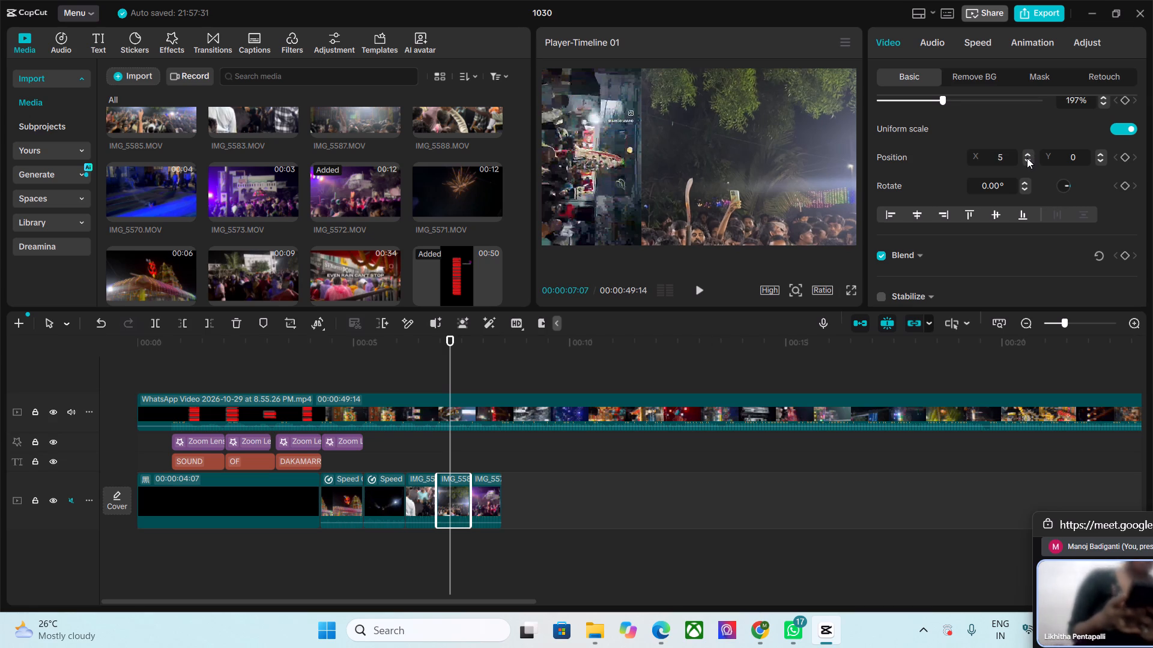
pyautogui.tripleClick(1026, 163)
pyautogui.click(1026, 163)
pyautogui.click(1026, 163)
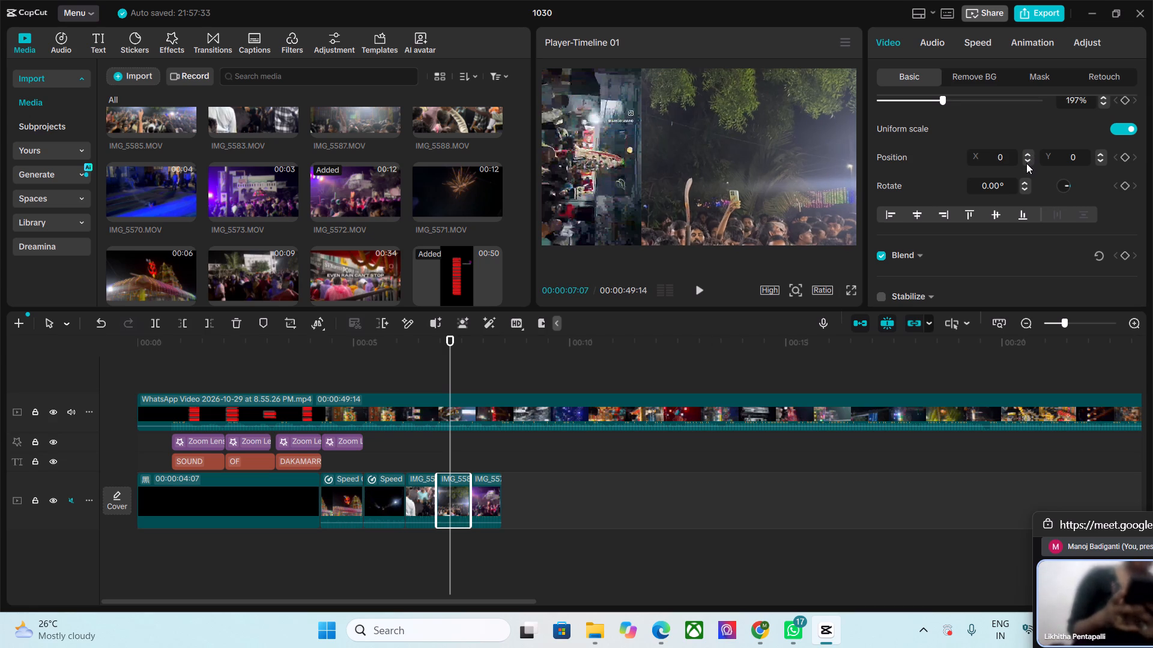
# Shift the enlarged IMG_5585 clip's picture slightly upward in the frame to position X 0, Y 73.
pyautogui.tripleClick(1097, 154)
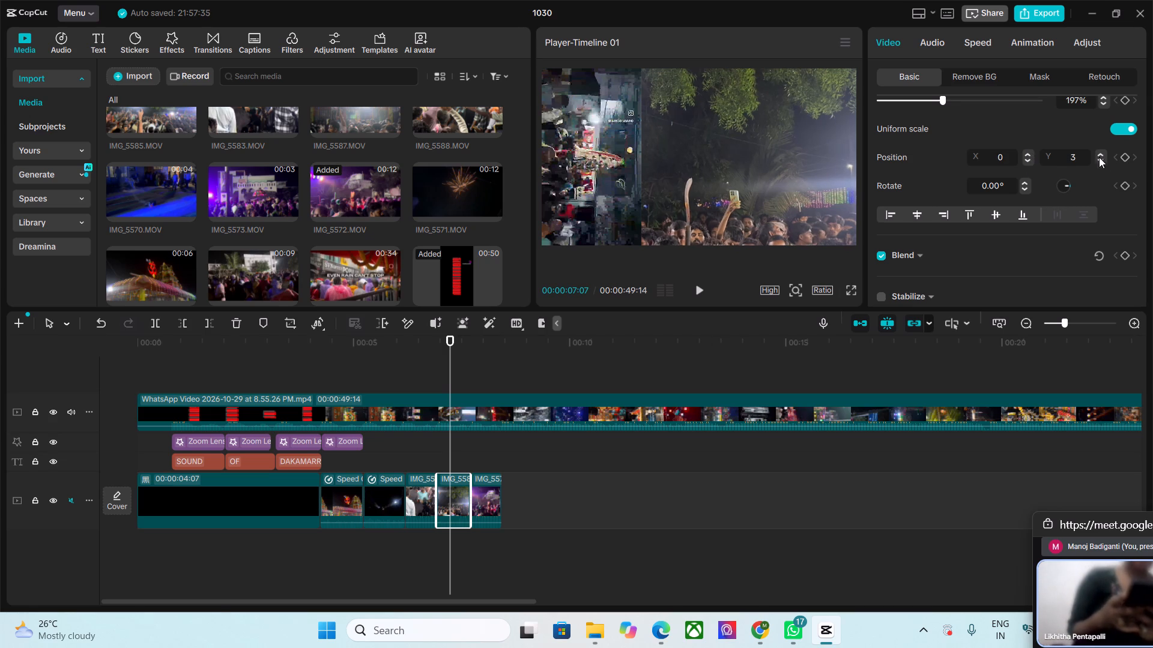
pyautogui.tripleClick(1098, 152)
pyautogui.tripleClick(1098, 152)
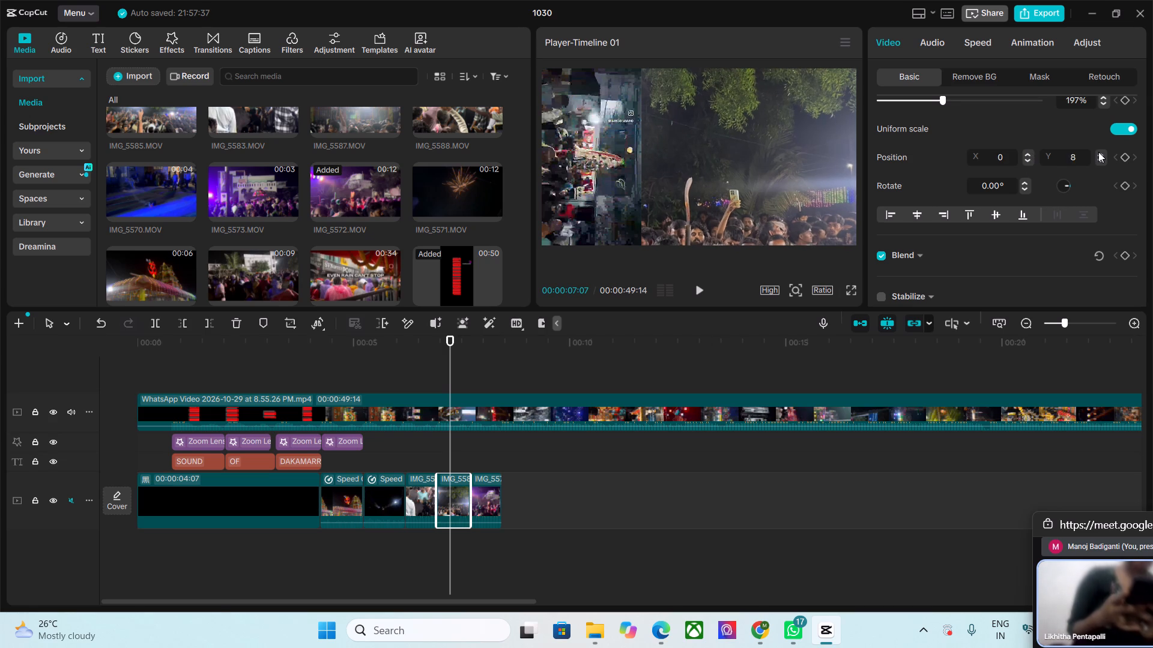
pyautogui.click(744, 193)
pyautogui.moveTo(702, 196); pyautogui.dragTo(703, 185)
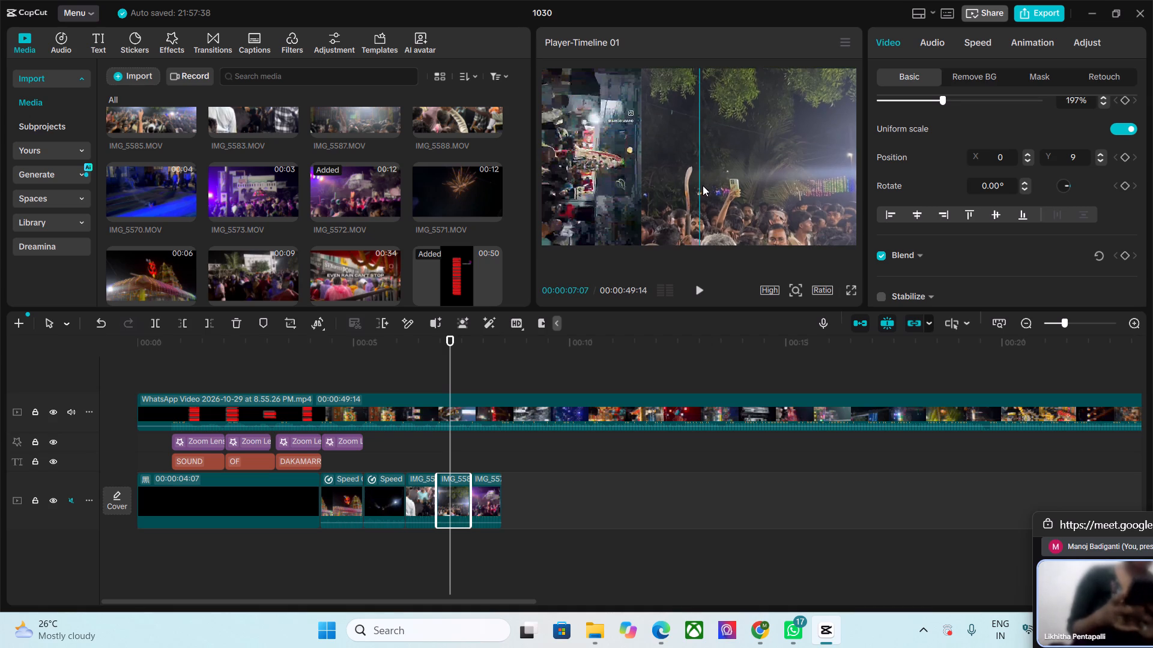
pyautogui.moveTo(703, 185); pyautogui.dragTo(703, 191)
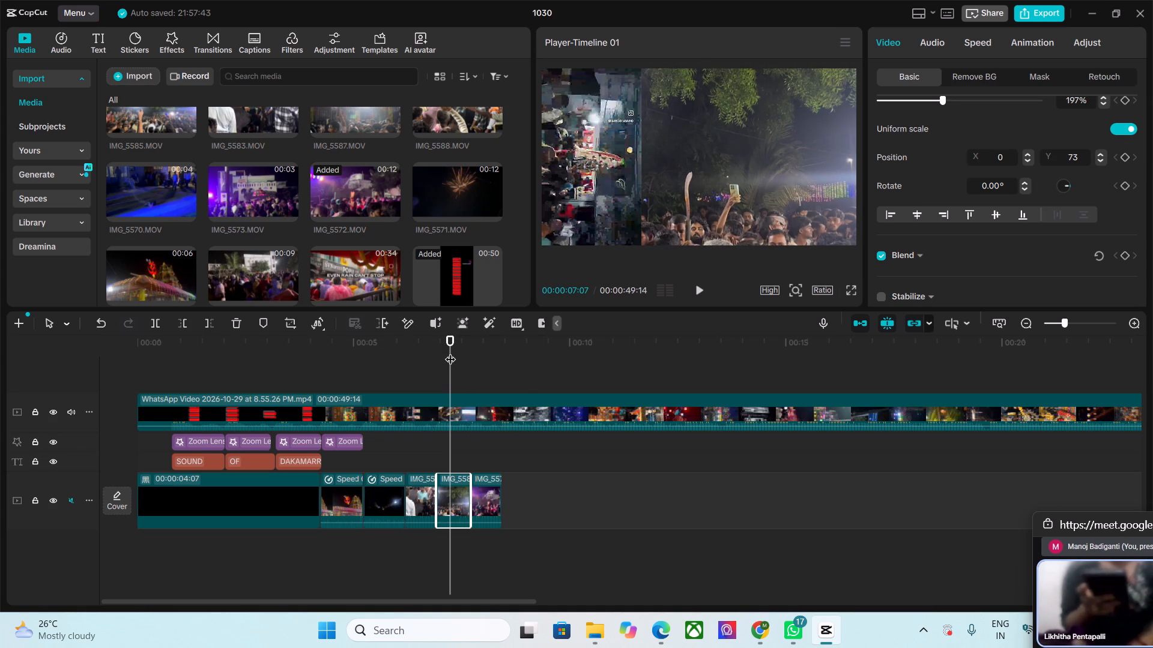
# Play back the edited sequence through the IMG_5585 and IMG_5572 clips to check it against the WhatsApp reference.
pyautogui.moveTo(450, 349); pyautogui.dragTo(387, 353)
pyautogui.press('space')
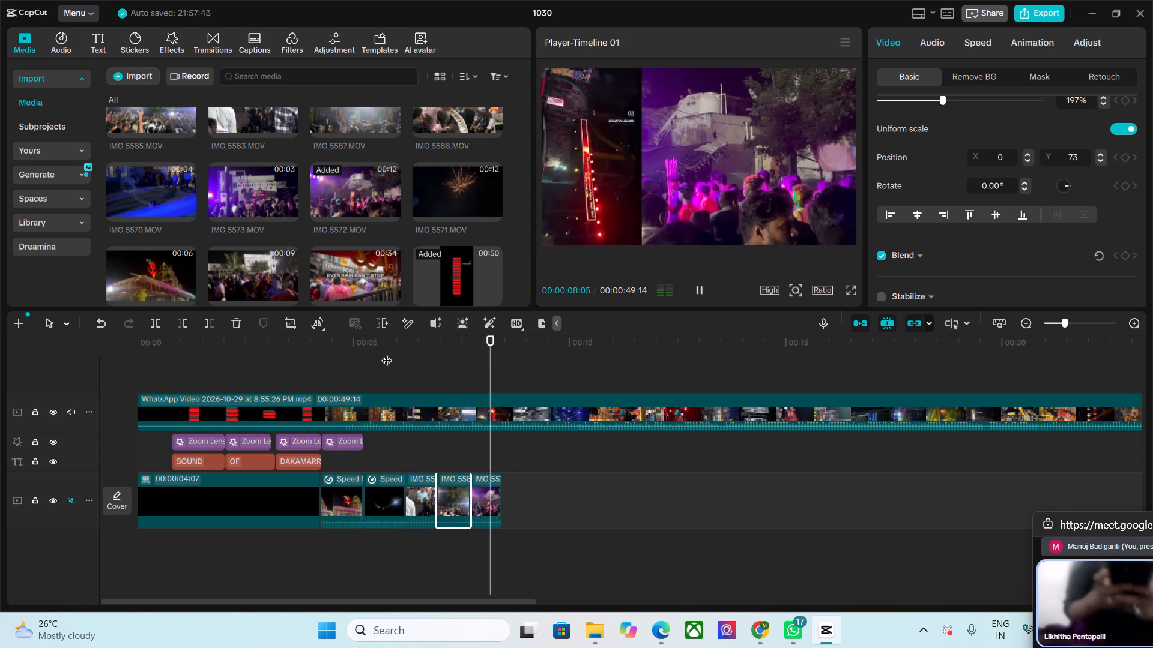
pyautogui.press('space')
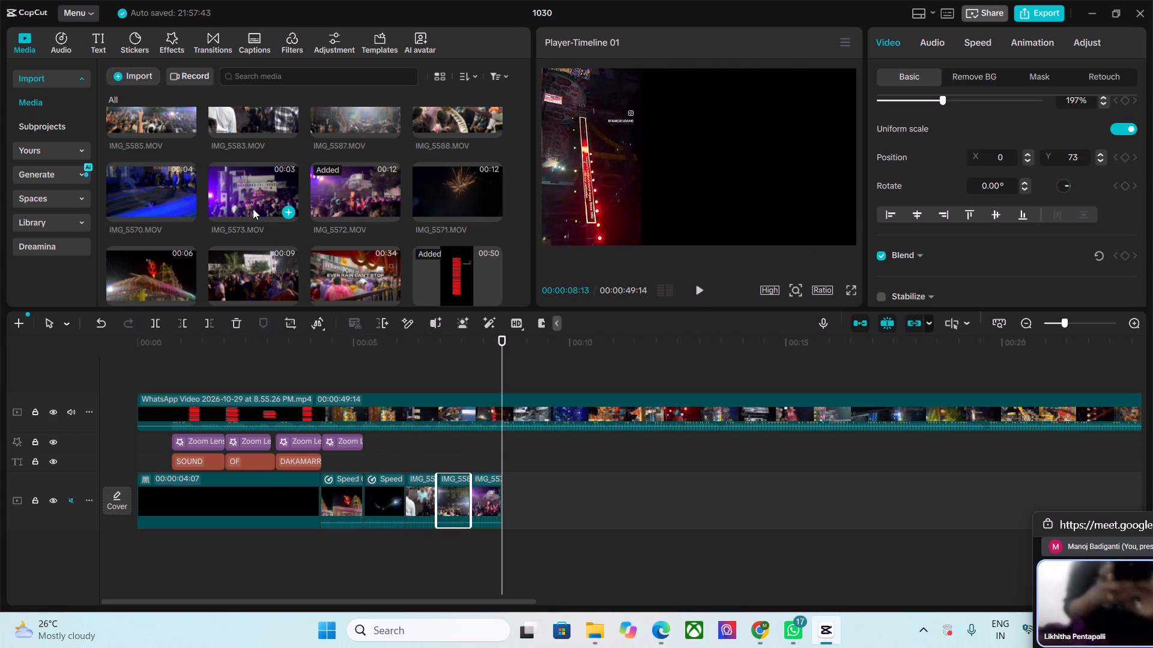
# Examine the WhatsApp reference's next shot from 00:00:08:13 frame by frame and browse the imported clips for a match.
pyautogui.scroll(6, 226, 198)
pyautogui.scroll(-5, 226, 198)
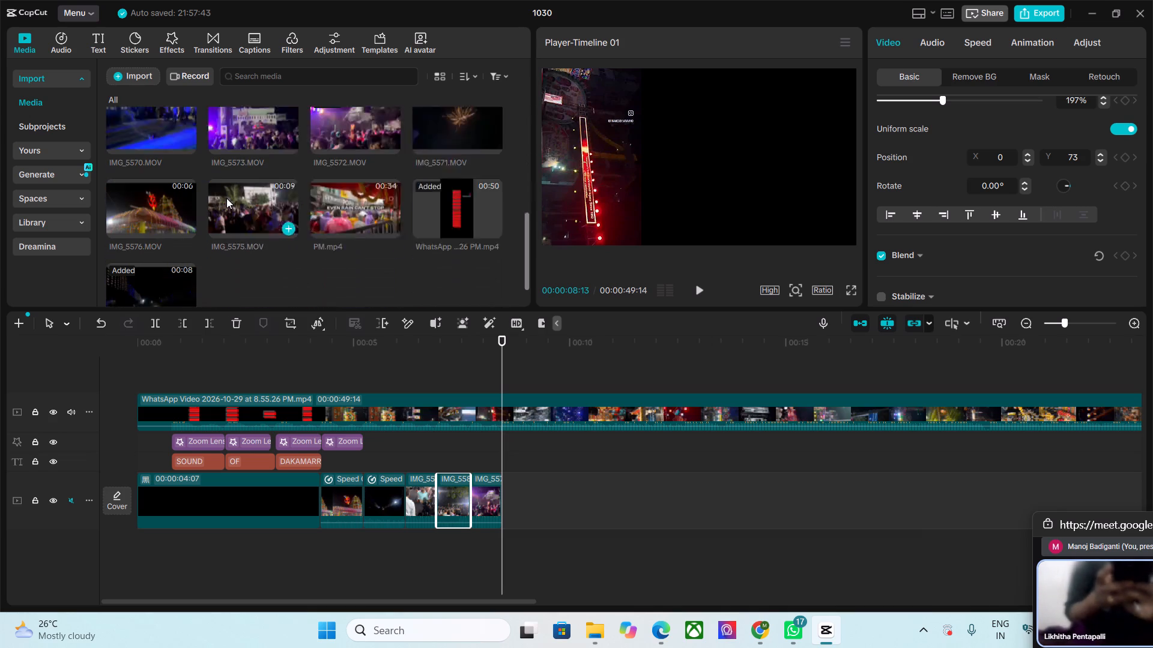
pyautogui.scroll(3, 226, 198)
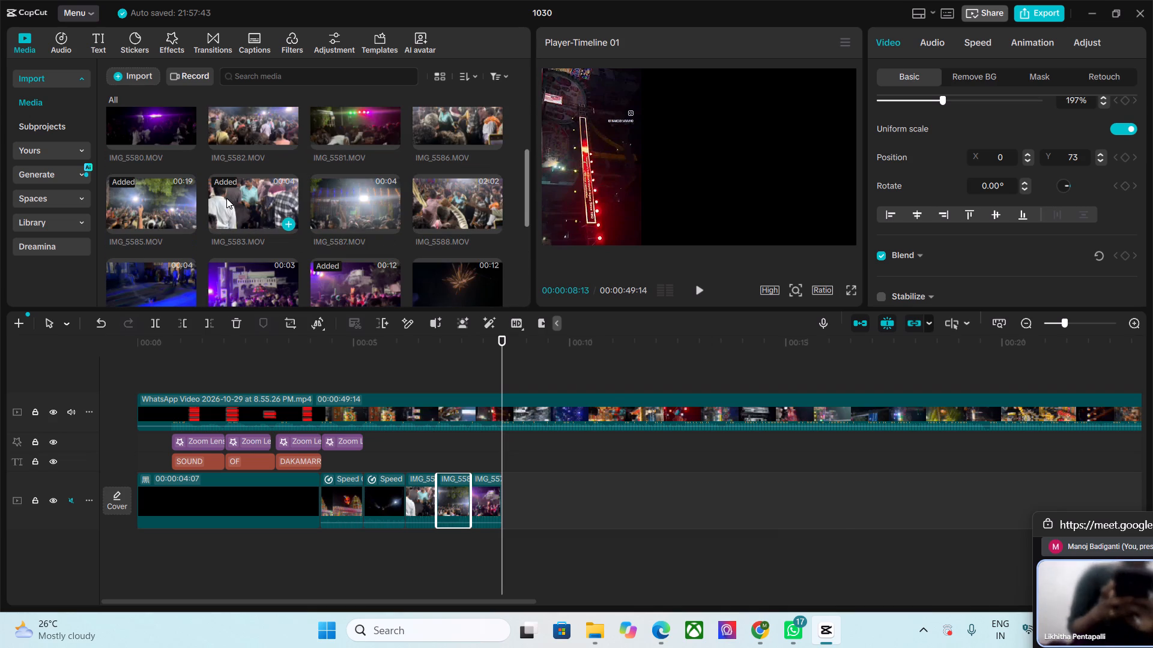
pyautogui.press('space')
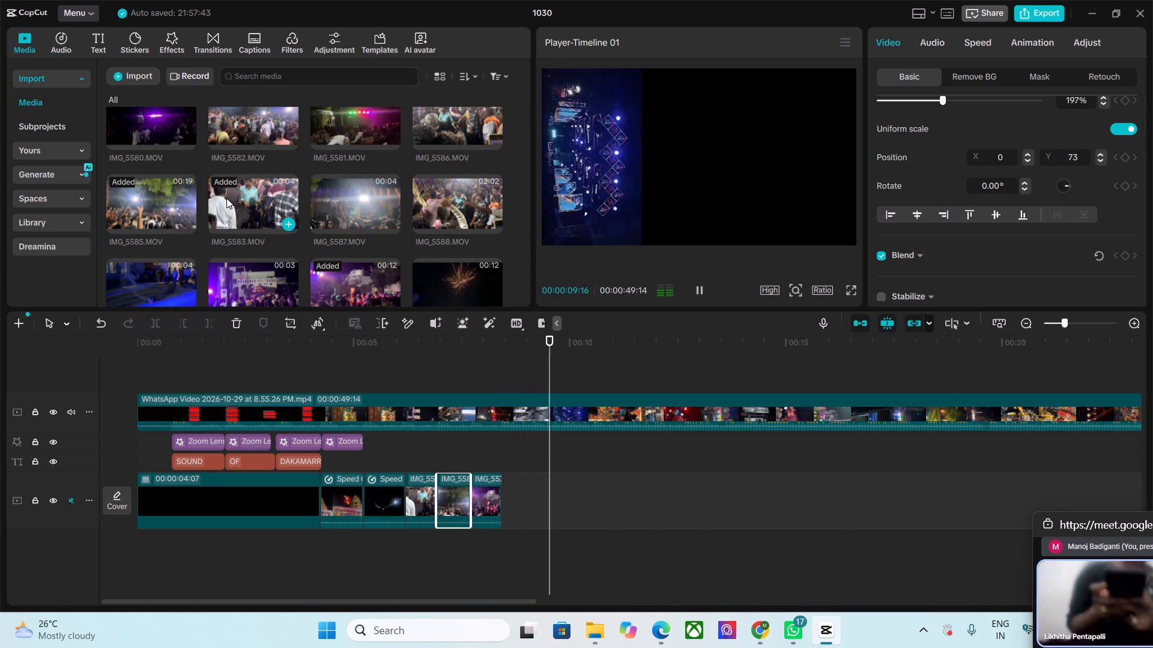
pyautogui.press('space')
pyautogui.press('Left')
pyautogui.press('Left')
pyautogui.press('Left')
pyautogui.press('Left')
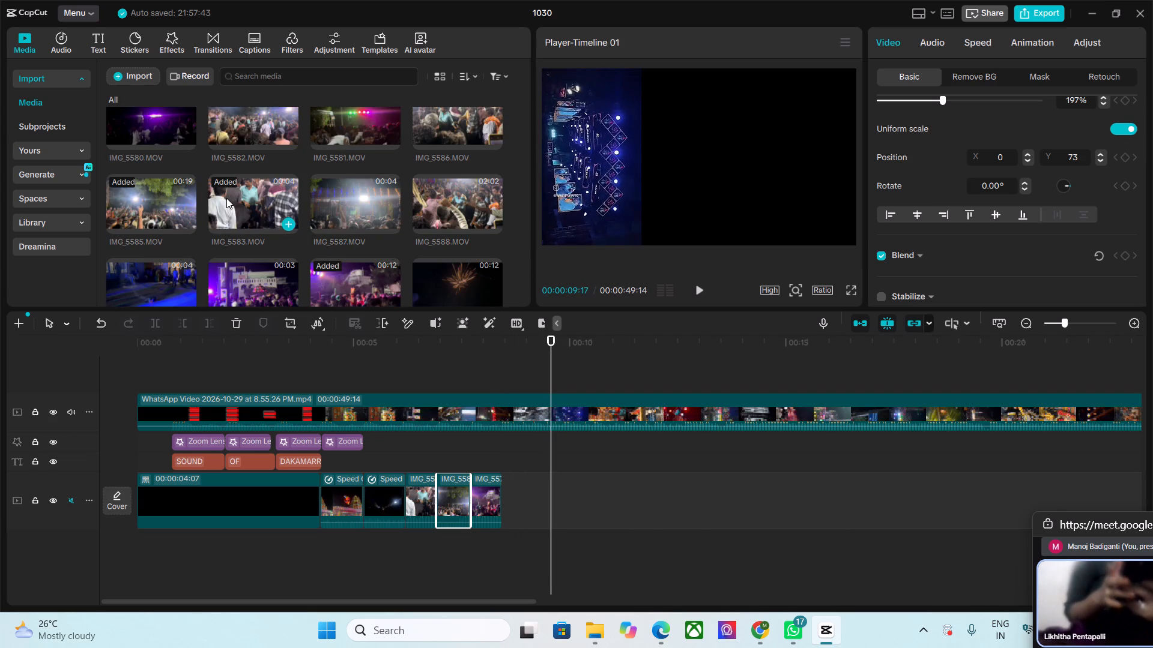
pyautogui.press('Left')
pyautogui.press('Left')
pyautogui.press('Left')
pyautogui.press('Left')
pyautogui.press('Left')
pyautogui.press('Left')
pyautogui.press('Left')
pyautogui.press('Left')
pyautogui.press('Left')
pyautogui.press('Left')
pyautogui.press('Left')
pyautogui.press('Left')
pyautogui.press('Left')
pyautogui.press('Left')
pyautogui.press('Left')
pyautogui.press('Left')
pyautogui.press('Left')
pyautogui.press('Left')
pyautogui.press('Left')
pyautogui.press('Left')
pyautogui.press('Left')
pyautogui.press('Left')
pyautogui.press('Left')
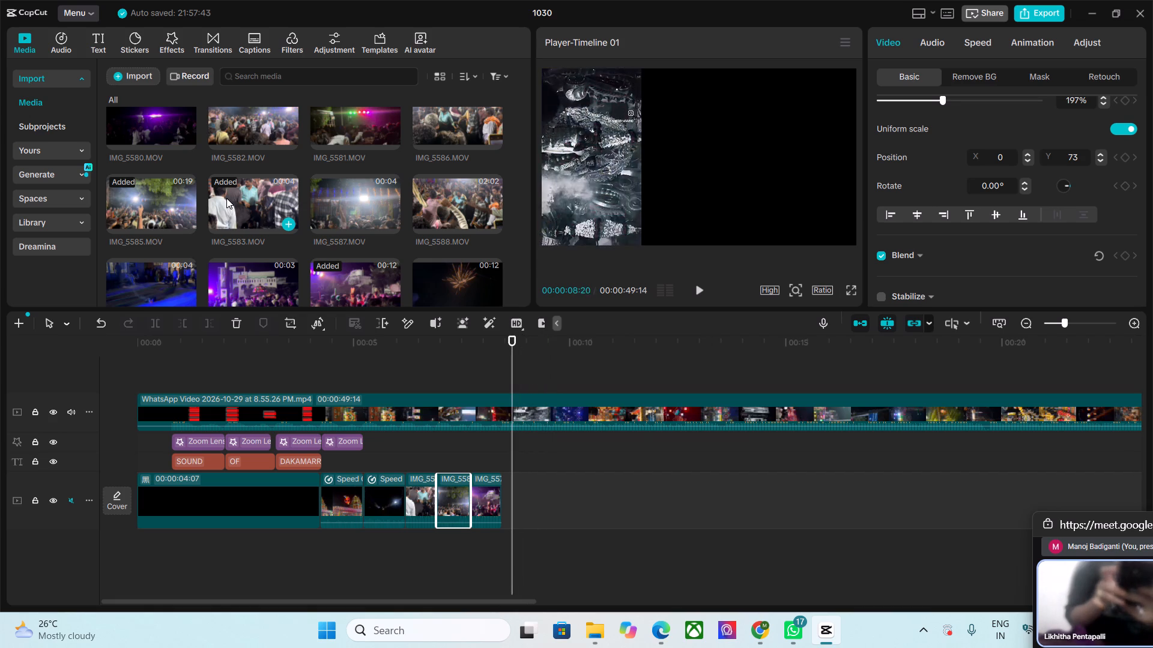
pyautogui.press('Right')
pyautogui.press('Right')
pyautogui.press('Left')
pyautogui.press('Left')
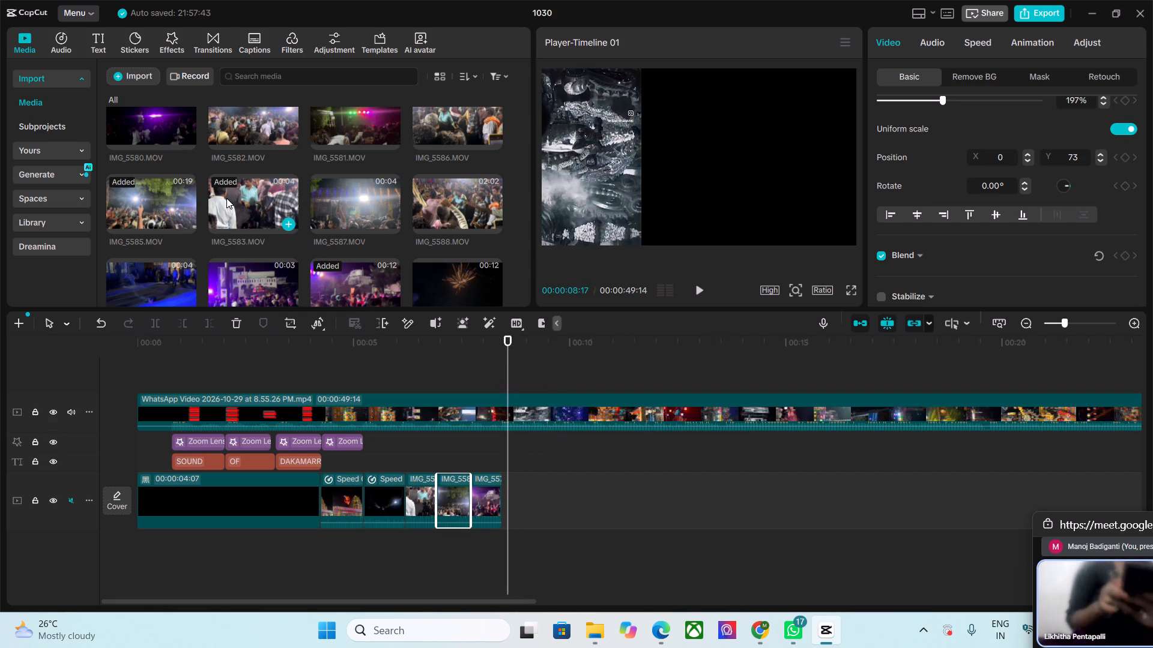
pyautogui.press('Left')
pyautogui.press('Left')
pyautogui.press('Left')
pyautogui.press('Left')
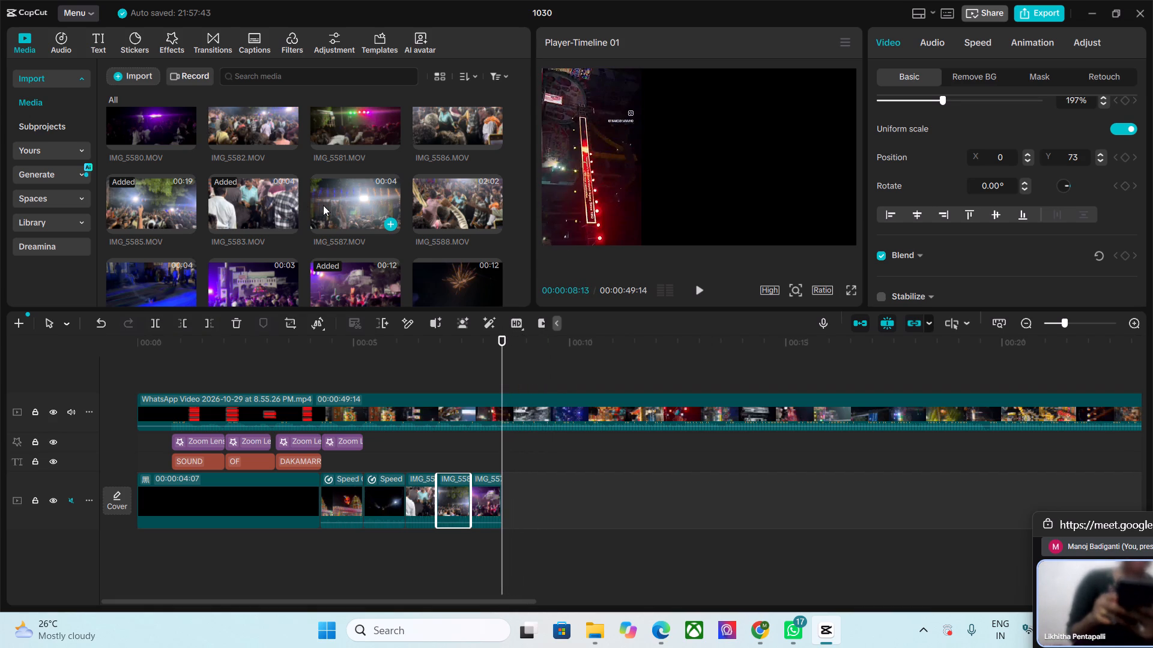
# Preview IMG_5574, IMG_5580 and IMG_5582, and append IMG_5582 to the main track at 00:00:08:13.
pyautogui.scroll(1, 348, 208)
pyautogui.scroll(1, 274, 208)
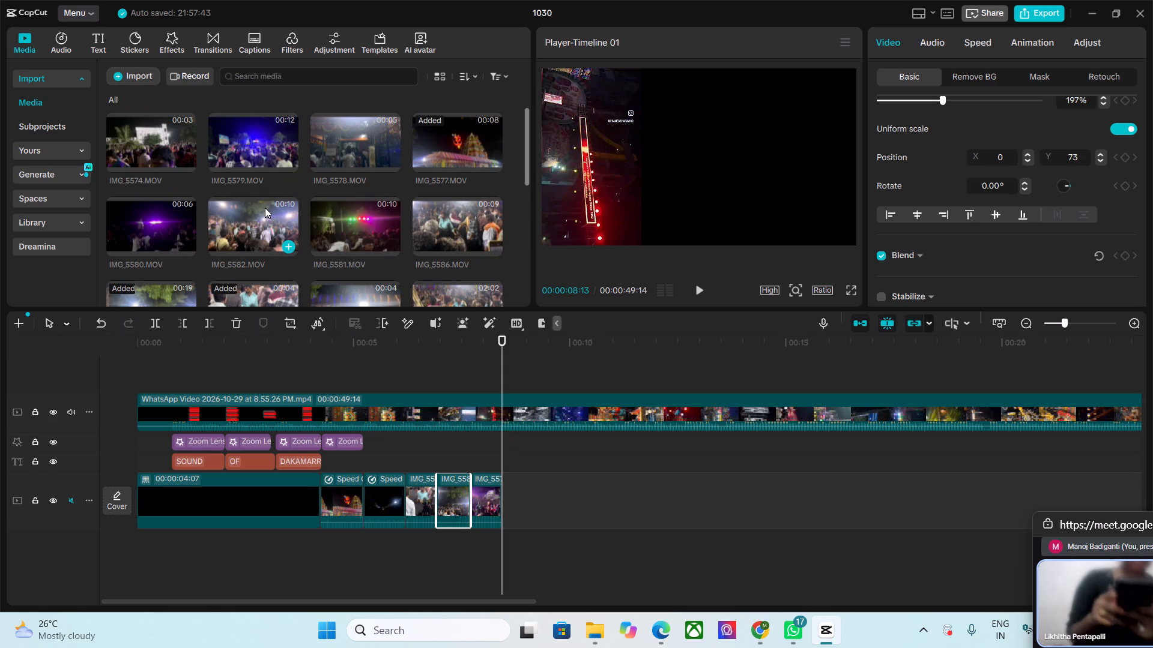
pyautogui.scroll(1, 264, 208)
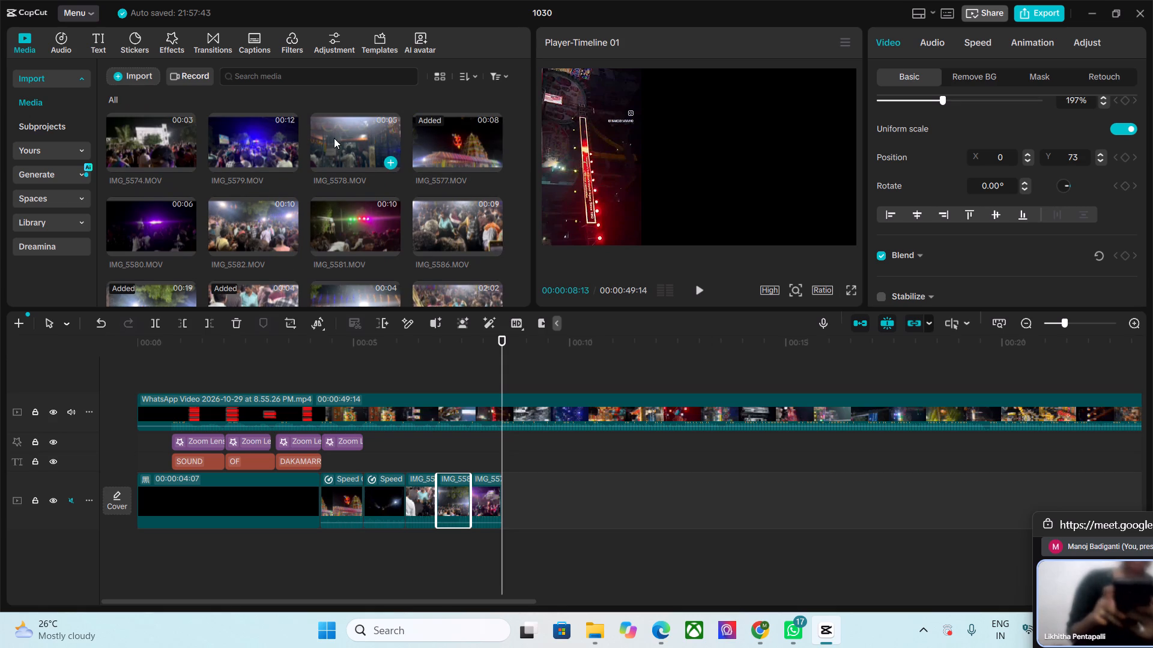
pyautogui.click(138, 137)
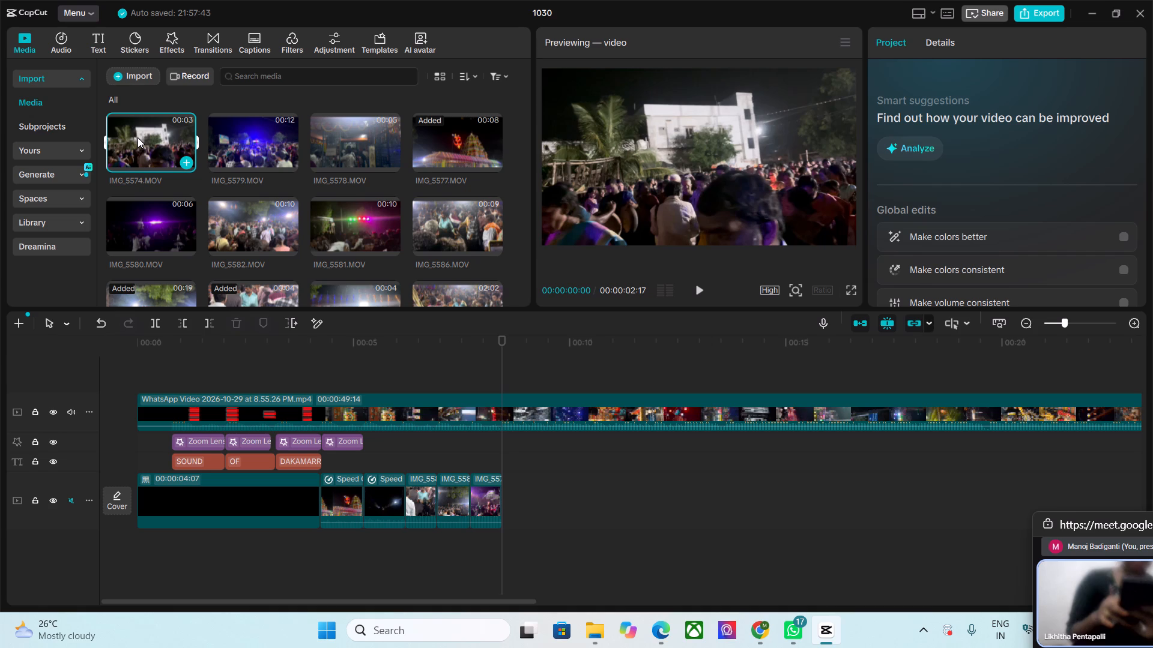
pyautogui.click(158, 232)
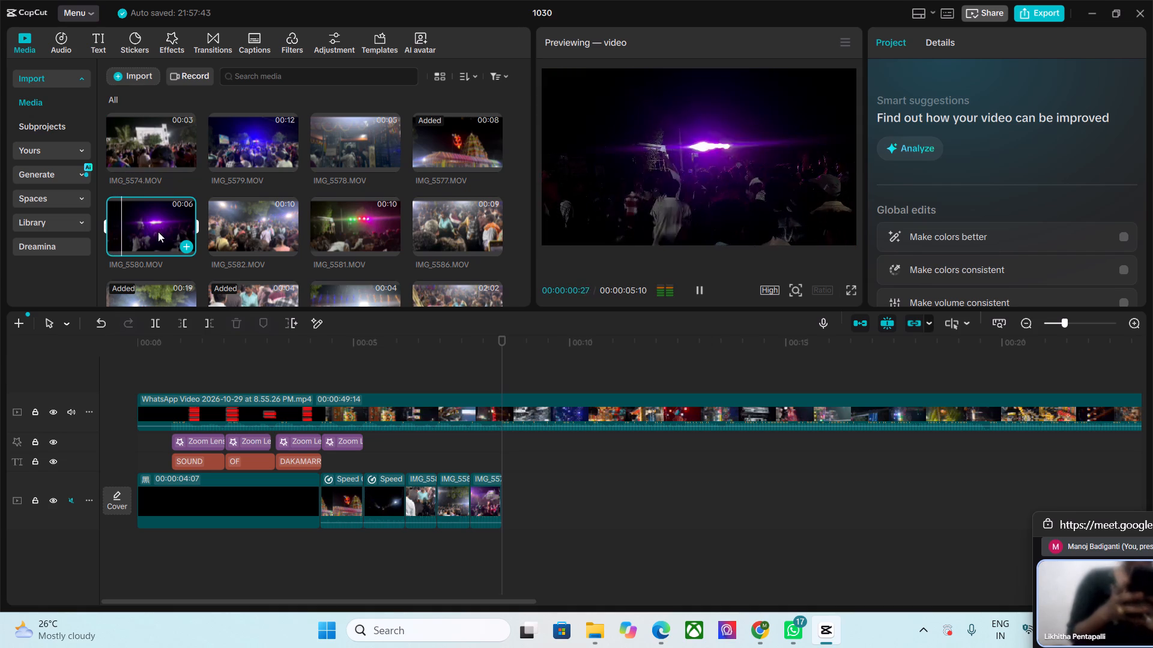
pyautogui.click(228, 223)
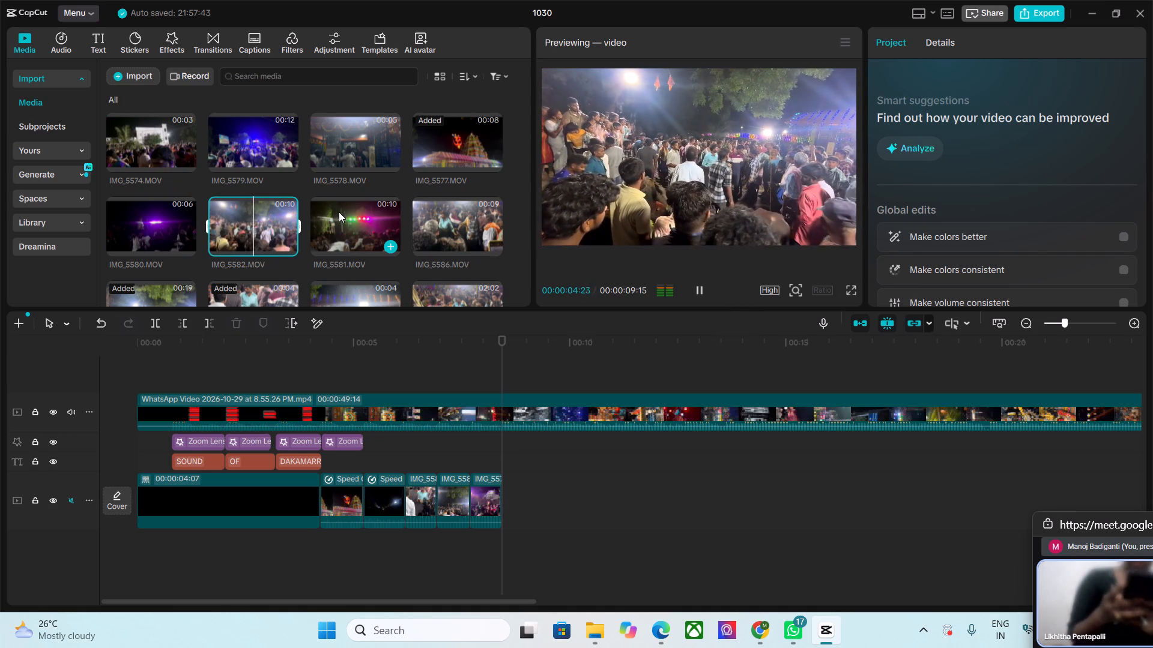
pyautogui.moveTo(229, 223); pyautogui.dragTo(503, 496)
# Match the IMG_5582 clip to the WhatsApp reference's next cut and trim off its part after 00:00:09:04.
pyautogui.press('space')
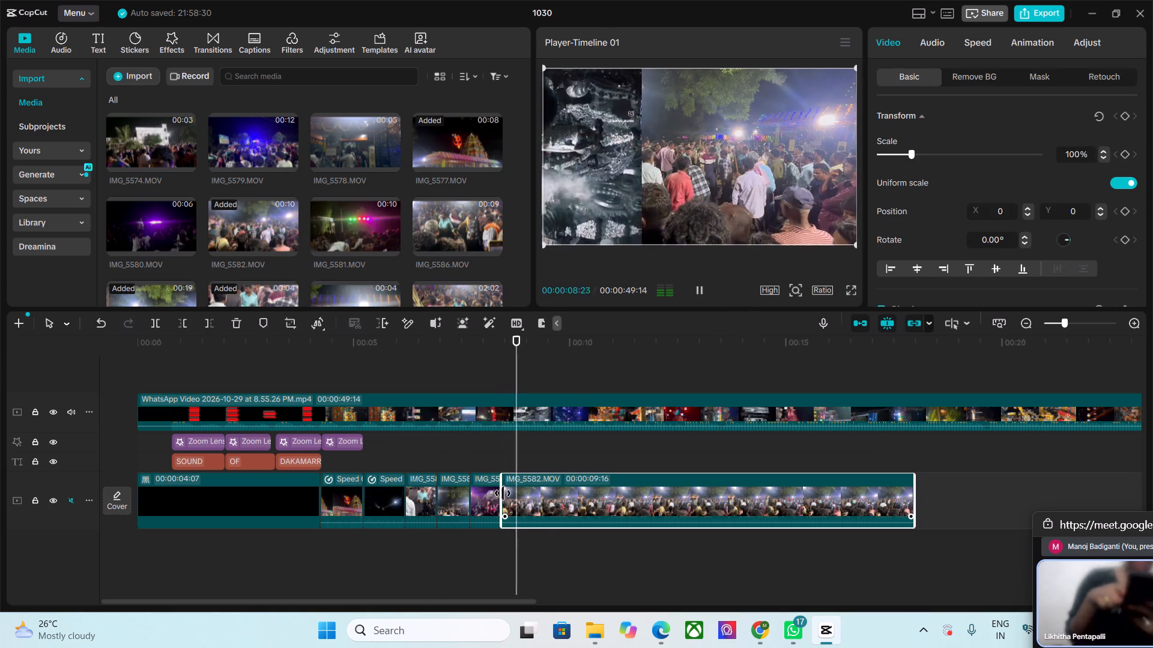
pyautogui.press('space')
pyautogui.press('Left')
pyautogui.press('Left')
pyautogui.press('Left')
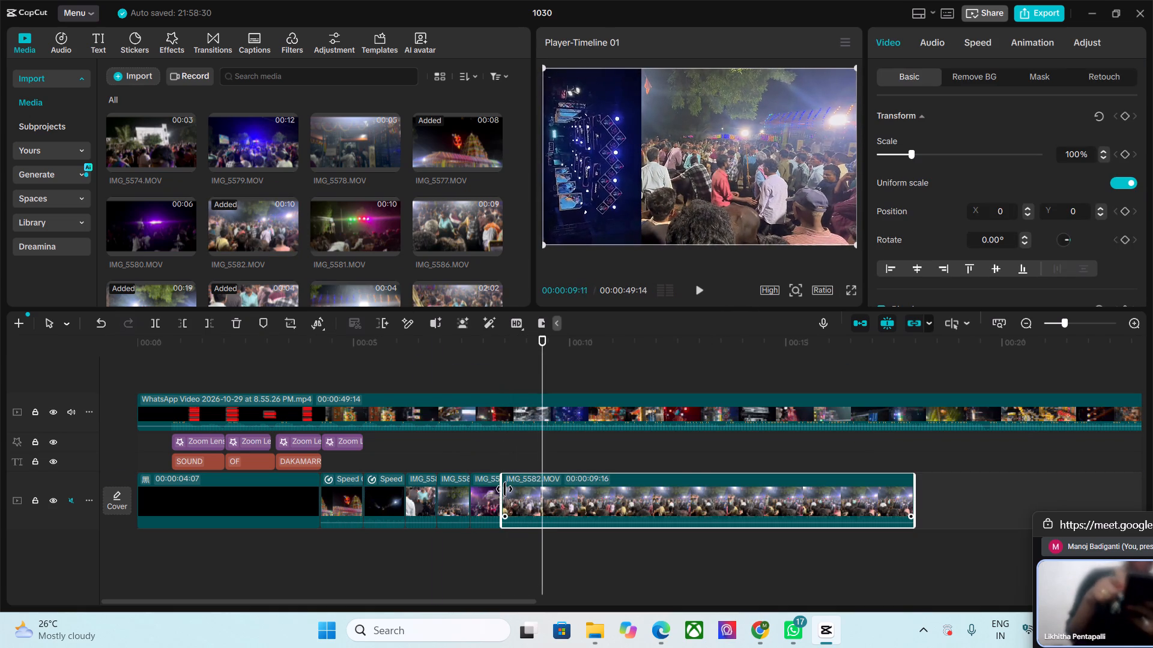
pyautogui.press('Left')
pyautogui.press('Left')
pyautogui.press('Left')
pyautogui.press('Left')
pyautogui.press('Left')
pyautogui.press('Left')
pyautogui.press('Left')
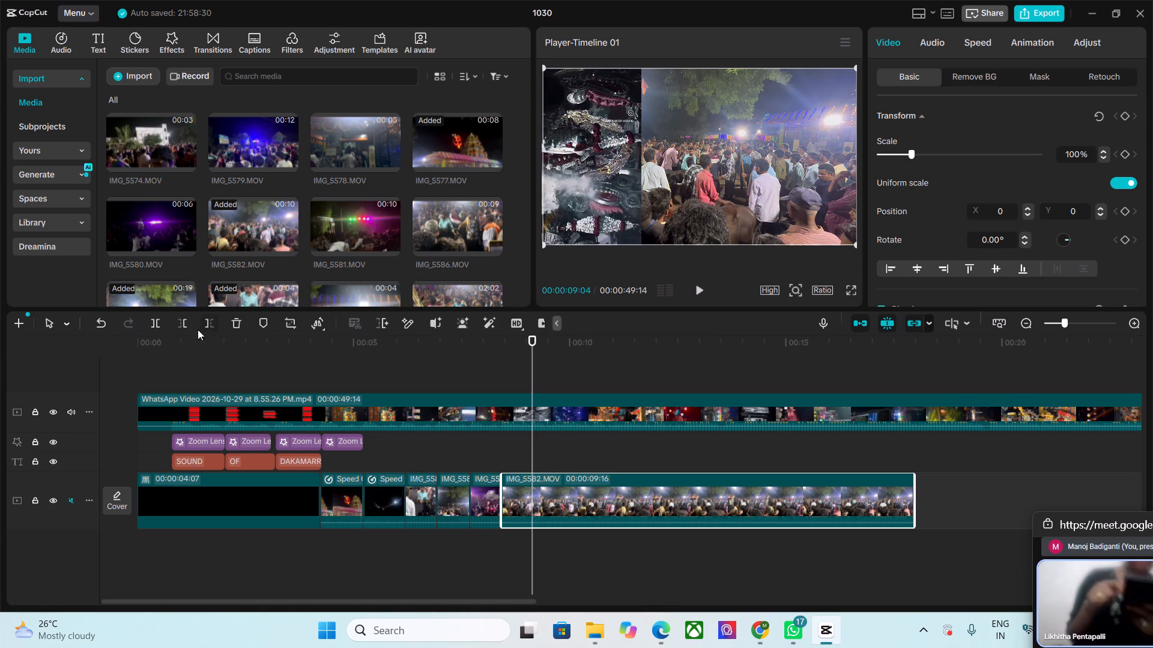
pyautogui.click(204, 326)
# Search the filters for black and white, add BW 3 above IMG_5582 at 00:00:08:13, and shorten it to the clip's end.
pyautogui.click(516, 503)
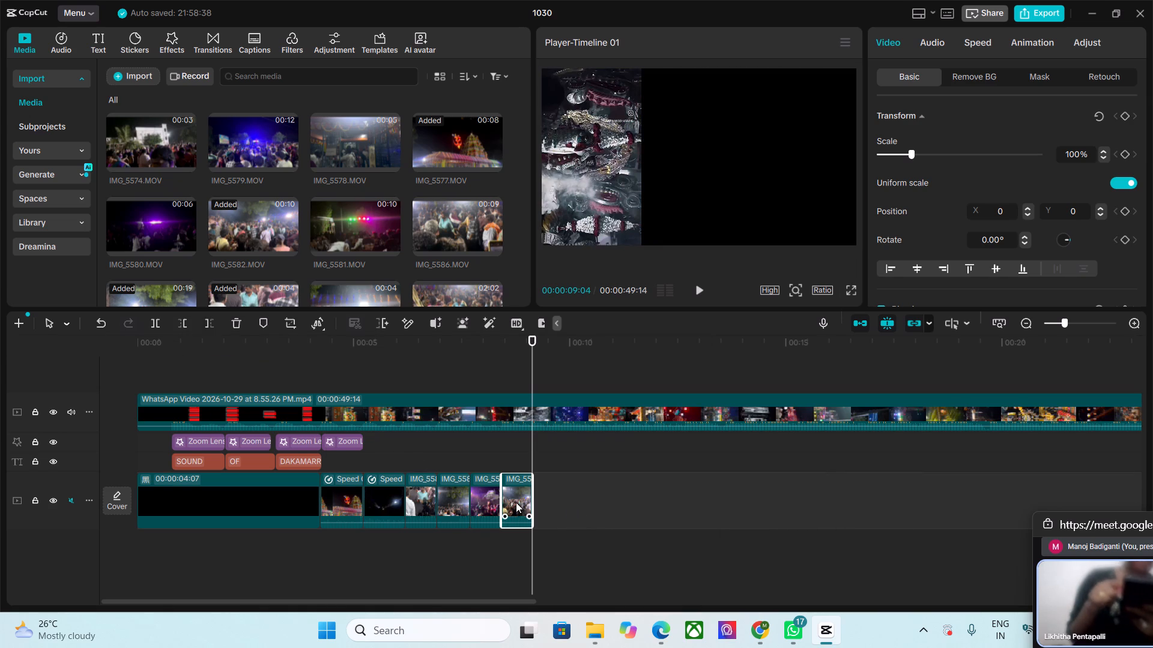
pyautogui.click(294, 39)
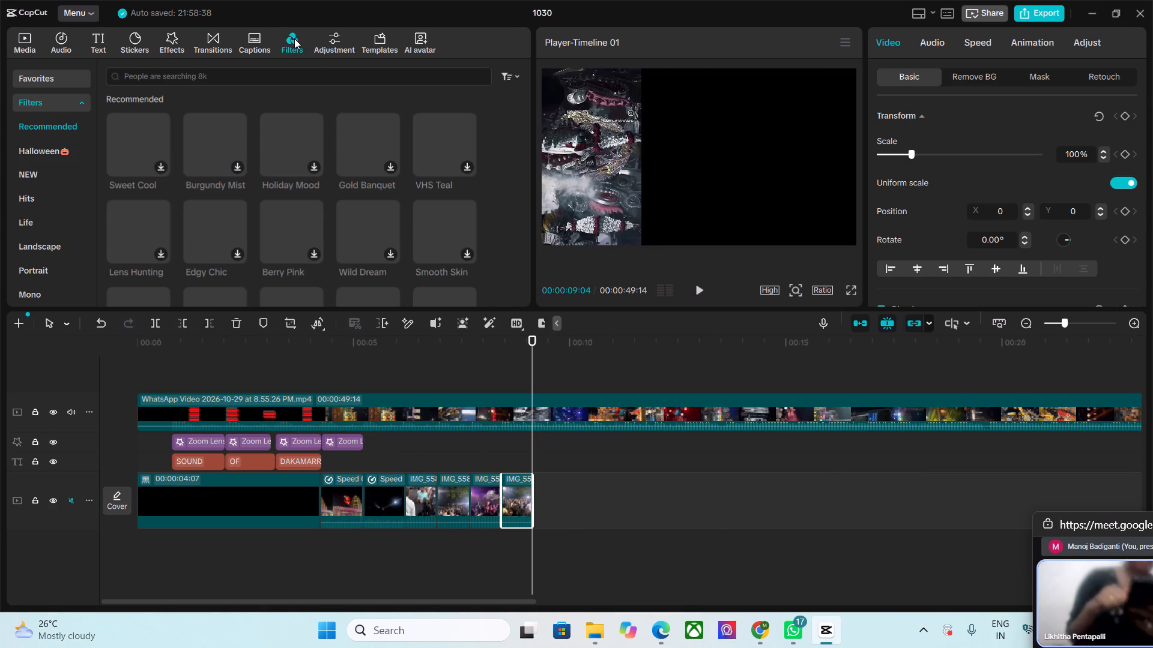
pyautogui.click(222, 70)
pyautogui.click(138, 111)
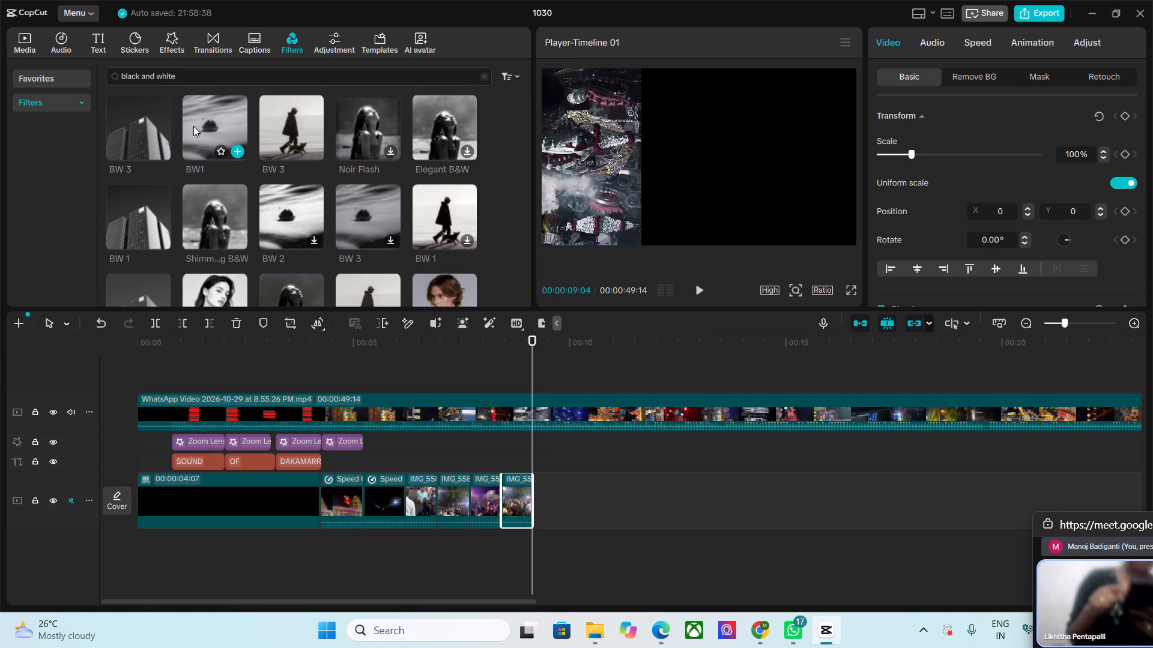
pyautogui.moveTo(531, 341); pyautogui.dragTo(530, 341)
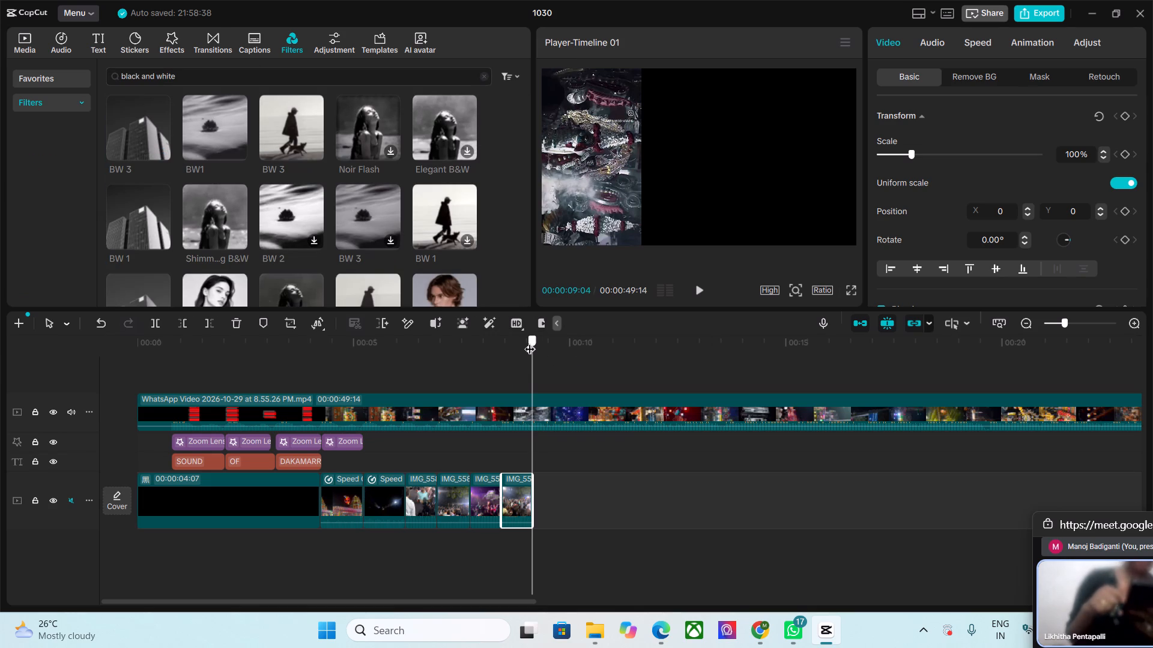
pyautogui.moveTo(530, 341); pyautogui.dragTo(506, 341)
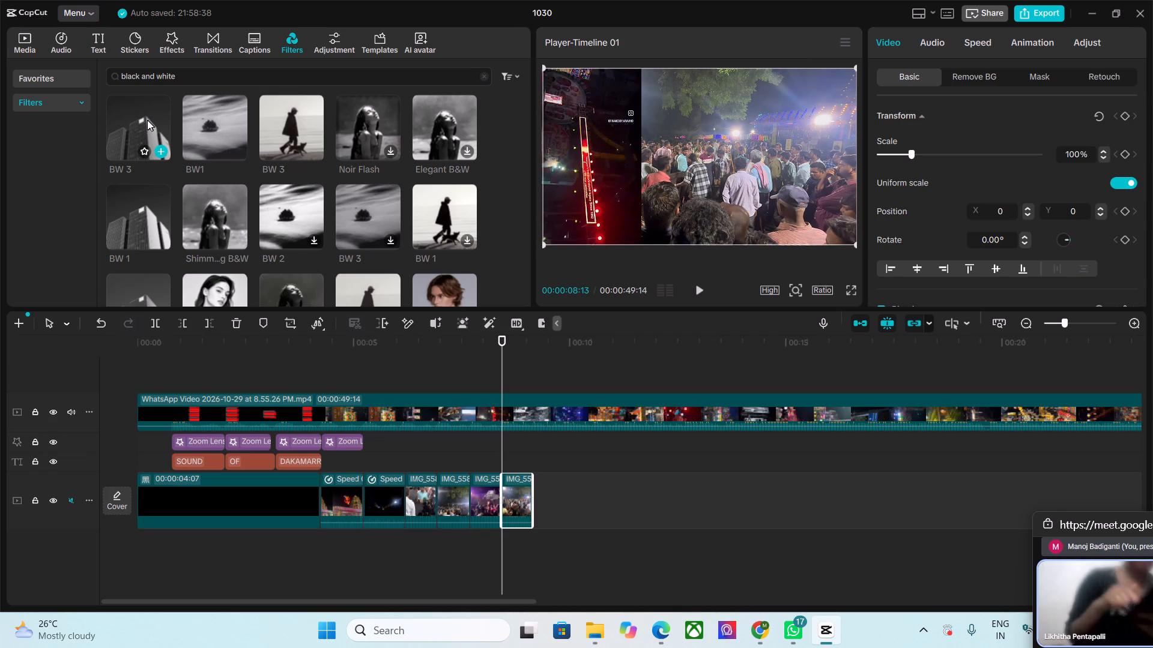
pyautogui.click(147, 120)
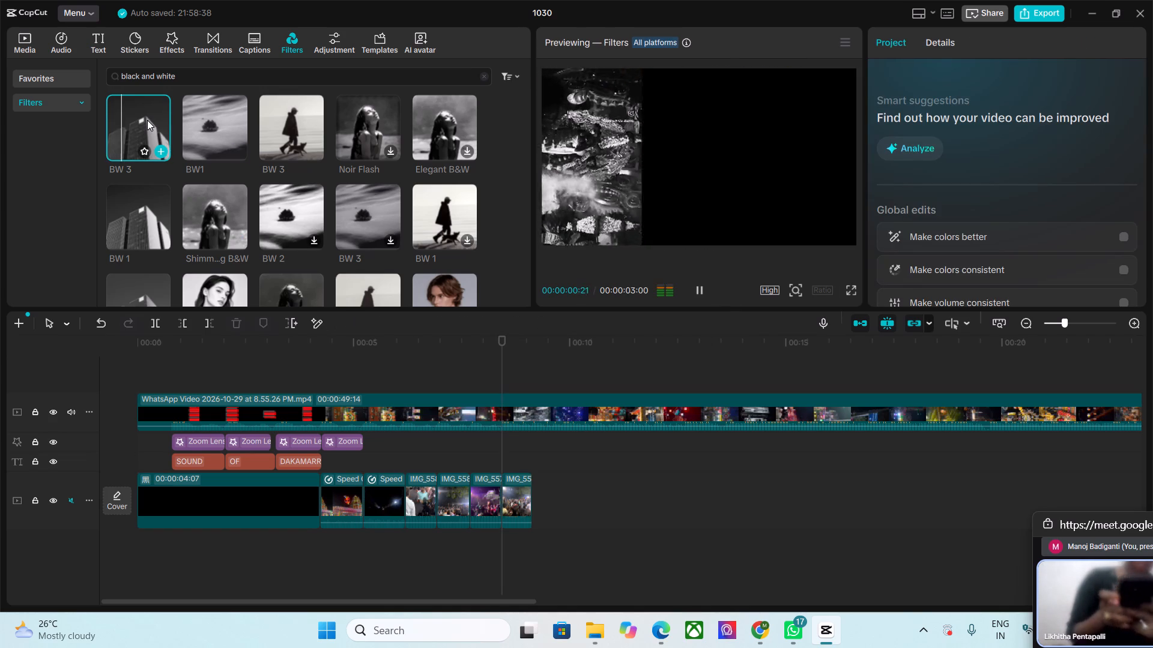
pyautogui.press('space')
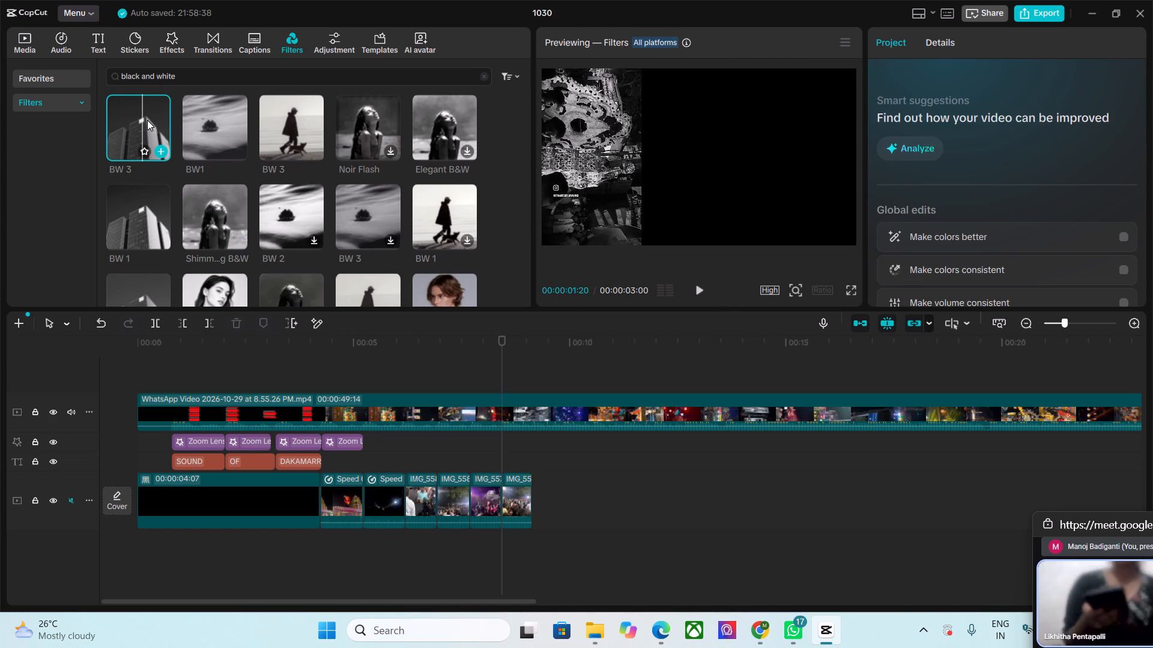
pyautogui.moveTo(147, 120); pyautogui.dragTo(501, 460)
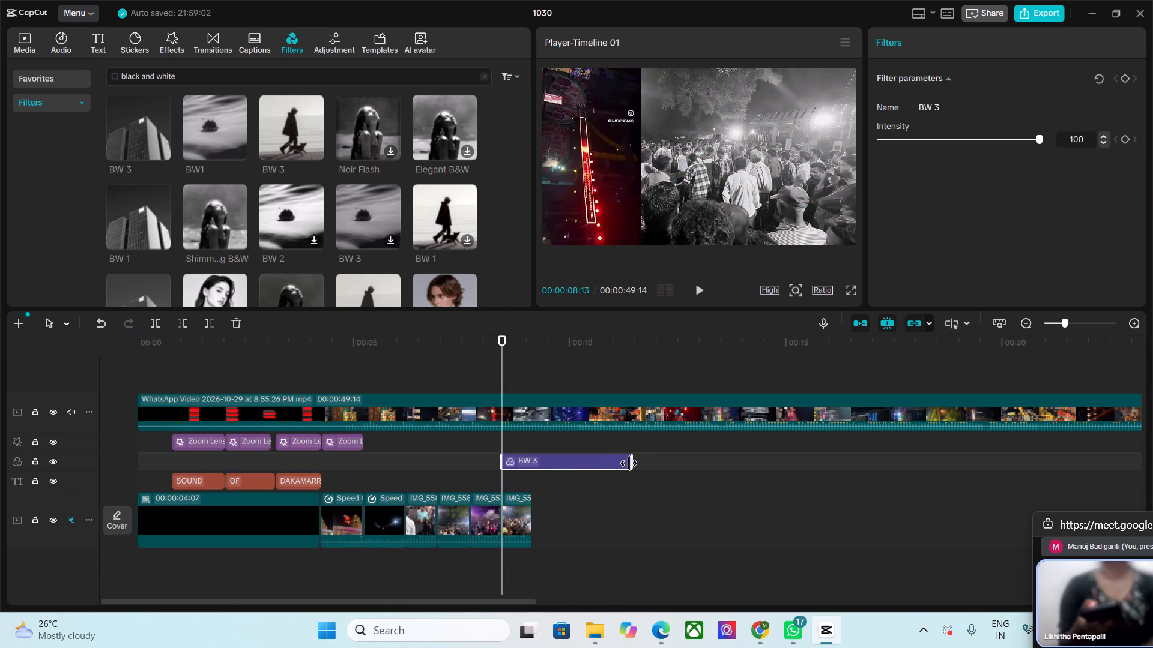
pyautogui.moveTo(633, 466); pyautogui.dragTo(532, 473)
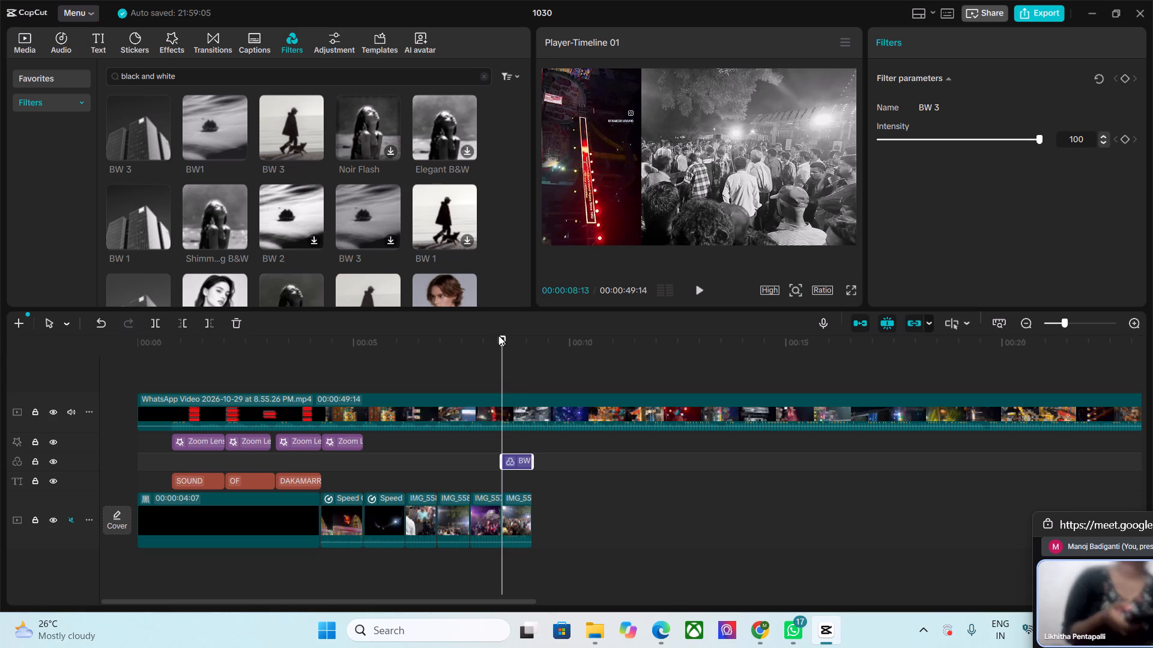
pyautogui.click(294, 31)
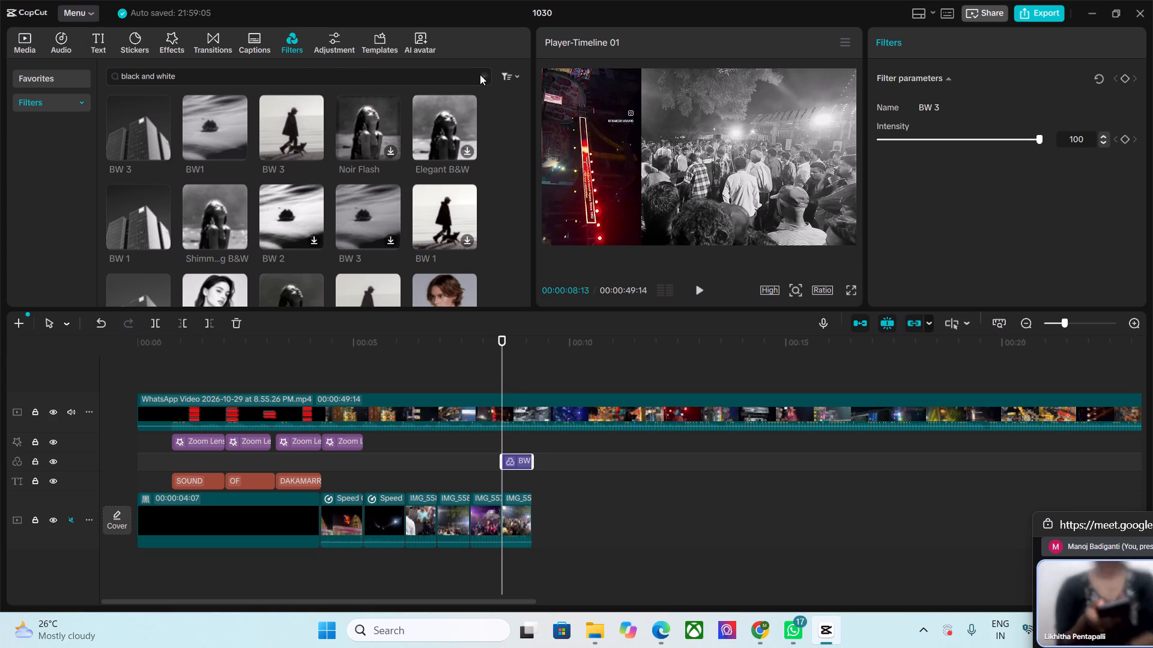
pyautogui.click(485, 76)
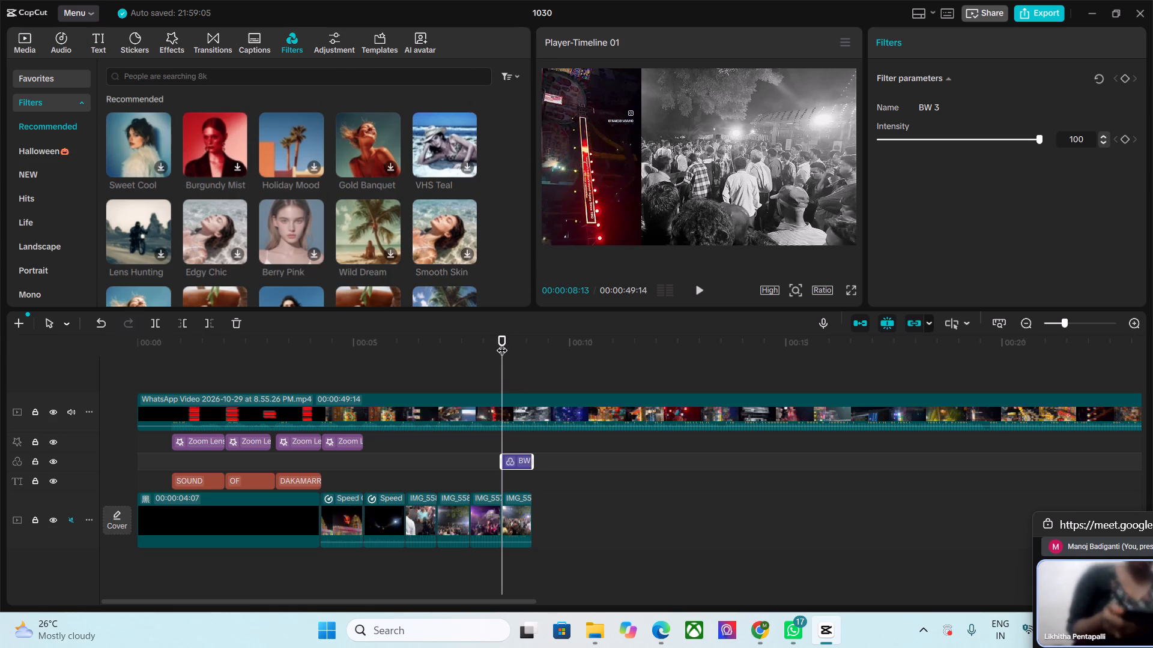
# Play back the sequence from the start through the black-and-white IMG_5582 clip to check it against the WhatsApp reference.
pyautogui.moveTo(502, 343); pyautogui.dragTo(127, 364)
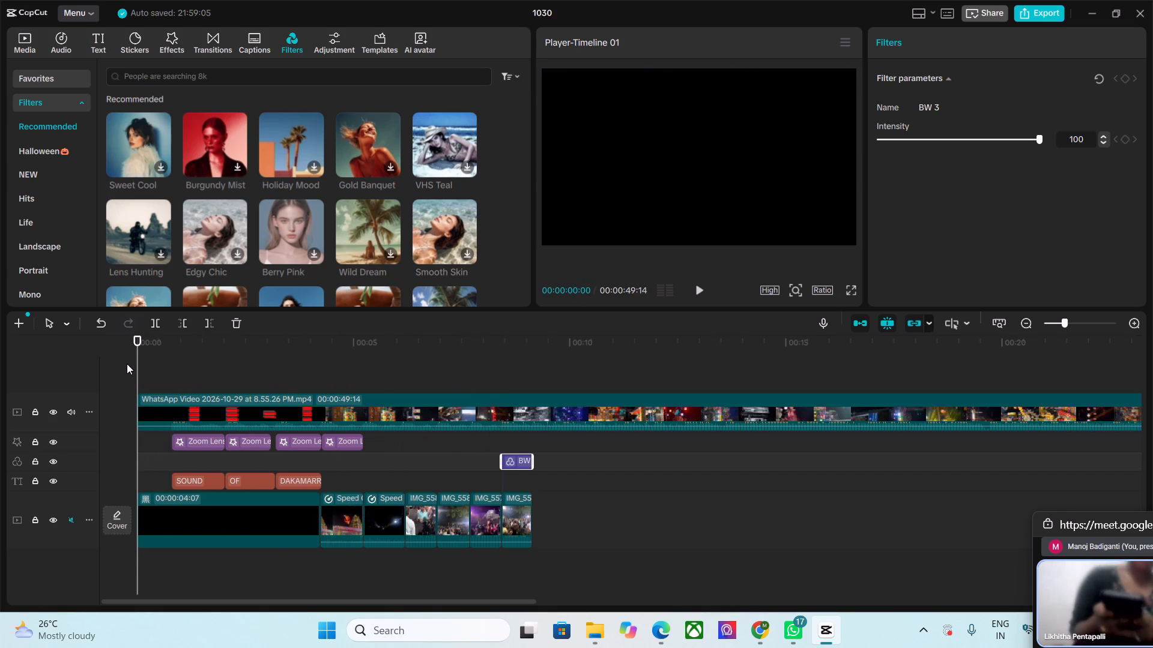
pyautogui.press('space')
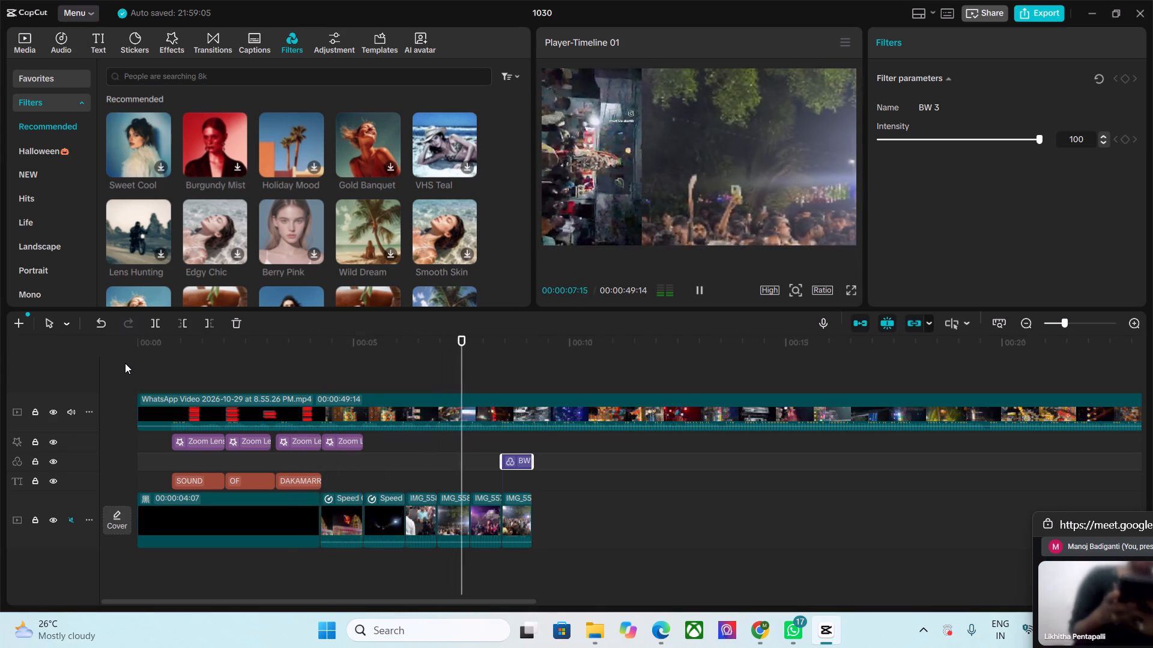
pyautogui.press('space')
pyautogui.press('space')
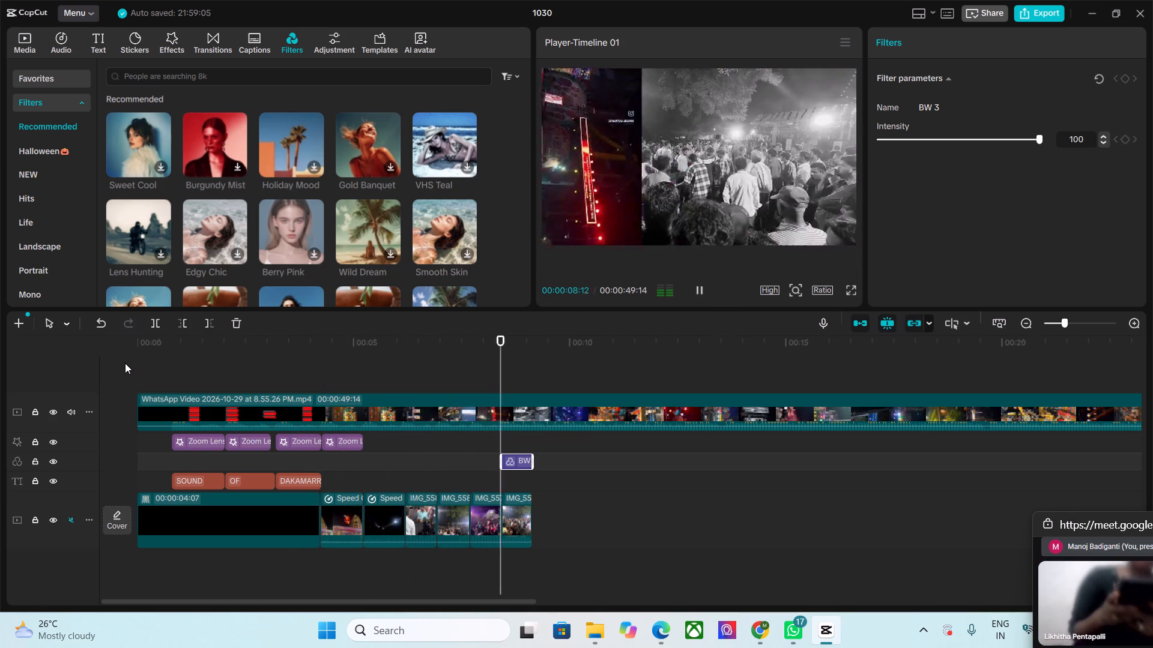
pyautogui.press('space')
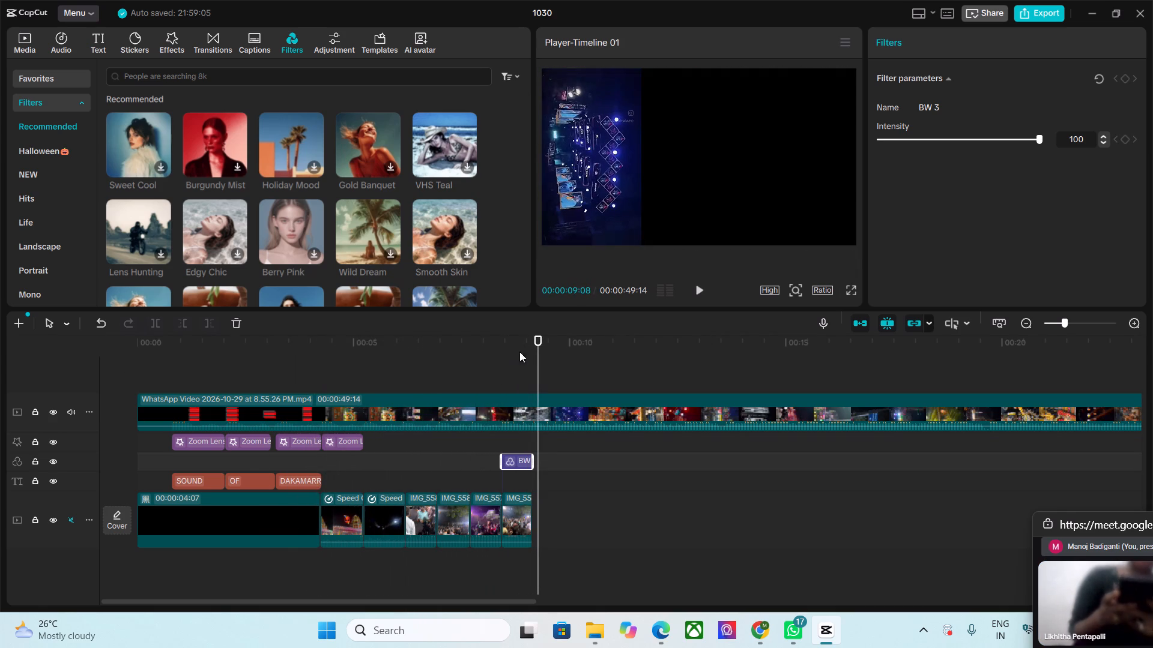
# Search the video effects for shake, add Subtle Shake above the black-and-white IMG_5582 clip, and shorten it to the clip's end.
pyautogui.moveTo(539, 335); pyautogui.dragTo(513, 336)
pyautogui.click(521, 521)
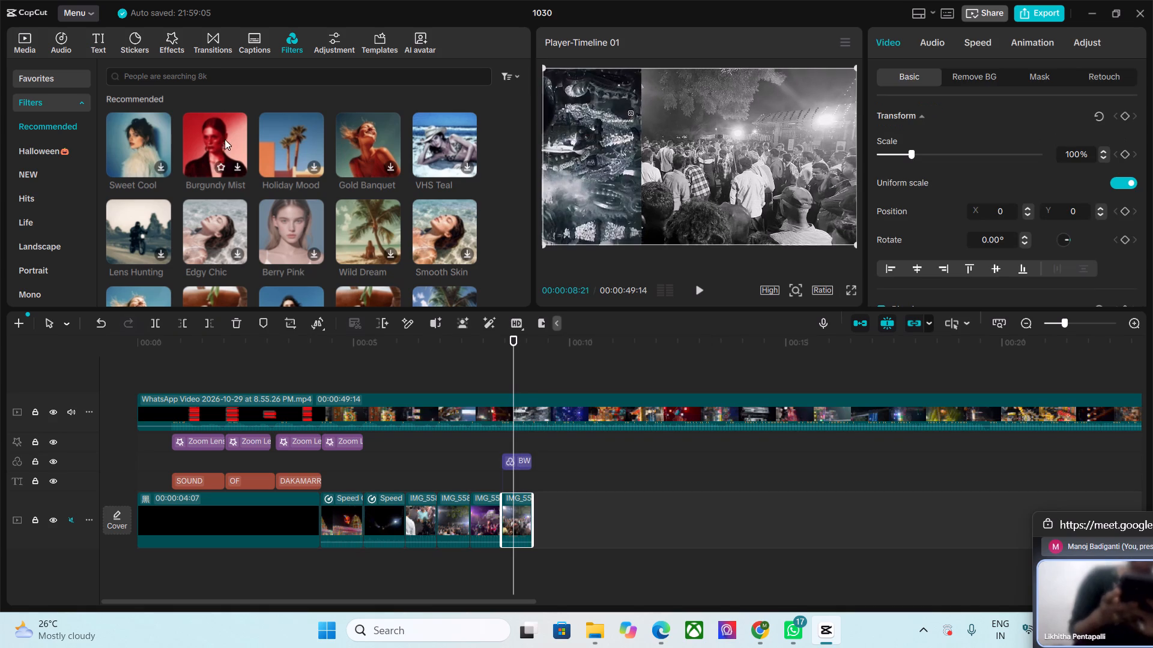
pyautogui.click(176, 42)
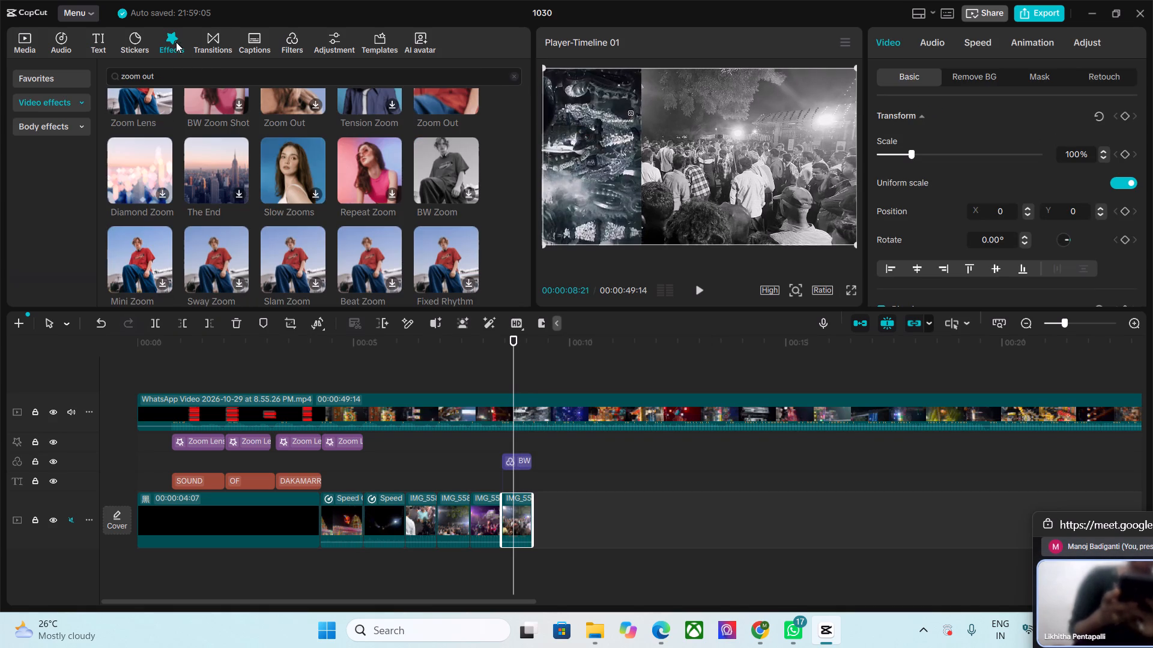
pyautogui.click(43, 125)
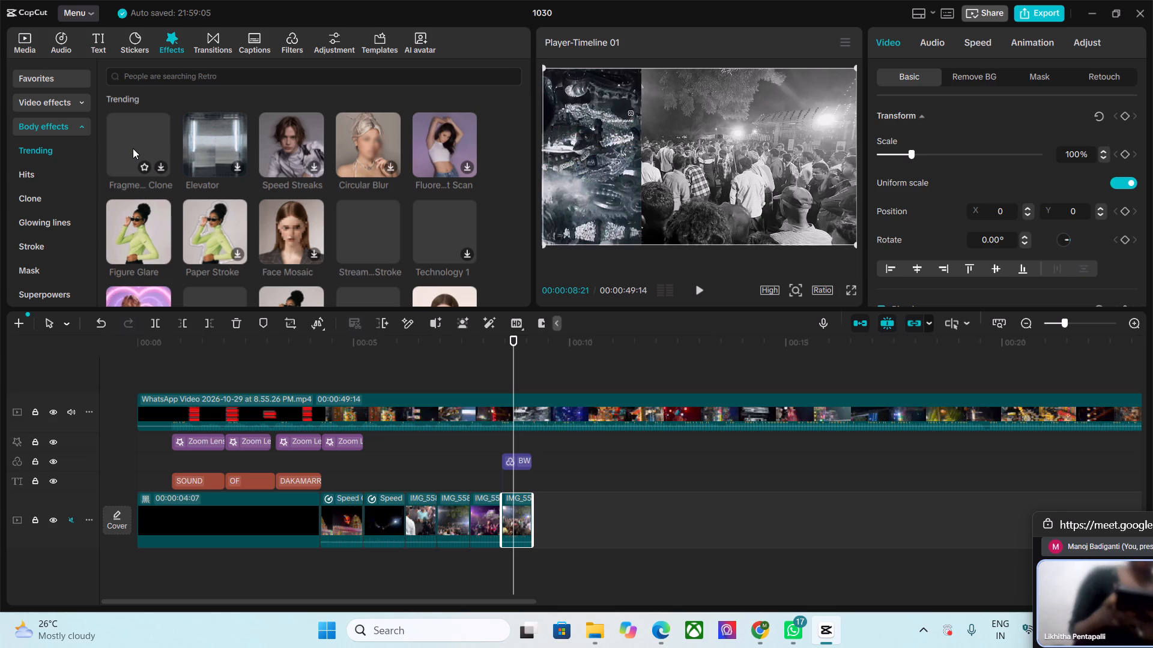
pyautogui.click(61, 98)
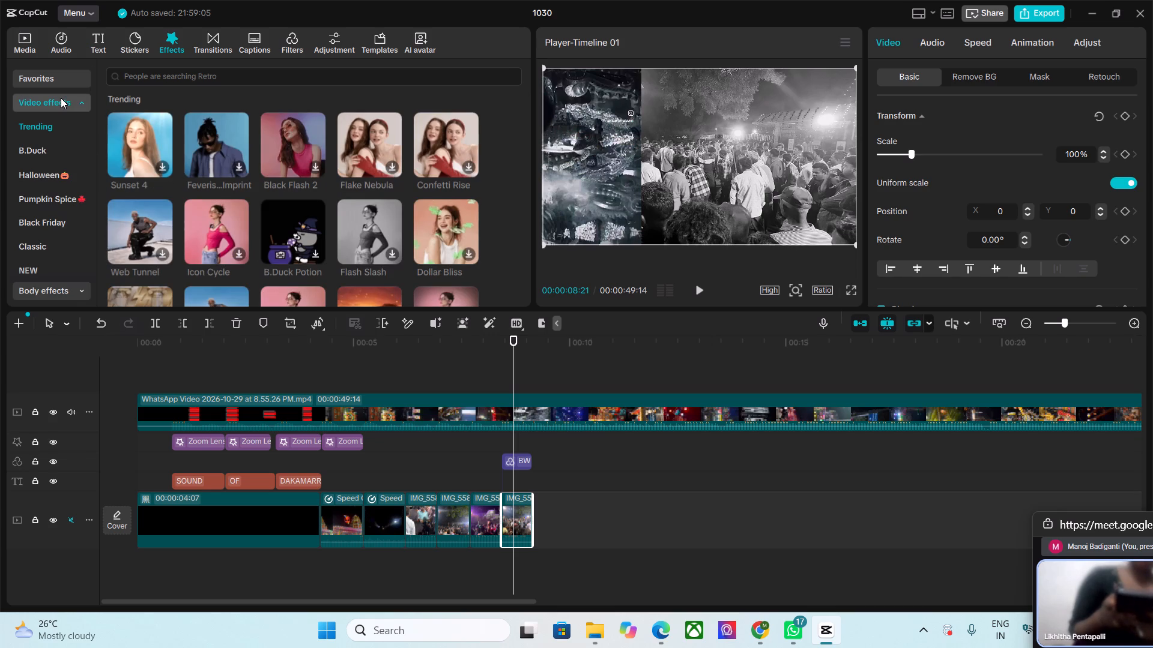
pyautogui.click(177, 73)
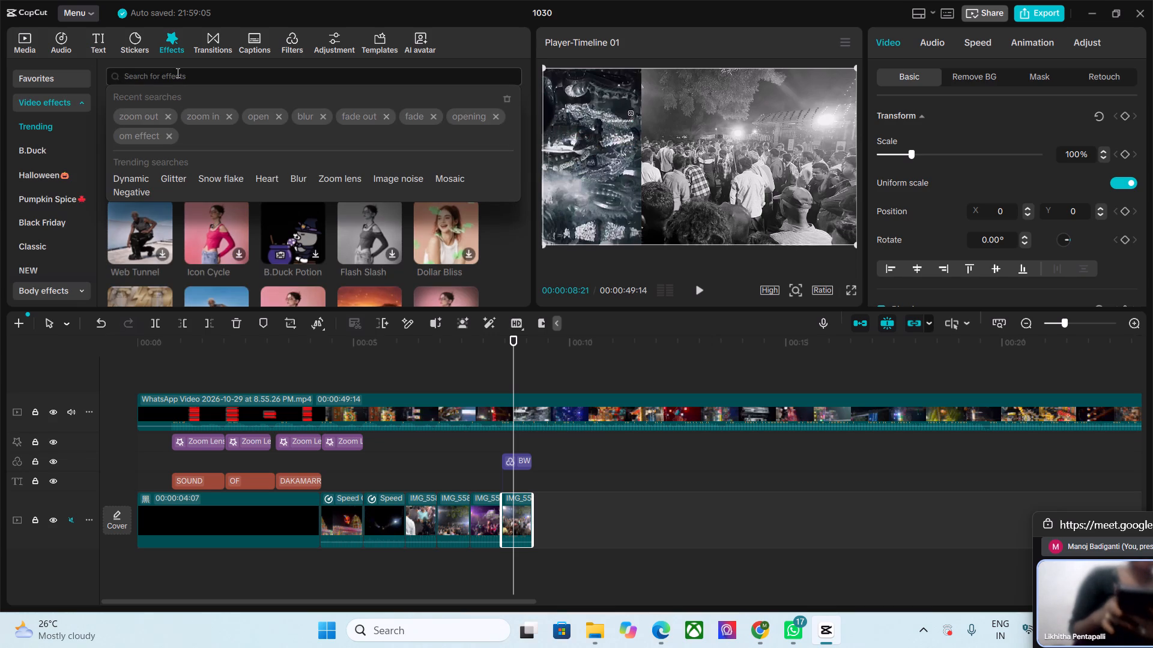
pyautogui.write('sha')
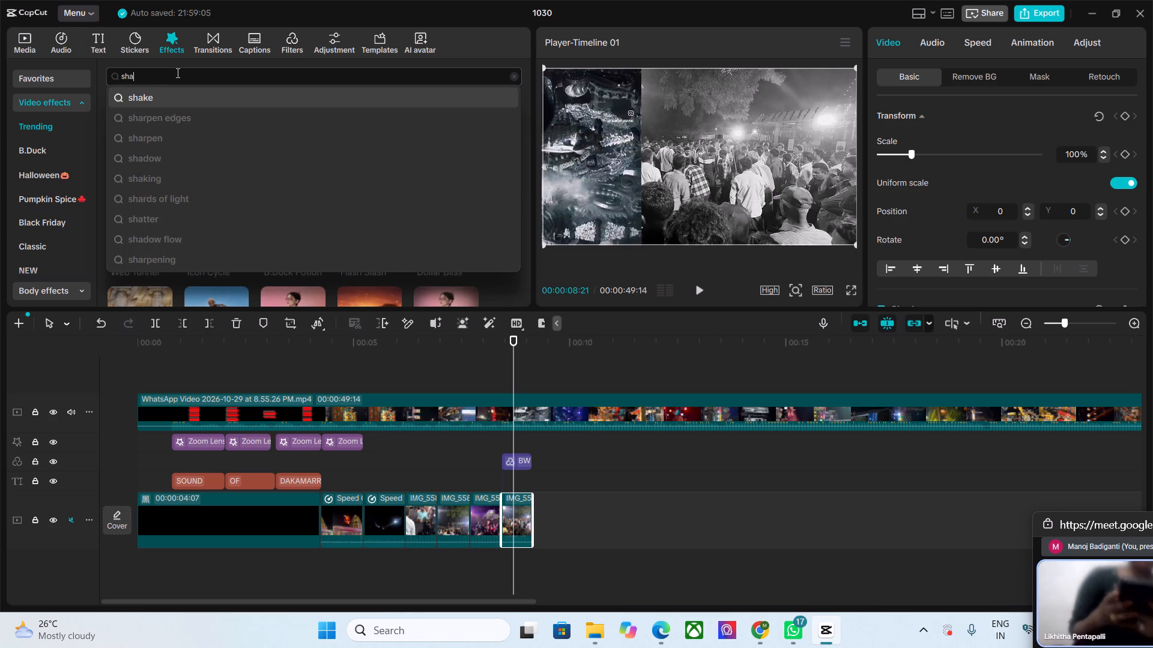
pyautogui.press('k')
pyautogui.click(171, 101)
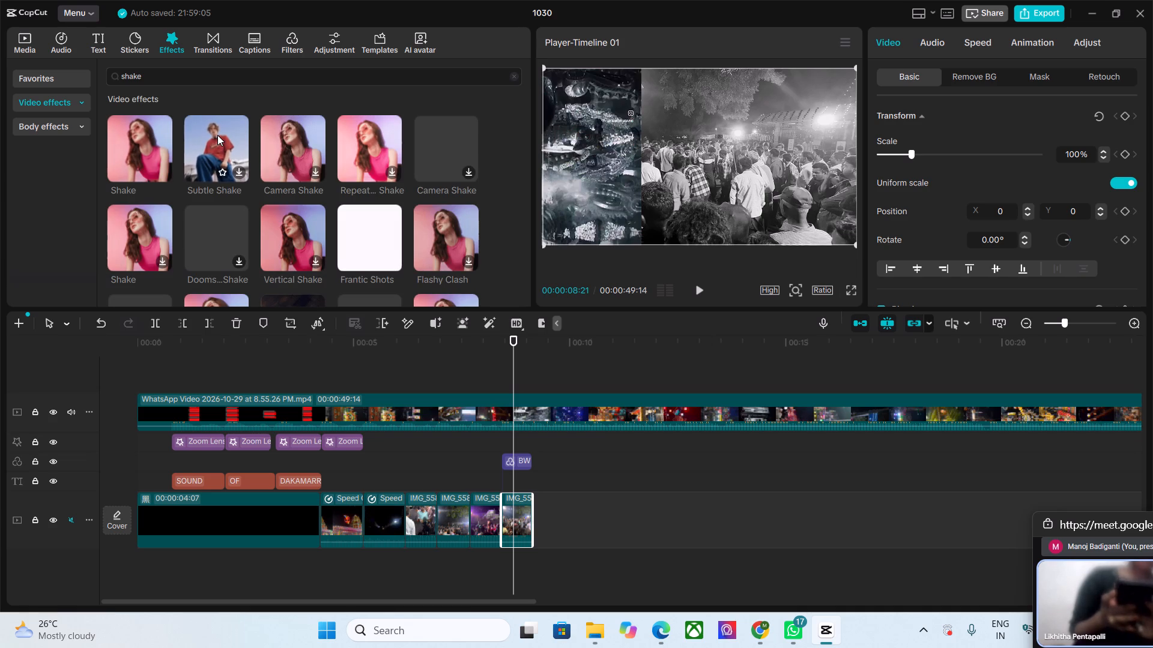
pyautogui.moveTo(214, 137); pyautogui.dragTo(310, 227)
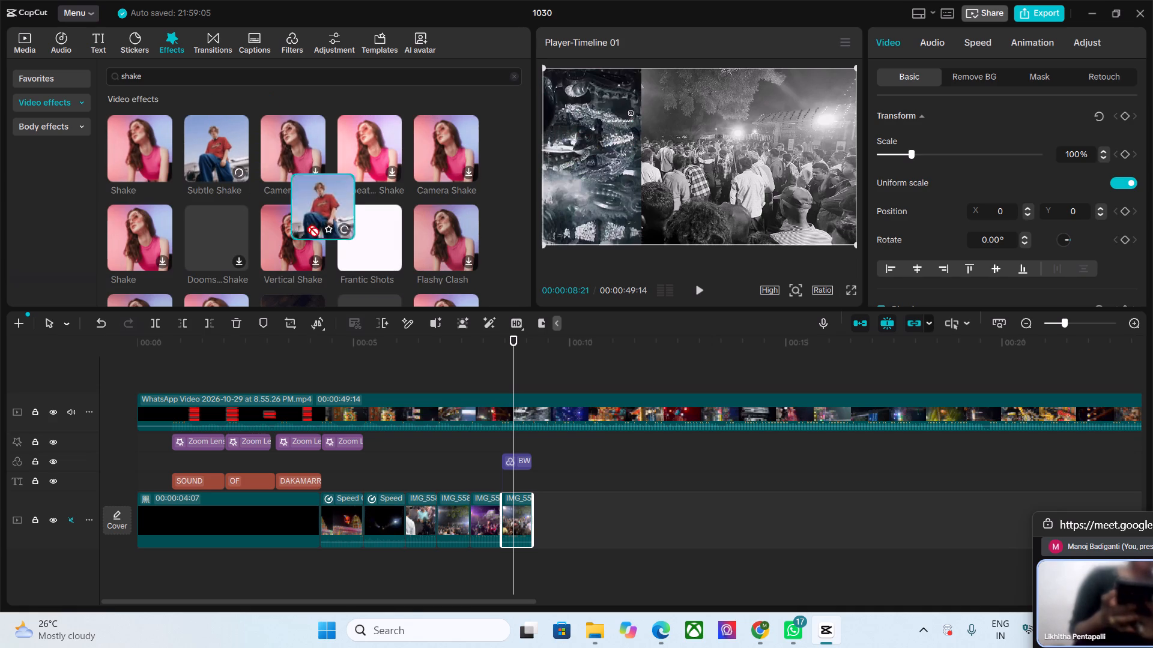
pyautogui.moveTo(310, 227); pyautogui.dragTo(501, 448)
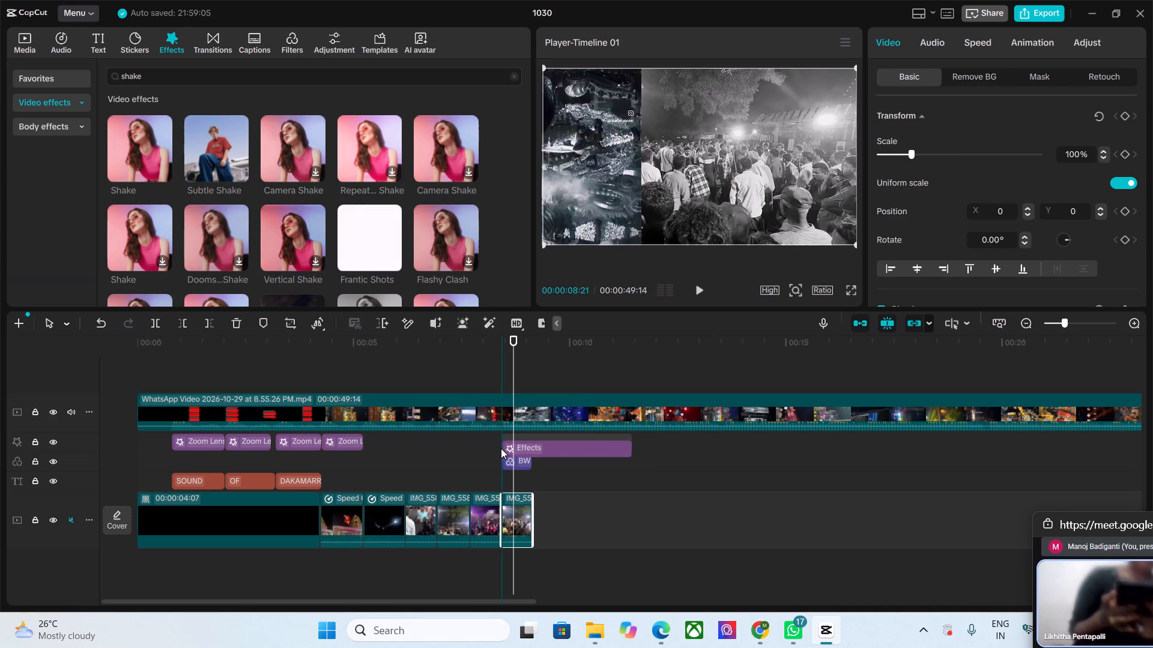
pyautogui.moveTo(633, 443); pyautogui.dragTo(531, 445)
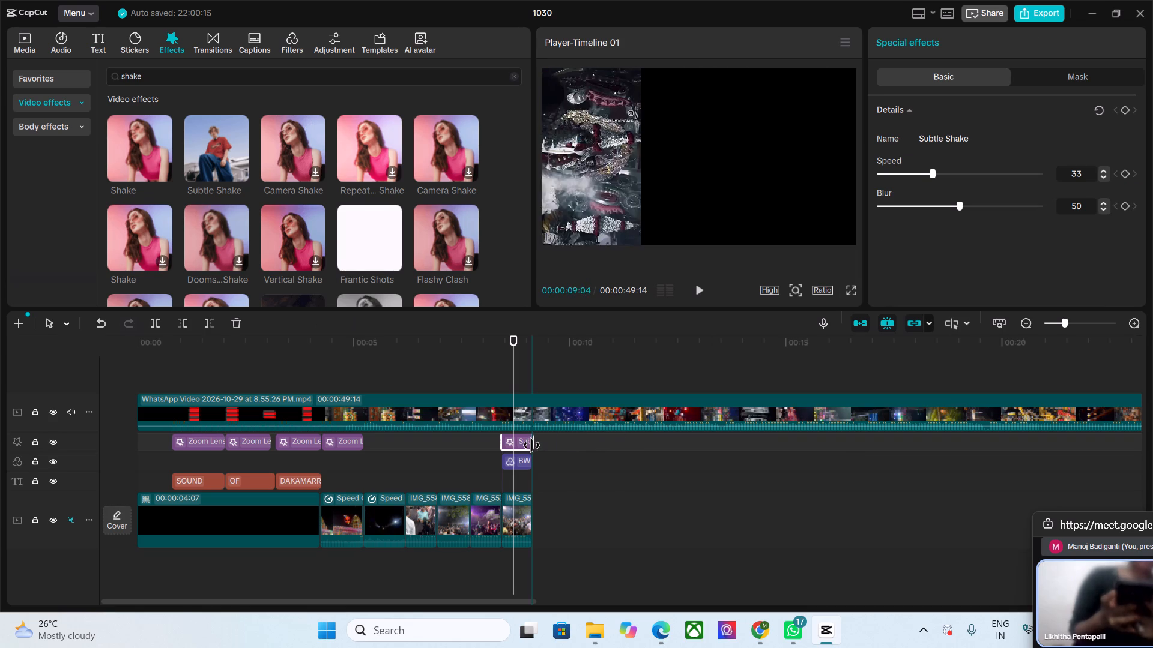
pyautogui.moveTo(531, 445); pyautogui.dragTo(531, 445)
pyautogui.moveTo(514, 340); pyautogui.dragTo(482, 344)
pyautogui.press('space')
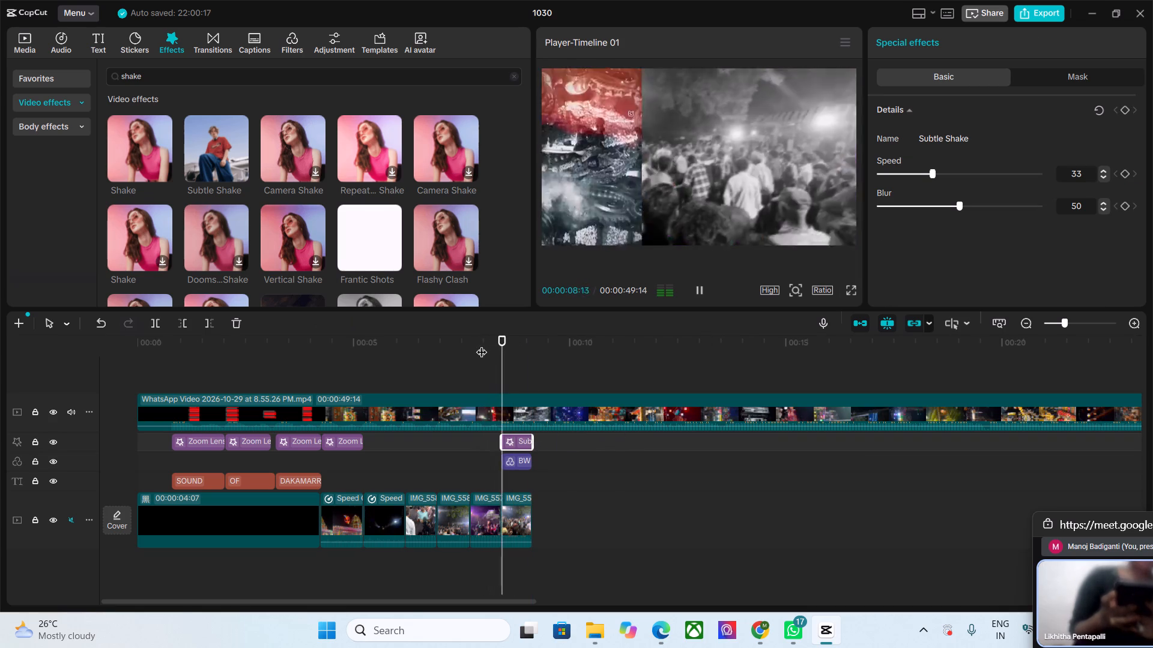
pyautogui.press('space')
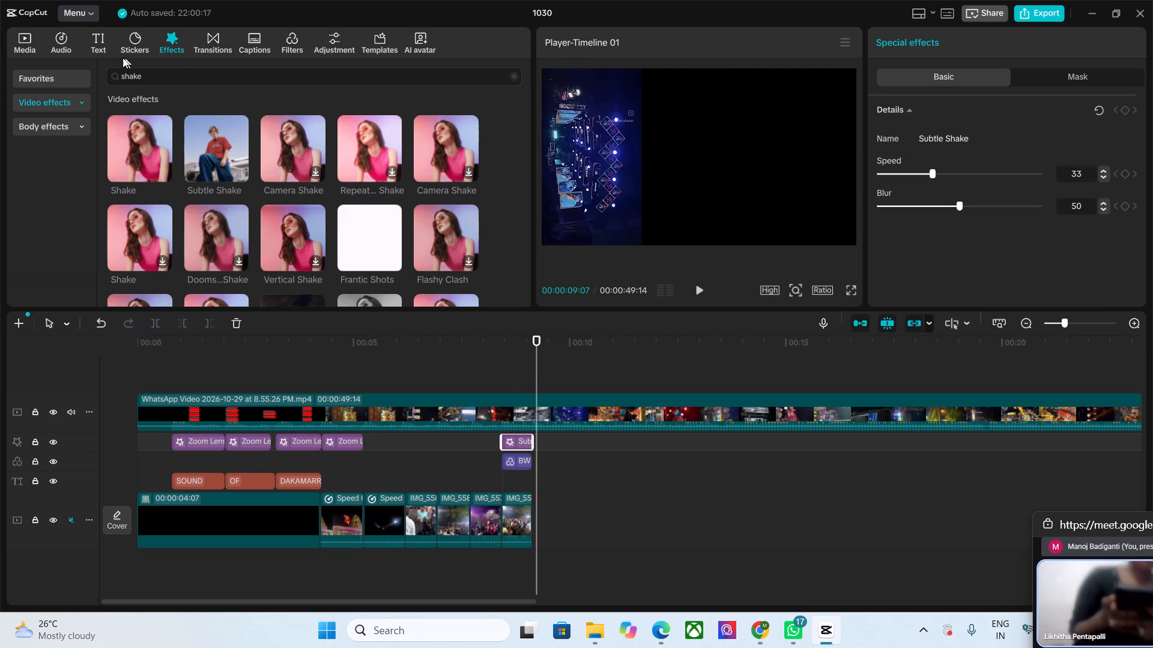
# Append IMG_5581 to the main track after IMG_5582 and trim off its part after 00:00:09:26, at the WhatsApp reference's next cut.
pyautogui.click(26, 34)
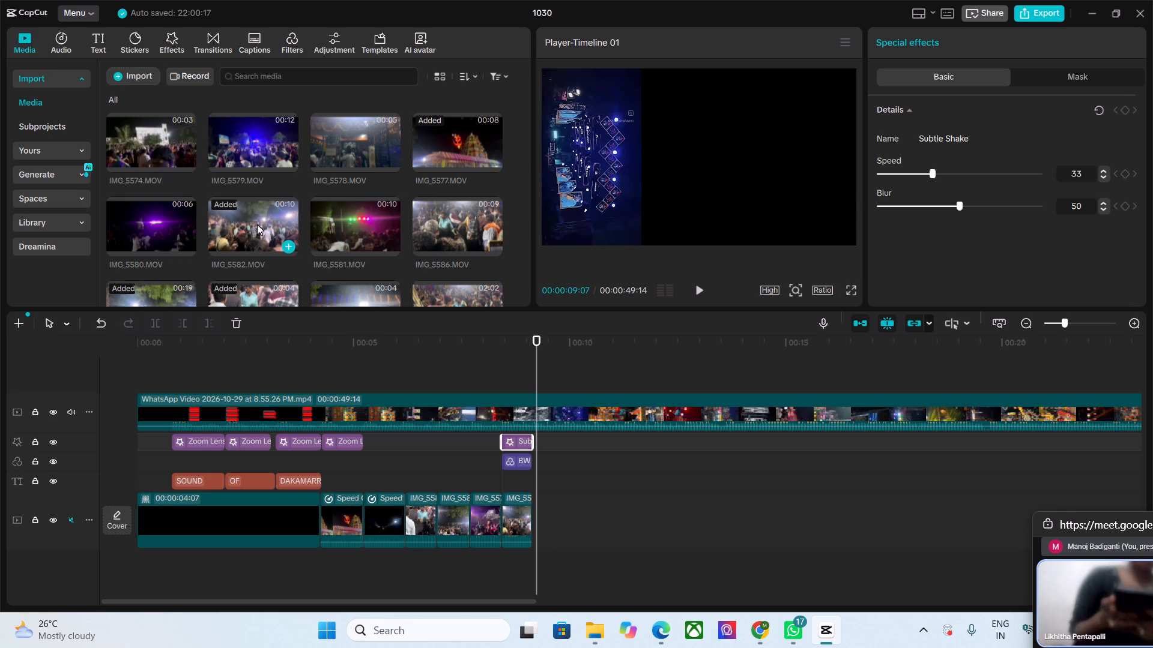
pyautogui.moveTo(351, 219); pyautogui.dragTo(534, 528)
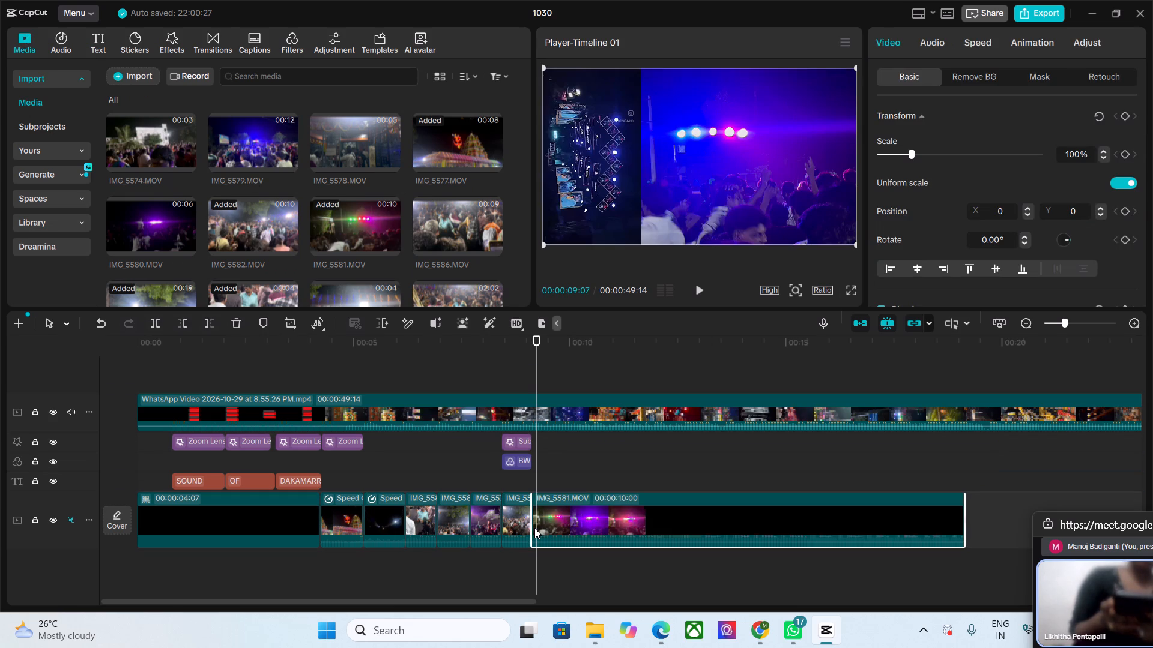
pyautogui.press('space')
pyautogui.press('space')
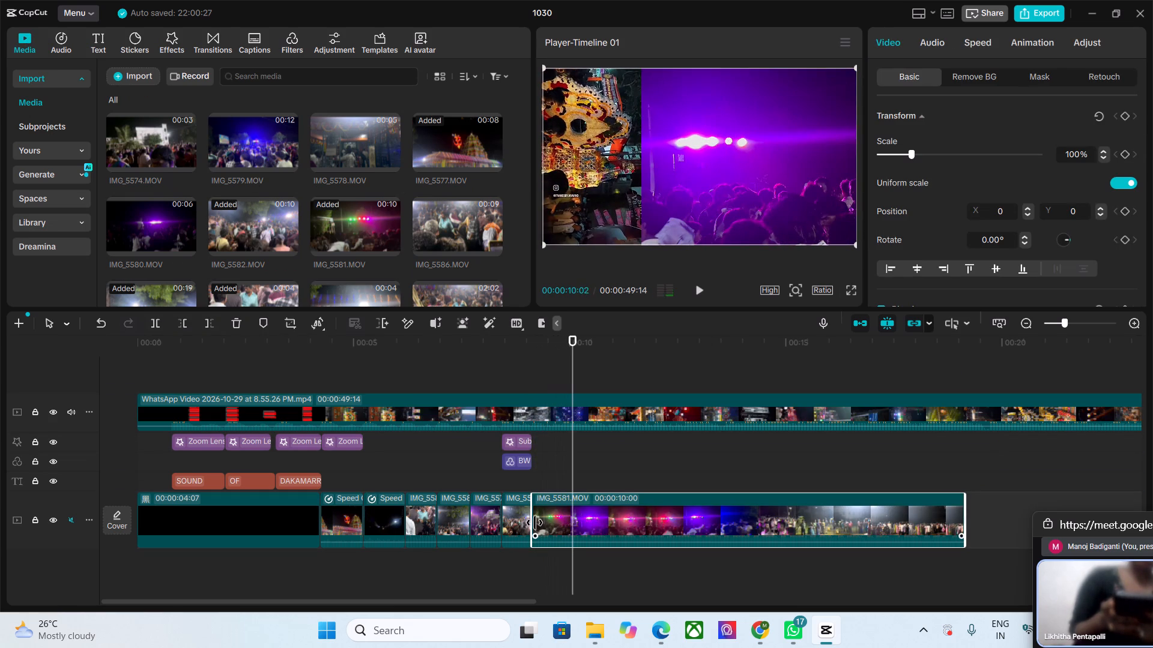
pyautogui.press('Left')
pyautogui.press('Left')
pyautogui.press('Left')
pyautogui.press('Left')
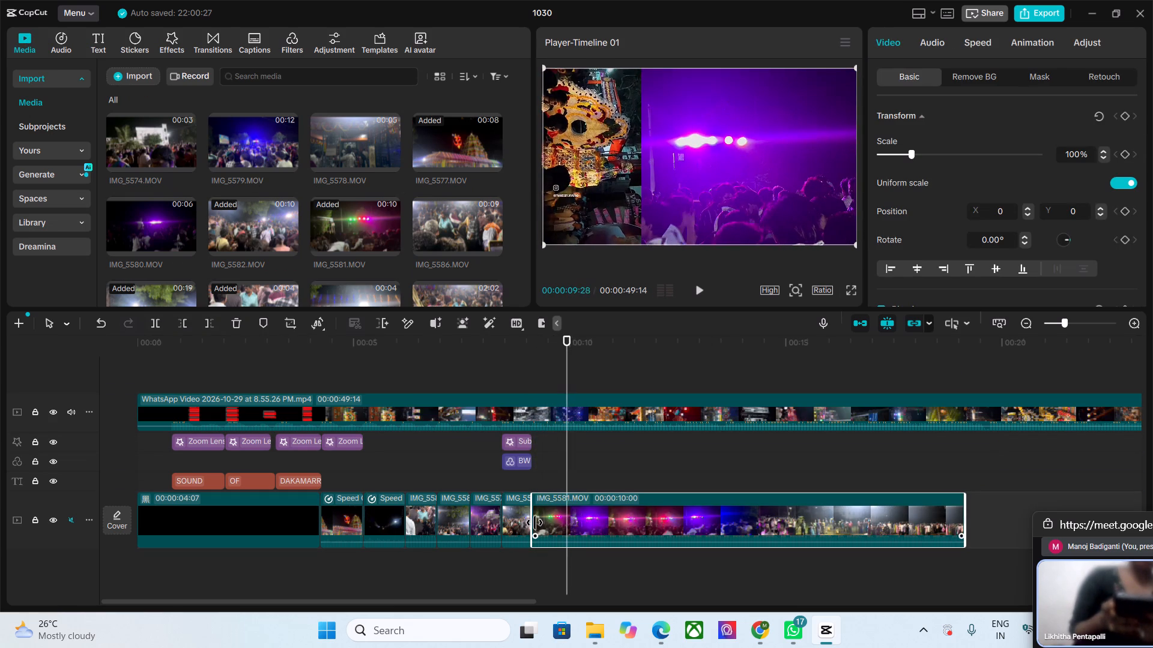
pyautogui.press('Left')
pyautogui.press('Left')
pyautogui.press('Left')
pyautogui.press('Right')
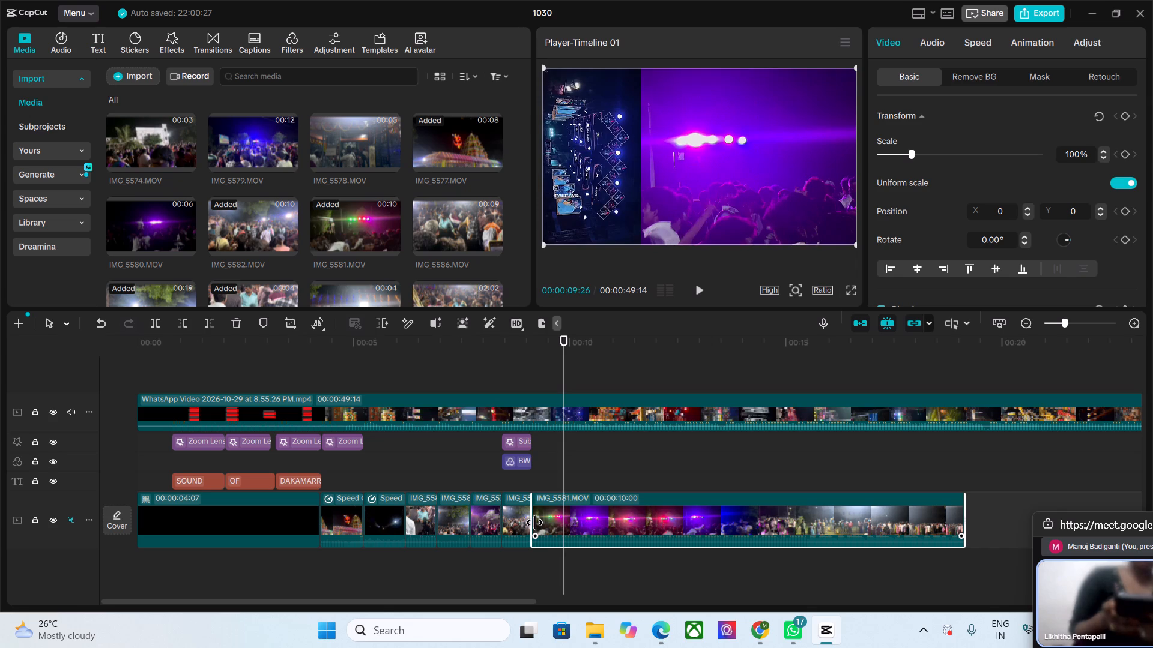
pyautogui.press('Right')
pyautogui.press('Left')
pyautogui.click(211, 326)
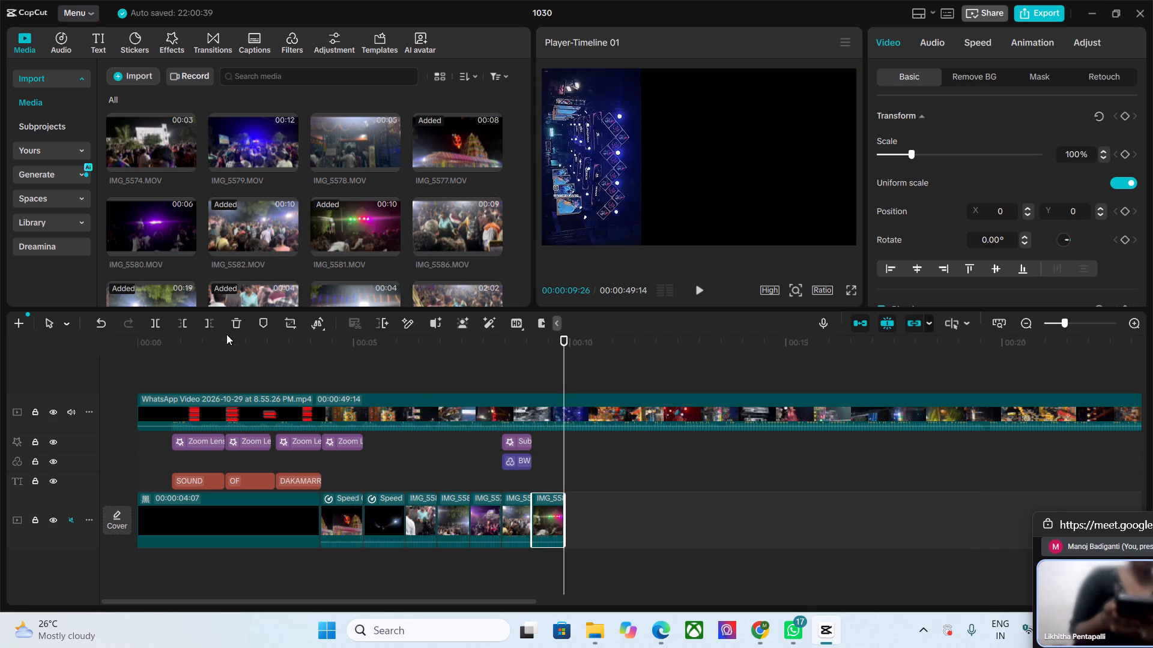
# Bring IMG_5558 in from the Downloads folder in File Explorer and place it on the main track at 00:00:09:26.
pyautogui.scroll(-1, 276, 235)
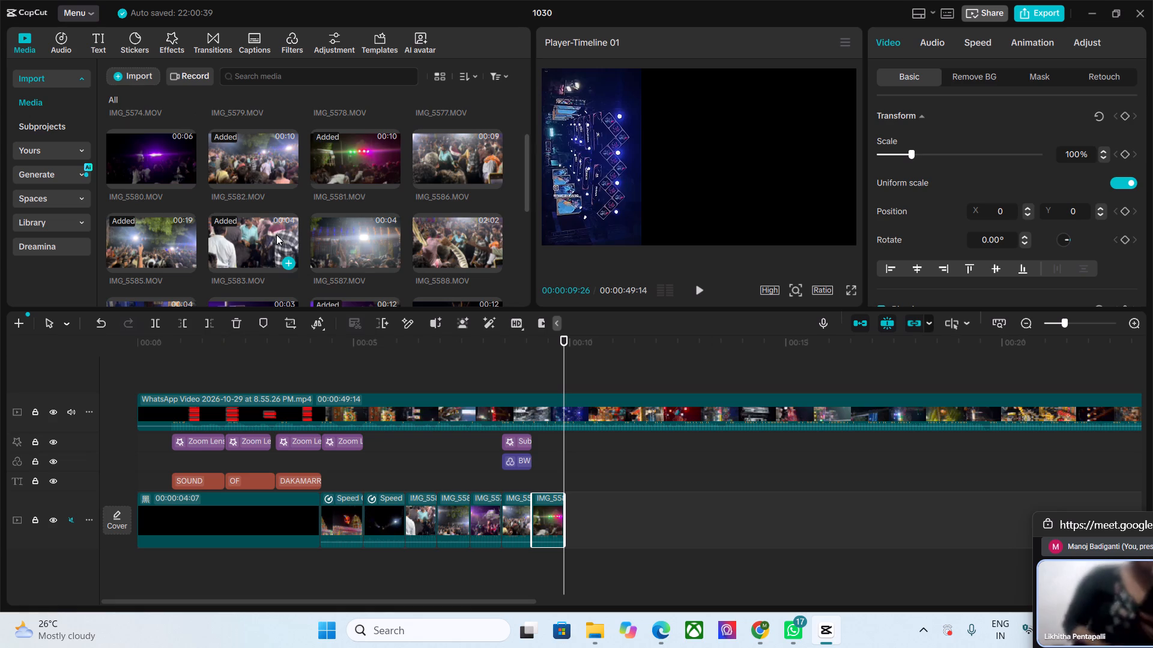
pyautogui.scroll(-1, 276, 235)
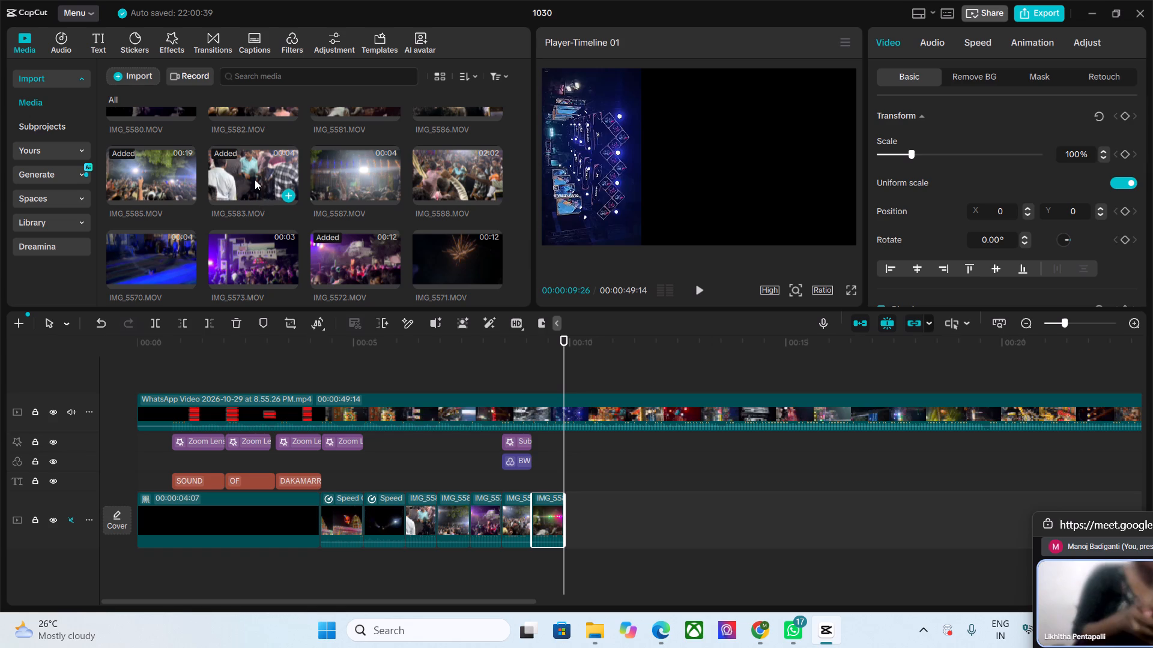
pyautogui.scroll(1, 255, 175)
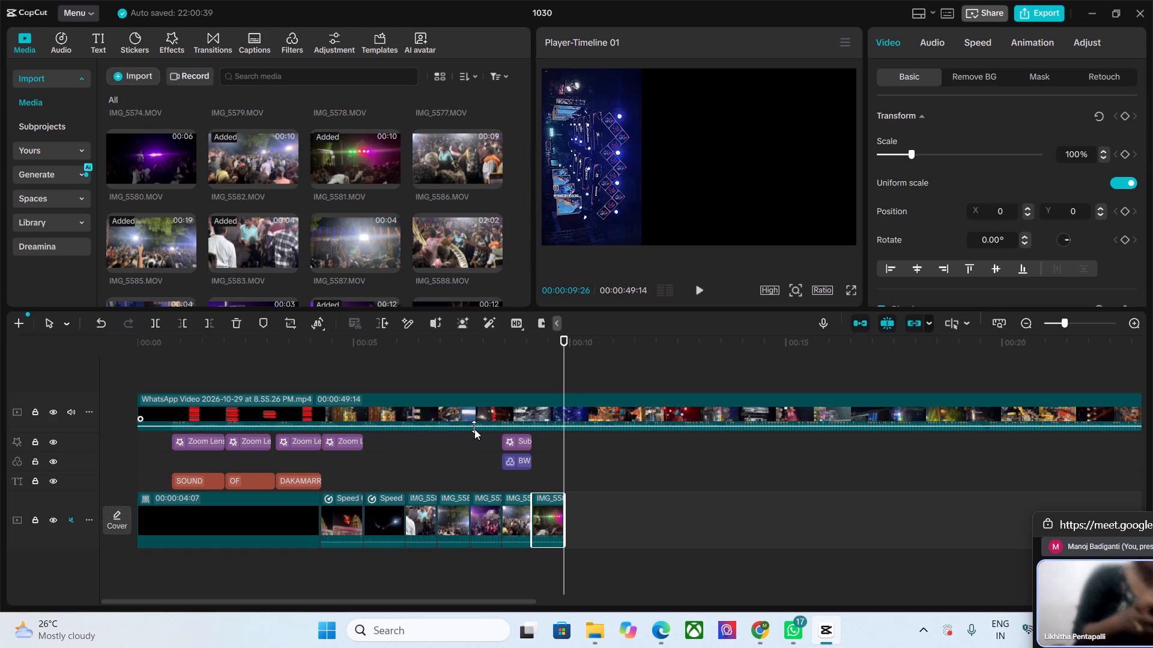
pyautogui.click(589, 638)
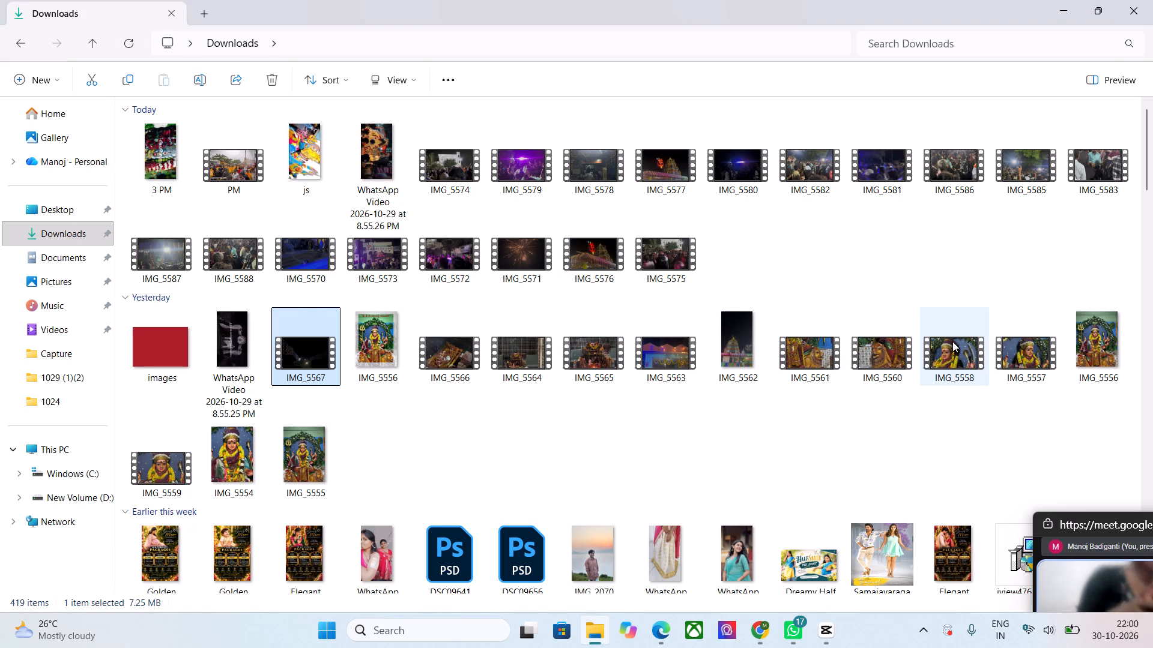
pyautogui.moveTo(952, 341); pyautogui.dragTo(800, 602)
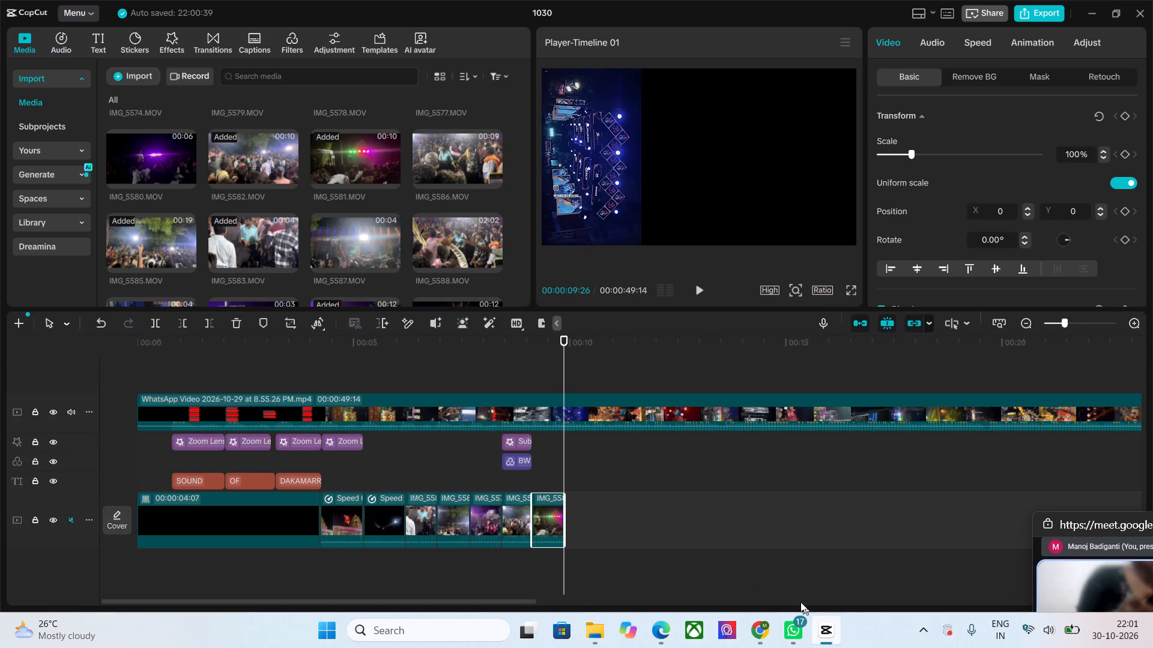
pyautogui.moveTo(800, 602); pyautogui.dragTo(642, 551)
pyautogui.moveTo(613, 407); pyautogui.dragTo(616, 520)
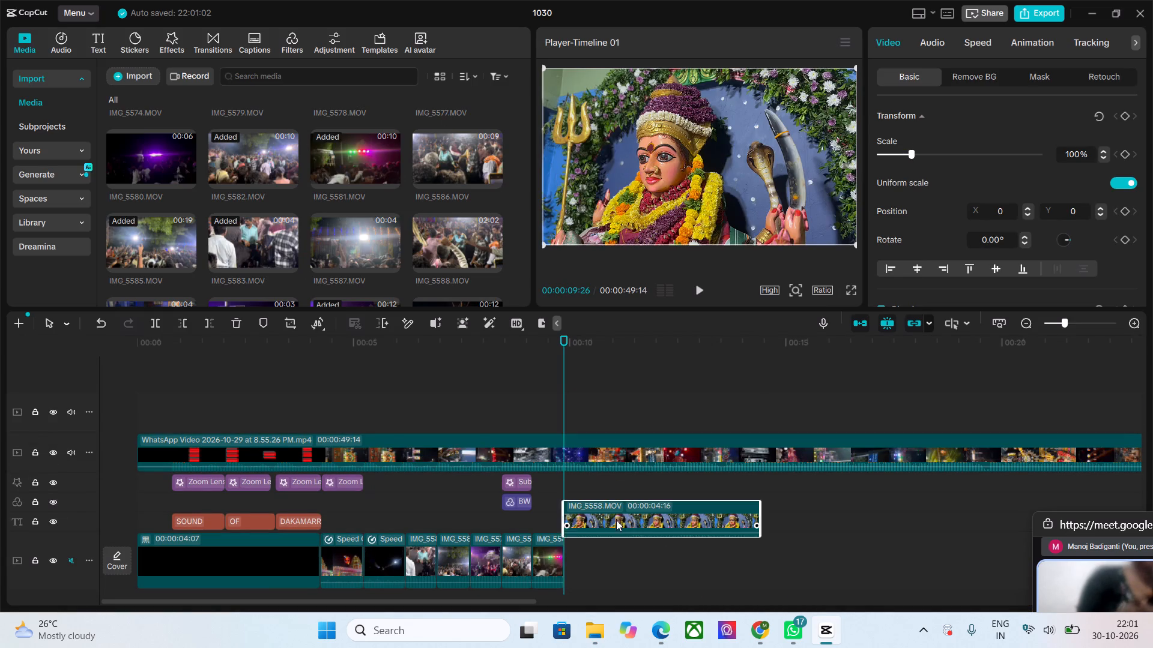
pyautogui.moveTo(616, 520); pyautogui.dragTo(615, 565)
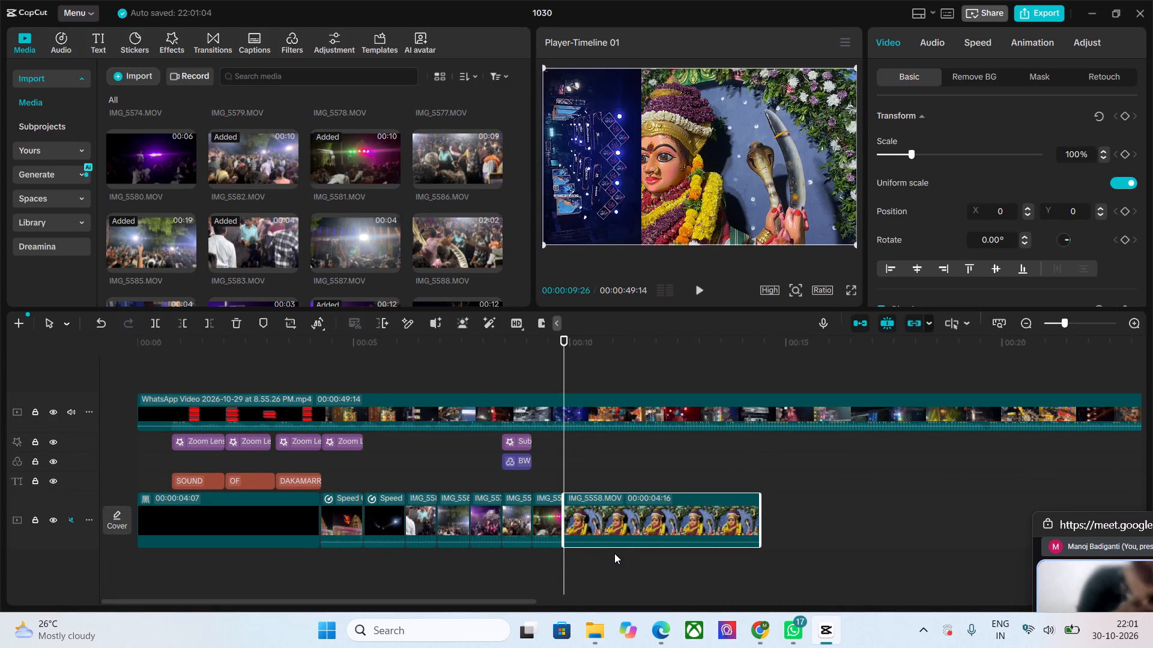
# Match the IMG_5558 clip to the WhatsApp reference's next cut and trim off its part after 00:00:10:17.
pyautogui.press('space')
pyautogui.press('space')
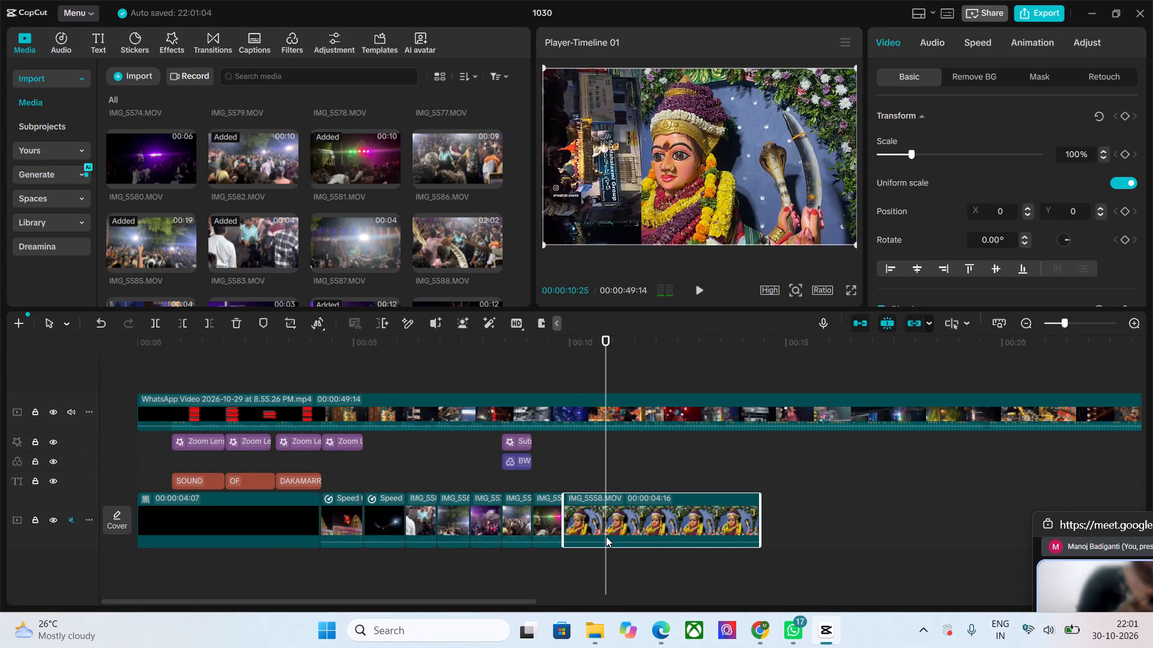
pyautogui.press('Left')
pyautogui.press('Left')
pyautogui.press('Left')
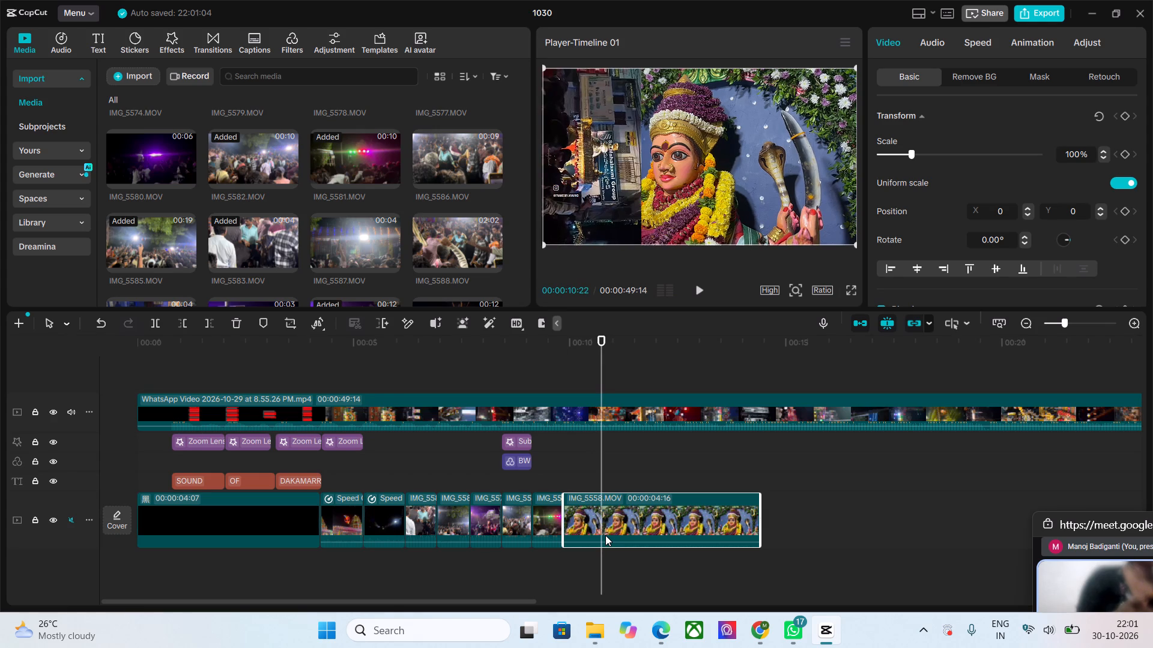
pyautogui.press('Left')
pyautogui.press('Left')
pyautogui.press('Left')
pyautogui.press('Left')
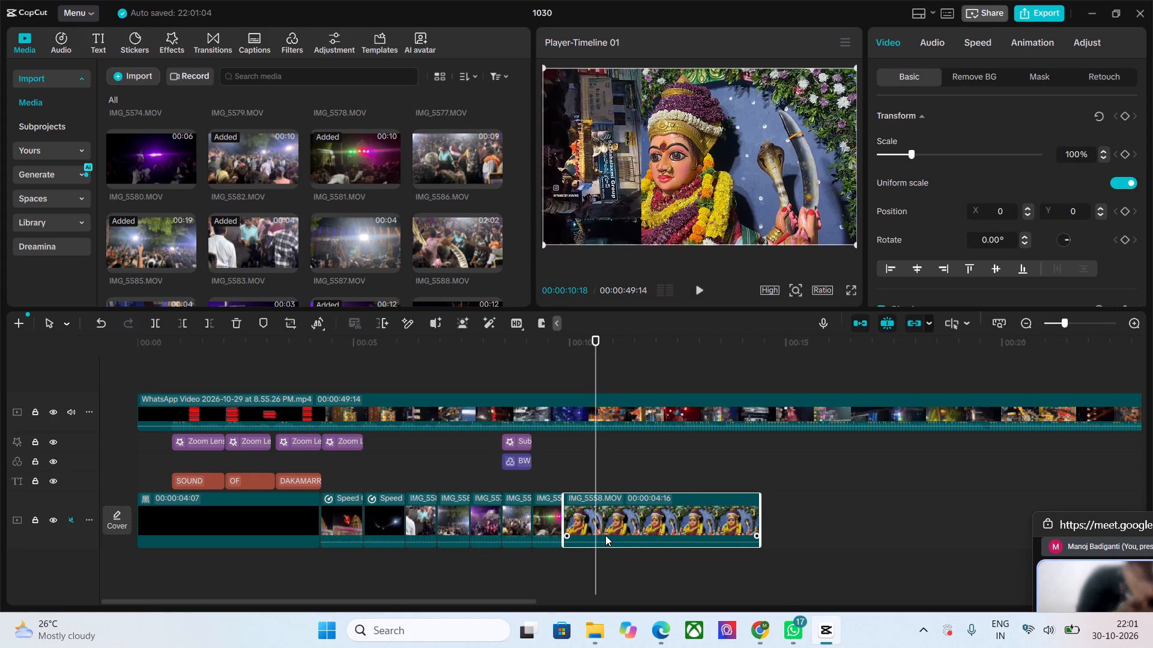
pyautogui.press('Left')
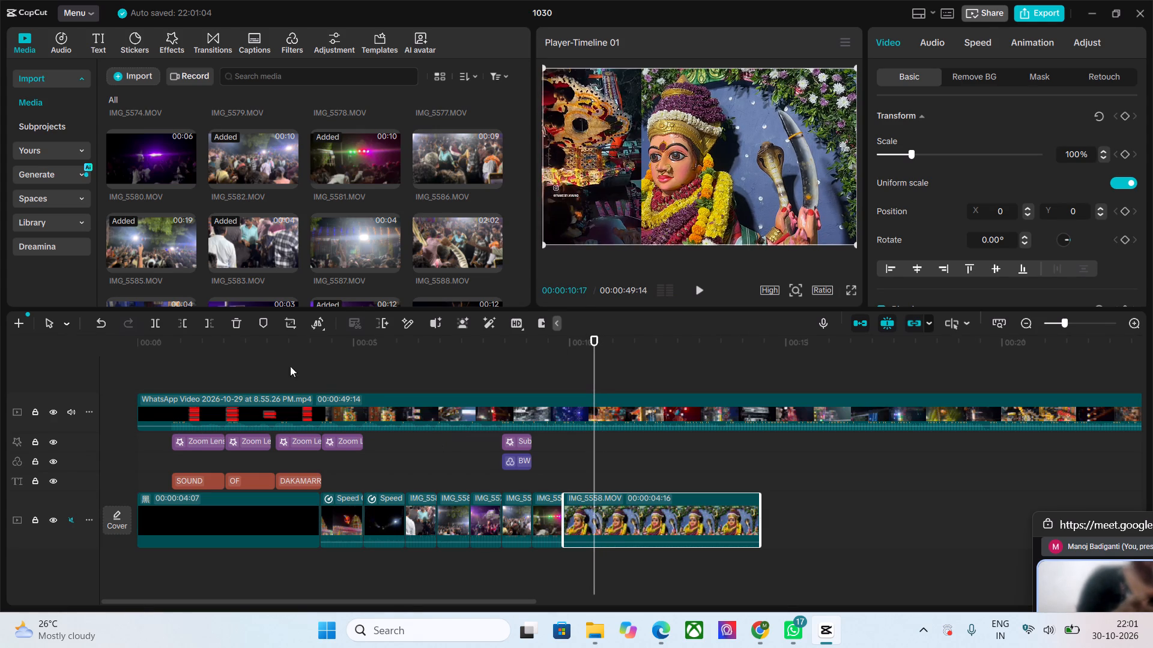
pyautogui.click(204, 326)
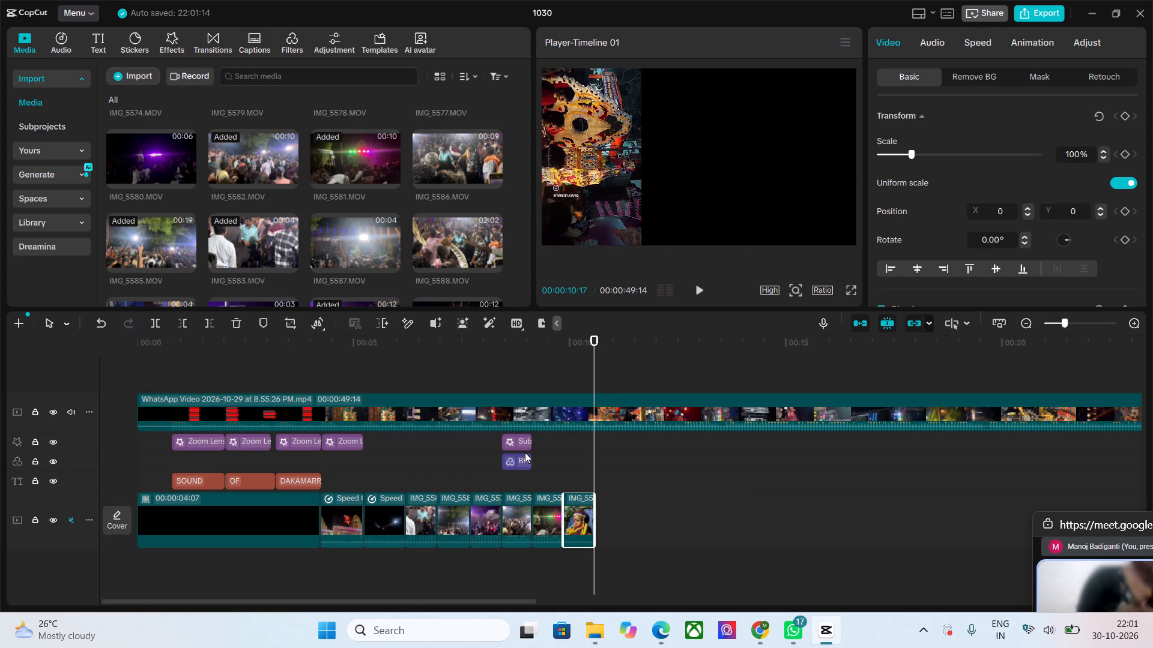
# Duplicate the Subtle Shake effect from above IMG_5582 to above the IMG_5558 clip, starting at 00:00:09:26.
pyautogui.click(516, 446)
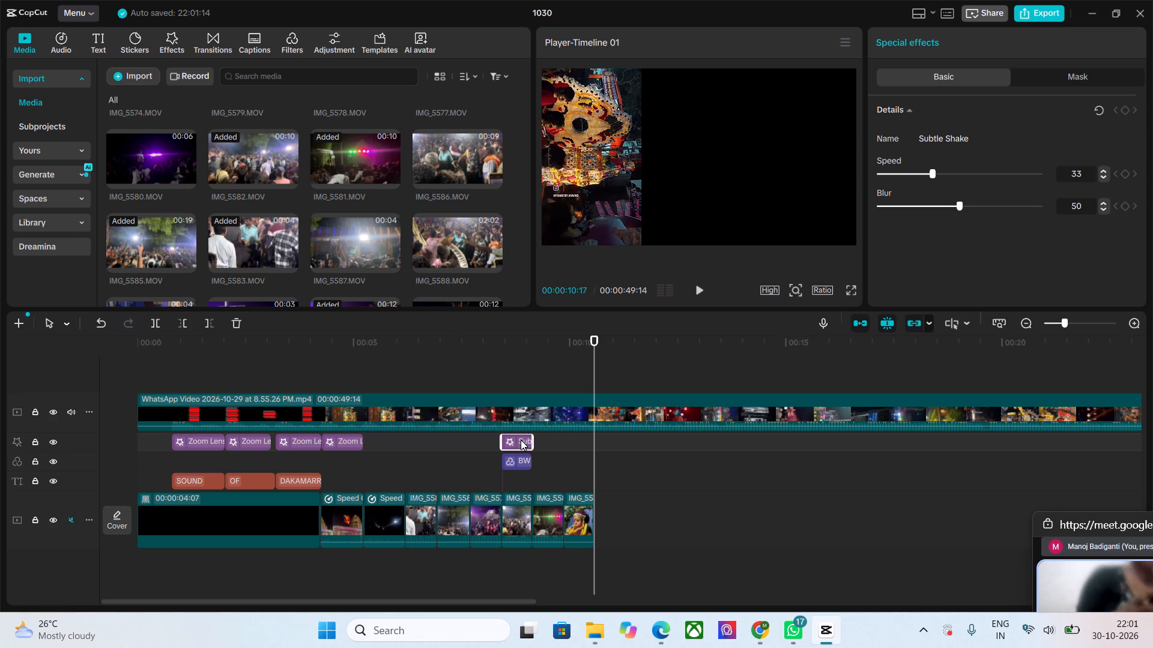
pyautogui.keyDown('alt'); pyautogui.moveTo(521, 440); pyautogui.dragTo(530, 442); pyautogui.keyUp('alt')
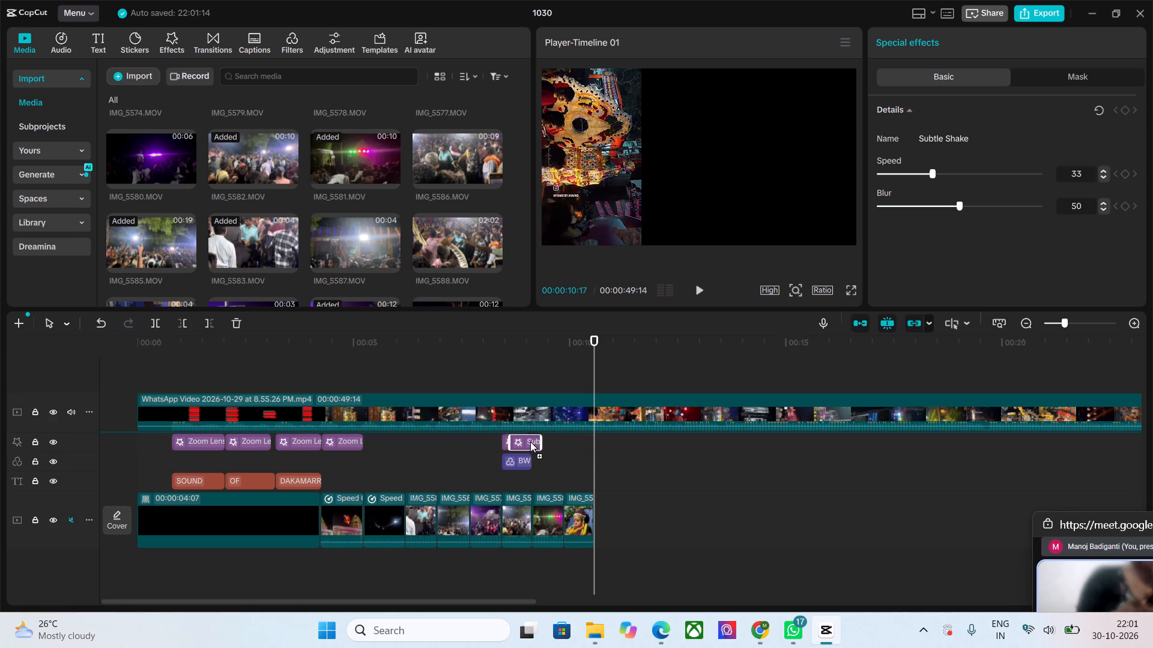
pyautogui.keyDown('alt'); pyautogui.moveTo(530, 442); pyautogui.dragTo(587, 443); pyautogui.keyUp('alt')
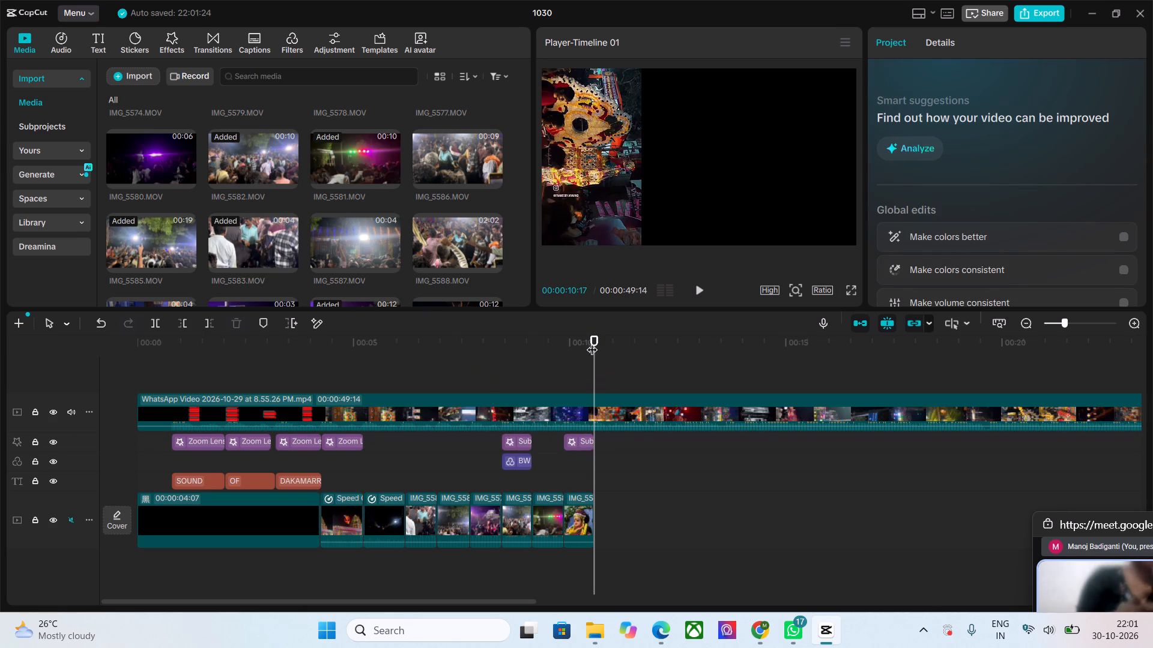
pyautogui.moveTo(592, 340); pyautogui.dragTo(562, 341)
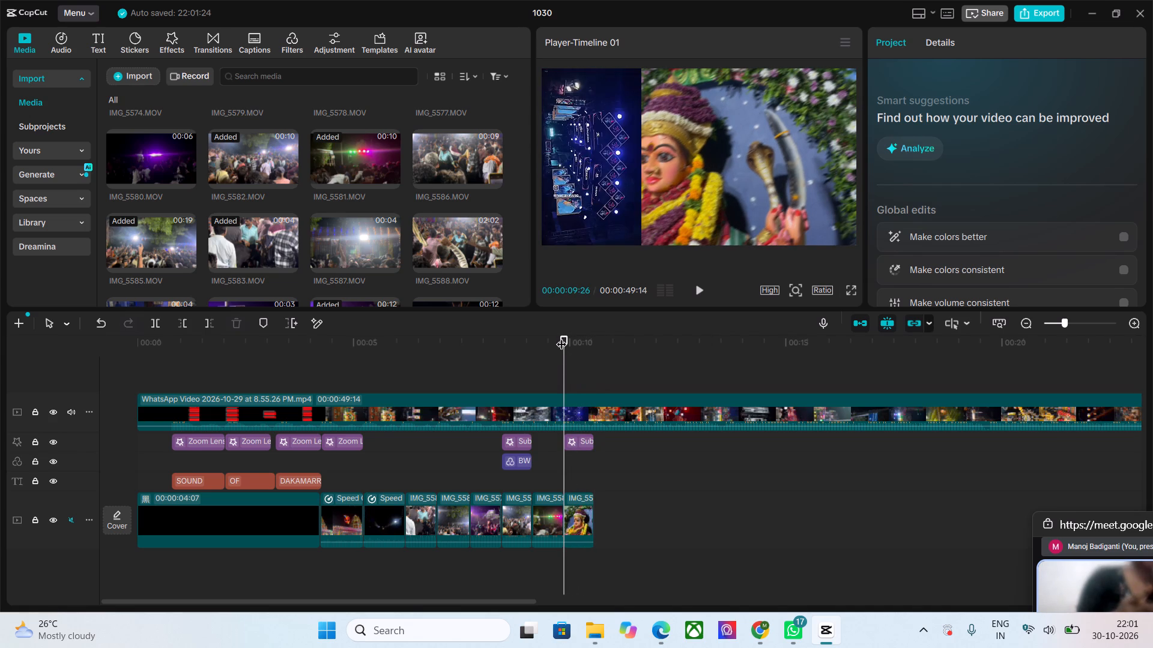
# Duplicate the Subtle Shake effect from above IMG_5582 onto a separate effect track above the IMG_5581 clip, matching that clip's start.
pyautogui.moveTo(558, 343); pyautogui.dragTo(482, 355)
pyautogui.press('space')
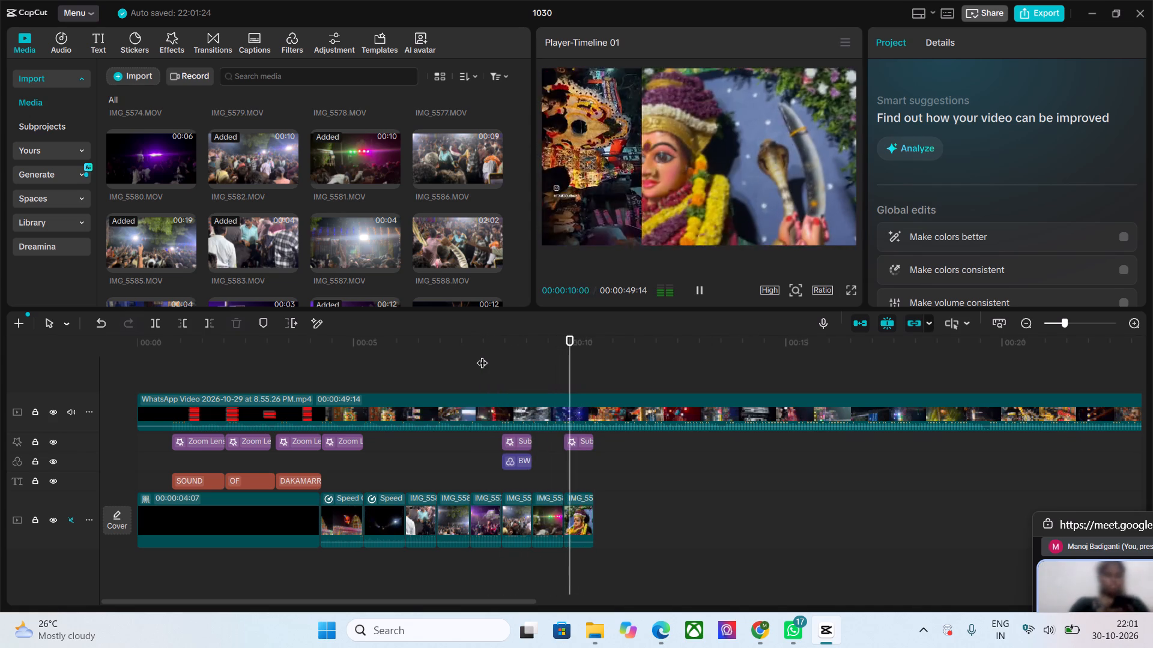
pyautogui.press('space')
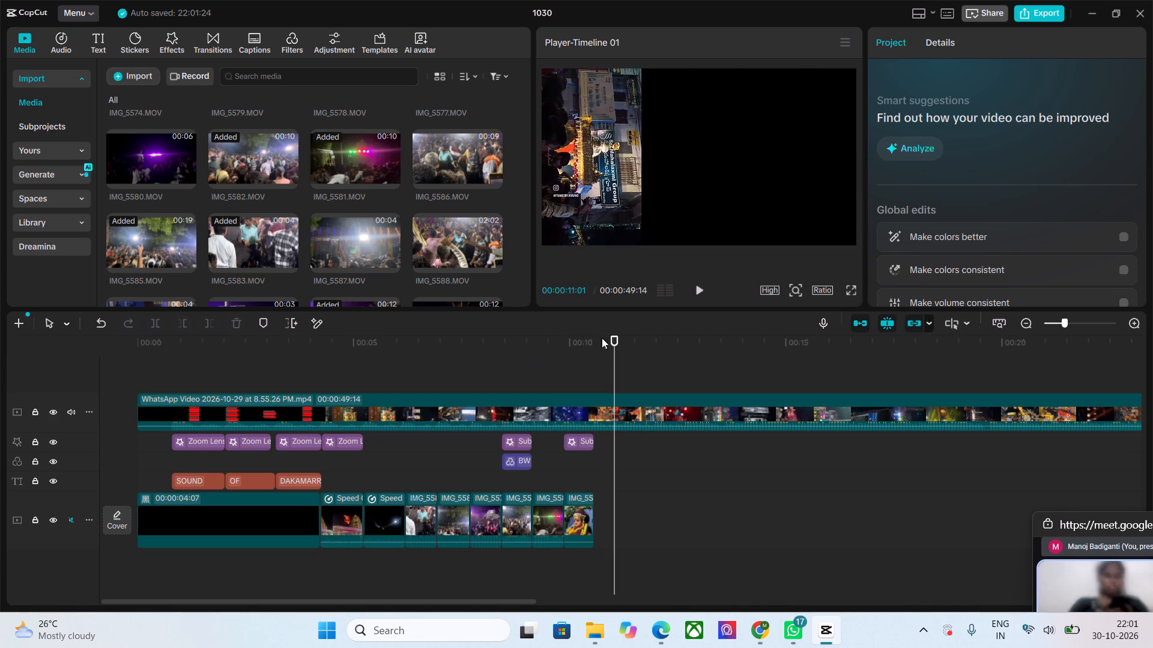
pyautogui.moveTo(611, 337); pyautogui.dragTo(571, 355)
pyautogui.click(587, 441)
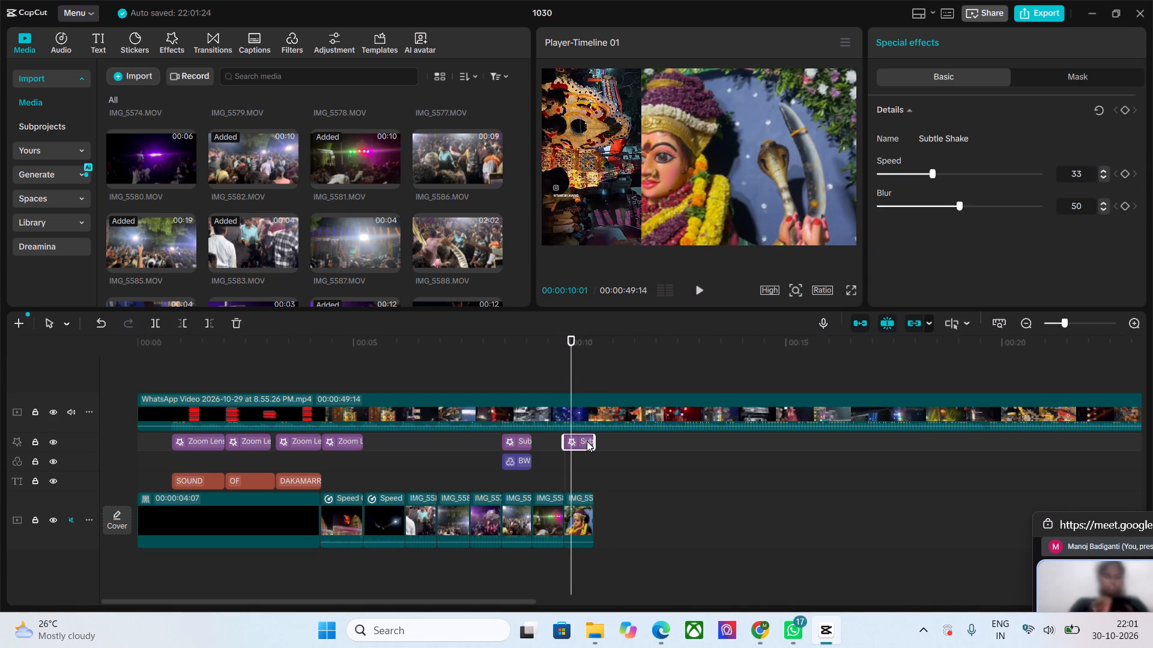
pyautogui.moveTo(573, 344); pyautogui.dragTo(563, 344)
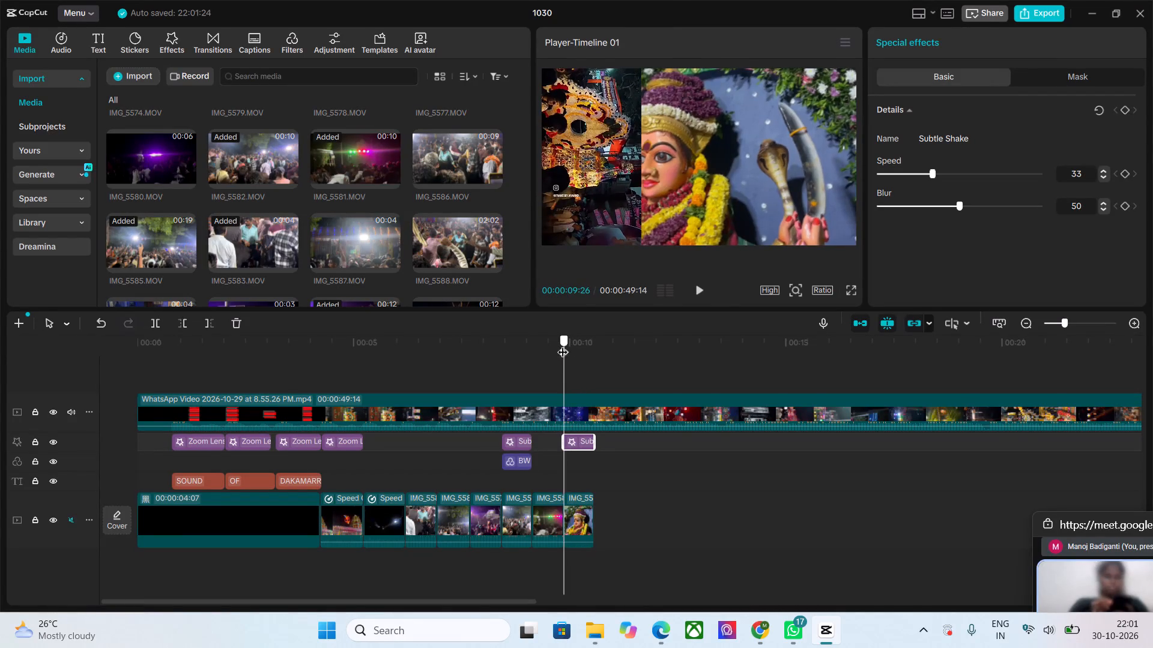
pyautogui.moveTo(563, 344); pyautogui.dragTo(497, 351)
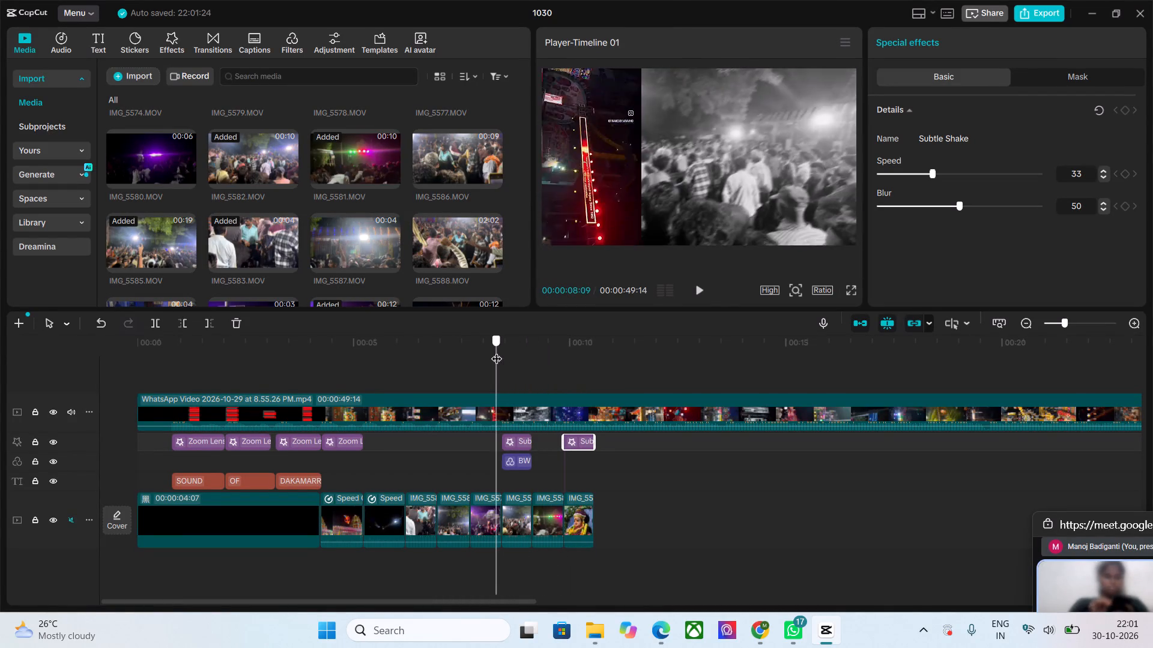
pyautogui.moveTo(497, 351); pyautogui.dragTo(527, 358)
pyautogui.click(523, 442)
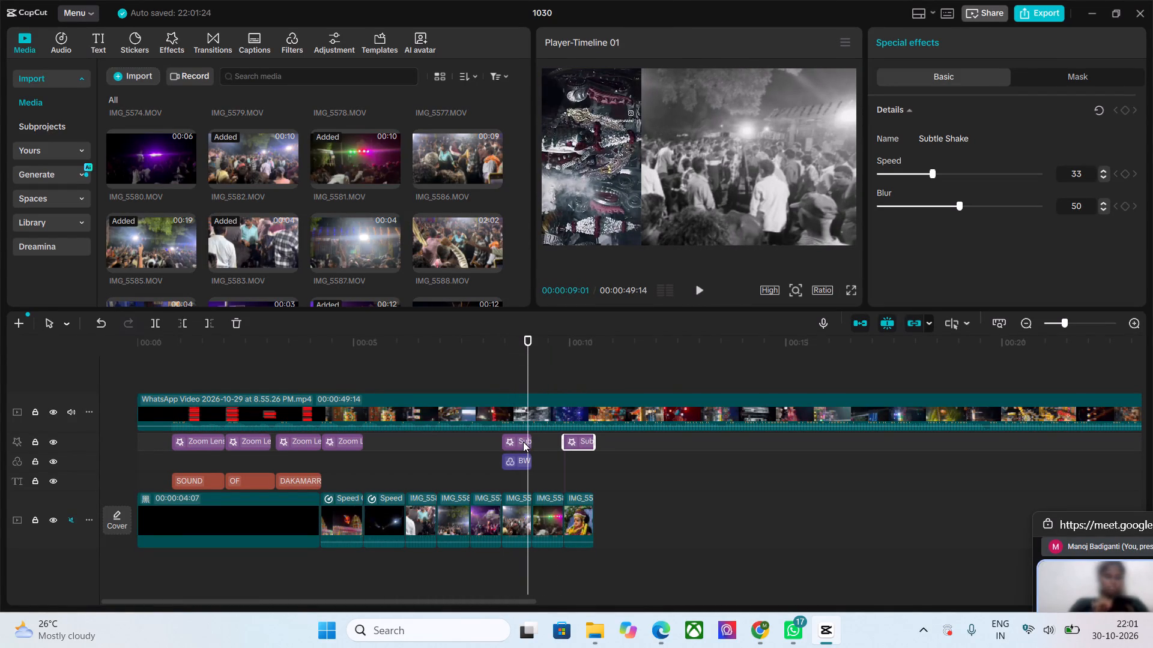
pyautogui.keyDown('alt'); pyautogui.moveTo(523, 442); pyautogui.dragTo(528, 442); pyautogui.keyUp('alt')
pyautogui.keyDown('alt'); pyautogui.moveTo(528, 442); pyautogui.dragTo(552, 442); pyautogui.keyUp('alt')
pyautogui.moveTo(545, 441); pyautogui.dragTo(551, 441)
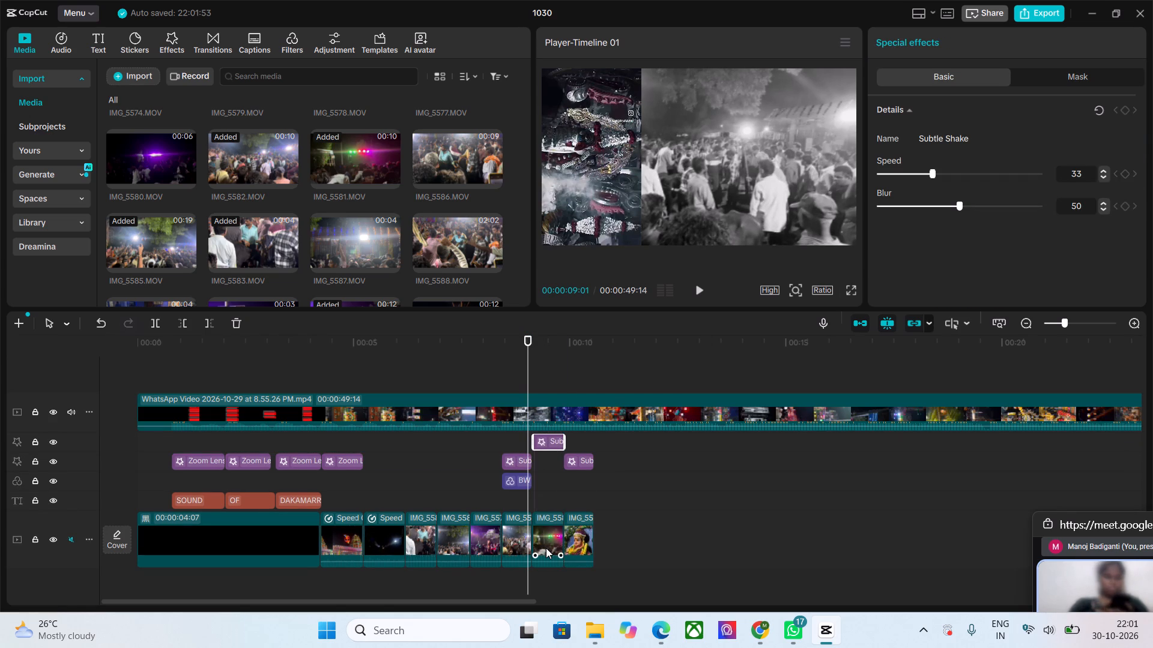
# Move the WhatsApp reference video to the frame's bottom-left corner, at position X -2009, Y -1661, so the main clips are uncovered.
pyautogui.press('space')
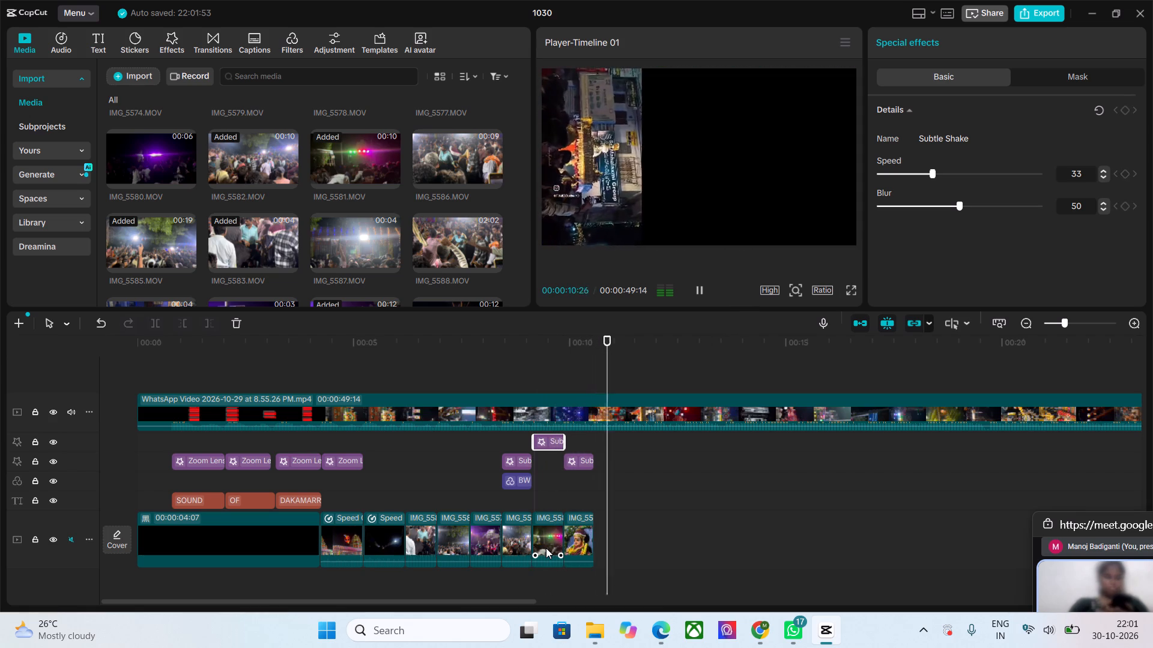
pyautogui.press('space')
pyautogui.moveTo(615, 338); pyautogui.dragTo(425, 355)
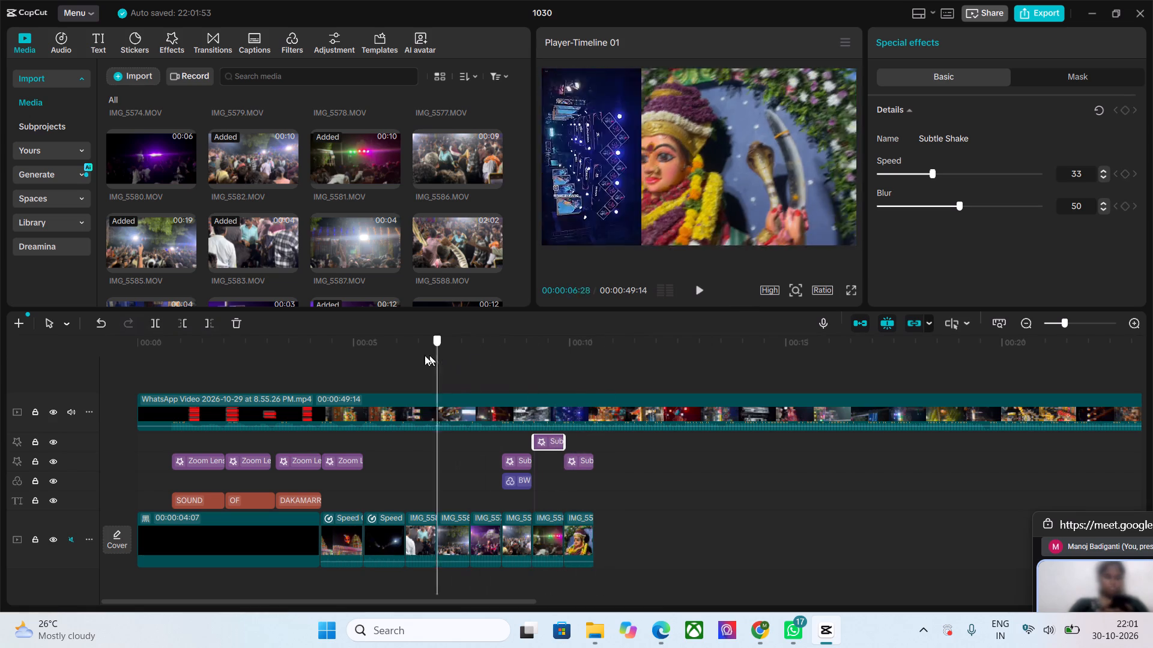
pyautogui.moveTo(425, 355); pyautogui.dragTo(121, 397)
pyautogui.press('space')
pyautogui.press('space')
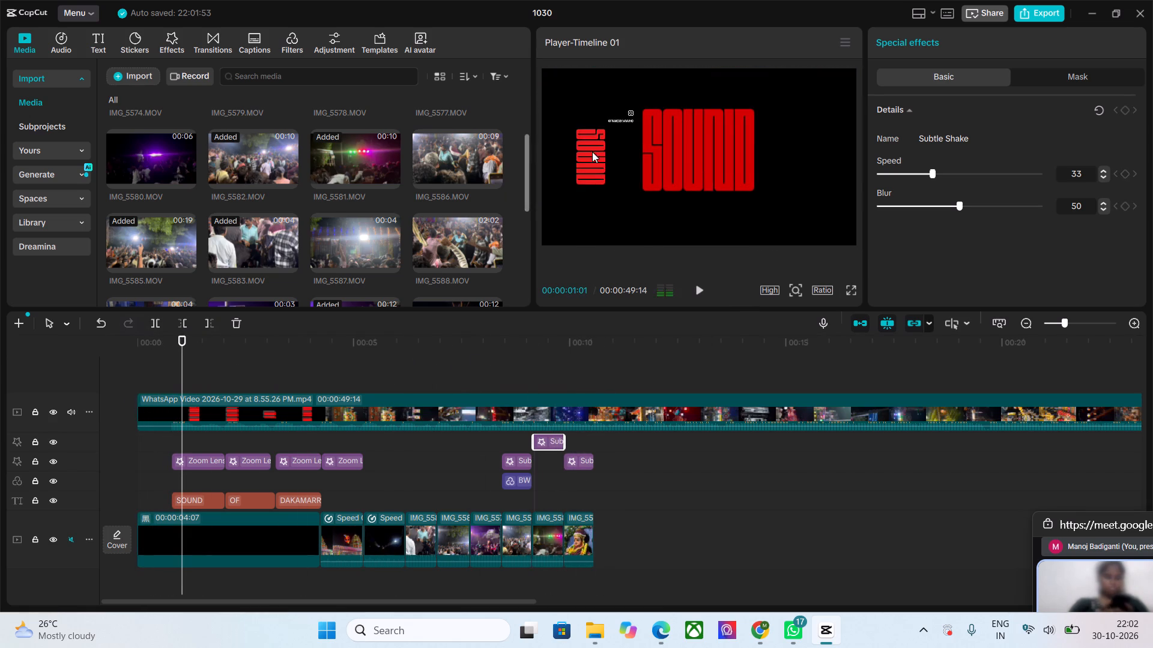
pyautogui.click(599, 154)
pyautogui.moveTo(599, 154); pyautogui.dragTo(542, 294)
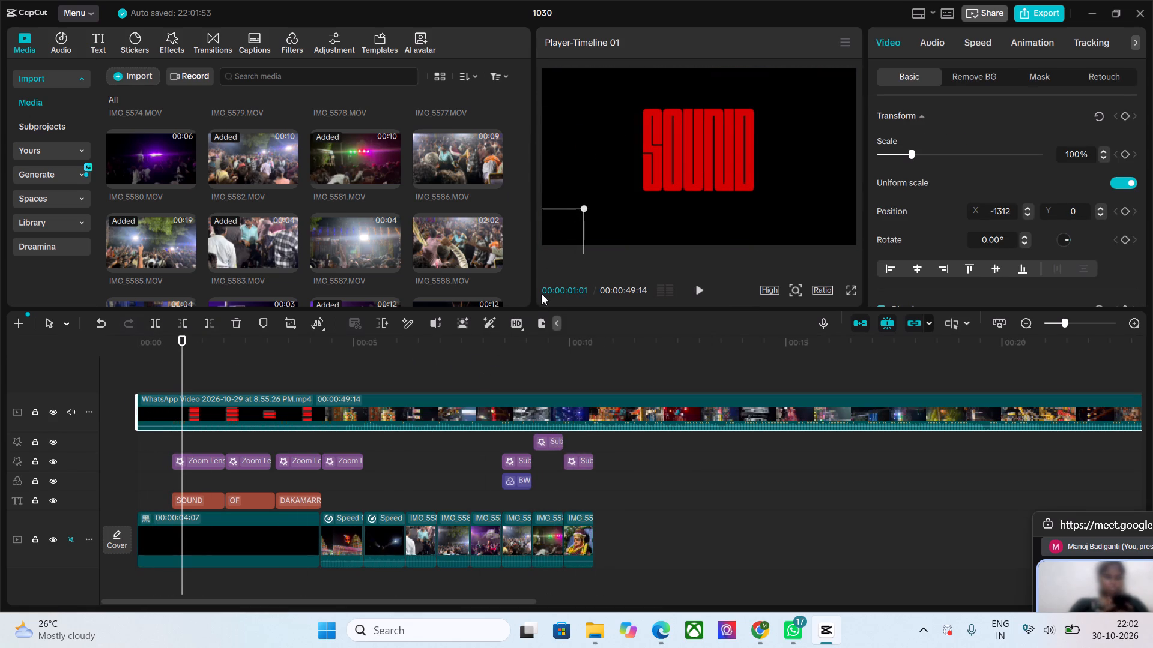
pyautogui.moveTo(542, 294); pyautogui.dragTo(542, 291)
# Play the timeline from the start through the IMG_5558 clip to review the titles, clips and effects, and recheck the cut before IMG_5558.
pyautogui.moveTo(181, 346); pyautogui.dragTo(120, 347)
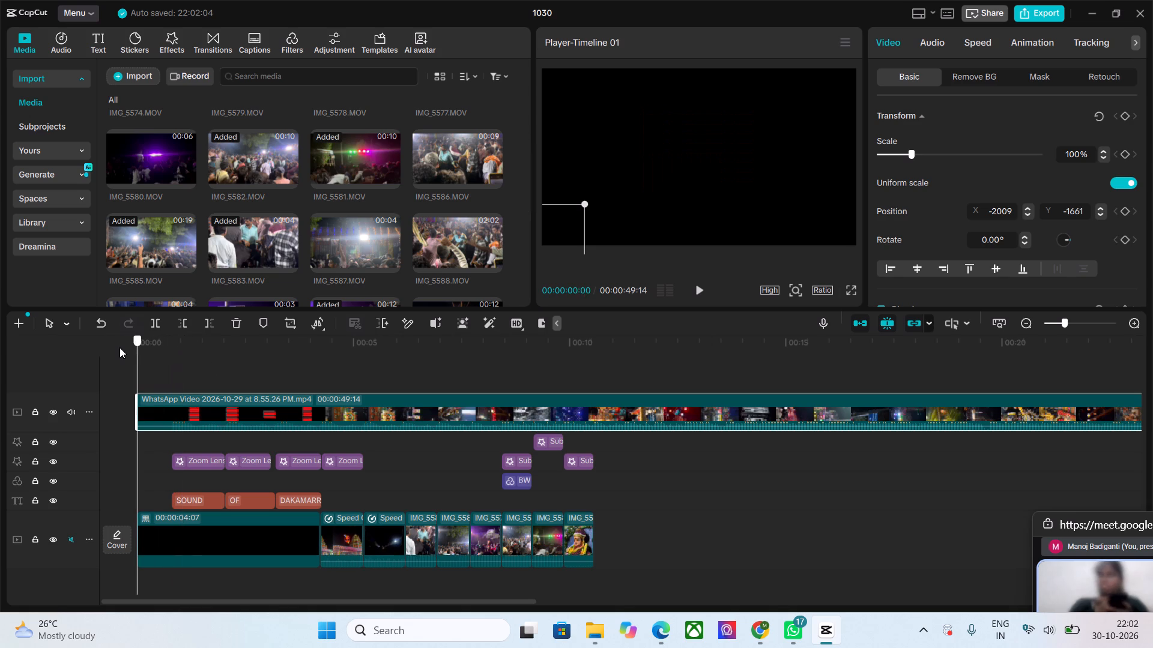
pyautogui.moveTo(120, 347); pyautogui.dragTo(117, 347)
pyautogui.press('space')
pyautogui.press('space')
pyautogui.click(267, 376)
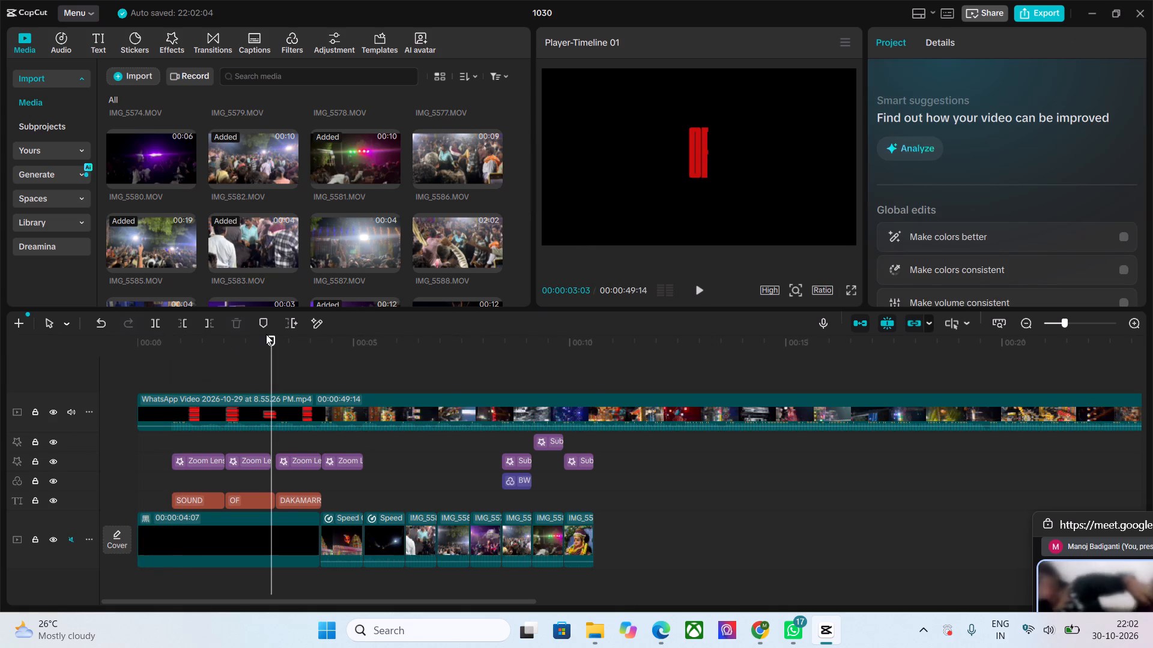
pyautogui.moveTo(267, 335); pyautogui.dragTo(112, 349)
pyautogui.press('space')
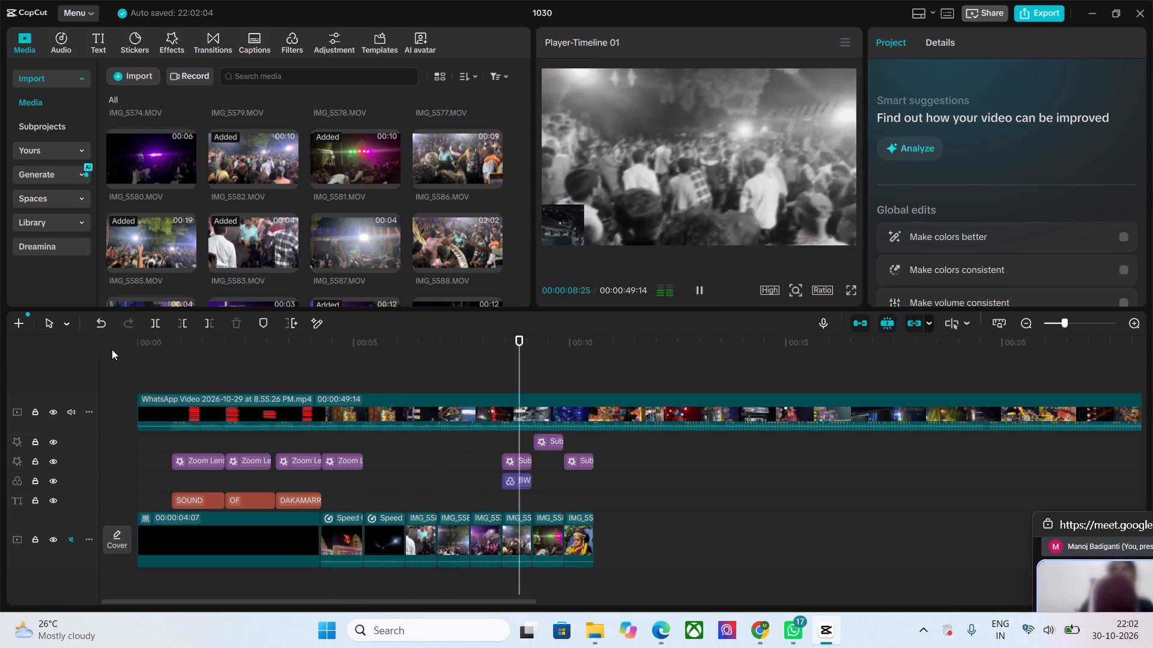
pyautogui.press('space')
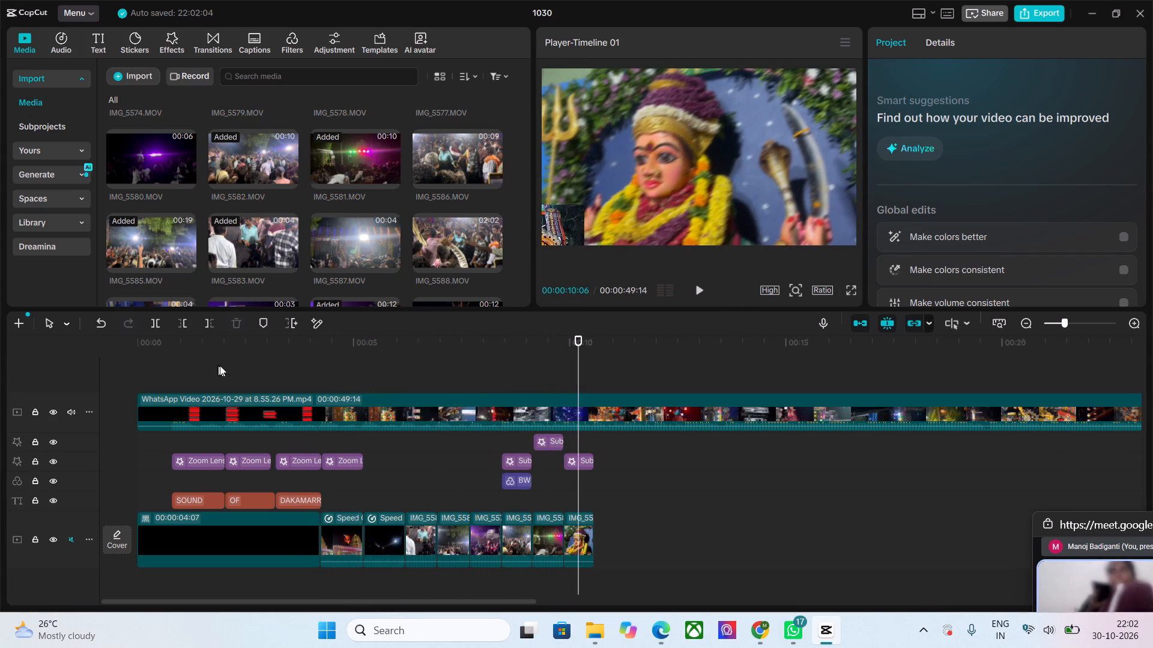
pyautogui.moveTo(579, 338); pyautogui.dragTo(561, 341)
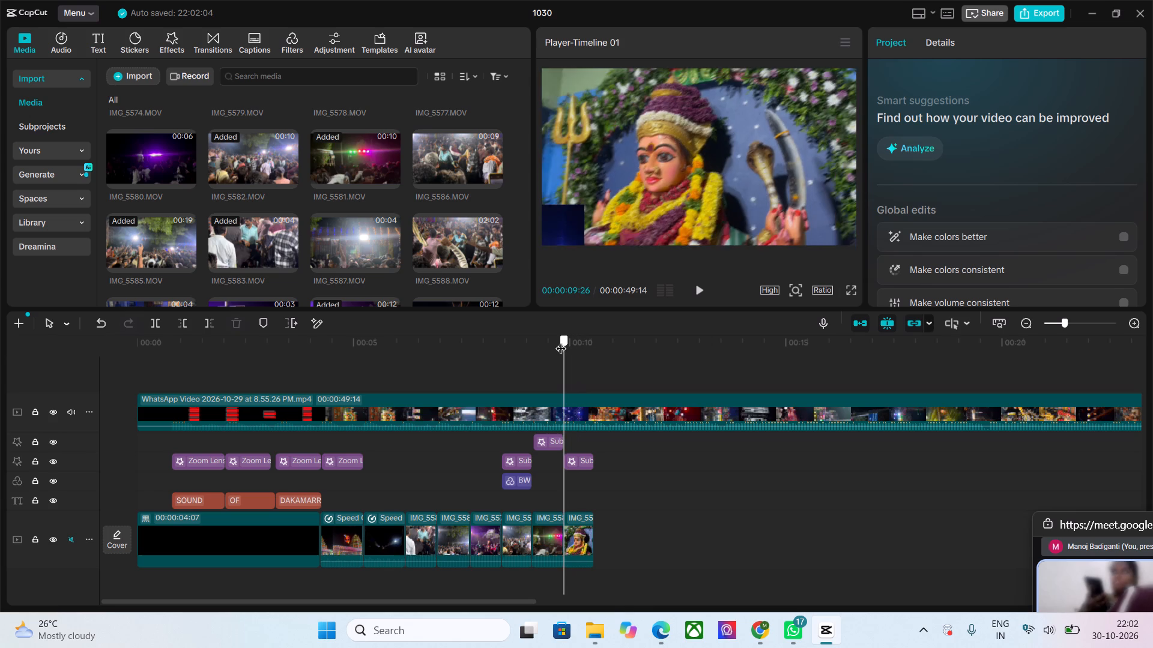
pyautogui.moveTo(561, 341); pyautogui.dragTo(558, 341)
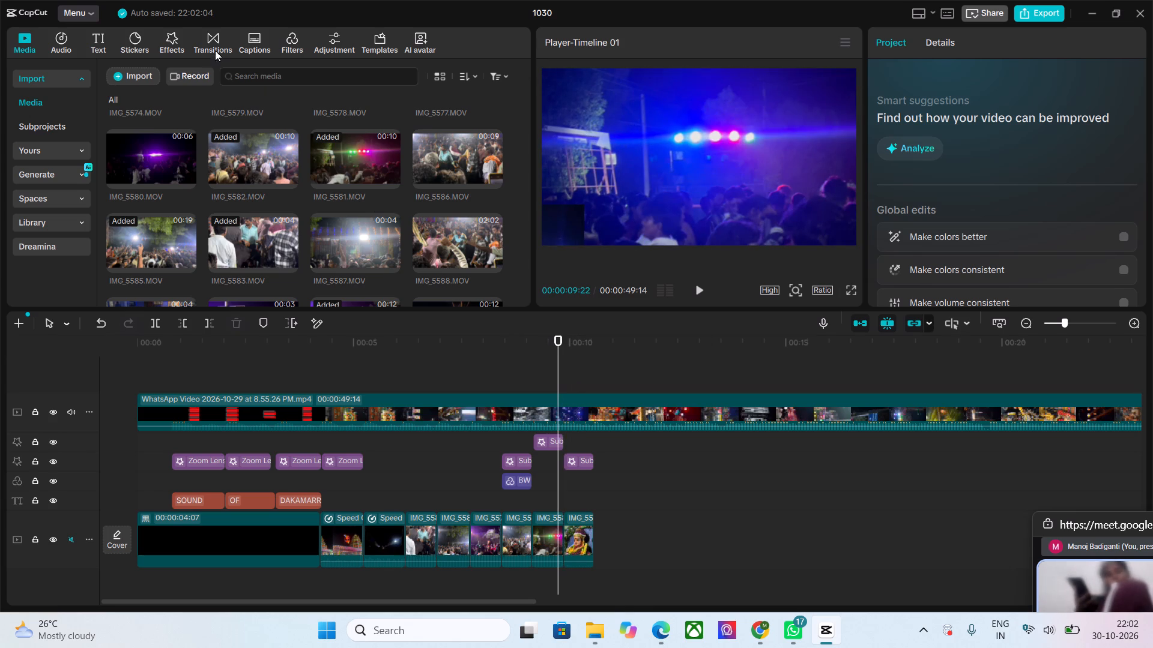
# Browse the video effects found for "shake" to look for another shake effect.
pyautogui.click(172, 41)
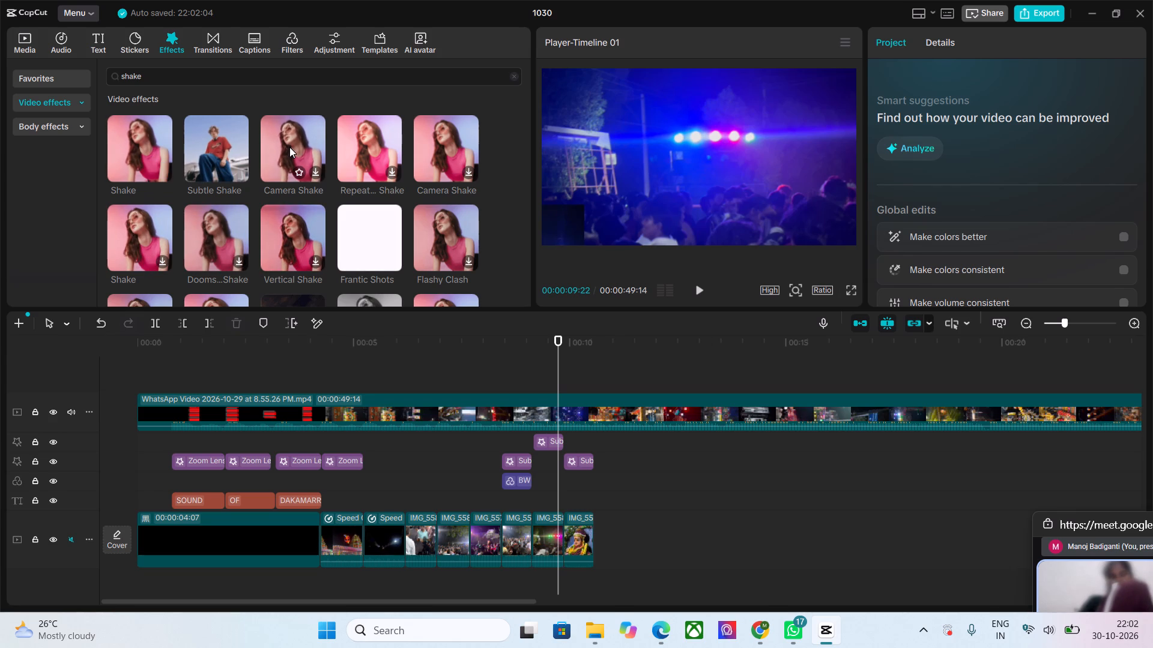
pyautogui.scroll(-1, 433, 247)
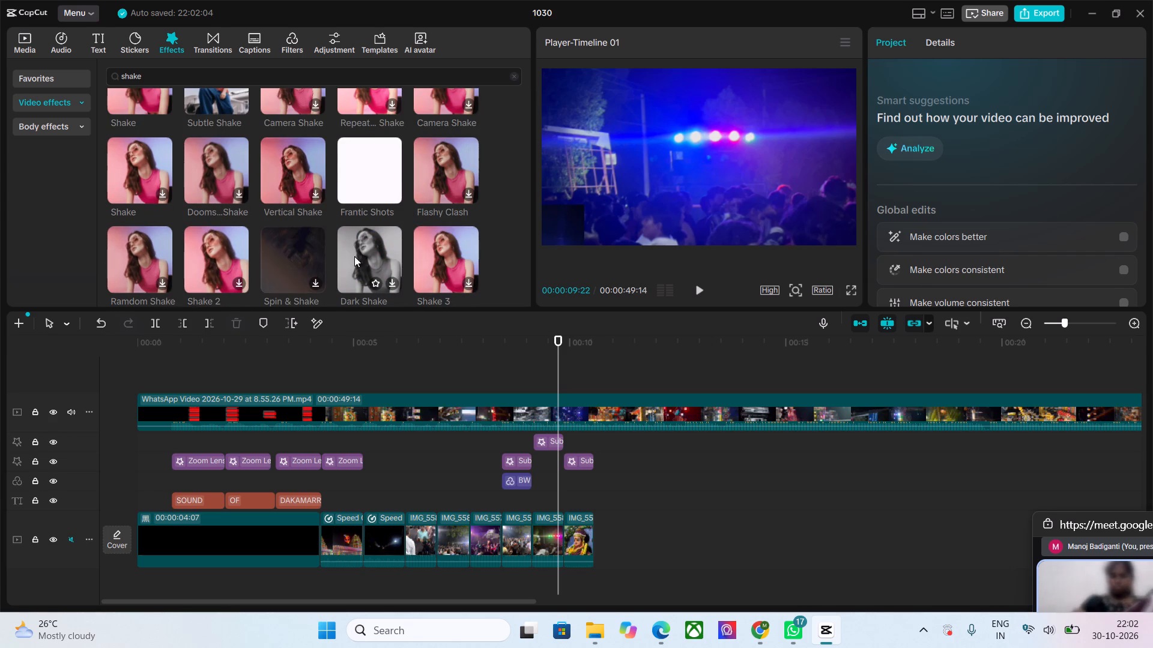
pyautogui.scroll(-1, 438, 255)
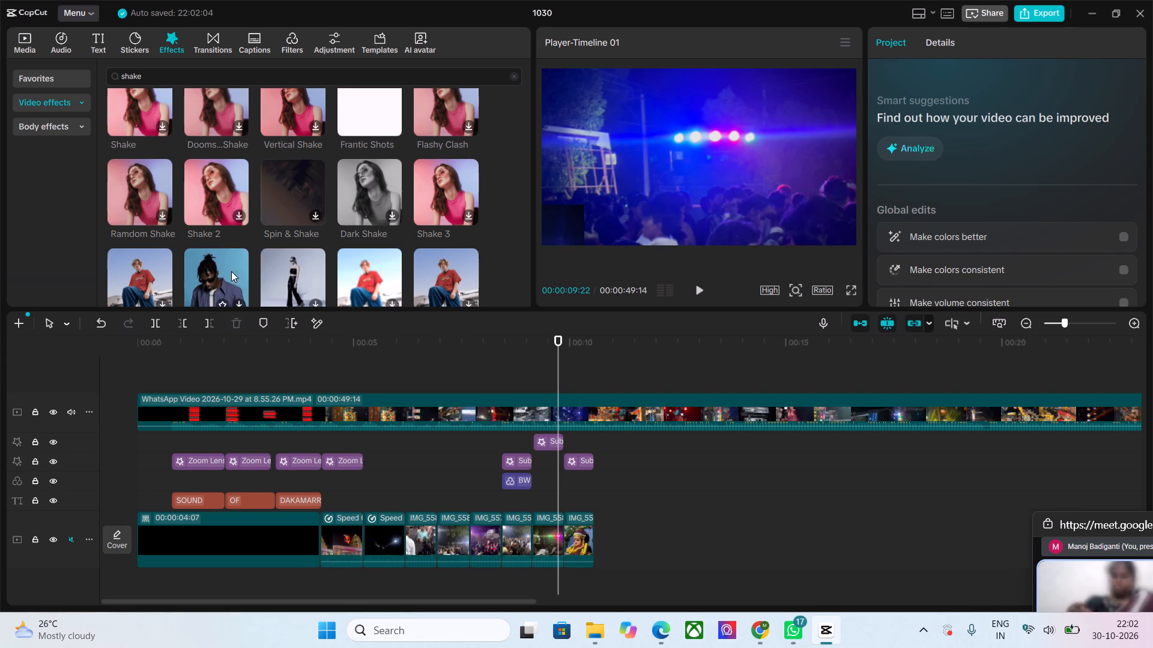
pyautogui.scroll(-1, 211, 253)
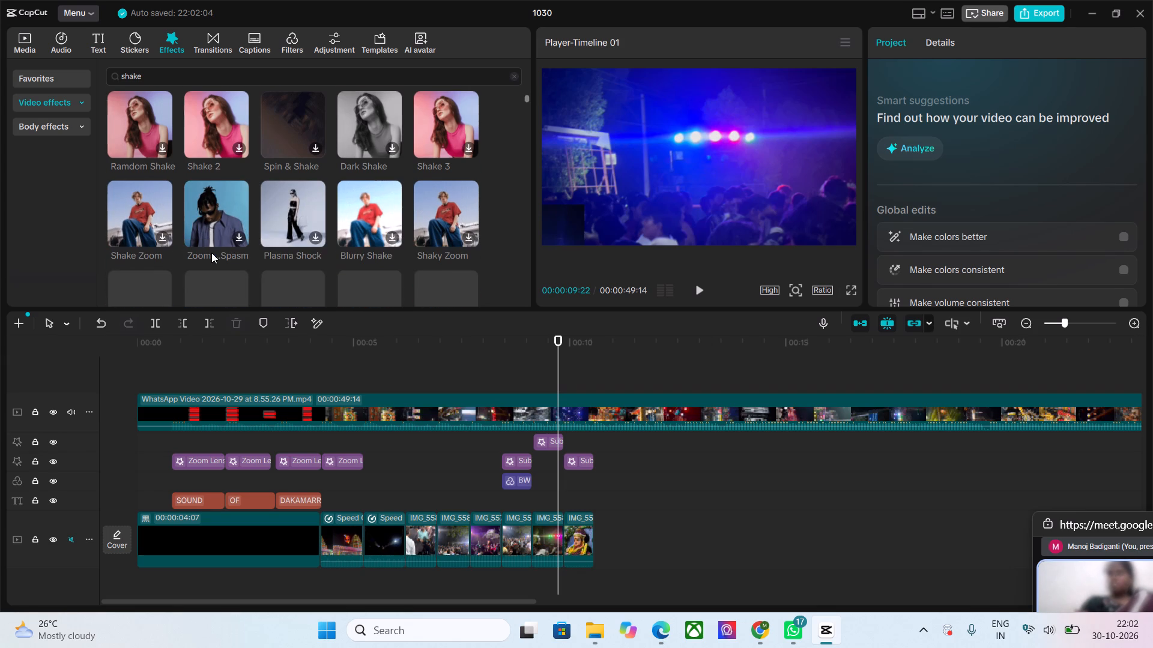
pyautogui.scroll(-1, 211, 253)
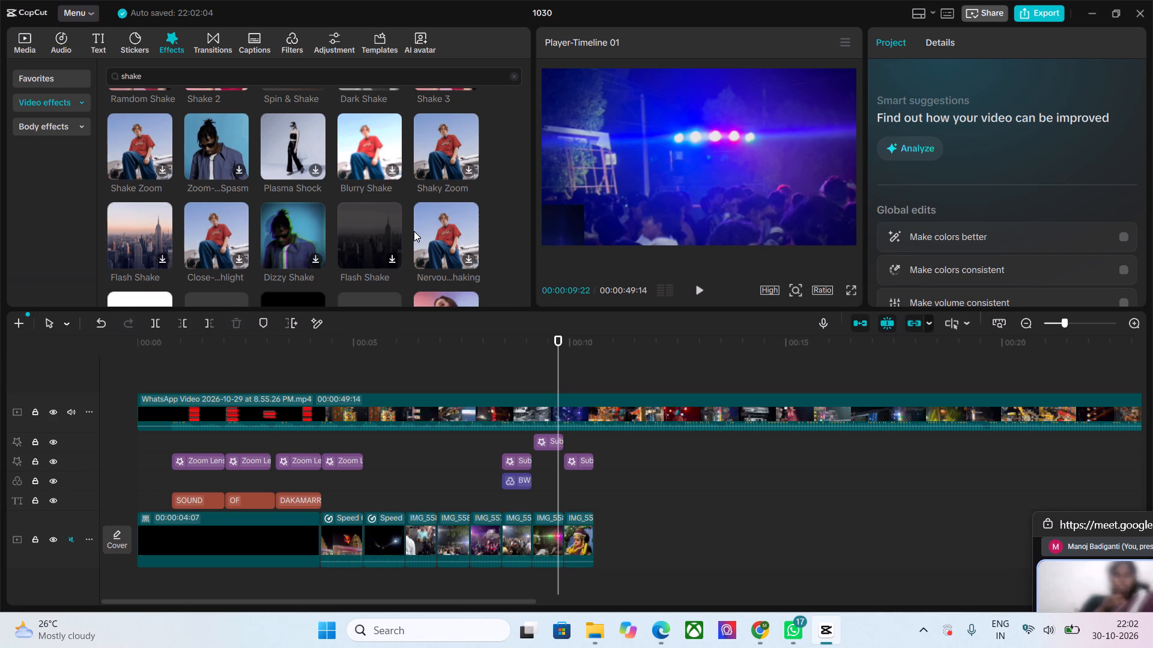
pyautogui.scroll(-1, 285, 242)
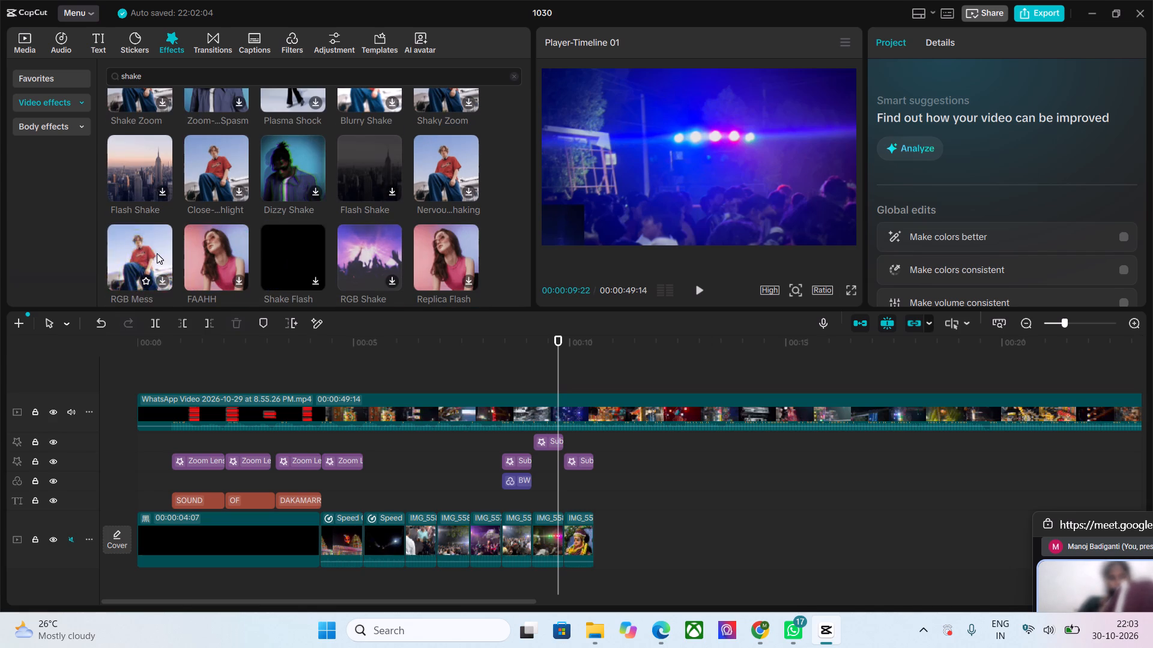
pyautogui.scroll(-1, 157, 253)
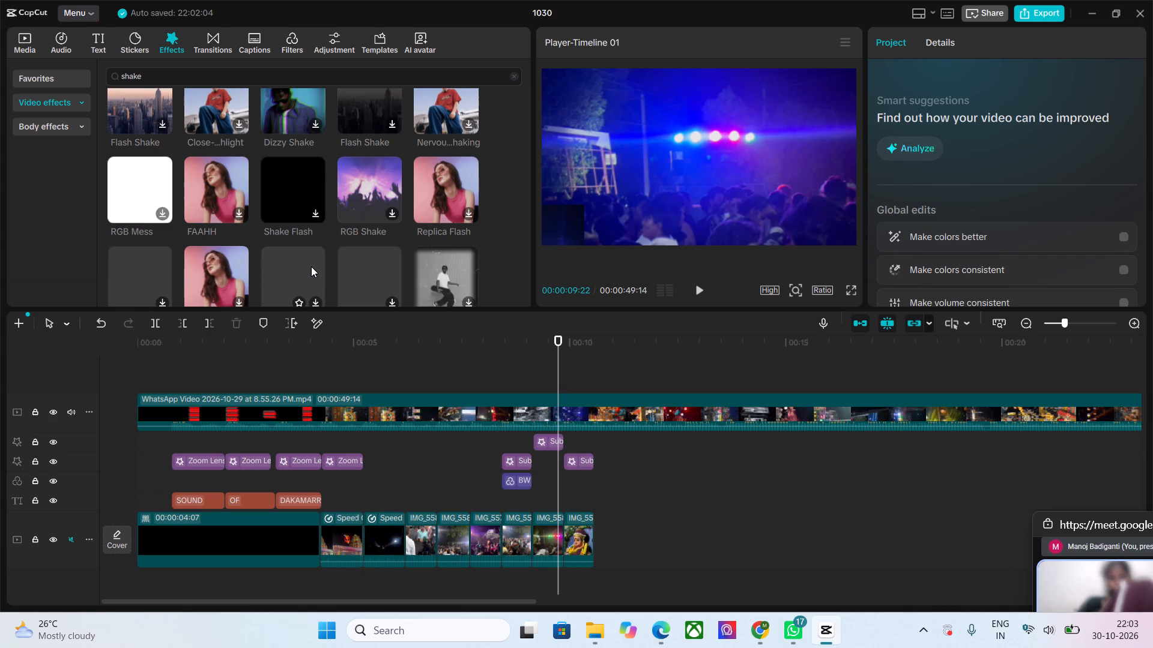
# Overlay the IMG_5571 fireworks clip on a new track above the WhatsApp reference, starting where the lit temple clip begins.
pyautogui.moveTo(558, 341); pyautogui.dragTo(208, 362)
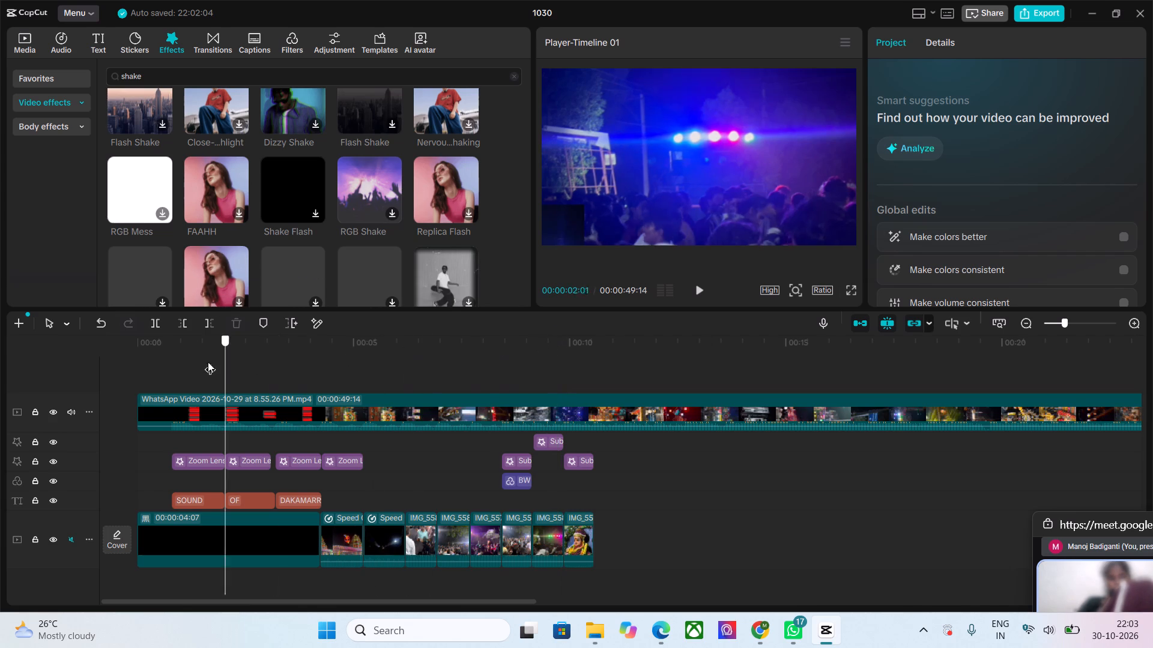
pyautogui.moveTo(208, 362); pyautogui.dragTo(348, 383)
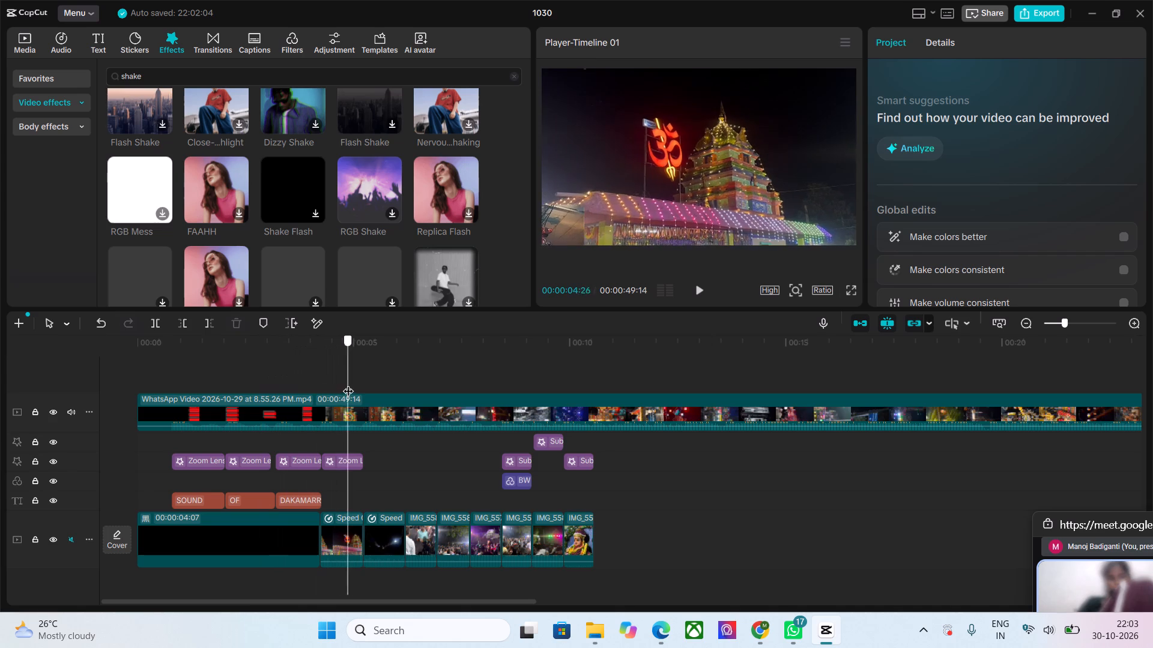
pyautogui.moveTo(348, 383); pyautogui.dragTo(369, 412)
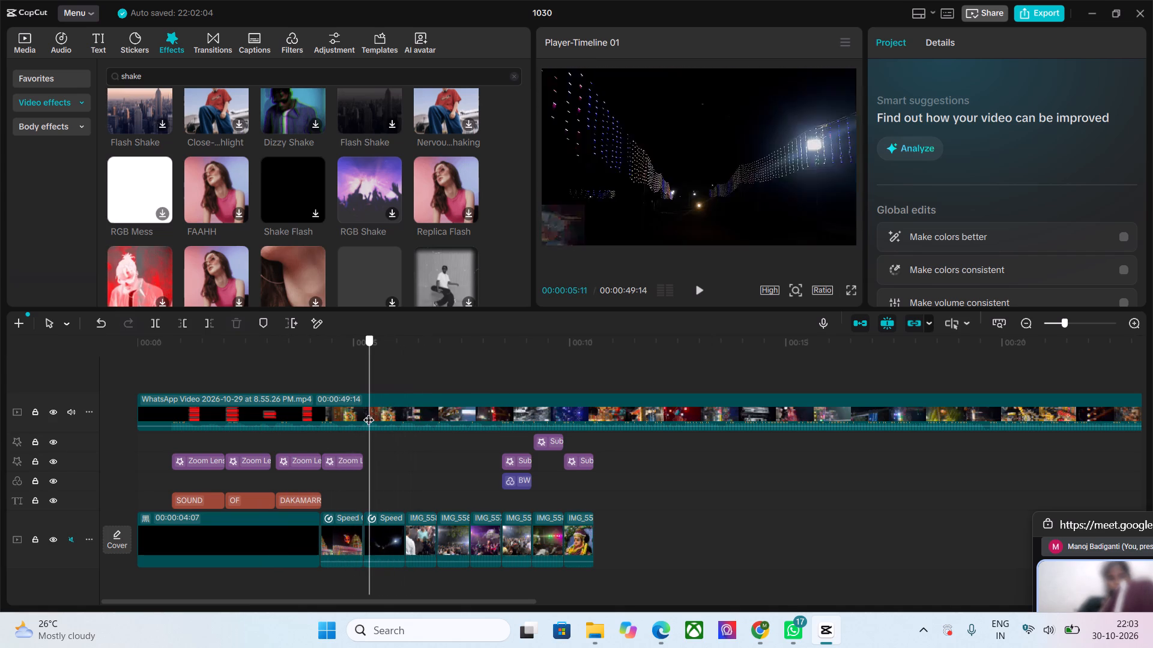
pyautogui.moveTo(369, 412); pyautogui.dragTo(420, 426)
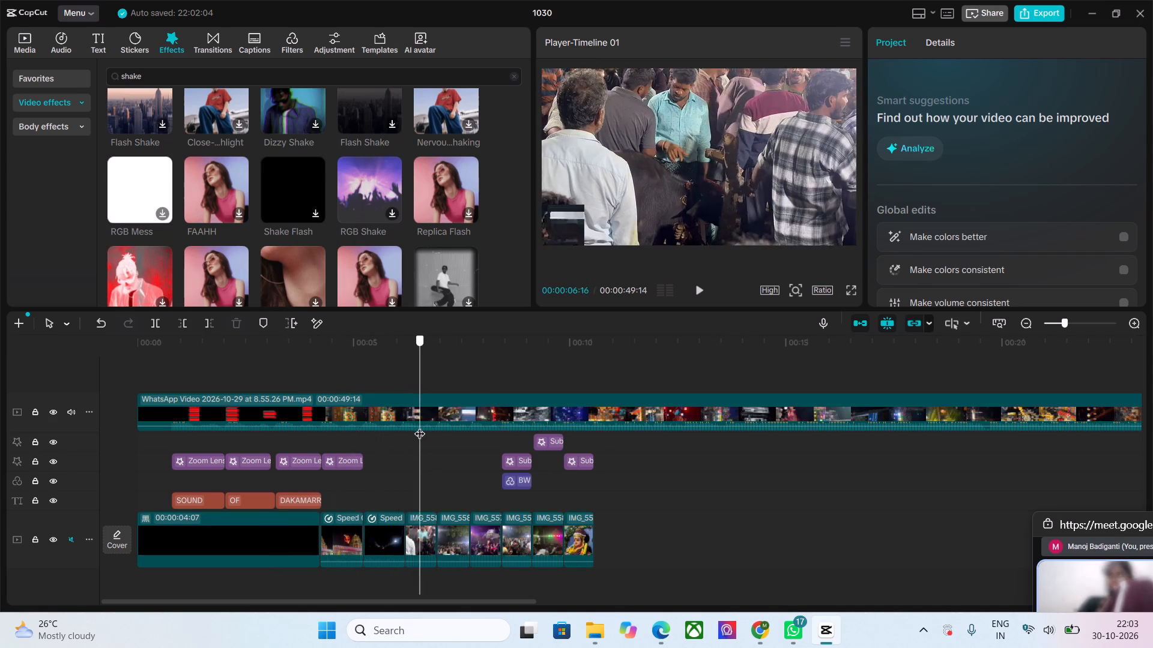
pyautogui.moveTo(420, 426); pyautogui.dragTo(381, 437)
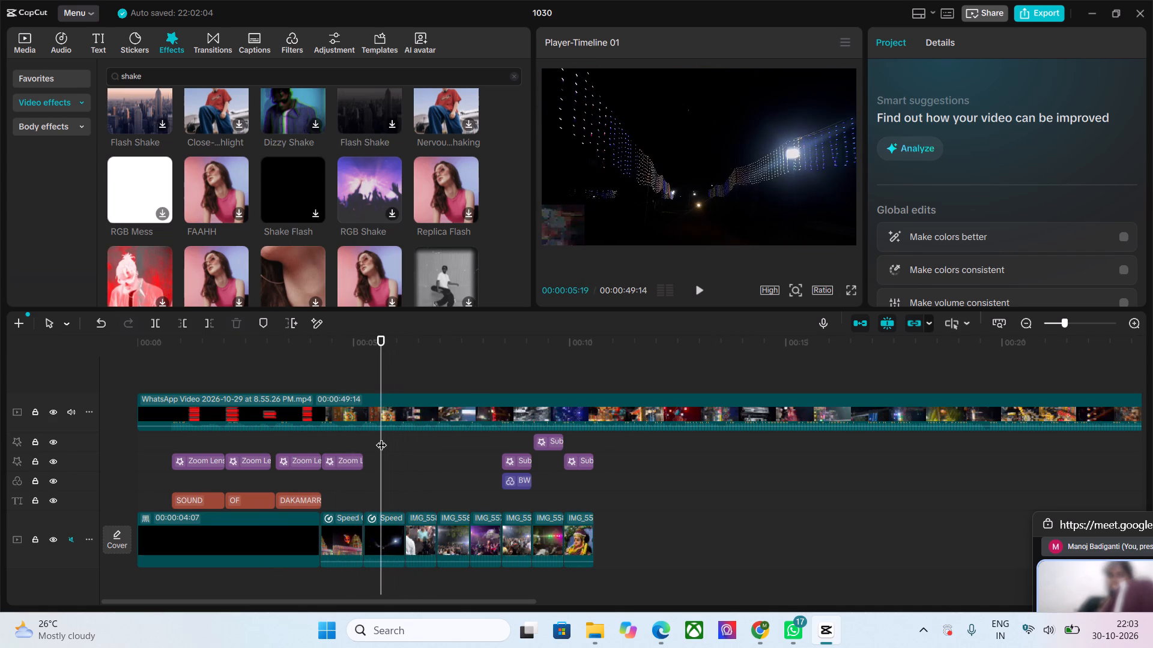
pyautogui.click(385, 534)
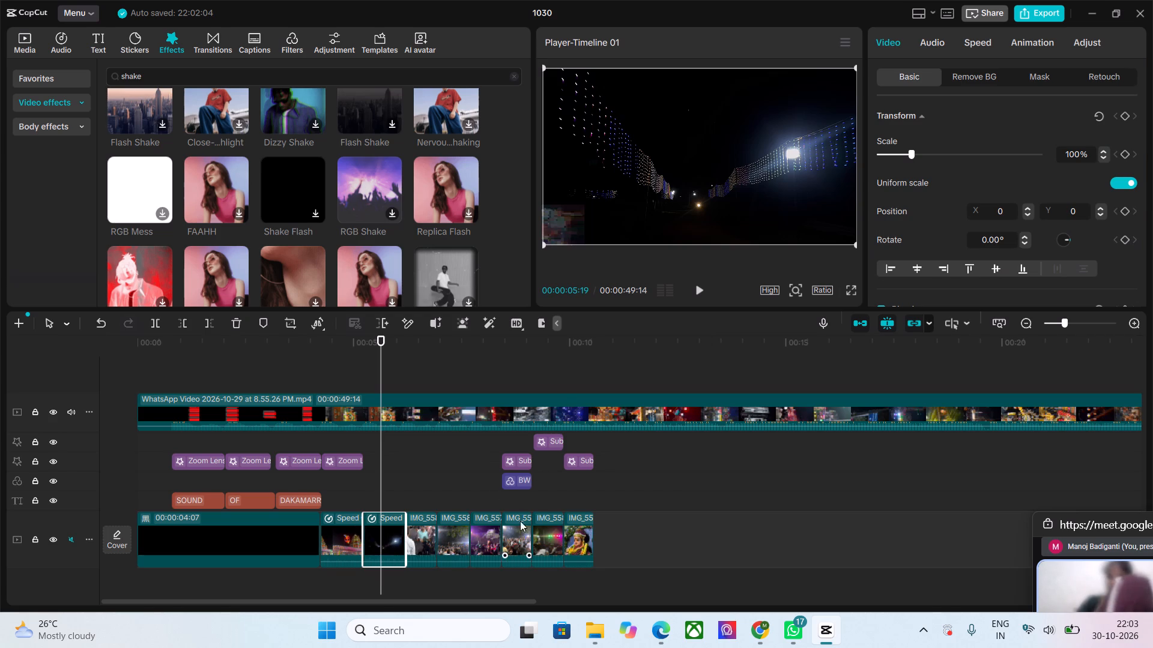
pyautogui.click(21, 40)
pyautogui.scroll(-2, 324, 187)
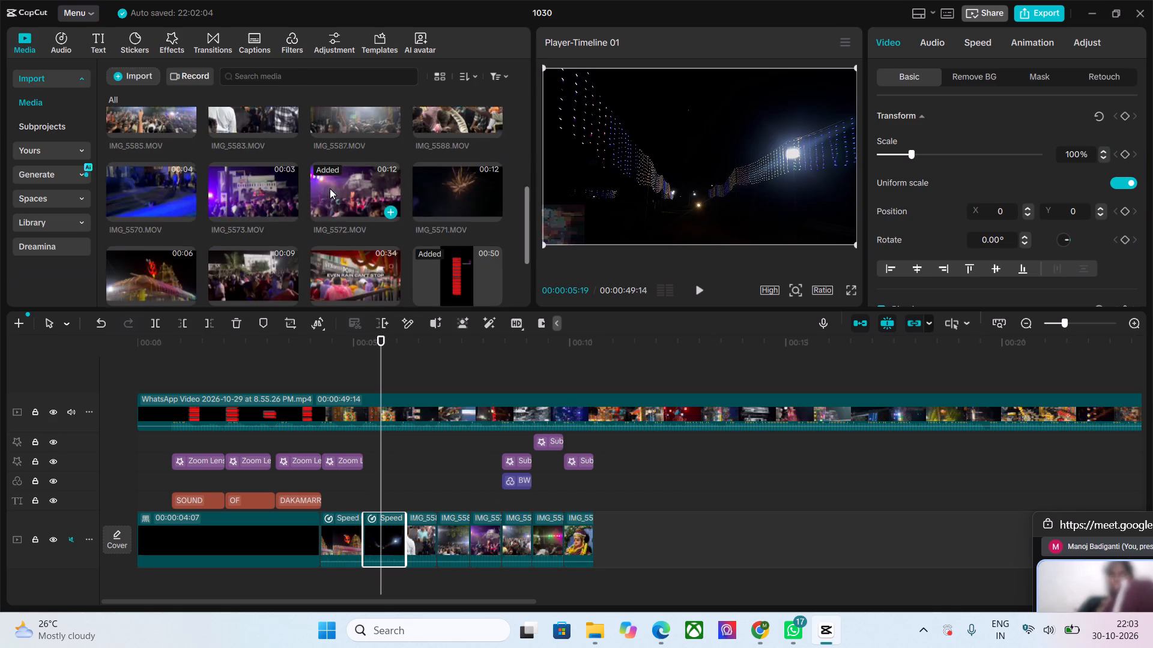
pyautogui.scroll(-1, 330, 188)
pyautogui.scroll(1, 330, 188)
pyautogui.moveTo(446, 187); pyautogui.dragTo(381, 410)
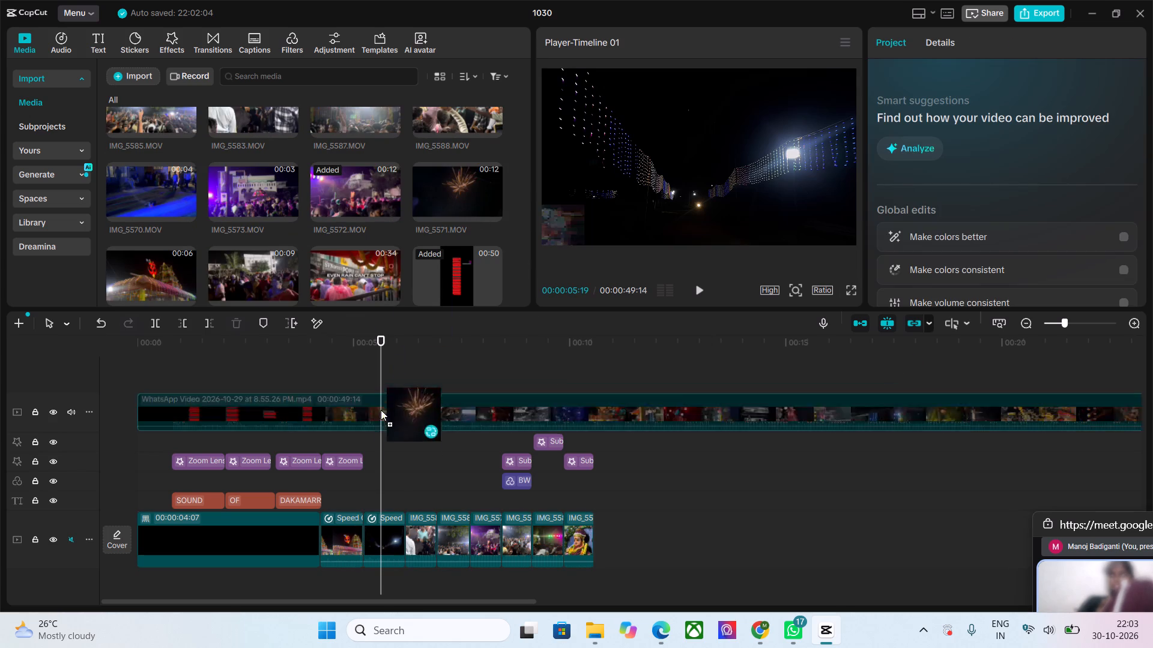
pyautogui.moveTo(381, 410); pyautogui.dragTo(328, 497)
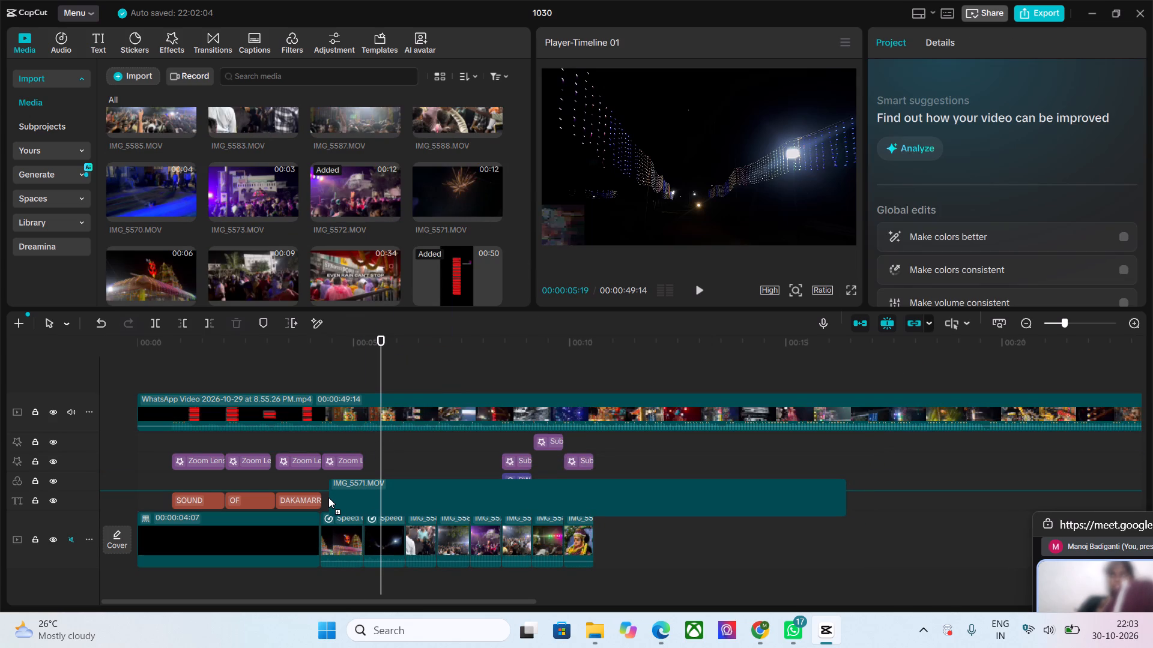
pyautogui.moveTo(328, 497); pyautogui.dragTo(322, 366)
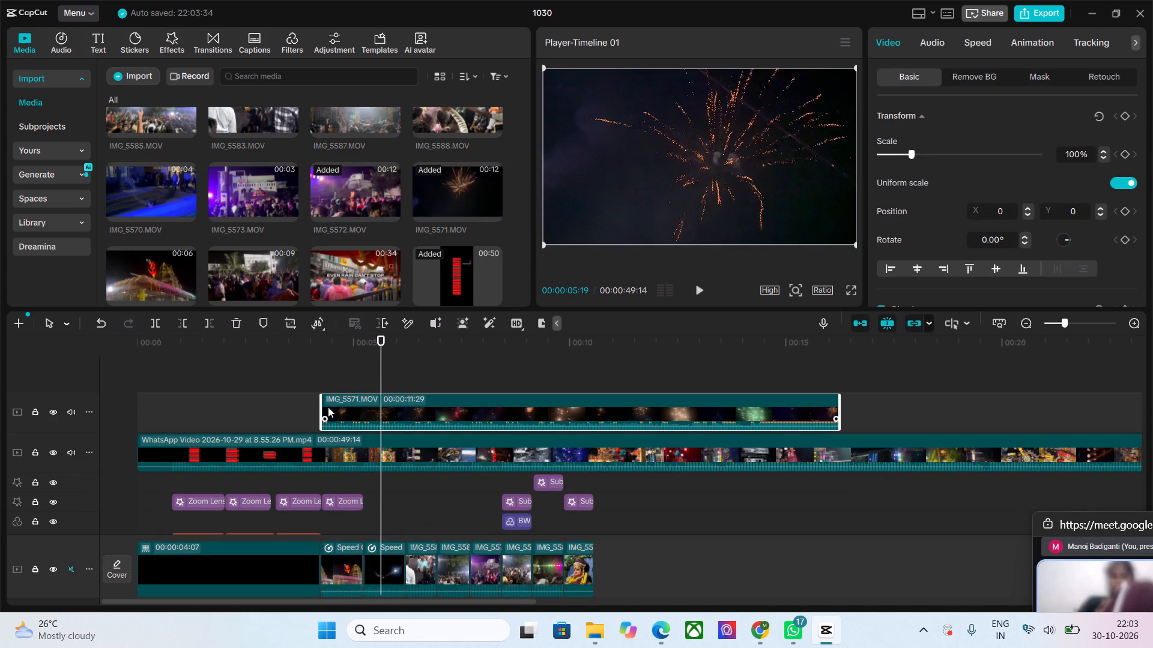
# Trim both ends of the IMG_5571 fireworks overlay so it spans only the dark string-lights clip after the temple clip.
pyautogui.moveTo(322, 406); pyautogui.dragTo(362, 412)
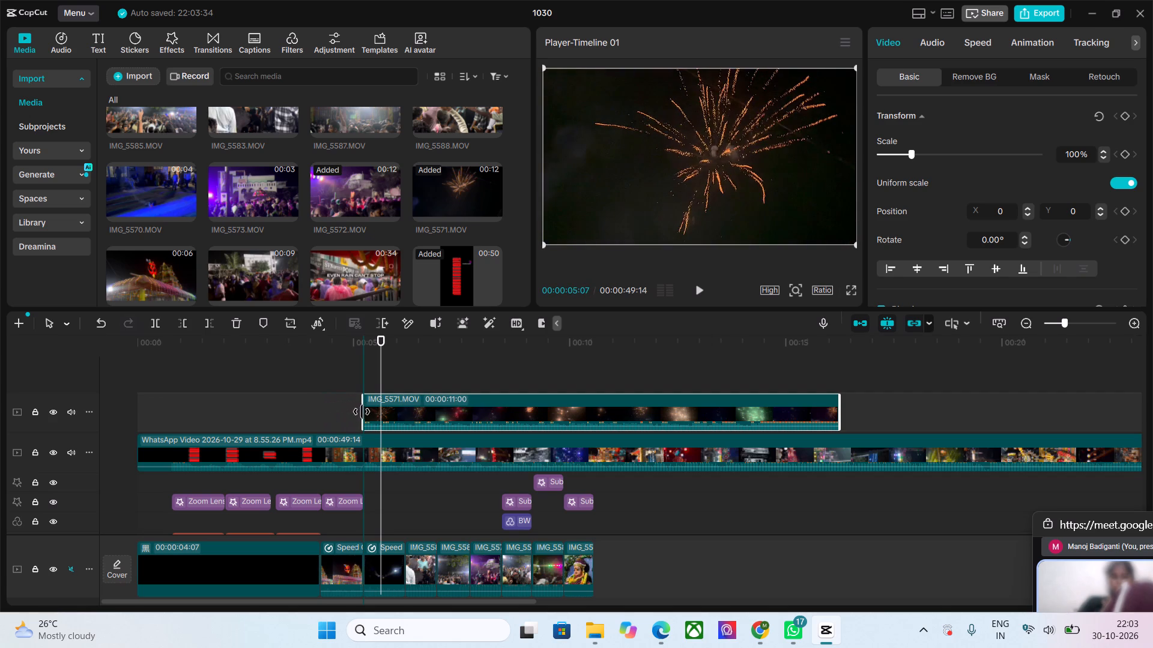
pyautogui.moveTo(362, 412); pyautogui.dragTo(362, 412)
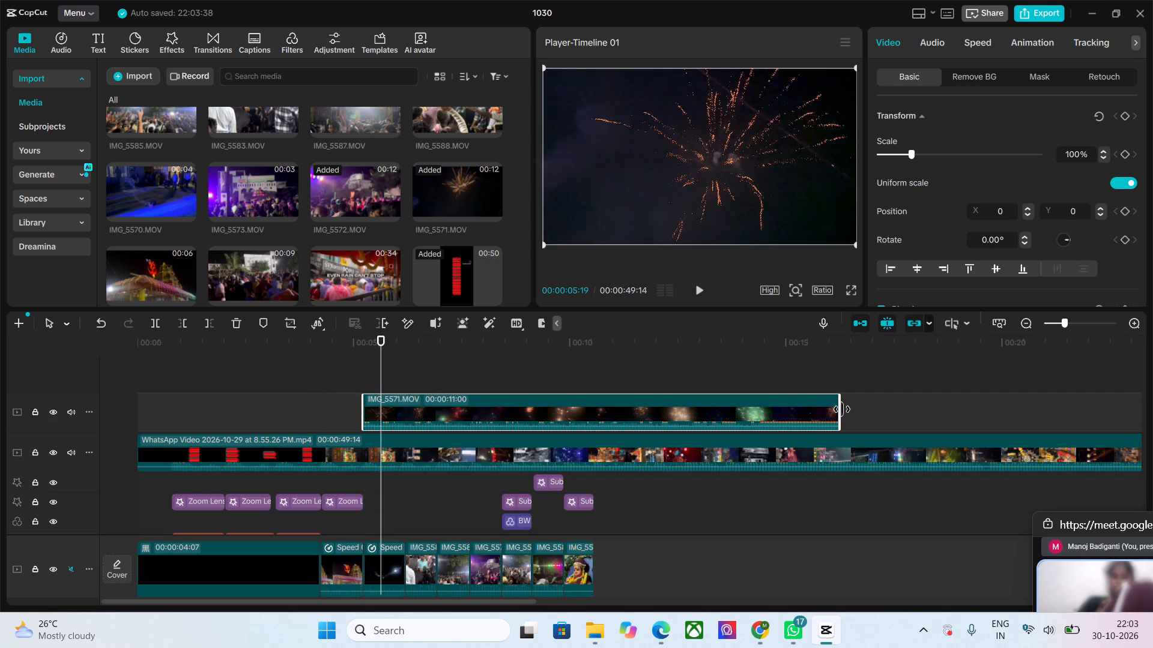
pyautogui.moveTo(843, 410); pyautogui.dragTo(440, 437)
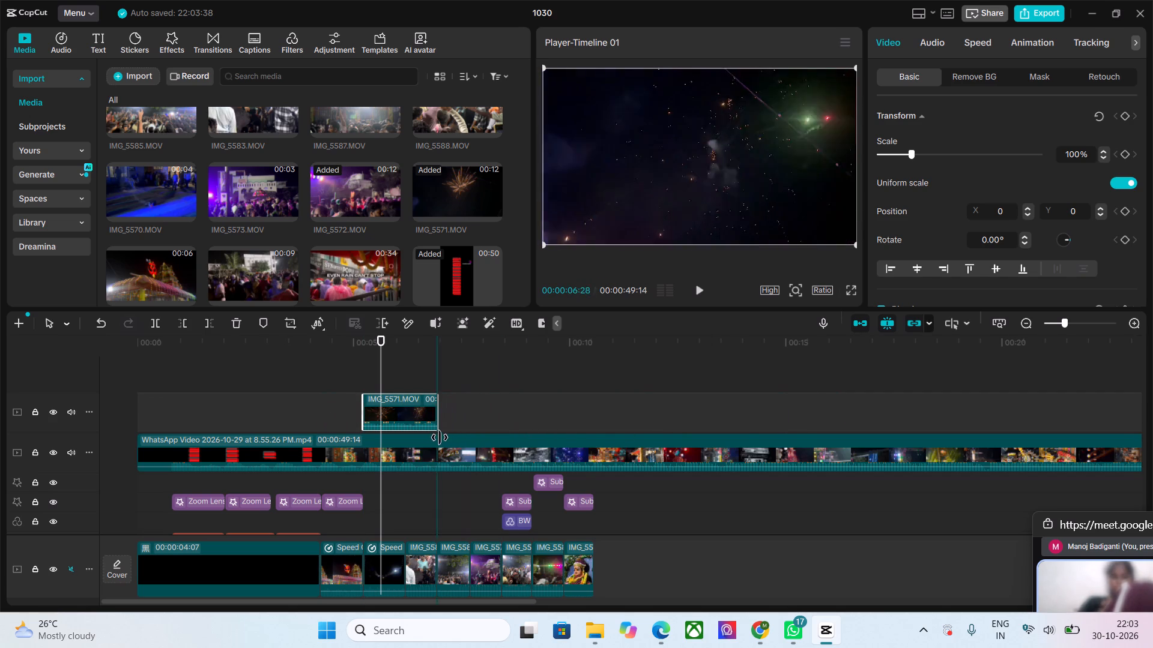
pyautogui.moveTo(440, 437); pyautogui.dragTo(403, 437)
pyautogui.click(393, 413)
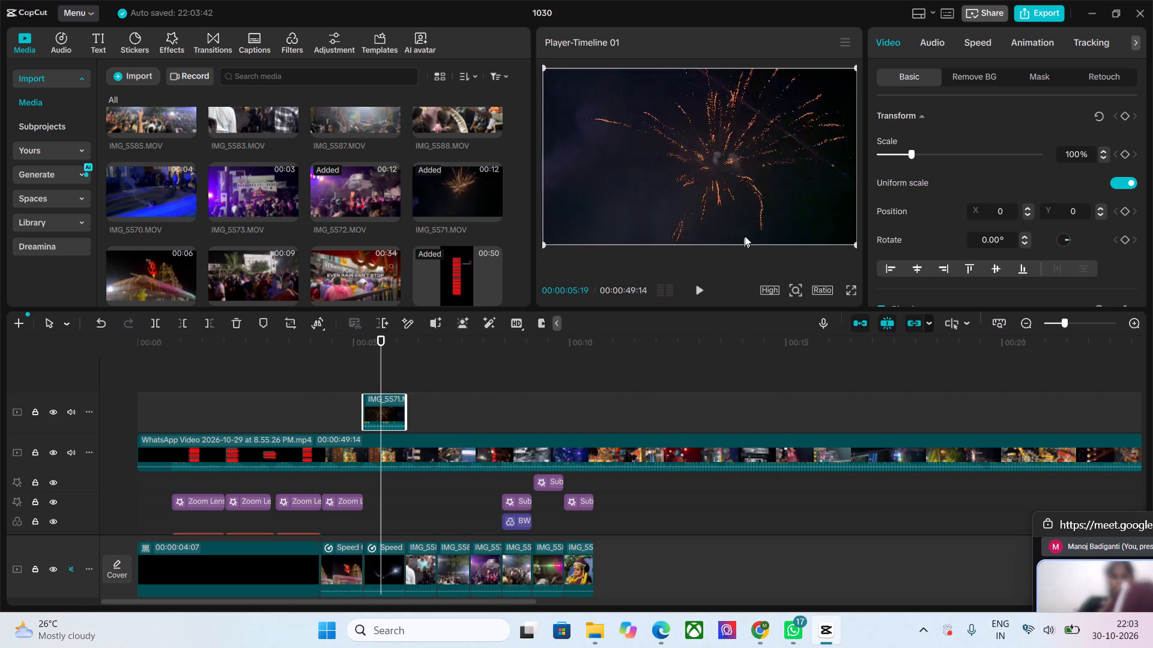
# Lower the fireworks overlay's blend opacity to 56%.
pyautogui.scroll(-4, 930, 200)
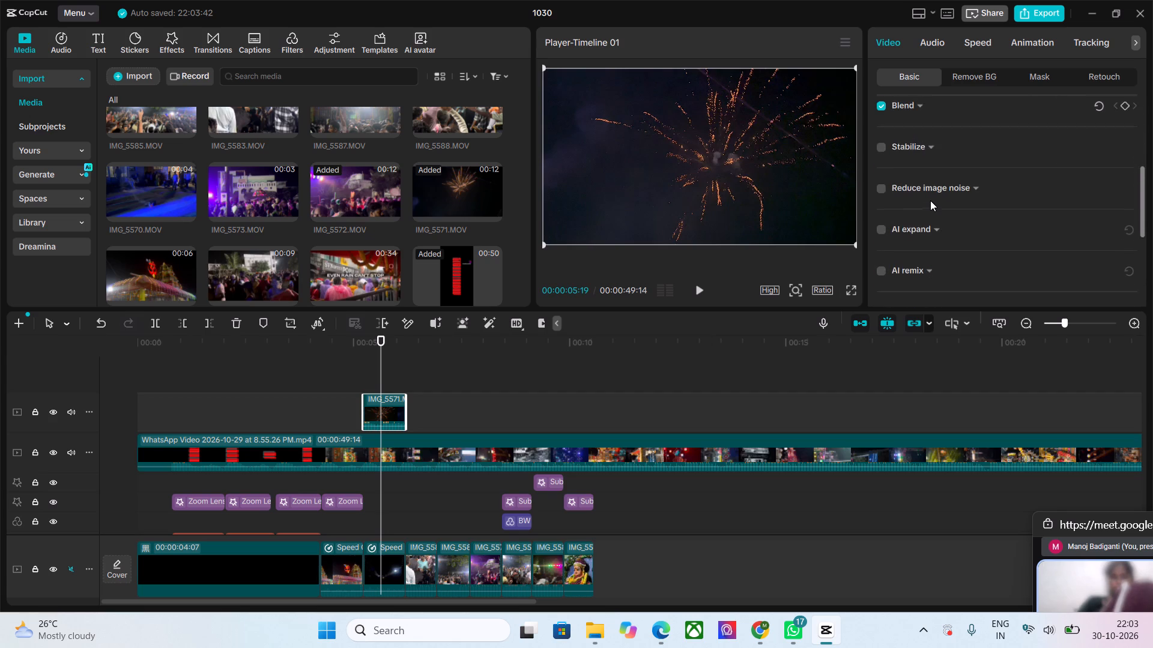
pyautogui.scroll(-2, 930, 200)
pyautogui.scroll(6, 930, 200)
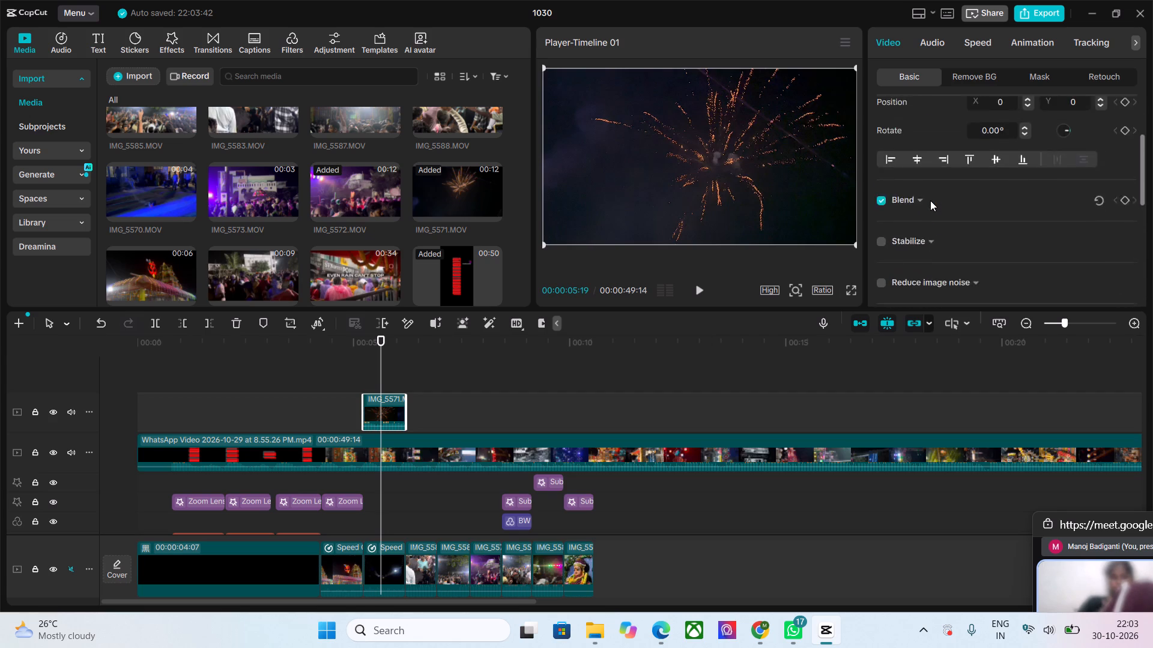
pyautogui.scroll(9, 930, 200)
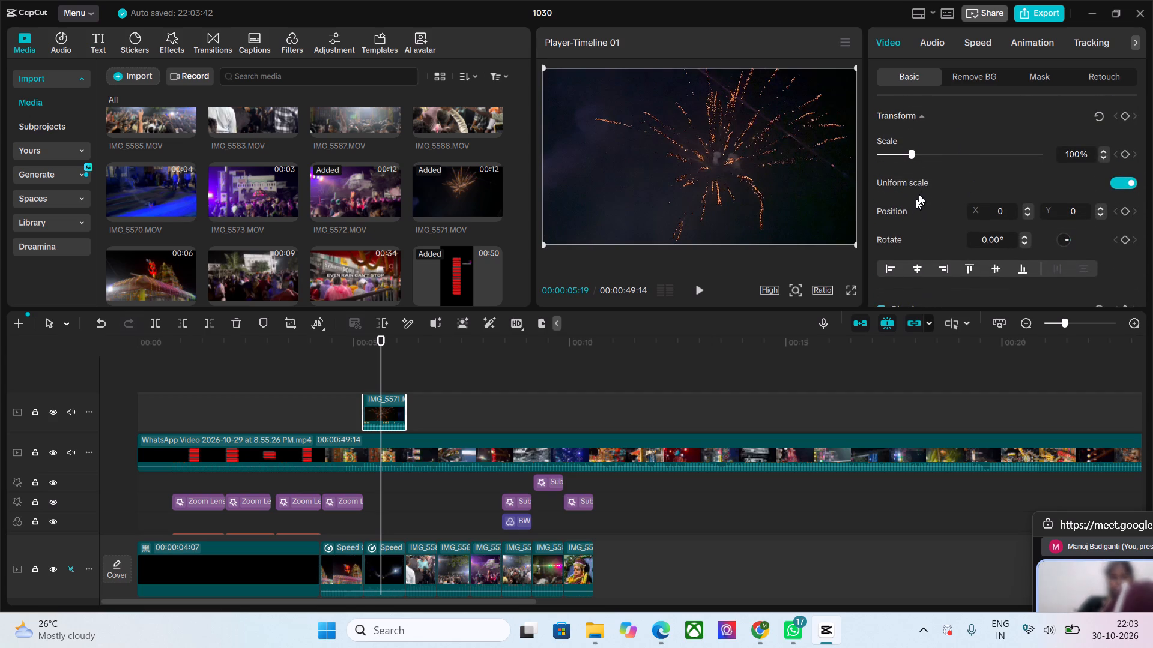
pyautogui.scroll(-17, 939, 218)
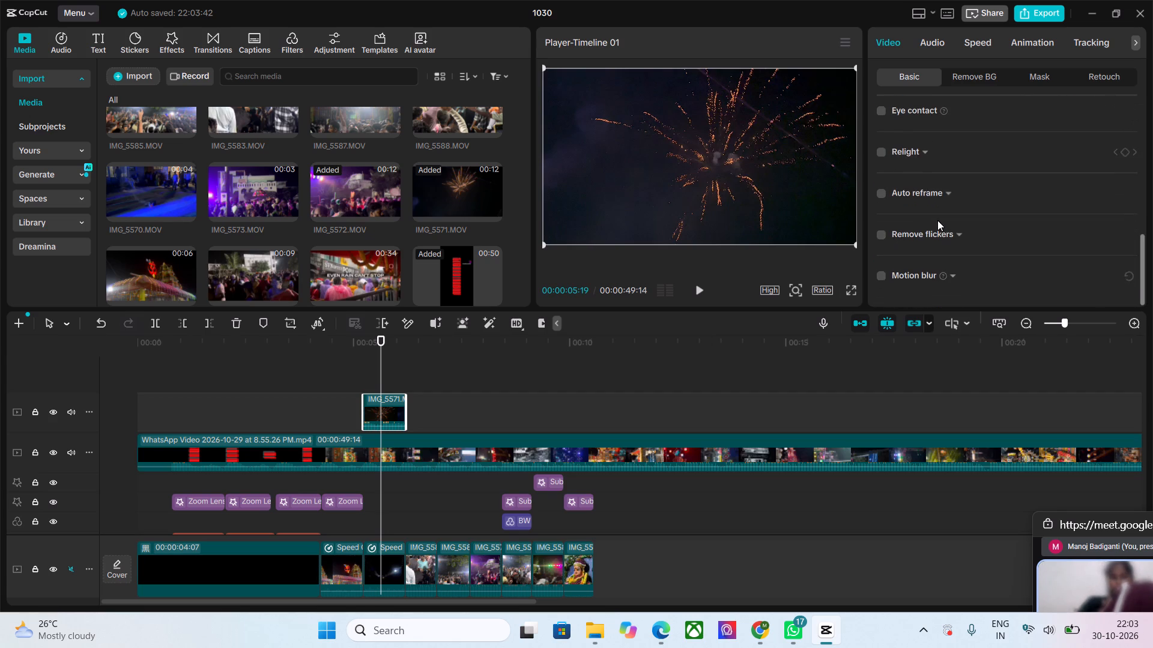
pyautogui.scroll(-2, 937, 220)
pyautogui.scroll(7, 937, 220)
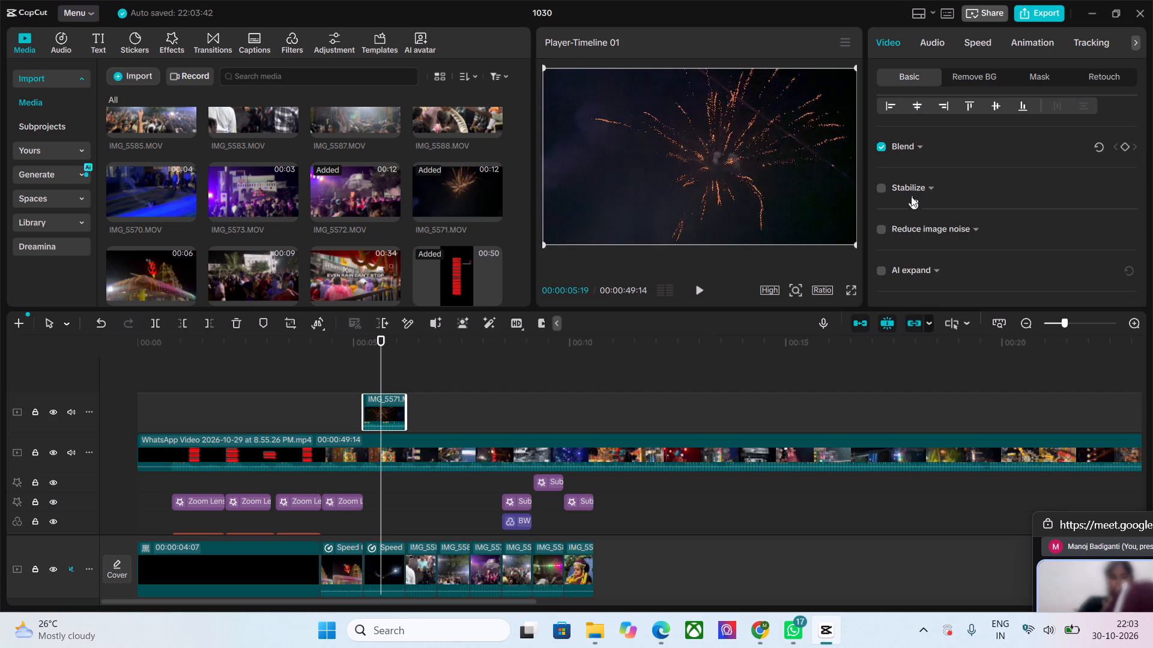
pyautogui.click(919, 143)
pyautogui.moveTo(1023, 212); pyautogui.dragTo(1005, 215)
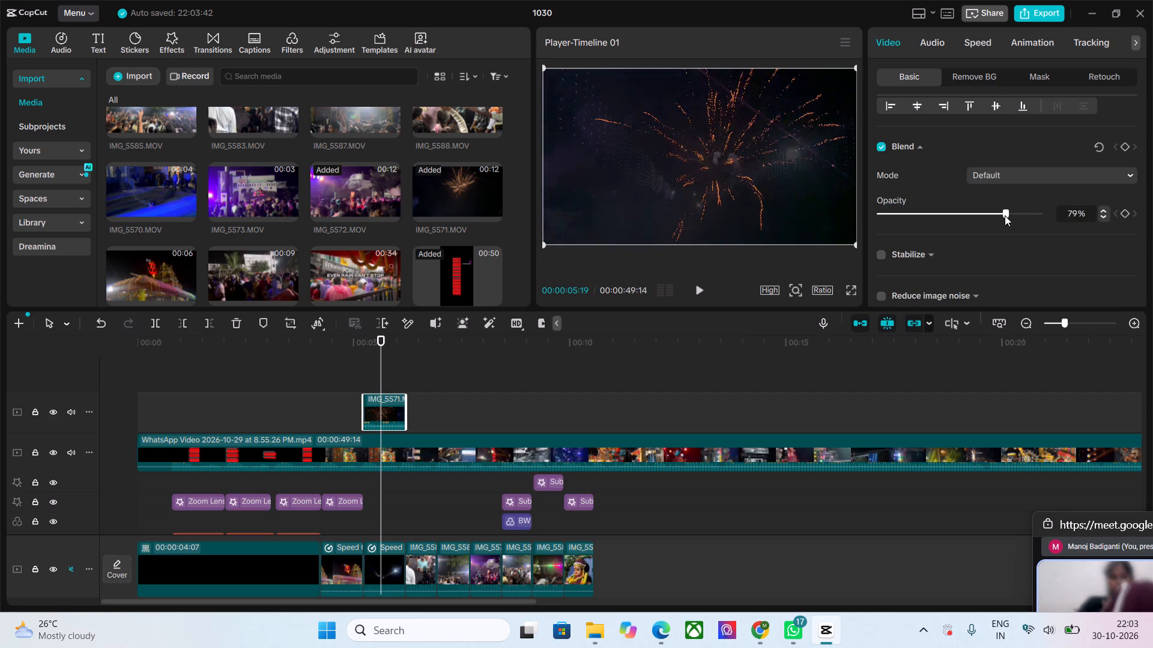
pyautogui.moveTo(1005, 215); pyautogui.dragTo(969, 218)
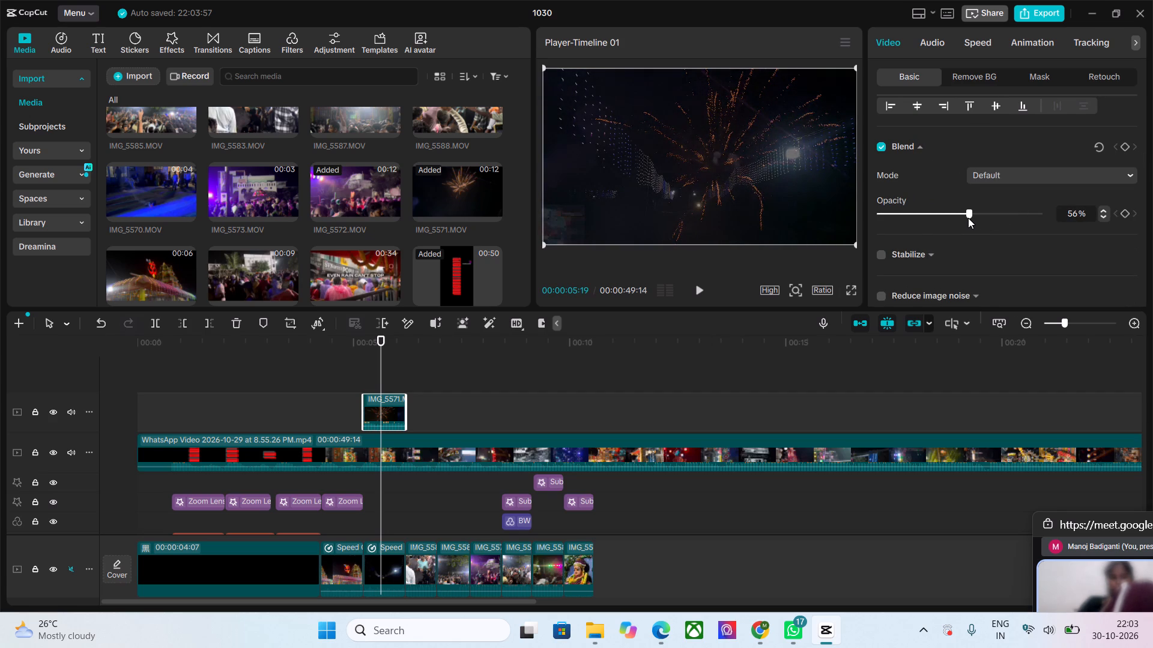
# Scale the fireworks overlay down to 50% and place it in the sky between the string lights.
pyautogui.moveTo(706, 173); pyautogui.dragTo(694, 138)
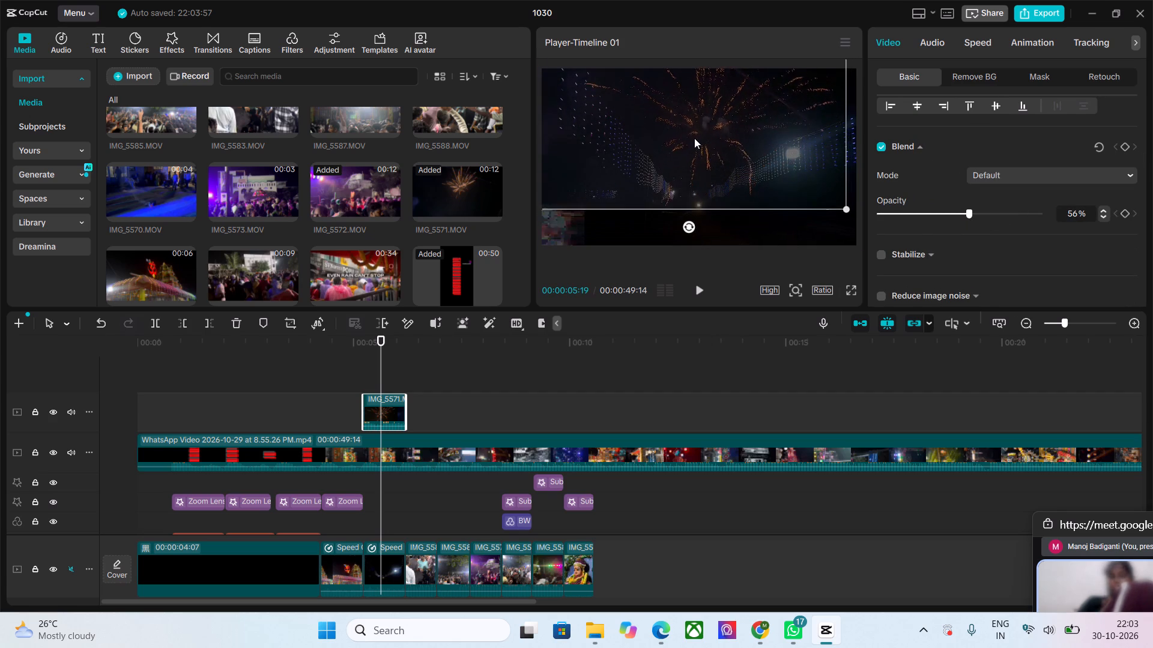
pyautogui.moveTo(694, 138); pyautogui.dragTo(703, 111)
pyautogui.scroll(4, 706, 122)
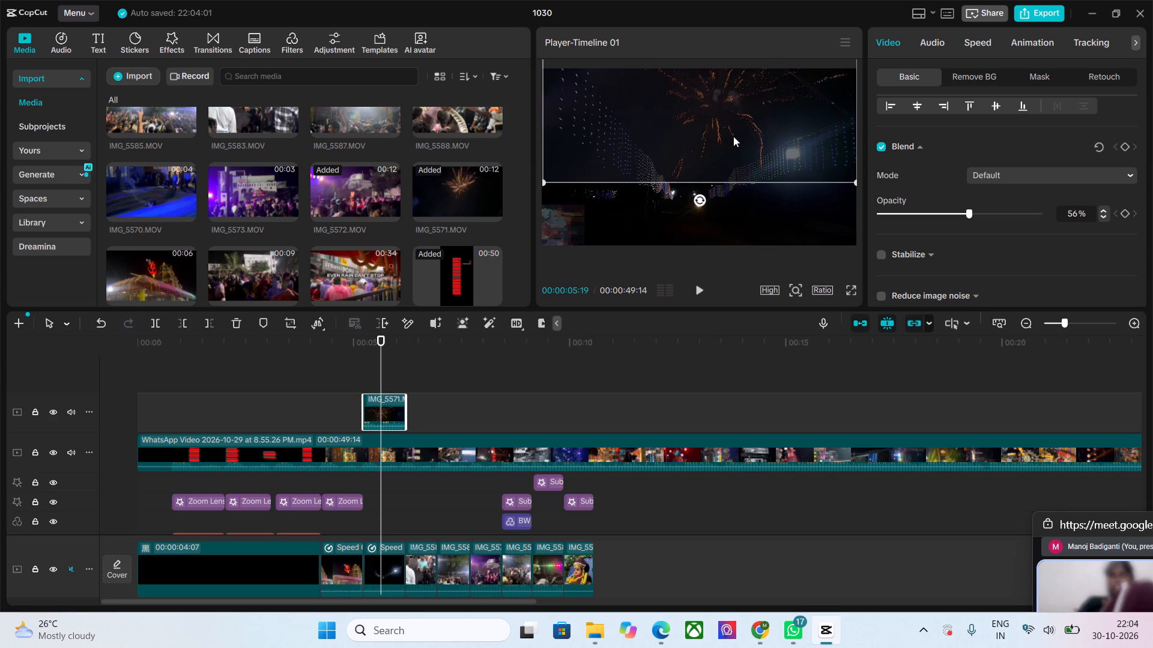
pyautogui.moveTo(854, 181); pyautogui.dragTo(686, 116)
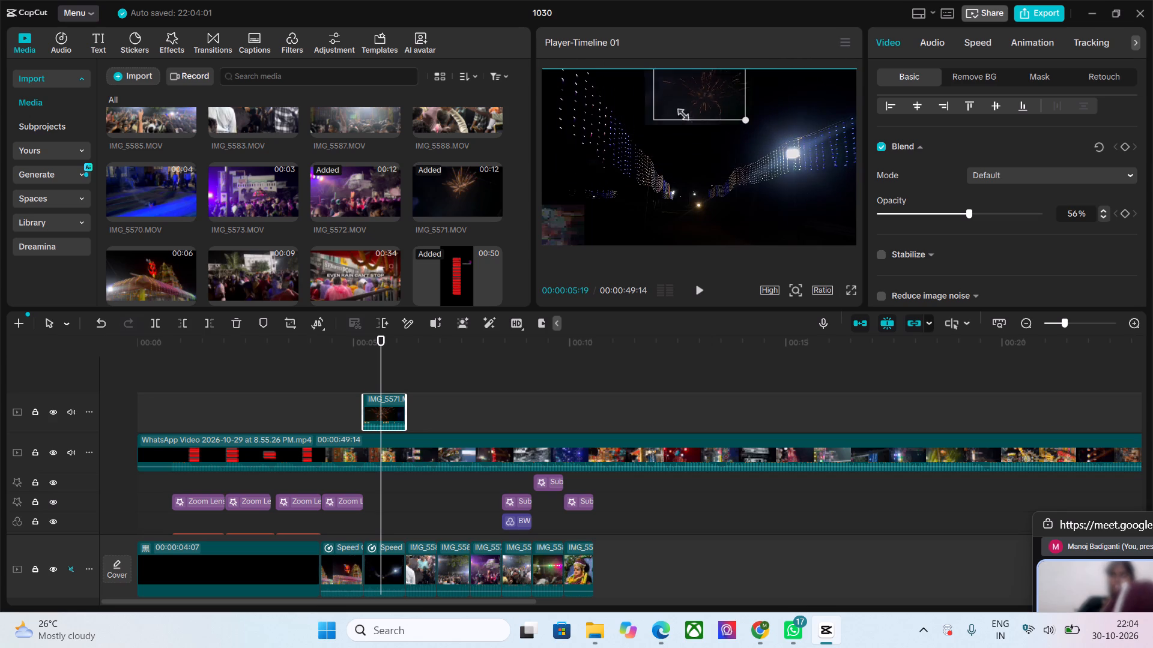
pyautogui.moveTo(686, 116); pyautogui.dragTo(682, 114)
pyautogui.moveTo(704, 101); pyautogui.dragTo(703, 120)
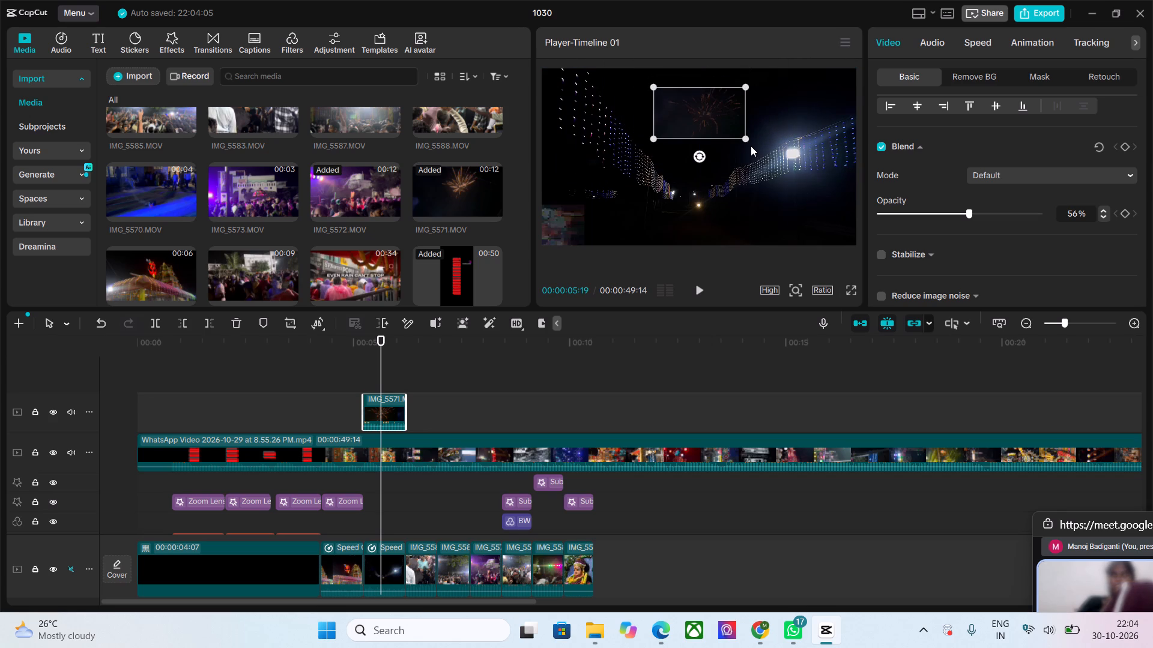
pyautogui.moveTo(747, 142); pyautogui.dragTo(814, 172)
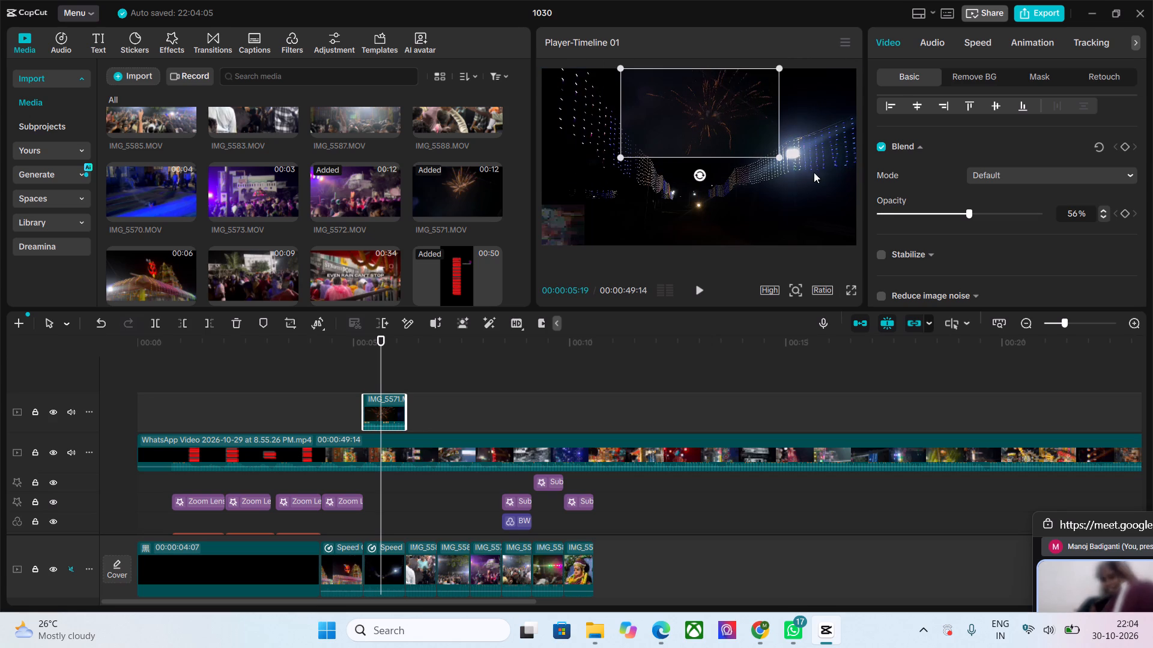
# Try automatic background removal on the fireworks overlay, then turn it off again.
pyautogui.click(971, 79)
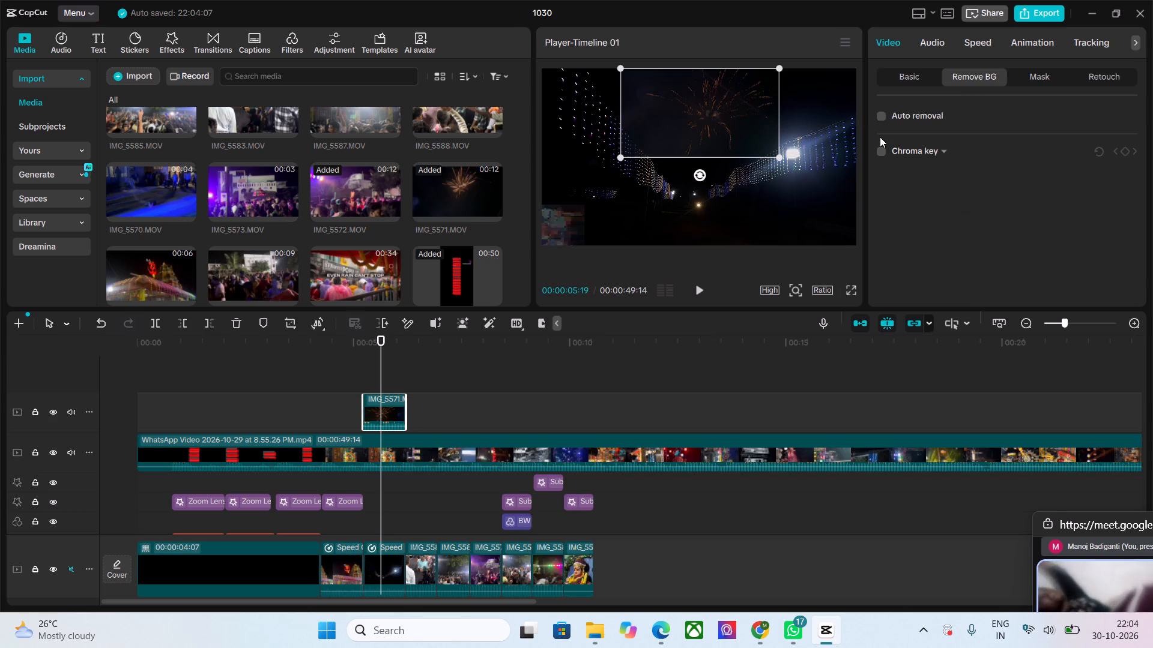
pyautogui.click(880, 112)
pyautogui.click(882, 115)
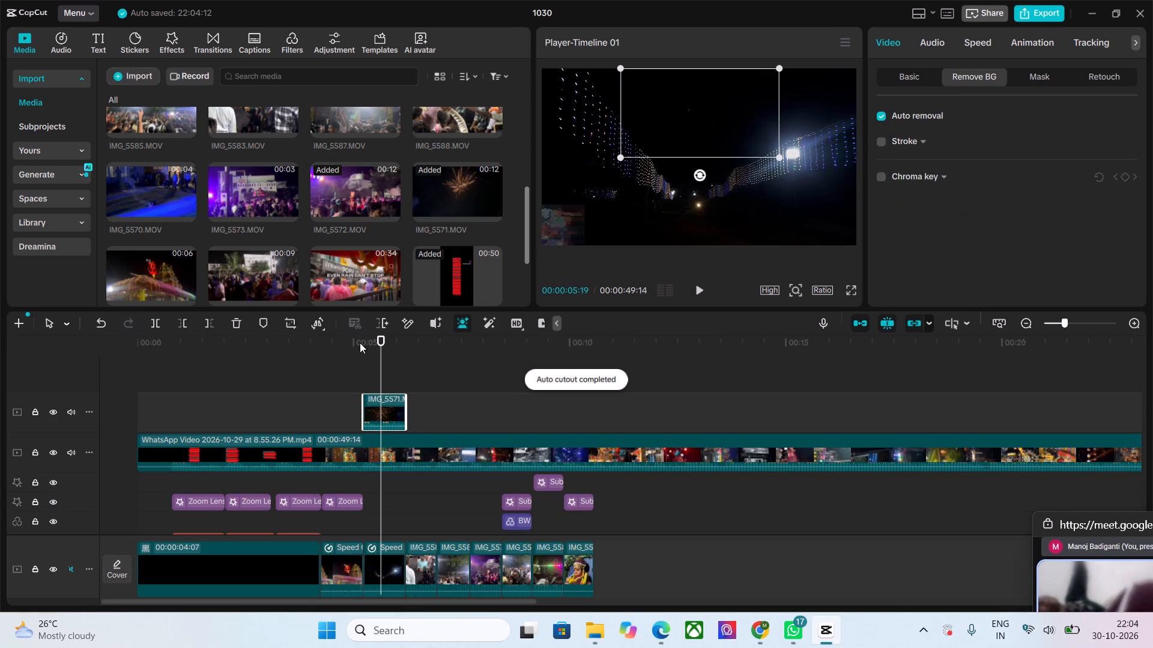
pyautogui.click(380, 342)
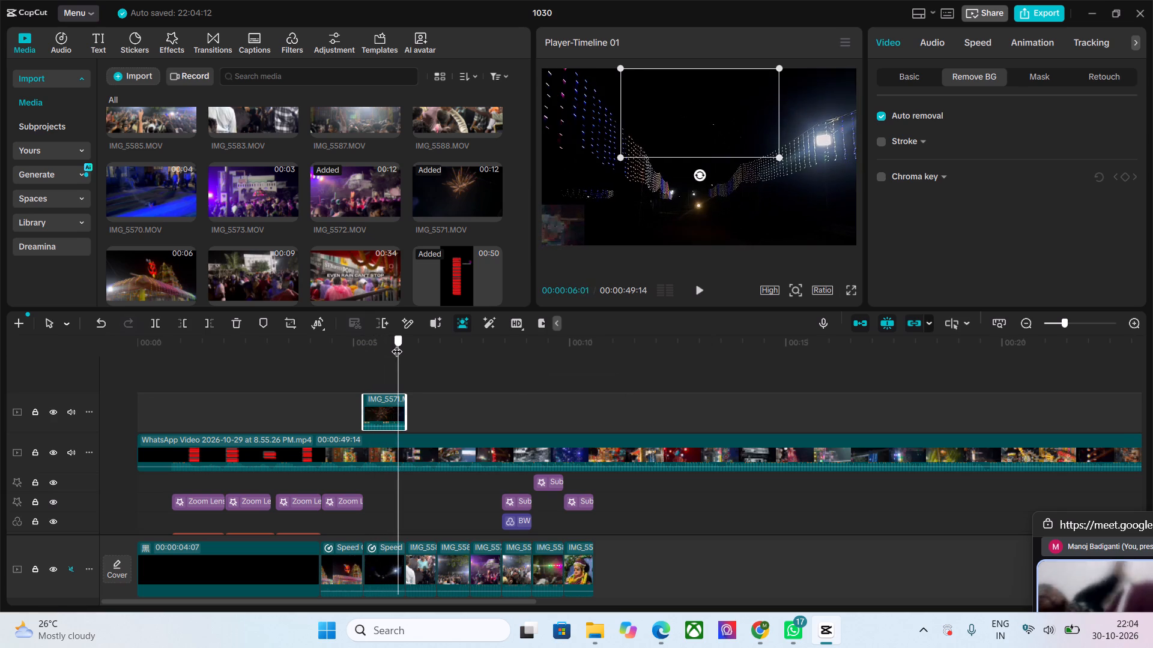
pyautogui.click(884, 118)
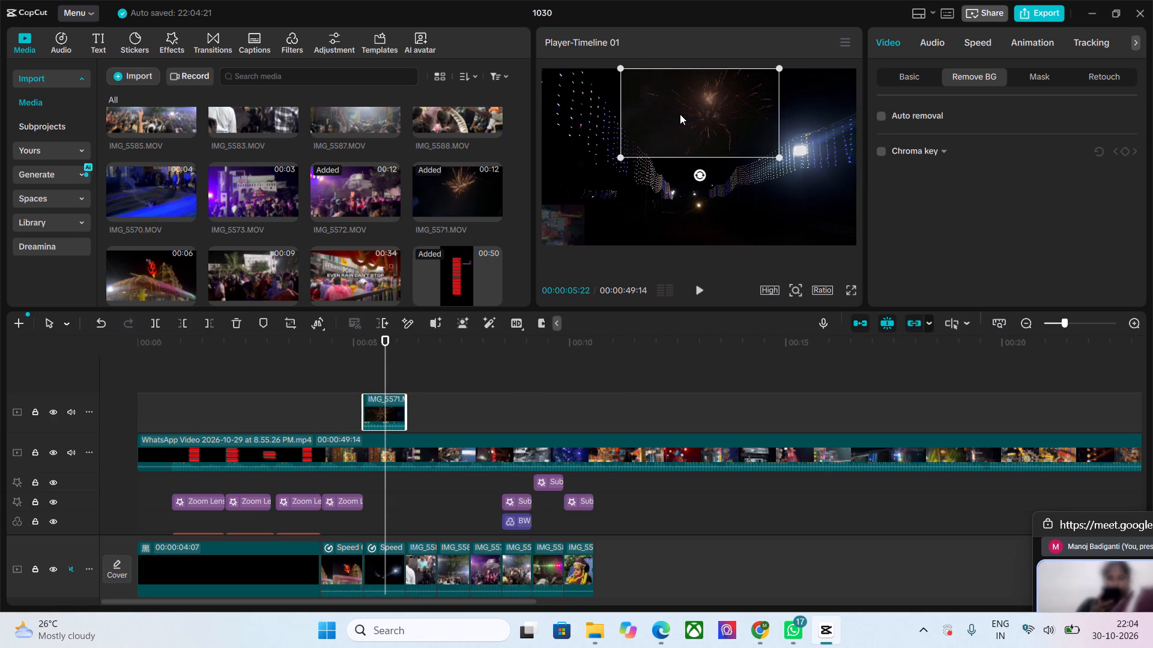
# Shift the fireworks overlay slightly to position X -115, Y 535 and play that section.
pyautogui.moveTo(680, 114); pyautogui.dragTo(670, 112)
pyautogui.moveTo(390, 340); pyautogui.dragTo(347, 347)
pyautogui.press('space')
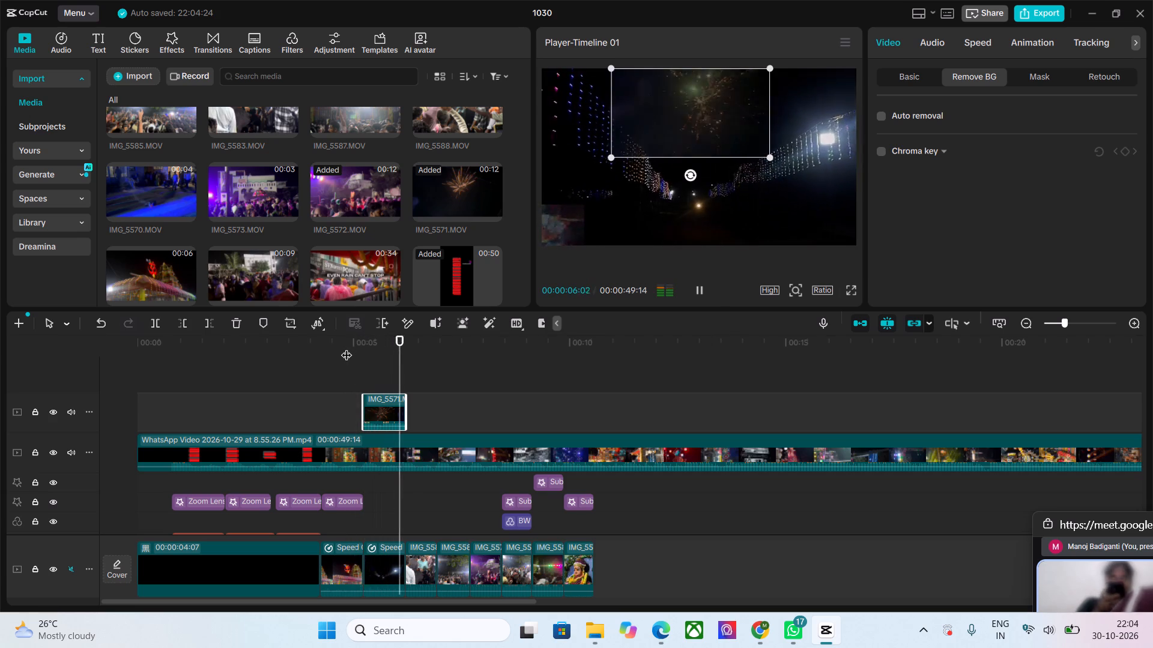
pyautogui.press('space')
# Mute the fireworks overlay's track and replay from the lit temple clip into the string-lights clip.
pyautogui.click(68, 410)
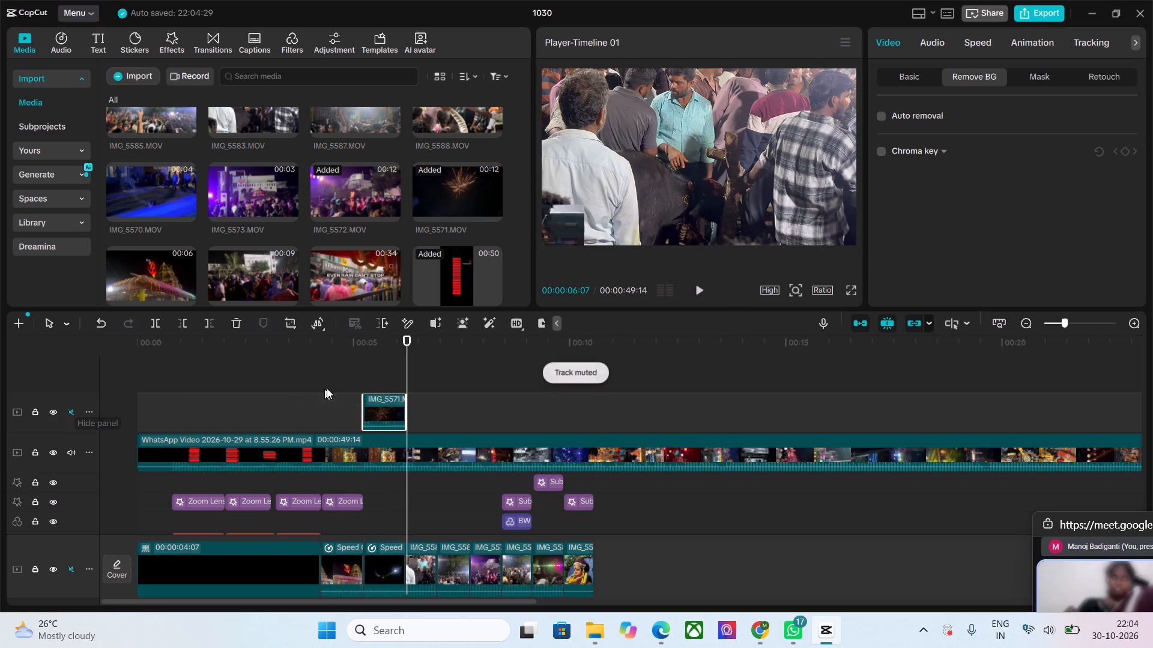
pyautogui.moveTo(408, 341); pyautogui.dragTo(350, 346)
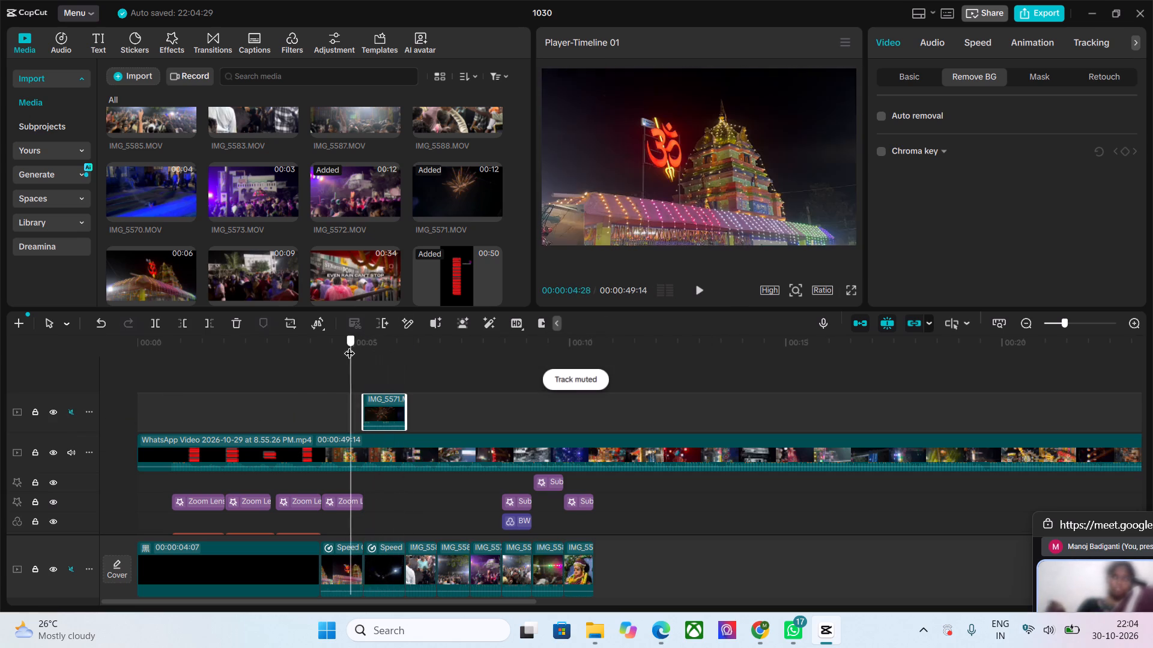
pyautogui.moveTo(350, 346); pyautogui.dragTo(347, 346)
pyautogui.click(318, 379)
pyautogui.press('space')
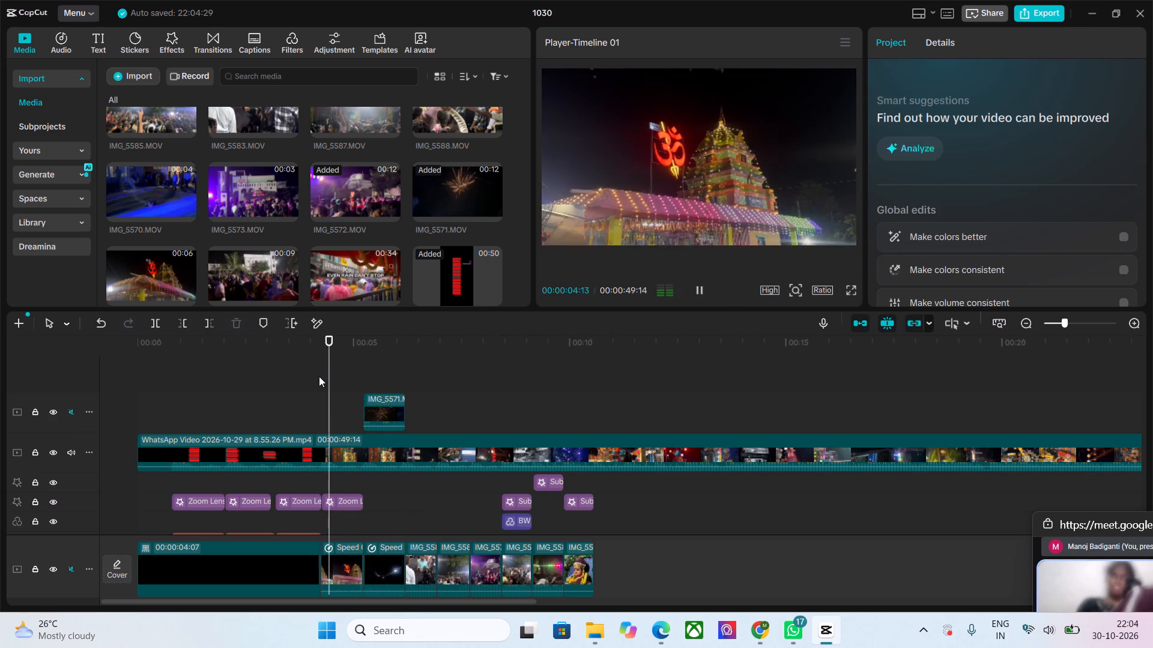
pyautogui.press('space')
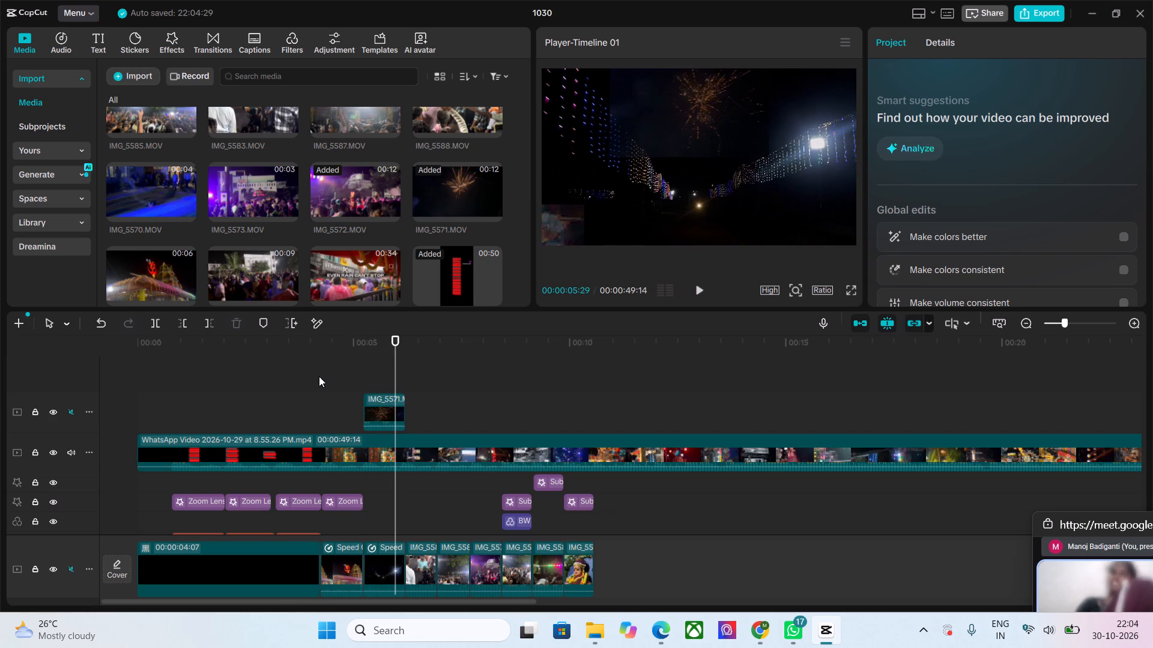
# Set the fireworks overlay's blend mode to Screen and readjust its opacity.
pyautogui.click(372, 409)
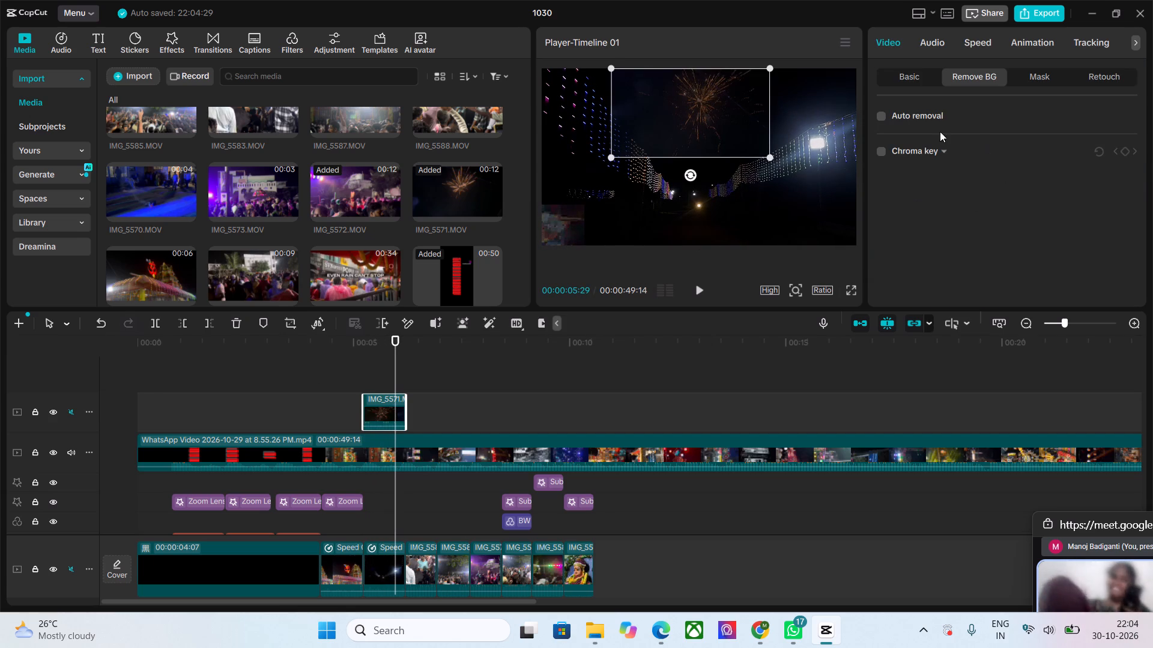
pyautogui.click(909, 73)
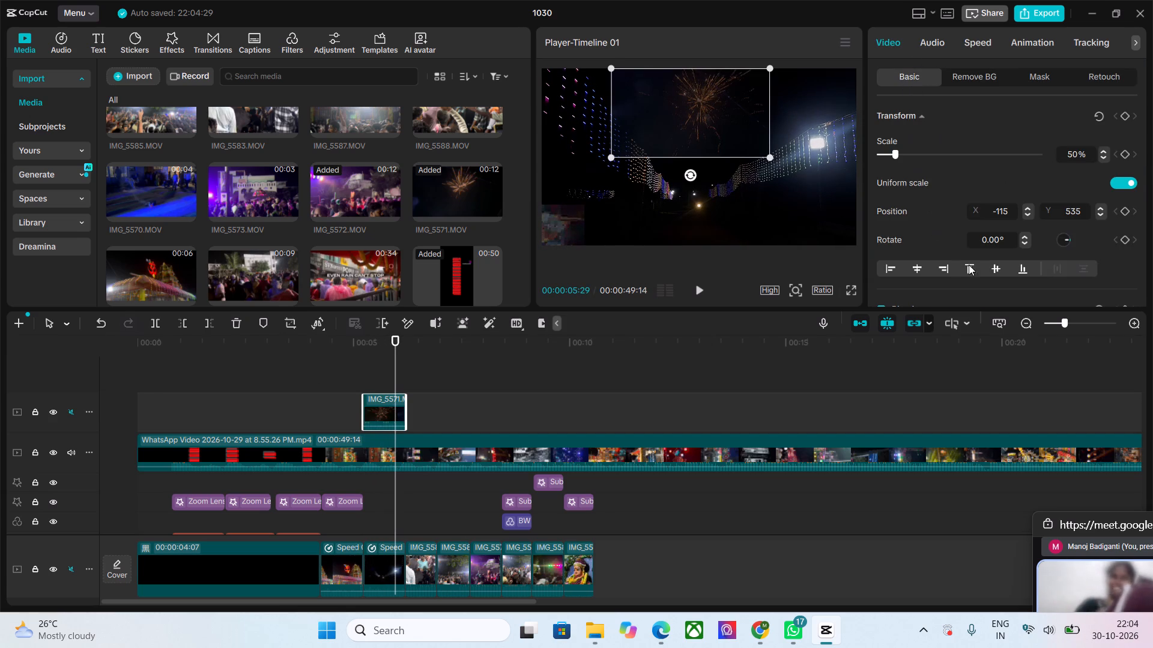
pyautogui.scroll(-4, 969, 266)
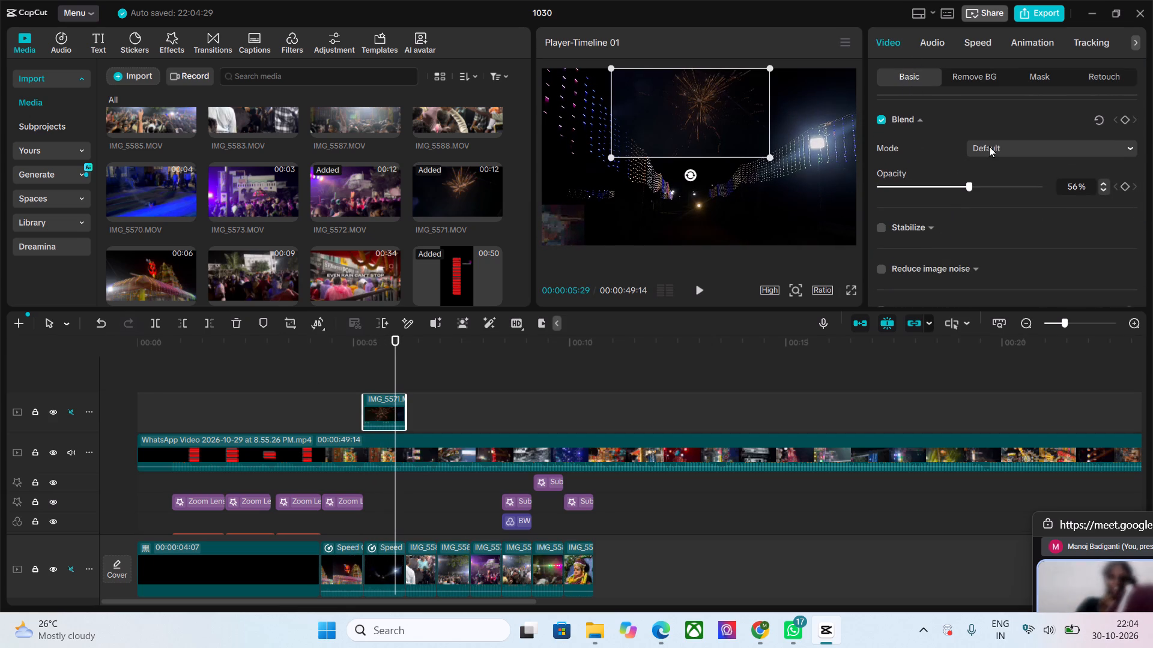
pyautogui.click(990, 145)
pyautogui.click(1009, 220)
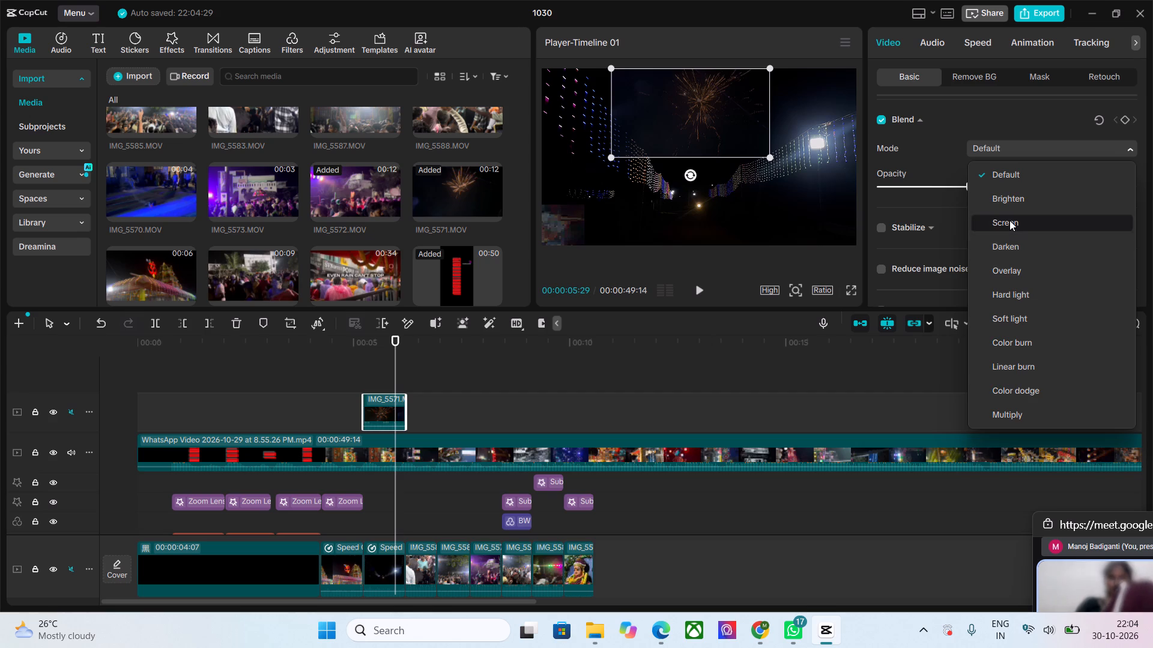
pyautogui.moveTo(932, 185); pyautogui.dragTo(912, 185)
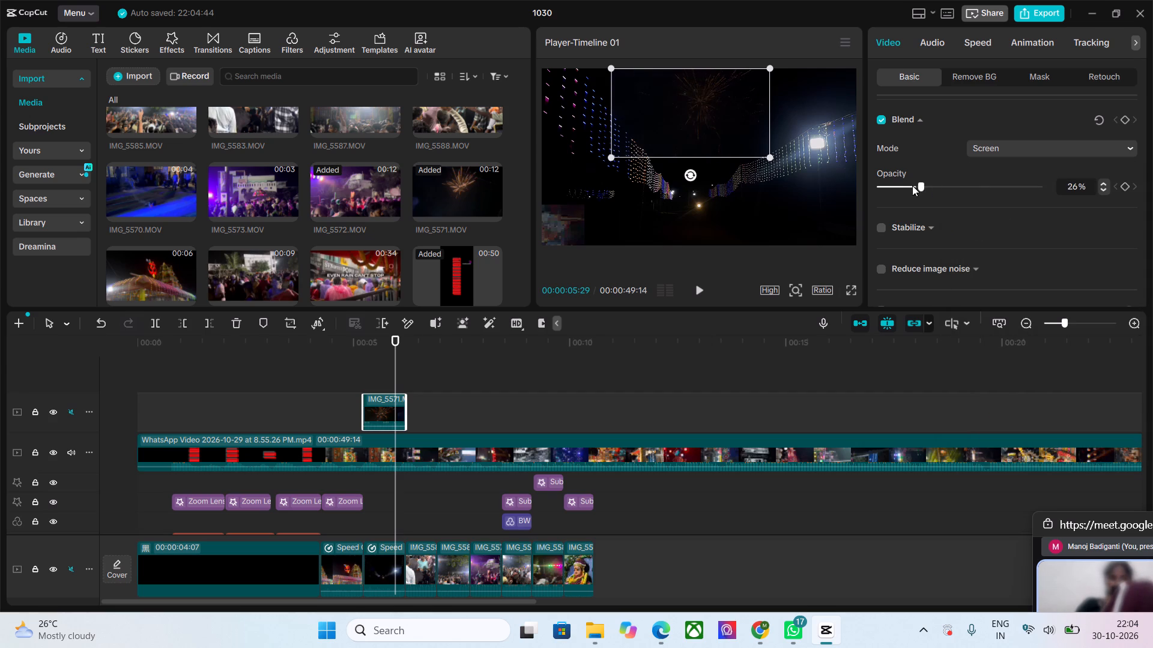
pyautogui.moveTo(912, 185); pyautogui.dragTo(923, 185)
# Play from the lit temple clip through the string-lights clip to check how the fireworks overlay blends.
pyautogui.click(437, 364)
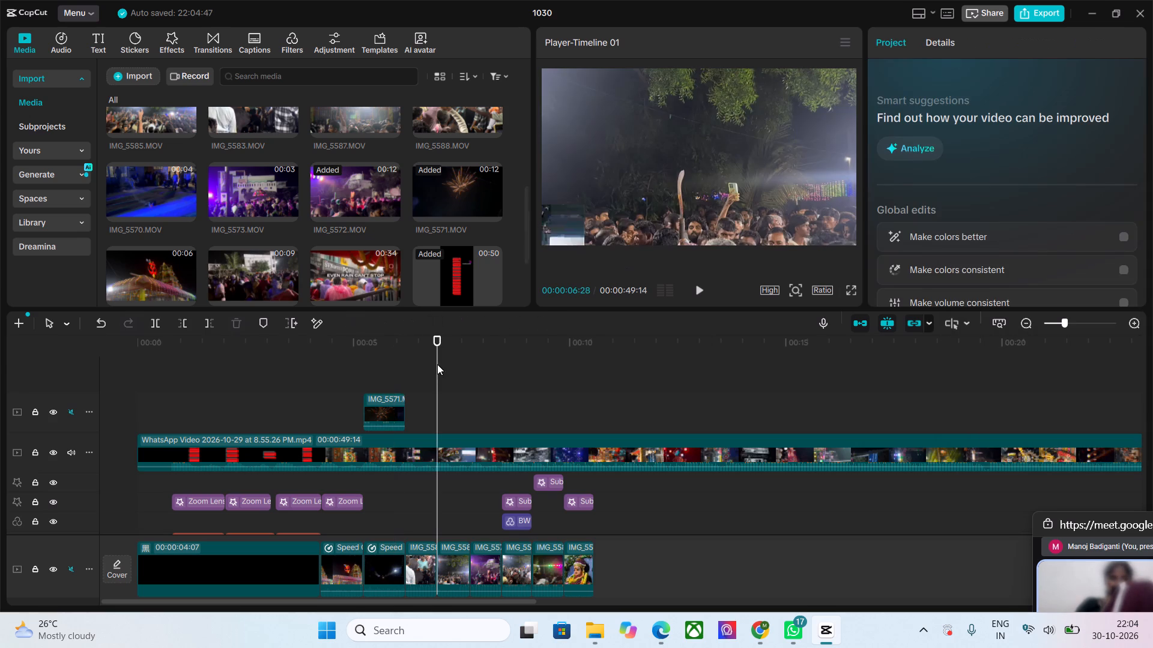
pyautogui.moveTo(434, 344); pyautogui.dragTo(363, 349)
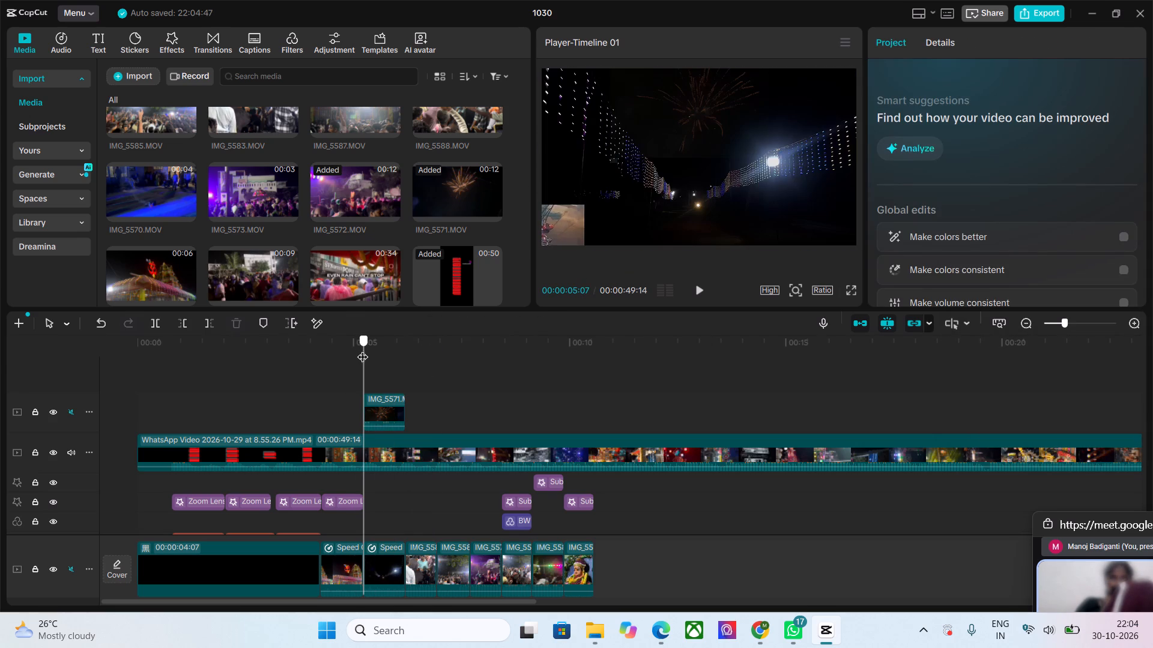
pyautogui.moveTo(363, 349); pyautogui.dragTo(342, 350)
pyautogui.press('space')
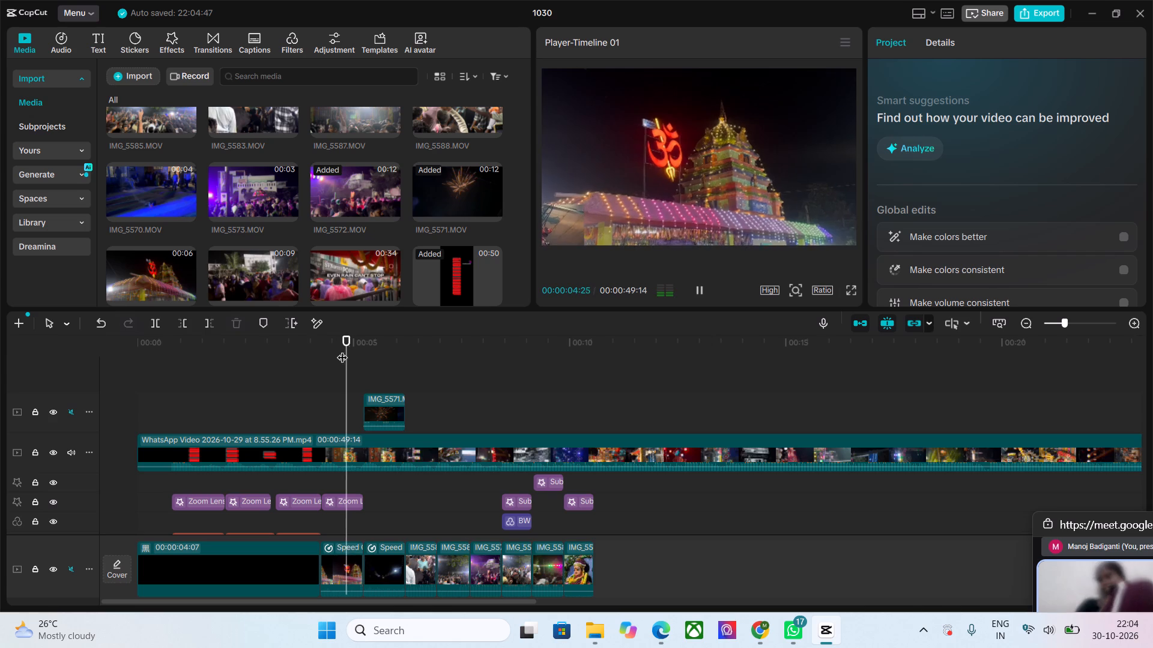
pyautogui.press('space')
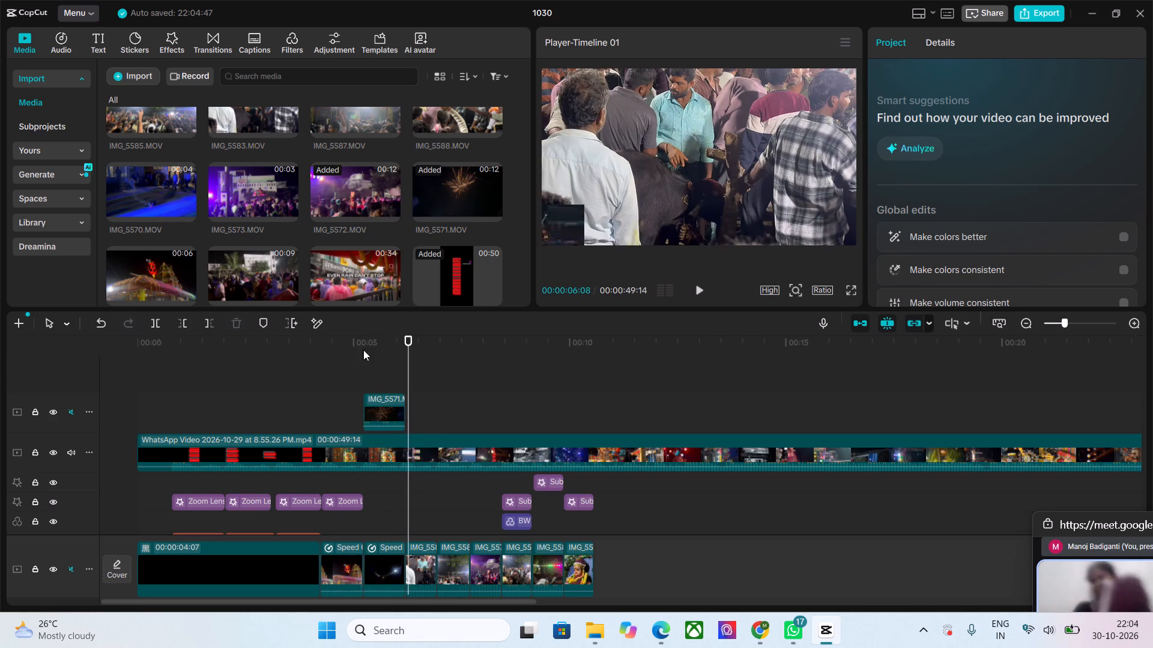
pyautogui.moveTo(404, 340); pyautogui.dragTo(389, 344)
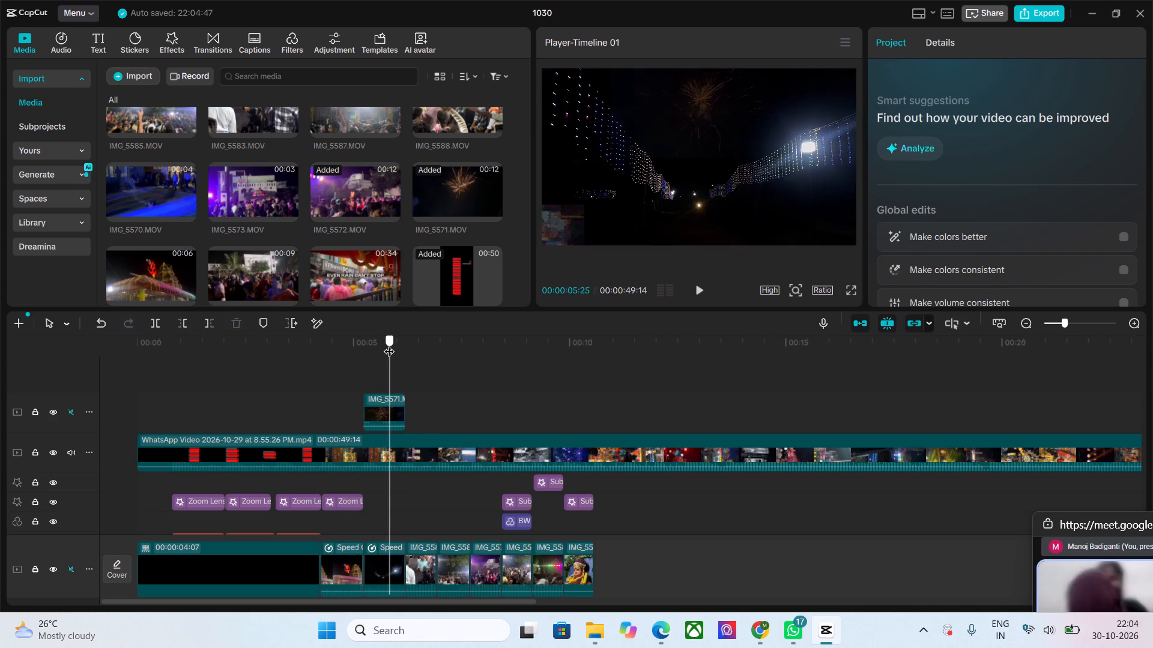
# Split the fireworks overlay at 00:00:05:21, where its bright flash frame begins.
pyautogui.moveTo(389, 344); pyautogui.dragTo(382, 344)
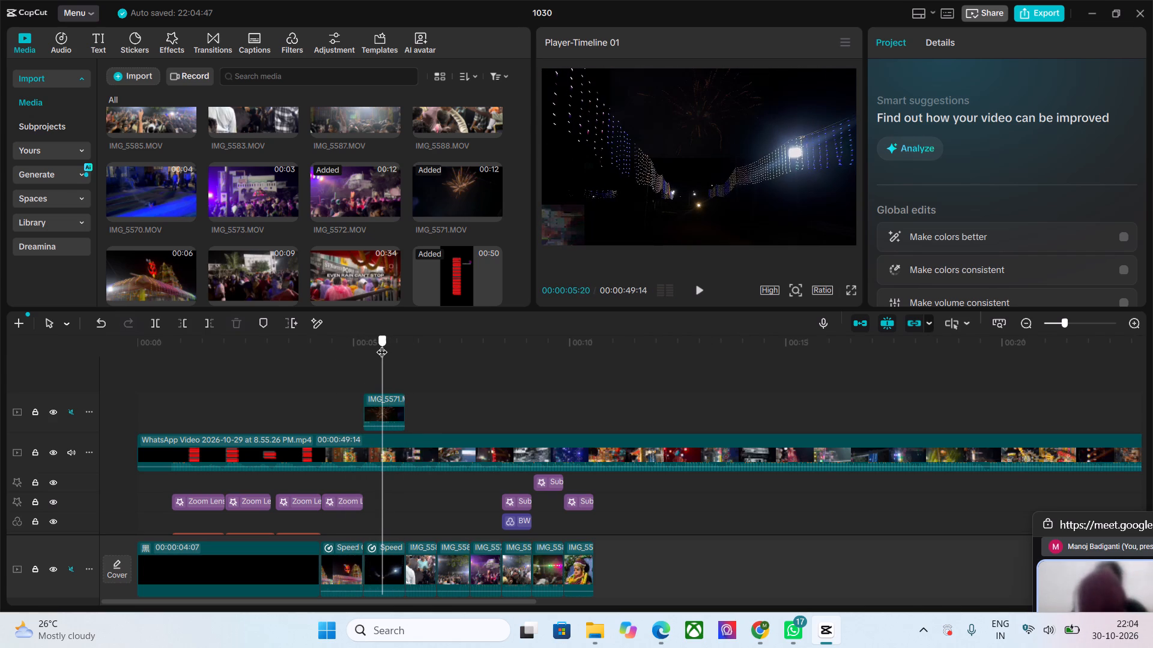
pyautogui.moveTo(382, 344); pyautogui.dragTo(383, 344)
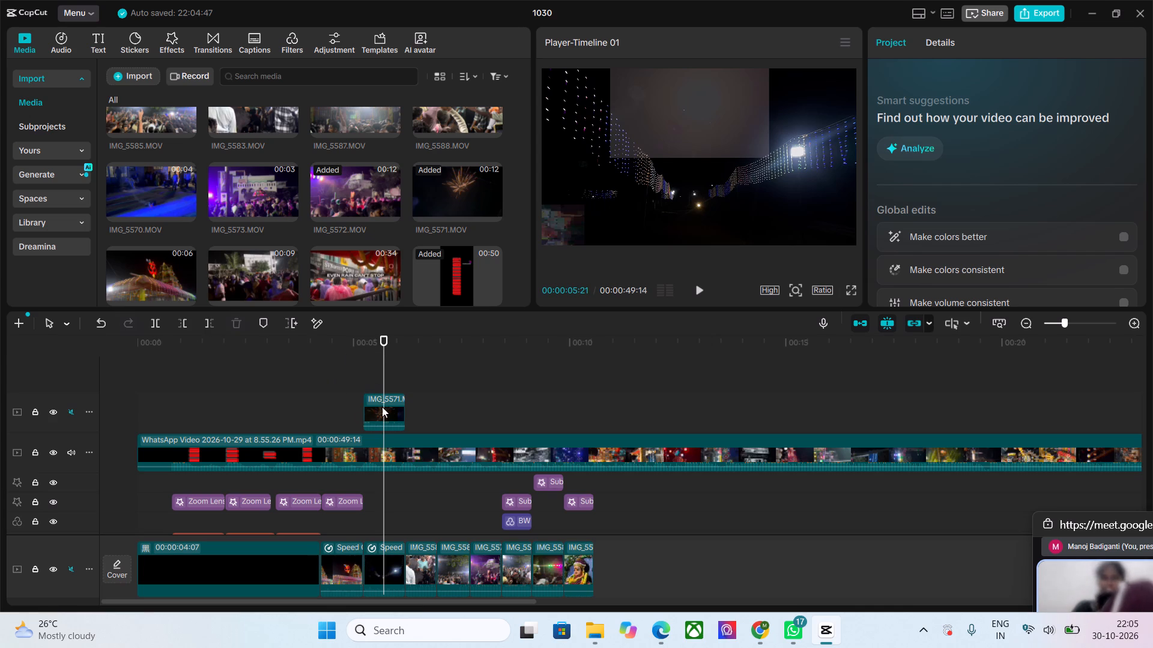
pyautogui.click(383, 409)
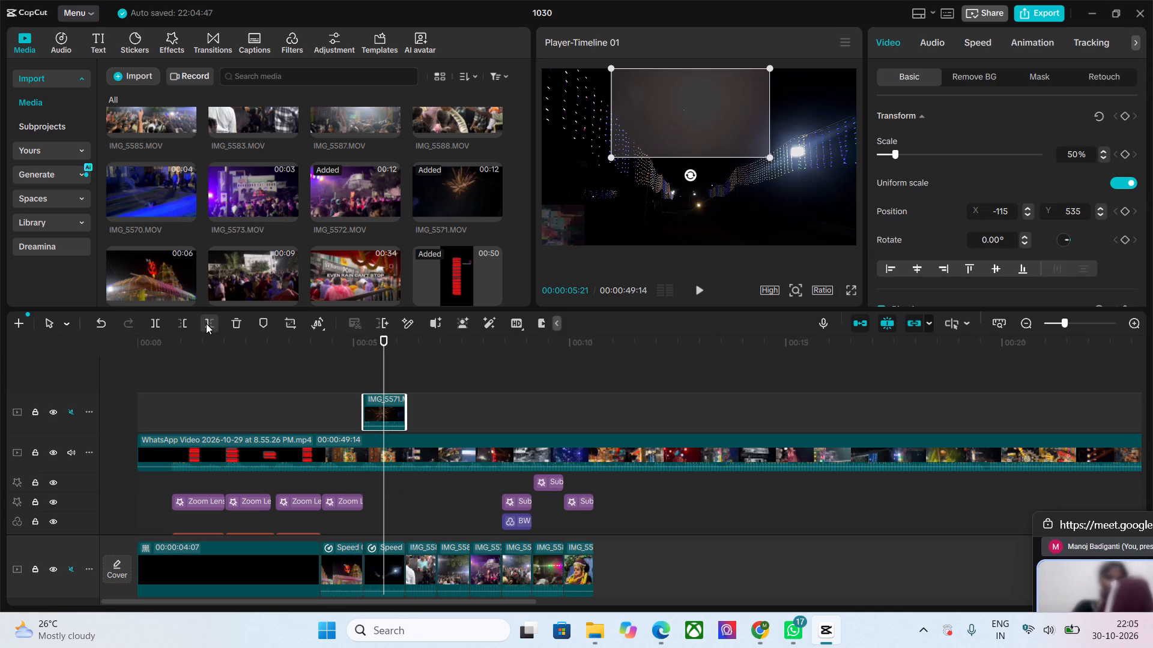
pyautogui.click(150, 322)
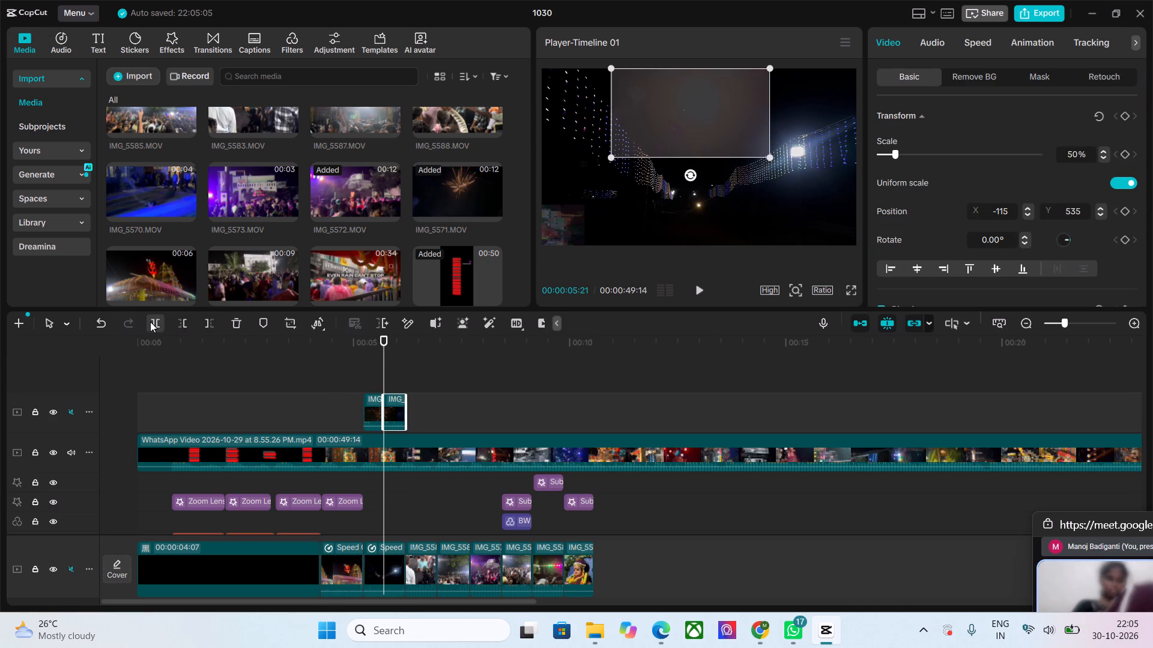
# Play from the end of the lit temple clip and trim the second fireworks piece's start to 00:00:05:26, cutting out the flash.
pyautogui.press('Left')
pyautogui.press('Left')
pyautogui.press('Left')
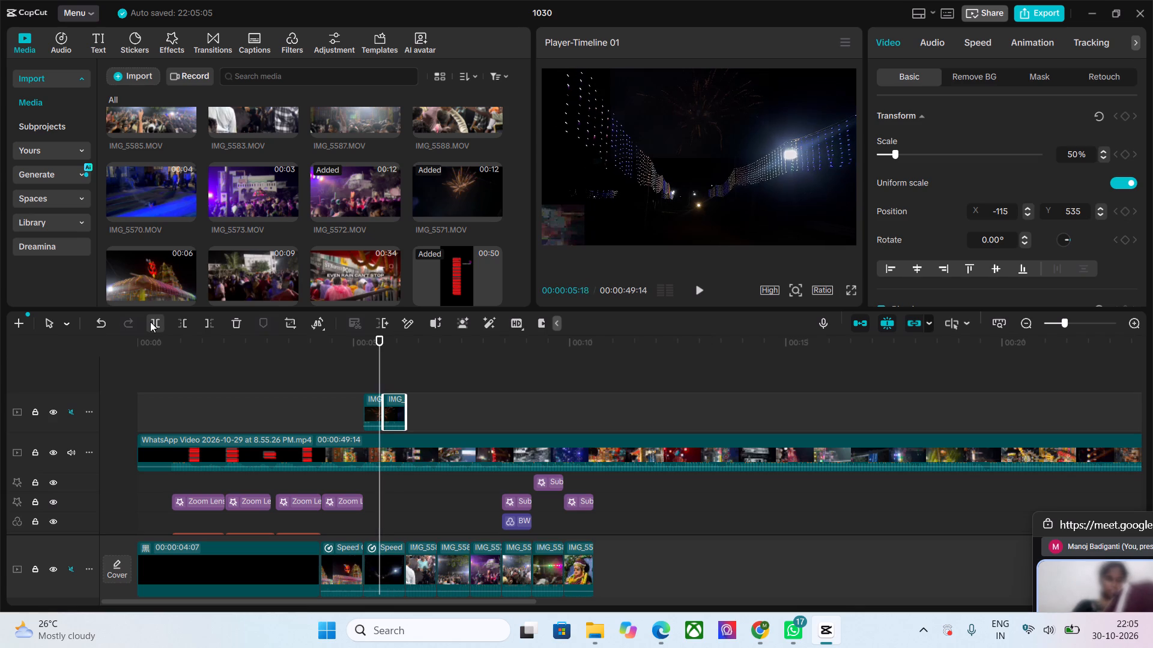
pyautogui.press('Left')
pyautogui.press('Left')
pyautogui.press('Left')
pyautogui.press('Left')
pyautogui.press('Left')
pyautogui.press('Left')
pyautogui.press('Left')
pyautogui.press('Left')
pyautogui.press('Left')
pyautogui.press('Left')
pyautogui.press('Left')
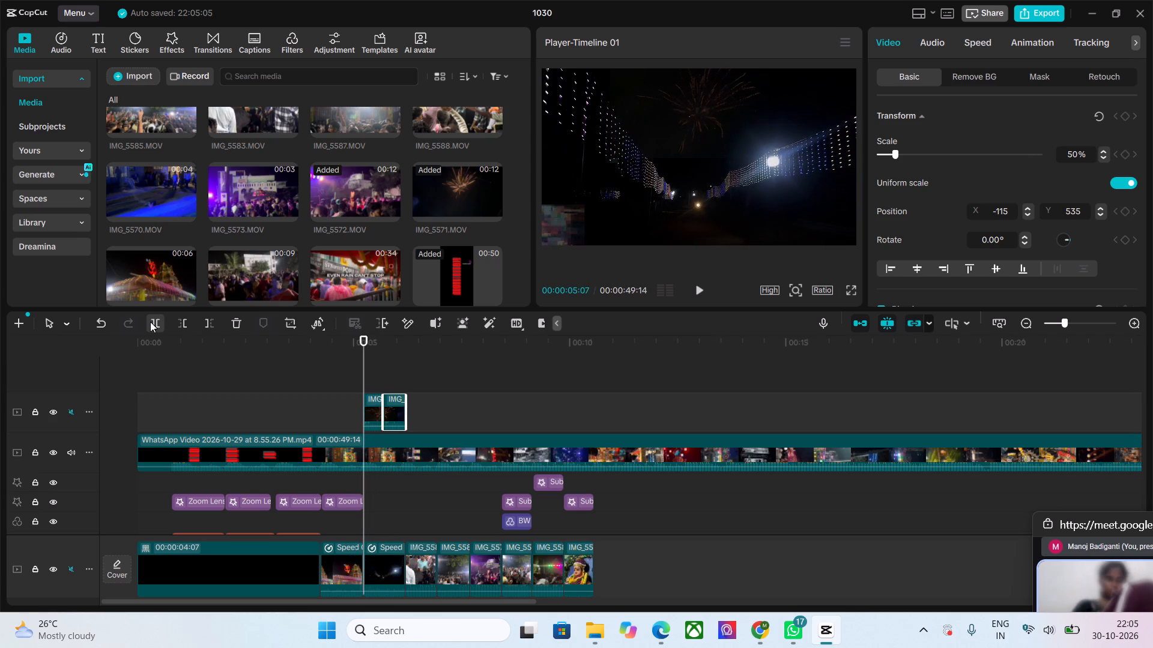
pyautogui.press('Left')
pyautogui.press('Left')
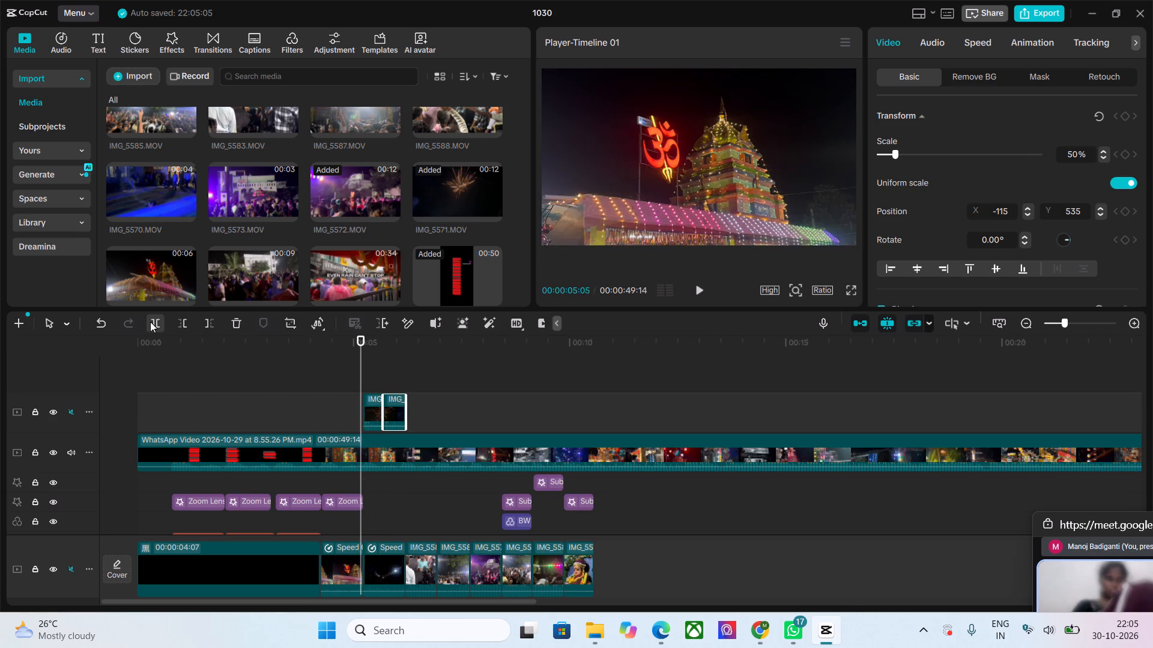
pyautogui.press('space')
pyautogui.press('space')
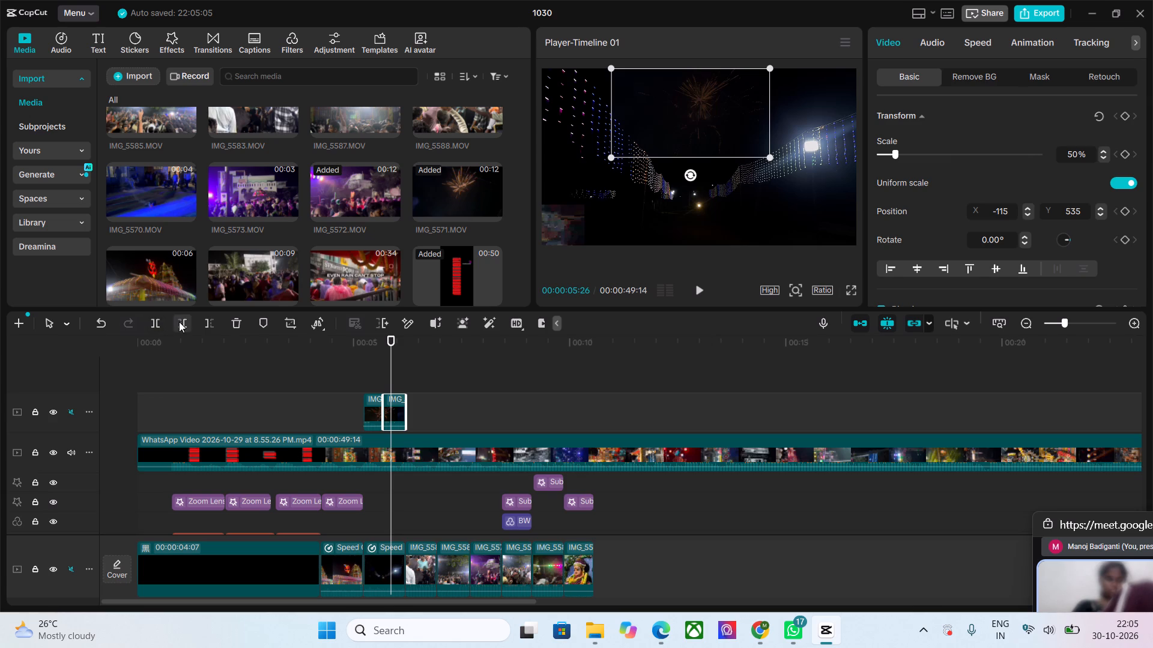
pyautogui.click(179, 322)
pyautogui.click(395, 410)
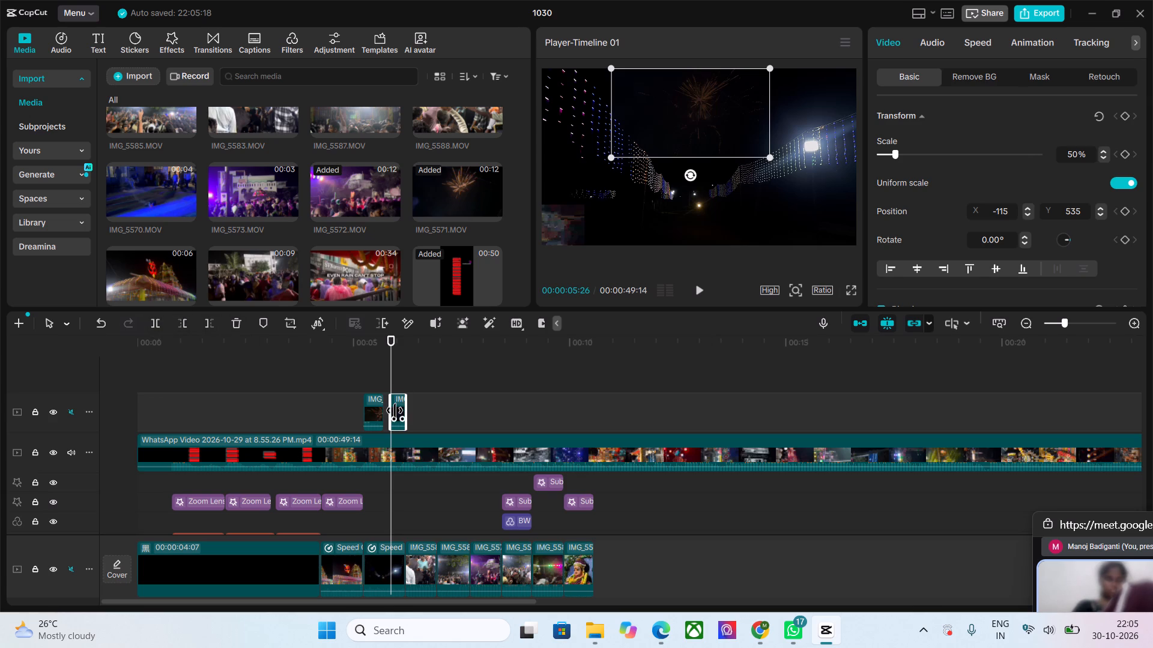
# Replay and scrub through the two fireworks pieces over the string-lights clip to check the cut.
pyautogui.moveTo(393, 337); pyautogui.dragTo(363, 340)
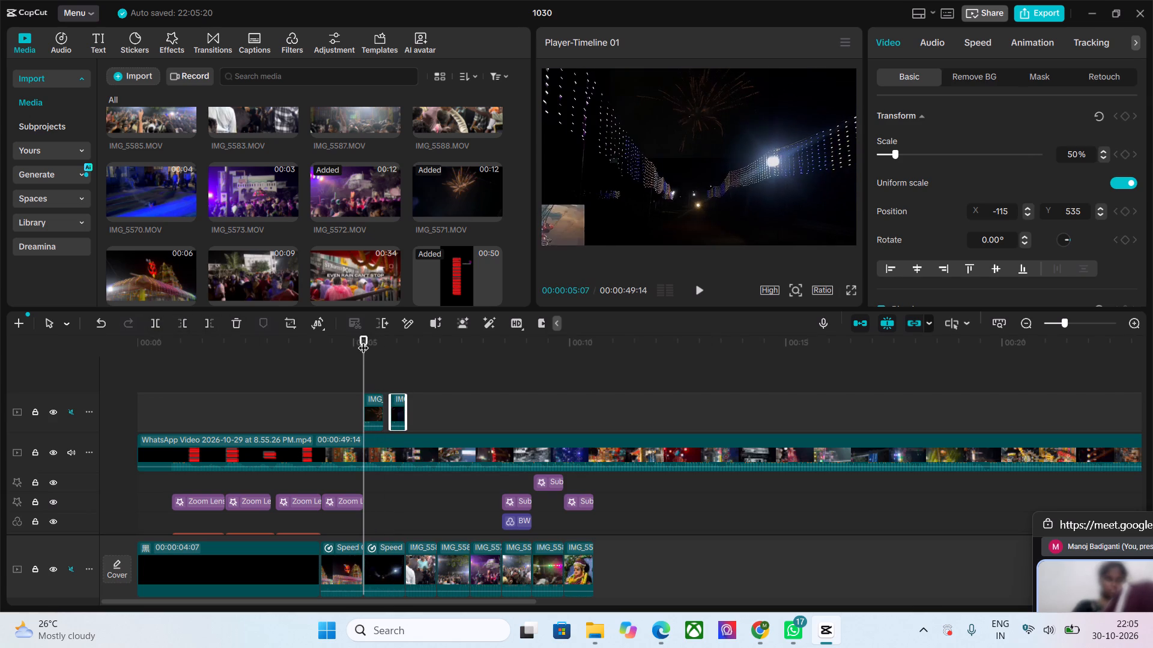
pyautogui.click(325, 377)
pyautogui.press('space')
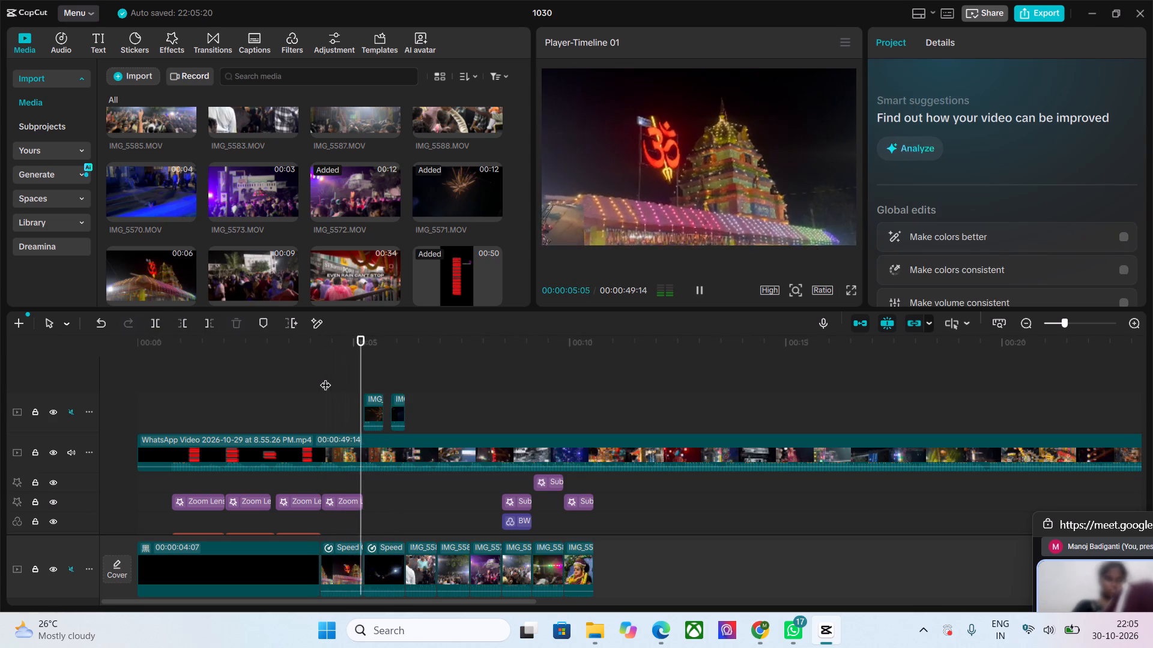
pyautogui.press('space')
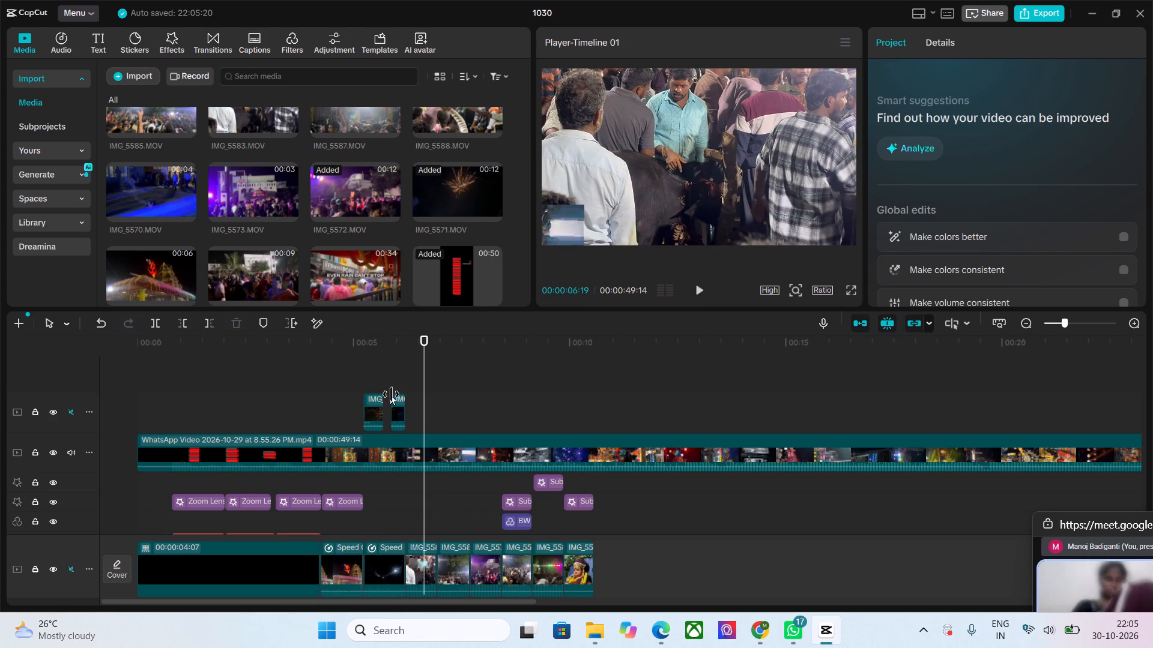
pyautogui.click(423, 337)
pyautogui.moveTo(420, 346); pyautogui.dragTo(383, 361)
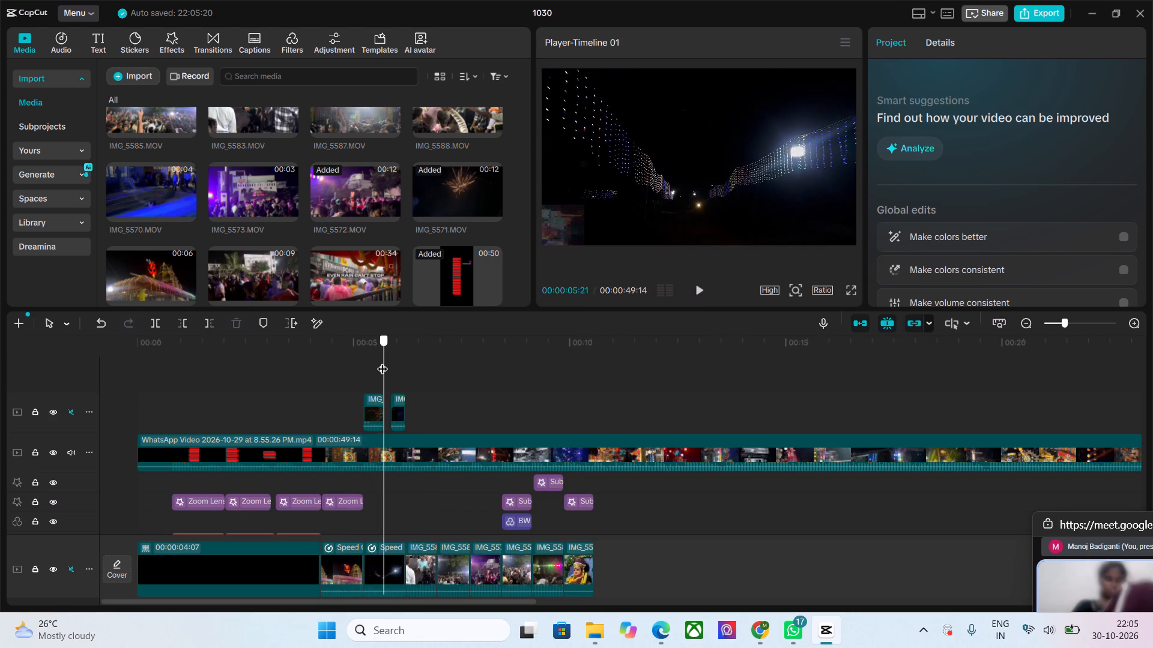
pyautogui.moveTo(383, 361); pyautogui.dragTo(402, 365)
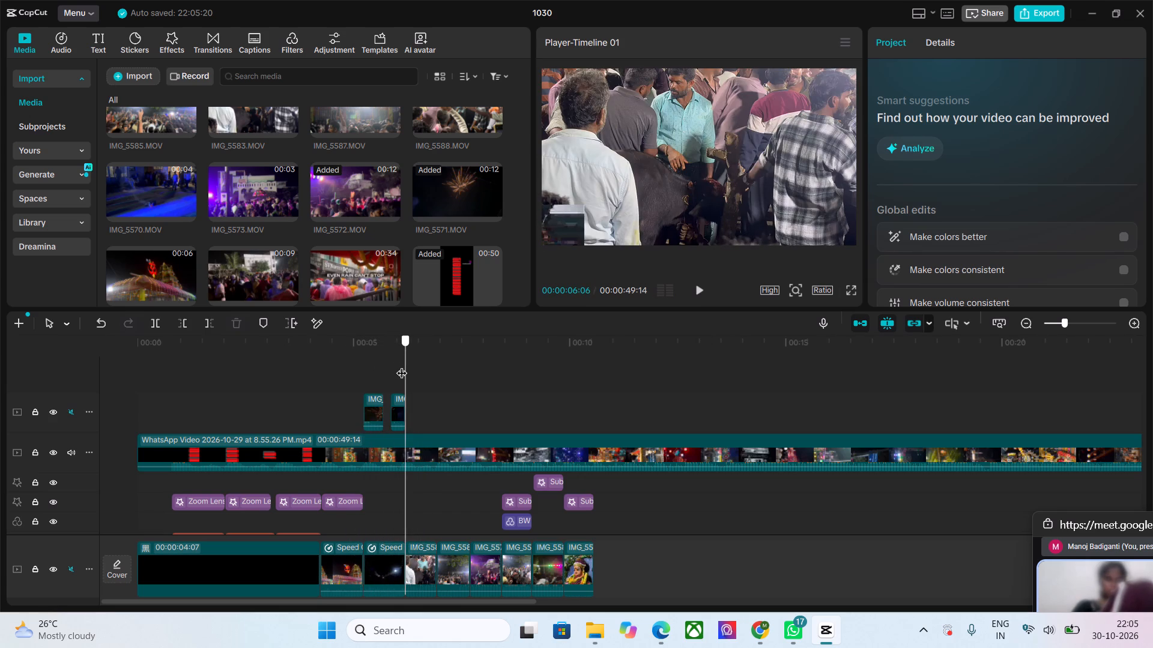
pyautogui.moveTo(402, 365); pyautogui.dragTo(303, 385)
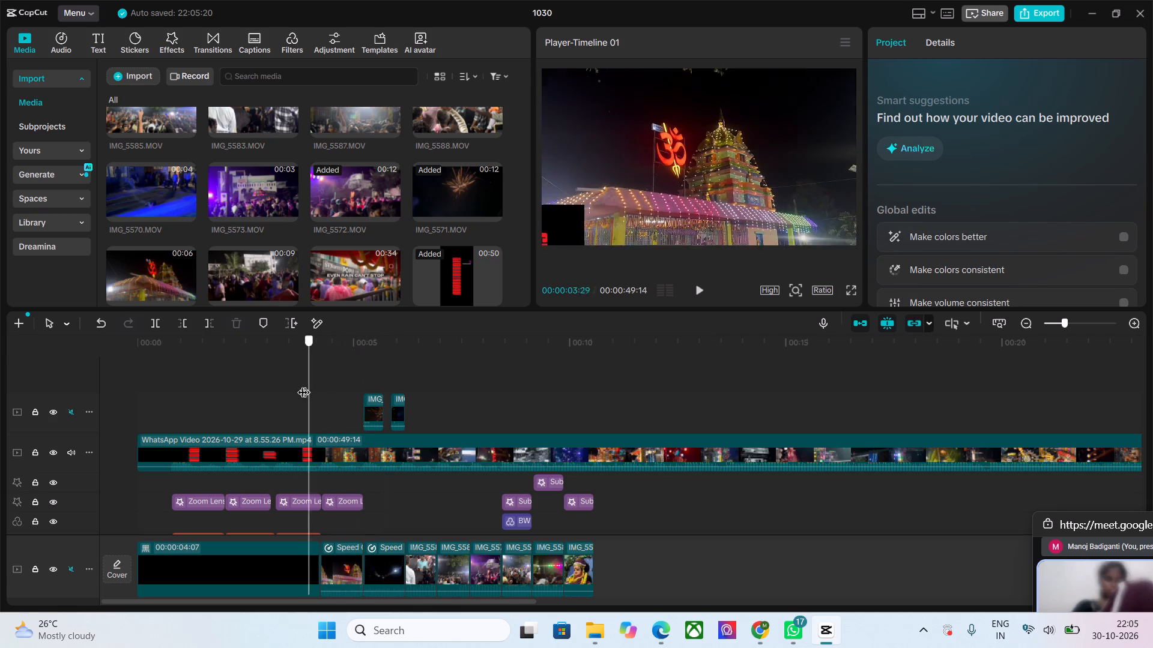
# Play the edit from the beginning through the goddess clip, rechecking the last crowd clips against the reference.
pyautogui.moveTo(303, 385); pyautogui.dragTo(87, 386)
pyautogui.press('space')
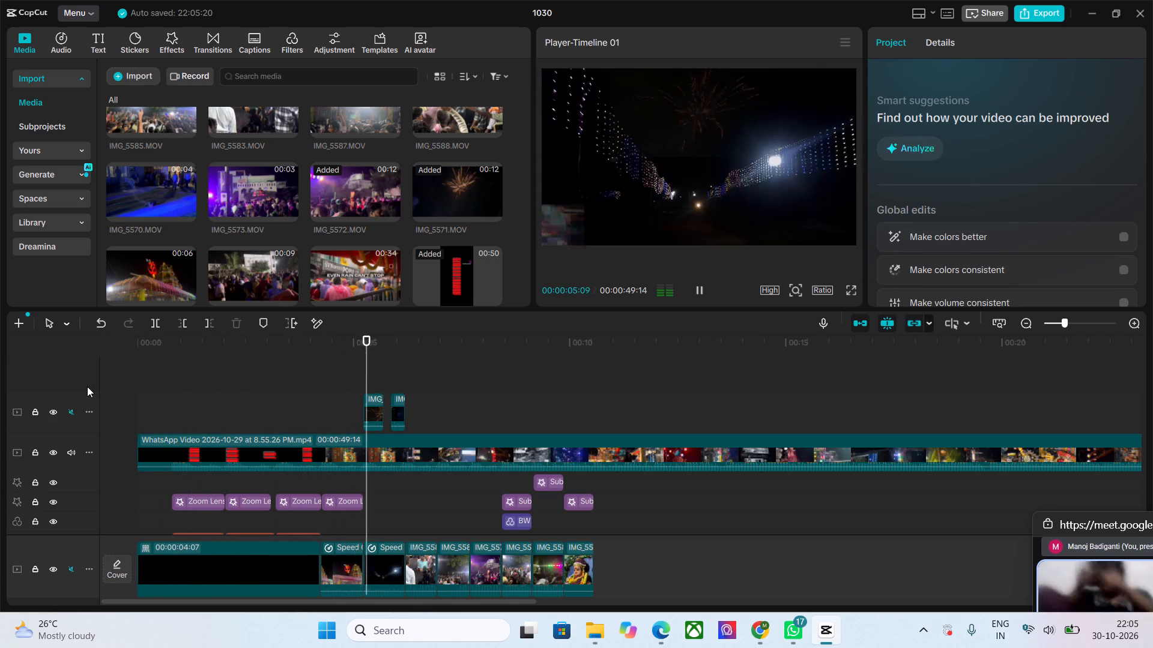
pyautogui.press('space')
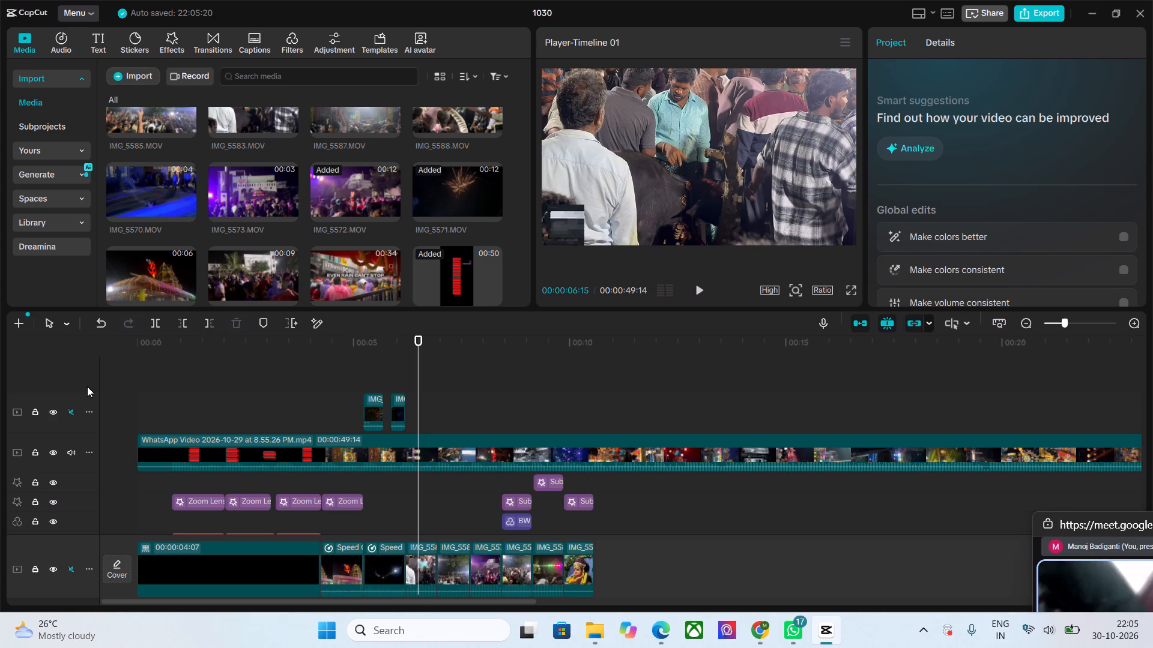
pyautogui.press('space')
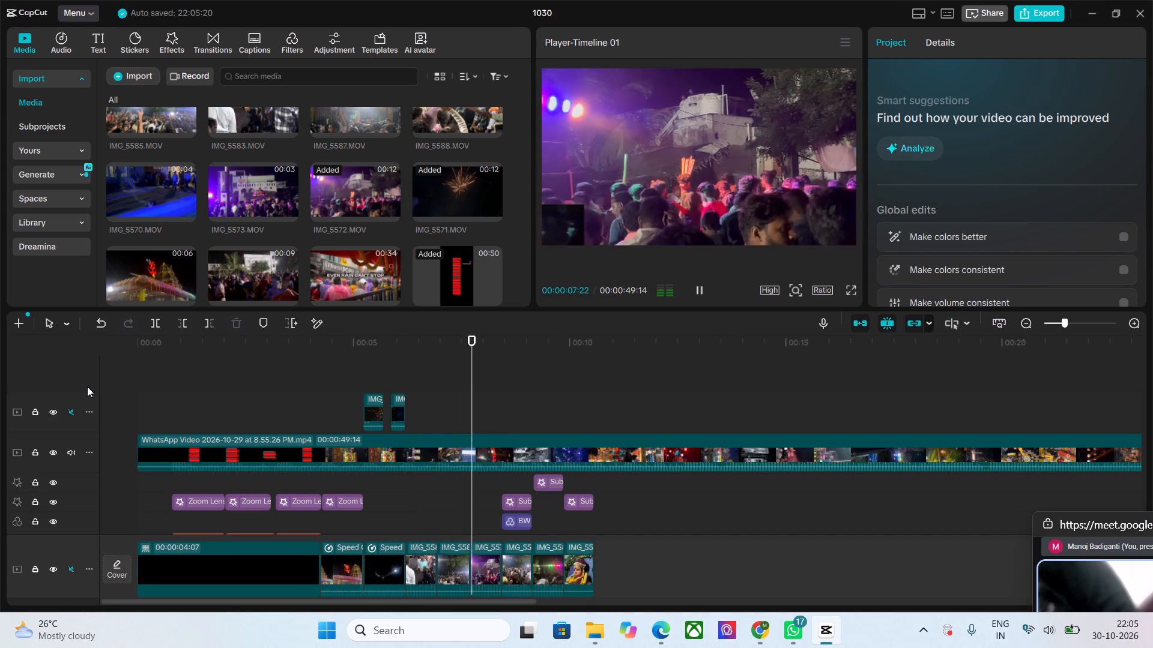
pyautogui.press('space')
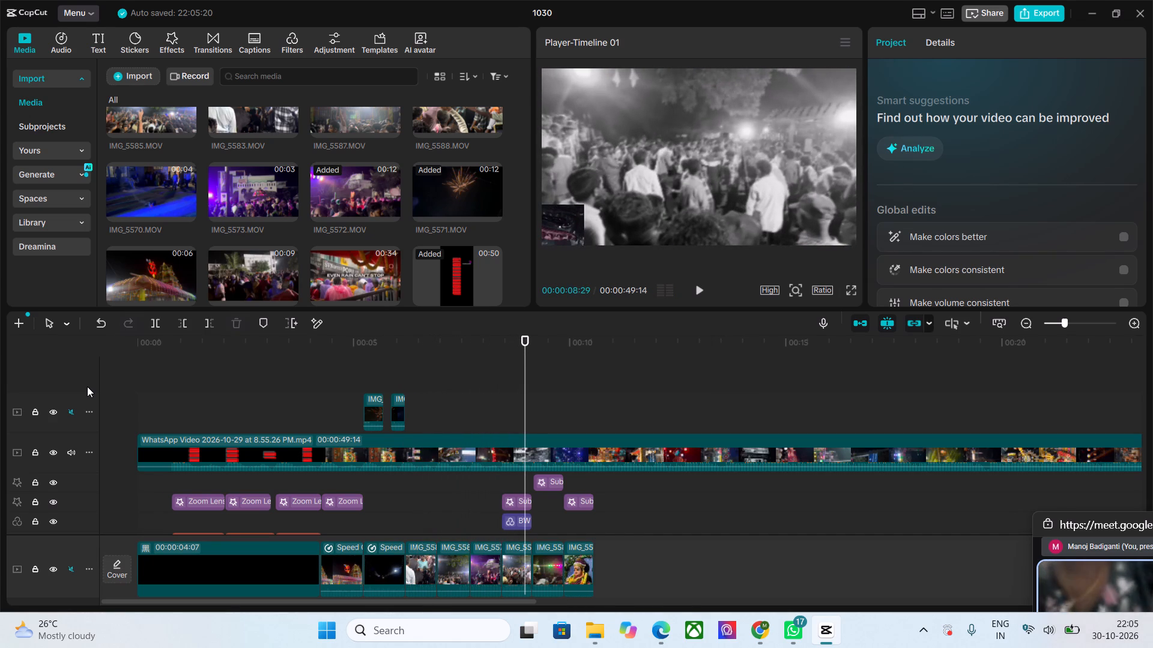
pyautogui.press('space')
pyautogui.press('space')
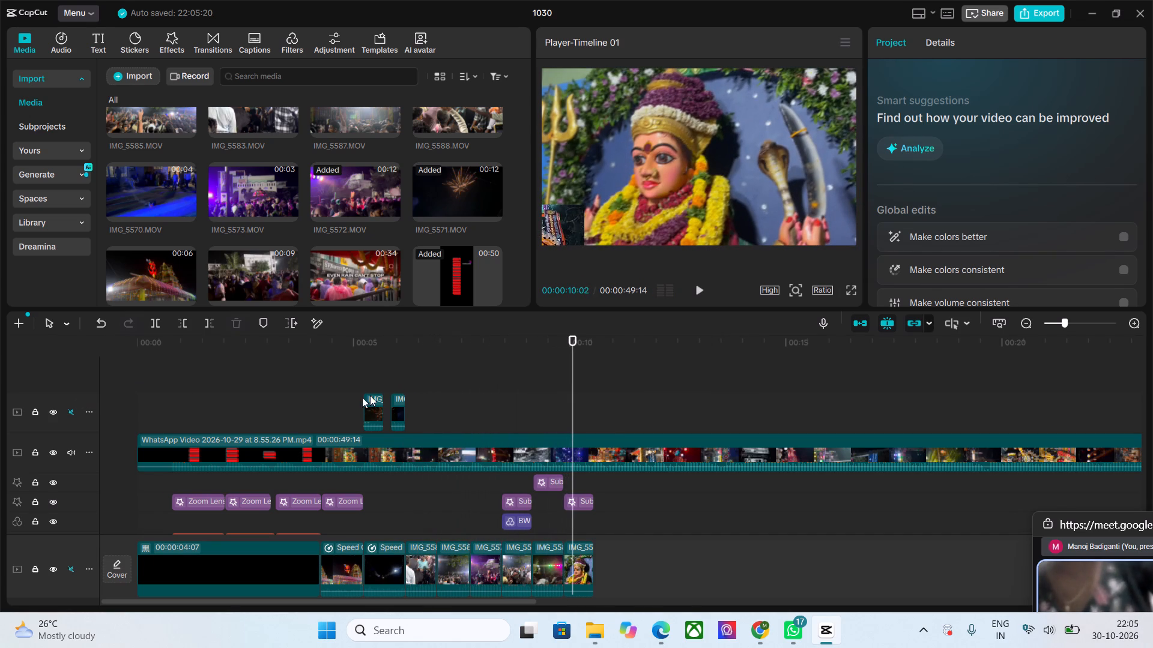
pyautogui.moveTo(572, 340); pyautogui.dragTo(492, 354)
pyautogui.press('space')
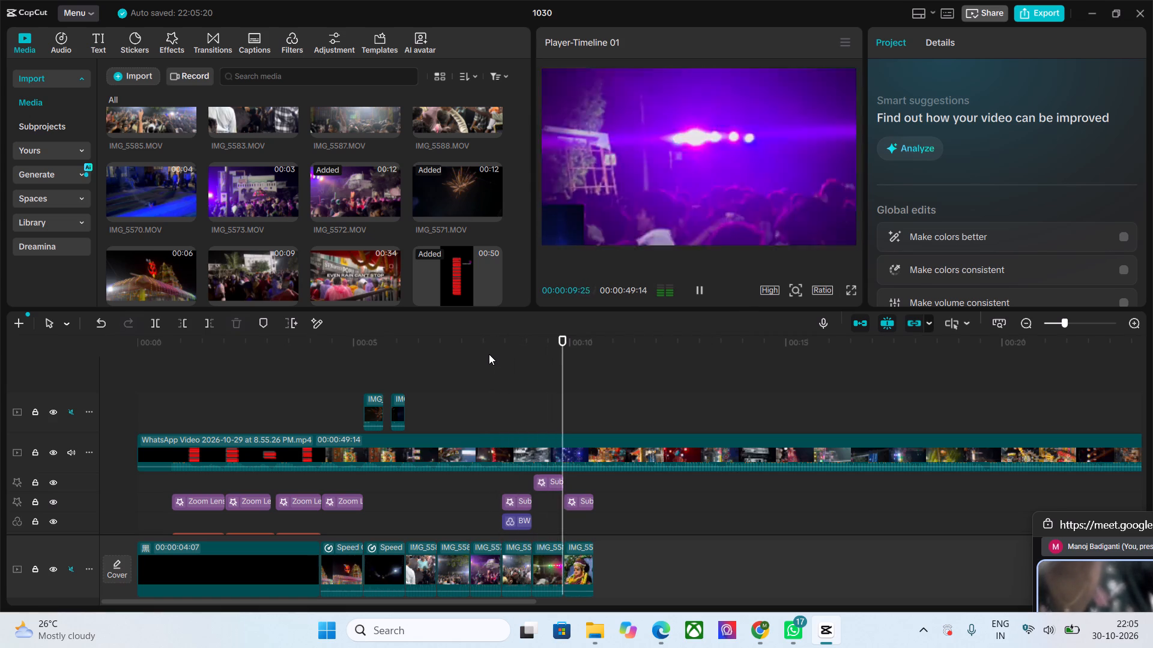
pyautogui.press('space')
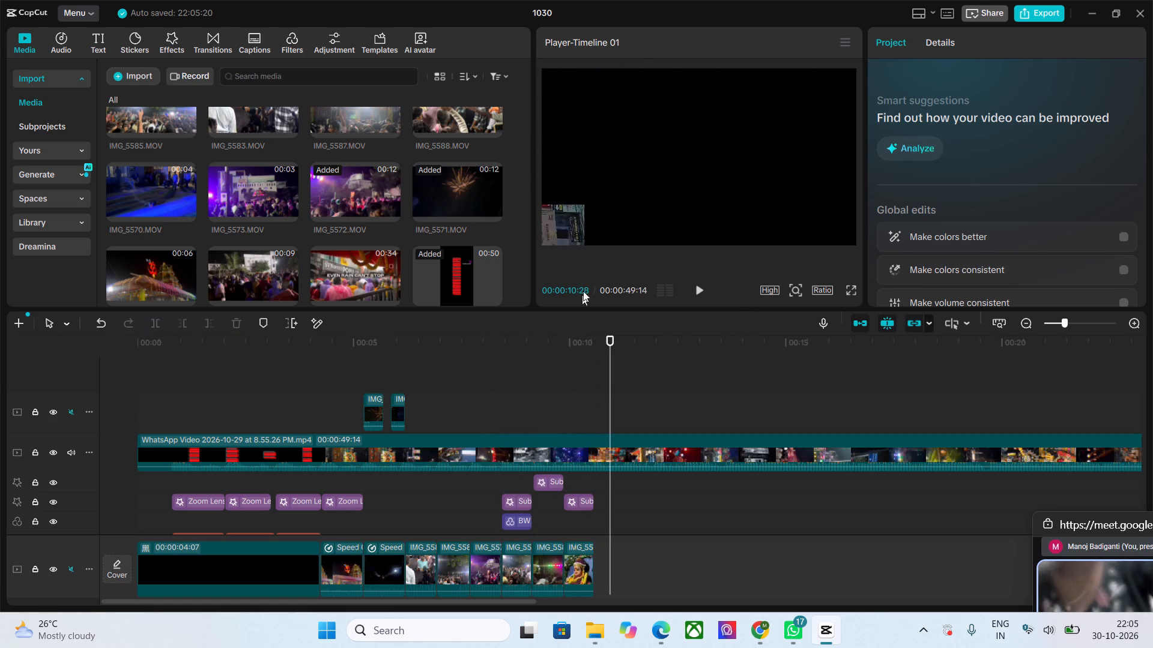
# Move the WhatsApp reference video to position X -1505, Y 0 and play from the purple-lights crowd clip past the goddess clip.
pyautogui.click(560, 217)
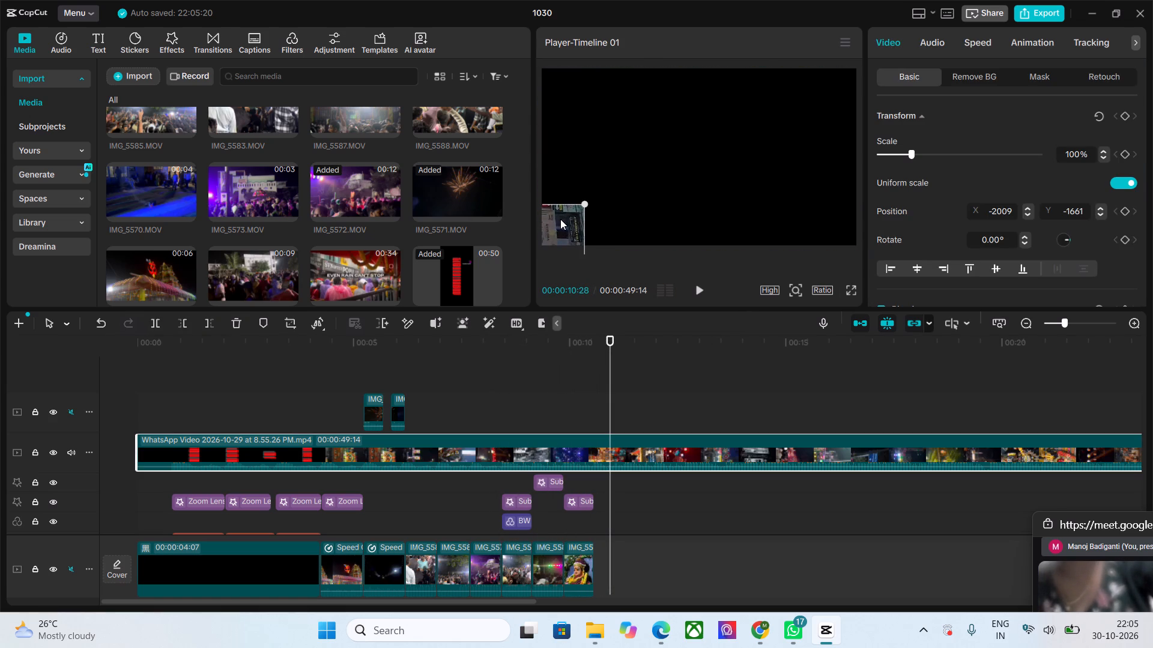
pyautogui.moveTo(560, 219); pyautogui.dragTo(602, 80)
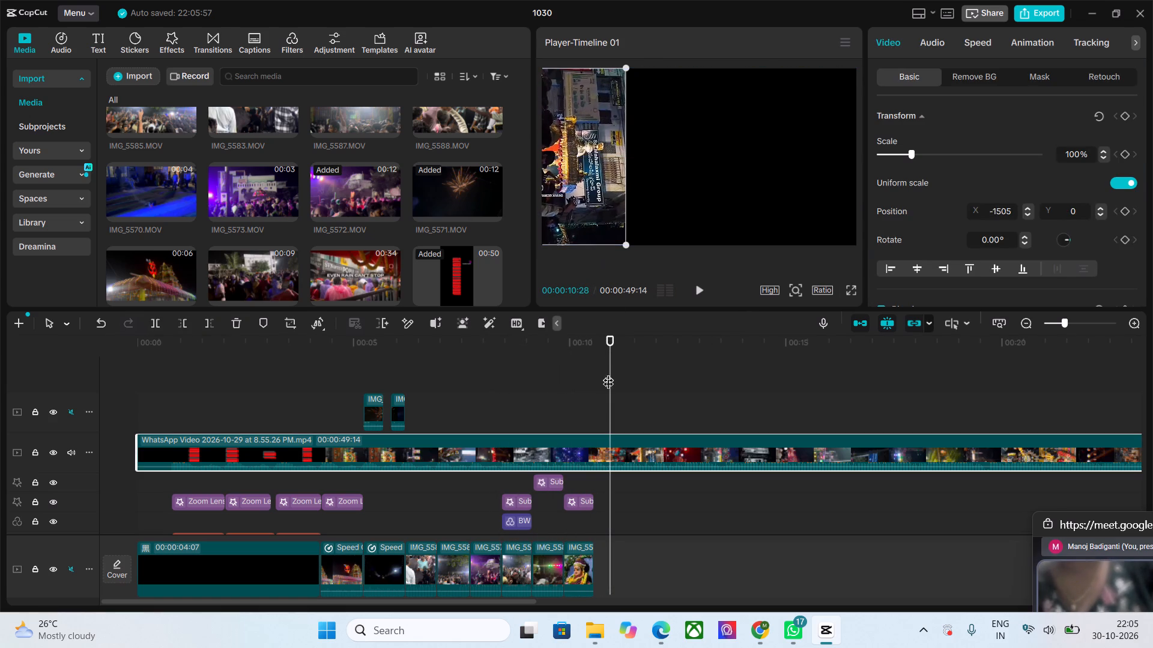
pyautogui.moveTo(612, 344); pyautogui.dragTo(555, 356)
pyautogui.press('space')
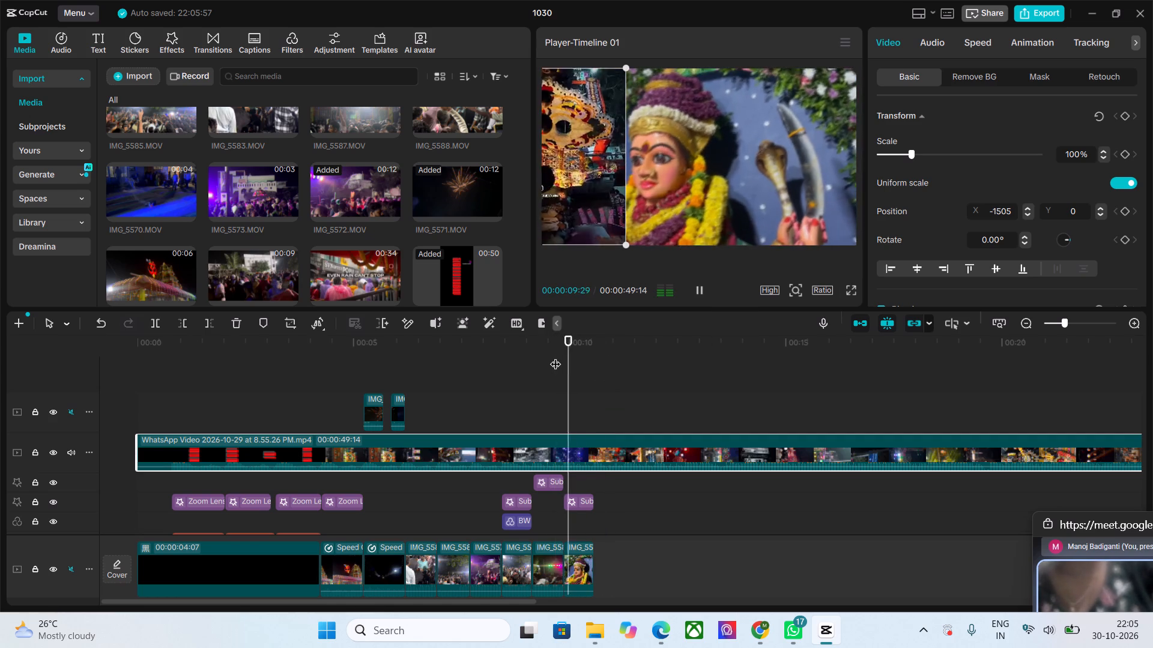
pyautogui.press('space')
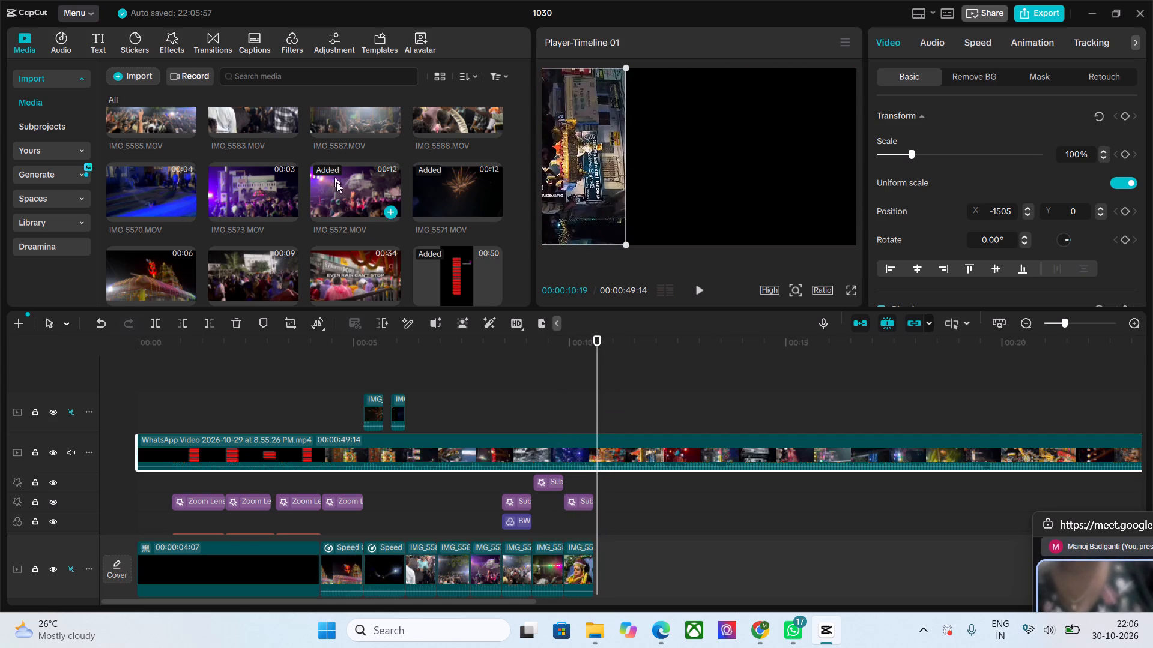
# Preview IMG_5579.MOV and IMG_5574.MOV from the imported media, and add IMG_5574.MOV after the goddess clip on the main track.
pyautogui.scroll(-1, 331, 217)
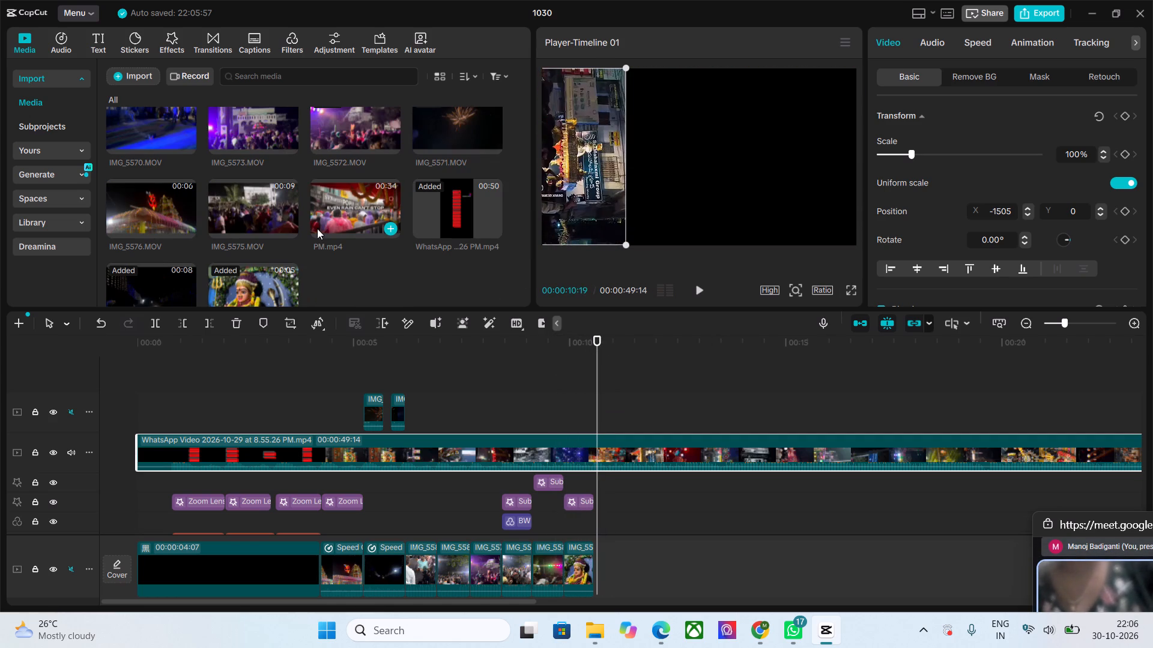
pyautogui.scroll(1, 298, 229)
pyautogui.scroll(4, 244, 217)
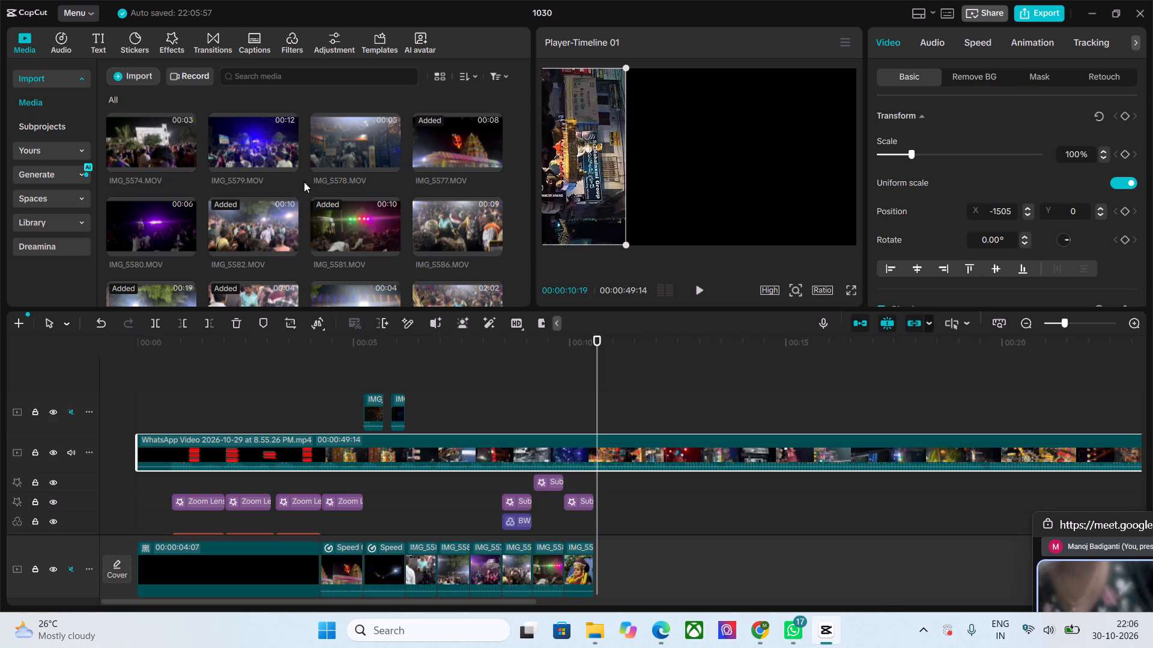
pyautogui.click(249, 139)
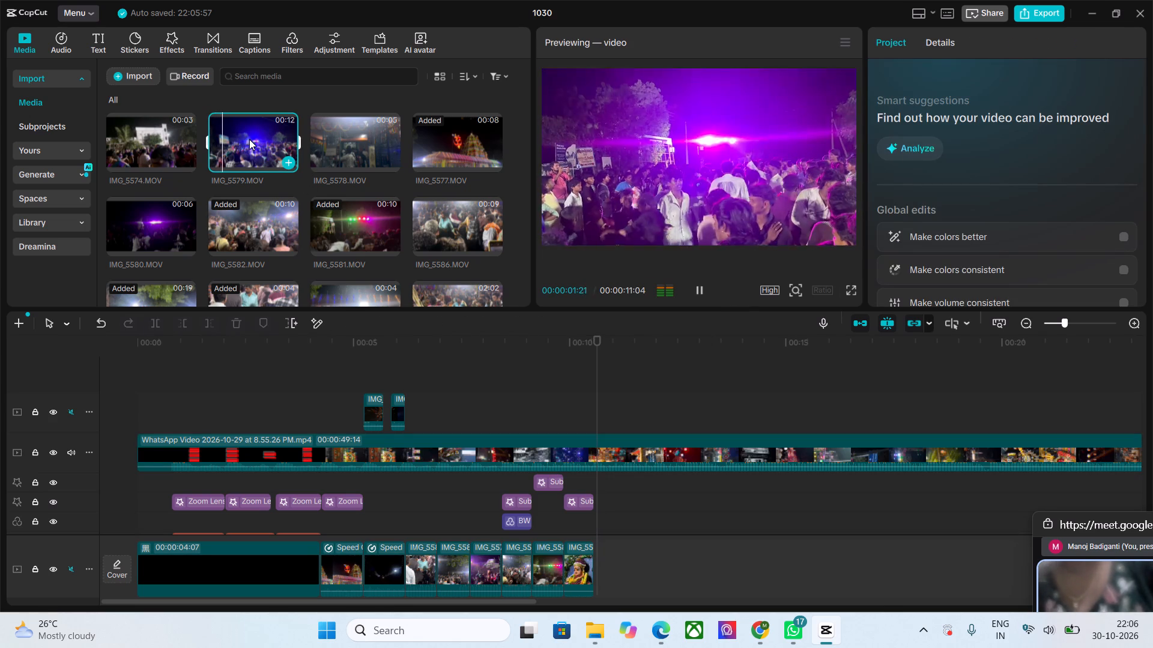
pyautogui.click(149, 139)
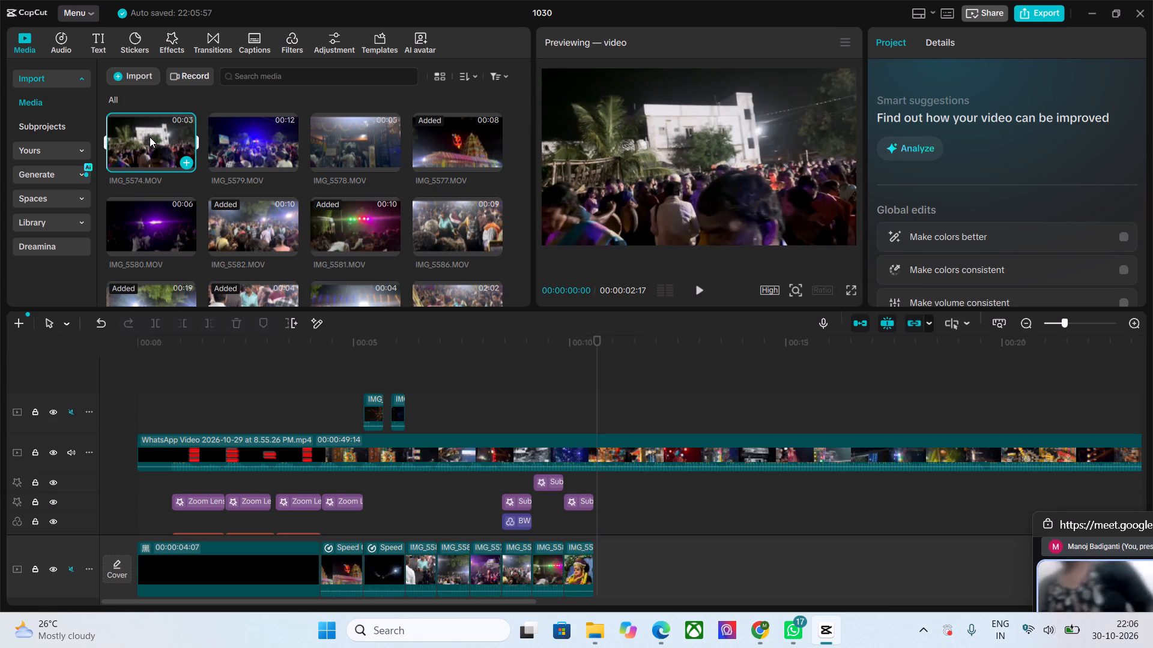
pyautogui.moveTo(150, 137); pyautogui.dragTo(604, 577)
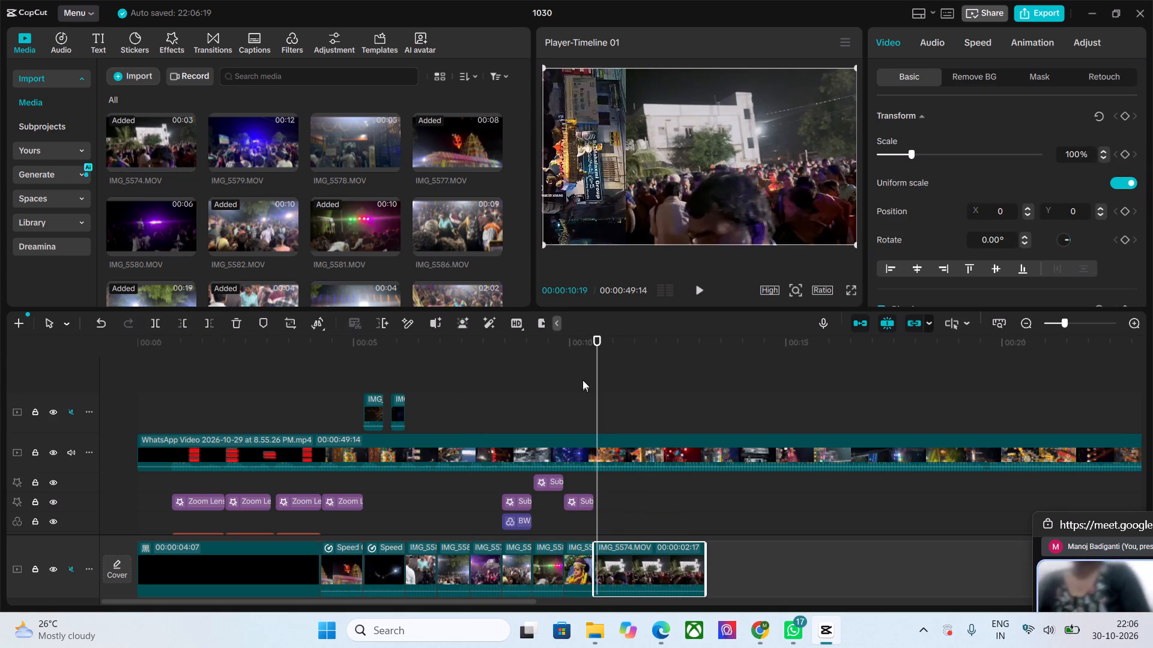
# Trim the end of the IMG_5574.MOV clip on the main track at 00:00:11:08, matching the cut in the WhatsApp reference.
pyautogui.moveTo(598, 337); pyautogui.dragTo(396, 358)
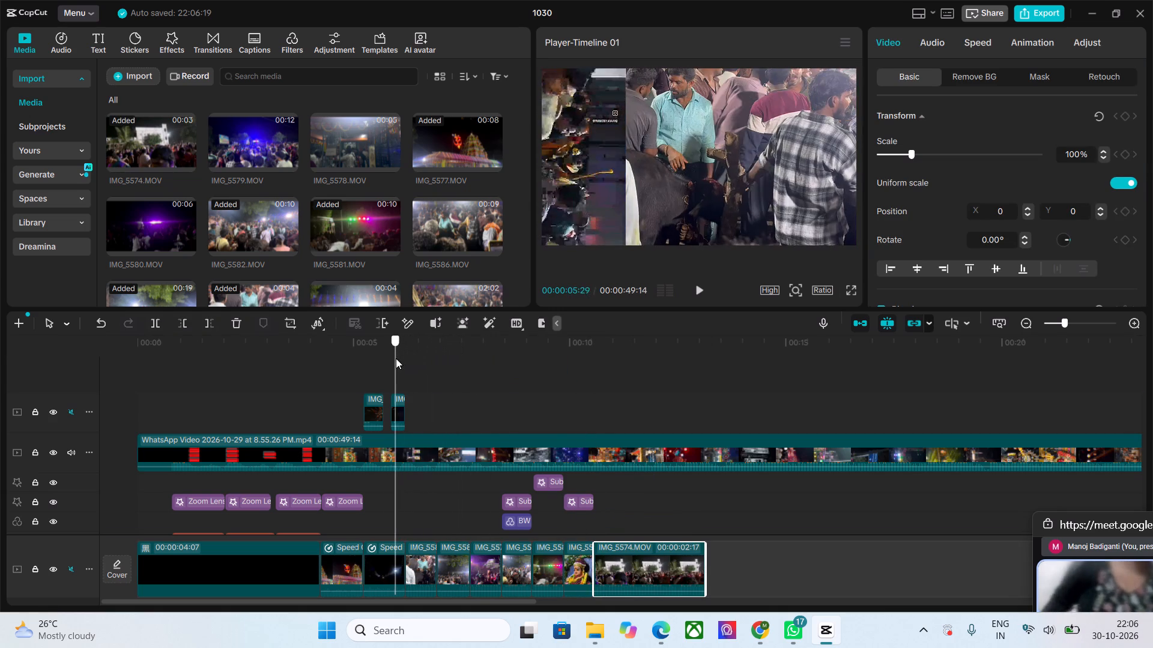
pyautogui.moveTo(396, 358); pyautogui.dragTo(458, 358)
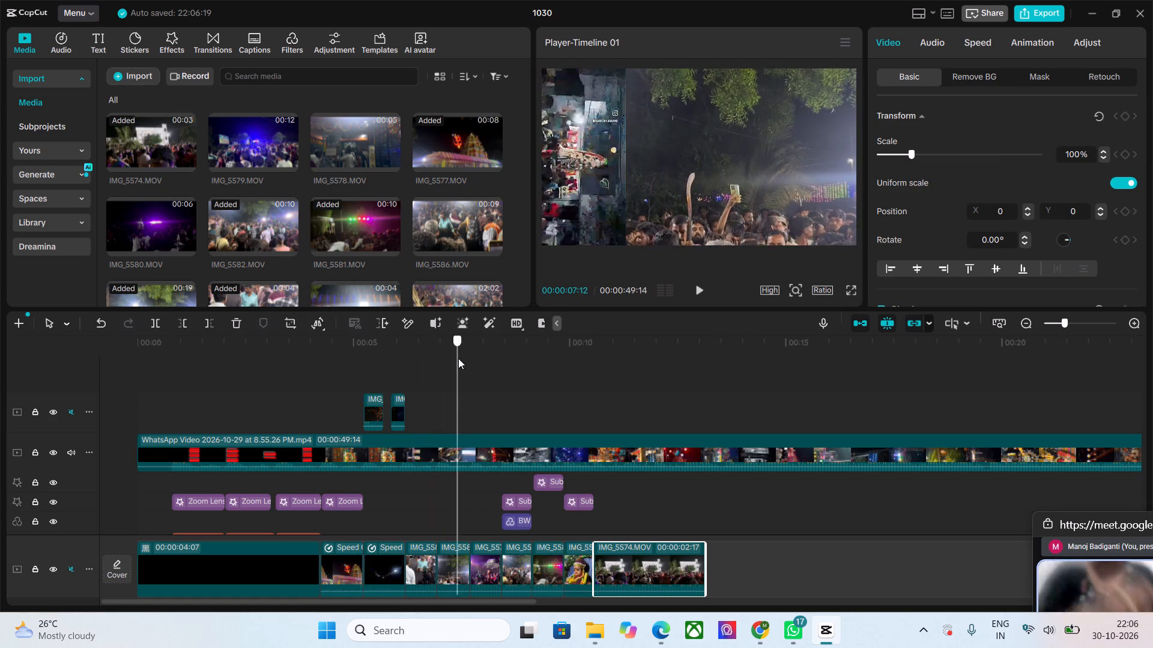
pyautogui.moveTo(458, 358); pyautogui.dragTo(506, 358)
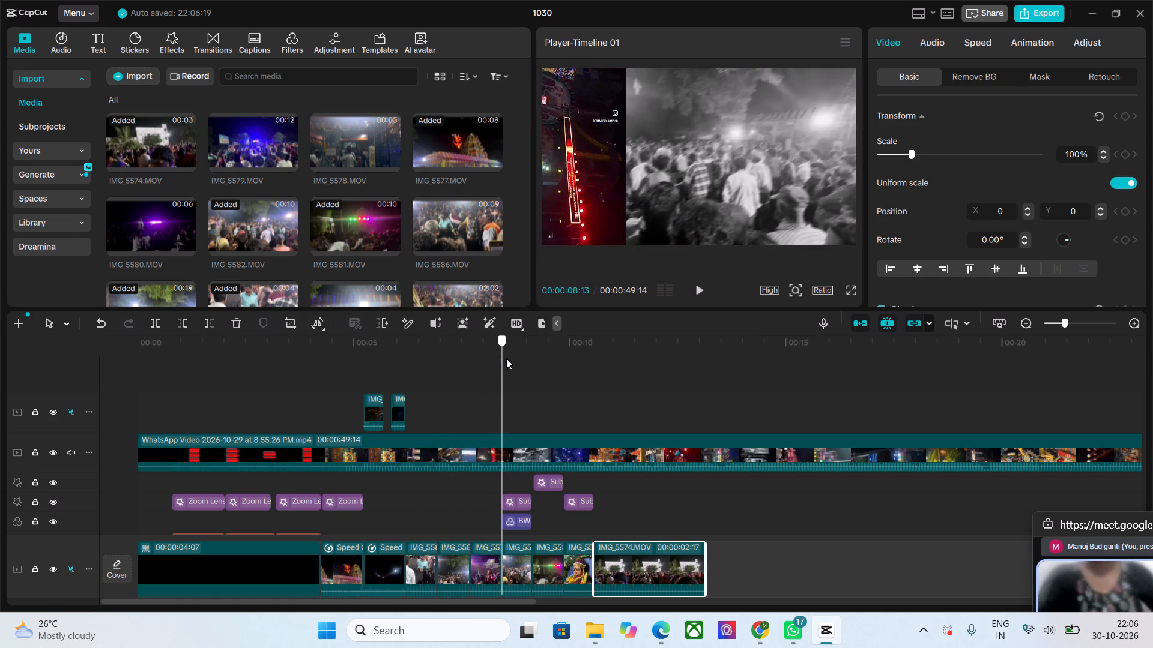
pyautogui.moveTo(506, 358); pyautogui.dragTo(553, 363)
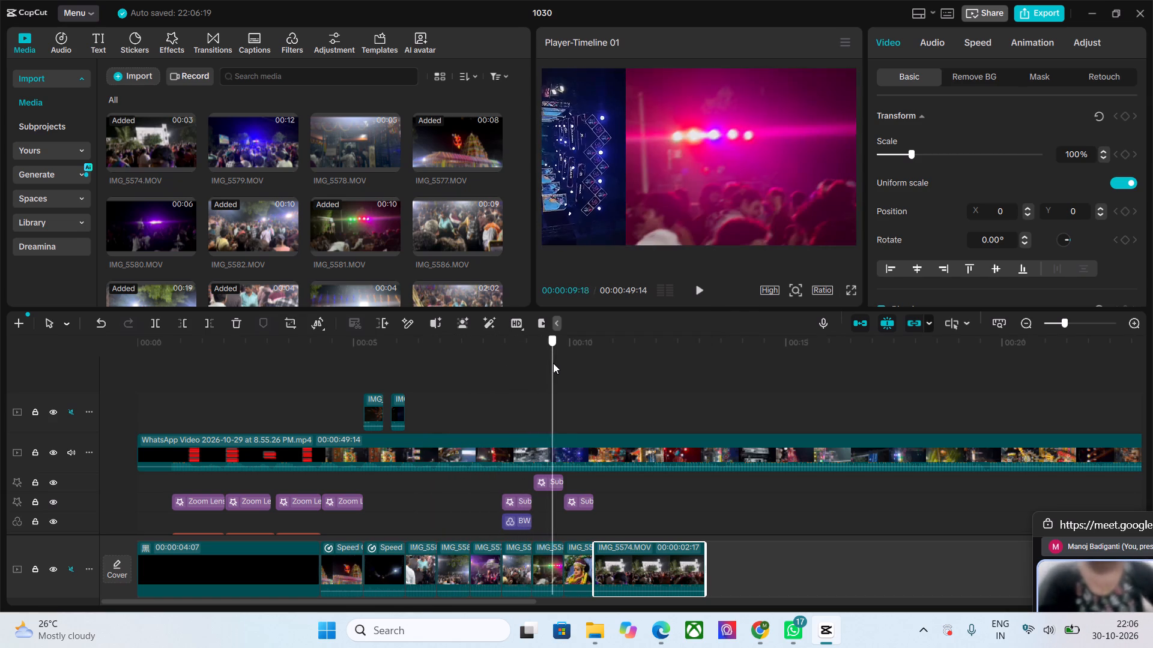
pyautogui.moveTo(553, 363); pyautogui.dragTo(608, 373)
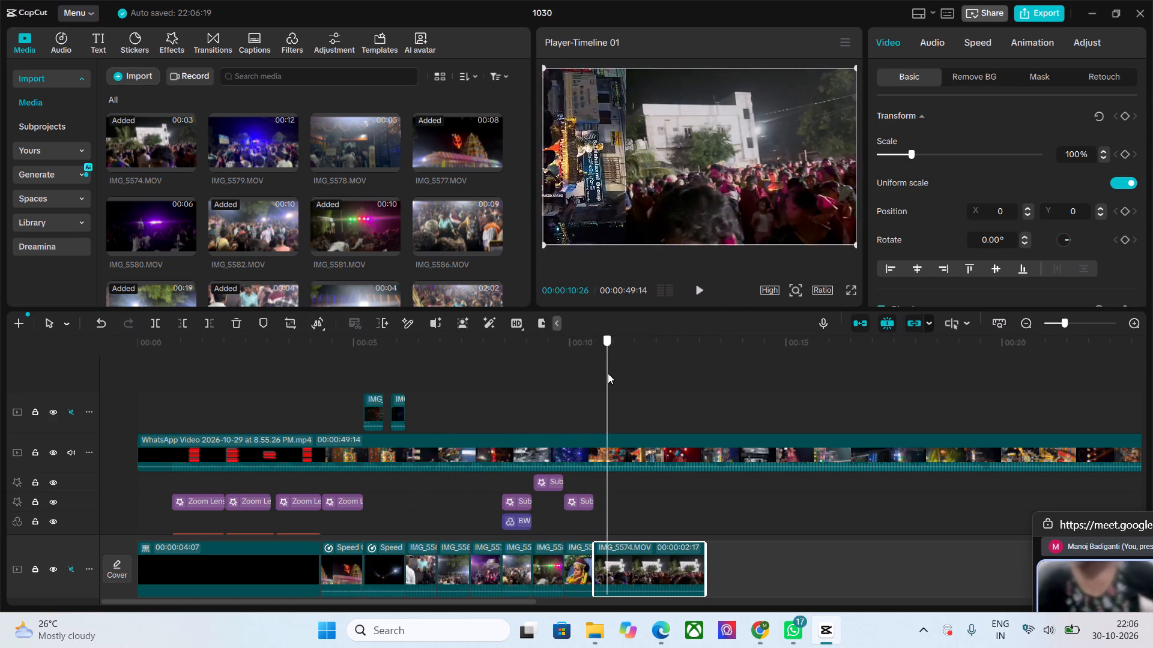
pyautogui.moveTo(608, 373); pyautogui.dragTo(616, 384)
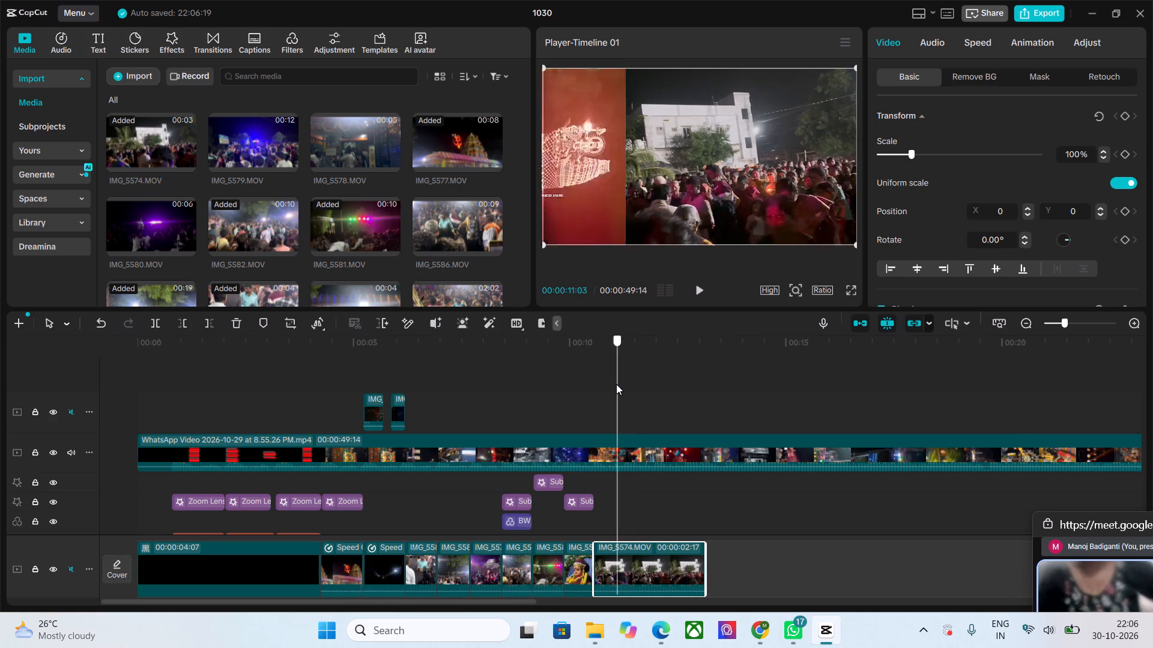
pyautogui.moveTo(616, 384); pyautogui.dragTo(592, 390)
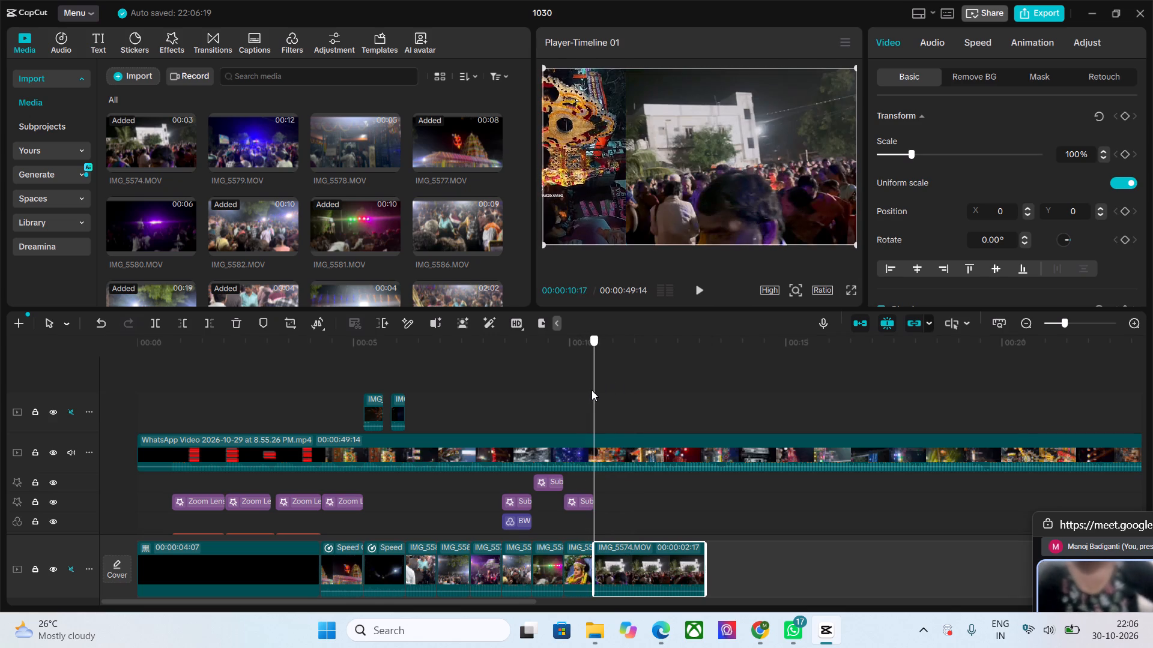
pyautogui.moveTo(592, 390); pyautogui.dragTo(618, 390)
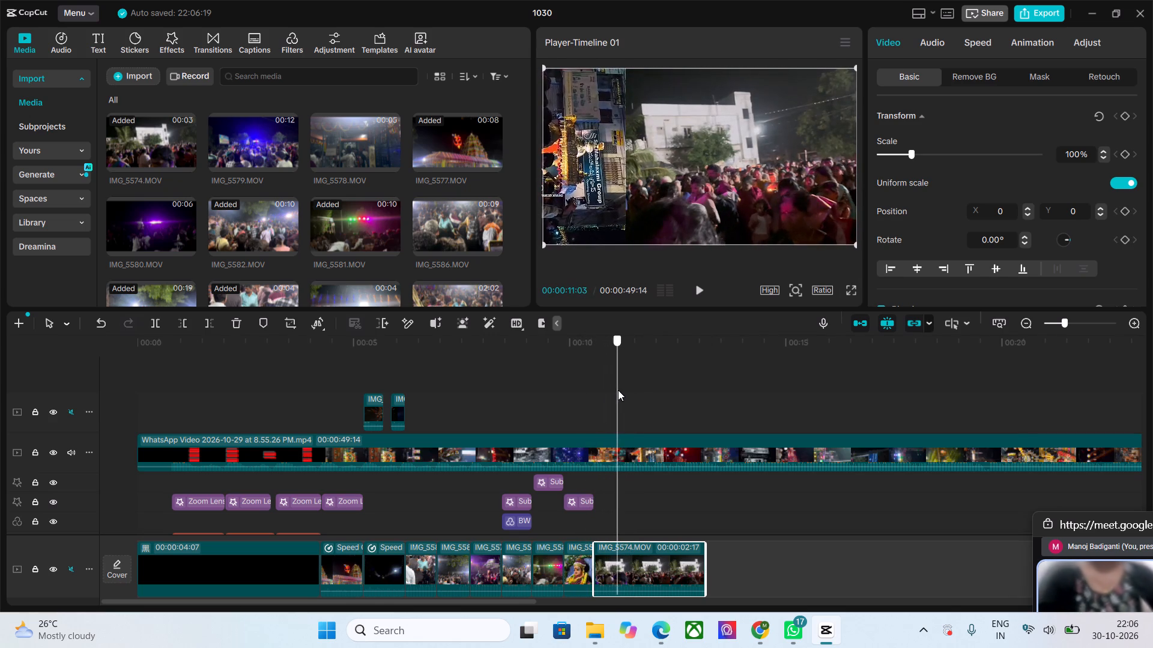
pyautogui.moveTo(618, 390); pyautogui.dragTo(626, 390)
pyautogui.press('Left')
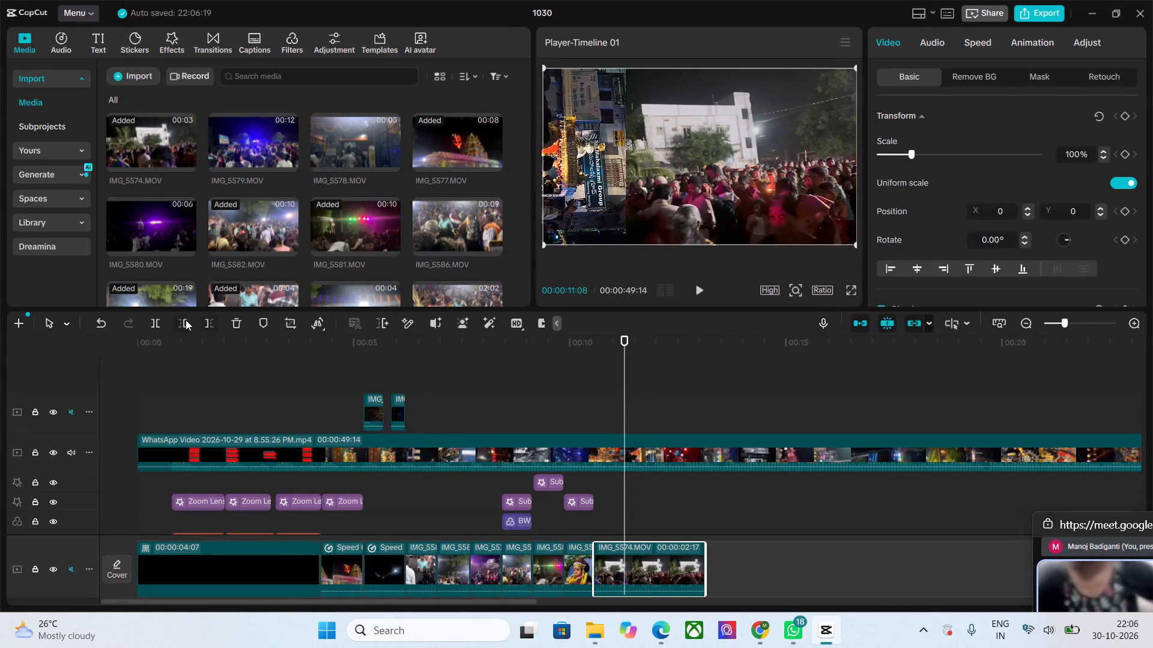
pyautogui.click(210, 320)
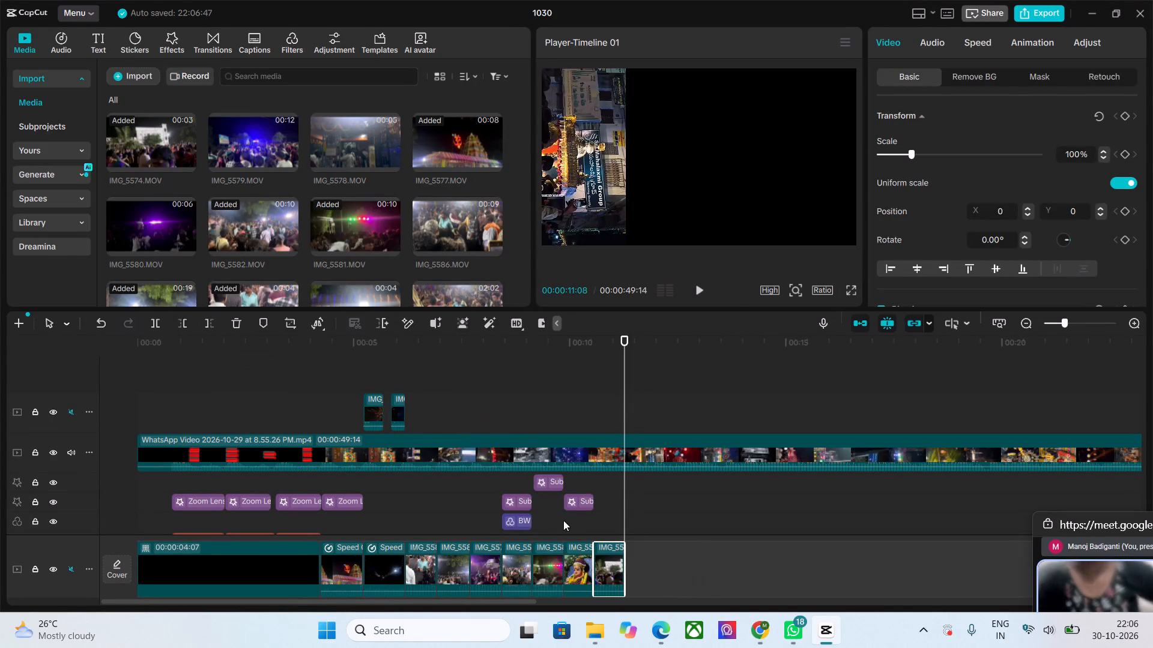
# Duplicate the goddess clip's Subtle Shake effect over the IMG_5574.MOV clip and play back that stretch.
pyautogui.click(581, 500)
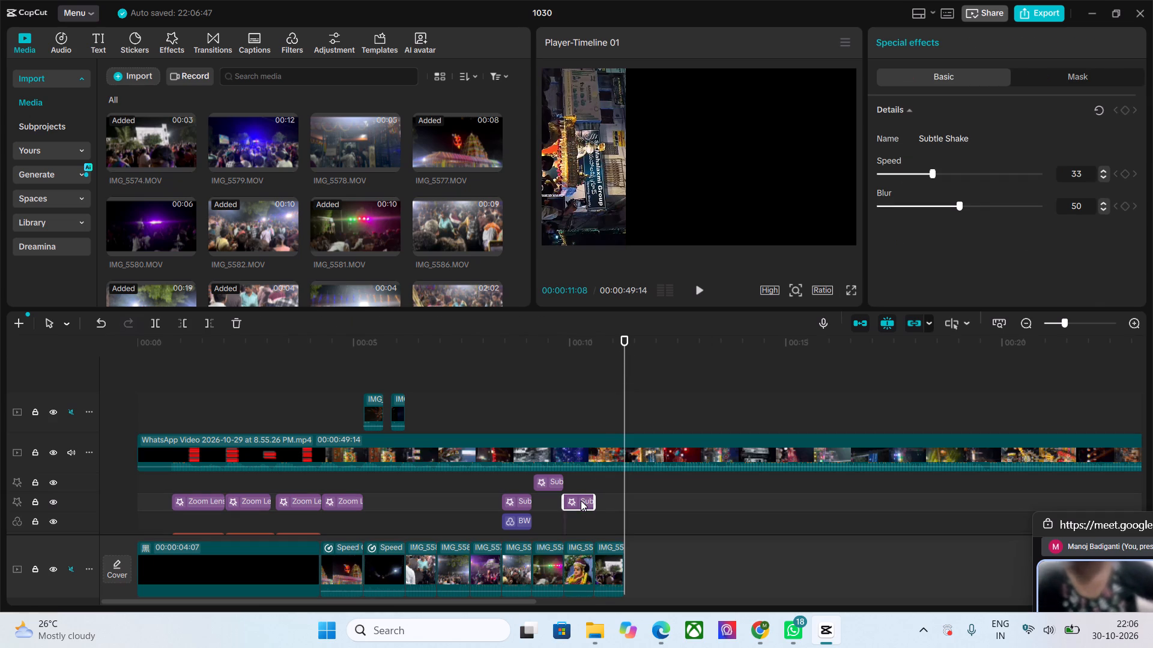
pyautogui.keyDown('alt'); pyautogui.moveTo(581, 500); pyautogui.dragTo(617, 500); pyautogui.keyUp('alt')
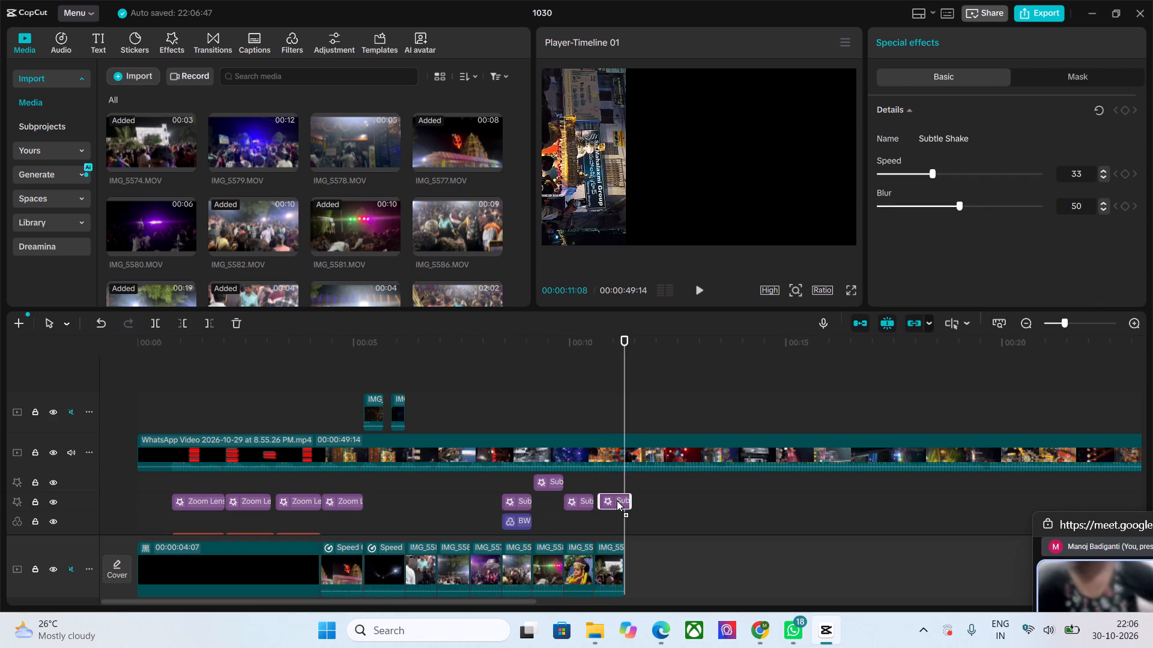
pyautogui.keyDown('alt'); pyautogui.moveTo(617, 500); pyautogui.dragTo(614, 500); pyautogui.keyUp('alt')
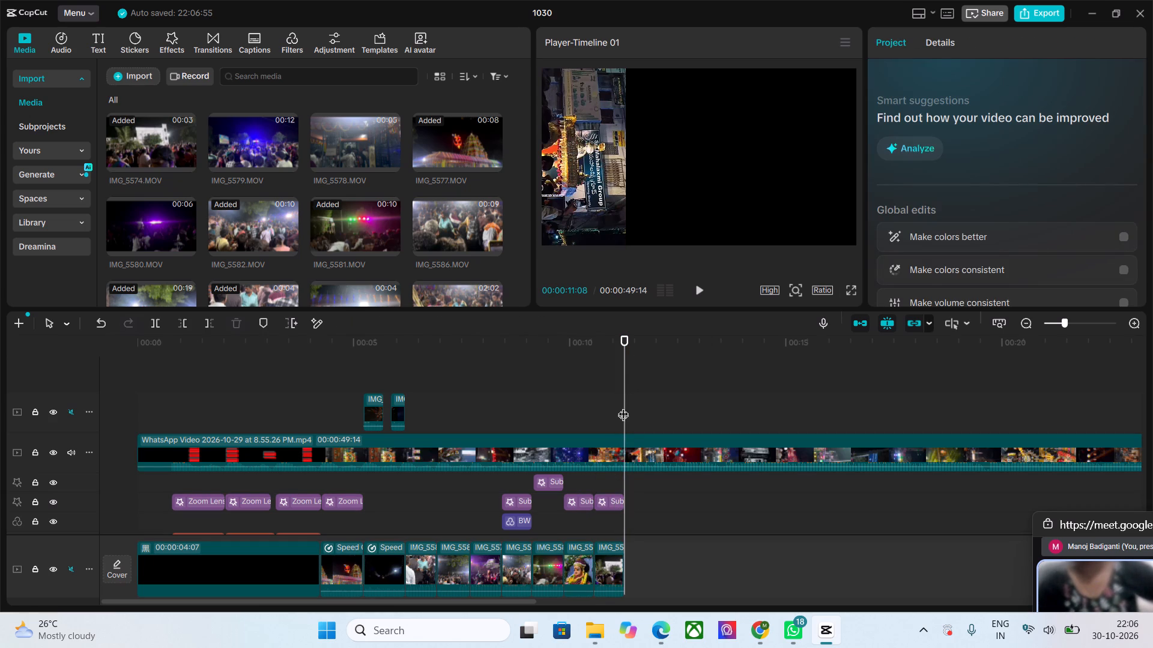
pyautogui.moveTo(623, 337); pyautogui.dragTo(576, 344)
pyautogui.press('space')
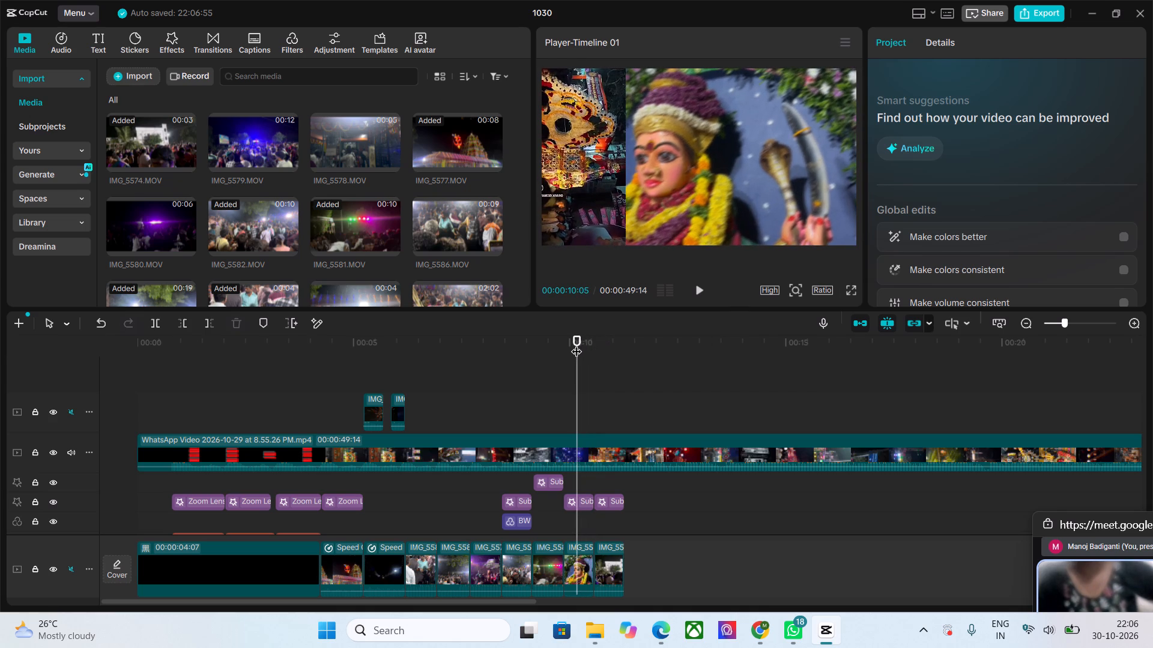
pyautogui.press('space')
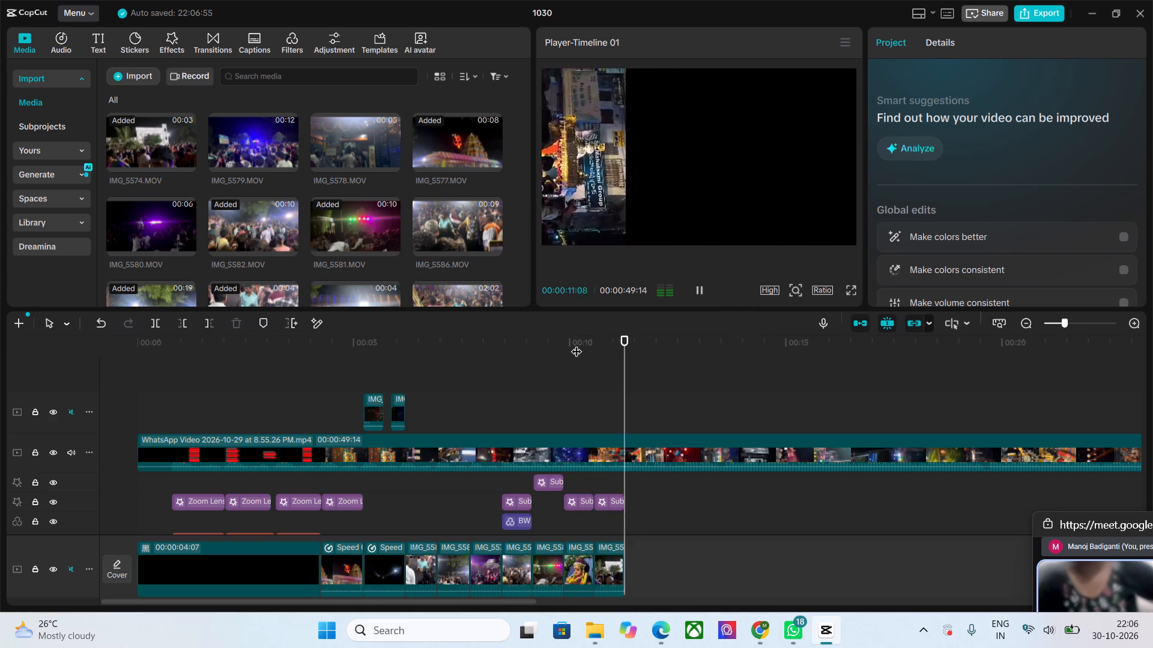
pyautogui.press('space')
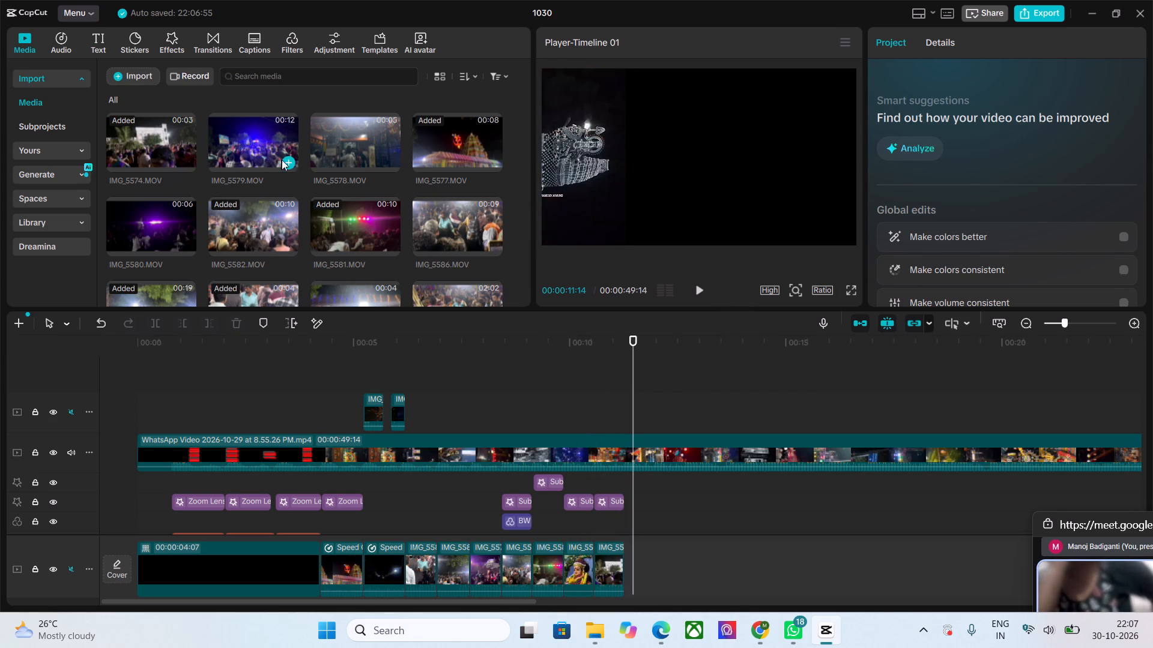
# Add the fireworks clip IMG_5571.MOV to the main track directly after the IMG_5574.MOV clip.
pyautogui.scroll(-3, 287, 175)
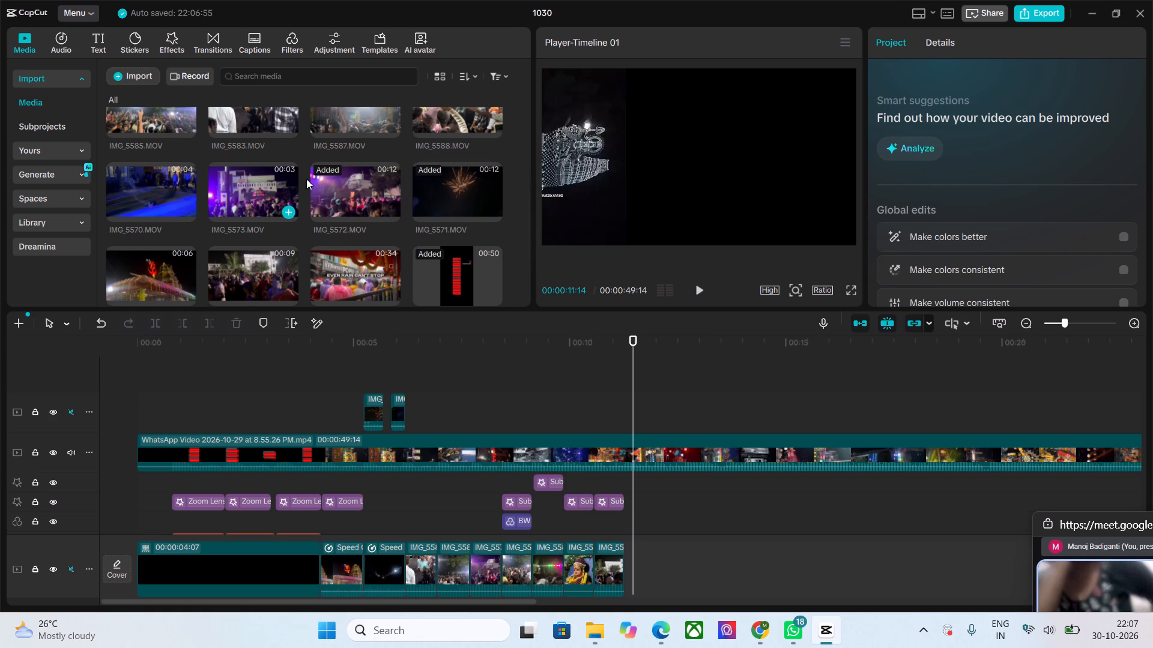
pyautogui.moveTo(452, 188); pyautogui.dragTo(629, 566)
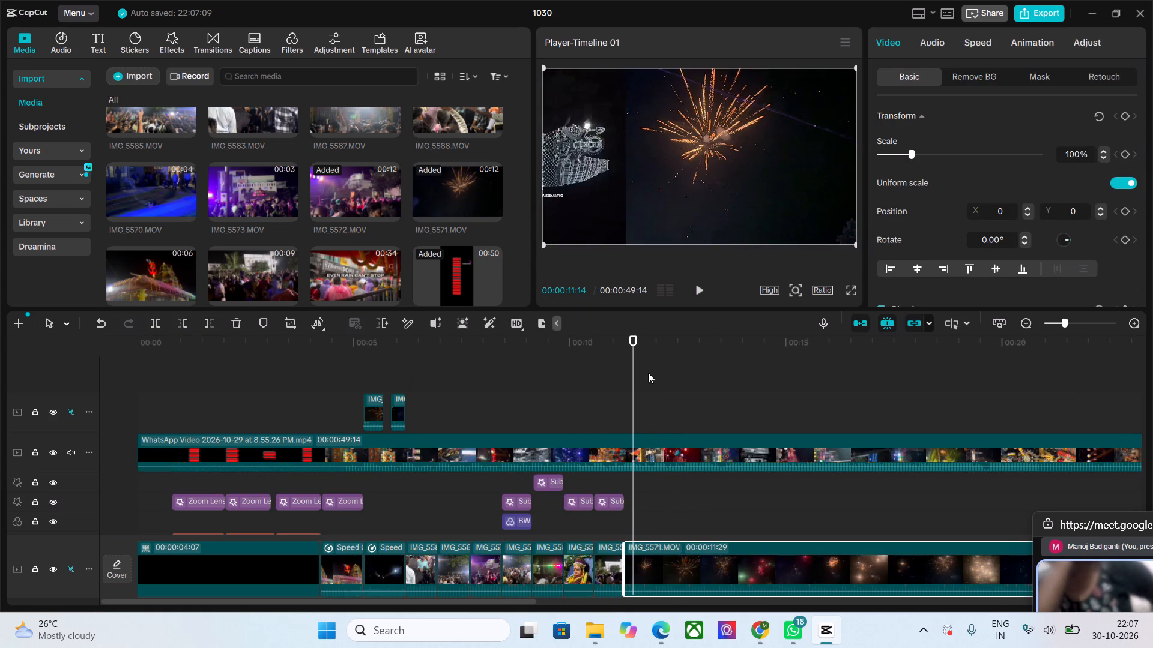
pyautogui.click(685, 566)
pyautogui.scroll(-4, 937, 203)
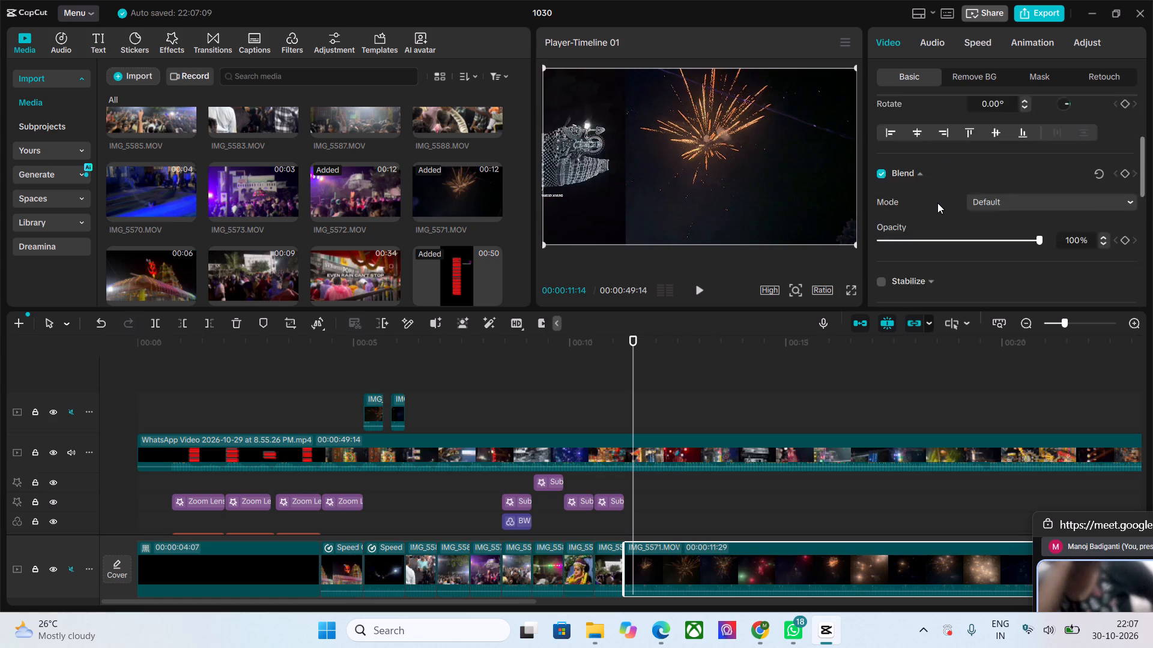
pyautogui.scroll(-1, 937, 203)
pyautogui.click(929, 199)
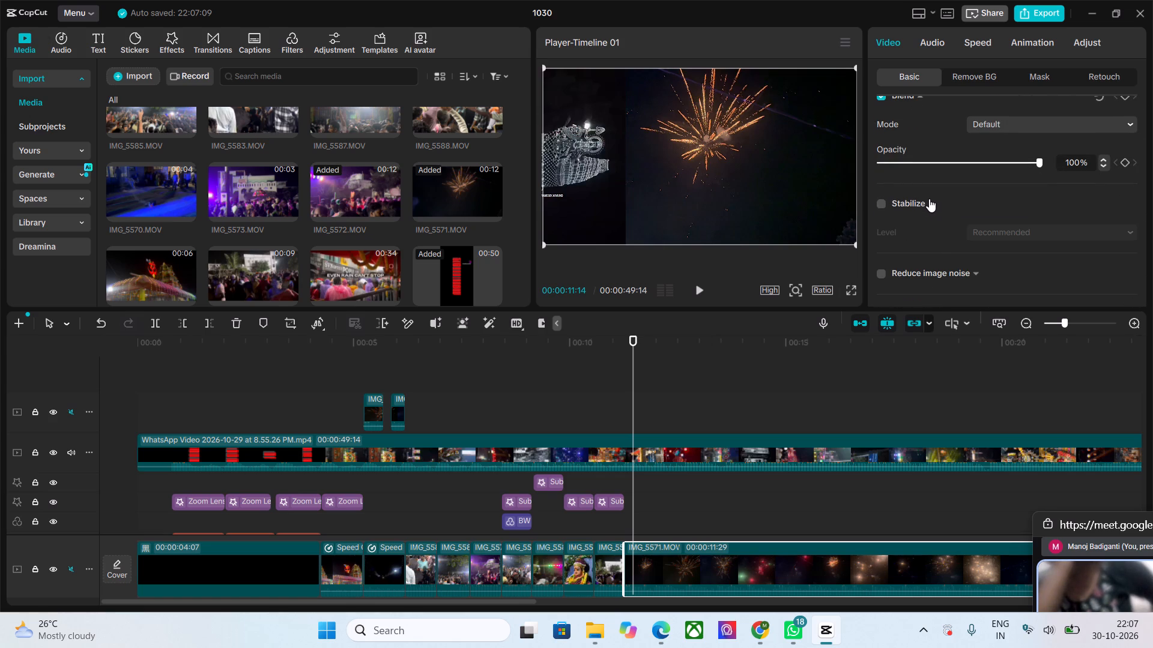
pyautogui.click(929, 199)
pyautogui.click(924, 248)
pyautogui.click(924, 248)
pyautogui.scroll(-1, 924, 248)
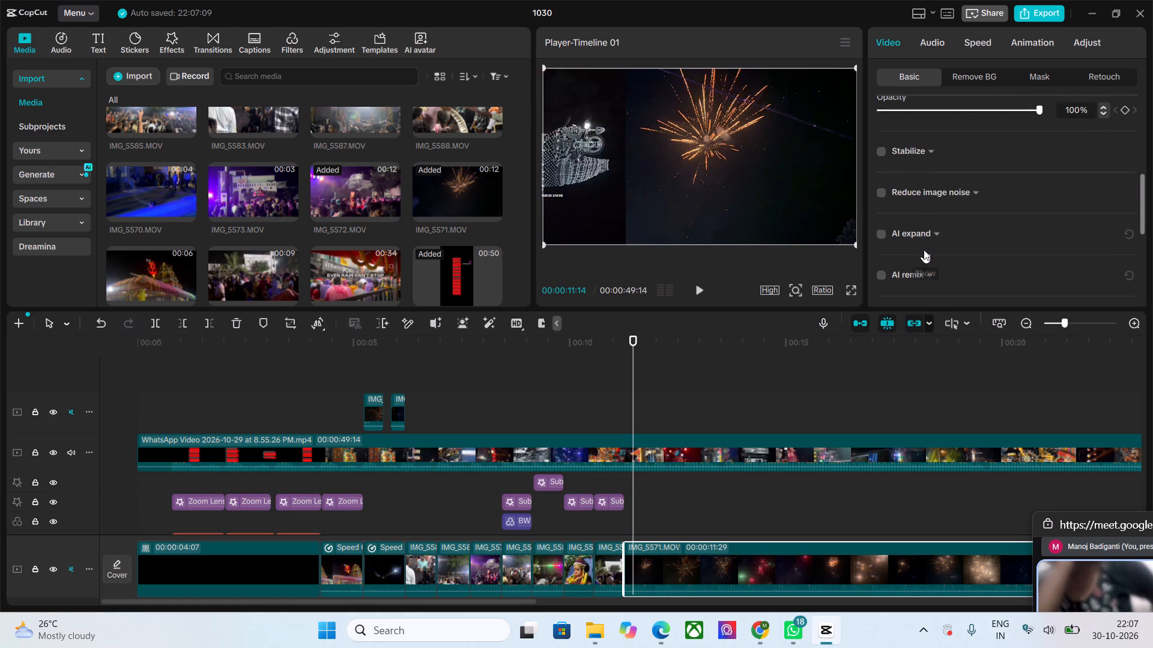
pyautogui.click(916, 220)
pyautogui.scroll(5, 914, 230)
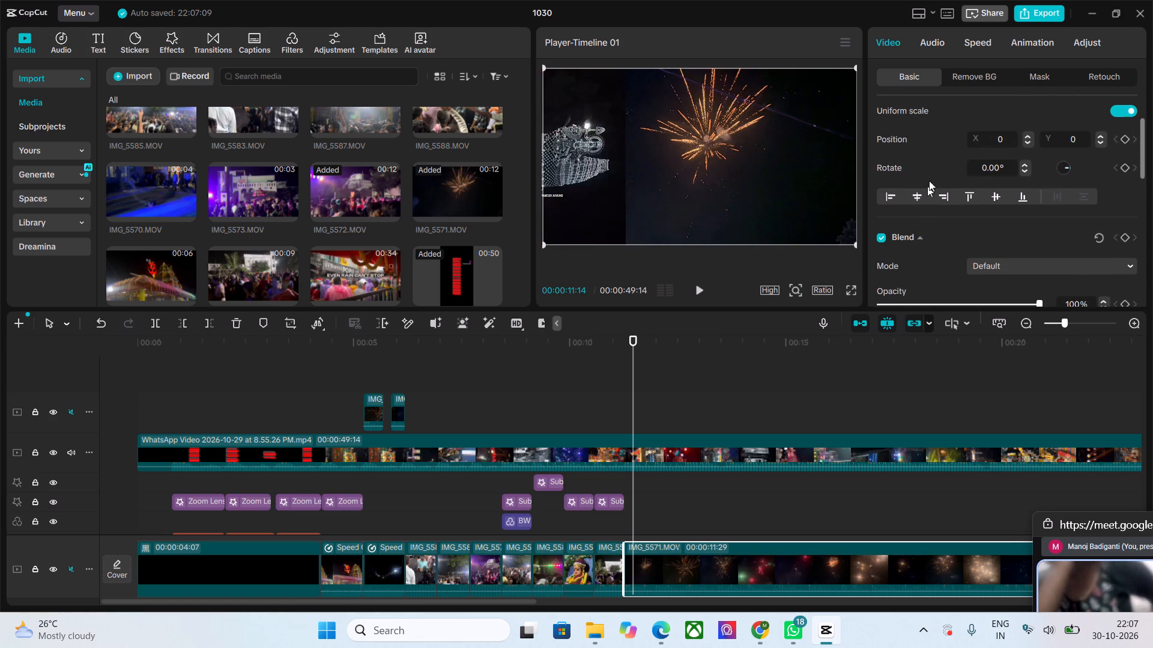
# Adjust the new IMG_5571.MOV fireworks clip on the main track to exposure -35 and contrast 24.
pyautogui.click(1079, 38)
pyautogui.click(919, 113)
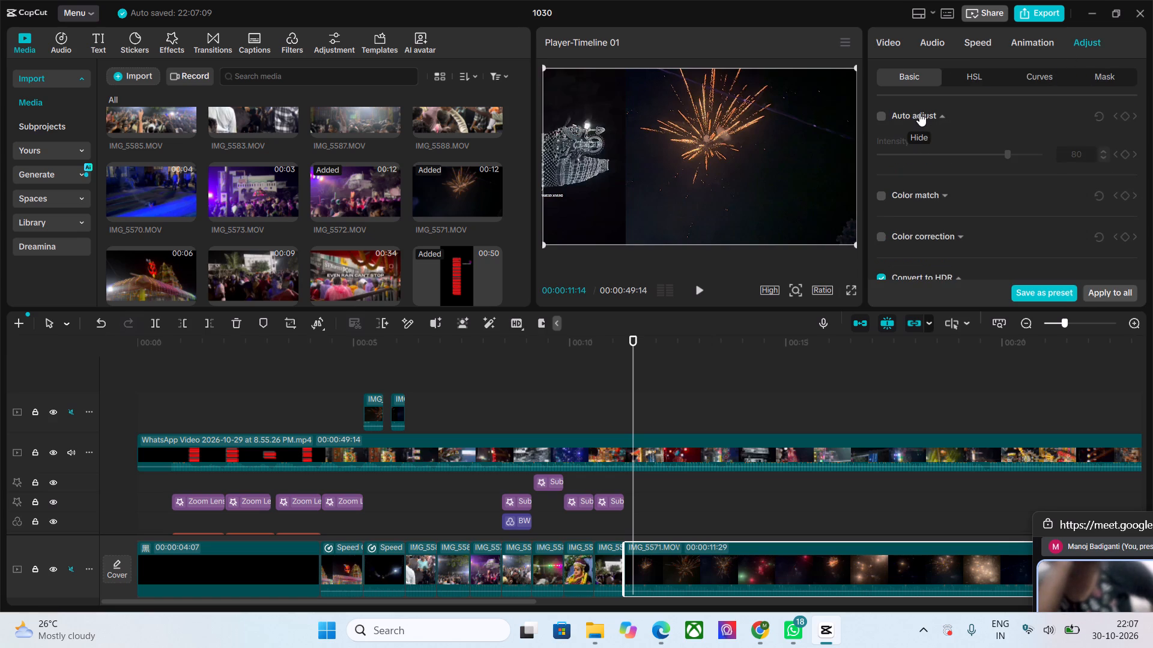
pyautogui.scroll(-2, 906, 194)
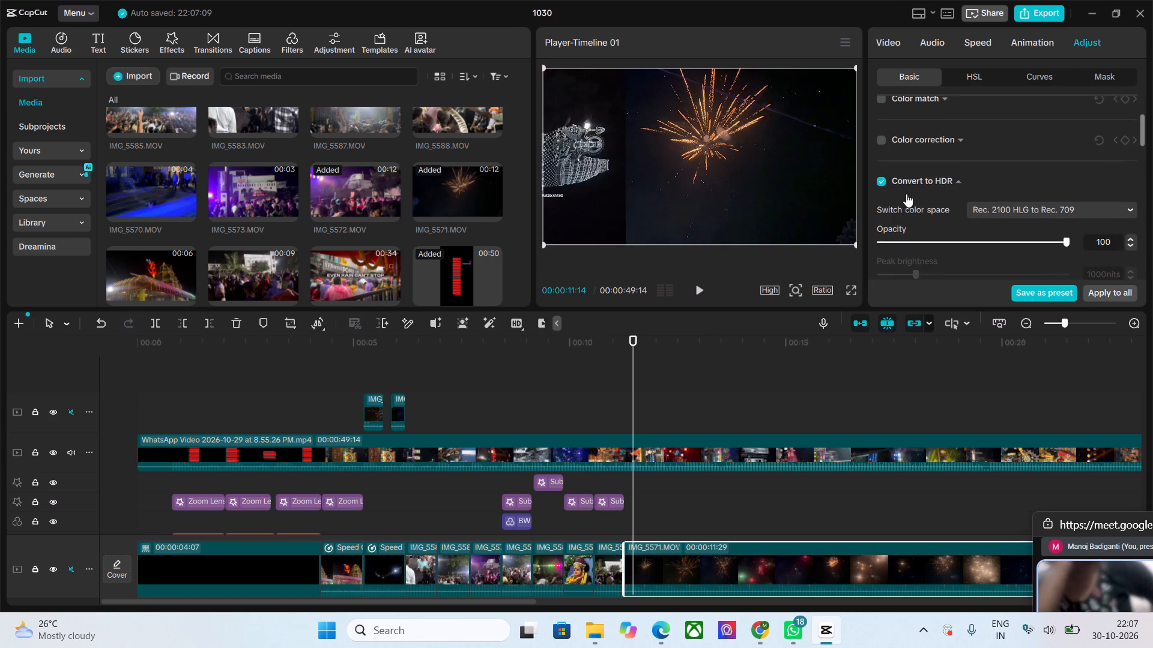
pyautogui.scroll(-2, 931, 183)
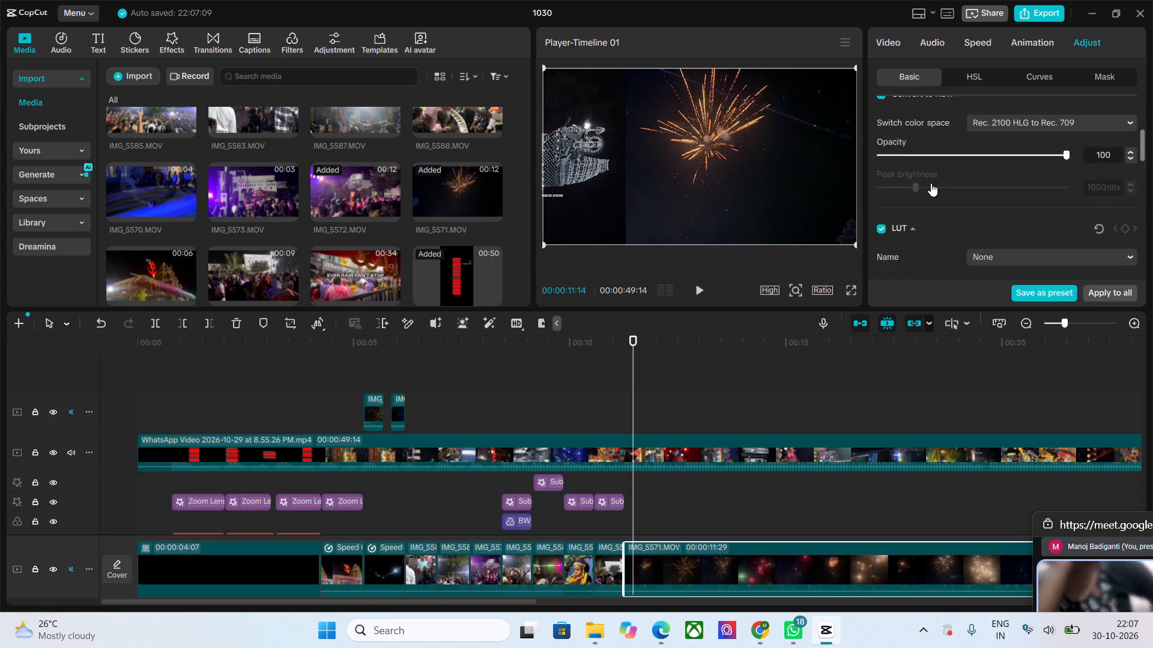
pyautogui.scroll(-1, 931, 183)
pyautogui.click(1012, 181)
pyautogui.click(1012, 181)
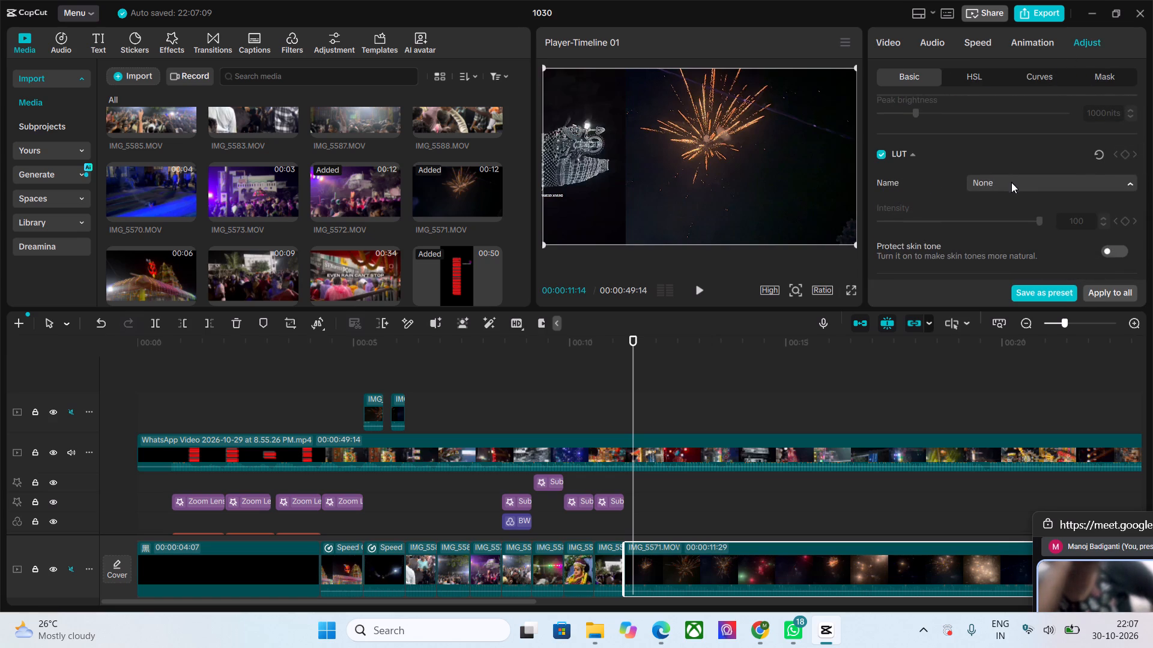
pyautogui.scroll(-5, 965, 205)
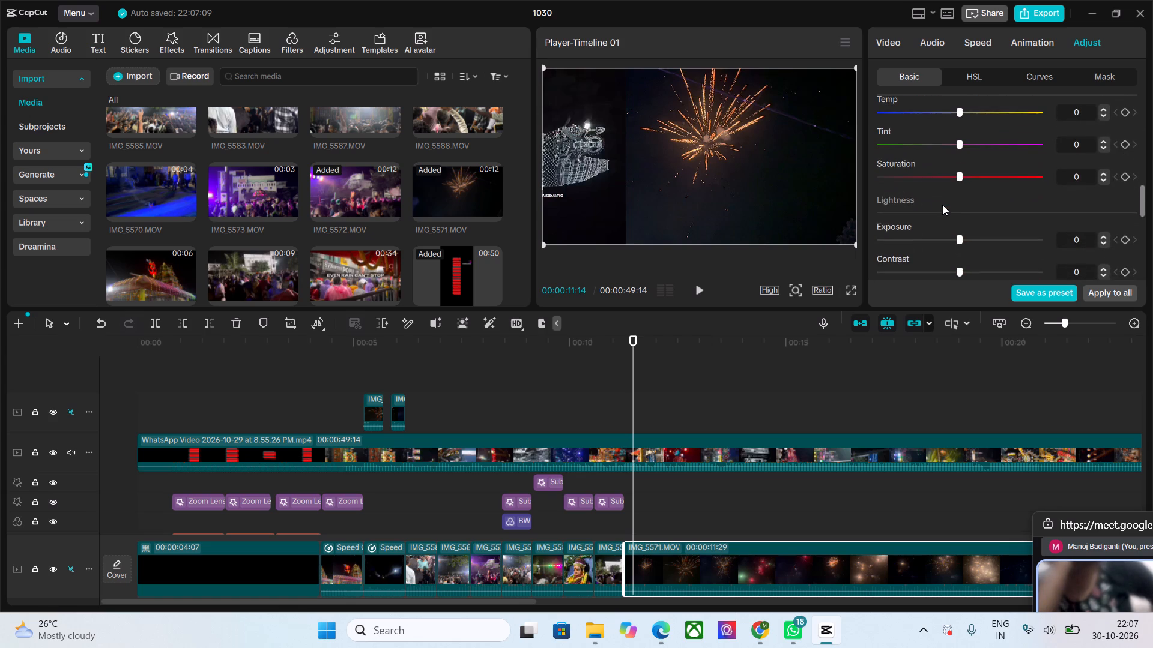
pyautogui.moveTo(945, 238); pyautogui.dragTo(921, 241)
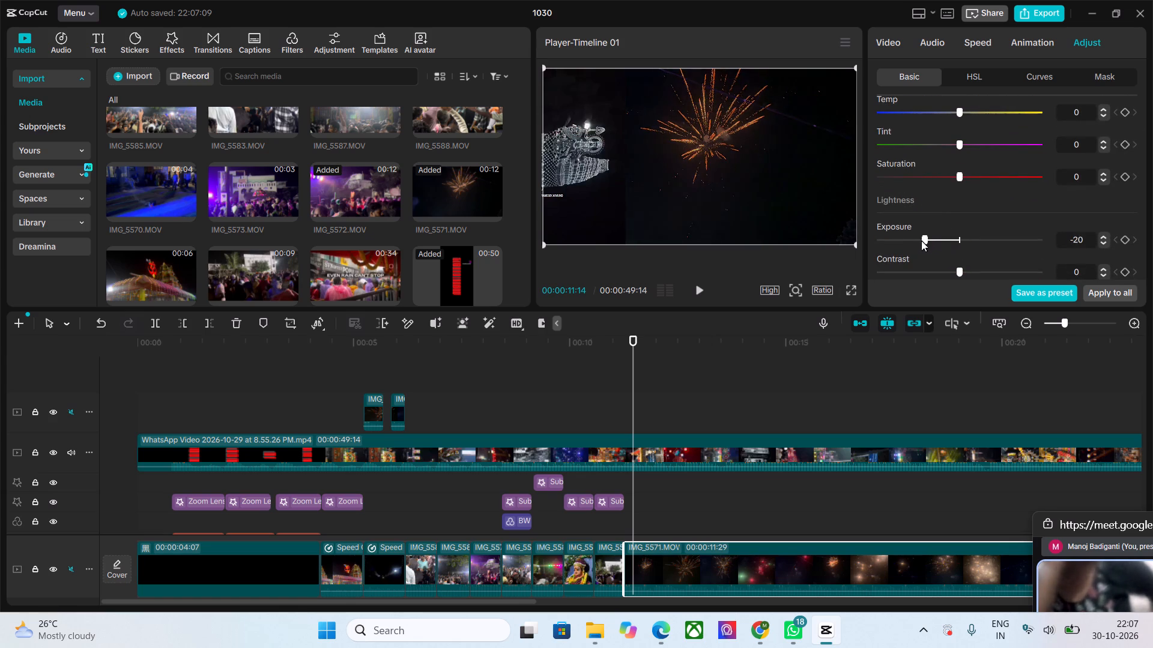
pyautogui.moveTo(921, 241); pyautogui.dragTo(909, 241)
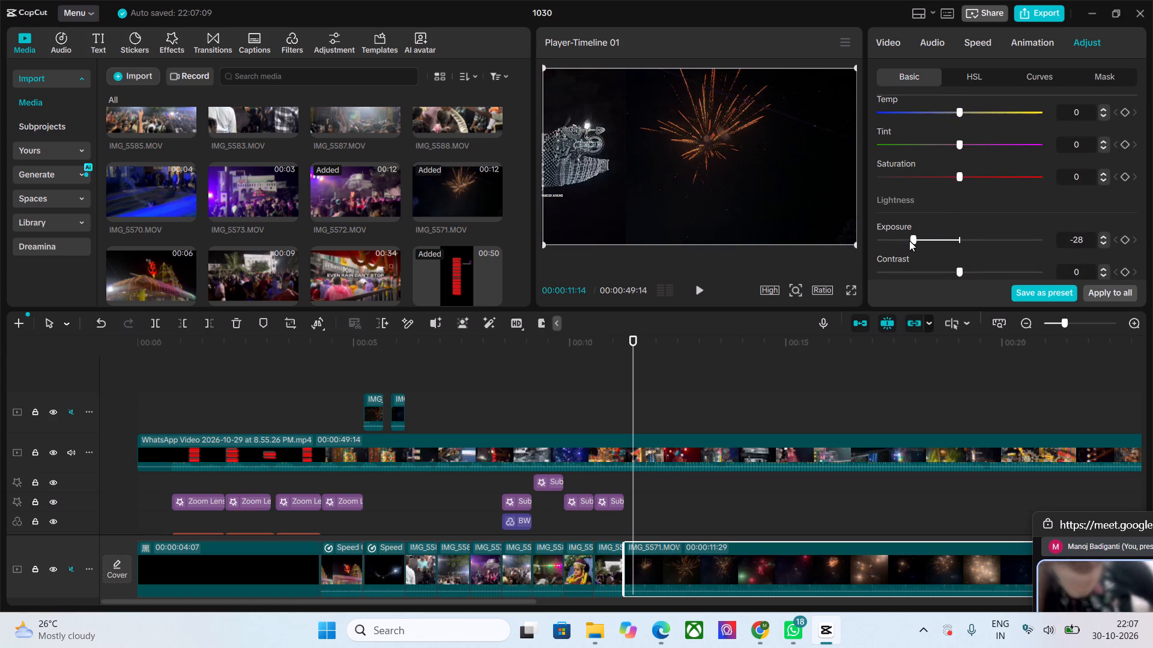
pyautogui.moveTo(909, 241); pyautogui.dragTo(901, 241)
pyautogui.moveTo(960, 270); pyautogui.dragTo(1020, 281)
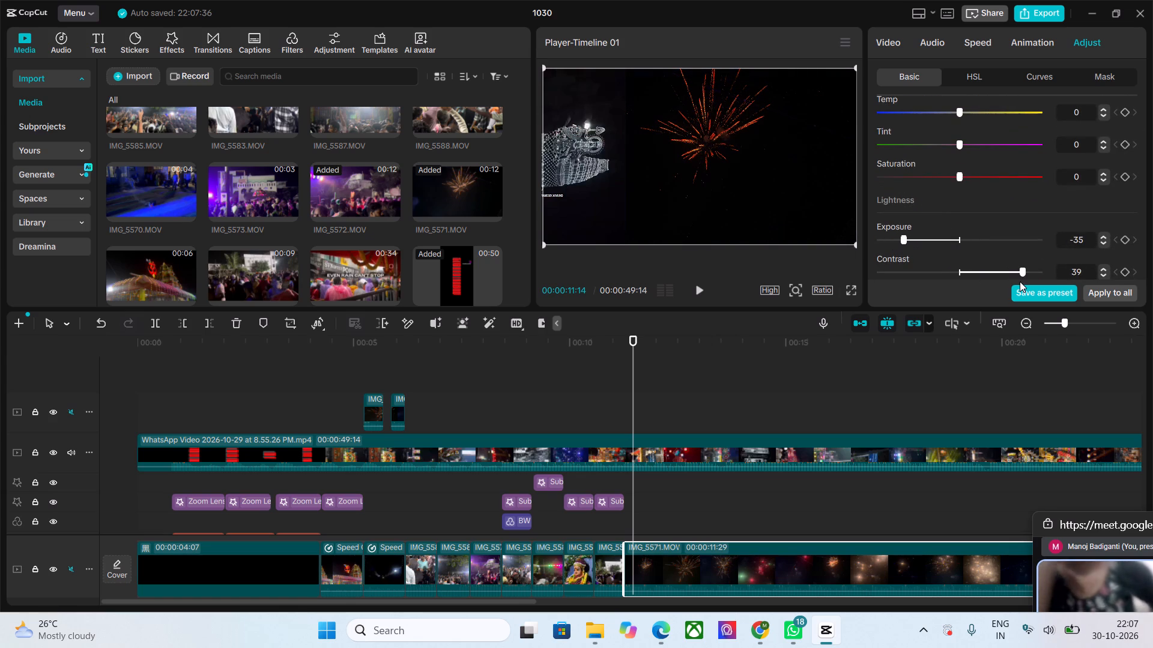
pyautogui.moveTo(1020, 281); pyautogui.dragTo(994, 286)
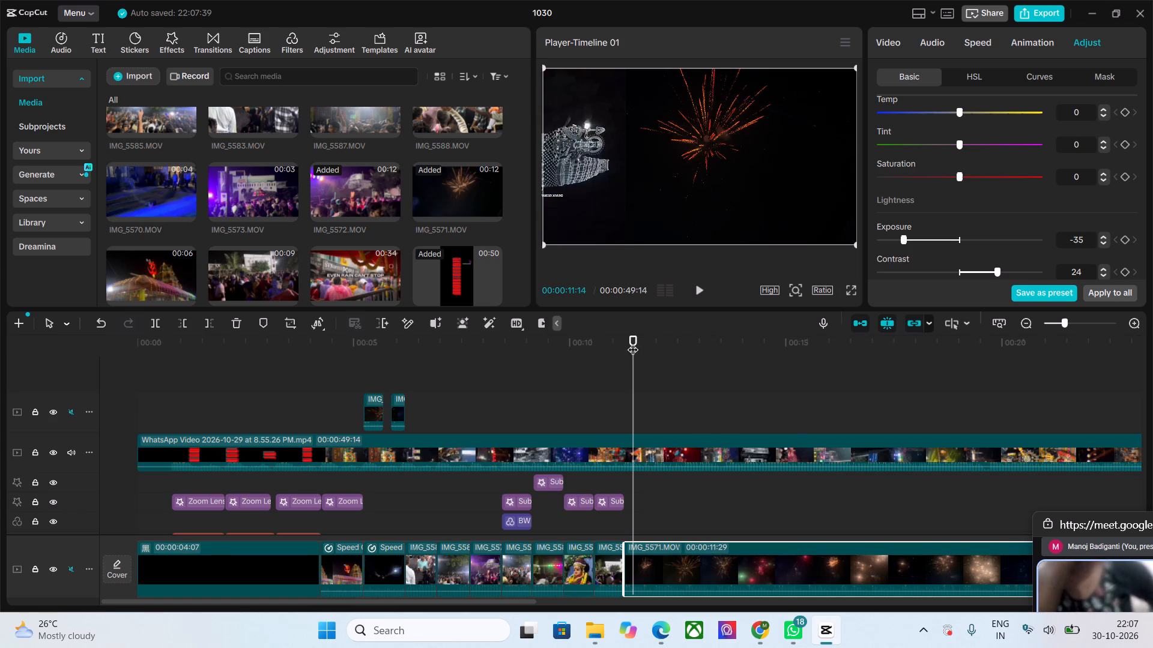
# Play from the IMG_5574.MOV clip into the darkened fireworks clip to compare its timing with the reference.
pyautogui.moveTo(633, 342); pyautogui.dragTo(605, 345)
pyautogui.press('space')
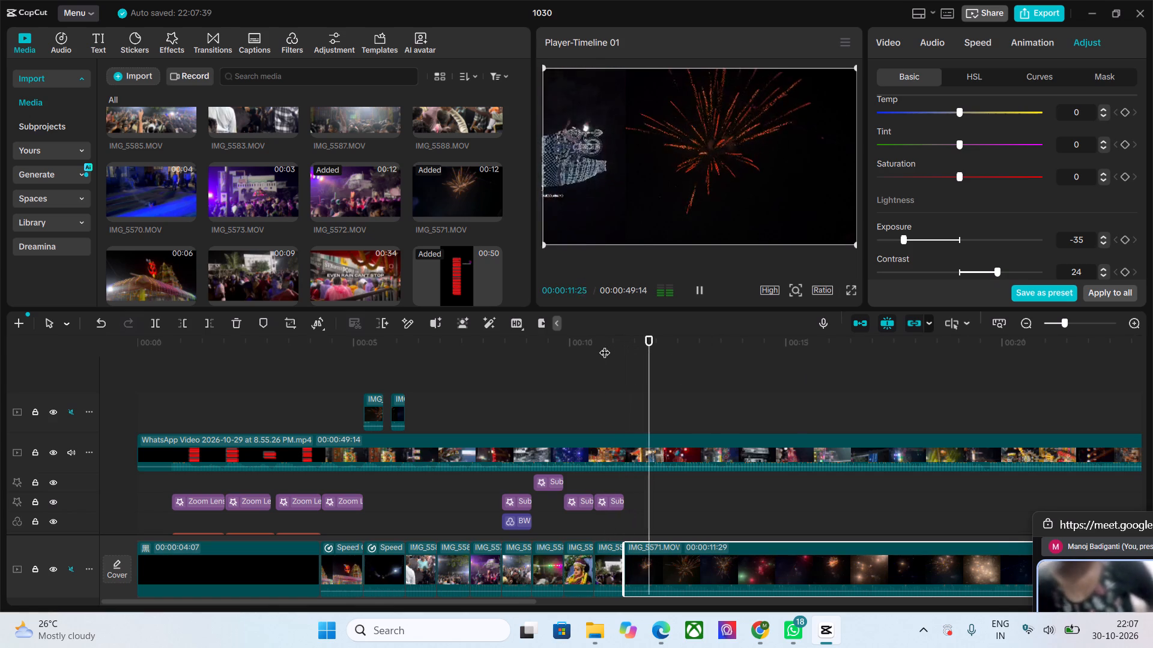
pyautogui.press('space')
pyautogui.press('space')
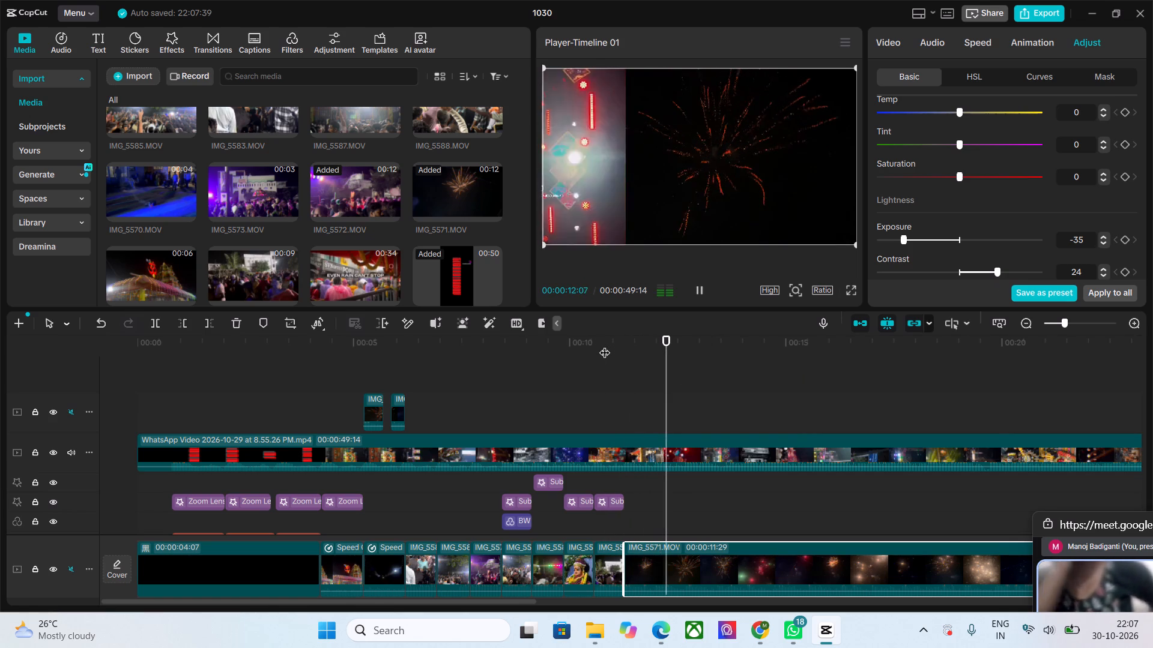
pyautogui.press('space')
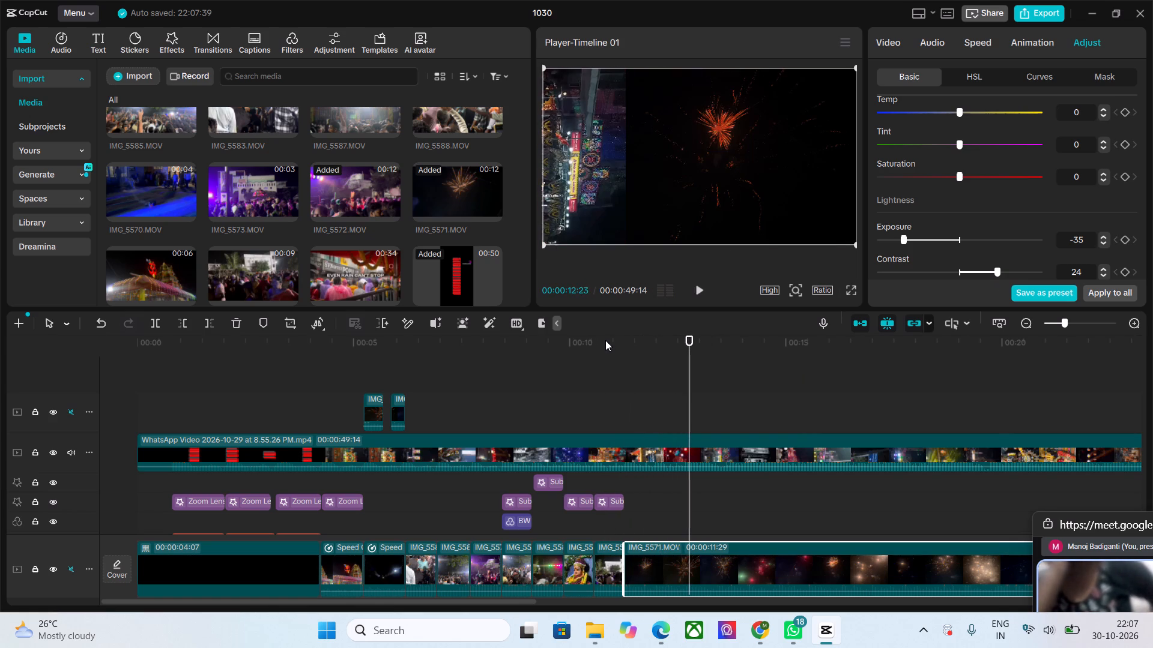
# Step back through the fireworks clip IMG_5571.MOV and replay it from about 00:00:12:03 to compare its timing with the reference.
pyautogui.press('Left')
pyautogui.press('Left')
pyautogui.press('Left')
pyautogui.press('Left')
pyautogui.press('Left')
pyautogui.press('Left')
pyautogui.press('Left')
pyautogui.press('Left')
pyautogui.press('Left')
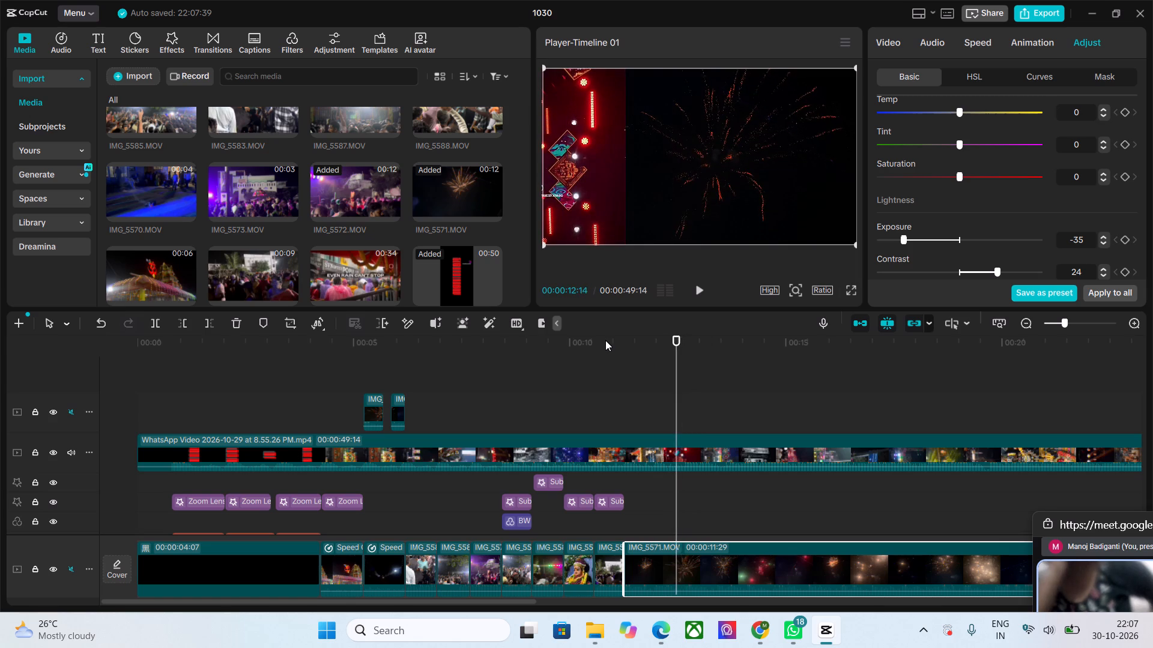
pyautogui.press('Left')
pyautogui.press('Left')
pyautogui.press('Left')
pyautogui.press('Left')
pyautogui.press('Left')
pyautogui.press('Left')
pyautogui.press('Left')
pyautogui.press('Left')
pyautogui.press('Left')
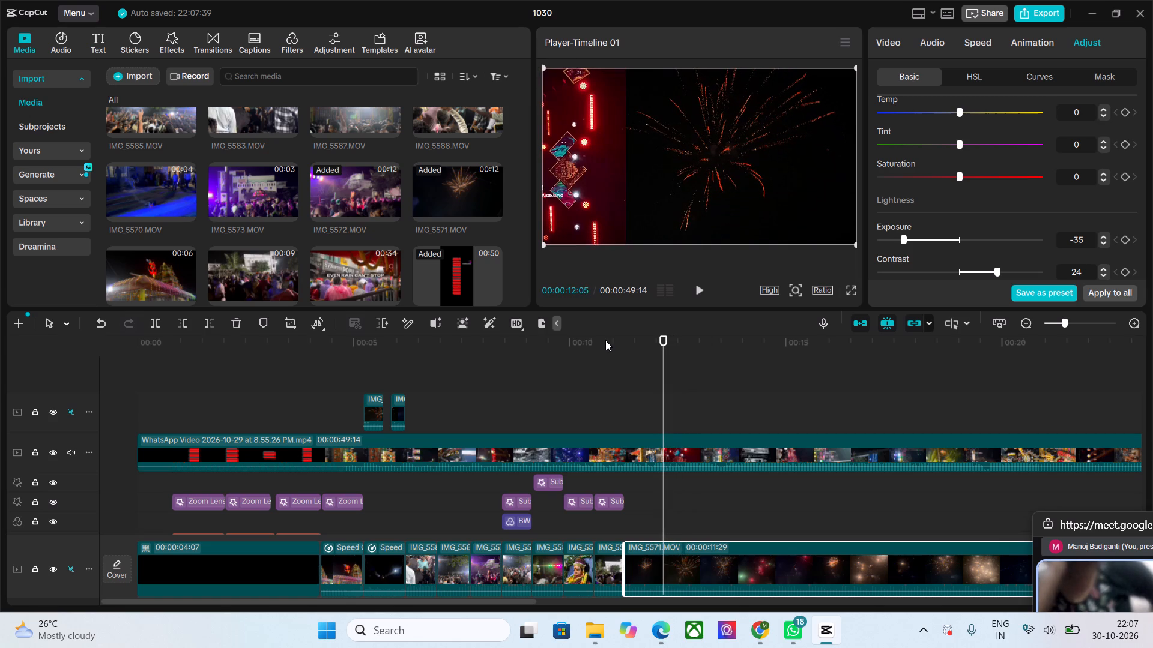
pyautogui.press('Left')
pyautogui.press('Left')
pyautogui.press('space')
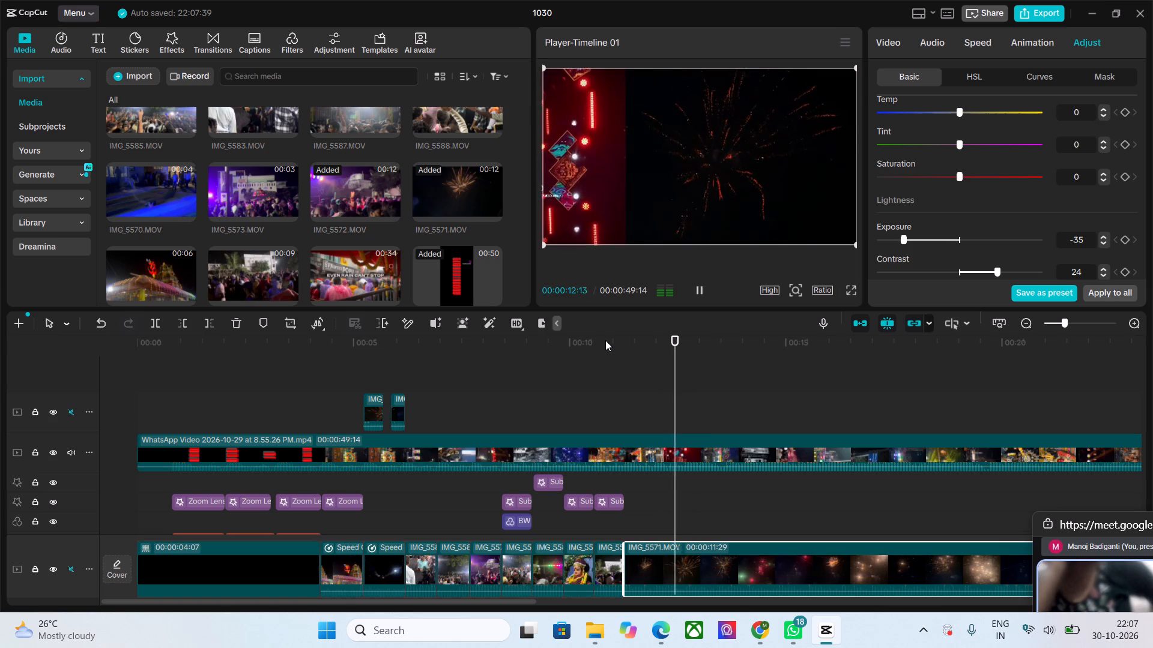
pyautogui.press('space')
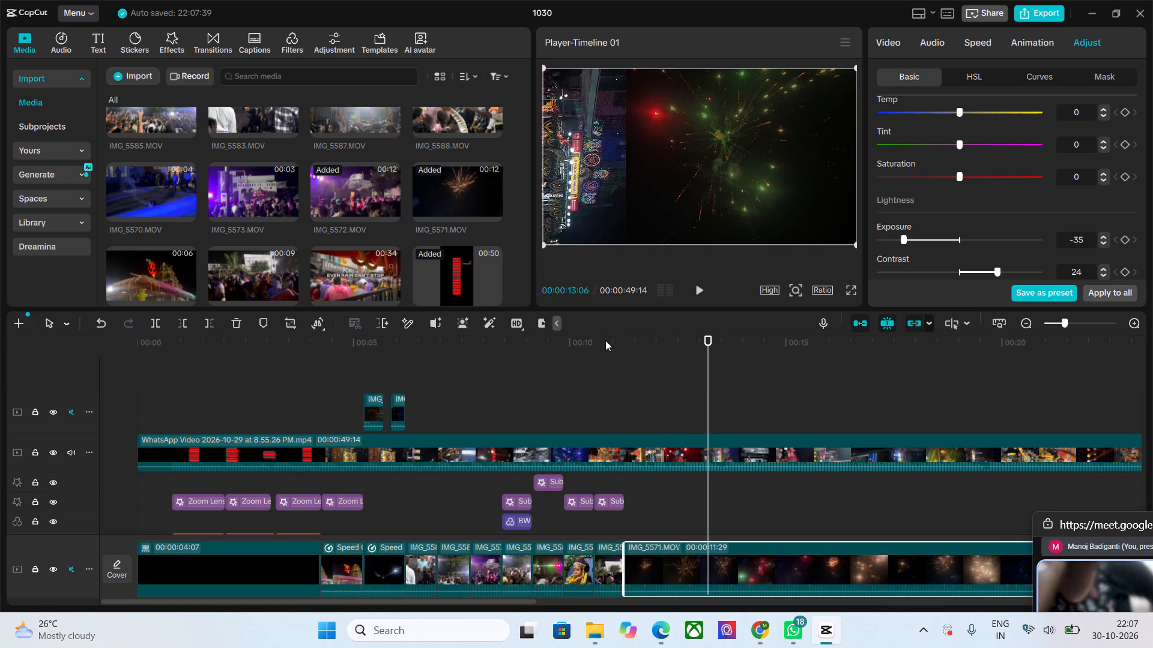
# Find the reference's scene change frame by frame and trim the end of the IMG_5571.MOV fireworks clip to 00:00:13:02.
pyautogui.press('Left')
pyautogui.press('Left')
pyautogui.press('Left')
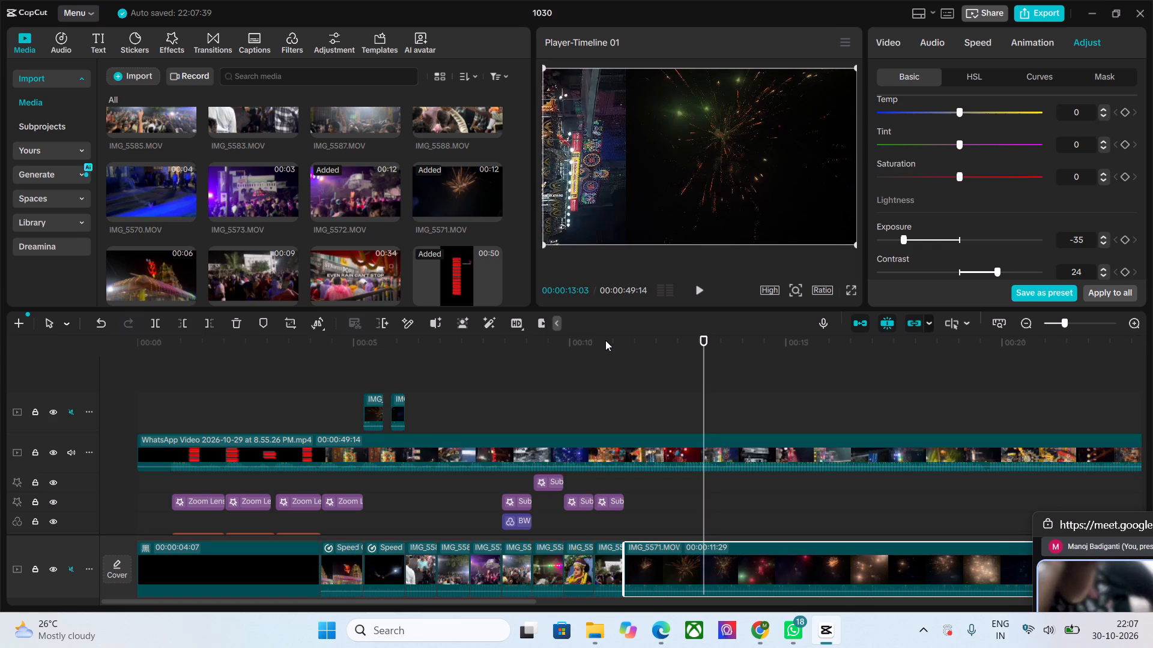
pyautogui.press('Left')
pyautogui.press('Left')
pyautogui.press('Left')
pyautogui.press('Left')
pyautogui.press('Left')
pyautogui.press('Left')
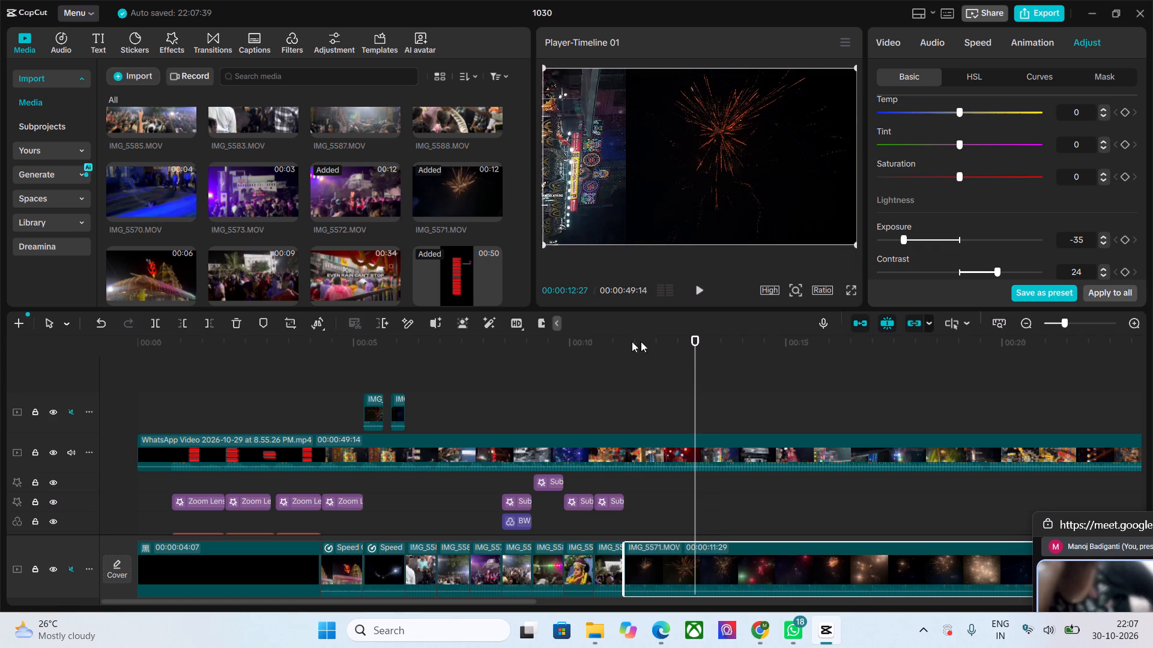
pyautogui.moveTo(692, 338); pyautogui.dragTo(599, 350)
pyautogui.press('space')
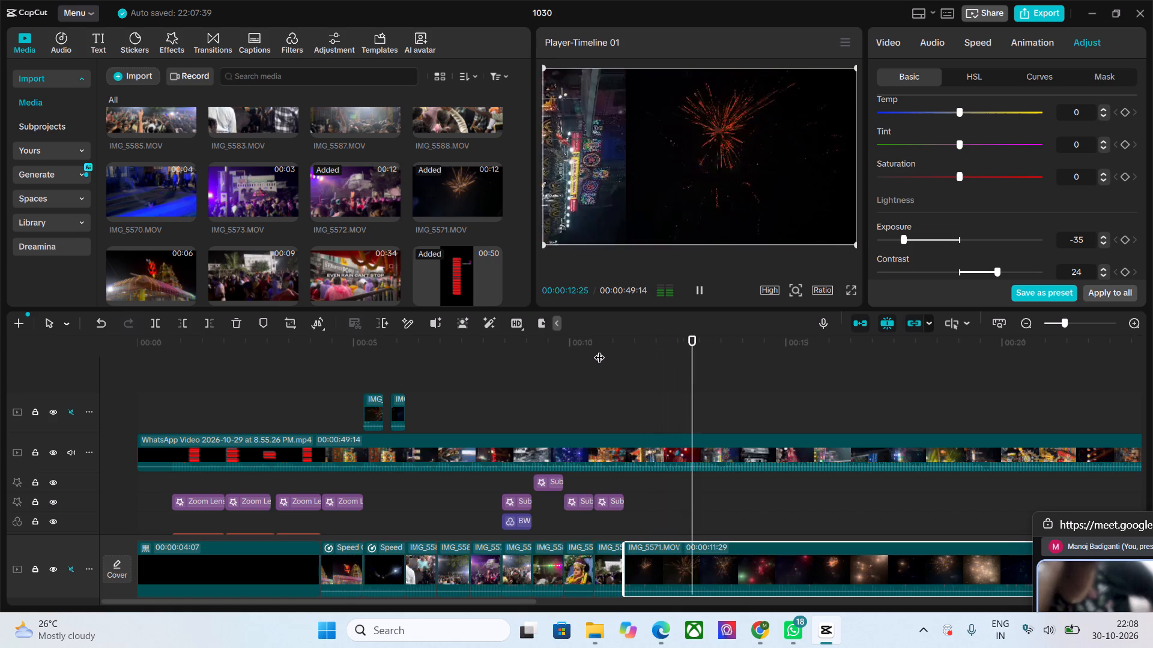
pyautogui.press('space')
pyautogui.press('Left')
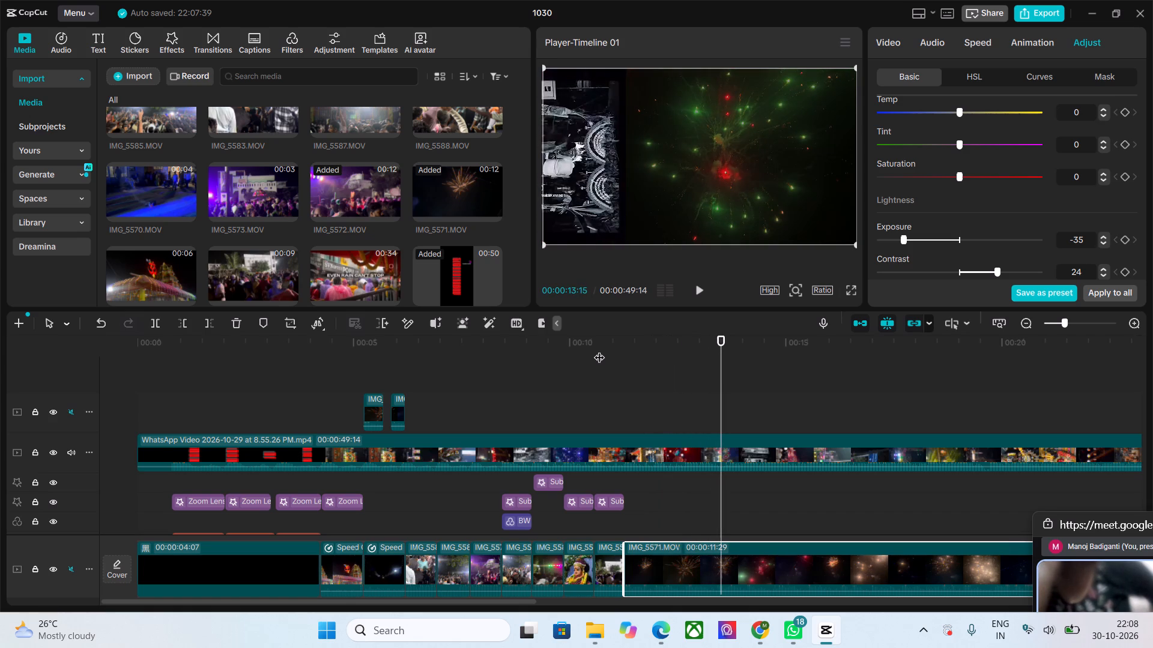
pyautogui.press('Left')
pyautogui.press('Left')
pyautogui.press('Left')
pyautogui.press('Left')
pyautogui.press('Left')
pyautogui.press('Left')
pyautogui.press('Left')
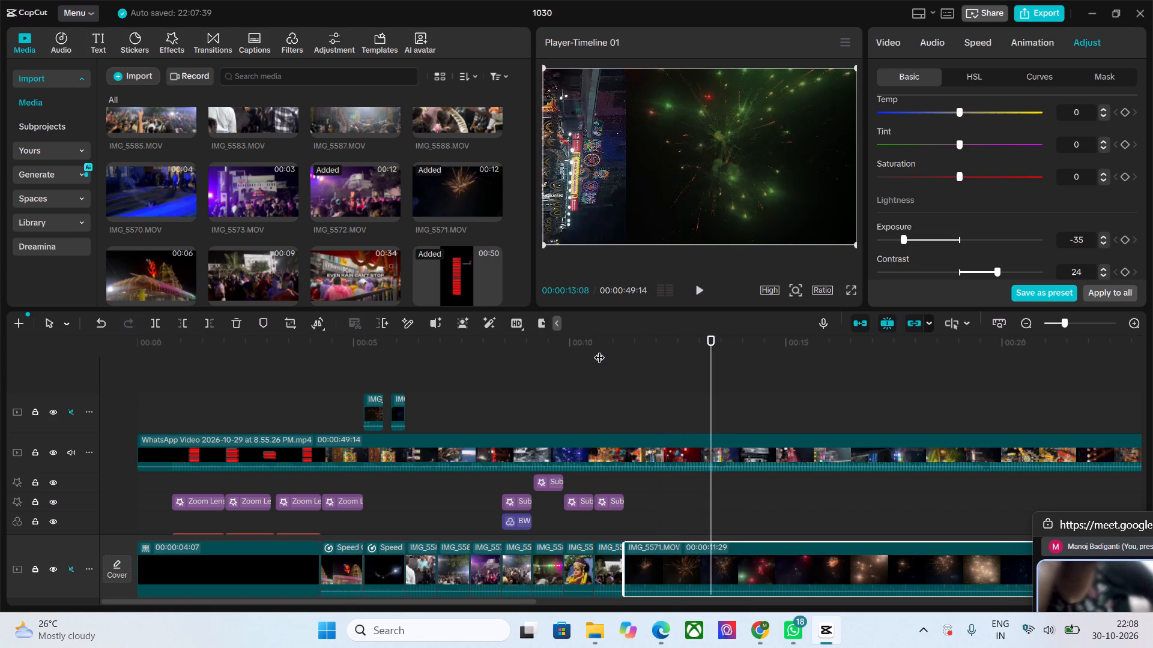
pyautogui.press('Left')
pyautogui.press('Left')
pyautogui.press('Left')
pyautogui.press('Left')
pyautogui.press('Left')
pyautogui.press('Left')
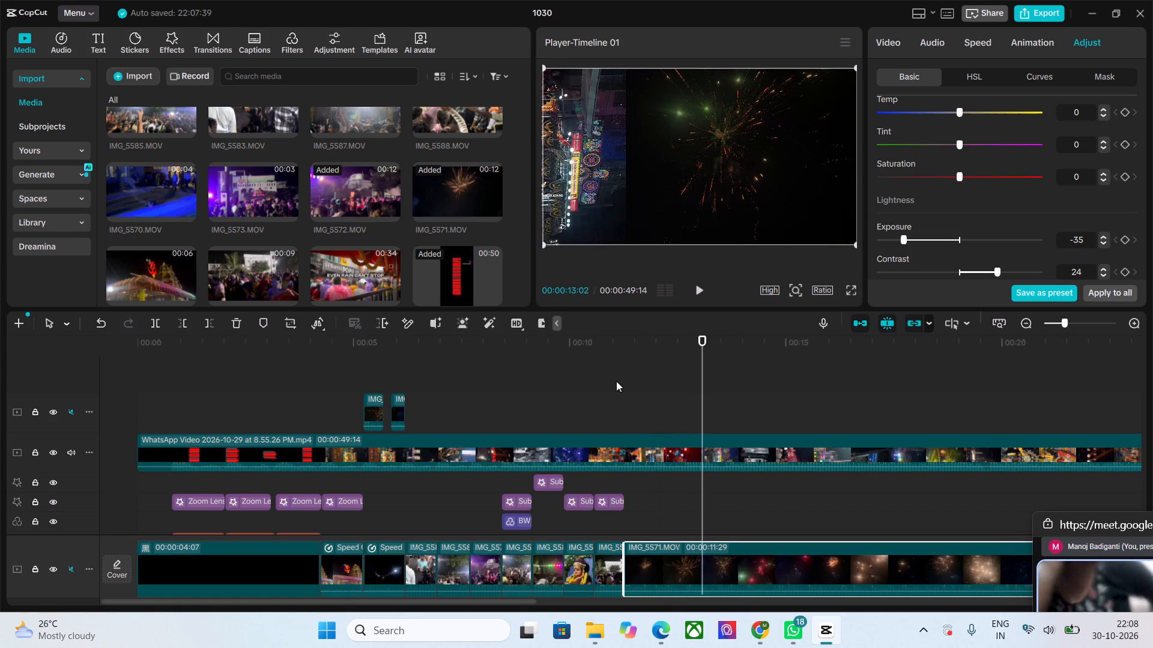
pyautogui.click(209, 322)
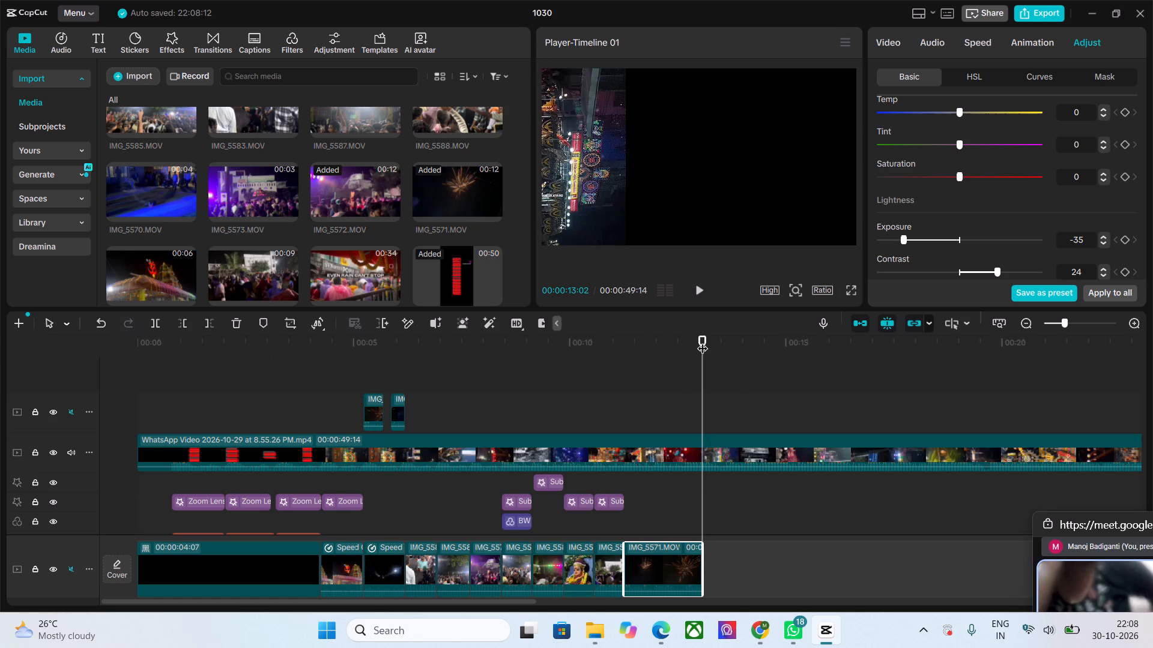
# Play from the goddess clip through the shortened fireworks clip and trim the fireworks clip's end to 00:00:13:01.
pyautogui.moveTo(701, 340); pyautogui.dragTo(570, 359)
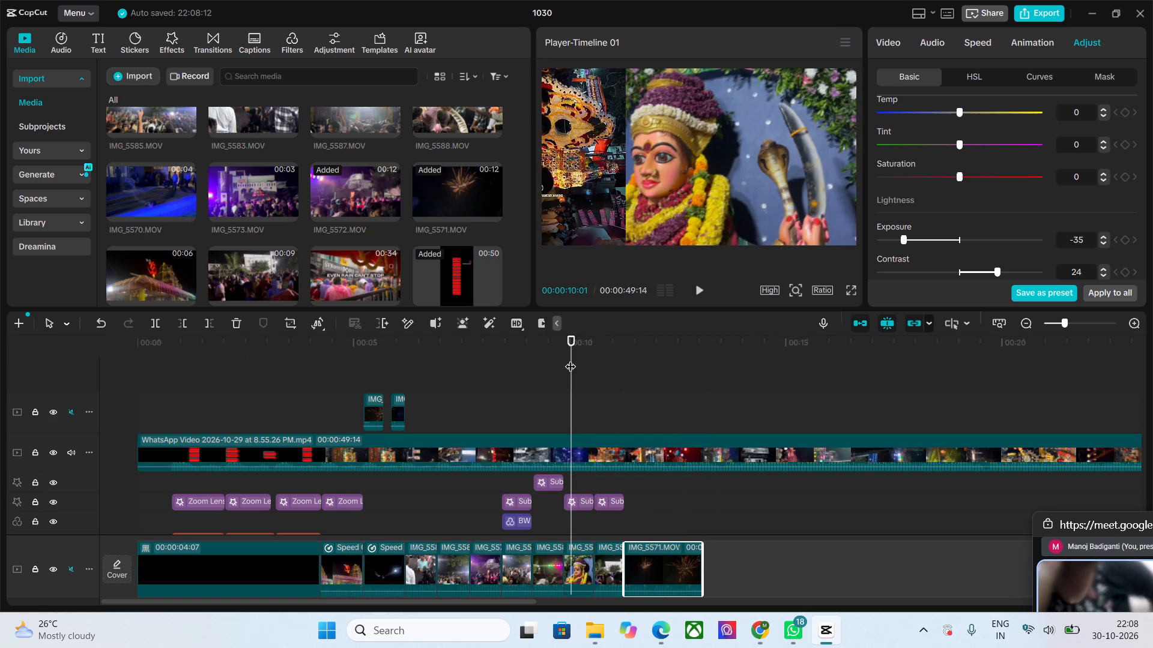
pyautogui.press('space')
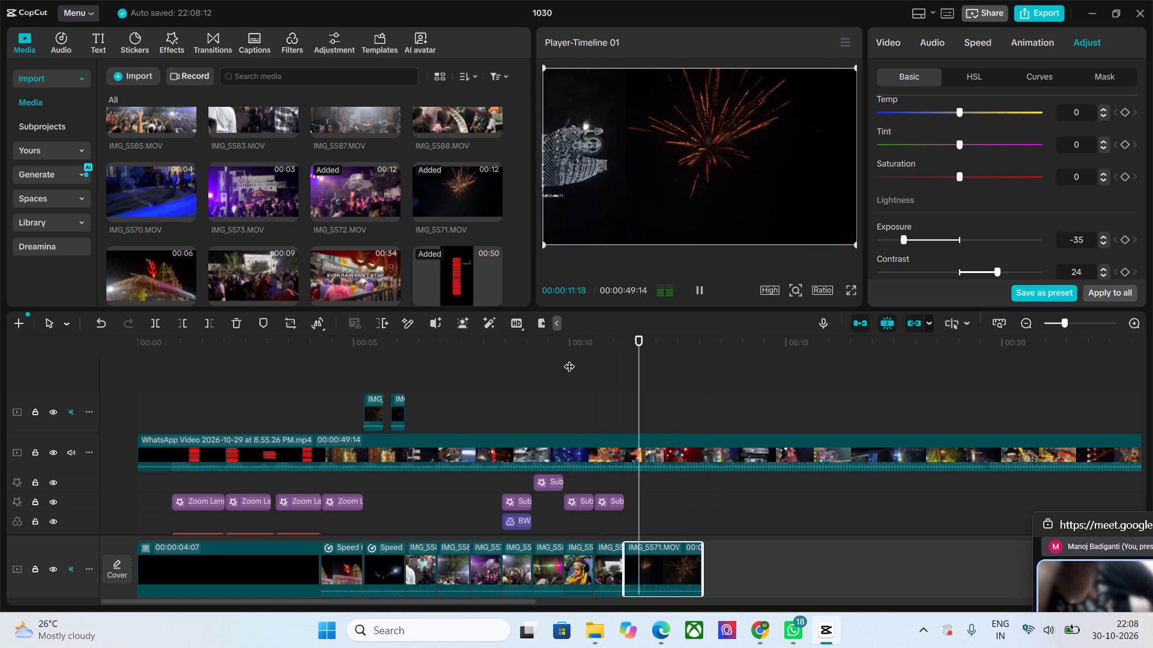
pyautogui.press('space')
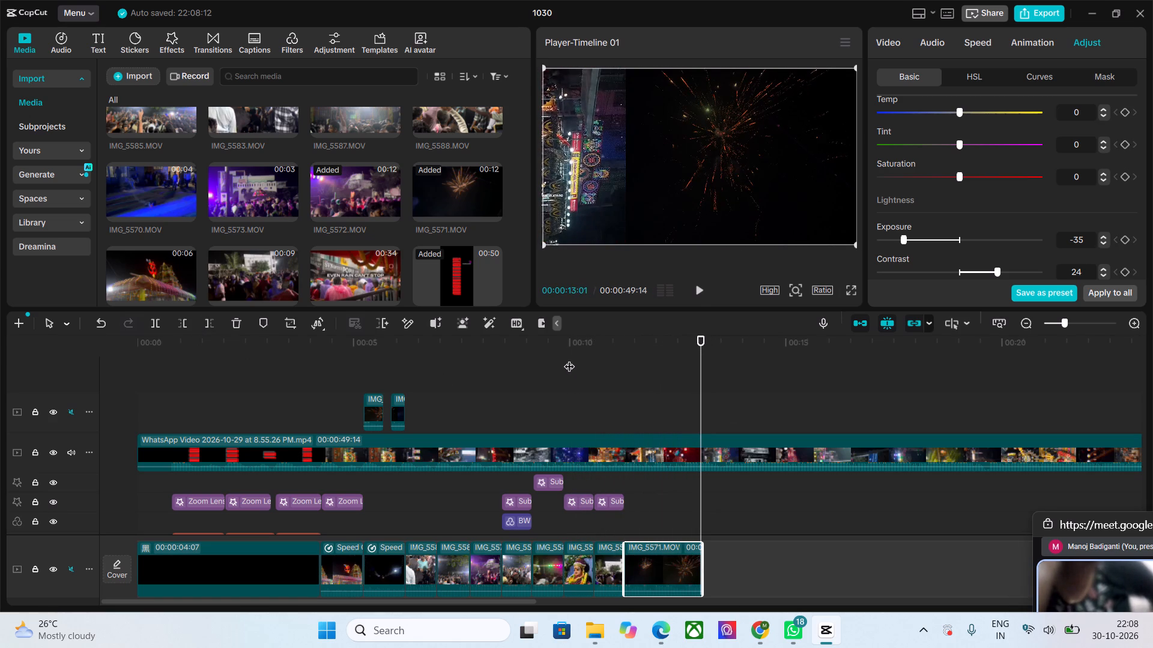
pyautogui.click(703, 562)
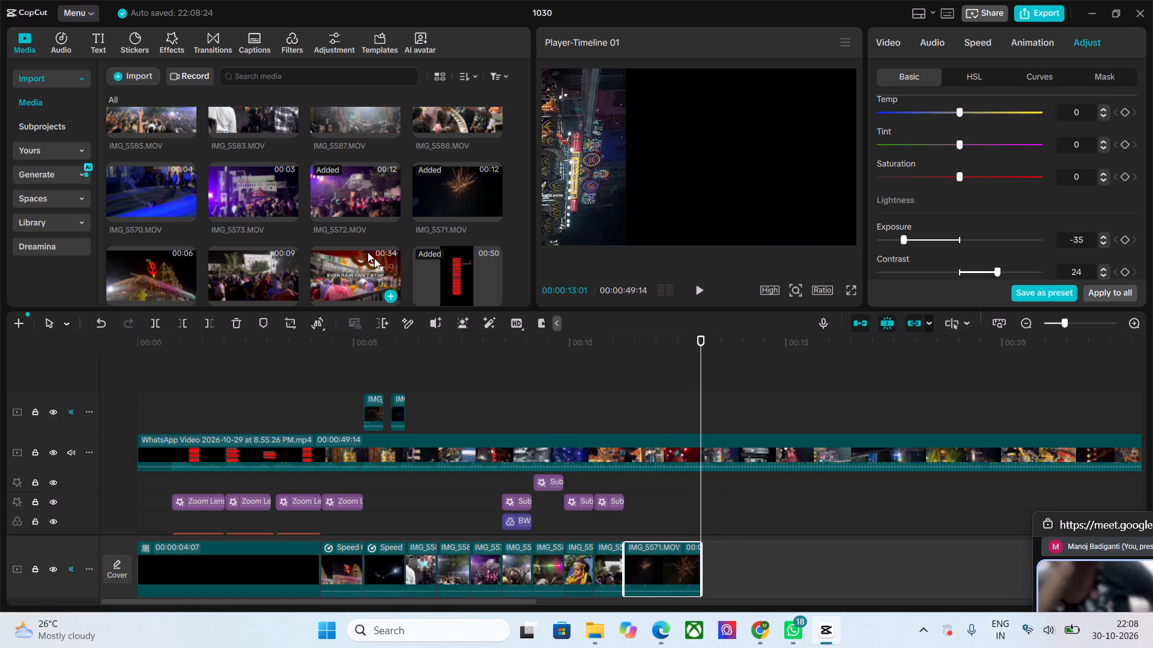
# Trim the end of the IMG_5571.MOV fireworks clip on the main track to 00:00:12:02.
pyautogui.scroll(6, 326, 164)
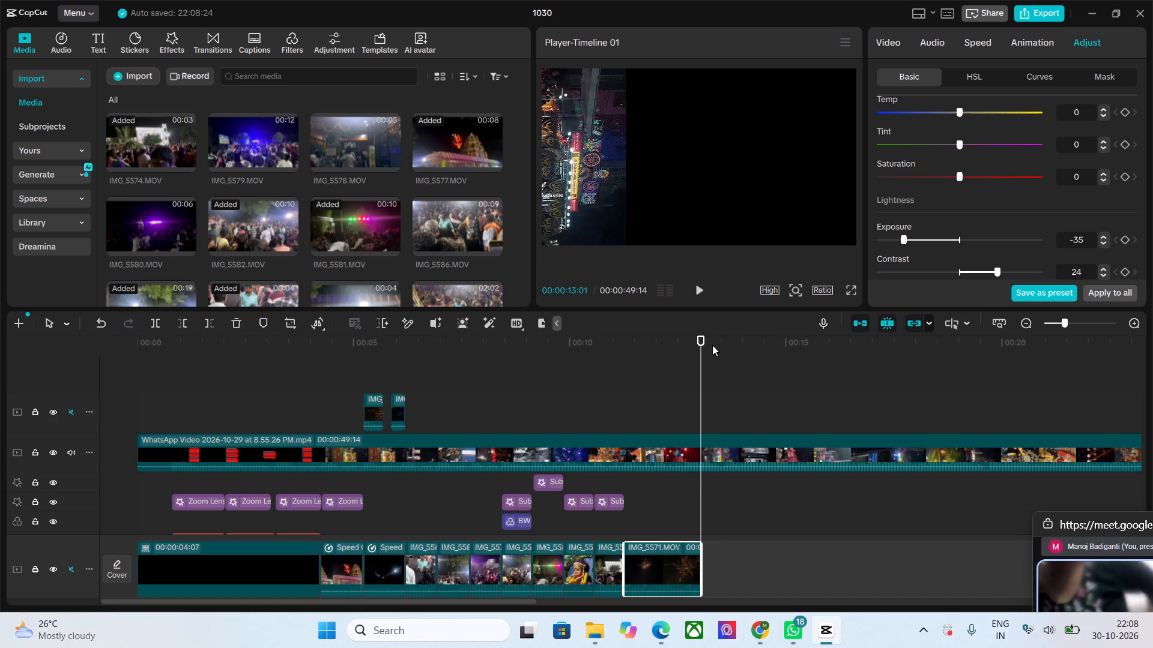
pyautogui.moveTo(701, 339); pyautogui.dragTo(659, 346)
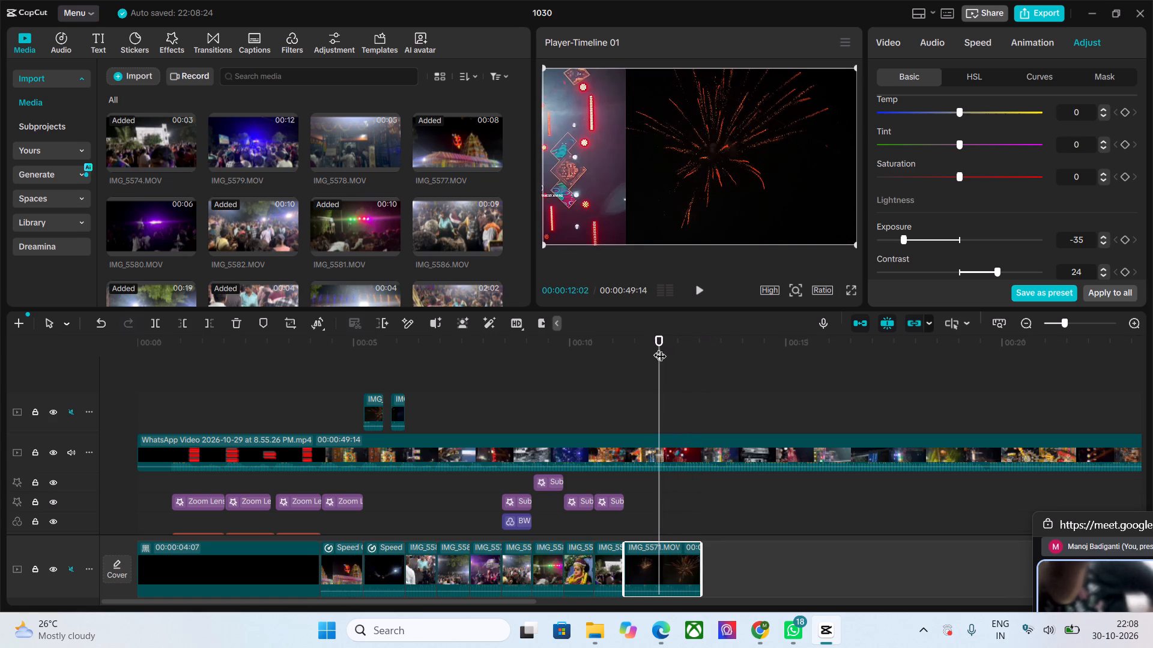
pyautogui.click(670, 555)
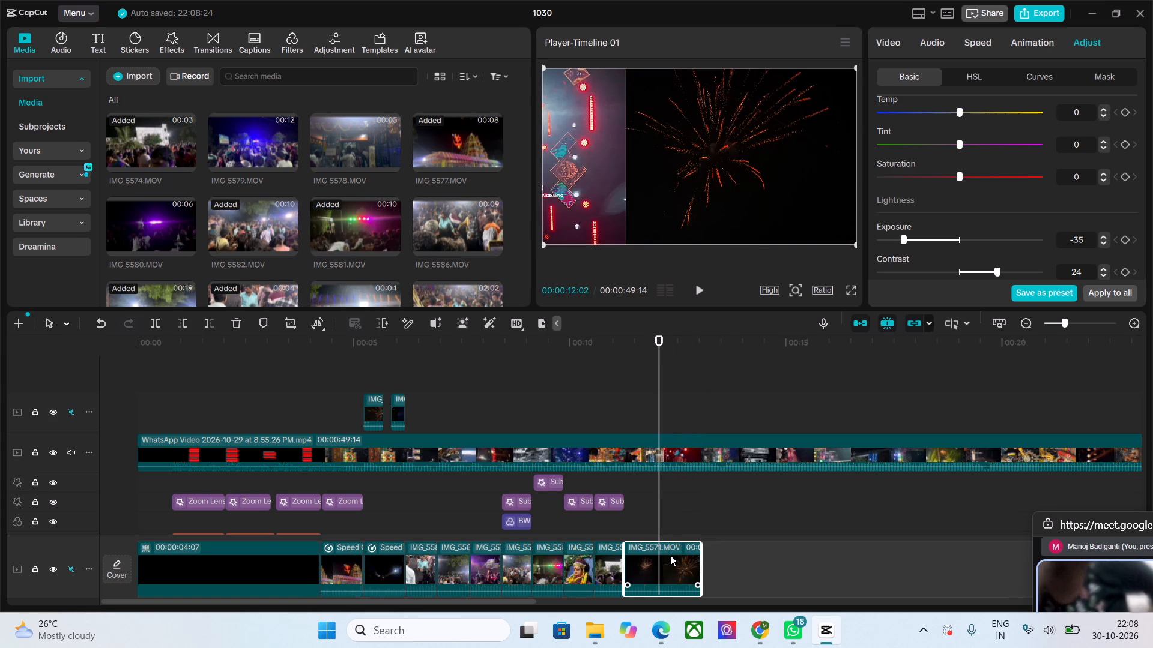
pyautogui.click(203, 319)
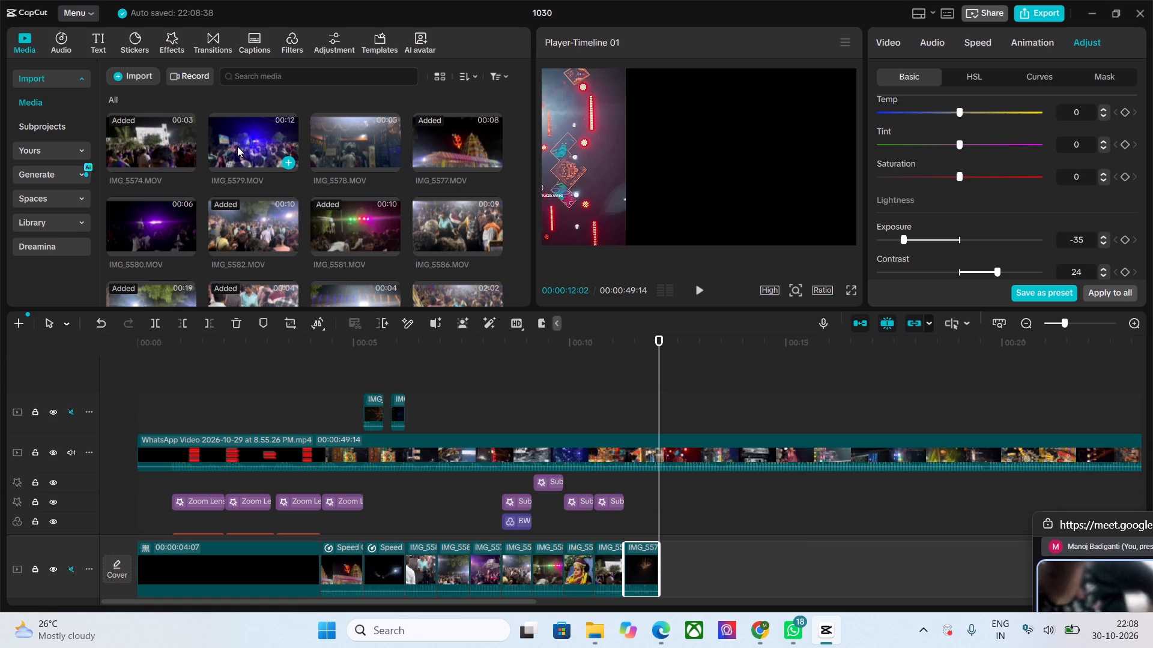
# Add the blue-lit crowd clip IMG_5579.MOV directly after the fireworks clip and trim its end to 00:00:13:01.
pyautogui.moveTo(235, 145); pyautogui.dragTo(665, 572)
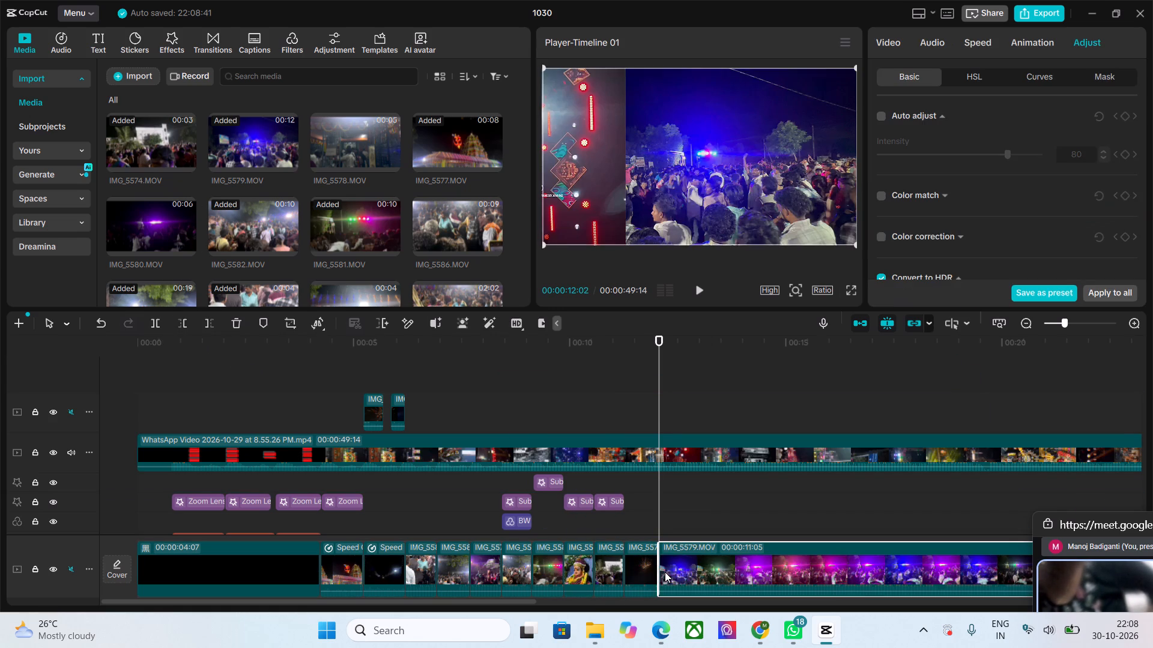
pyautogui.press('space')
pyautogui.press('space')
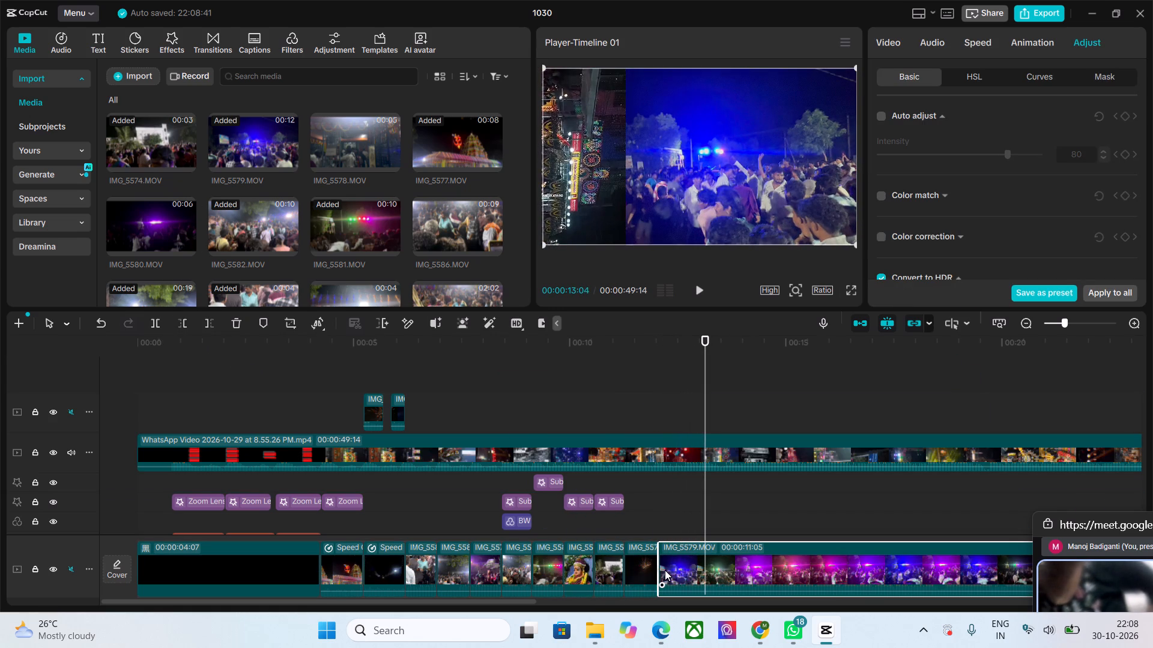
pyautogui.press('Left')
pyautogui.press('Left')
pyautogui.press('Left')
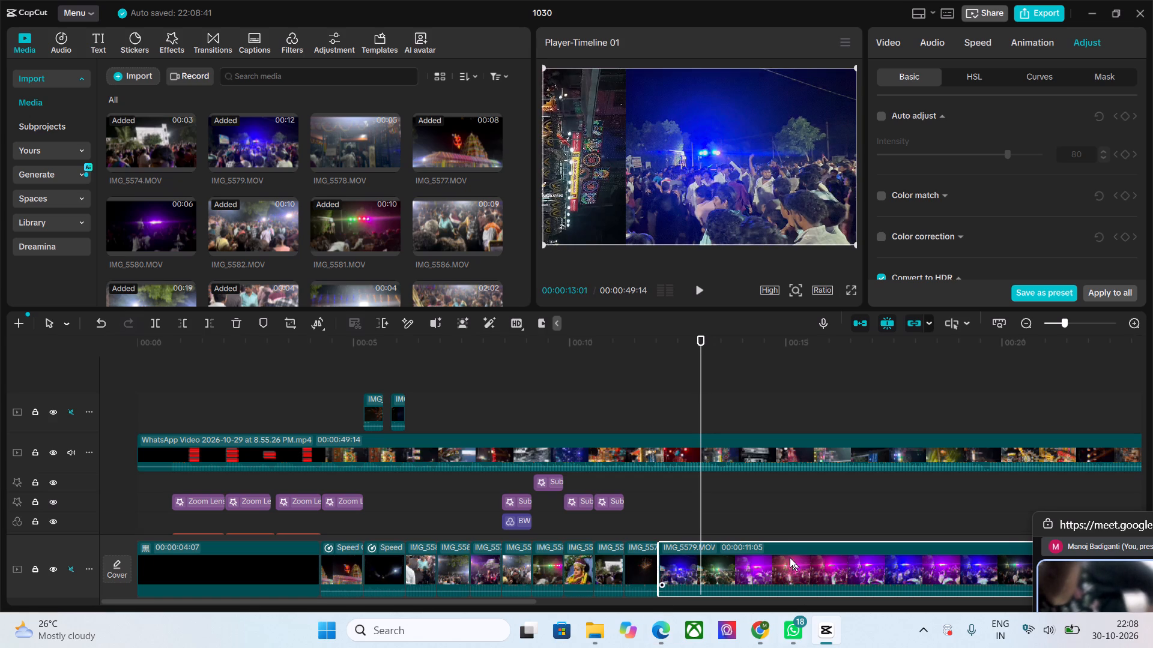
pyautogui.click(752, 572)
pyautogui.click(210, 316)
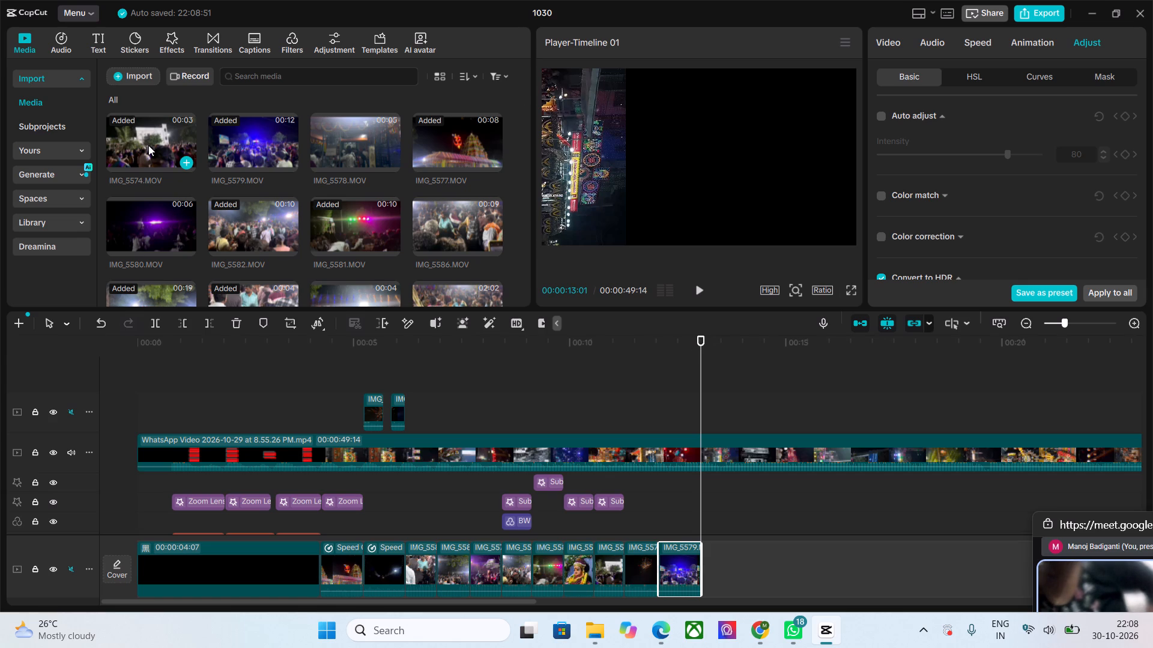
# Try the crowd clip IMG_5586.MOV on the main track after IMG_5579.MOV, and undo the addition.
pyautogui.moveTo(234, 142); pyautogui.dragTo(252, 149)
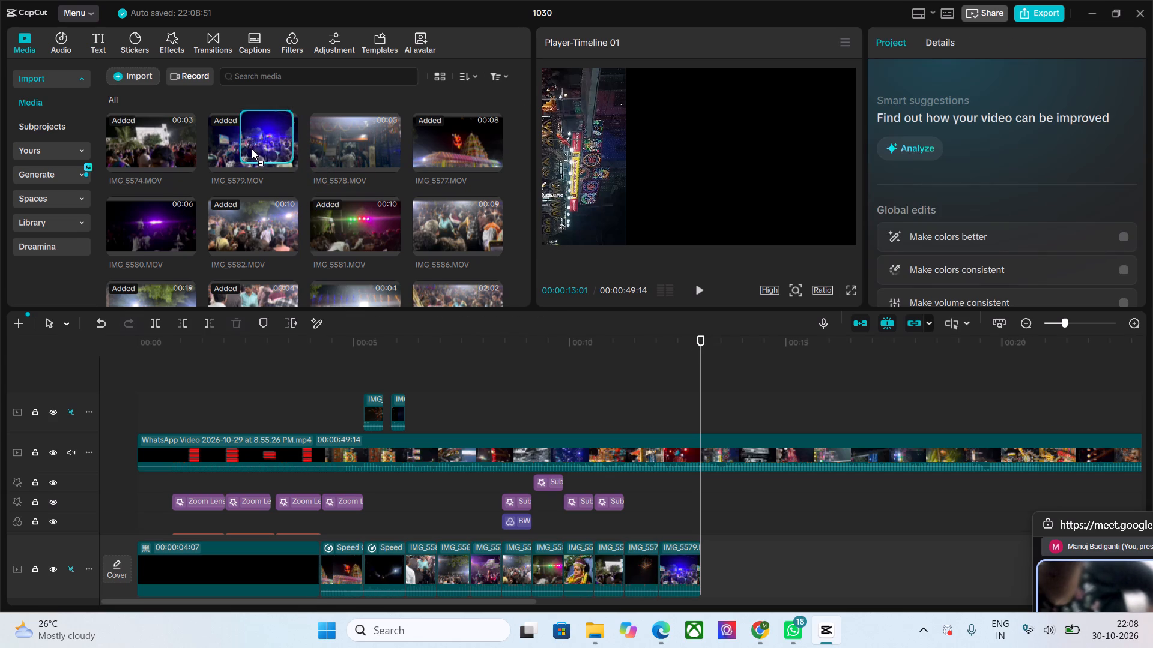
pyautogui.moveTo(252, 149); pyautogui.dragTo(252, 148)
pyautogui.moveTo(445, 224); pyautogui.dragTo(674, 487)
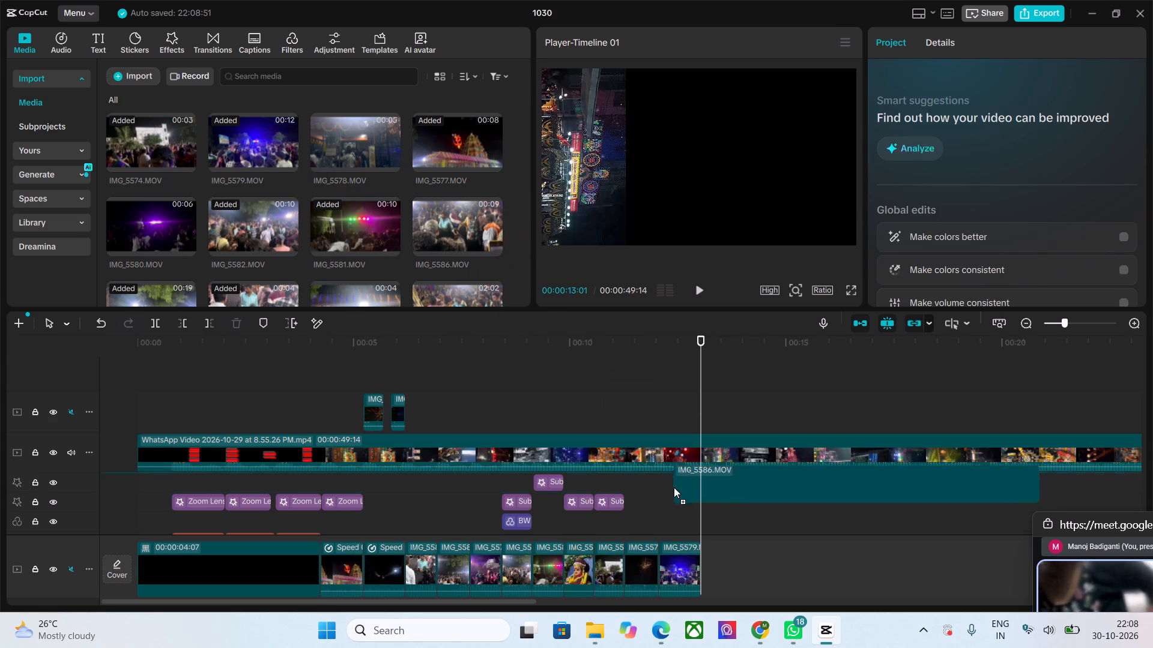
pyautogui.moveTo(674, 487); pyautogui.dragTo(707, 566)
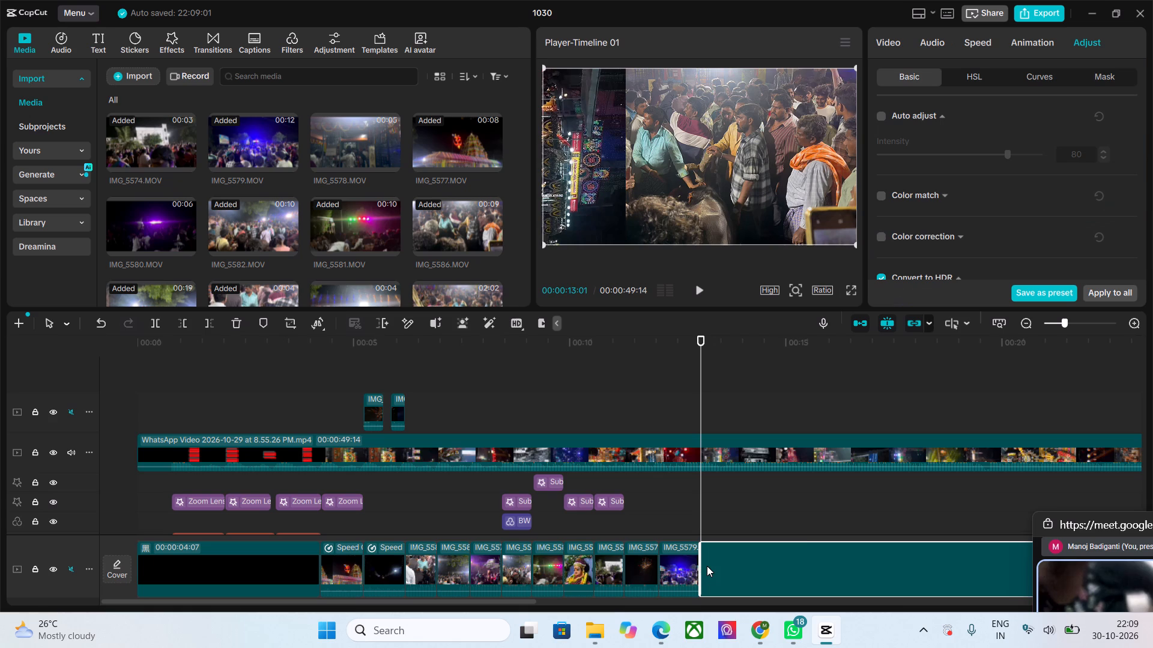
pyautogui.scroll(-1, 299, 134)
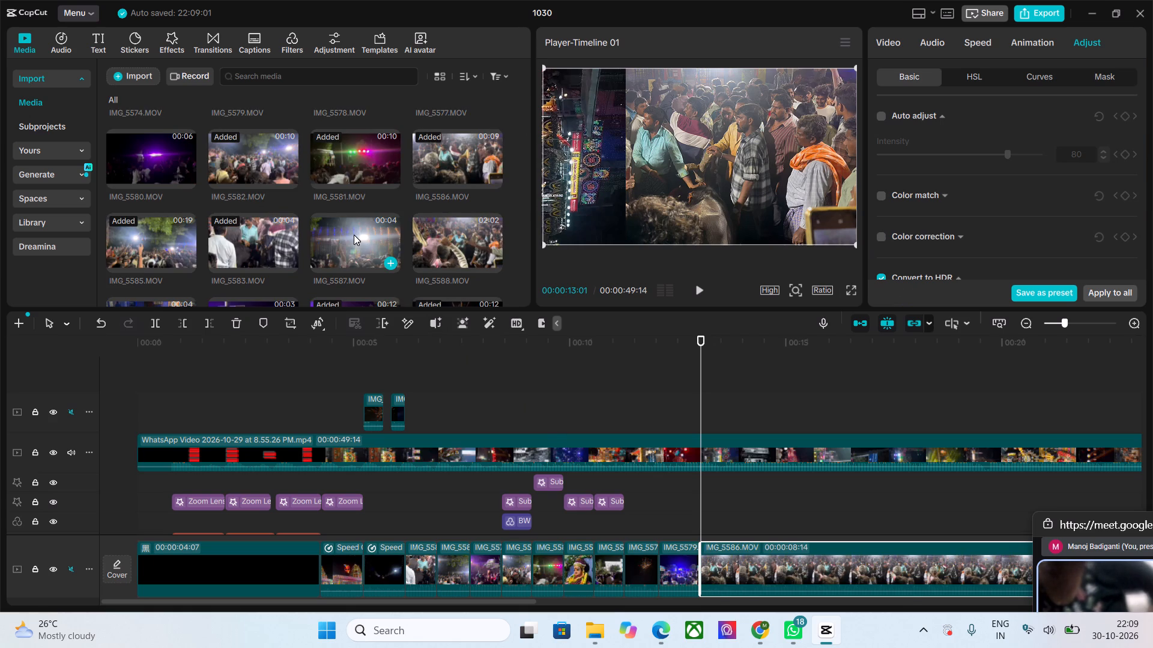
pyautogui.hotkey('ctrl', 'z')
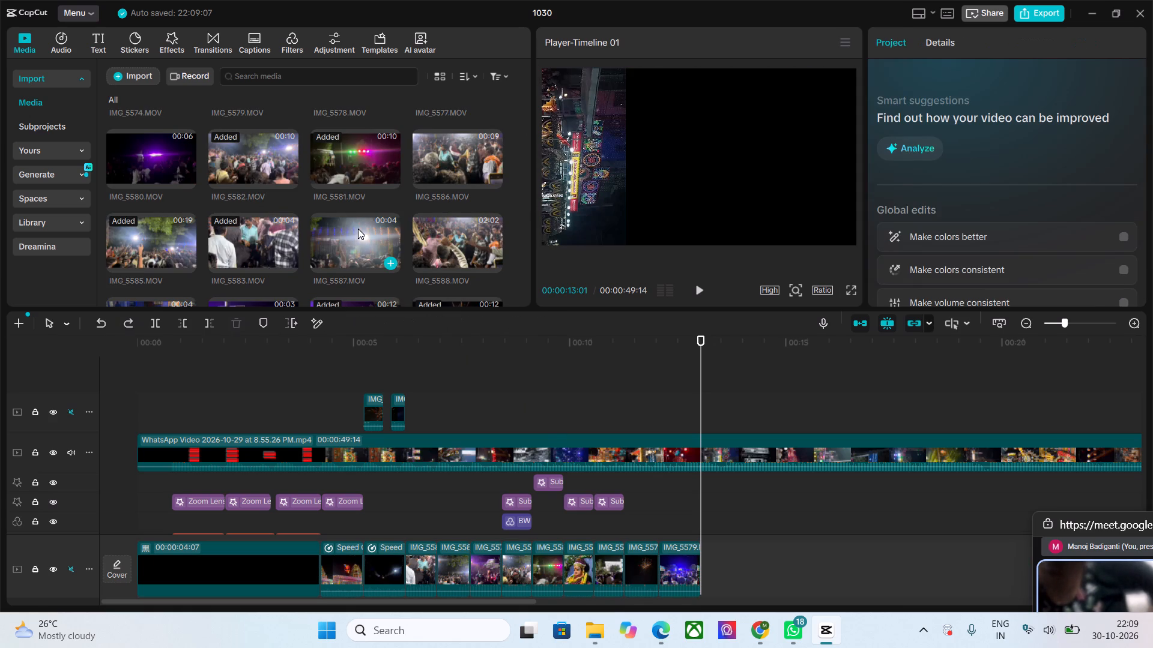
# Add the clip IMG_5587.MOV to the main track directly after the IMG_5579.MOV clip.
pyautogui.moveTo(353, 237); pyautogui.dragTo(722, 571)
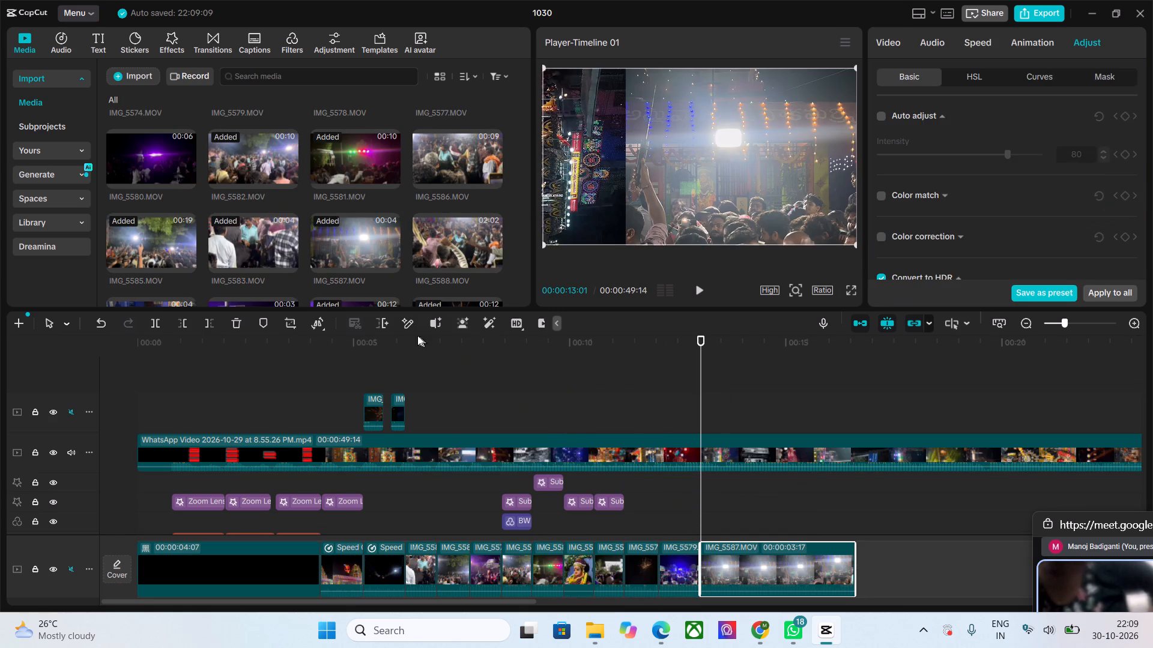
# Preview the crowd clip IMG_5588.MOV from the imported media.
pyautogui.click(464, 239)
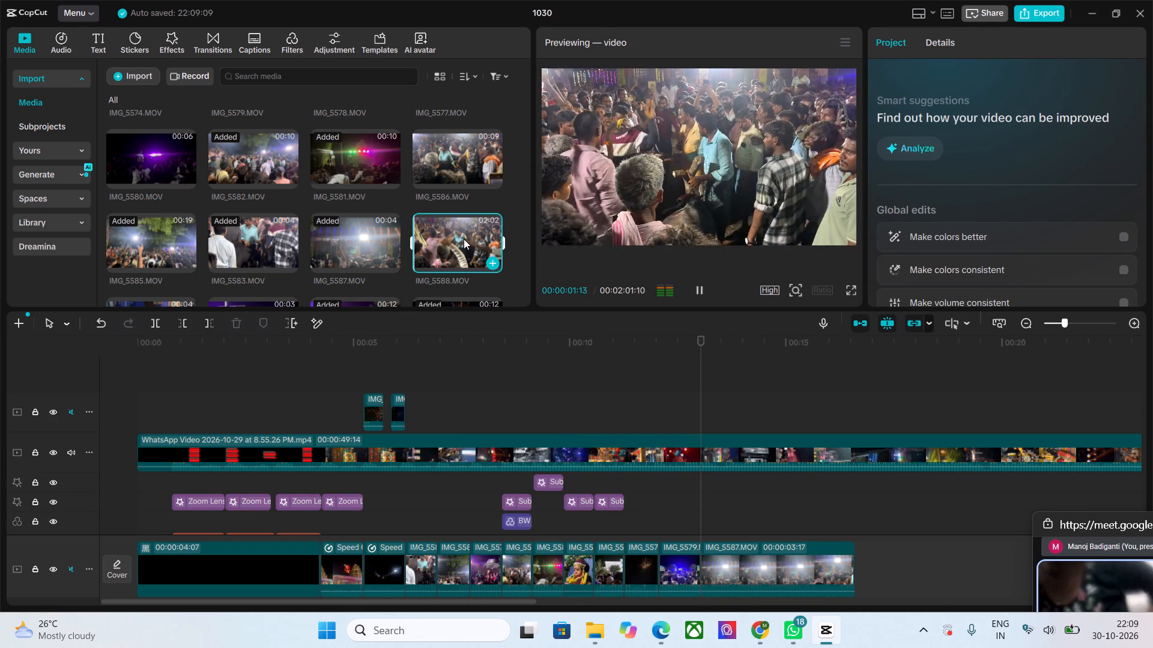
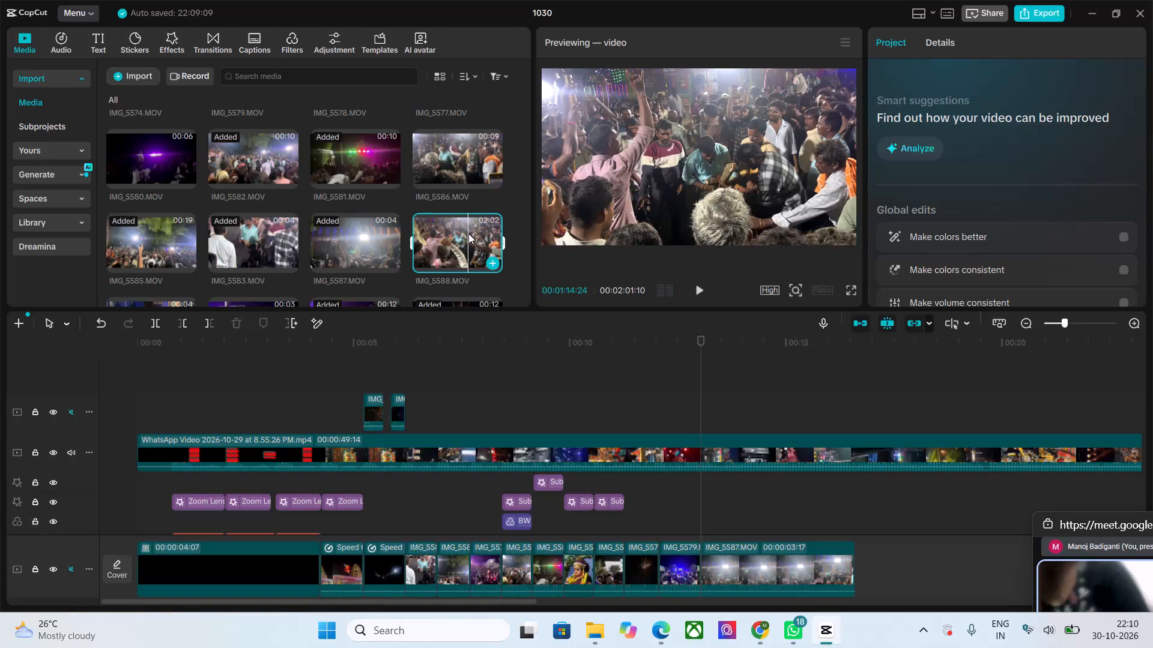
# Find the reference's cut just after 00:00:13:01 and extend the end of the IMG_5579.MOV clip to 00:00:13:09.
pyautogui.click(697, 341)
pyautogui.click(698, 343)
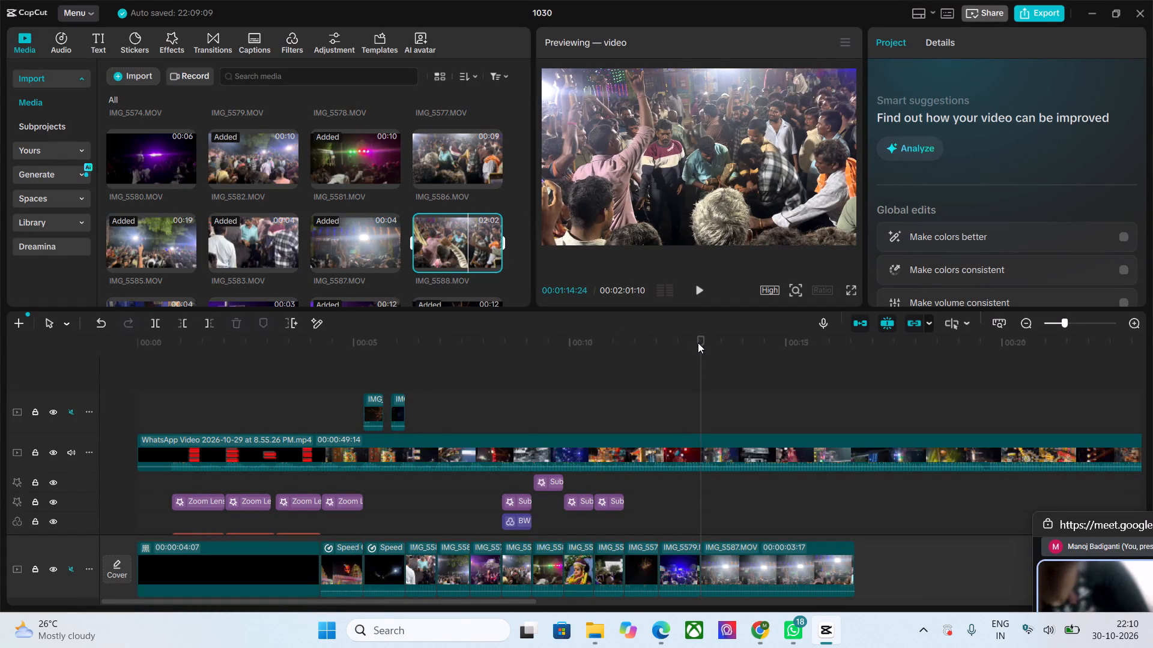
pyautogui.click(701, 344)
pyautogui.click(755, 564)
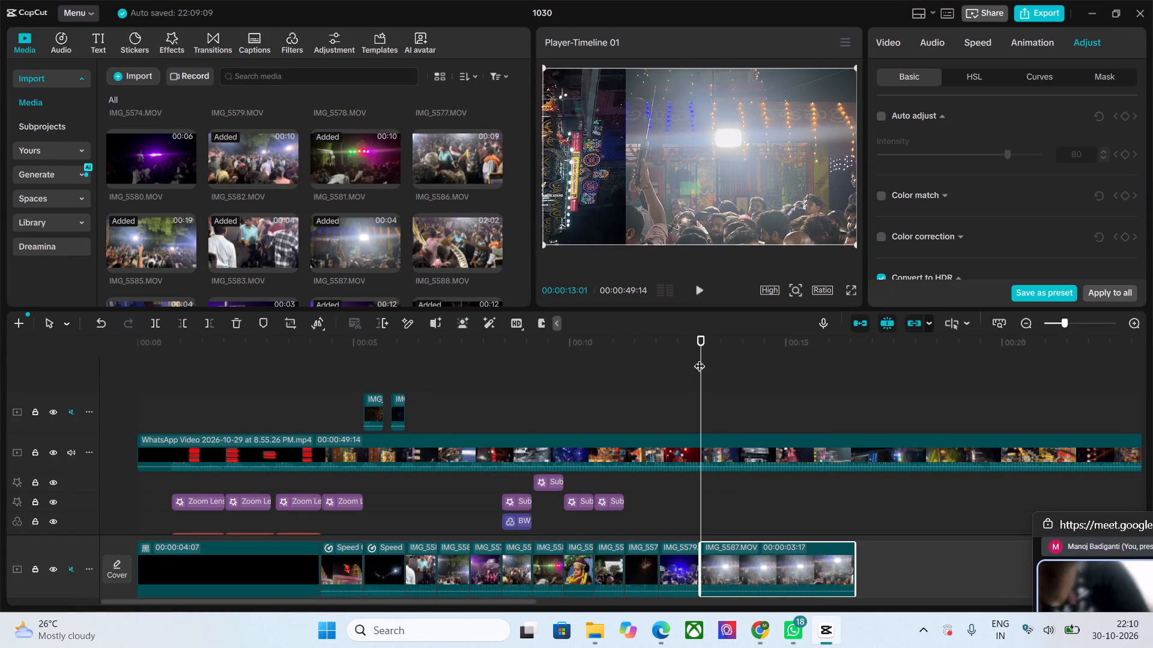
pyautogui.moveTo(701, 343); pyautogui.dragTo(691, 344)
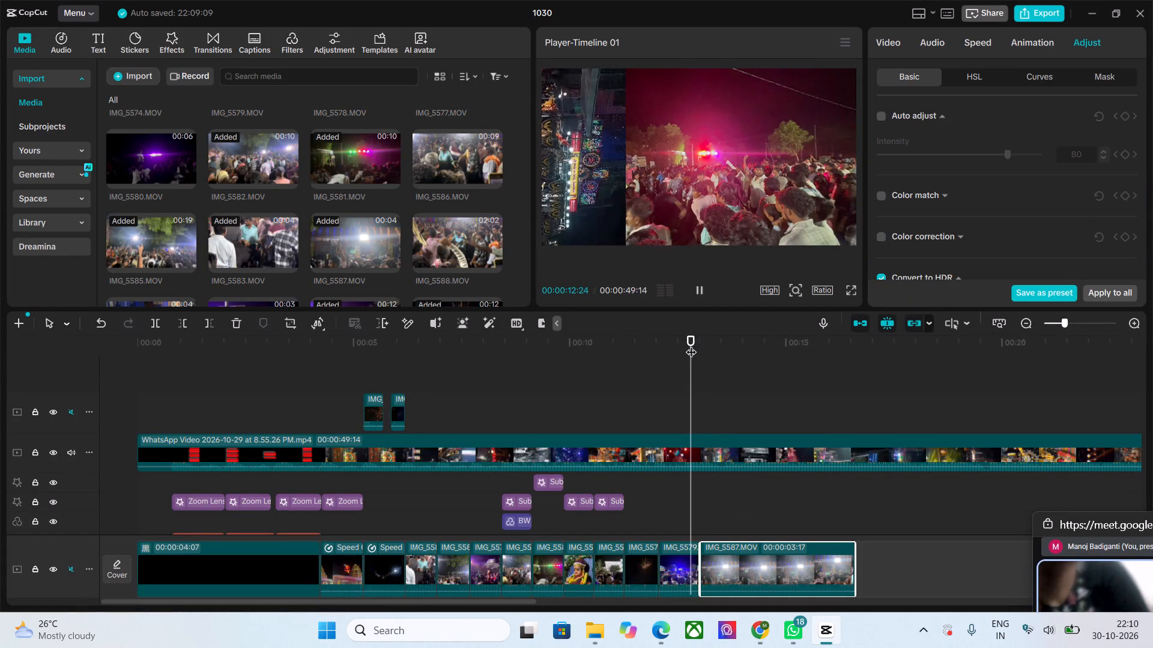
pyautogui.press('space')
pyautogui.press('space')
pyautogui.press('Left')
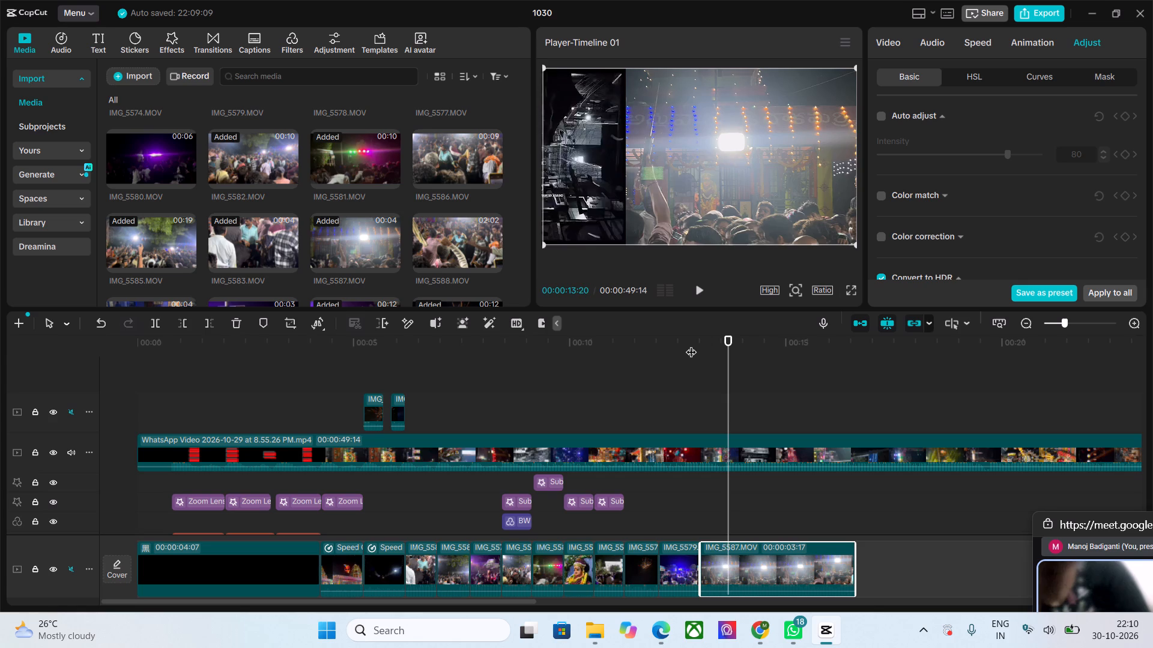
pyautogui.press('Left')
pyautogui.press('Left')
pyautogui.press('Left')
pyautogui.press('Left')
pyautogui.press('Left')
pyautogui.press('Left')
pyautogui.press('Left')
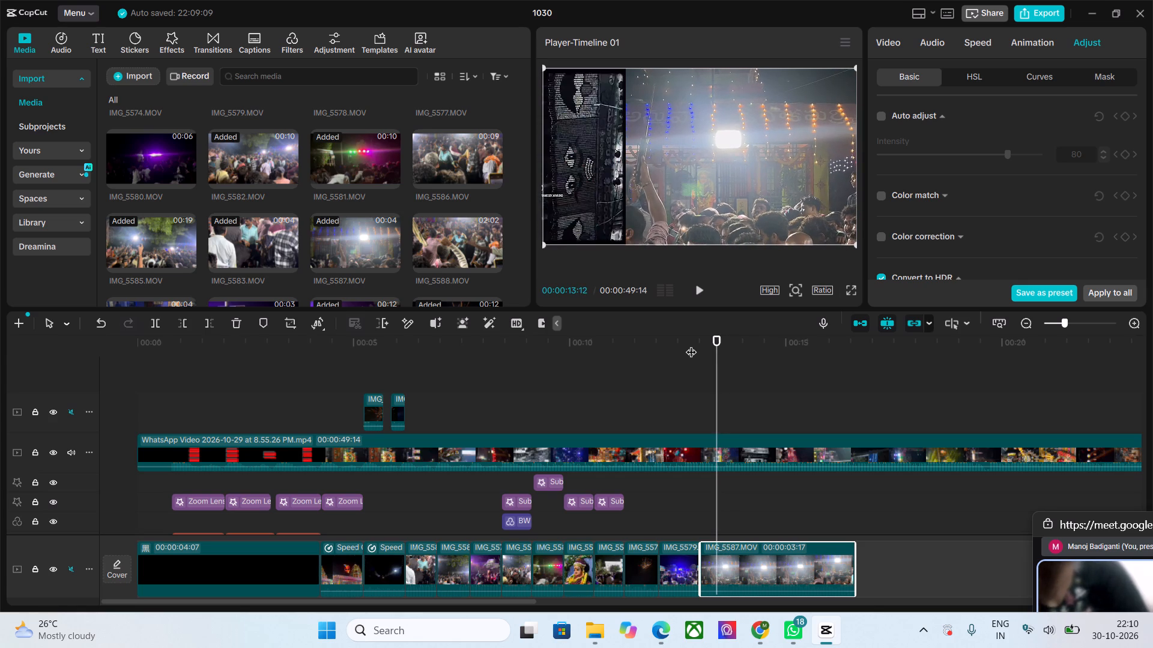
pyautogui.press('Left')
pyautogui.press('Left')
pyautogui.press('Left')
pyautogui.press('Left')
pyautogui.press('Right')
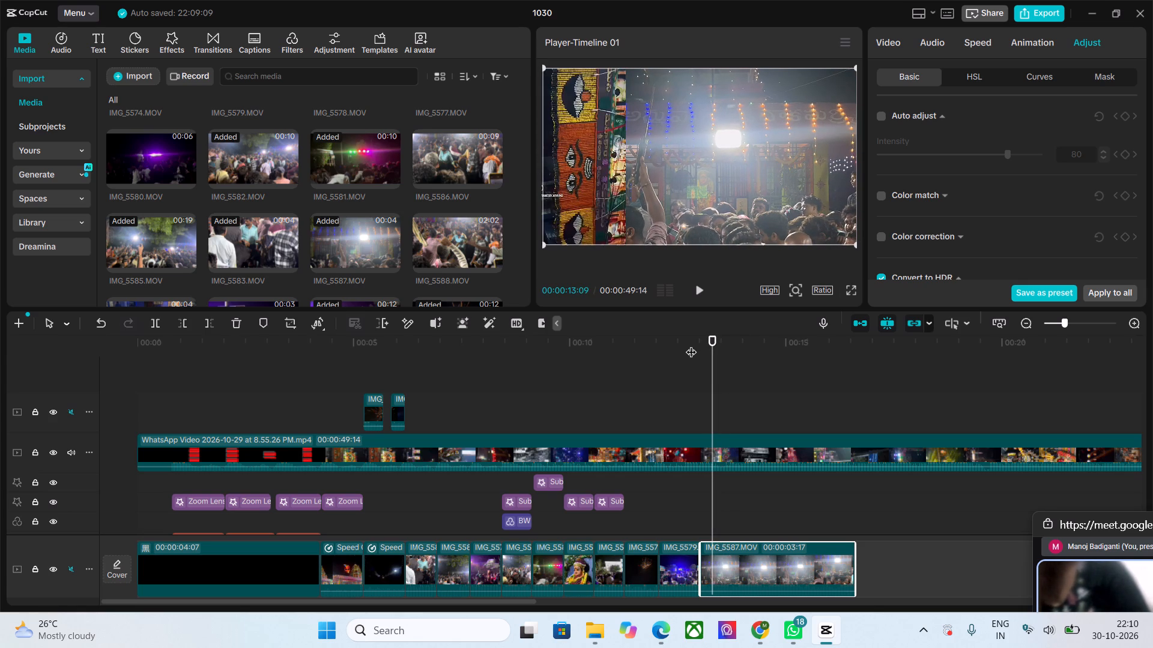
pyautogui.click(680, 575)
pyautogui.moveTo(699, 572); pyautogui.dragTo(708, 573)
# Play on from the new cut and trim the end of the IMG_5587.MOV clip to about 00:00:13:15.
pyautogui.press('space')
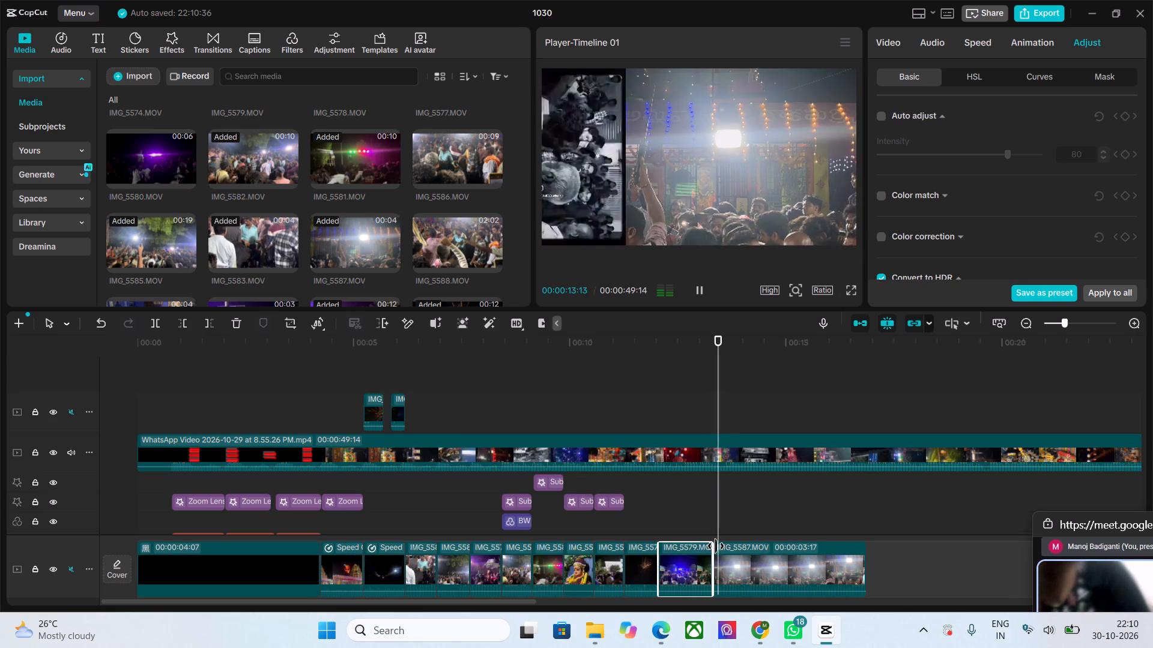
pyautogui.press('space')
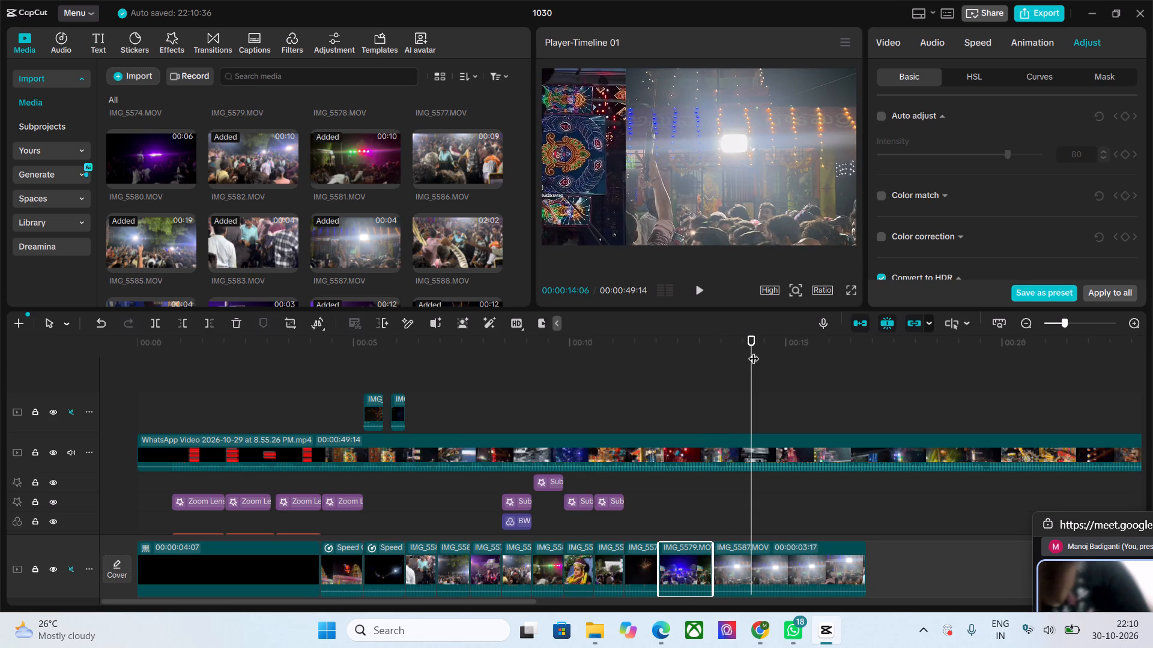
pyautogui.click(763, 578)
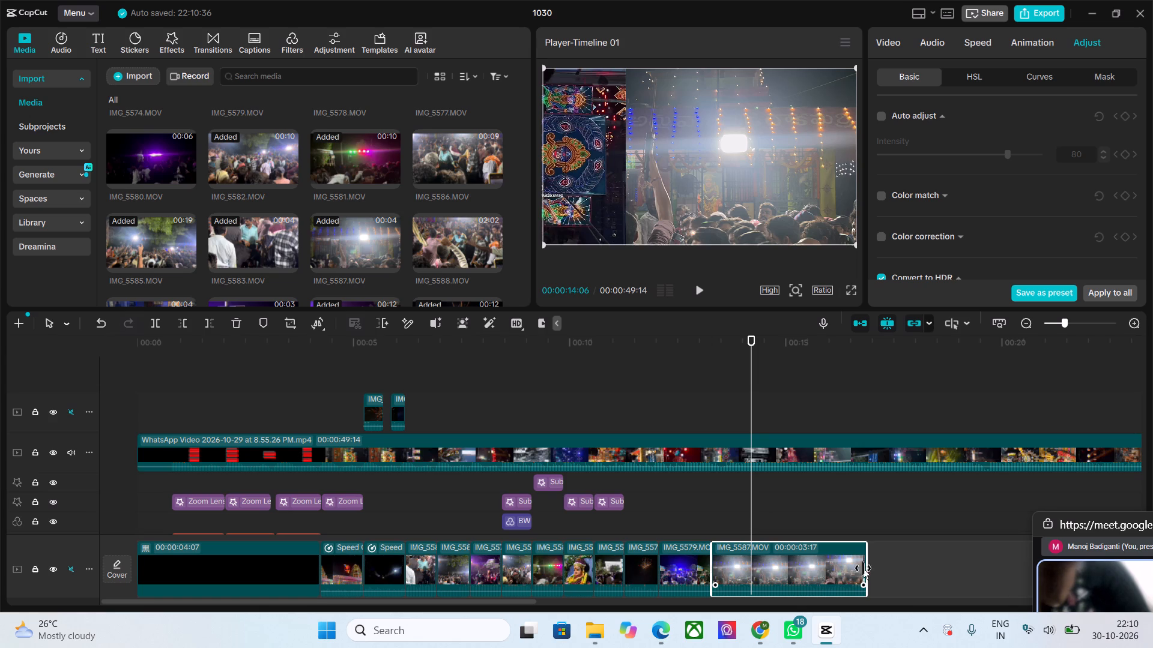
pyautogui.moveTo(865, 569); pyautogui.dragTo(719, 585)
# Play and step through the reference from the trimmed IMG_5587.MOV clip to locate the end of its rapid cuts.
pyautogui.moveTo(752, 341); pyautogui.dragTo(717, 345)
pyautogui.moveTo(718, 345); pyautogui.dragTo(714, 346)
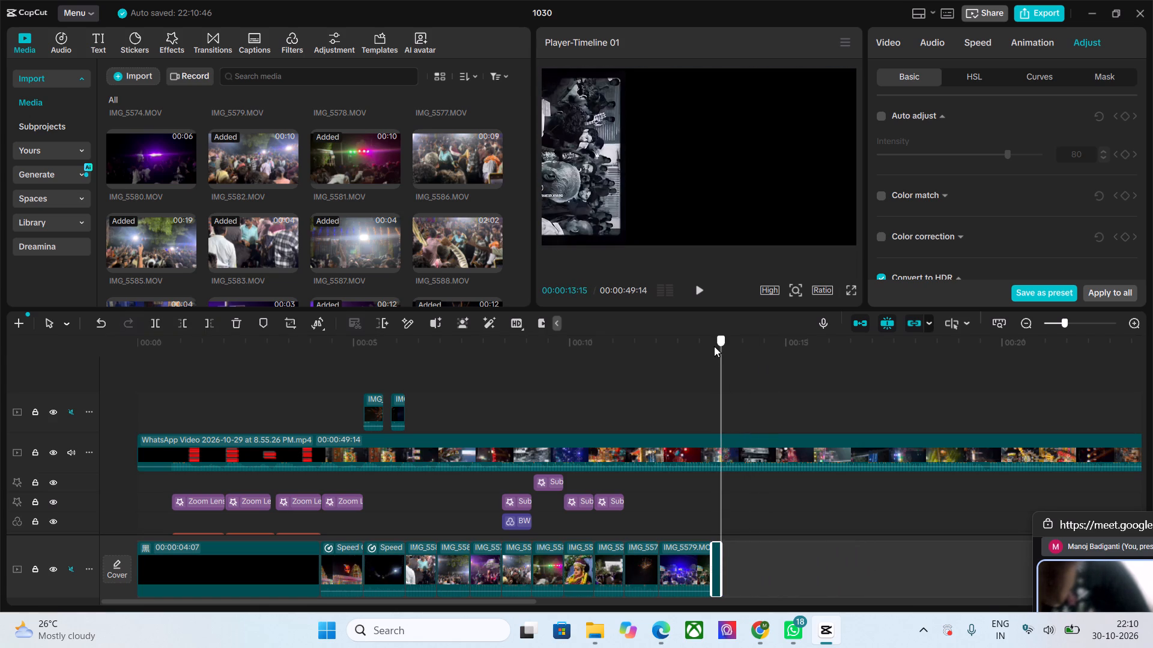
pyautogui.moveTo(714, 346); pyautogui.dragTo(701, 351)
pyautogui.press('space')
pyautogui.press('space')
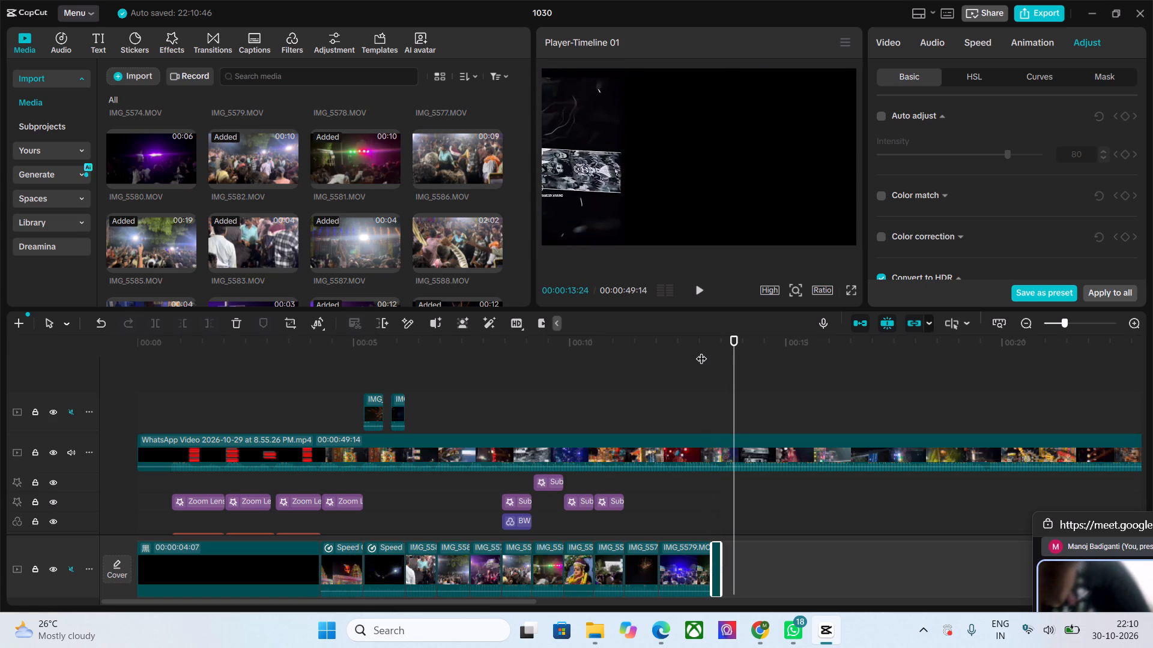
pyautogui.press('space')
pyautogui.press('space')
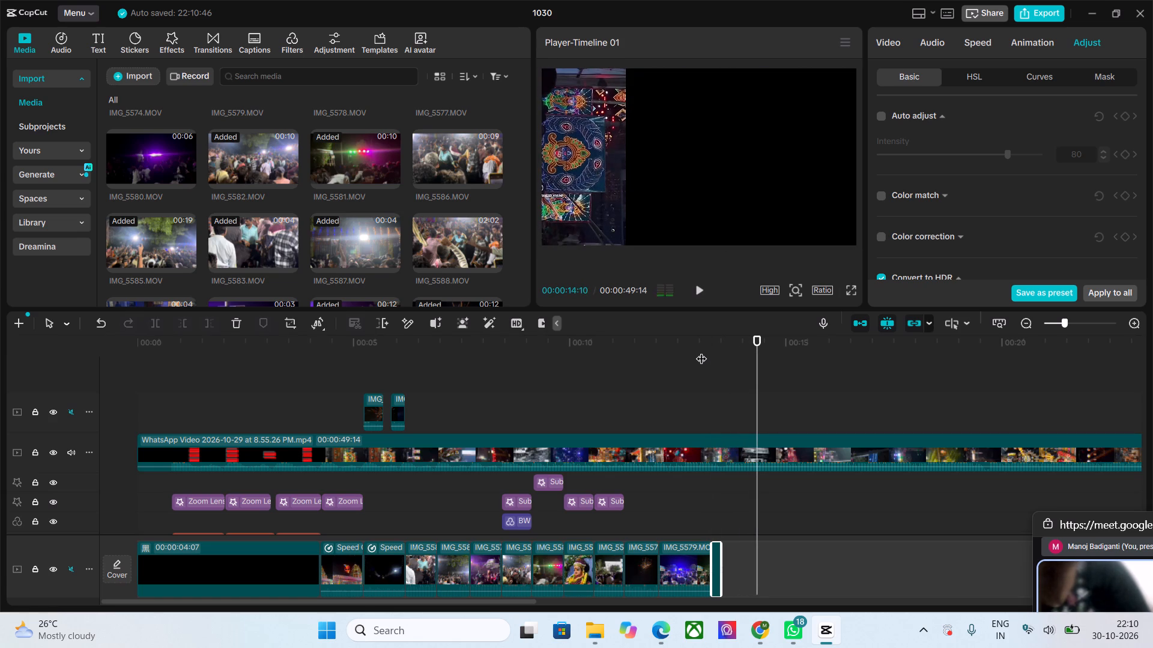
pyautogui.press('Left')
pyautogui.press('Left')
pyautogui.press('Left')
pyautogui.press('Left')
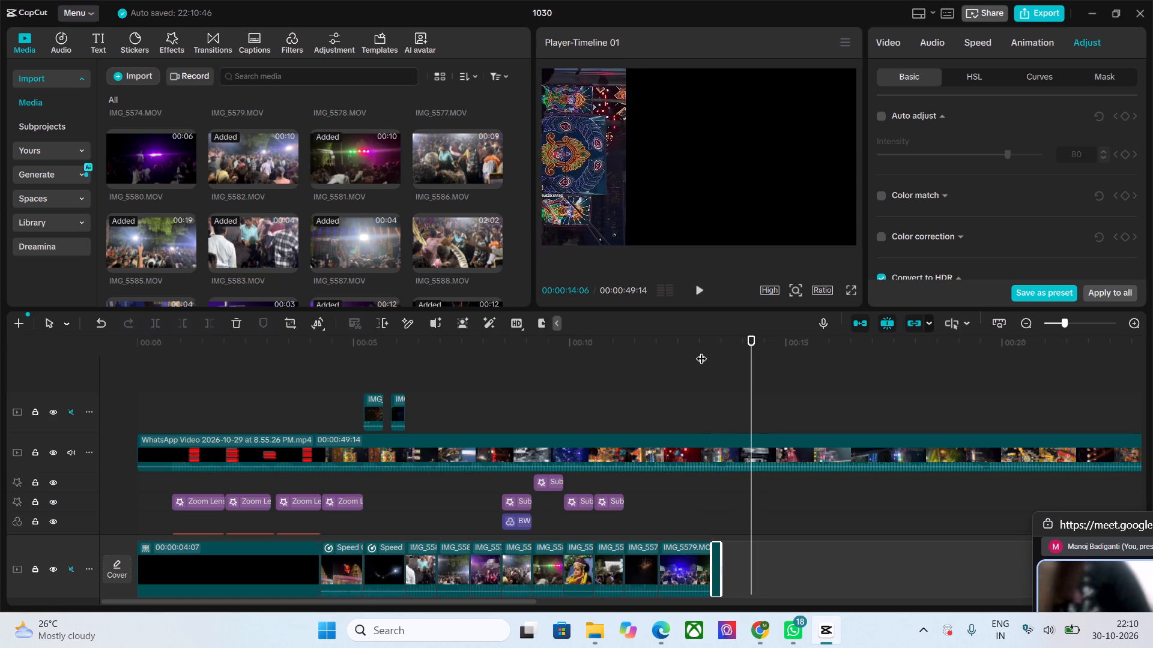
pyautogui.press('Left')
pyautogui.press('Left')
pyautogui.press('Left')
pyautogui.press('Left')
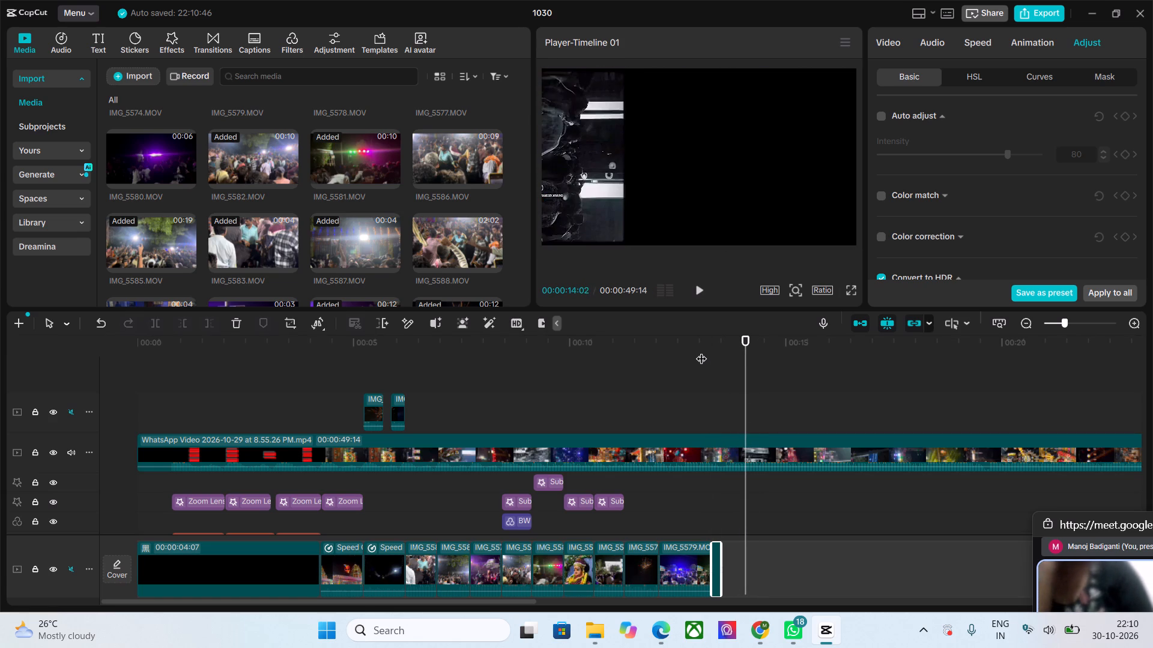
pyautogui.press('Left')
pyautogui.press('Right')
pyautogui.press('Right')
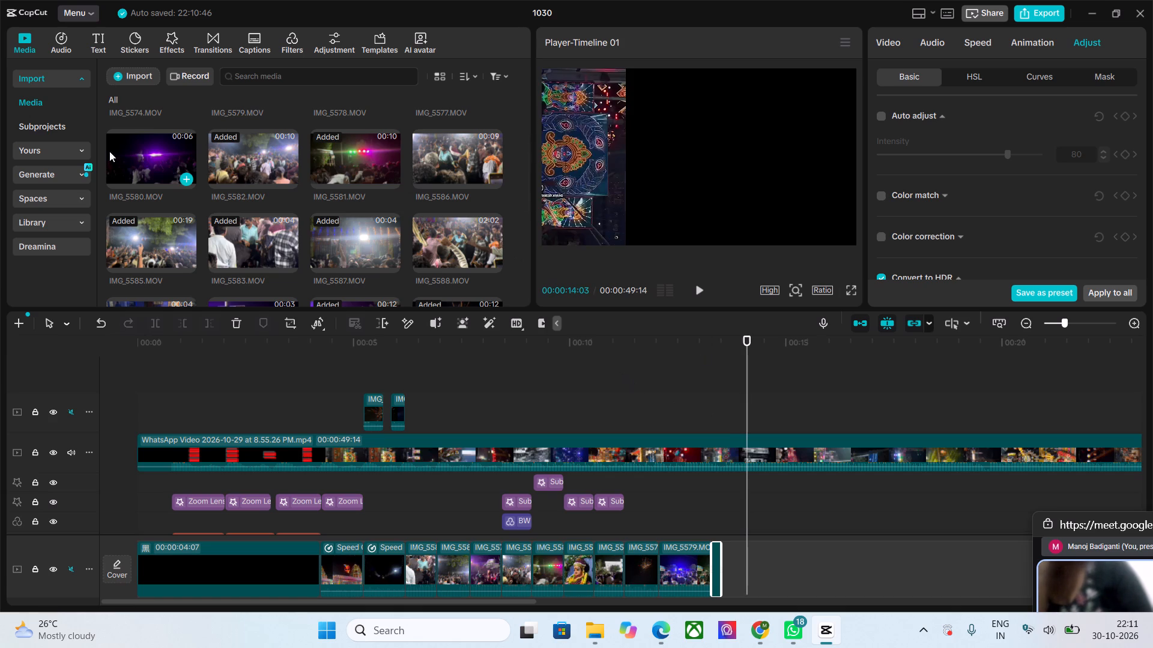
# Add the purple-lit clip IMG_5580.MOV directly after IMG_5587.MOV and trim its end so only a few frames remain.
pyautogui.moveTo(148, 156); pyautogui.dragTo(724, 574)
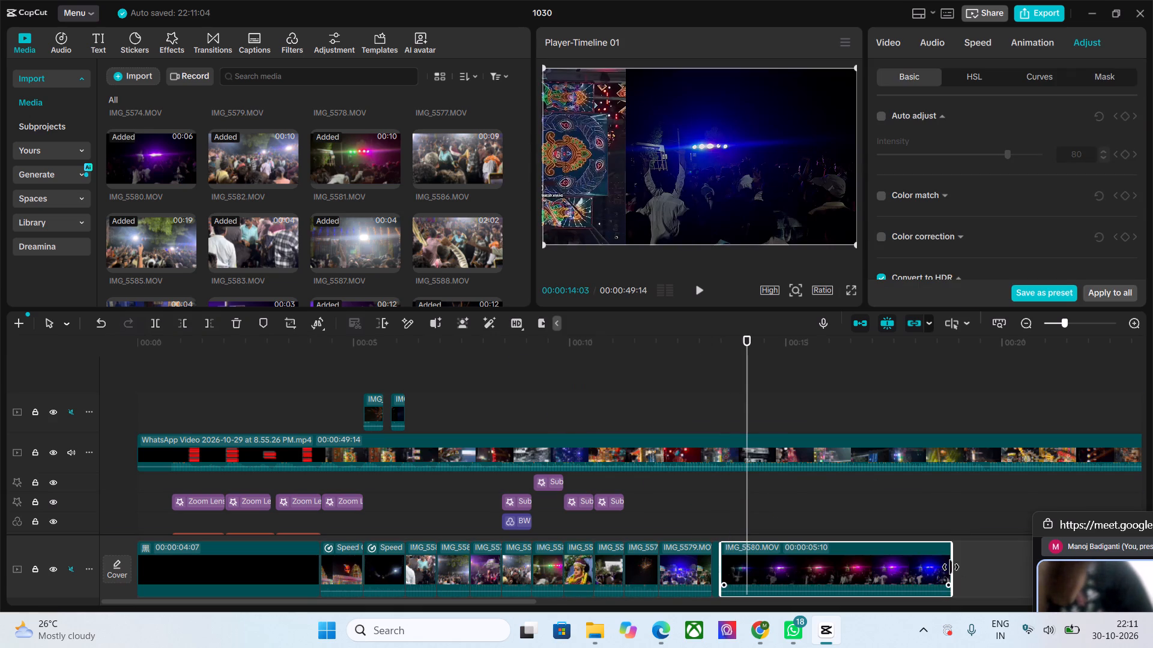
pyautogui.moveTo(953, 567); pyautogui.dragTo(725, 585)
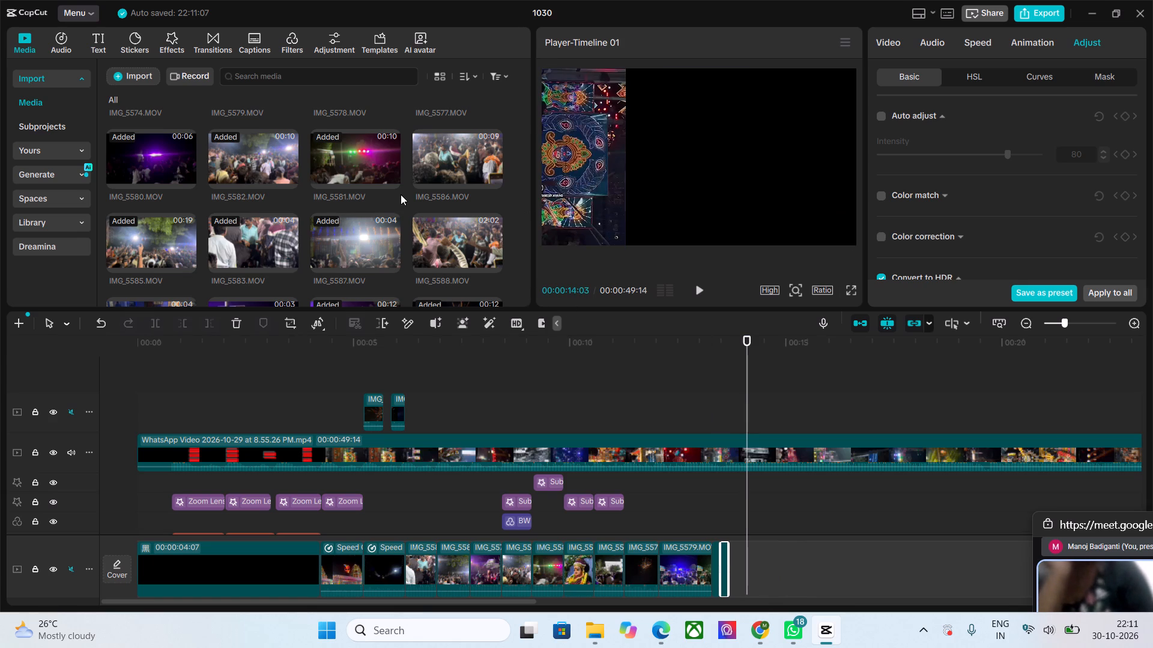
# Preview other imported clips, add the temple clip IMG_5576.MOV after IMG_5580.MOV, and trim it to a few frames.
pyautogui.scroll(-1, 401, 194)
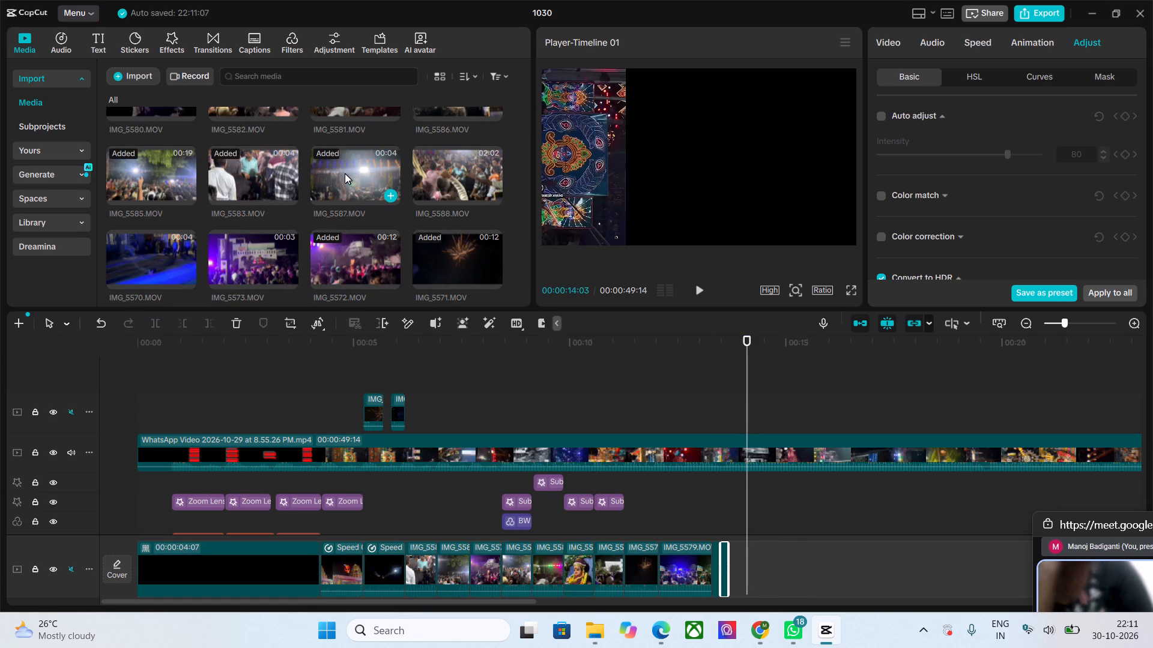
pyautogui.click(252, 170)
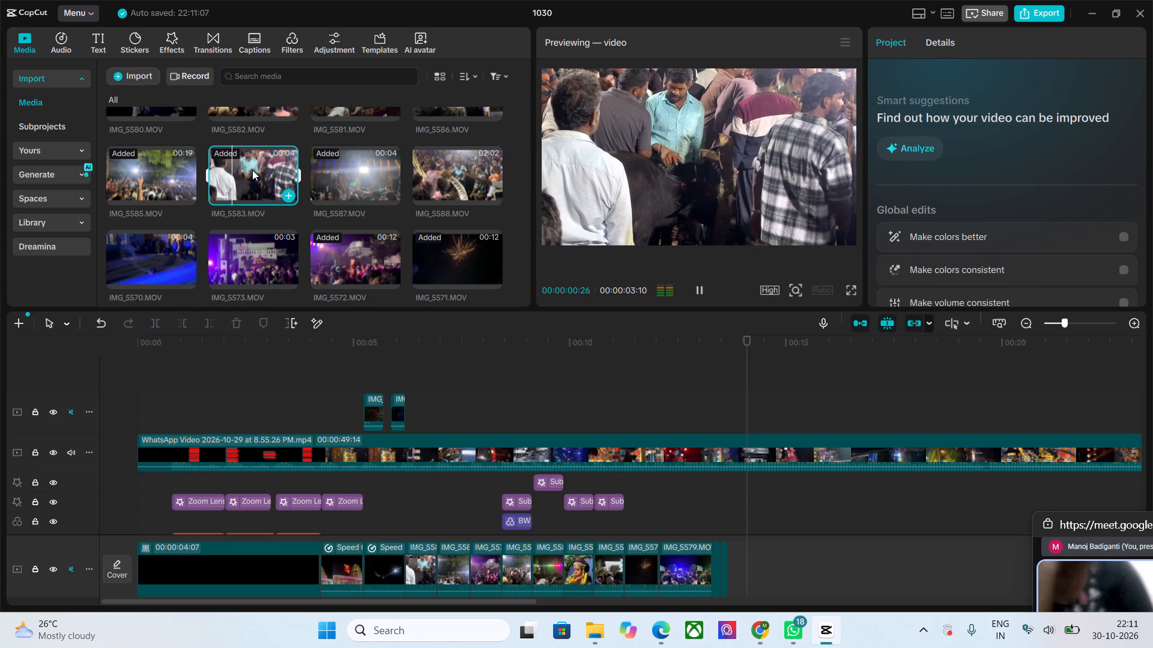
pyautogui.click(343, 173)
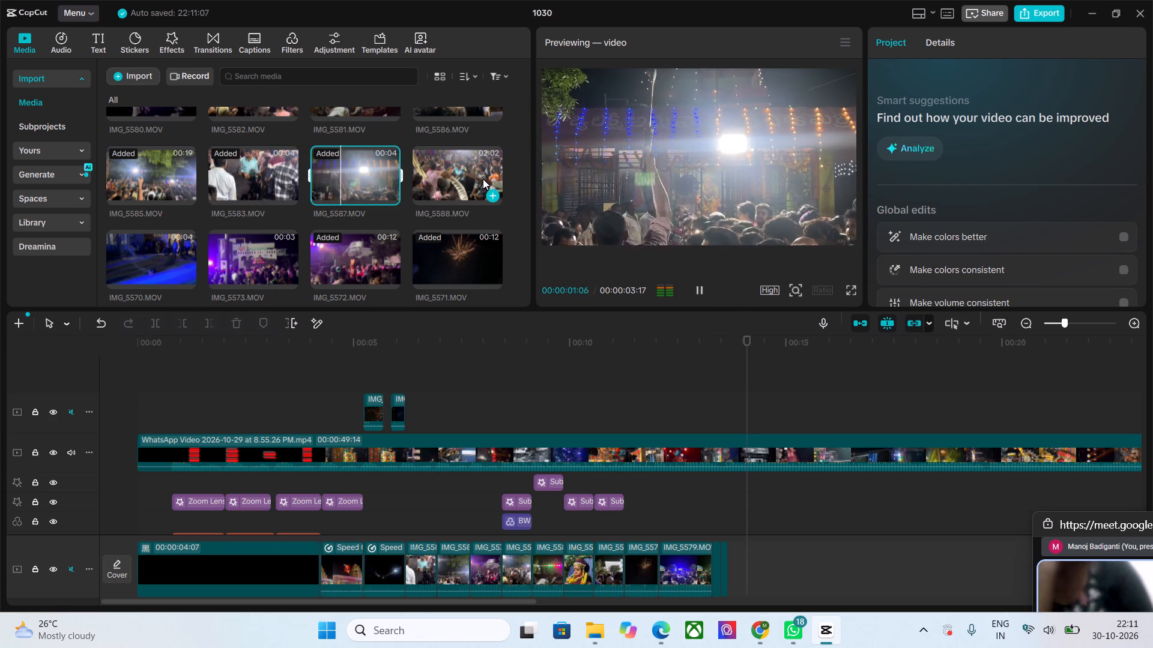
pyautogui.click(461, 176)
pyautogui.scroll(-1, 289, 233)
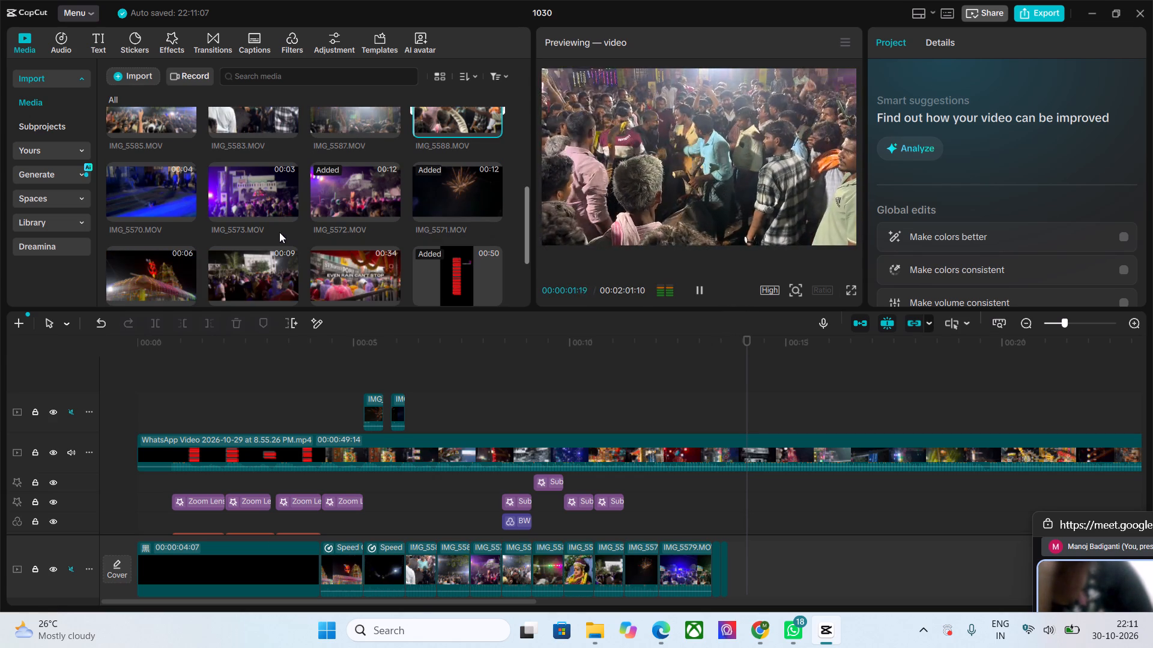
pyautogui.scroll(-1, 166, 264)
pyautogui.click(147, 209)
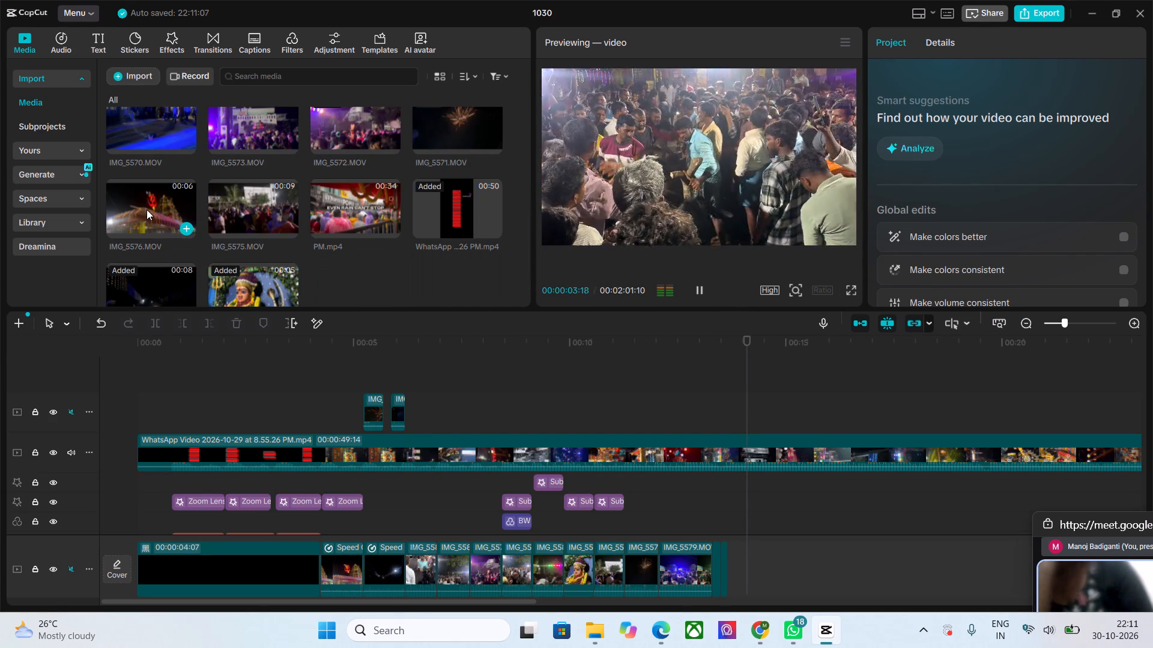
pyautogui.moveTo(155, 200); pyautogui.dragTo(628, 446)
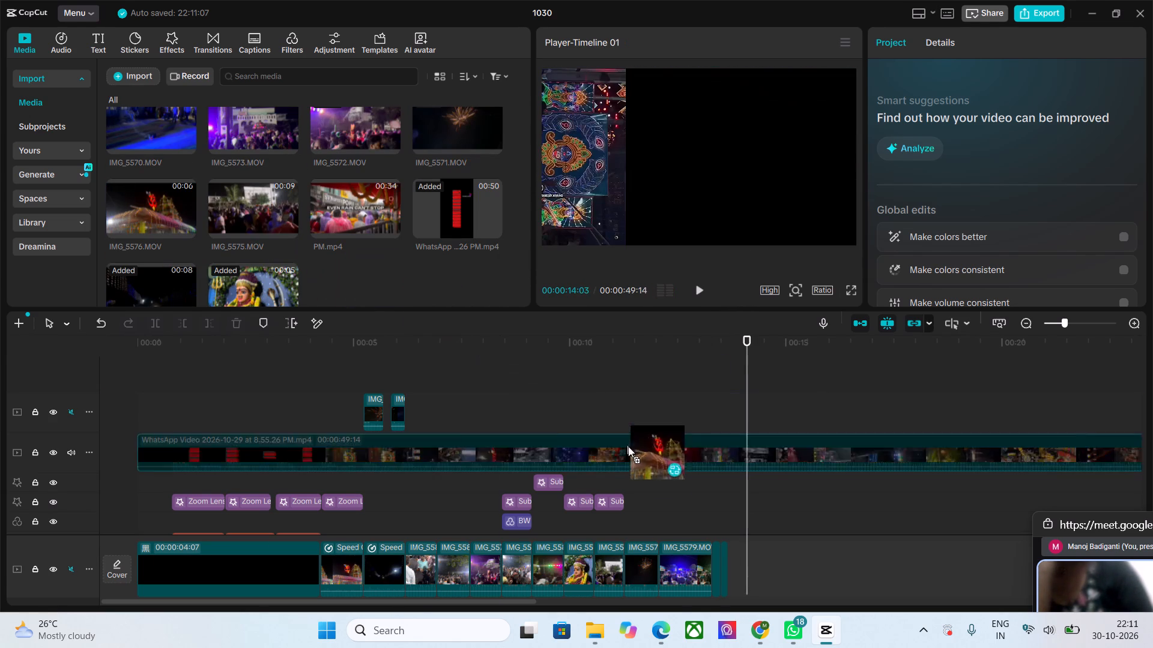
pyautogui.moveTo(628, 446); pyautogui.dragTo(736, 566)
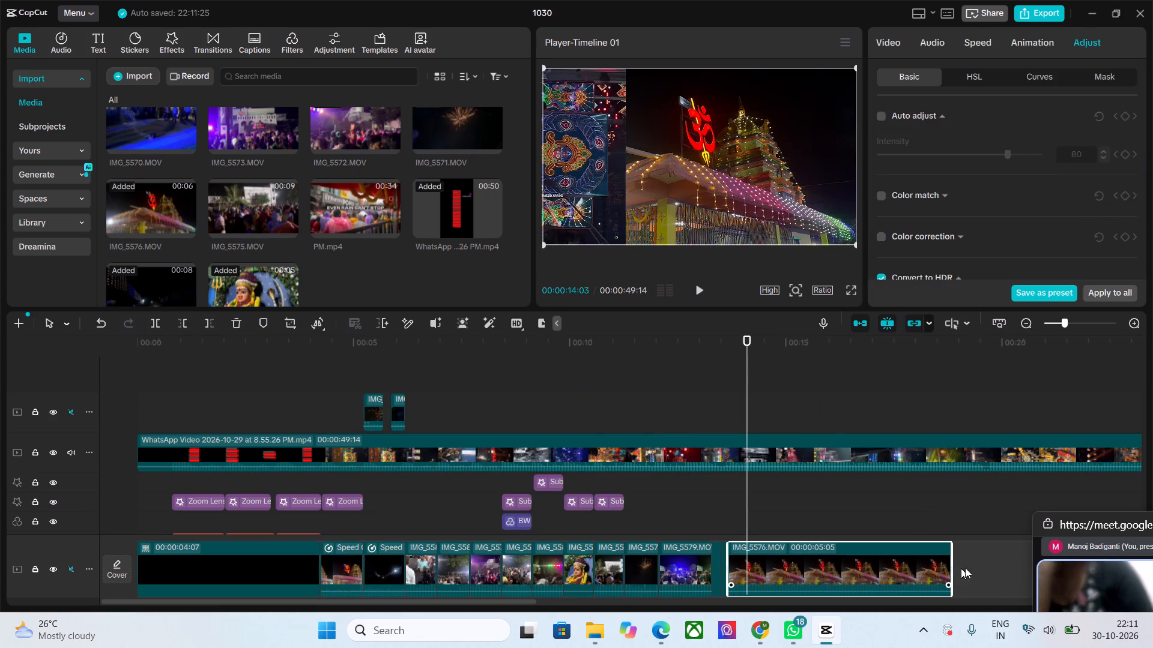
pyautogui.moveTo(949, 562); pyautogui.dragTo(729, 573)
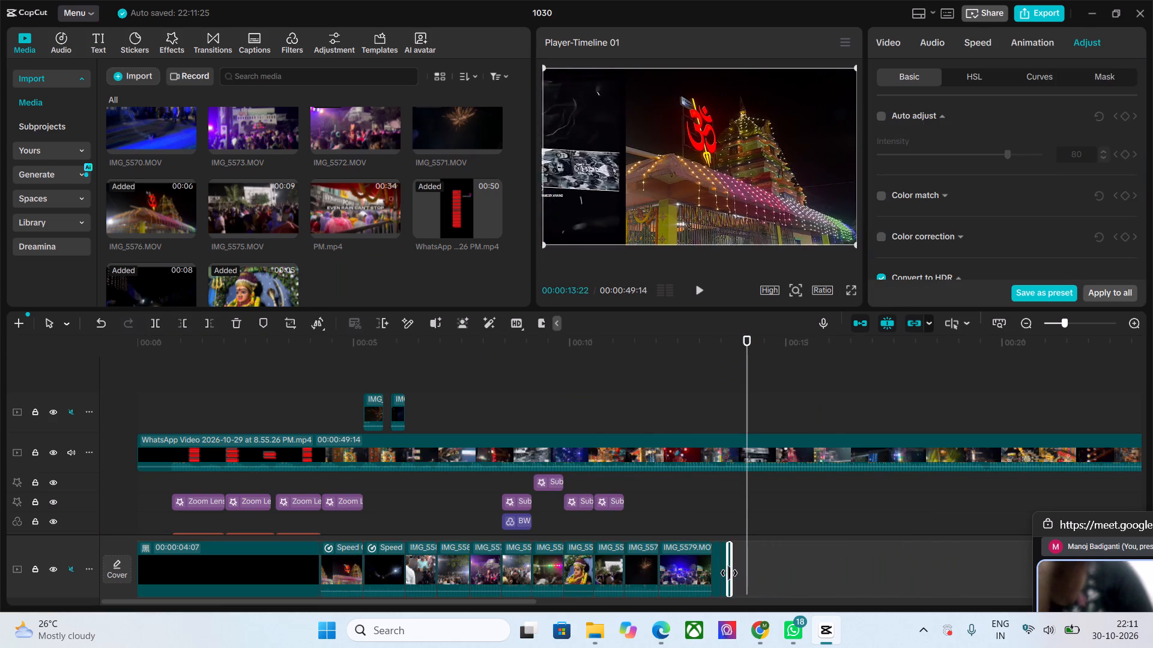
pyautogui.moveTo(729, 573); pyautogui.dragTo(732, 573)
# Add the dark street-lights clip IMG_5567.MOV directly after IMG_5576.MOV and trim its end to 00:00:14:03.
pyautogui.moveTo(151, 284); pyautogui.dragTo(456, 323)
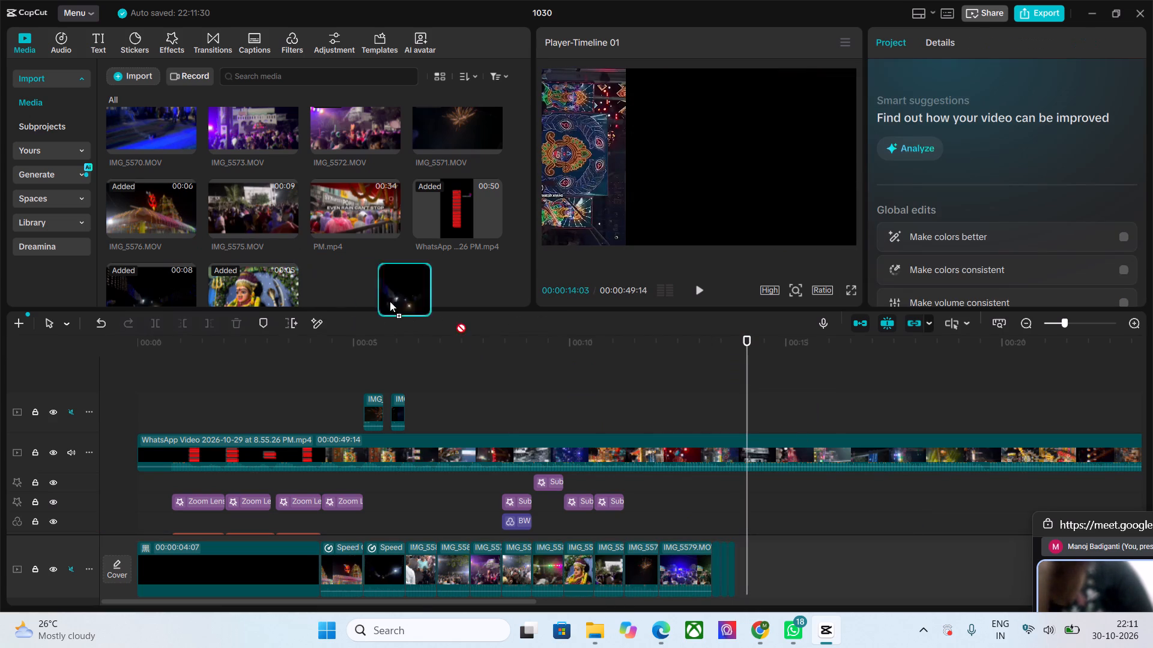
pyautogui.moveTo(456, 323); pyautogui.dragTo(738, 571)
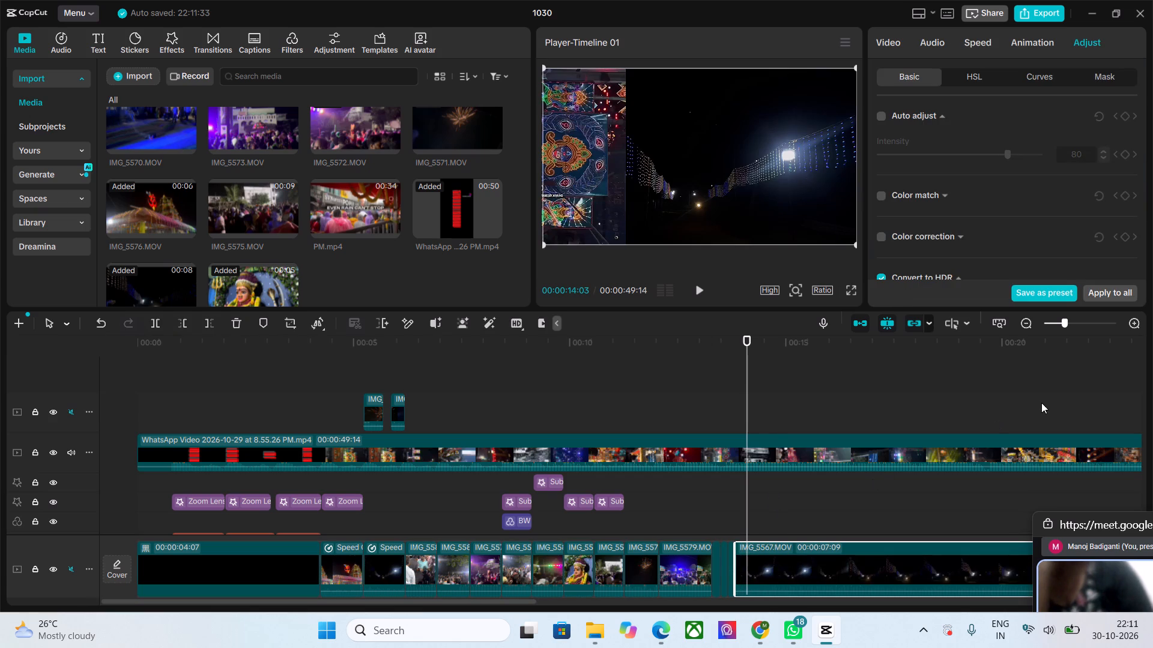
pyautogui.moveTo(1065, 322); pyautogui.dragTo(1059, 324)
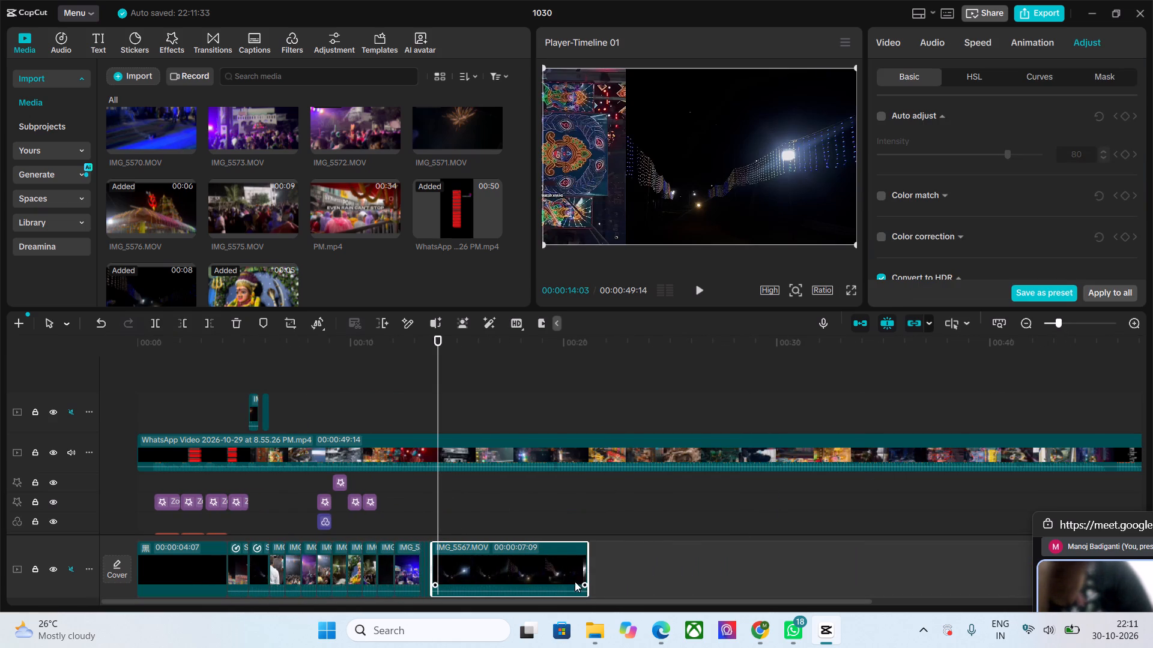
pyautogui.moveTo(589, 575); pyautogui.dragTo(441, 576)
pyautogui.click(1061, 321)
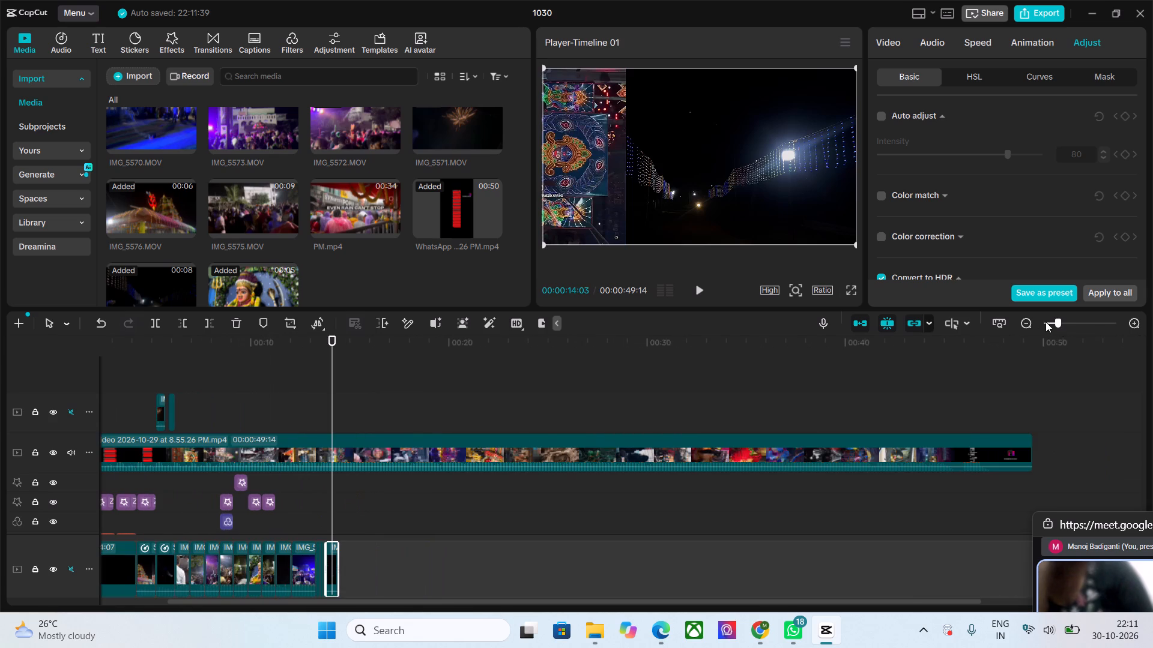
pyautogui.click(1030, 321)
pyautogui.click(1133, 322)
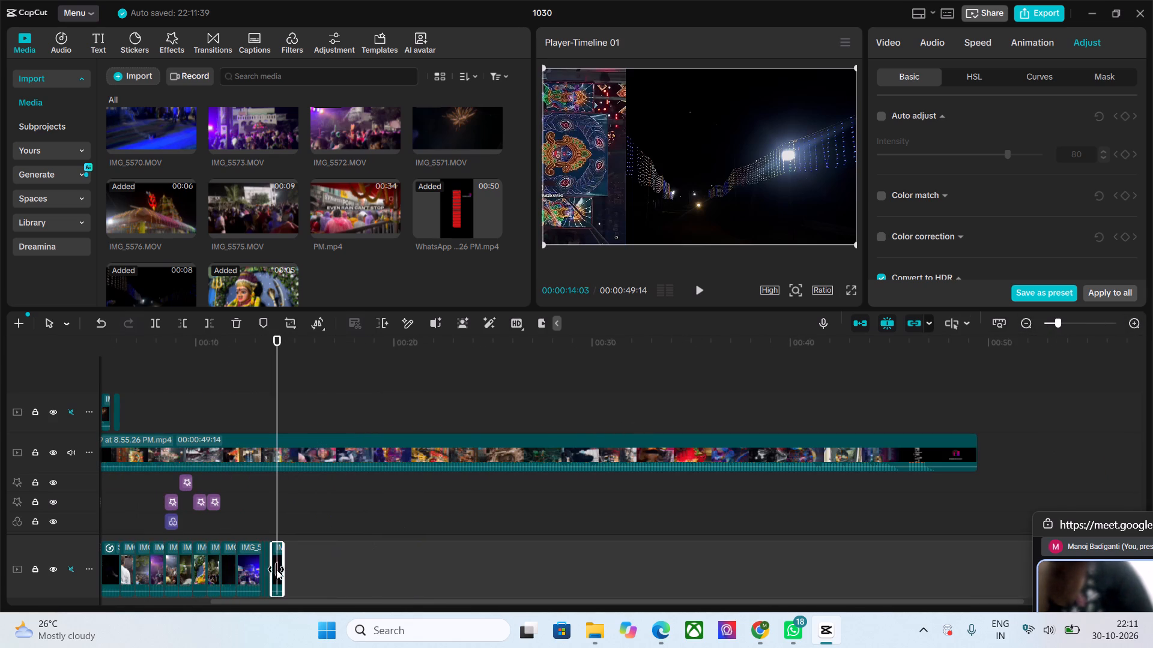
pyautogui.moveTo(283, 568); pyautogui.dragTo(279, 568)
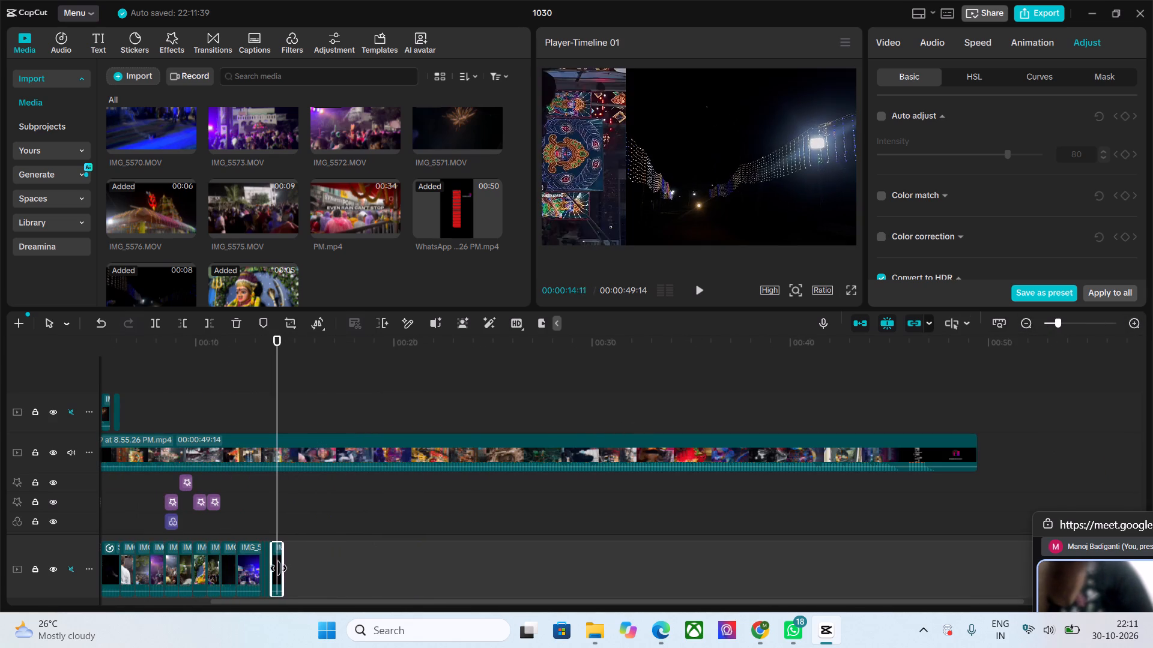
pyautogui.moveTo(279, 568); pyautogui.dragTo(277, 568)
# Scrub and play the section from 00:00:13:09 to check the newly cut clips against the reference.
pyautogui.moveTo(1056, 325); pyautogui.dragTo(1062, 325)
pyautogui.moveTo(333, 341); pyautogui.dragTo(306, 342)
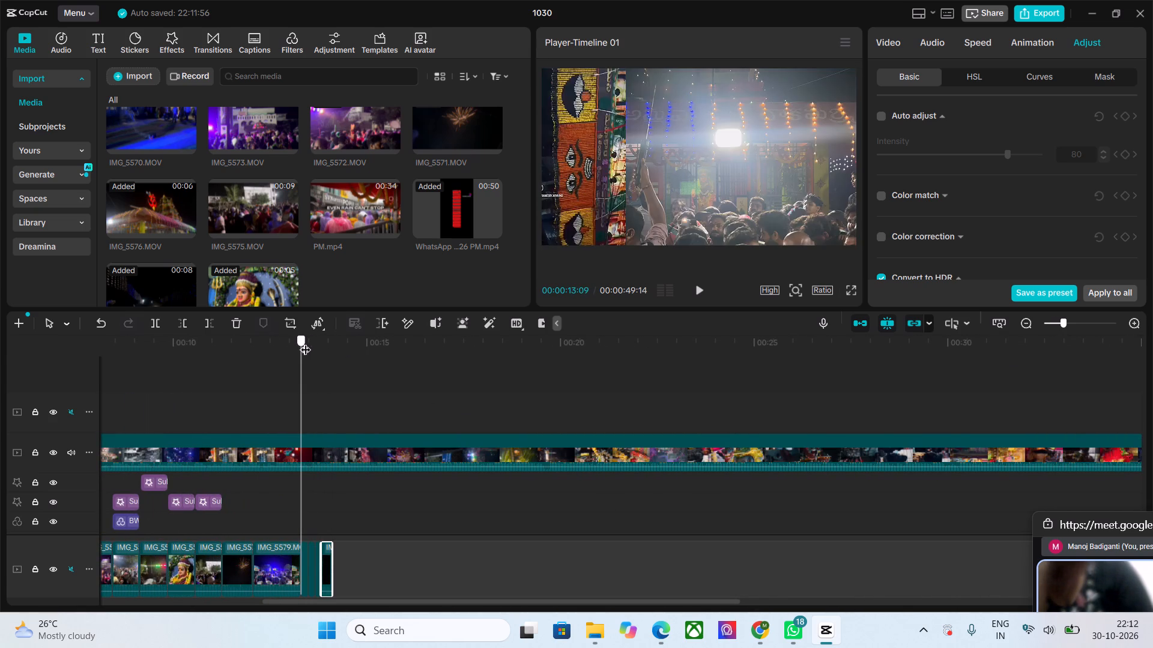
pyautogui.moveTo(306, 342); pyautogui.dragTo(321, 347)
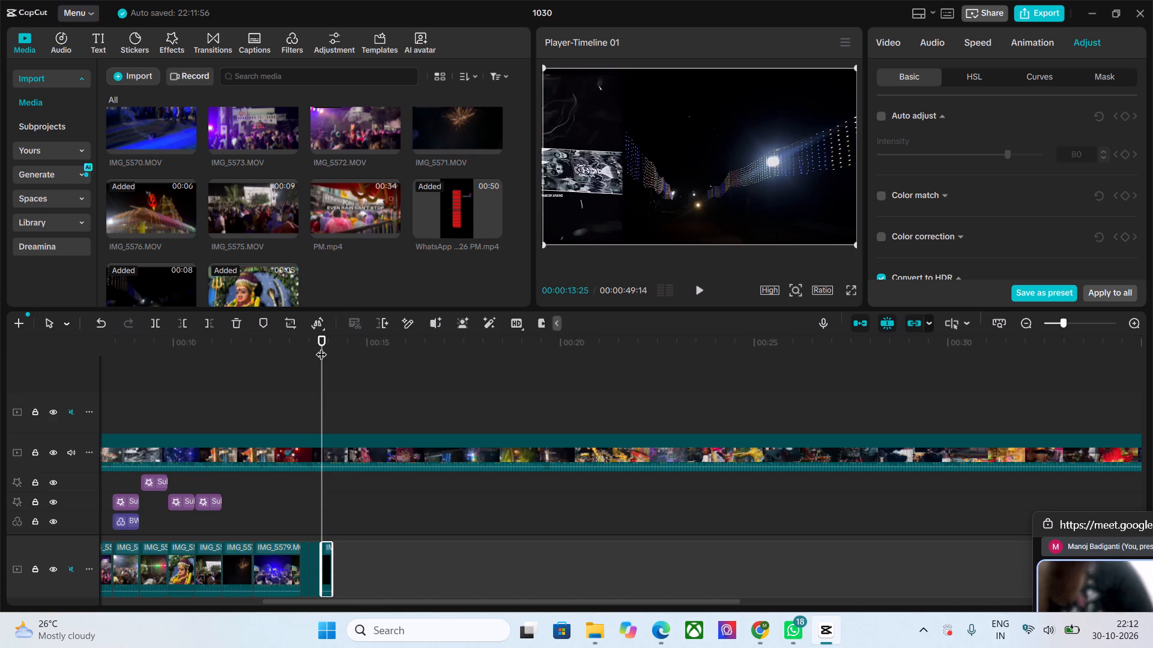
pyautogui.scroll(-1, 257, 226)
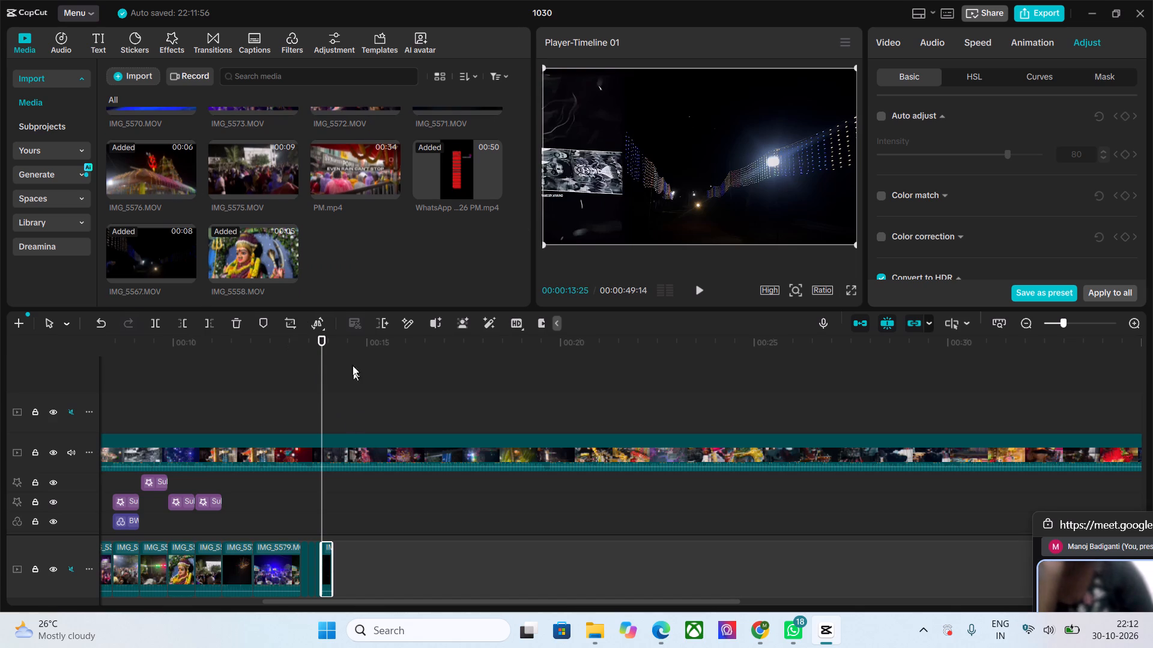
pyautogui.moveTo(320, 343); pyautogui.dragTo(285, 346)
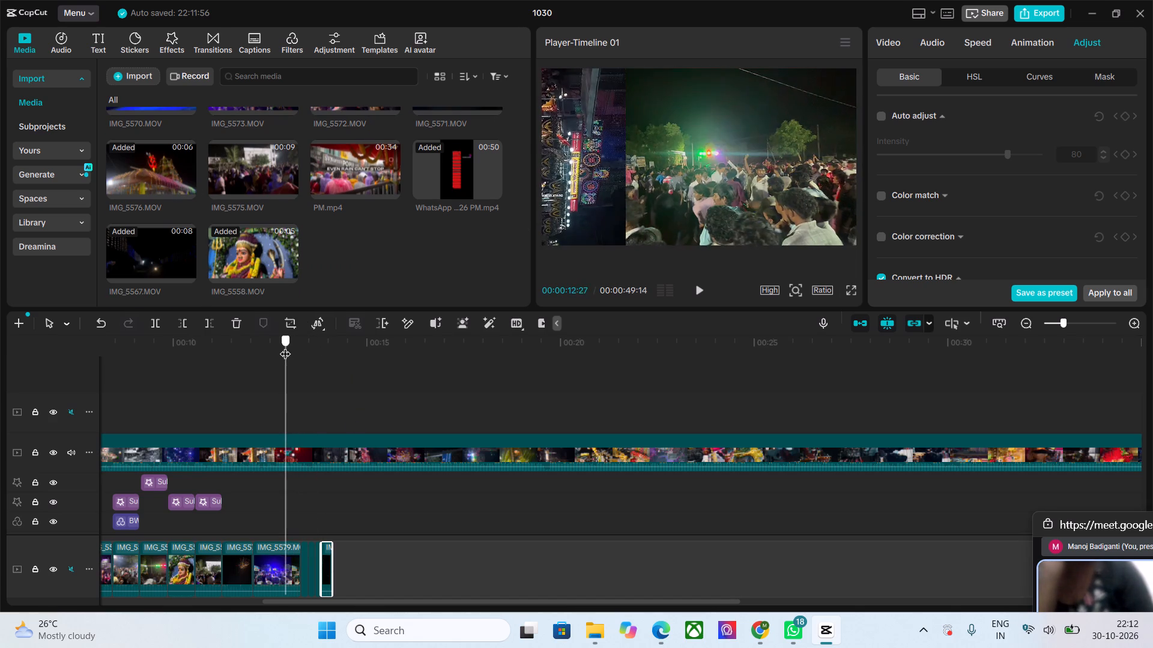
pyautogui.moveTo(285, 346); pyautogui.dragTo(308, 352)
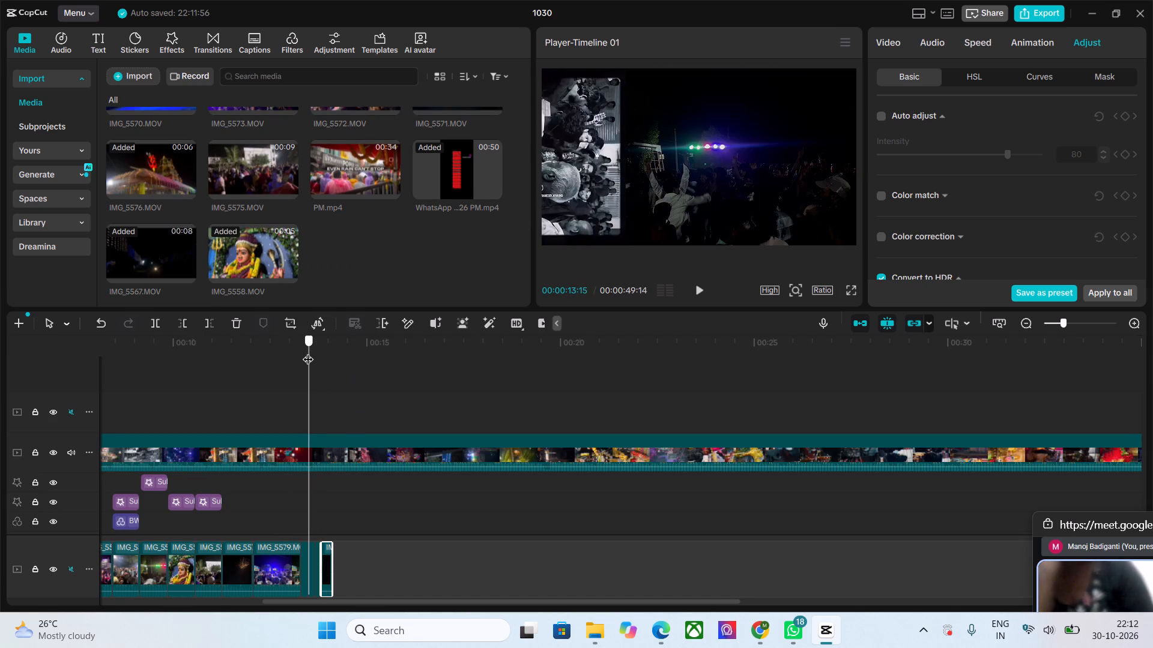
pyautogui.moveTo(308, 352); pyautogui.dragTo(304, 352)
pyautogui.press('space')
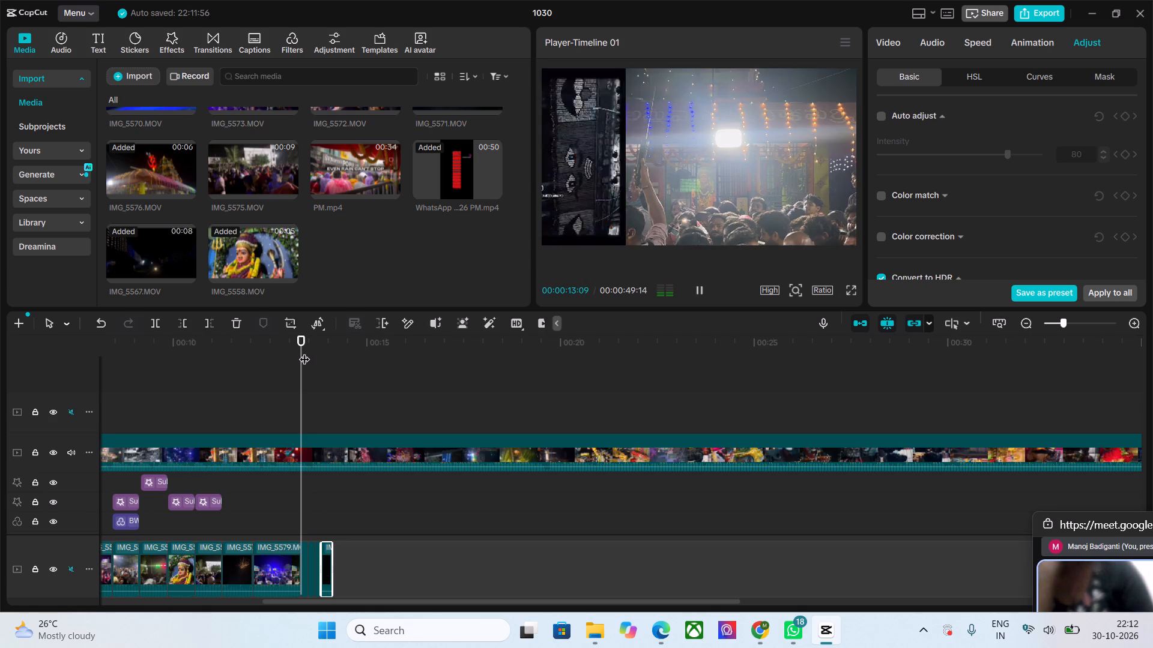
pyautogui.press('space')
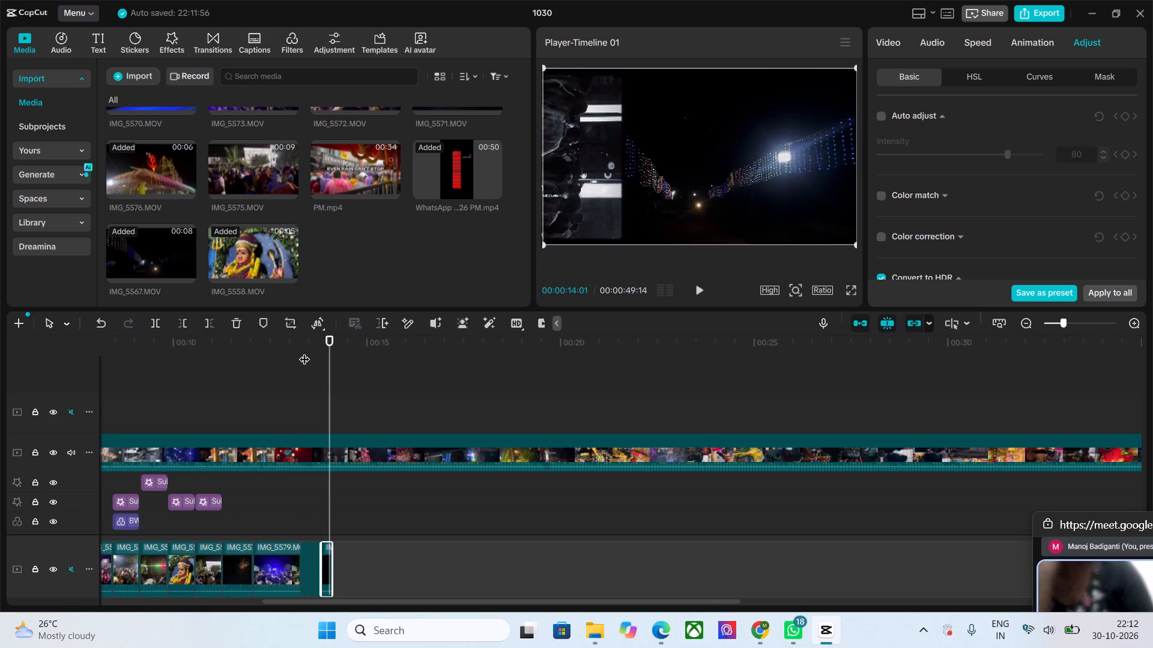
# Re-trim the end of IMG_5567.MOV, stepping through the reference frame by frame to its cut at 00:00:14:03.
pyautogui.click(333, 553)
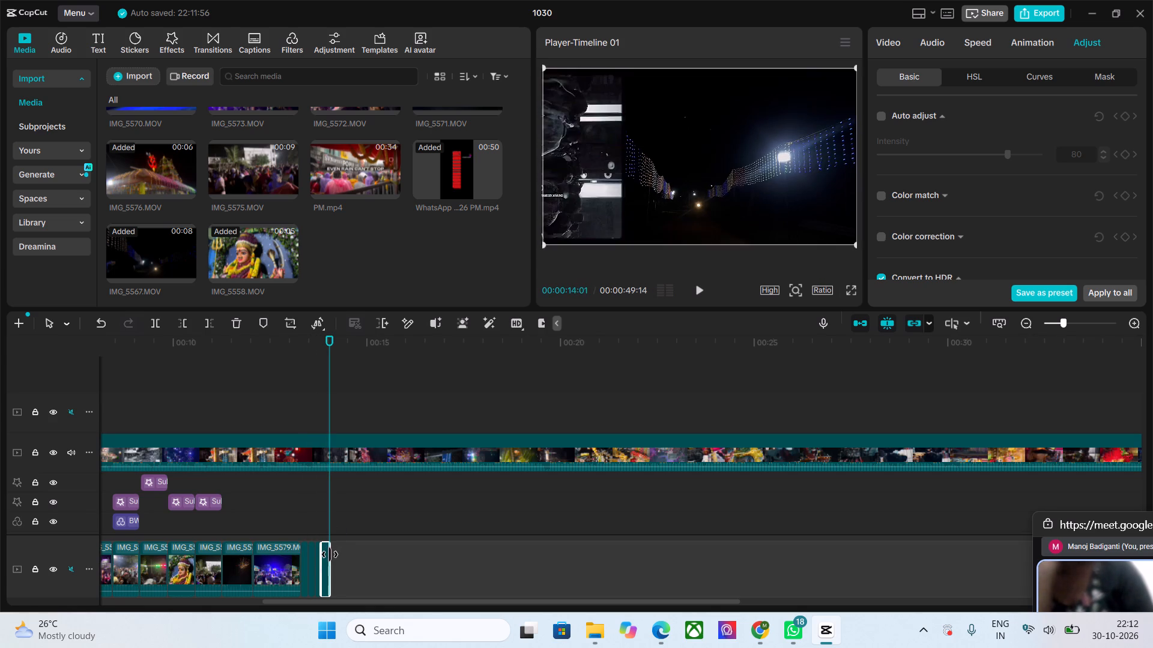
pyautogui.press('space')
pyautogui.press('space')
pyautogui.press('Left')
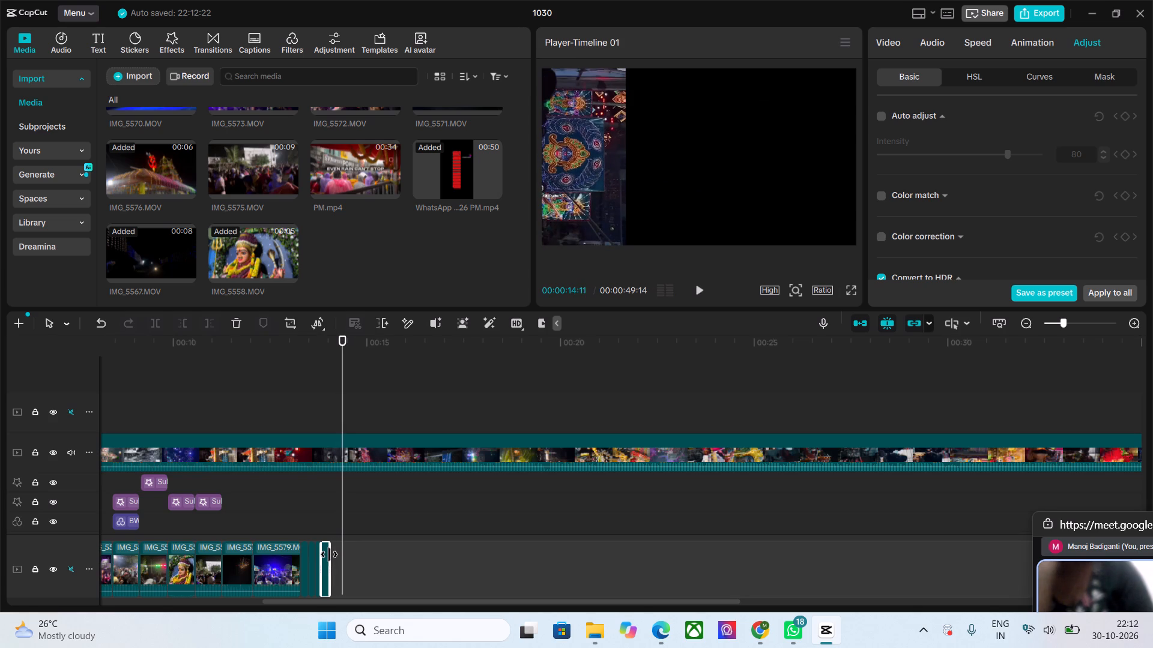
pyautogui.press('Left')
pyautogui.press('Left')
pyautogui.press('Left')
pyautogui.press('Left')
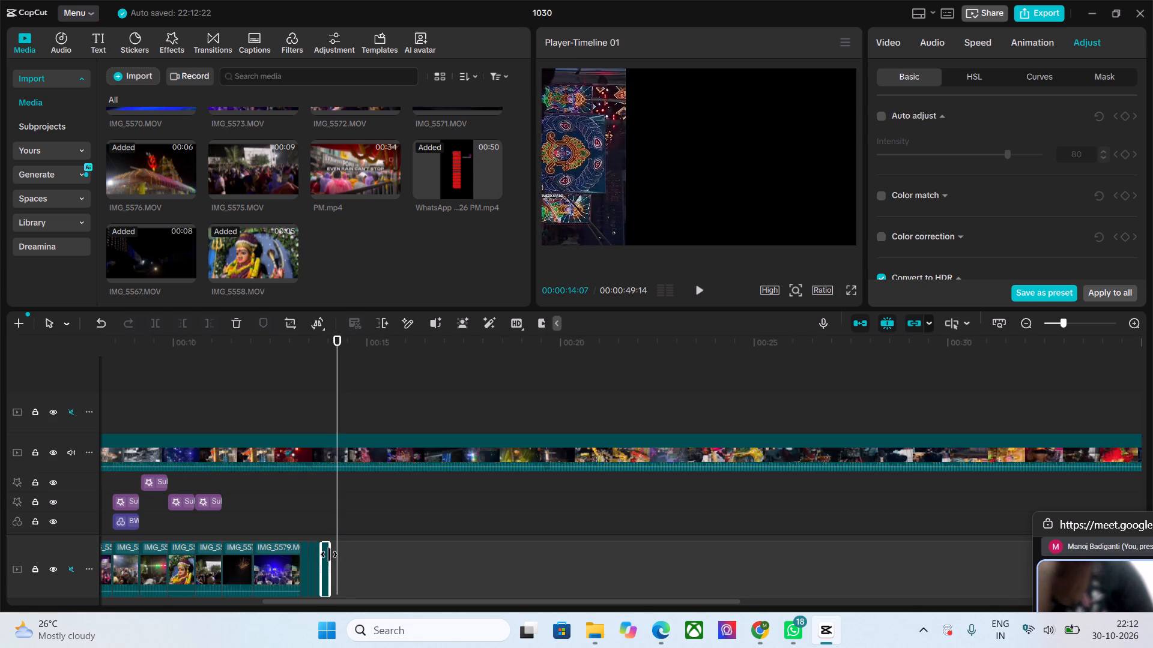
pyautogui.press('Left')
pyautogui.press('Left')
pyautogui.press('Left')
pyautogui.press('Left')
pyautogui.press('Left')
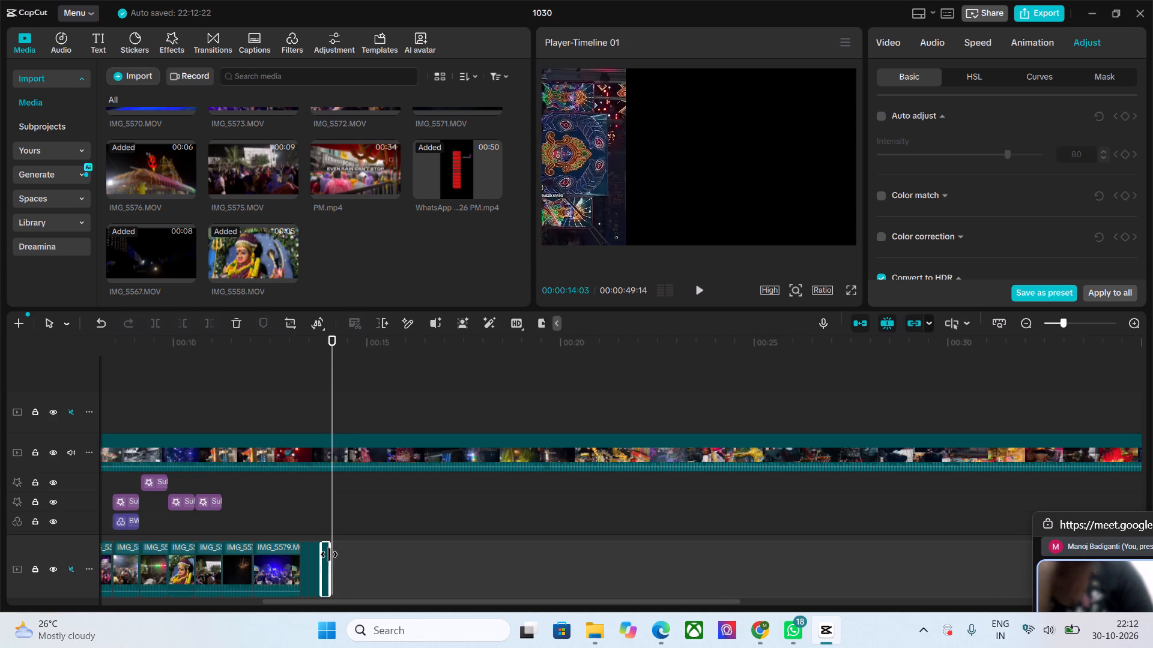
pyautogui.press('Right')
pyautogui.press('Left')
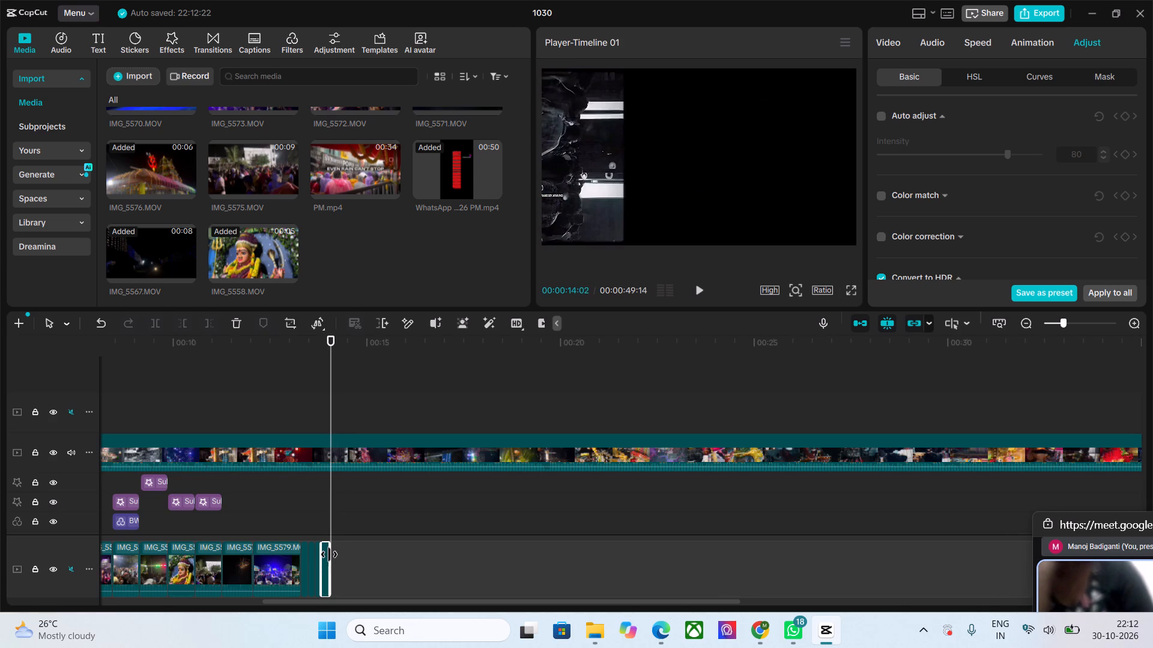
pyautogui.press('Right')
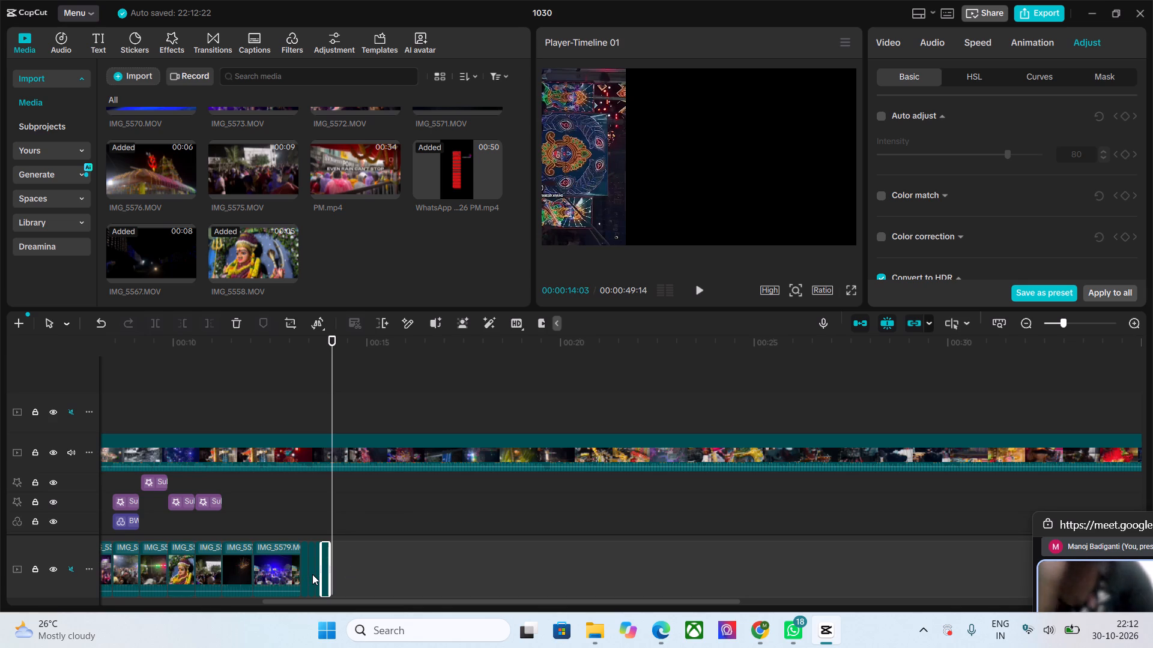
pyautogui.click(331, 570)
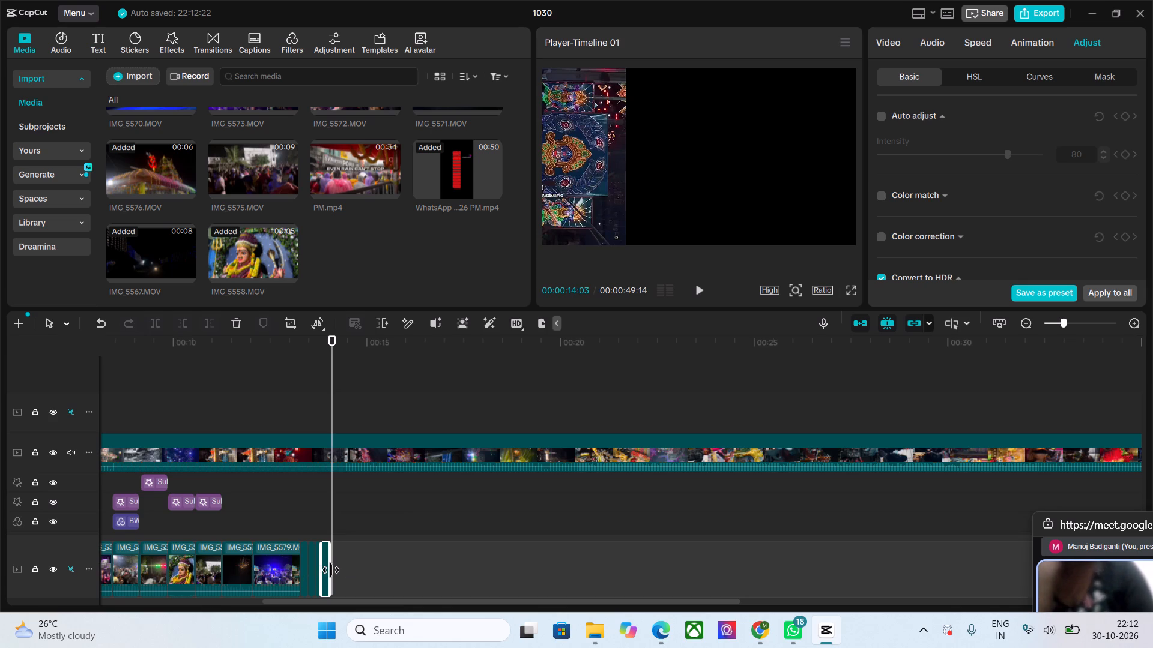
# Search the filters for black and white, preview BW1 and the walking-figure BW 3, and place that BW 3 at 00:00:13:09.
pyautogui.click(172, 41)
pyautogui.click(290, 40)
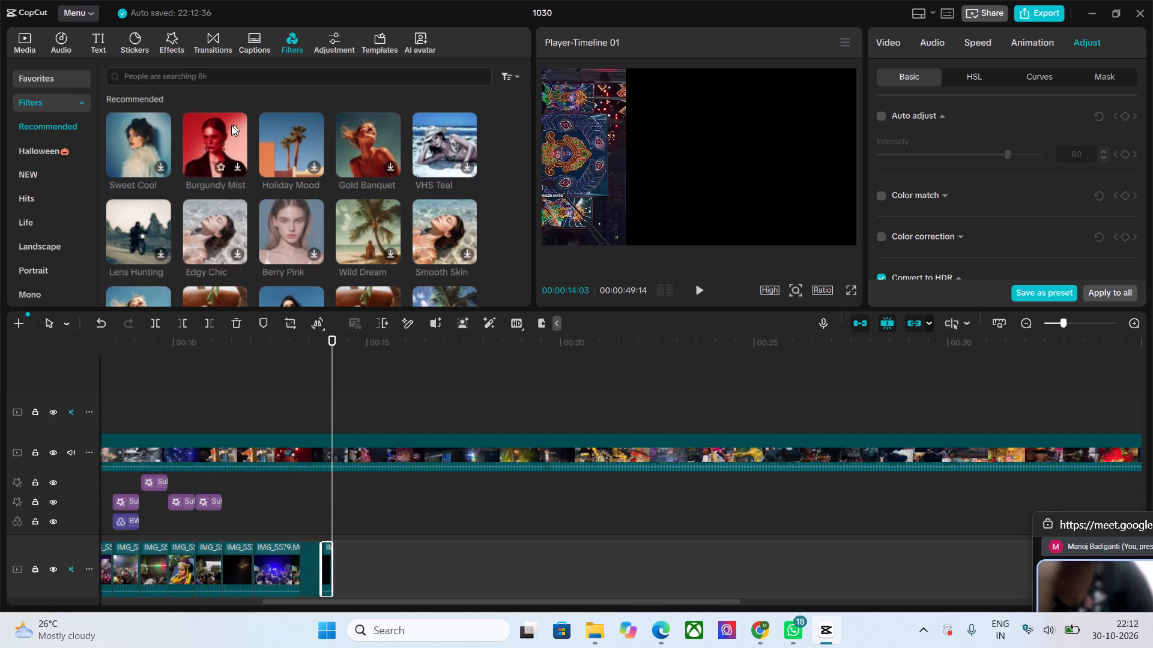
pyautogui.click(176, 76)
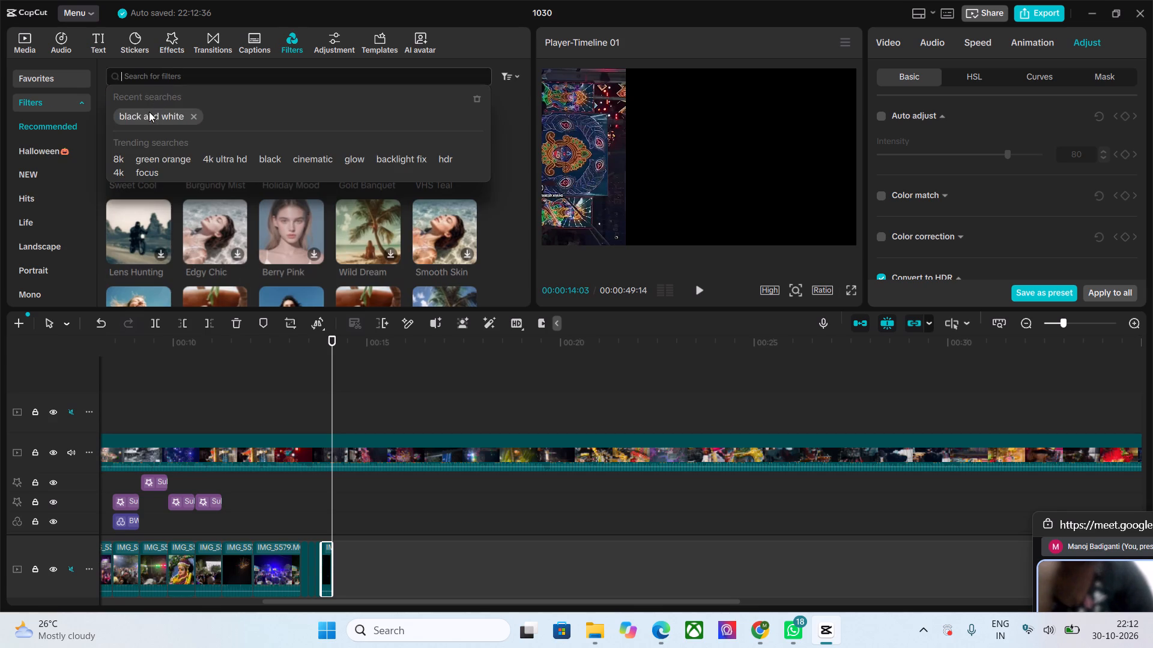
pyautogui.click(149, 112)
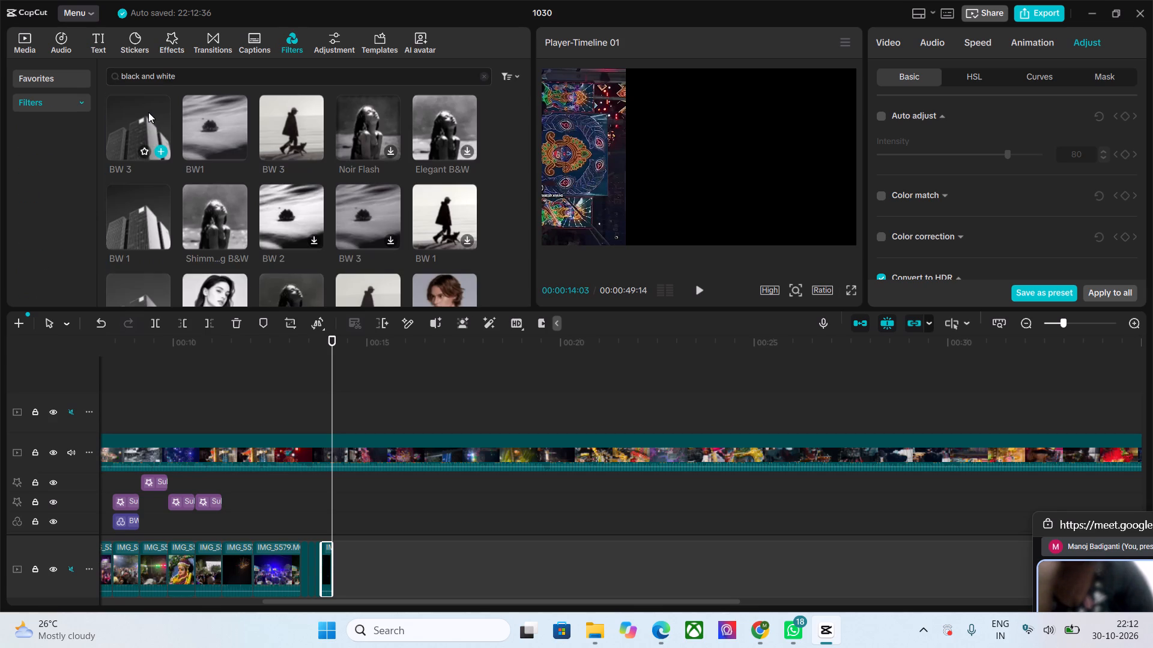
pyautogui.scroll(-1, 228, 225)
pyautogui.scroll(3, 306, 223)
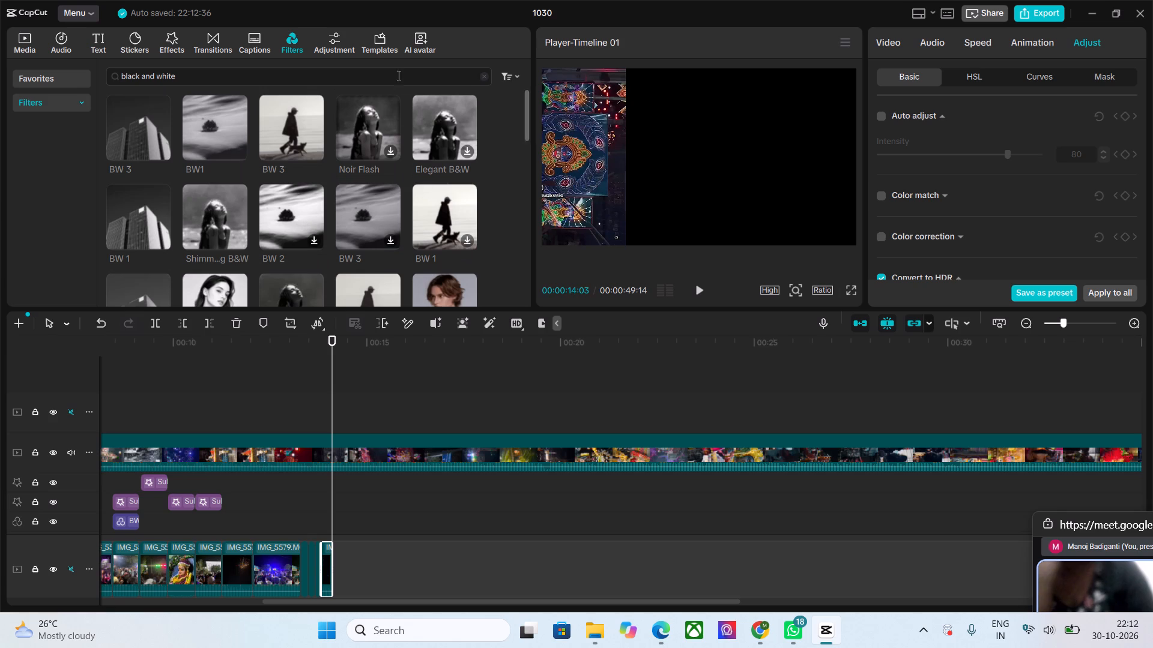
pyautogui.click(205, 121)
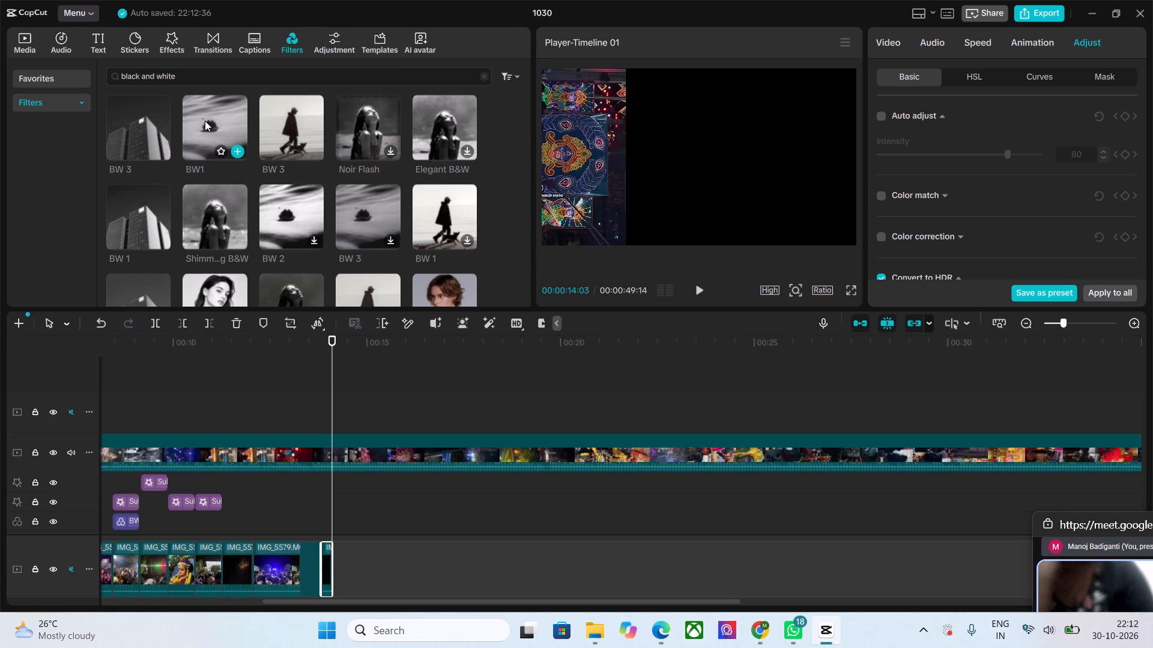
pyautogui.click(205, 121)
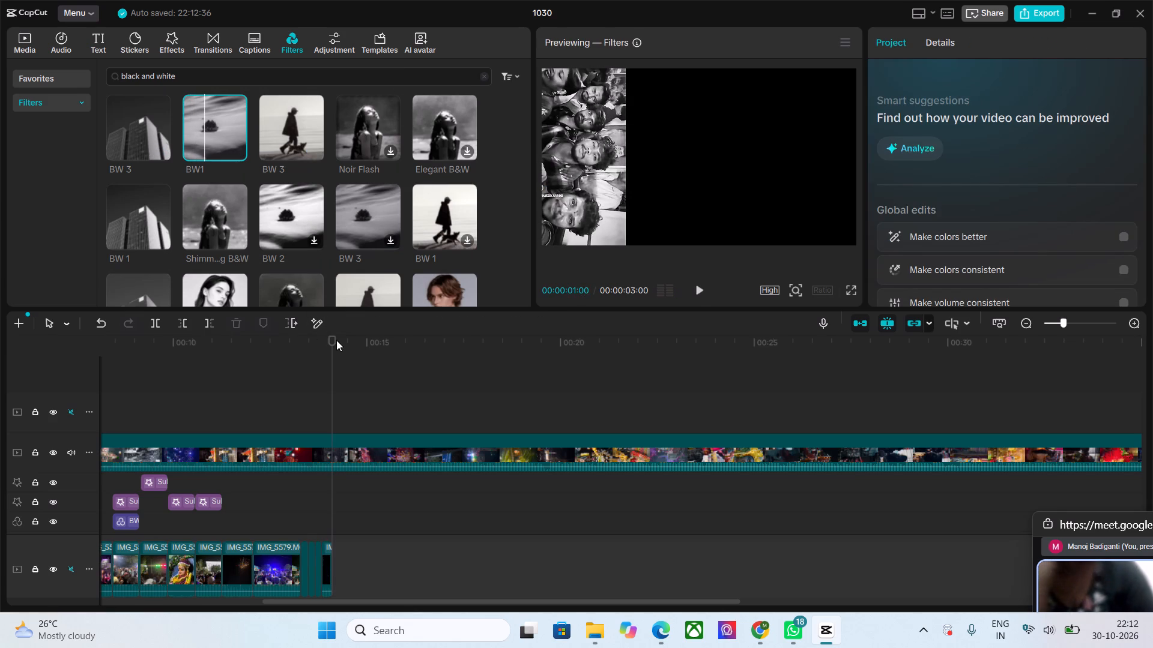
pyautogui.click(332, 337)
pyautogui.click(326, 557)
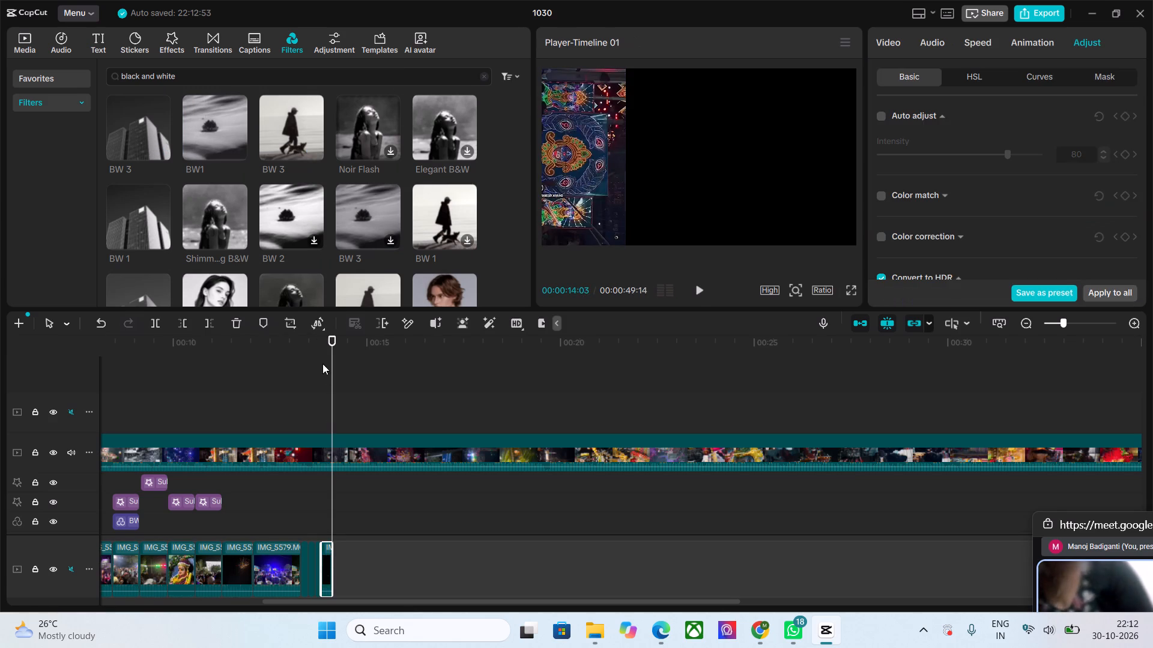
pyautogui.moveTo(330, 341); pyautogui.dragTo(301, 347)
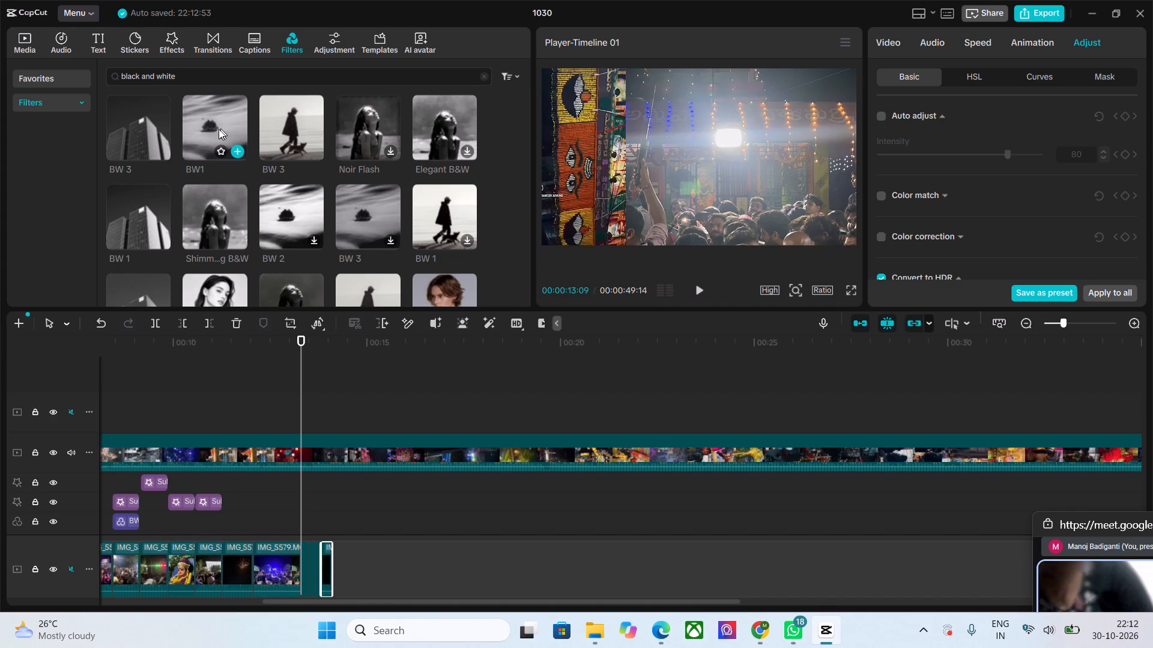
pyautogui.click(213, 130)
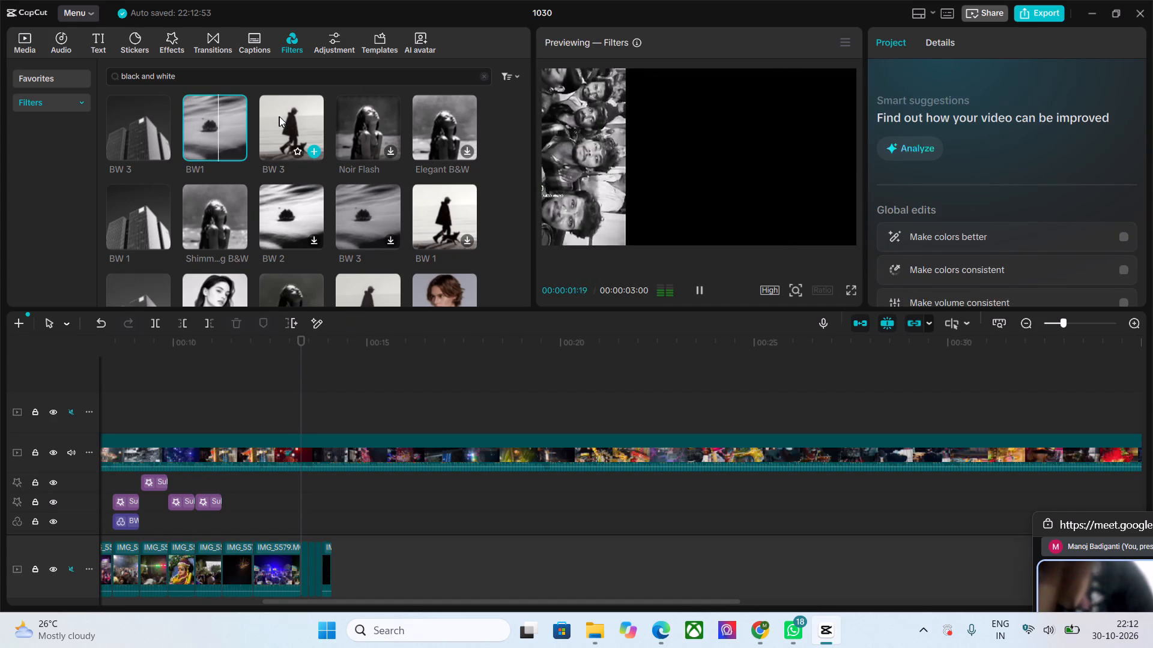
pyautogui.click(280, 116)
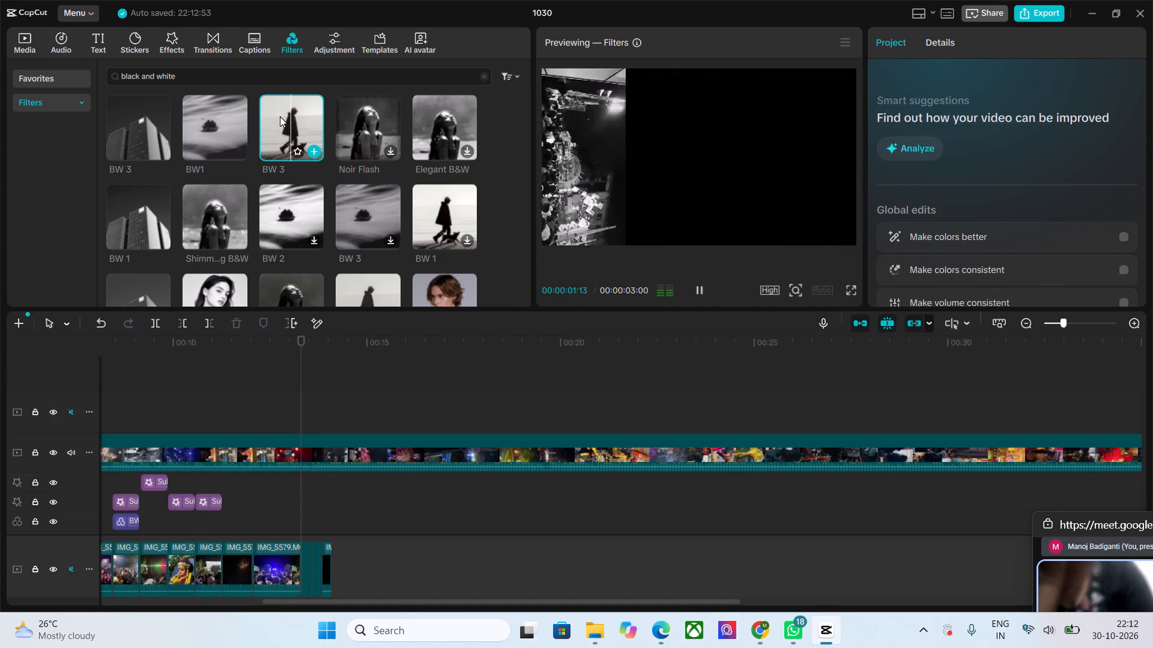
pyautogui.moveTo(280, 116); pyautogui.dragTo(298, 529)
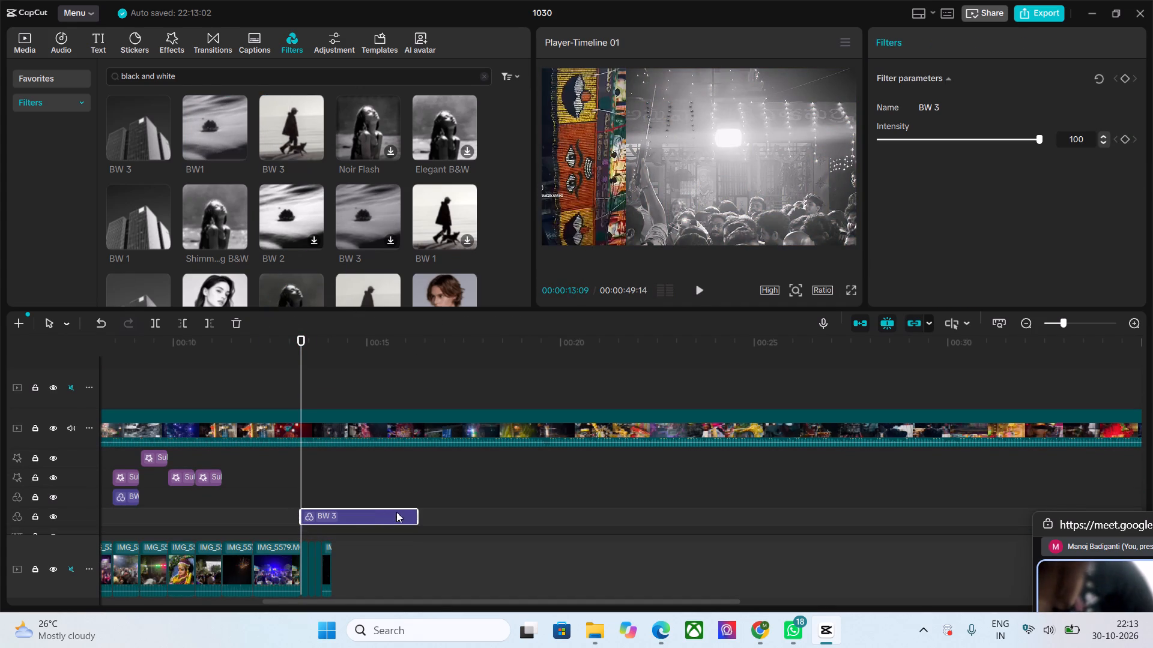
# Shorten the new BW 3 filter so it ends with IMG_5567.MOV.
pyautogui.moveTo(420, 514); pyautogui.dragTo(329, 523)
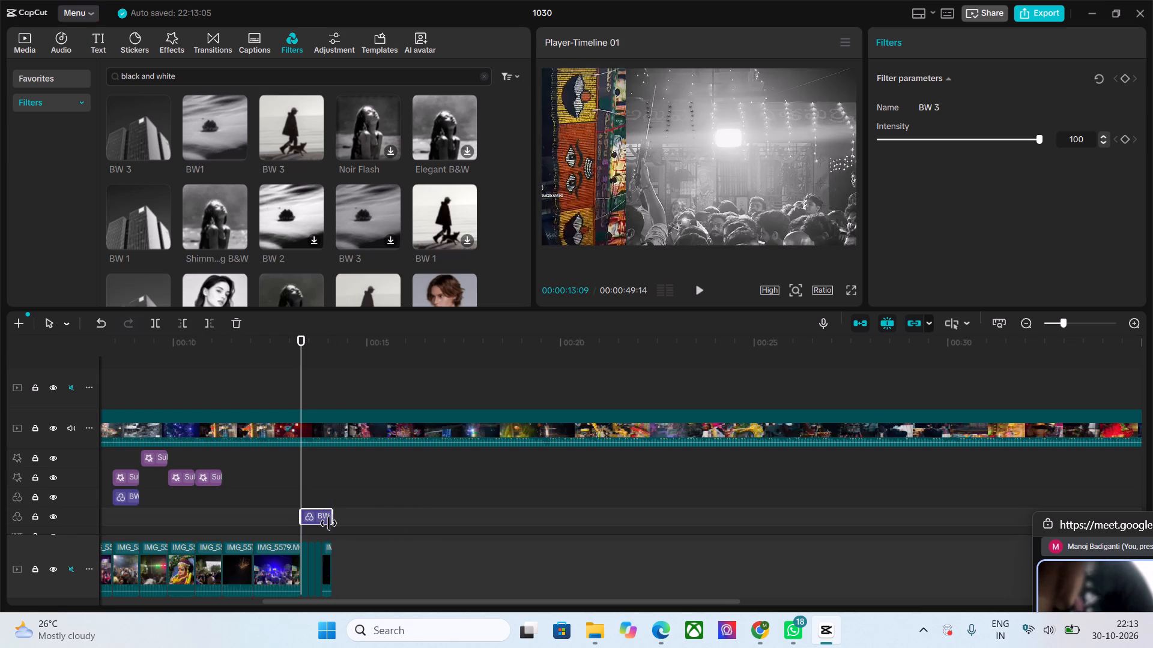
# Play the BW 3 filtered clips against the reference and park the playhead at 00:00:14:03, where they end.
pyautogui.moveTo(1068, 322); pyautogui.dragTo(1076, 323)
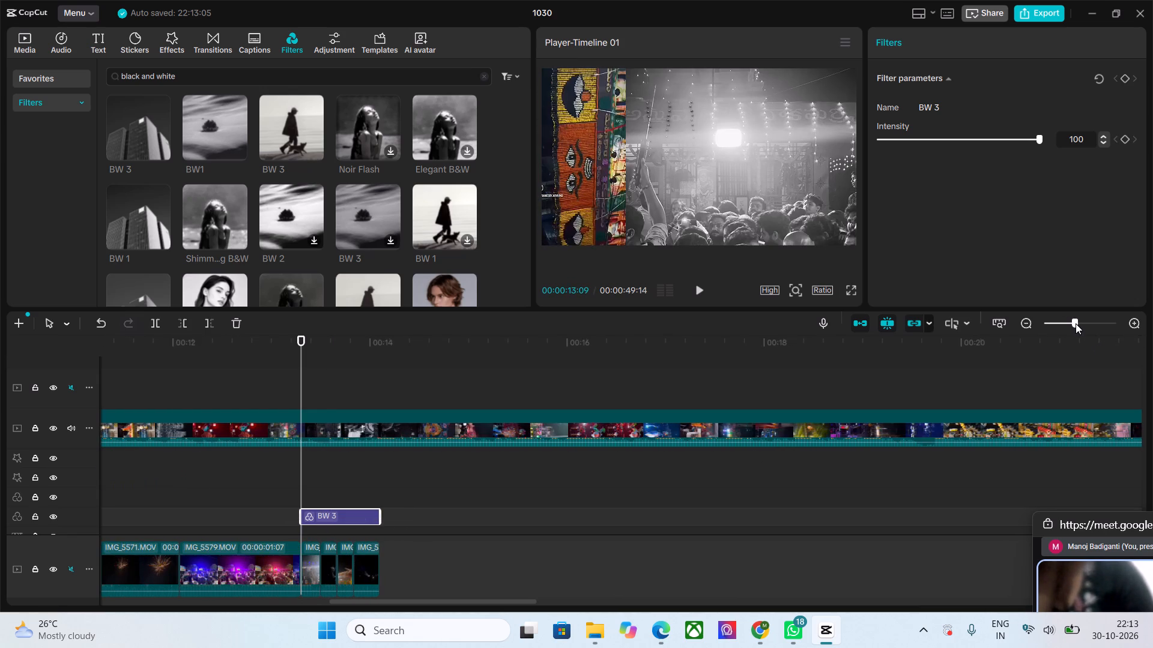
pyautogui.moveTo(1076, 323); pyautogui.dragTo(1083, 325)
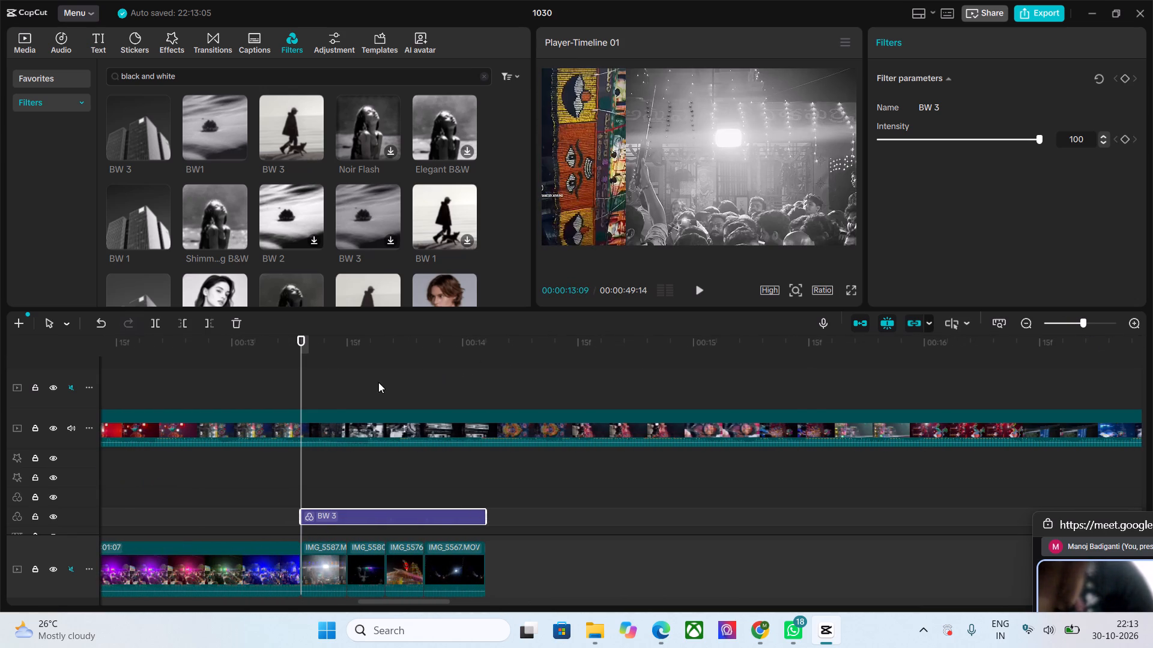
pyautogui.moveTo(302, 338); pyautogui.dragTo(292, 339)
pyautogui.press('space')
pyautogui.press('space')
pyautogui.press('space')
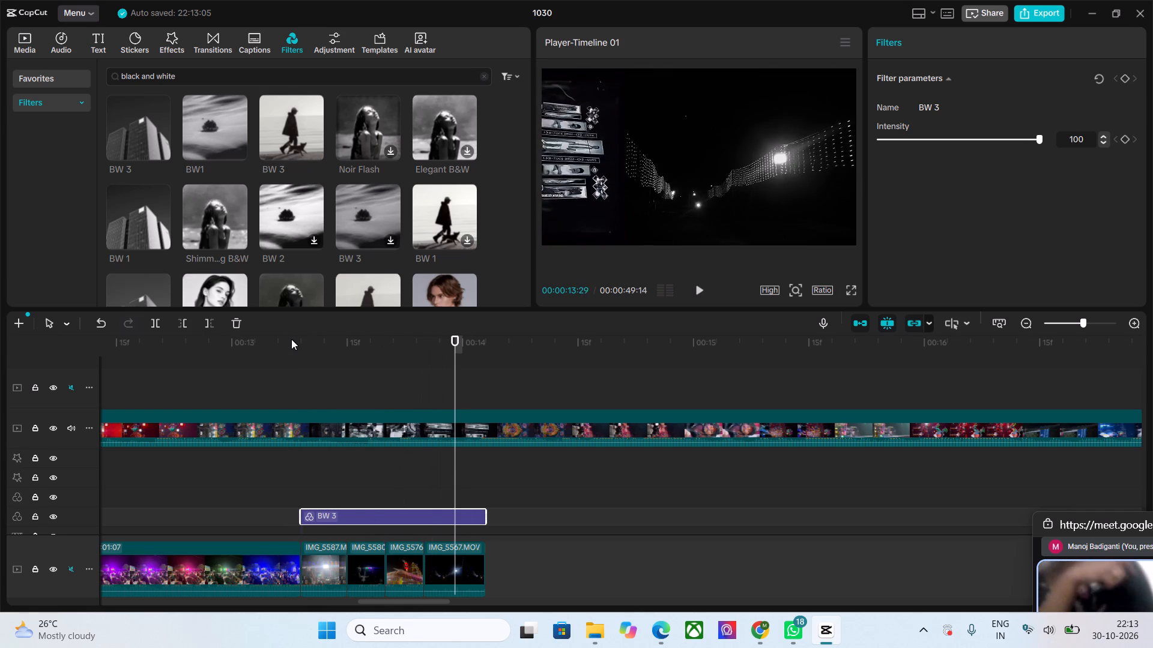
pyautogui.press('space')
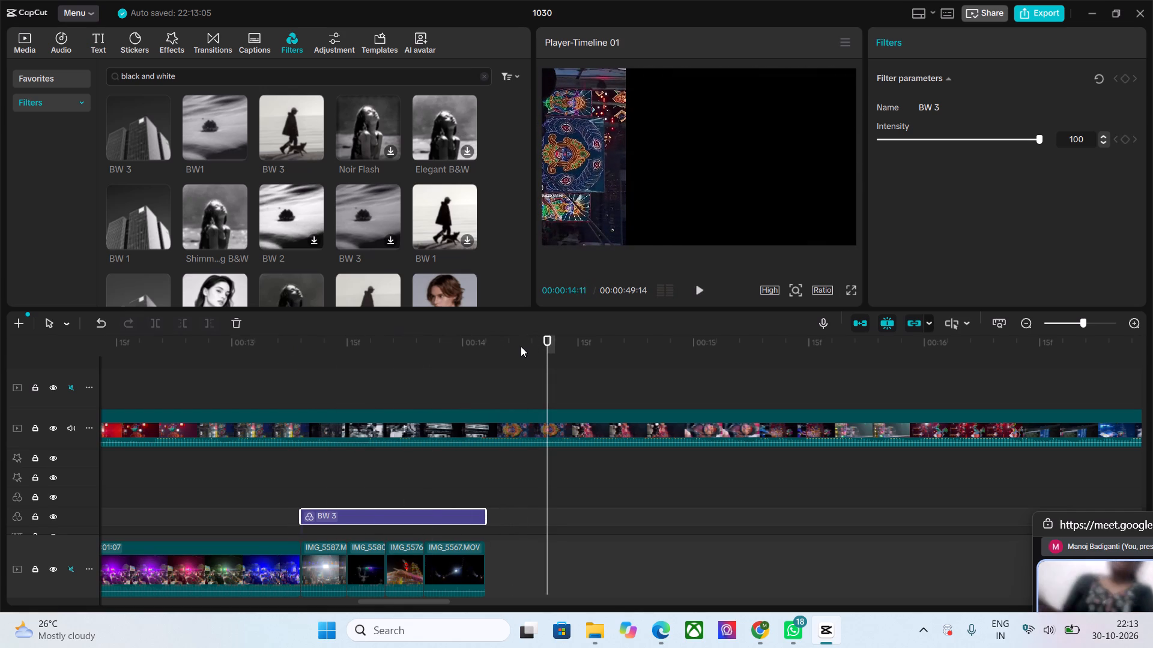
pyautogui.moveTo(548, 342); pyautogui.dragTo(486, 353)
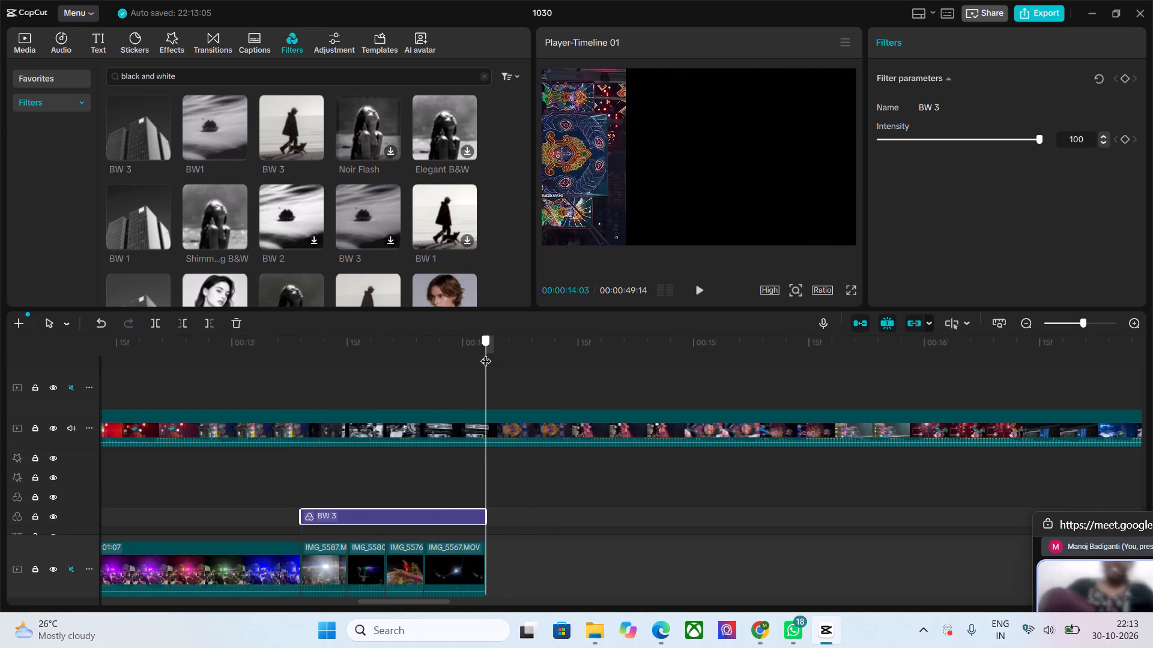
pyautogui.moveTo(486, 353); pyautogui.dragTo(486, 354)
# Import the video IMG_5559 from the Downloads folder into the project media.
pyautogui.click(26, 38)
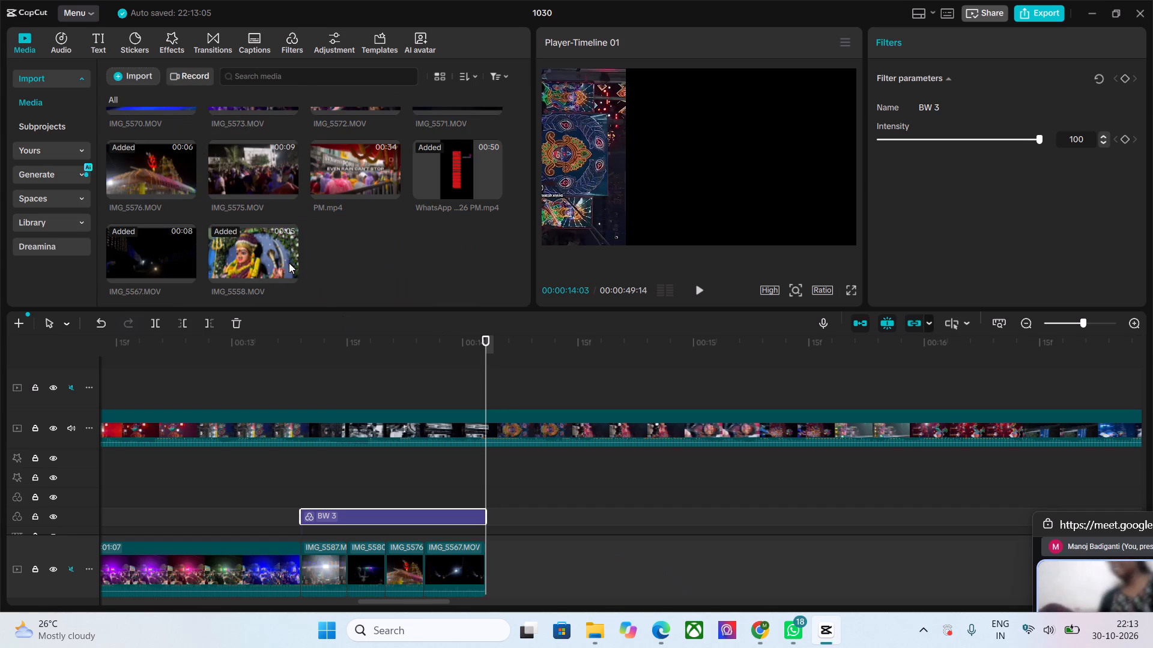
pyautogui.click(142, 80)
pyautogui.scroll(-1, 342, 222)
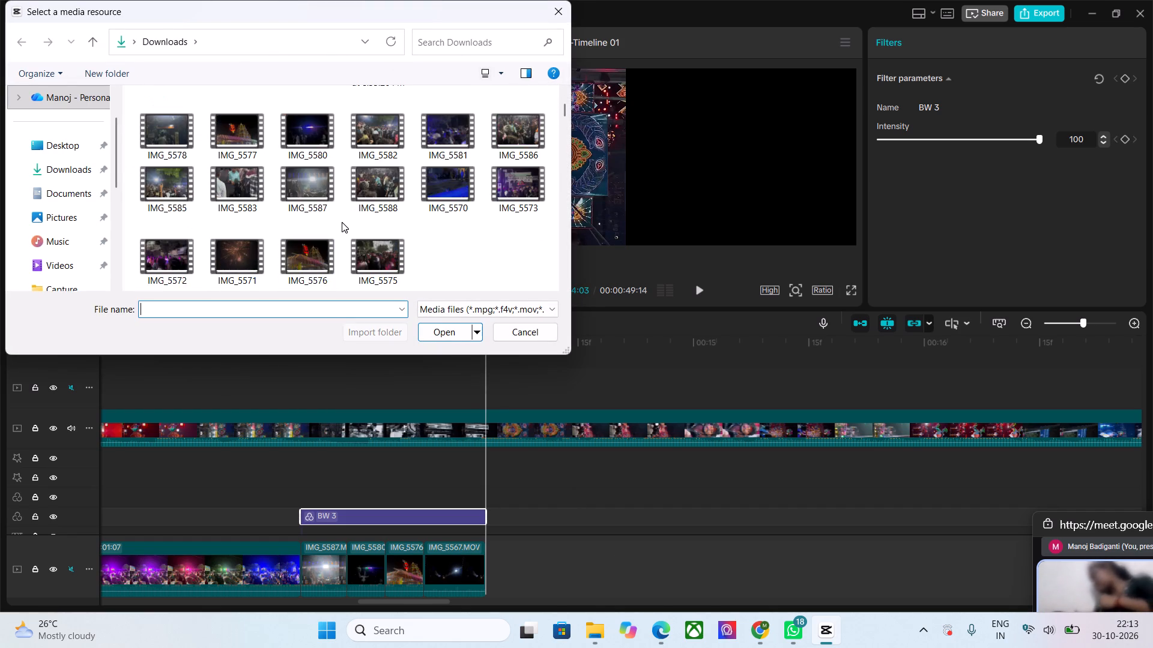
pyautogui.scroll(-2, 342, 222)
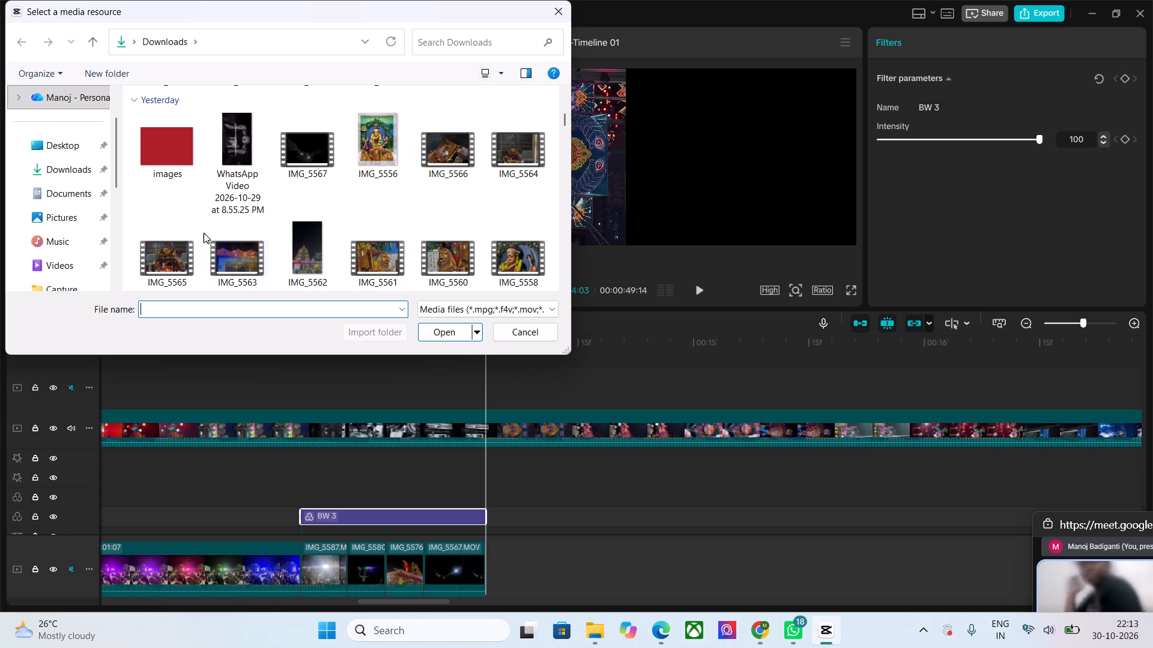
pyautogui.scroll(-1, 331, 233)
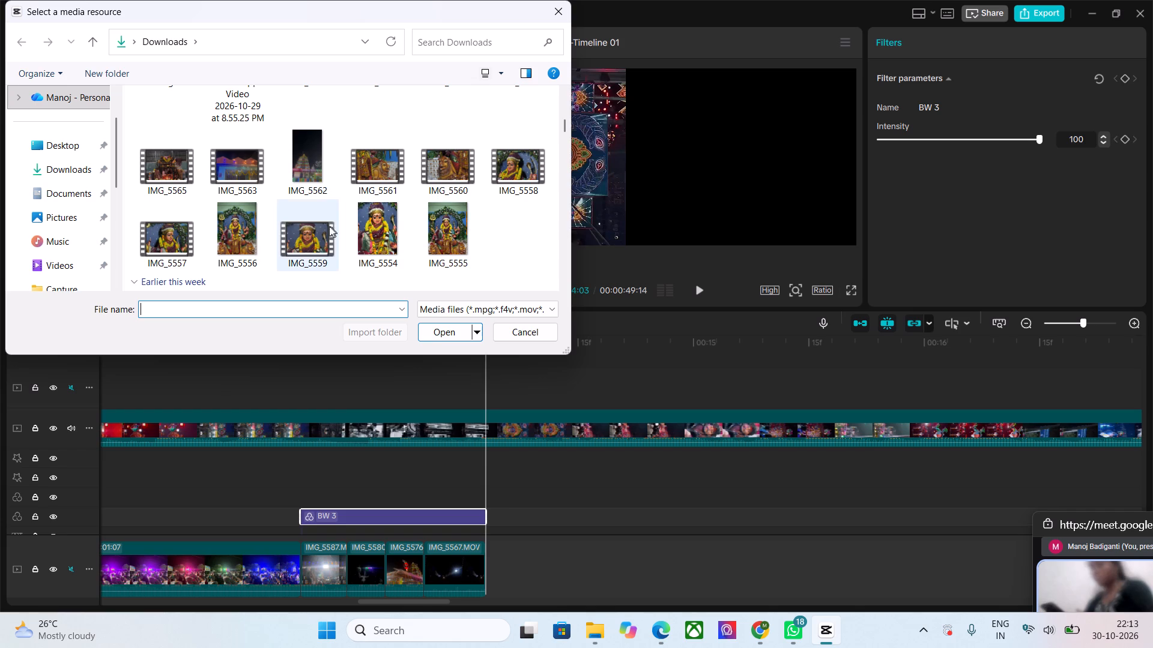
pyautogui.moveTo(297, 220); pyautogui.dragTo(450, 386)
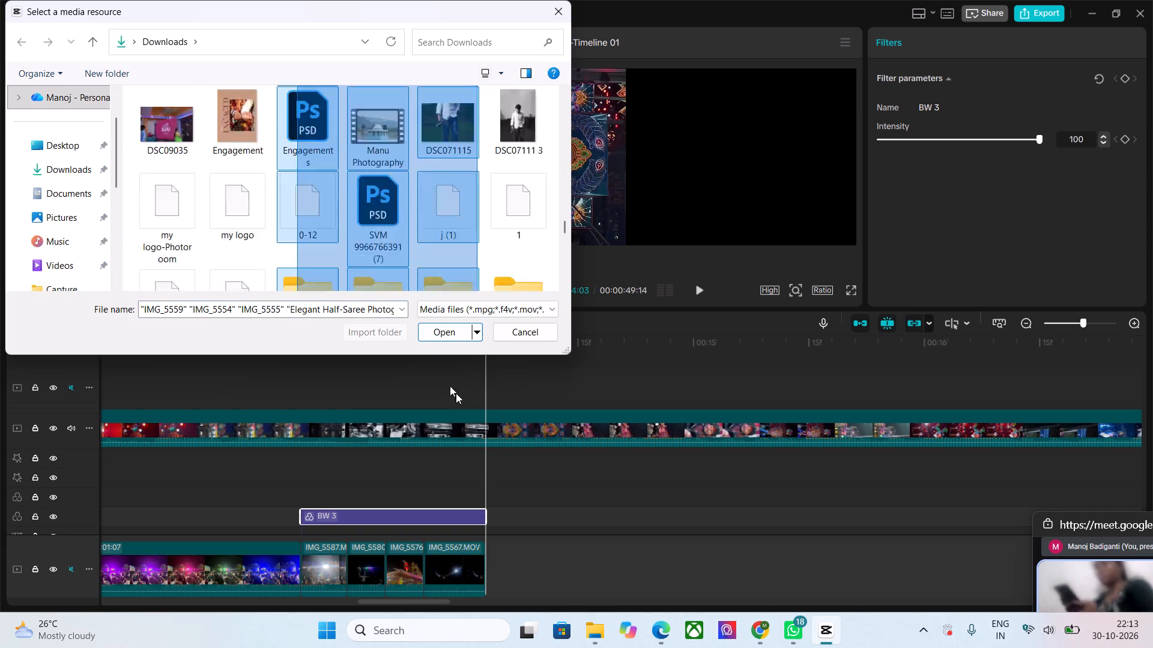
pyautogui.moveTo(450, 386); pyautogui.dragTo(330, 139)
pyautogui.scroll(14, 356, 154)
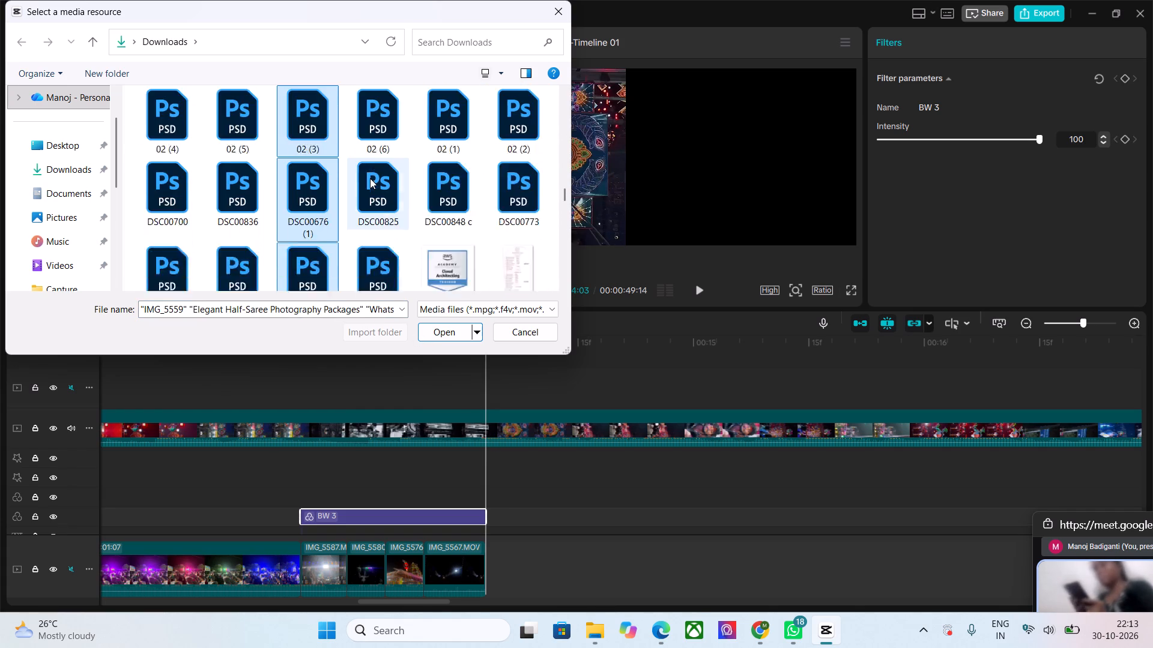
pyautogui.scroll(9, 370, 178)
pyautogui.scroll(14, 370, 179)
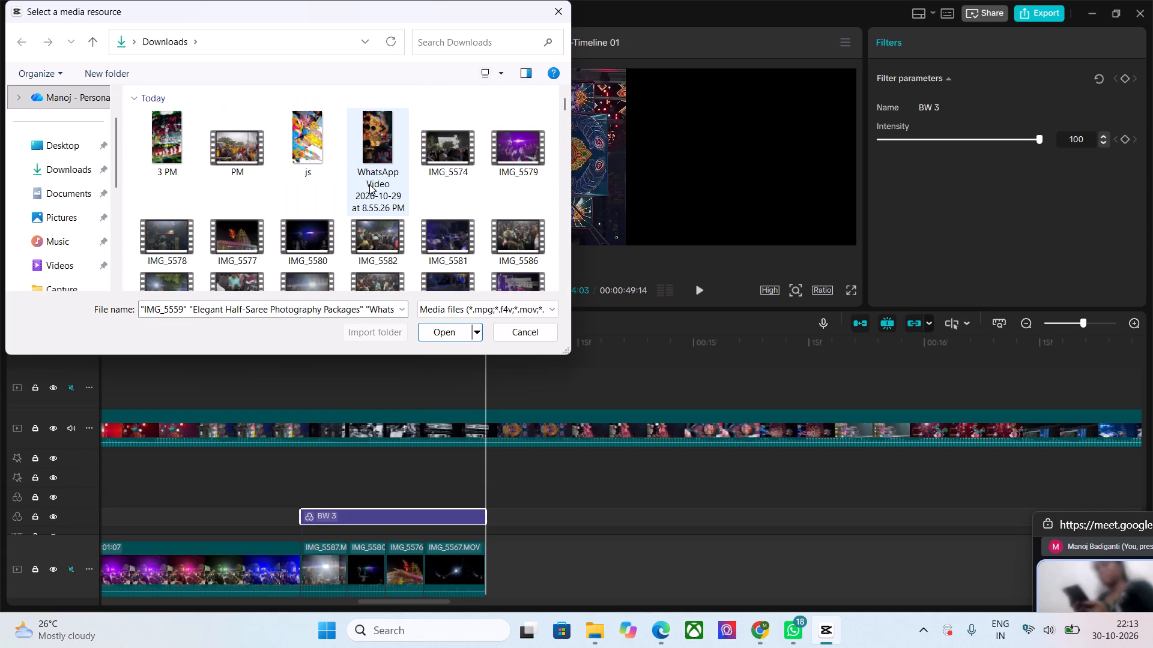
pyautogui.scroll(-1, 369, 188)
pyautogui.click(443, 257)
pyautogui.scroll(-2, 444, 256)
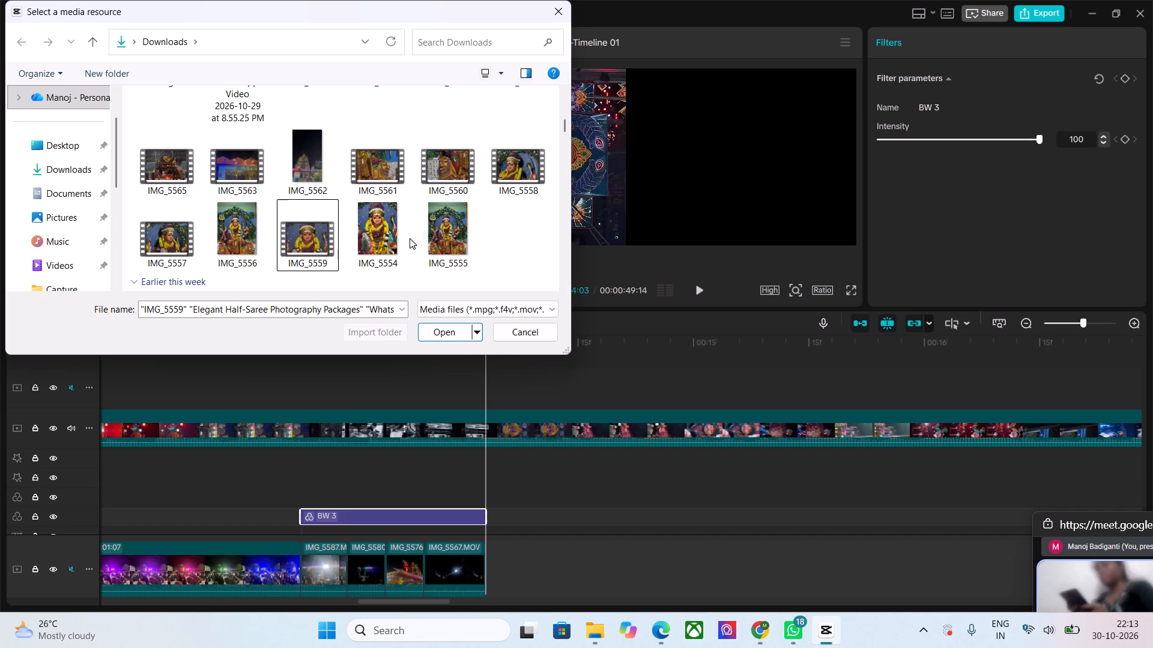
pyautogui.moveTo(298, 227); pyautogui.dragTo(527, 521)
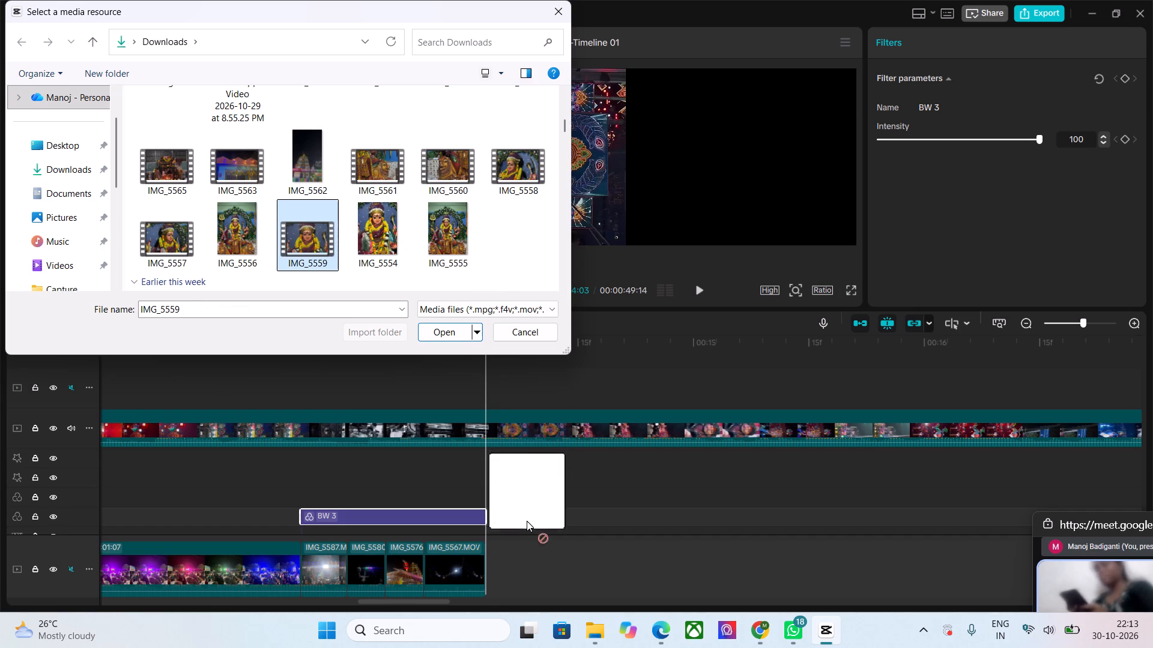
pyautogui.moveTo(527, 521); pyautogui.dragTo(526, 583)
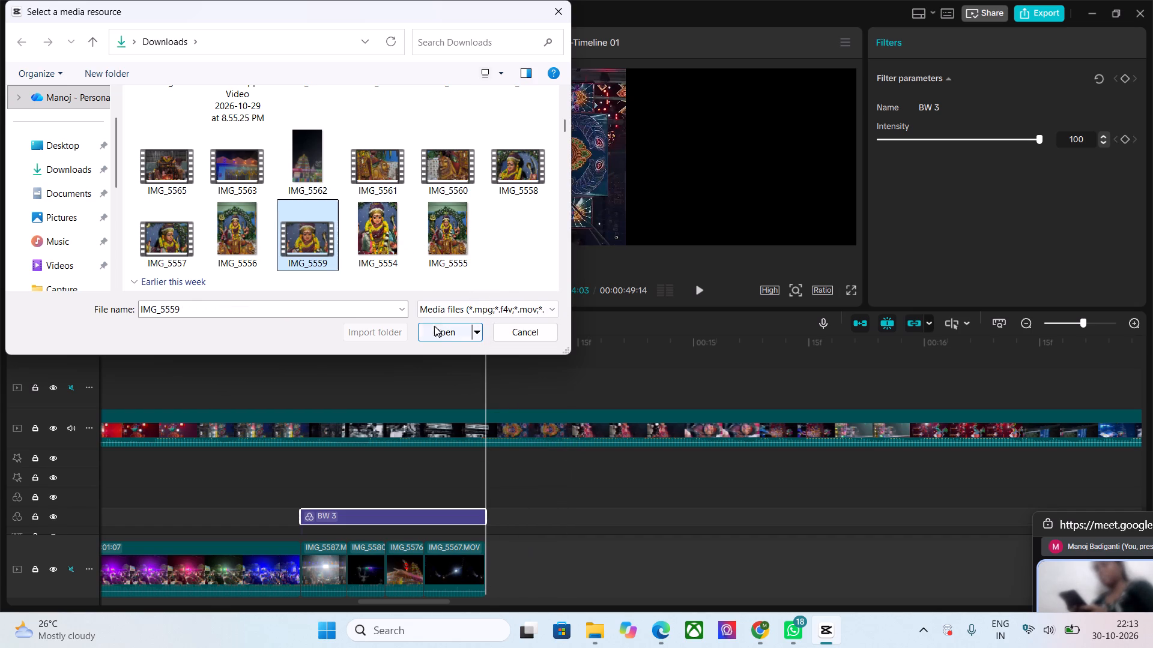
pyautogui.click(448, 332)
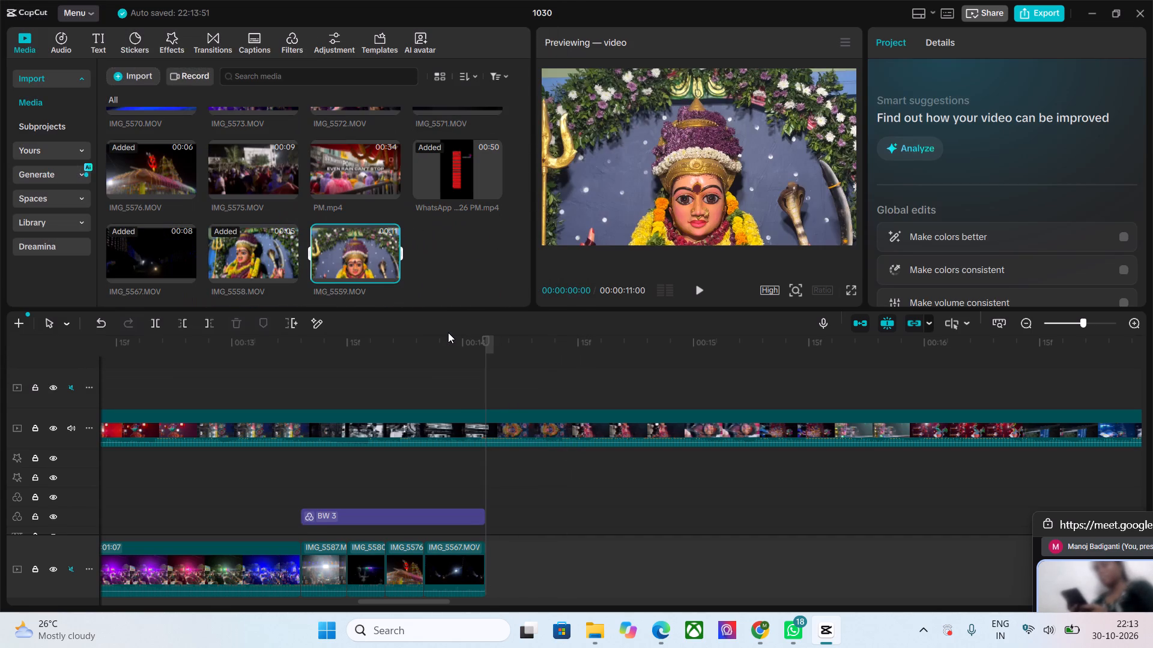
# Preview IMG_5559.MOV and place it on the main track directly after IMG_5567.MOV at 00:00:14:03.
pyautogui.click(362, 242)
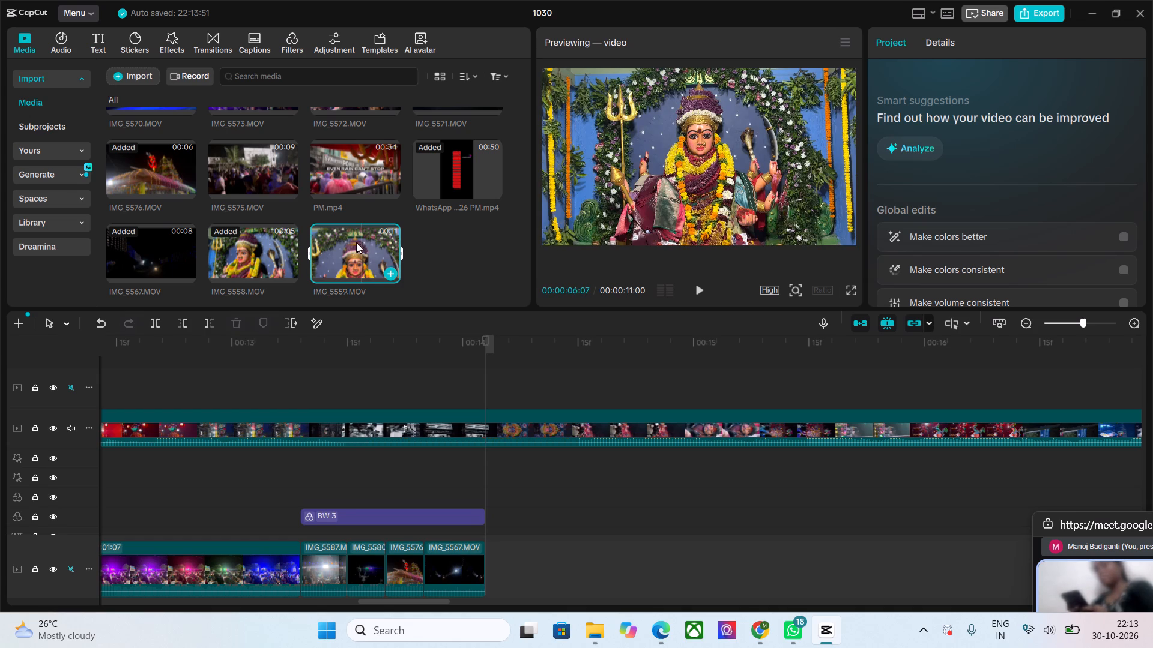
pyautogui.click(347, 244)
pyautogui.moveTo(339, 246); pyautogui.dragTo(495, 488)
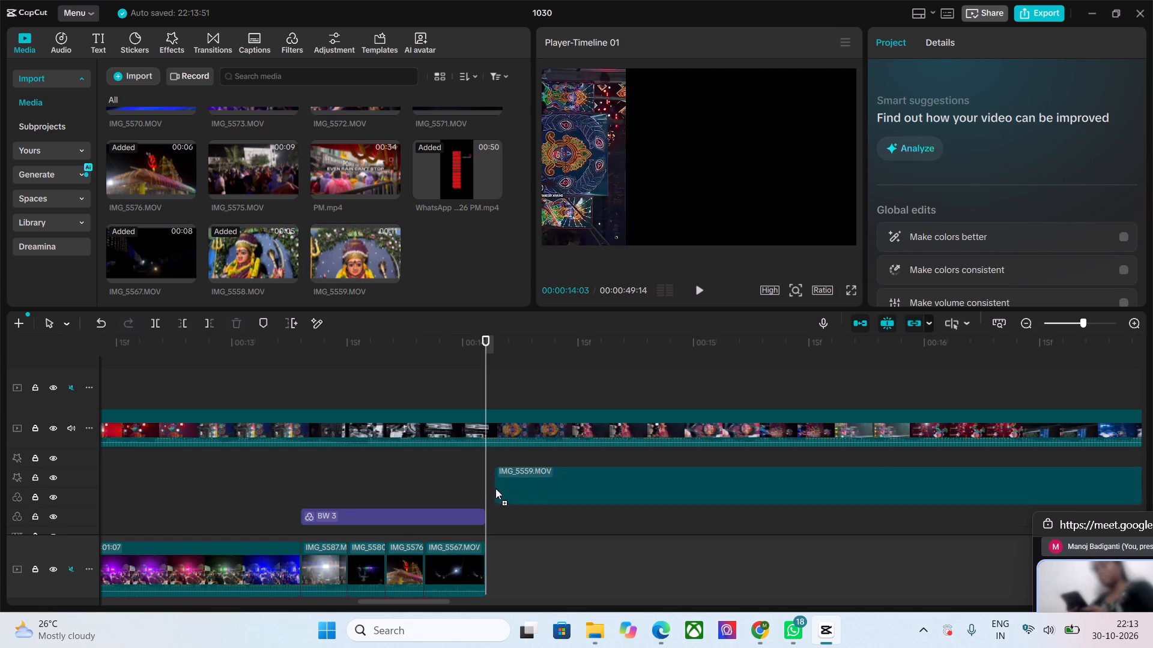
pyautogui.moveTo(495, 488); pyautogui.dragTo(494, 575)
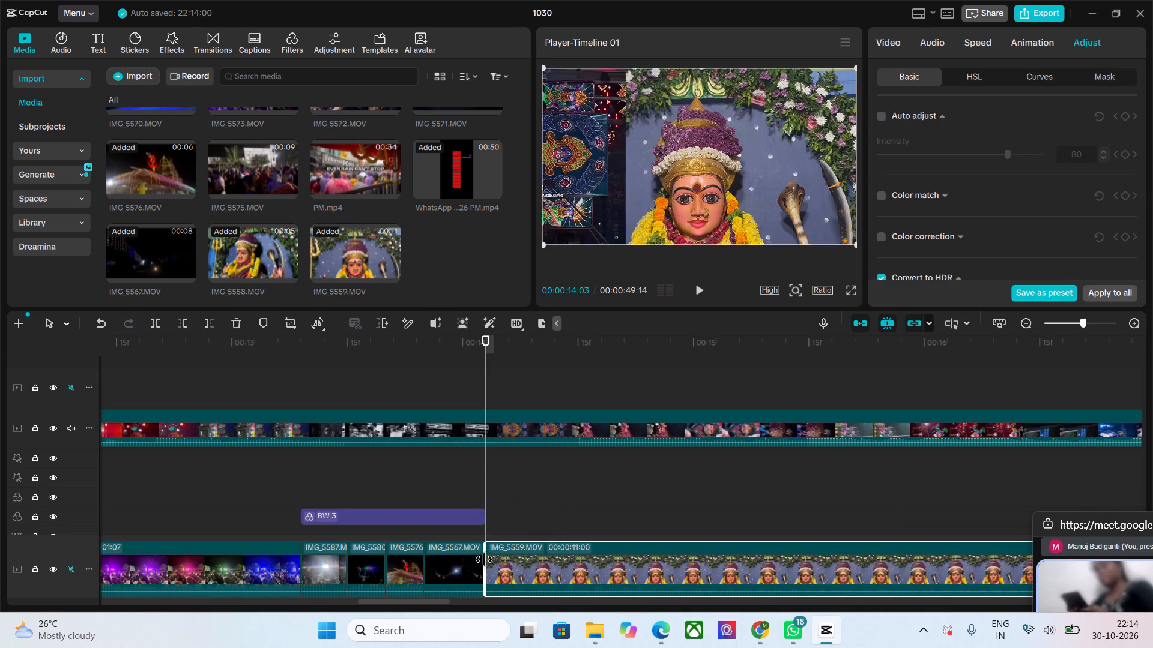
# Play IMG_5559.MOV to the wide view of the idol and trim away everything before 00:00:20:06.
pyautogui.press('space')
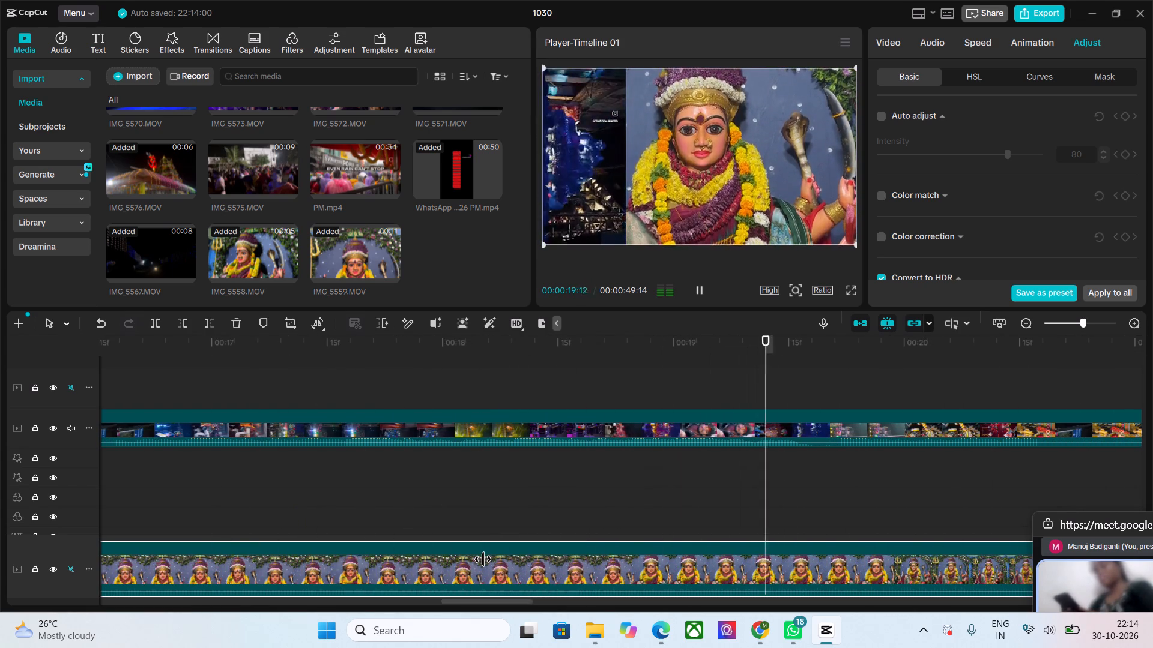
pyautogui.press('space')
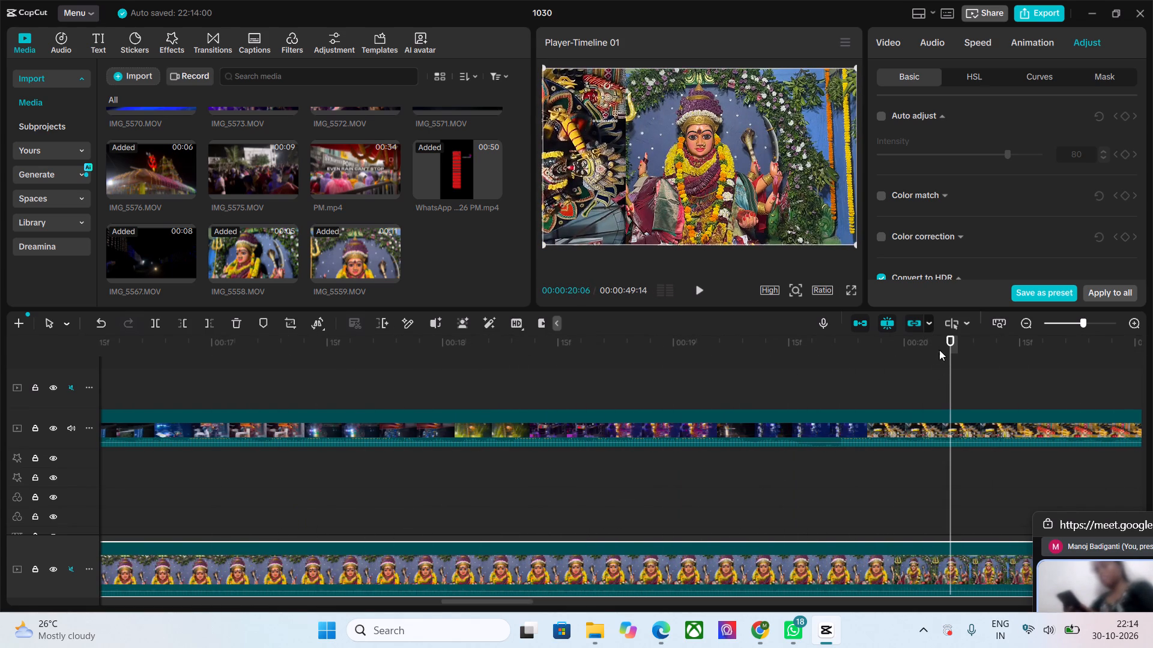
pyautogui.moveTo(949, 340); pyautogui.dragTo(906, 344)
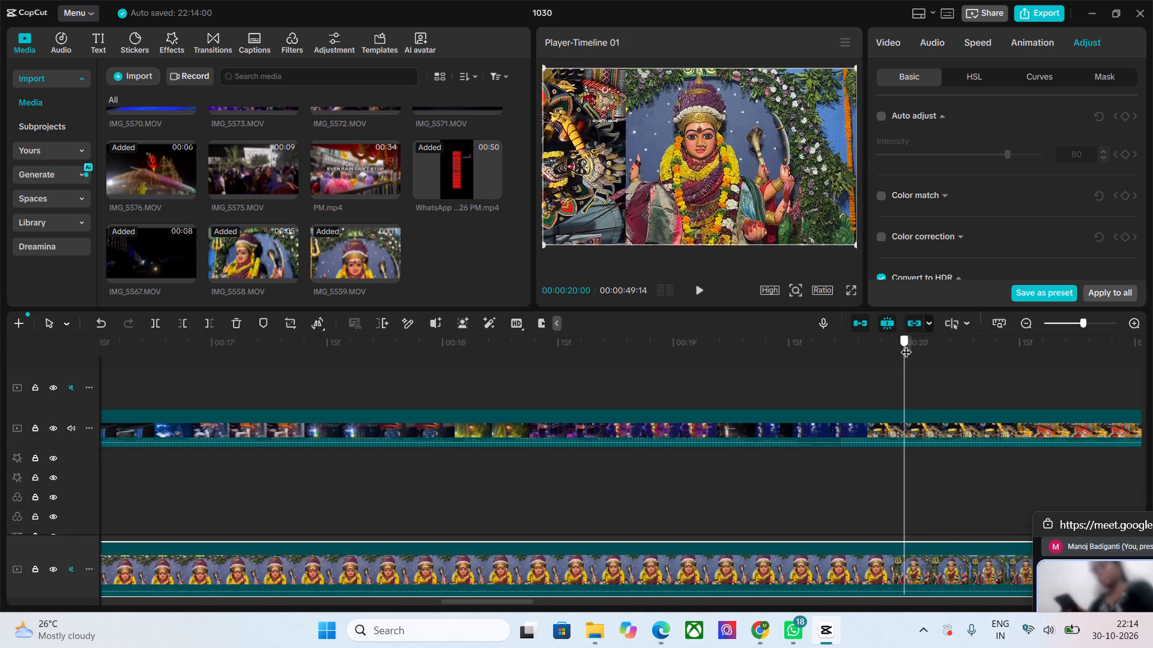
pyautogui.moveTo(906, 344); pyautogui.dragTo(949, 349)
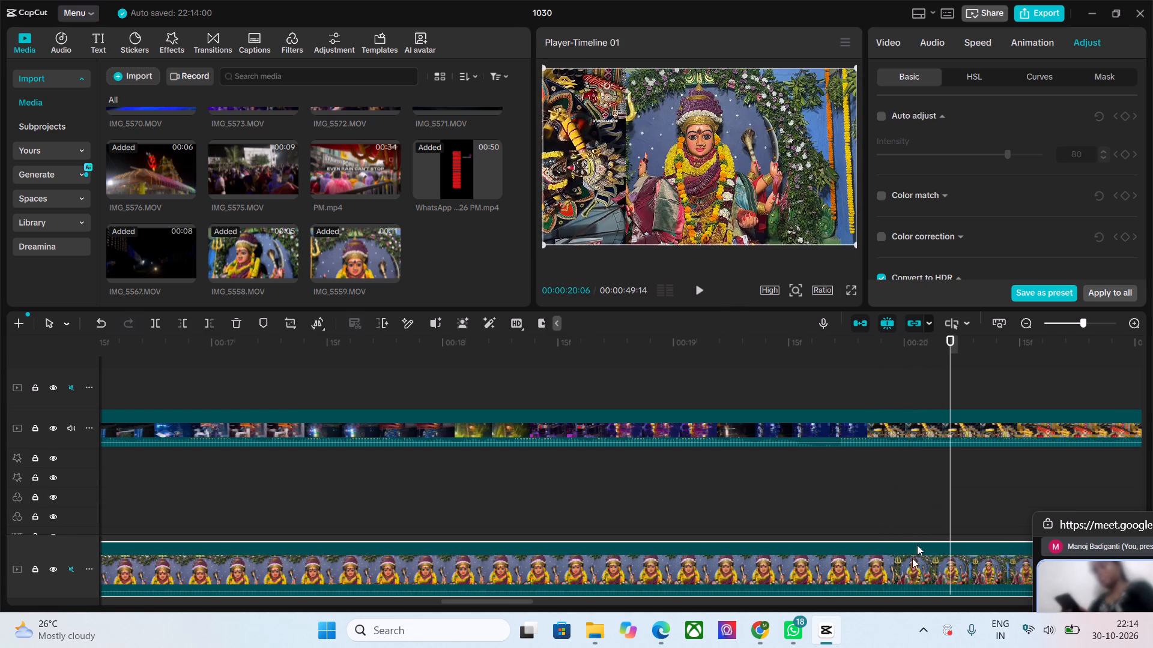
pyautogui.click(181, 321)
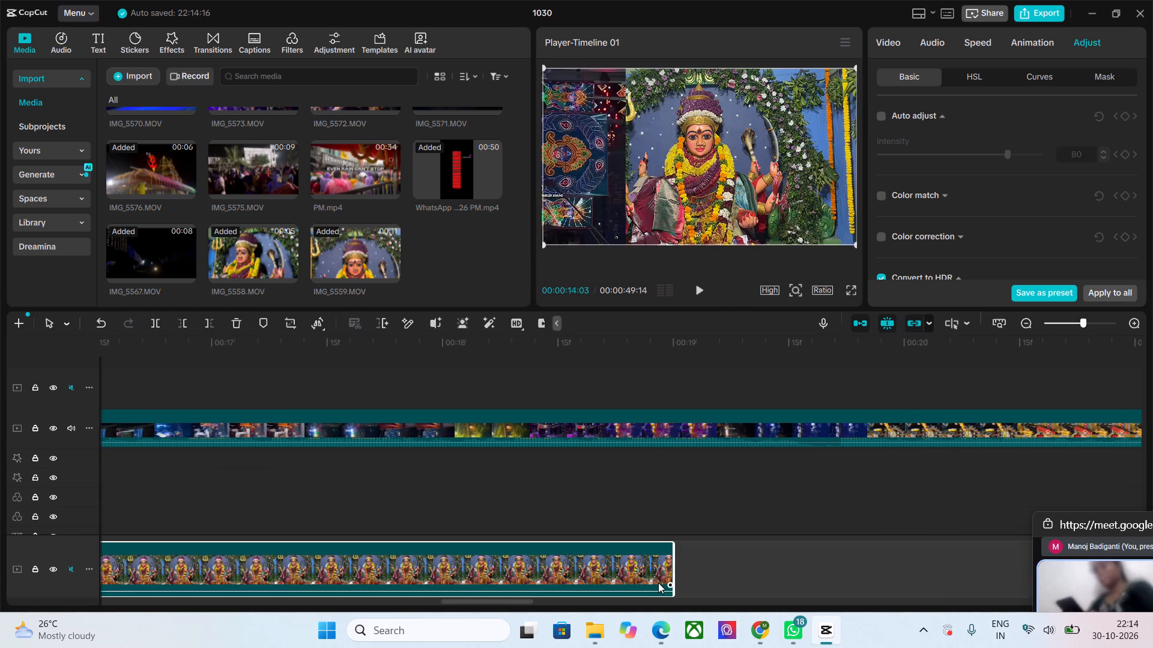
# Shorten the end of IMG_5559.MOV to about 00:00:14:13, comparing against the reference frames.
pyautogui.moveTo(676, 563); pyautogui.dragTo(131, 577)
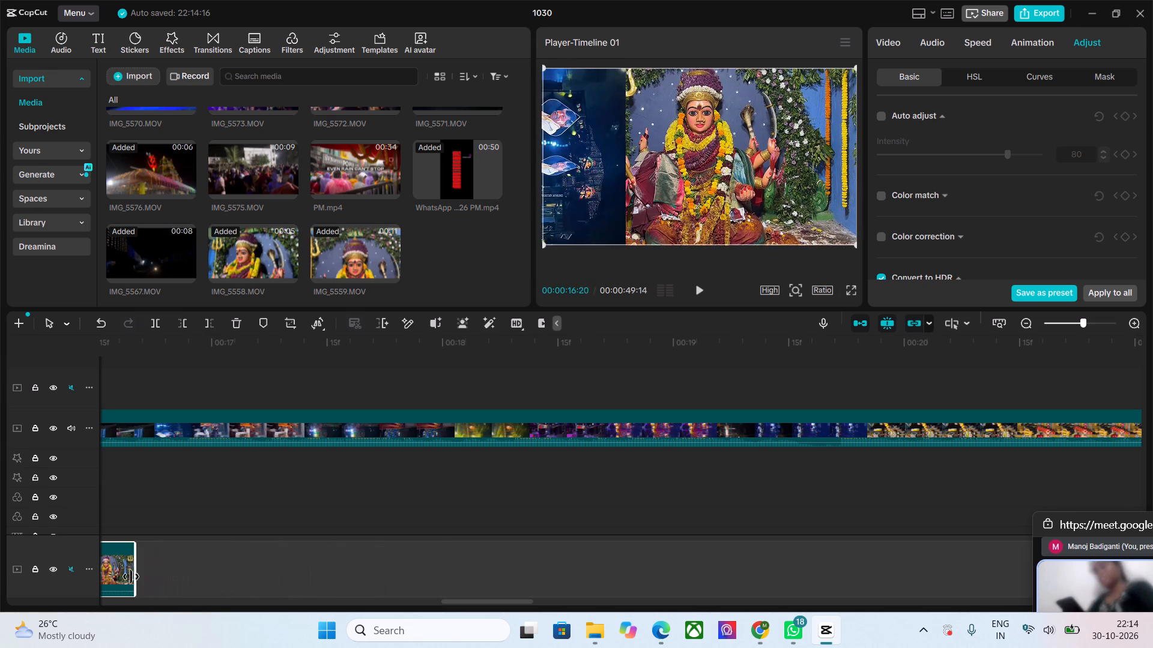
pyautogui.moveTo(131, 577); pyautogui.dragTo(551, 602)
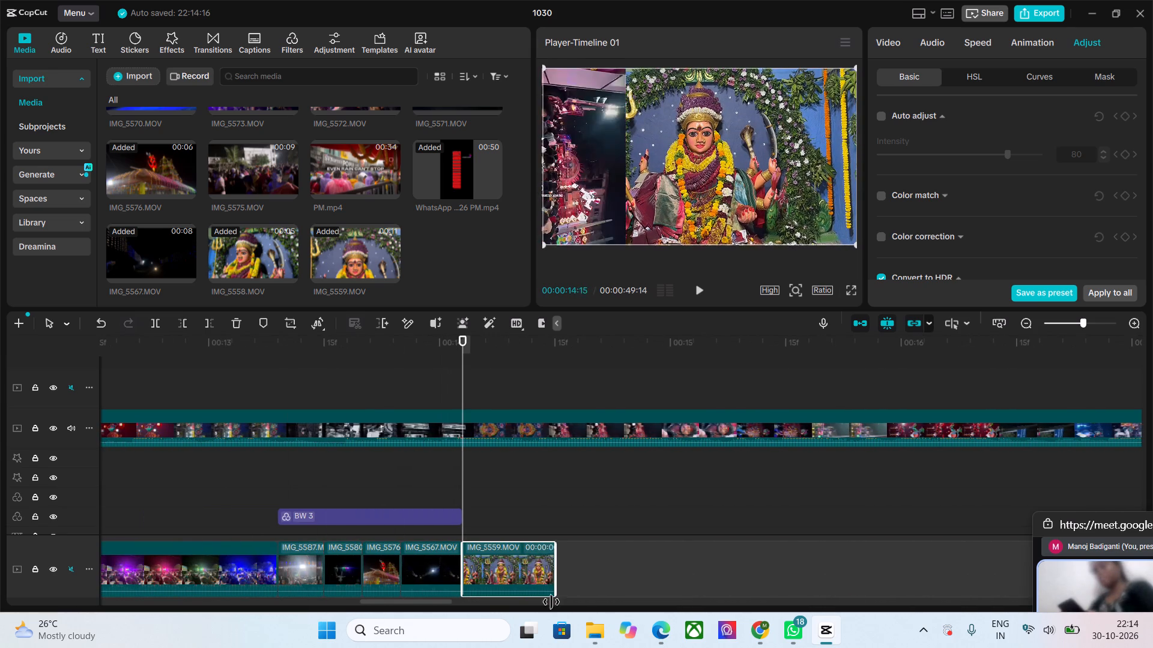
pyautogui.moveTo(551, 602); pyautogui.dragTo(479, 602)
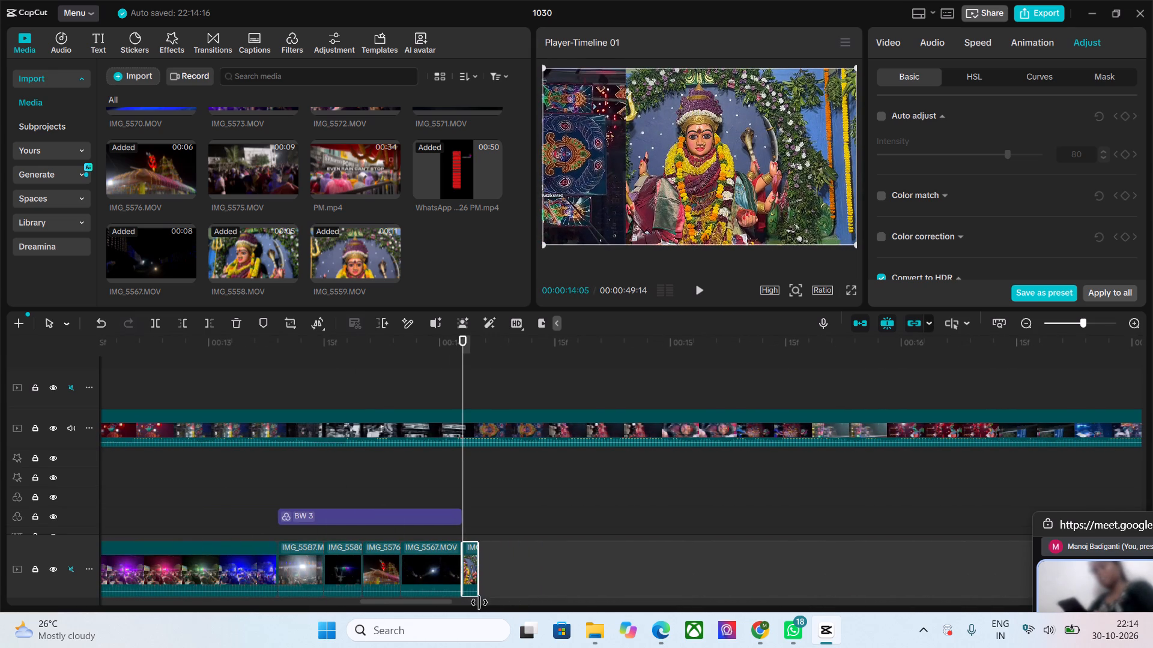
pyautogui.moveTo(479, 602); pyautogui.dragTo(571, 602)
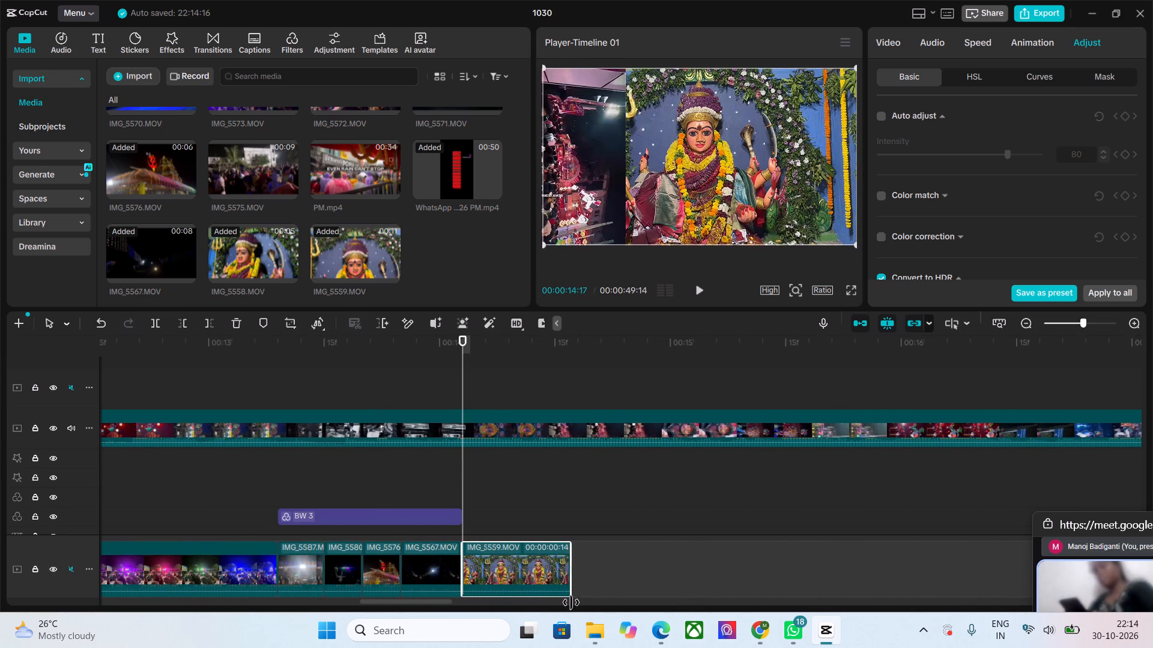
pyautogui.moveTo(571, 602); pyautogui.dragTo(541, 602)
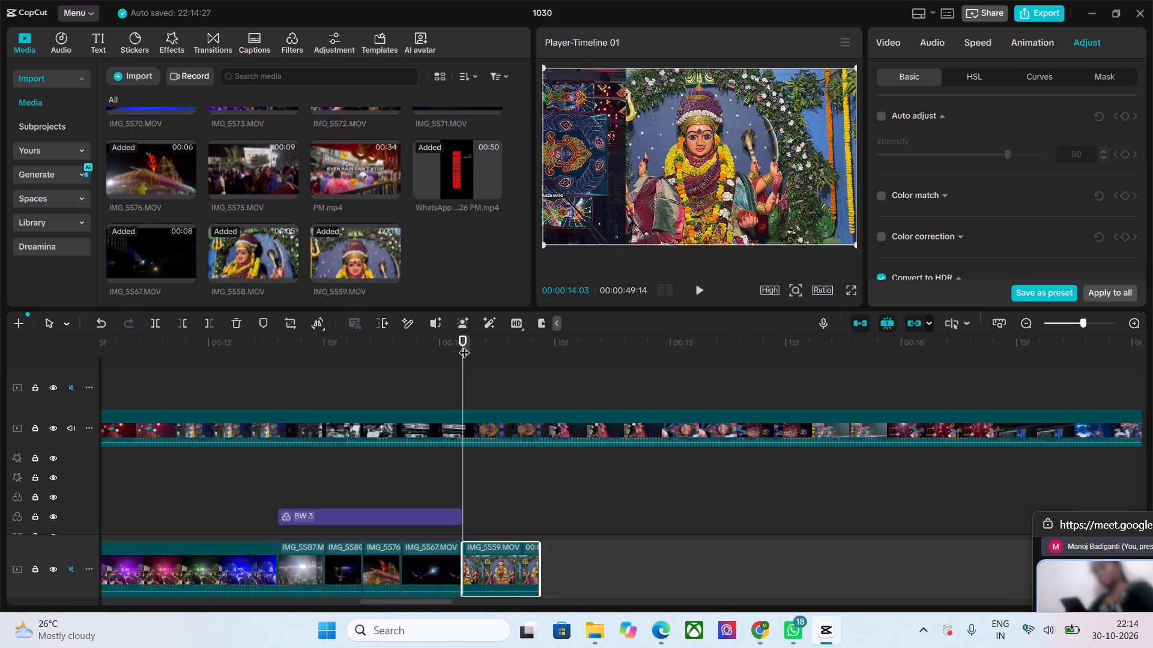
# Play and step through the reference to its cut at 00:00:14:15 and extend the end of IMG_5559.MOV to it.
pyautogui.moveTo(460, 341); pyautogui.dragTo(438, 343)
pyautogui.press('space')
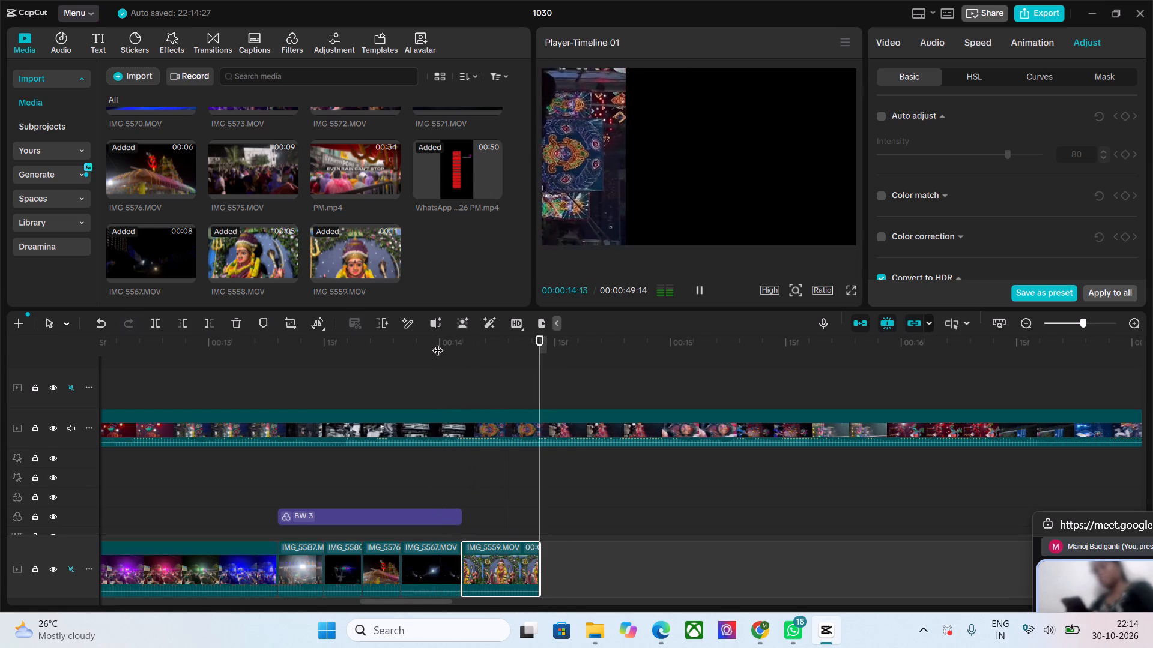
pyautogui.press('space')
pyautogui.moveTo(631, 338); pyautogui.dragTo(582, 356)
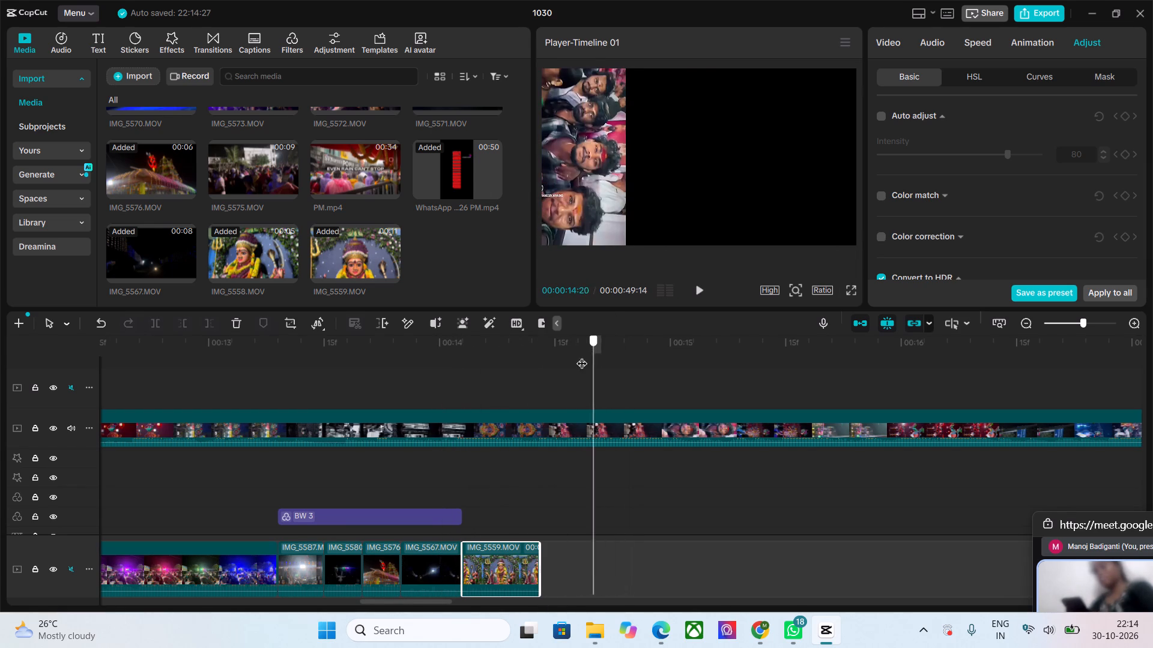
pyautogui.moveTo(582, 356); pyautogui.dragTo(541, 369)
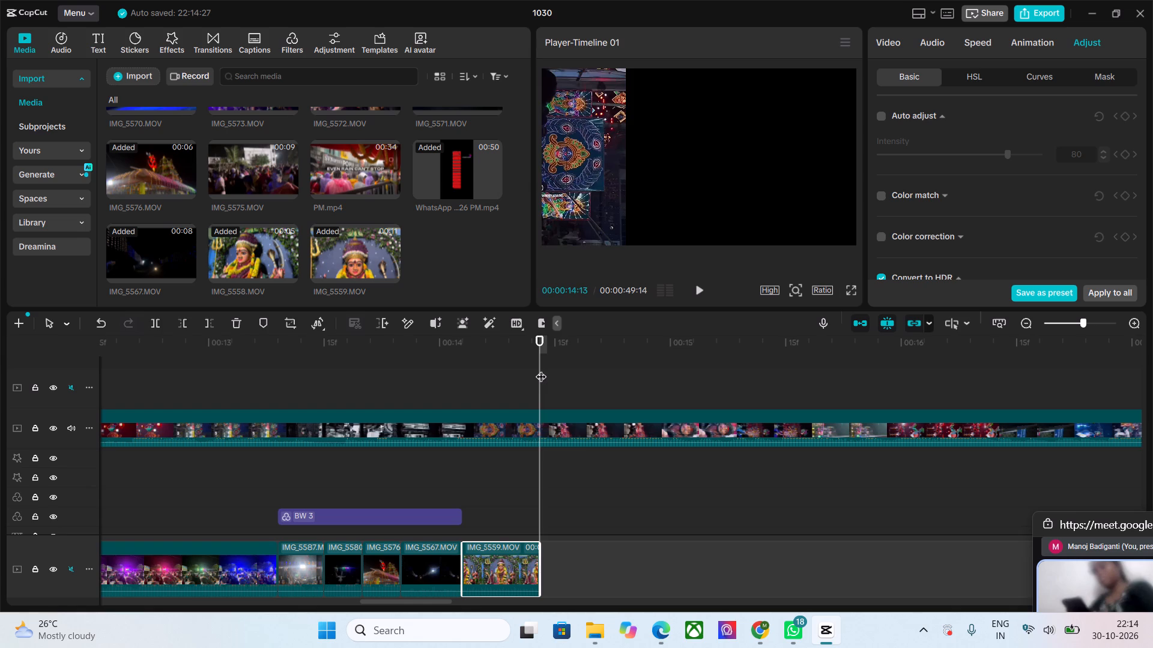
pyautogui.press('space')
pyautogui.press('space')
pyautogui.press('Left')
pyautogui.press('Left')
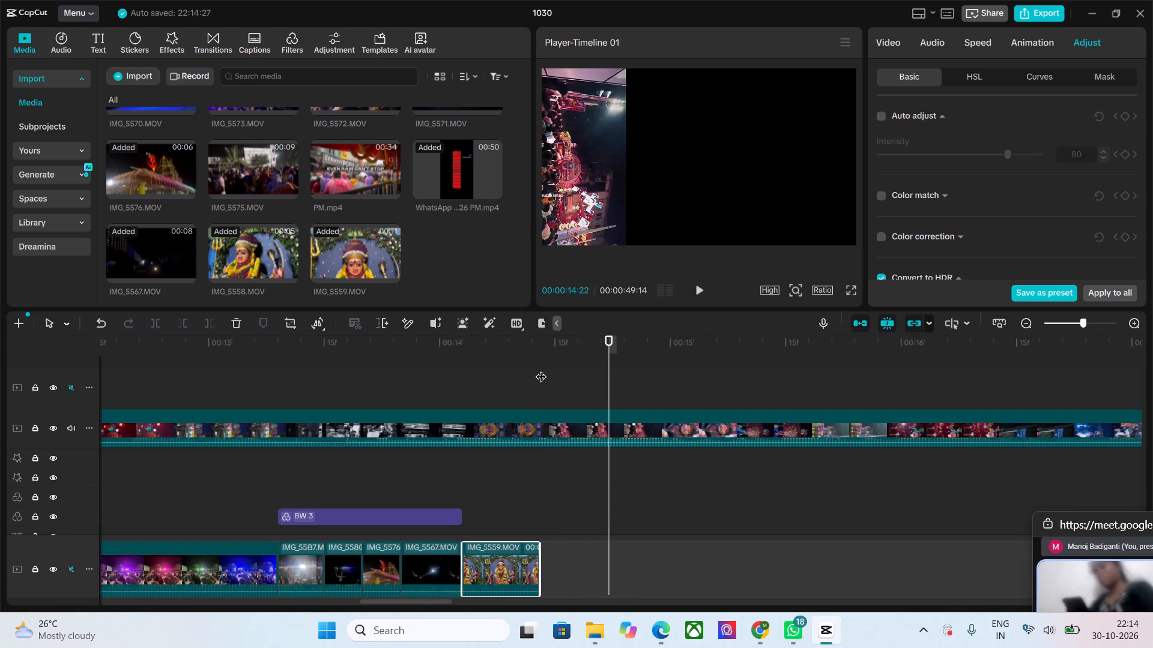
pyautogui.press('Left')
pyautogui.press('Left')
pyautogui.press('Left')
pyautogui.press('Left')
pyautogui.press('Left')
pyautogui.press('Left')
pyautogui.press('Left')
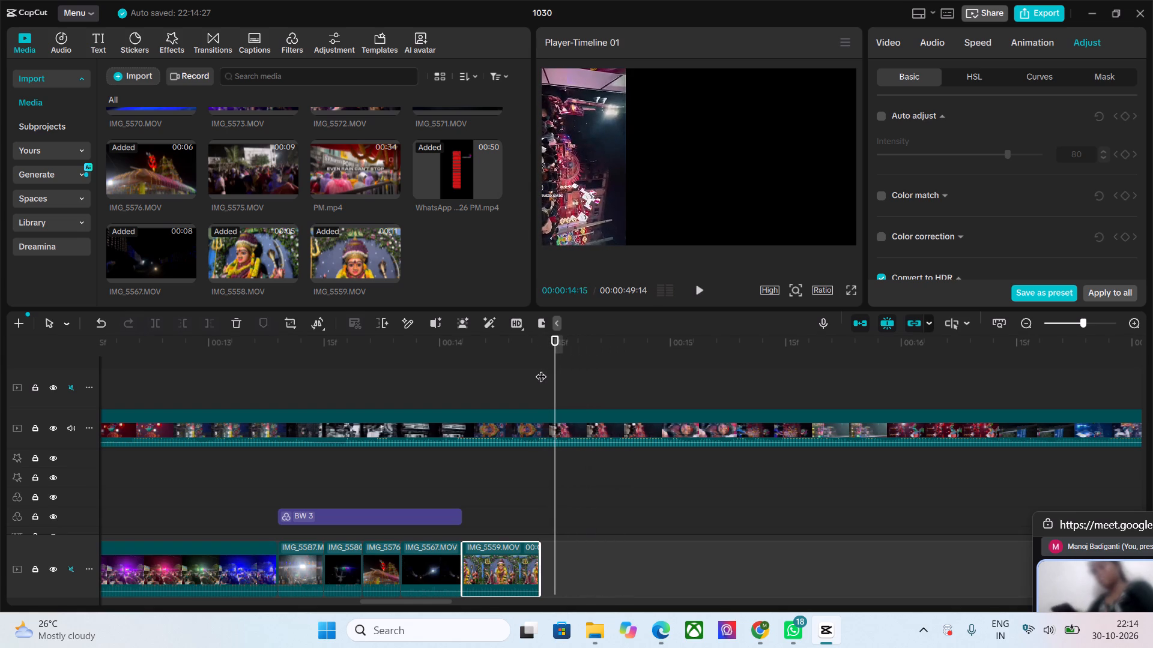
pyautogui.press('Left')
pyautogui.press('Right')
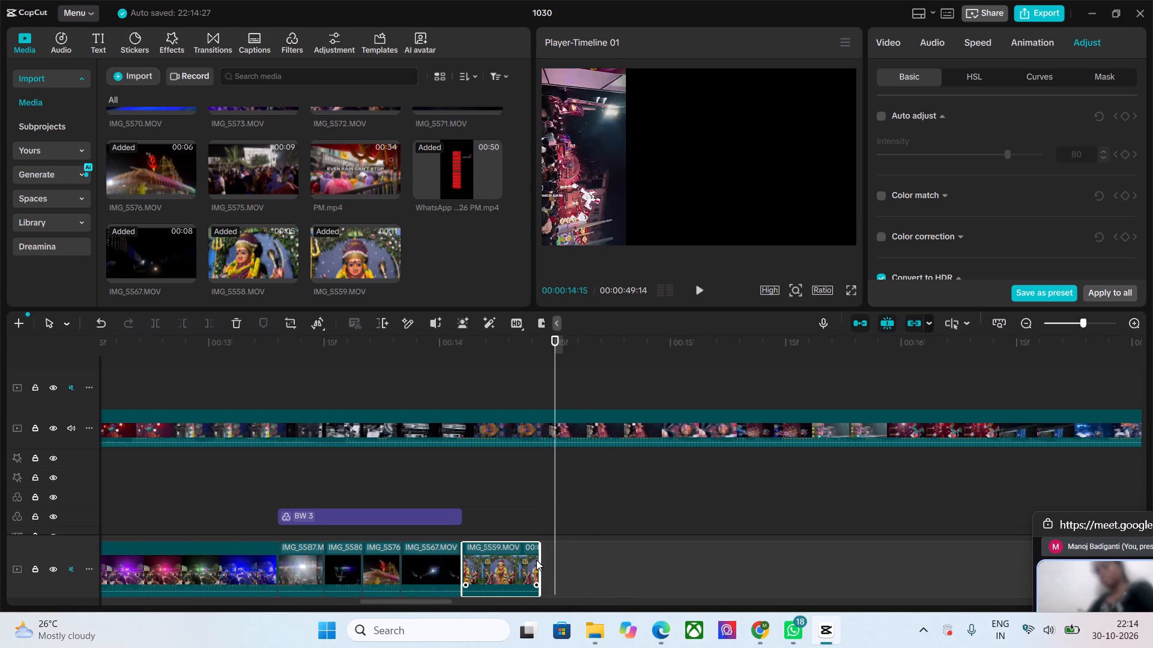
pyautogui.moveTo(540, 562); pyautogui.dragTo(549, 563)
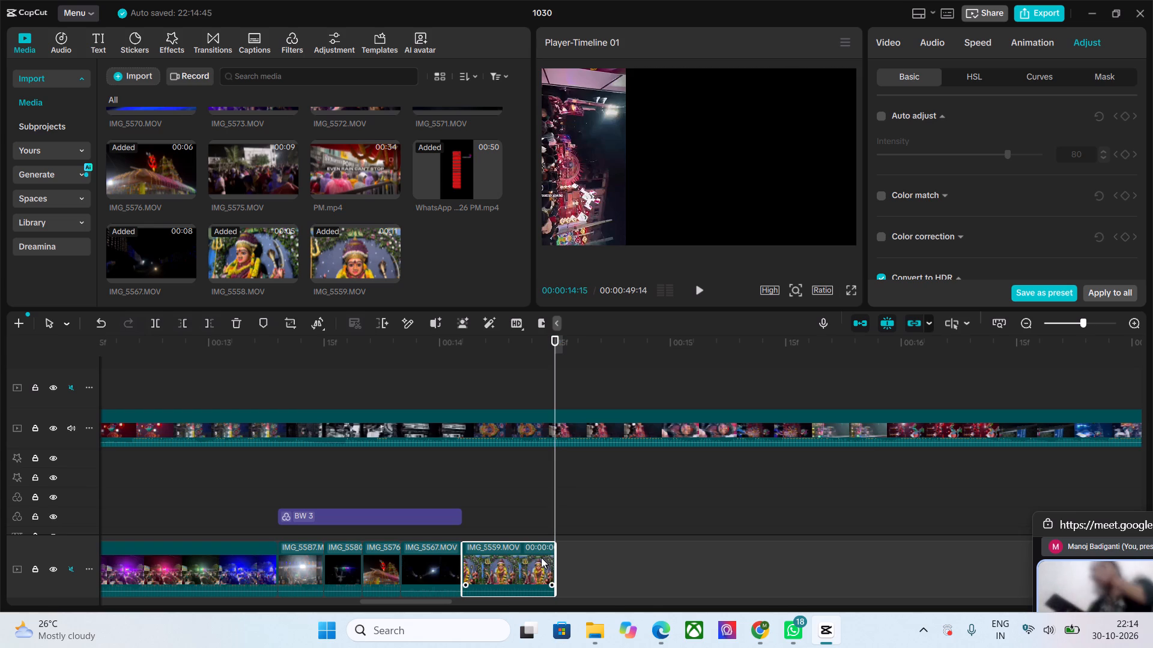
# Browse the imported clips and place IMG_5573.MOV on the main track directly after IMG_5559.MOV at 00:00:14:15.
pyautogui.scroll(6, 286, 201)
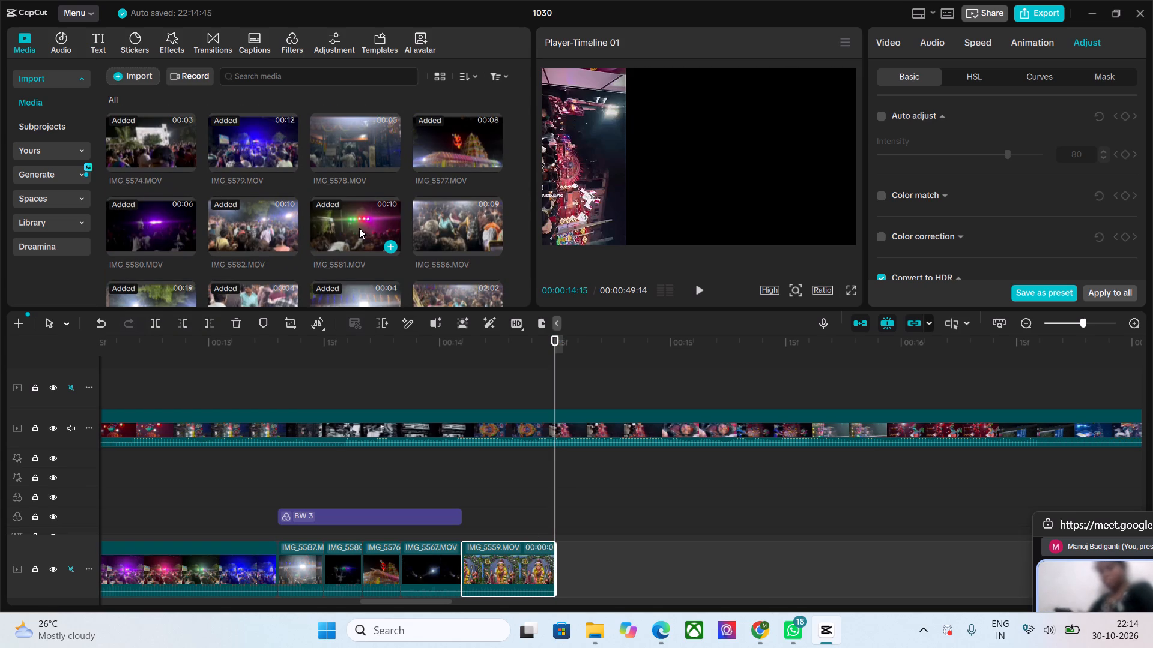
pyautogui.scroll(-1, 349, 146)
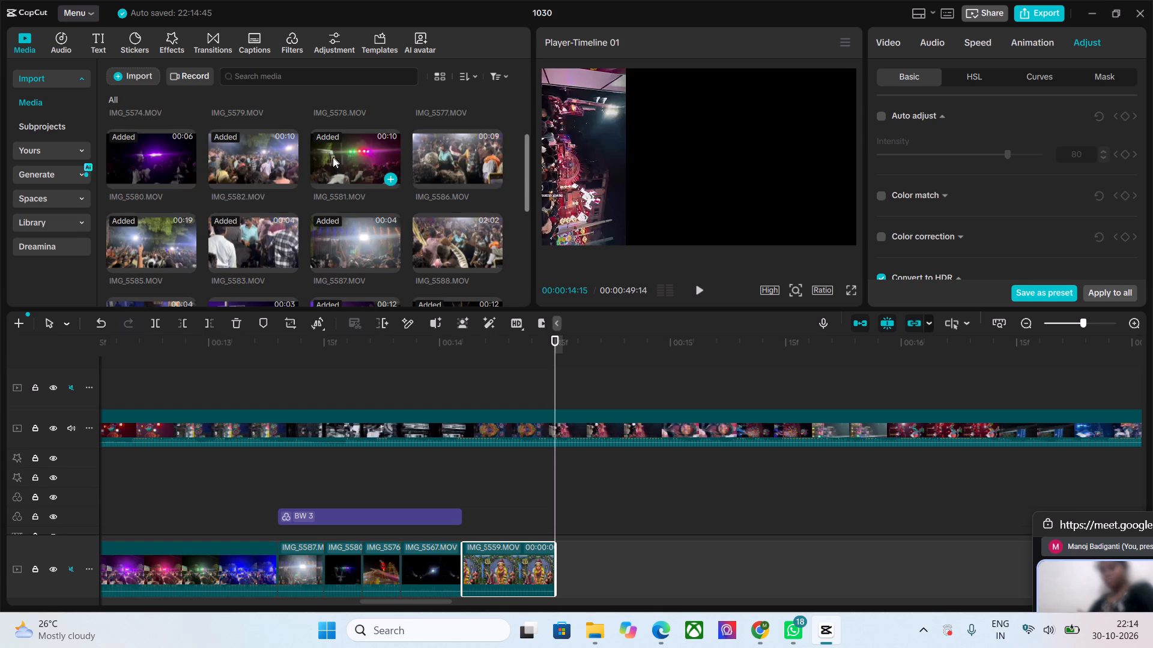
pyautogui.scroll(-1, 262, 178)
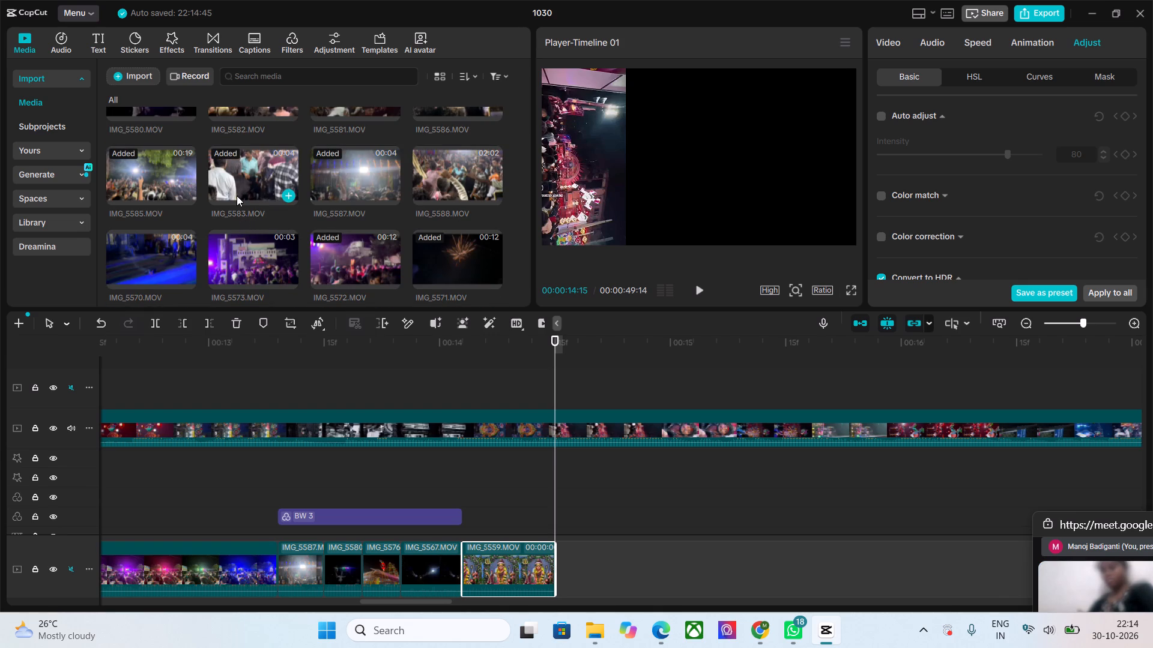
pyautogui.moveTo(237, 262); pyautogui.dragTo(244, 263)
pyautogui.moveTo(244, 263); pyautogui.dragTo(563, 567)
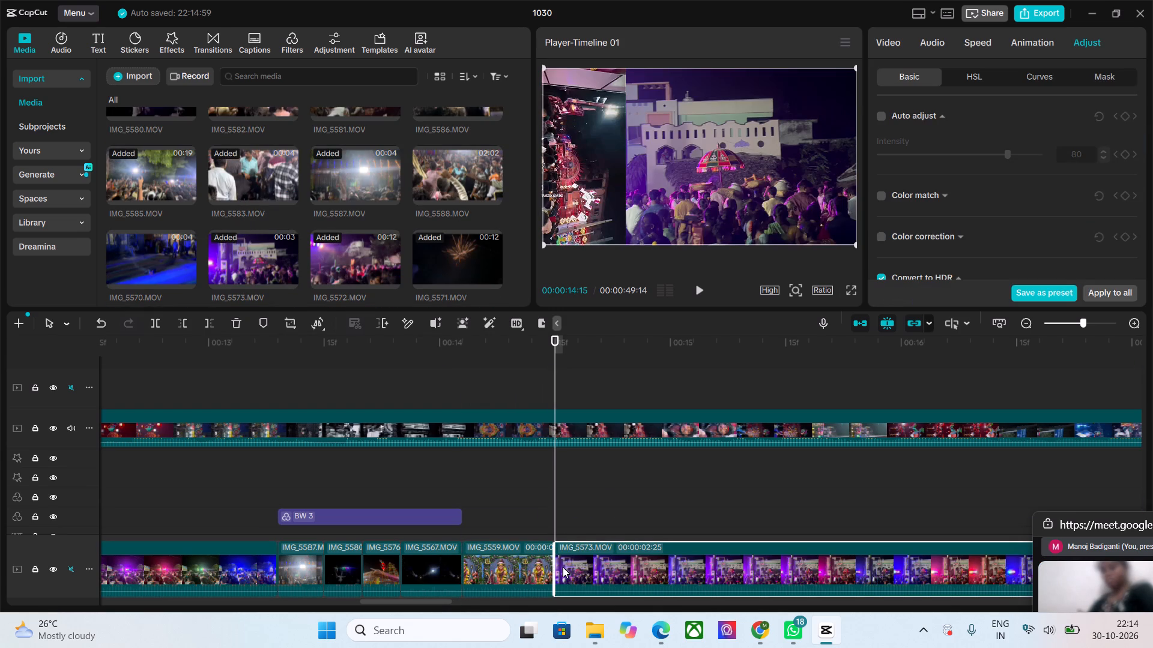
# Play and step through the reference to its cut at 00:00:15:04 and trim away everything after it from IMG_5573.MOV.
pyautogui.press('space')
pyautogui.press('space')
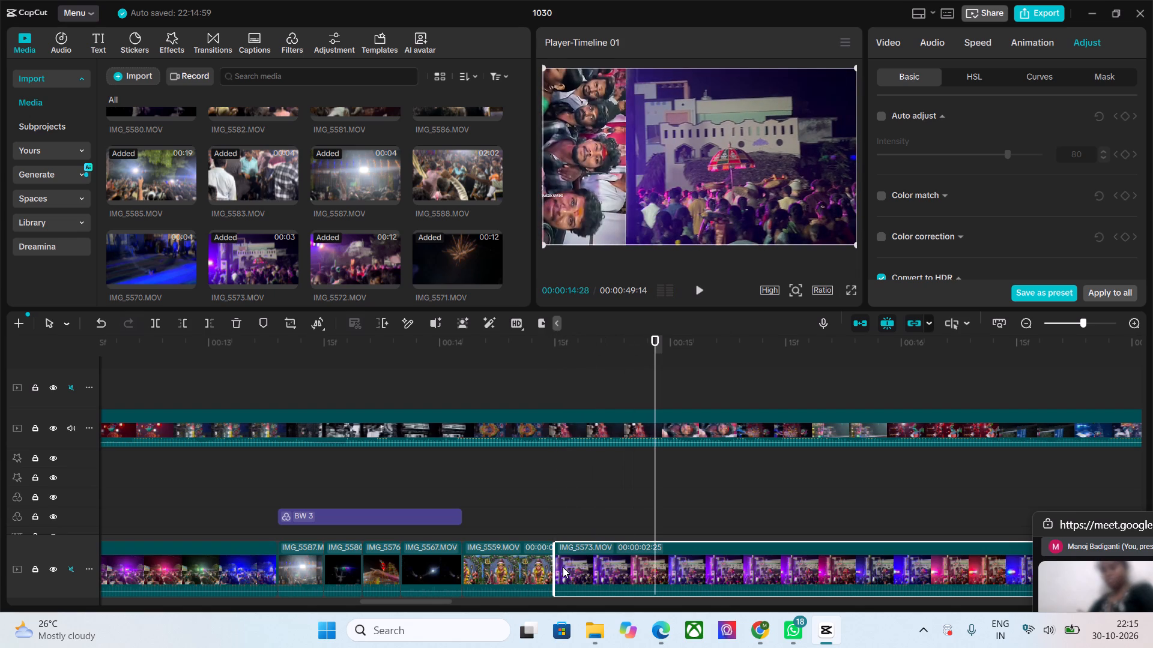
pyautogui.press('space')
pyautogui.press('space')
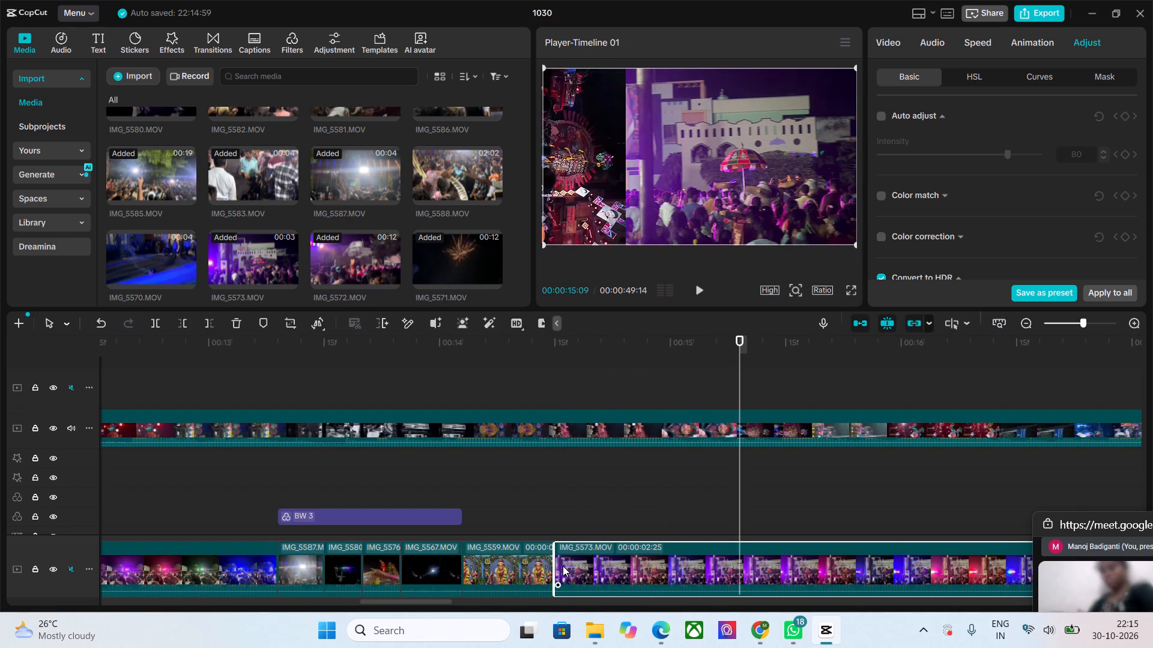
pyautogui.press('Left')
pyautogui.press('Left')
pyautogui.press('Left')
pyautogui.press('Left')
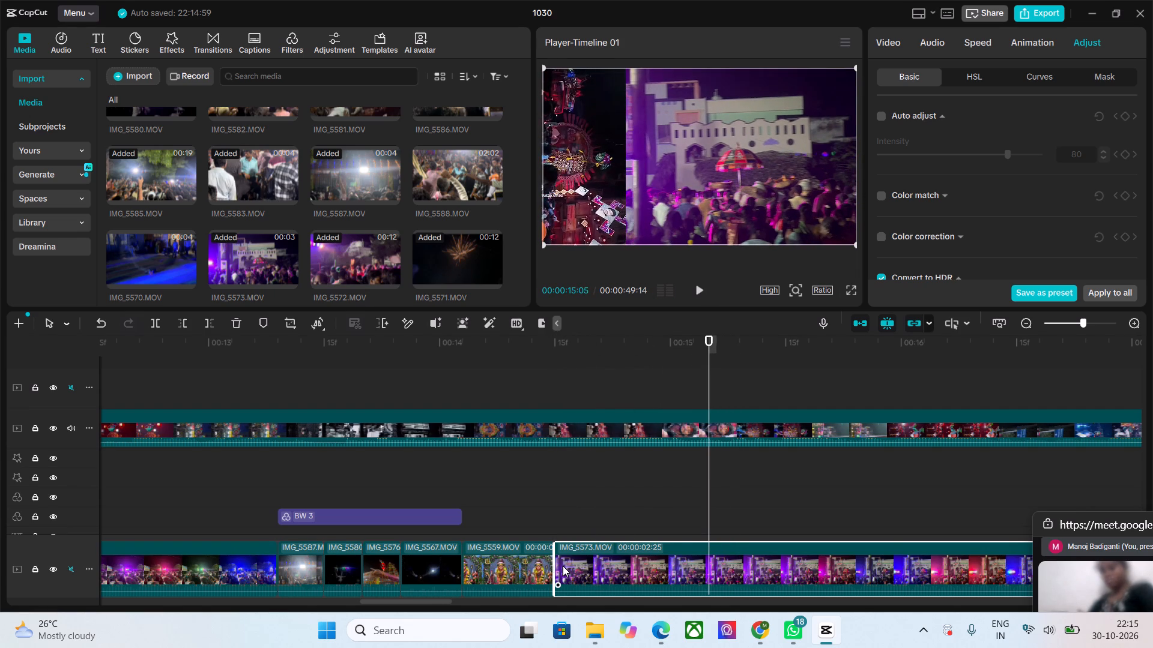
pyautogui.press('Left')
pyautogui.press('Left')
pyautogui.press('Left')
pyautogui.press('Right')
pyautogui.press('Right')
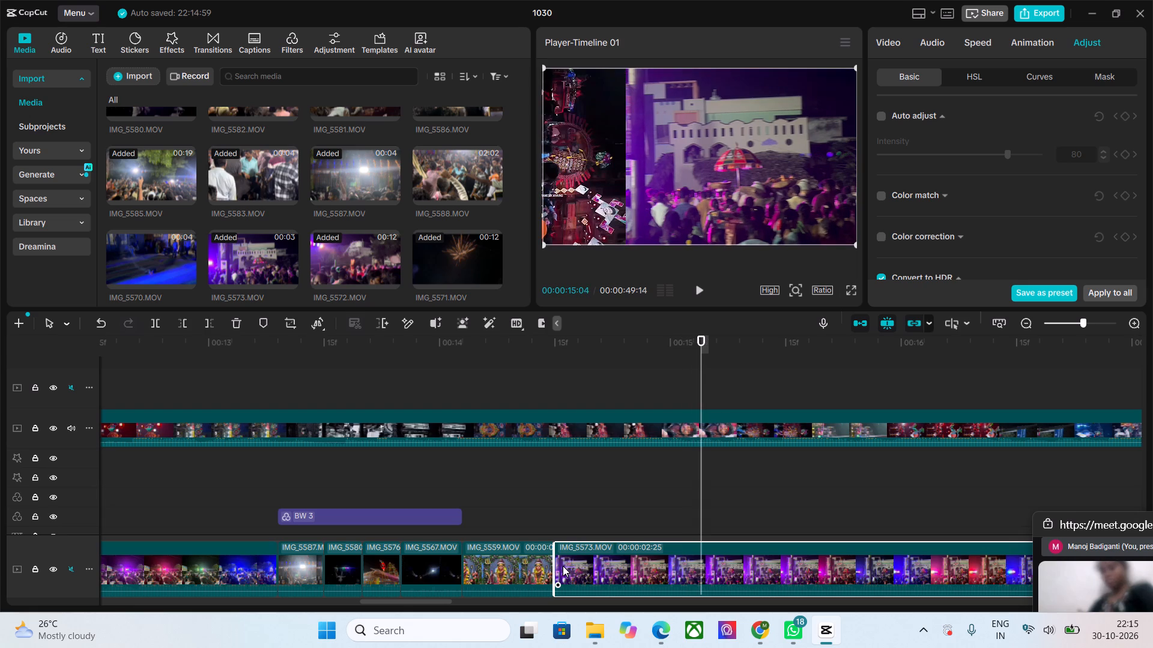
pyautogui.press('Right')
pyautogui.press('Left')
pyautogui.press('Left')
pyautogui.press('Right')
pyautogui.press('Right')
pyautogui.press('Right')
pyautogui.press('Right')
pyautogui.press('Right')
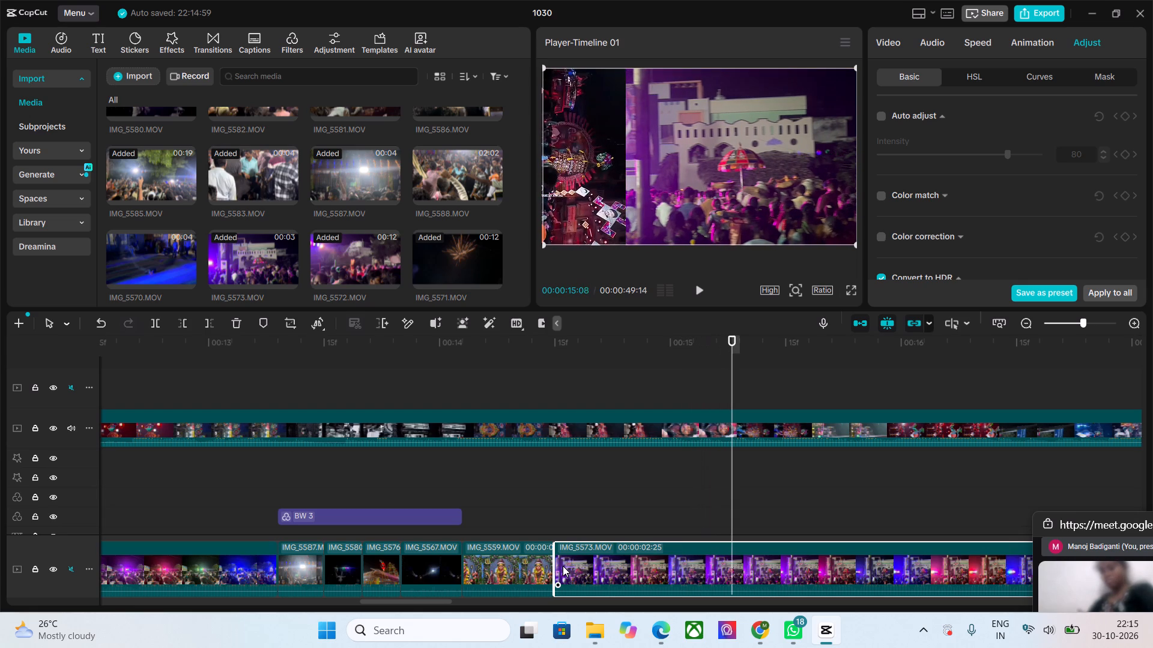
pyautogui.press('Right')
pyautogui.press('Right')
pyautogui.press('Right')
pyautogui.press('Right')
pyautogui.press('Right')
pyautogui.press('Right')
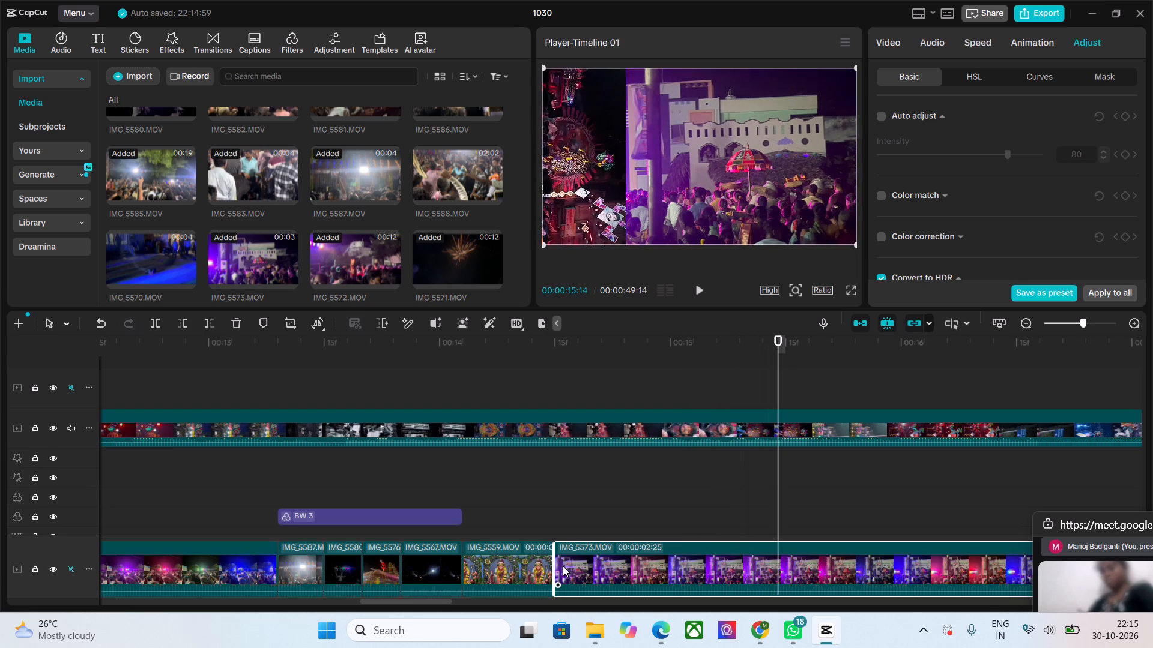
pyautogui.press('Left')
pyautogui.press('Left')
pyautogui.press('Left')
pyautogui.press('Left')
pyautogui.press('Left')
pyautogui.press('Left')
pyautogui.press('Left')
pyautogui.press('Left')
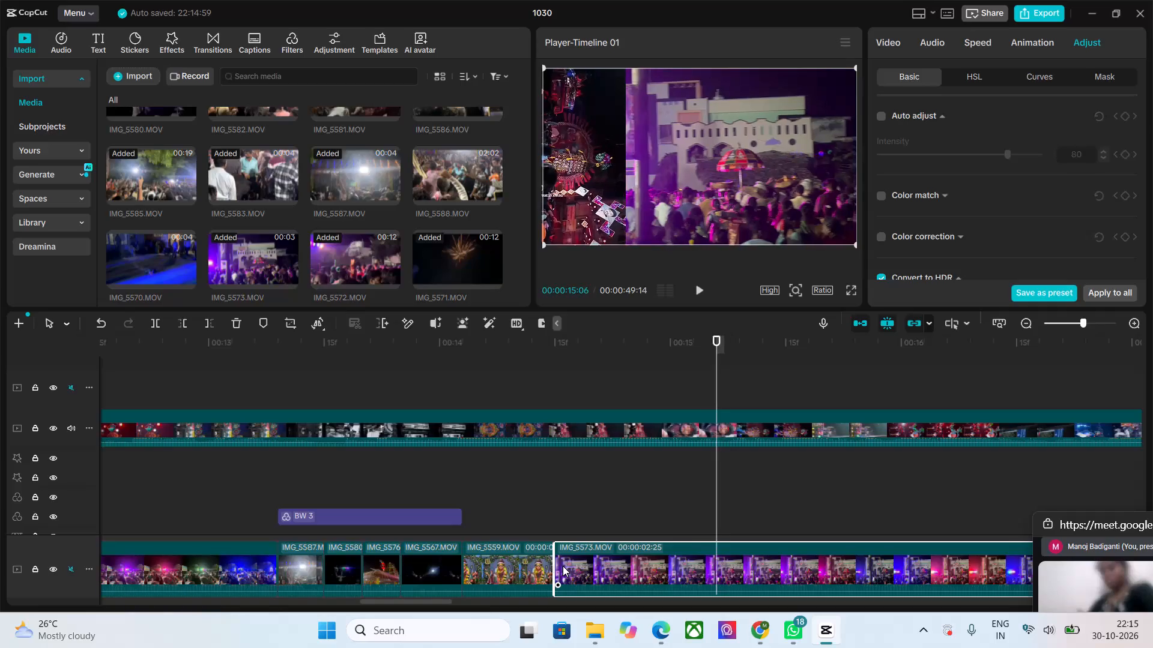
pyautogui.press('Left')
pyautogui.press('Left')
pyautogui.press('Left')
pyautogui.press('Left')
pyautogui.press('Left')
pyautogui.press('Right')
pyautogui.press('Right')
pyautogui.press('Right')
pyautogui.press('Right')
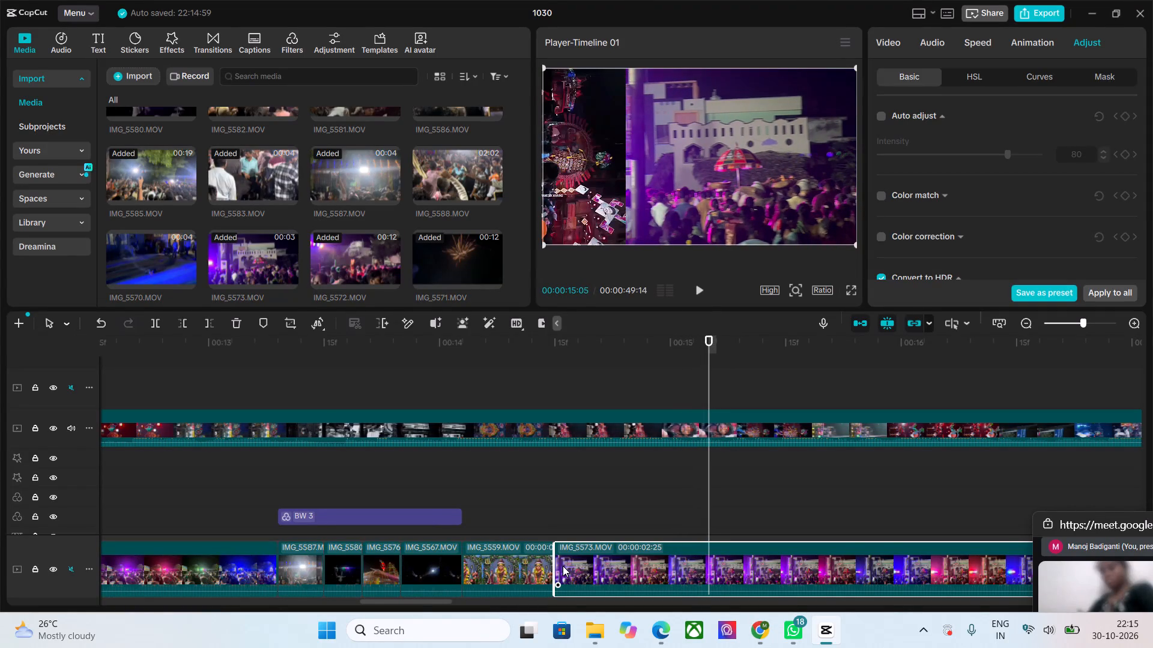
pyautogui.press('Left')
pyautogui.press('Left')
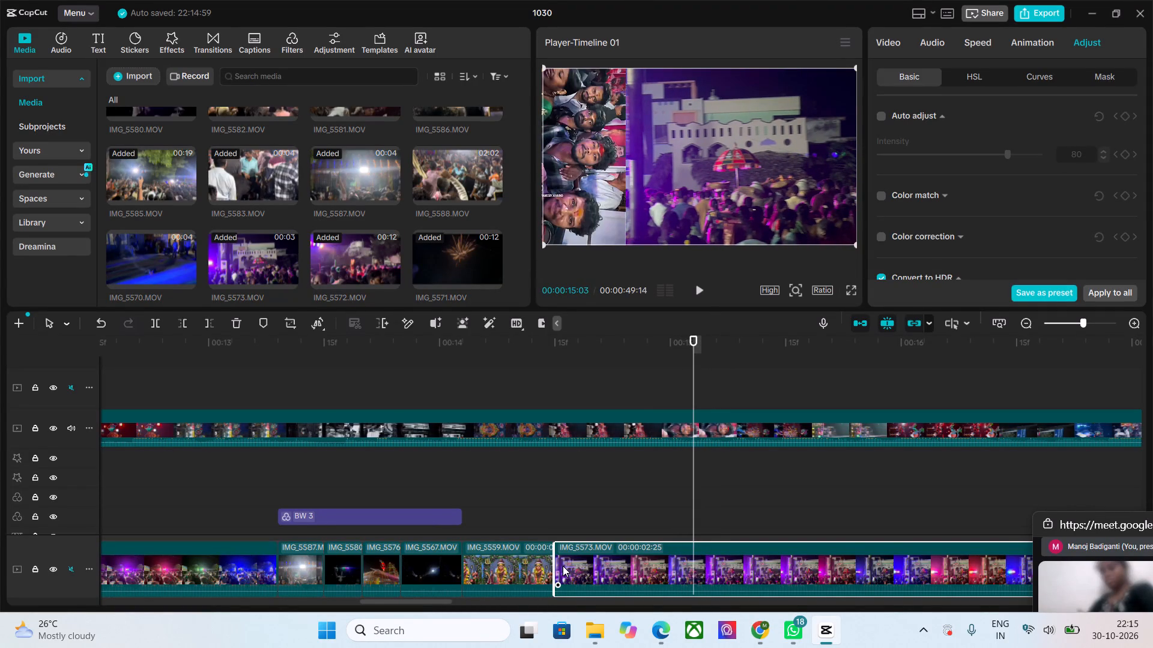
pyautogui.press('Right')
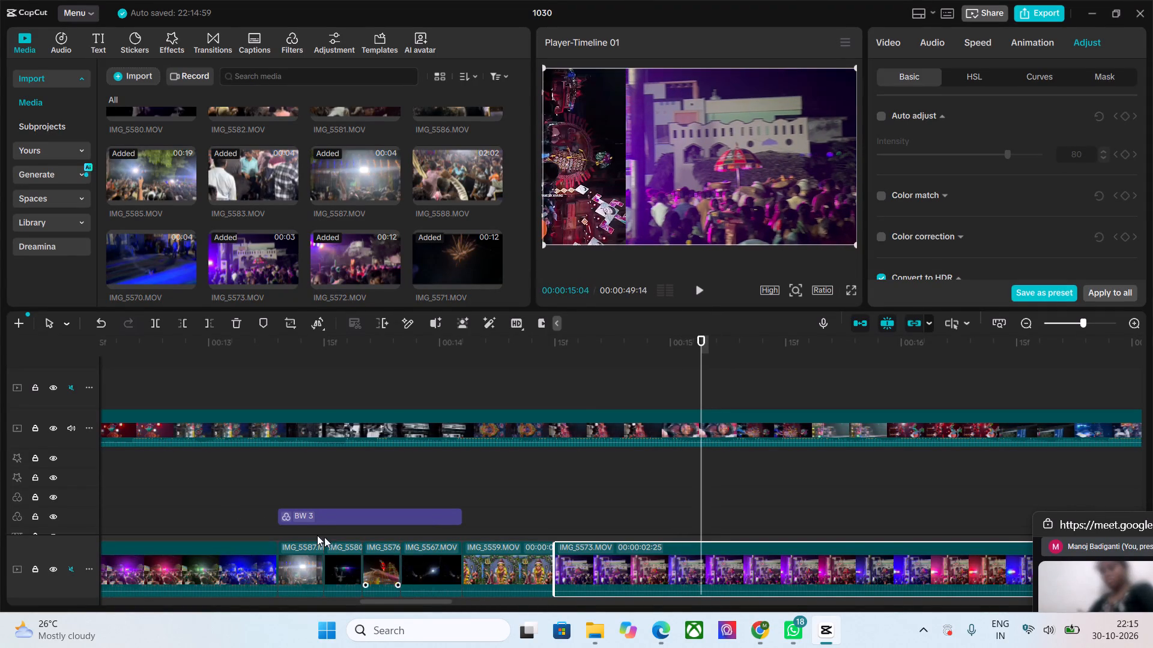
pyautogui.click(211, 321)
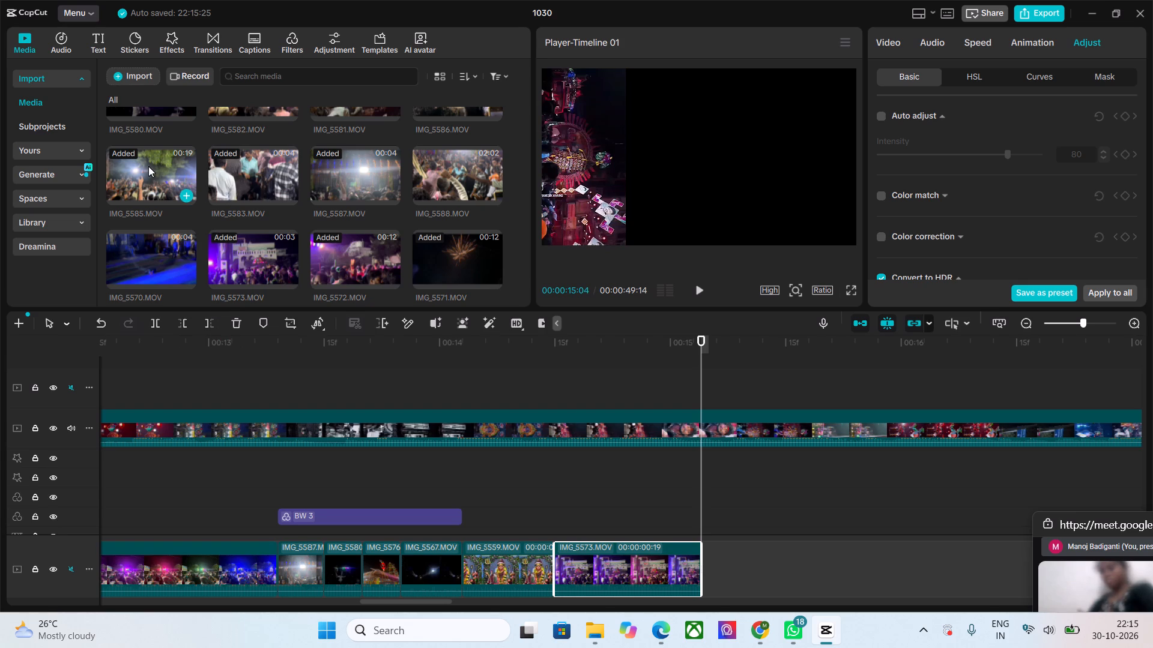
# Browse the imported clips and place IMG_5575.MOV on the main track directly after IMG_5573.MOV at 00:00:15:04.
pyautogui.scroll(1, 324, 180)
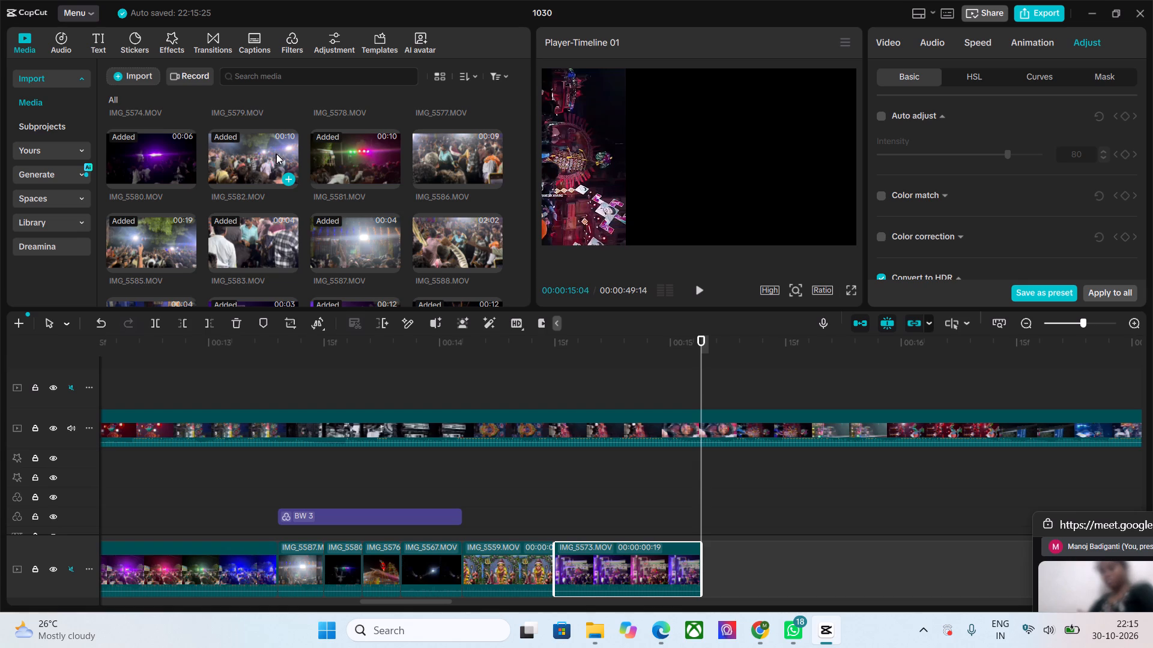
pyautogui.scroll(2, 324, 176)
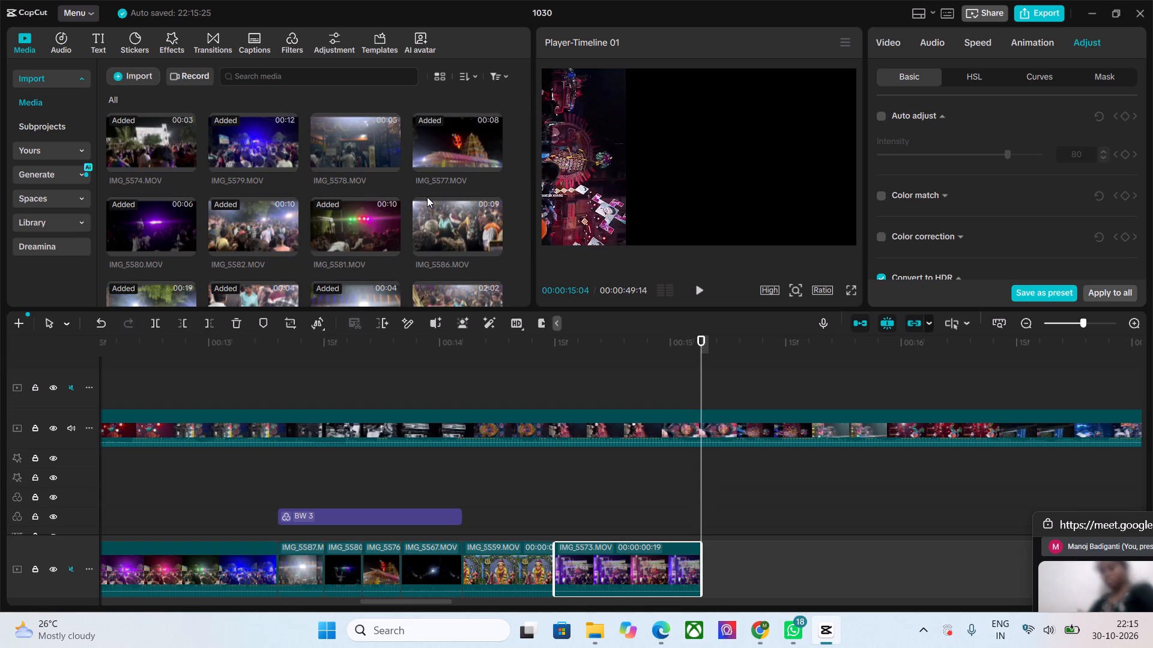
pyautogui.scroll(-3, 408, 210)
pyautogui.scroll(-4, 322, 205)
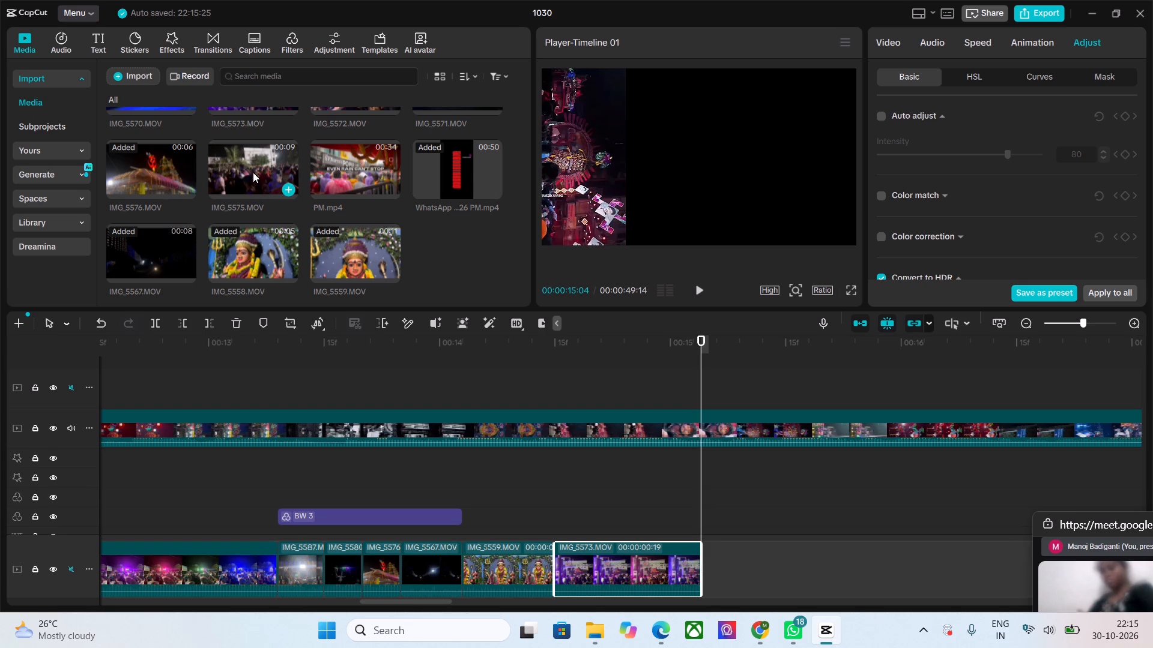
pyautogui.moveTo(249, 153); pyautogui.dragTo(706, 575)
# Play IMG_5575.MOV against the reference to 00:00:15:29 and trim away the rest of the clip after that point.
pyautogui.press('space')
pyautogui.press('space')
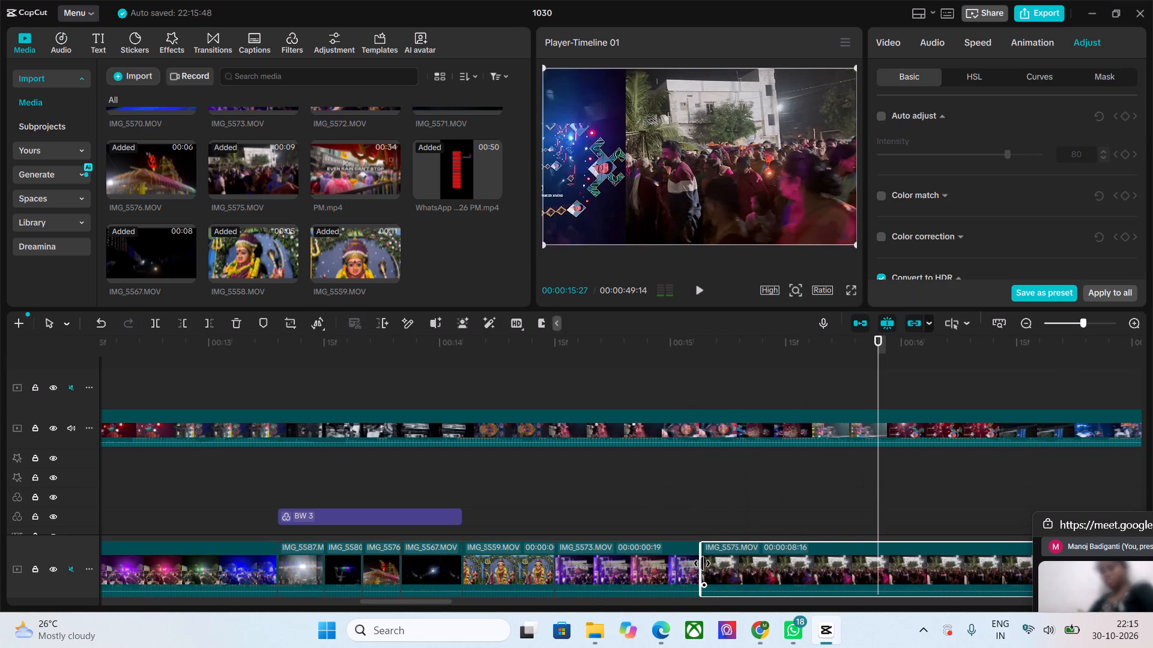
pyautogui.moveTo(876, 338); pyautogui.dragTo(872, 338)
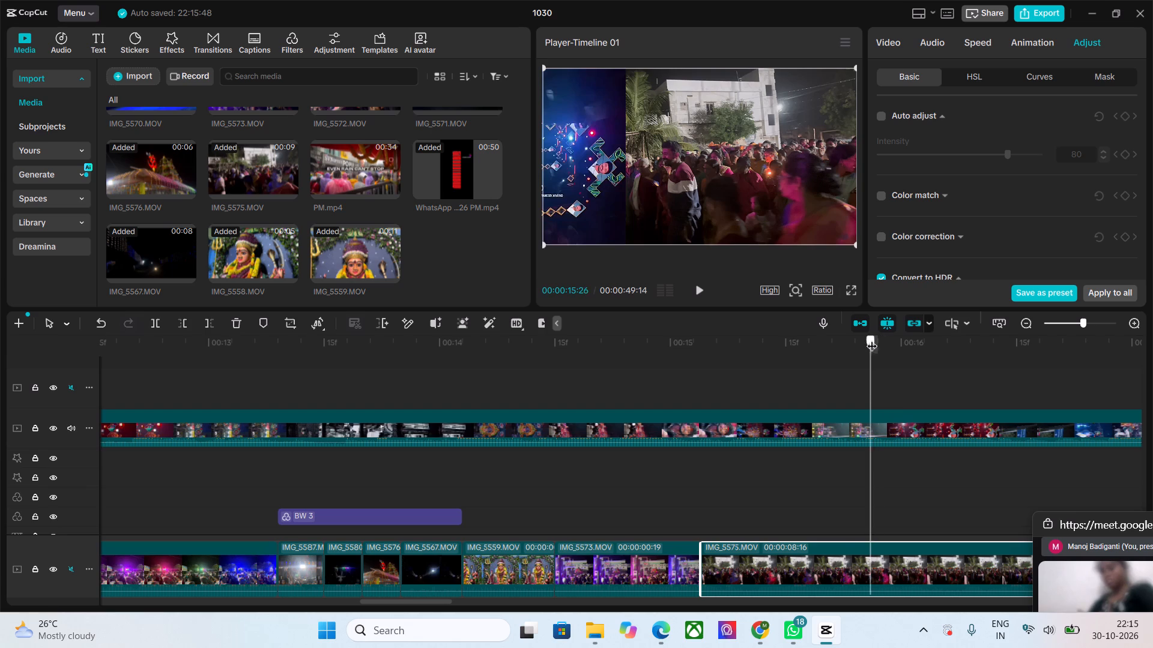
pyautogui.moveTo(872, 338); pyautogui.dragTo(820, 346)
pyautogui.press('space')
pyautogui.press('space')
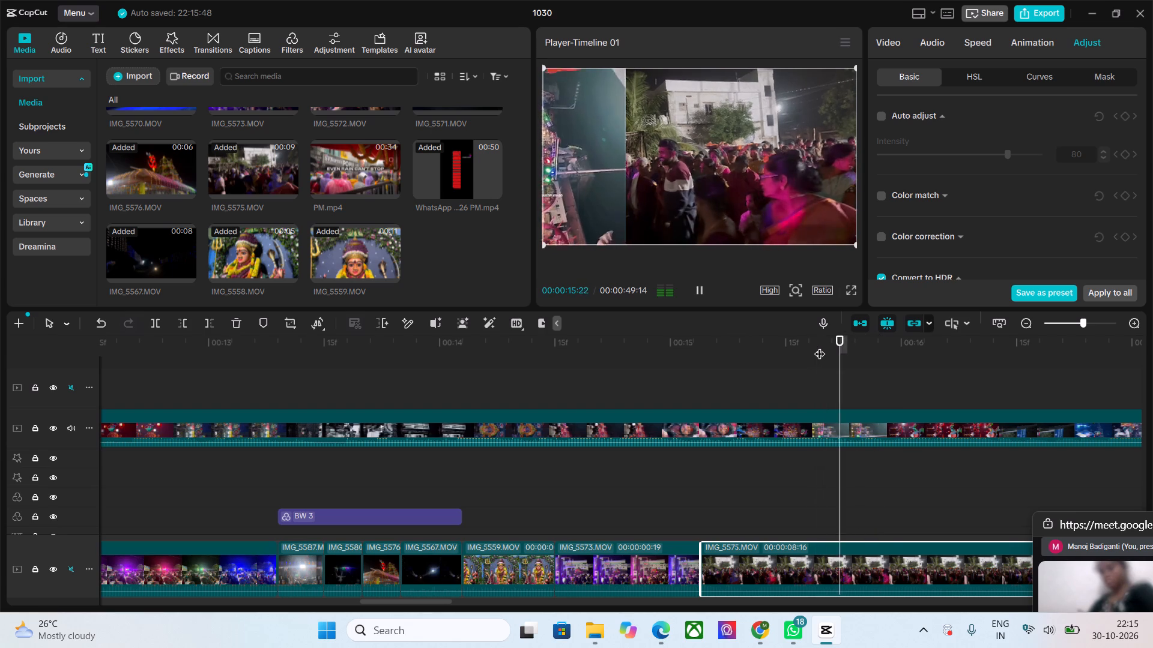
pyautogui.press('space')
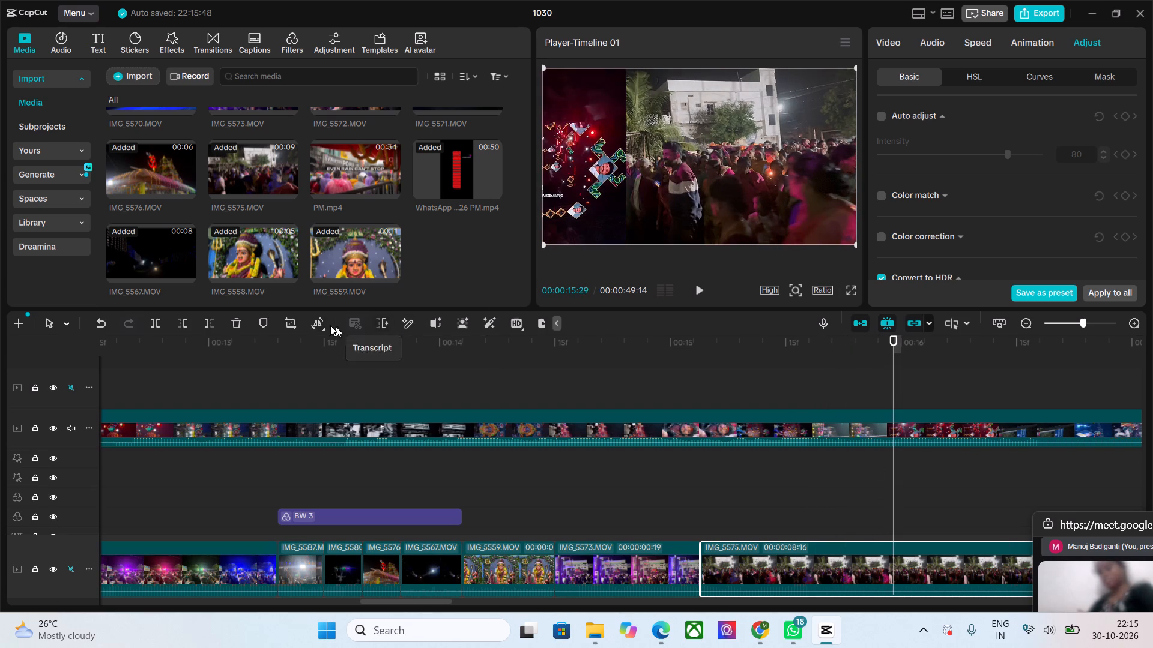
pyautogui.click(210, 326)
# Place the fireworks clip IMG_5571.MOV on the main track directly after IMG_5575.MOV at 00:00:15:29.
pyautogui.scroll(2, 190, 215)
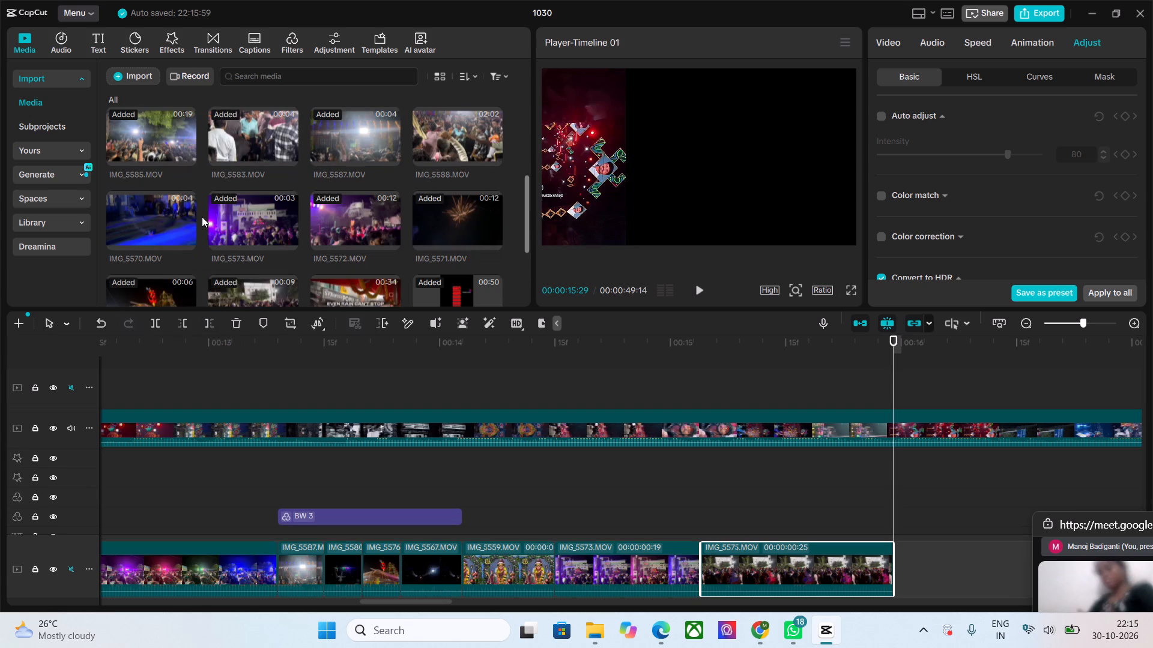
pyautogui.moveTo(443, 213); pyautogui.dragTo(450, 217)
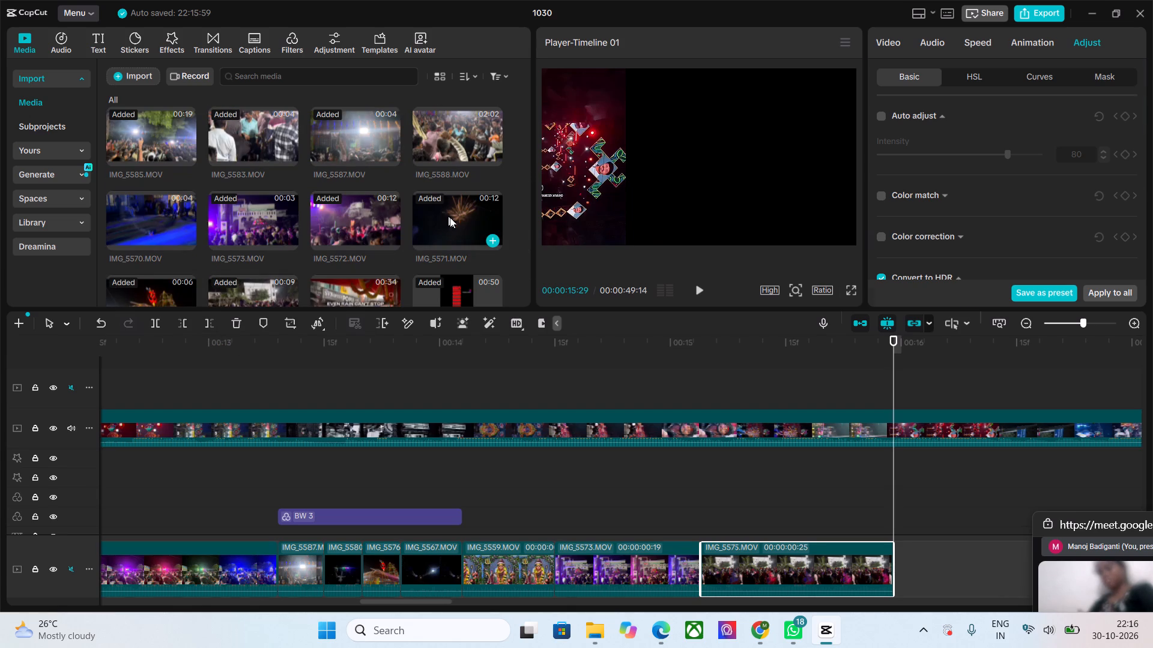
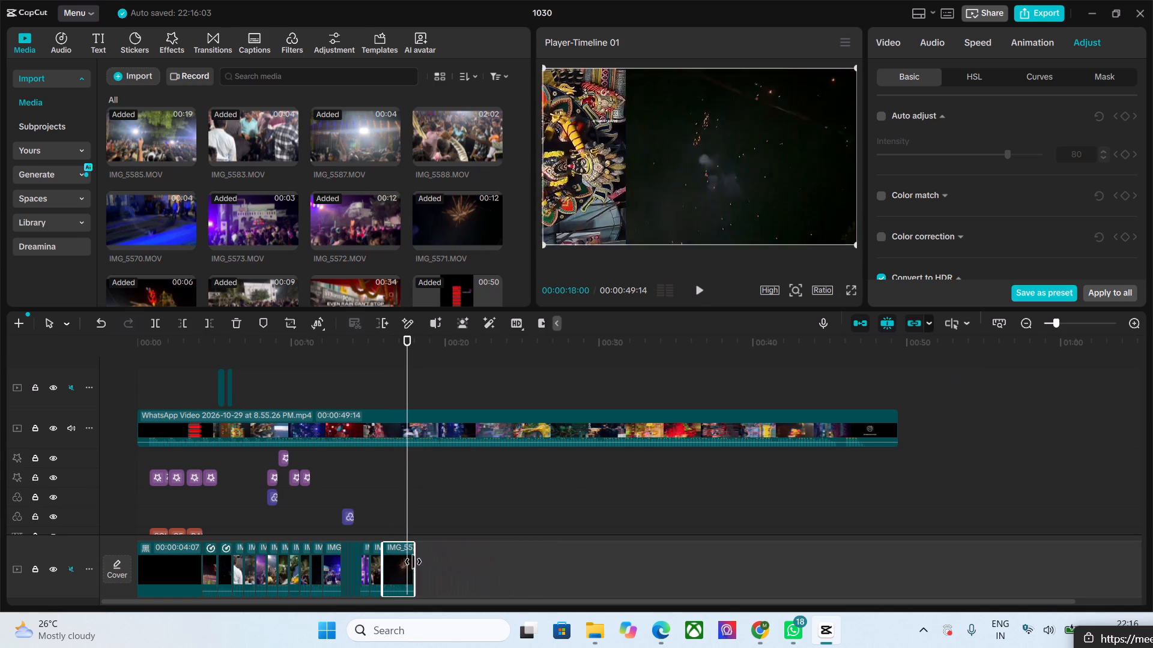
# Trim the end of the last fireworks clip on the main track back to the playhead at 00:00:17:16.
pyautogui.moveTo(413, 562); pyautogui.dragTo(410, 562)
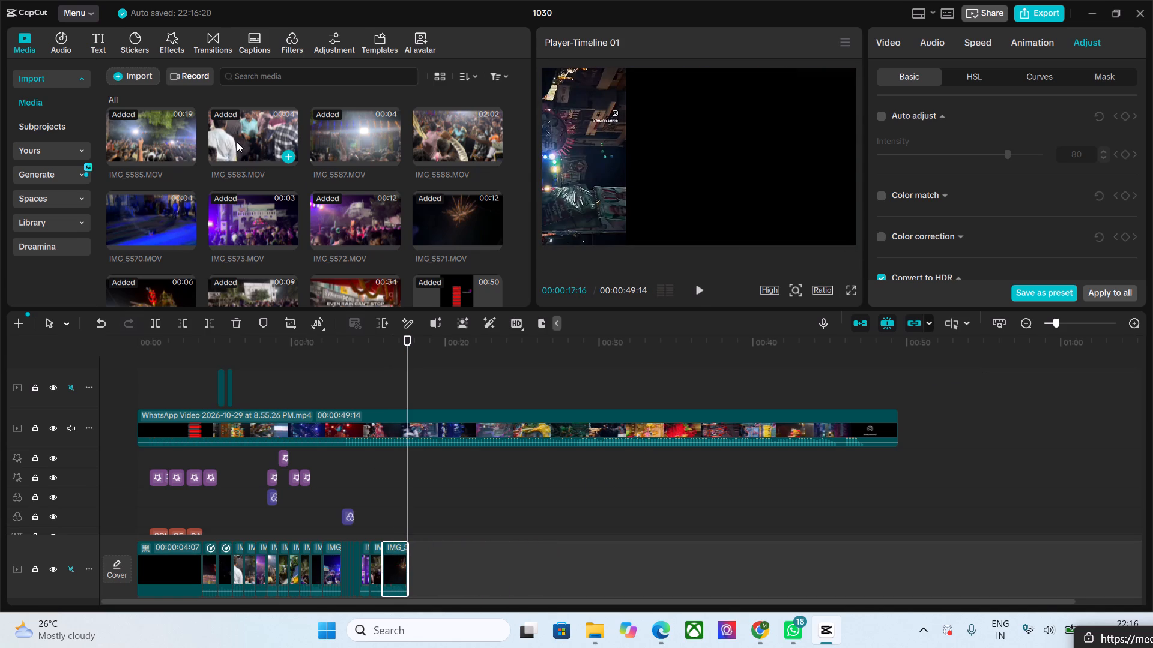
# Add IMG_5588.MOV to the main track directly after the fireworks clip.
pyautogui.moveTo(433, 136); pyautogui.dragTo(464, 337)
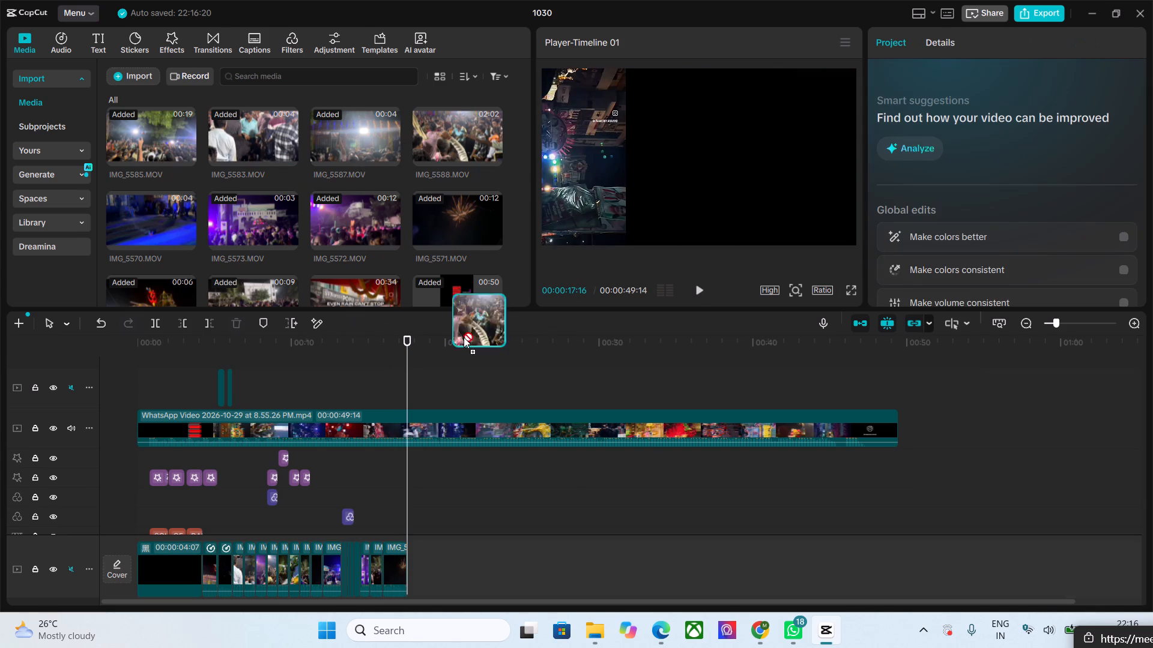
pyautogui.moveTo(464, 337); pyautogui.dragTo(418, 573)
# Cut off the part of the IMG_5588.MOV clip after 00:00:19:21.
pyautogui.press('space')
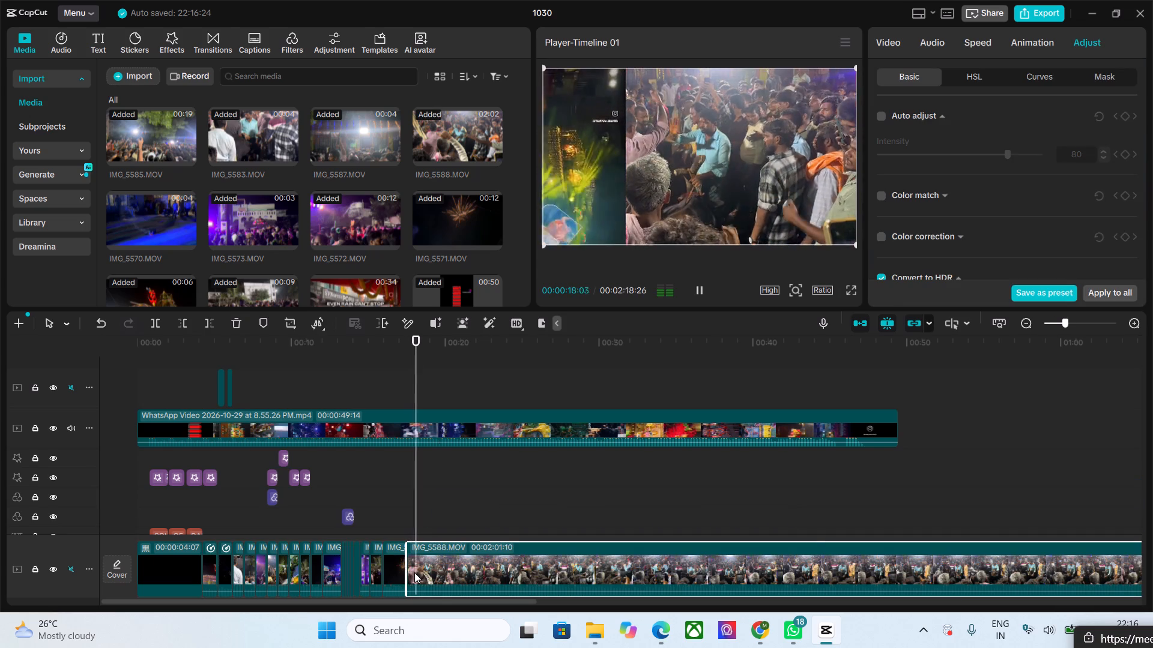
pyautogui.press('space')
pyautogui.press('space')
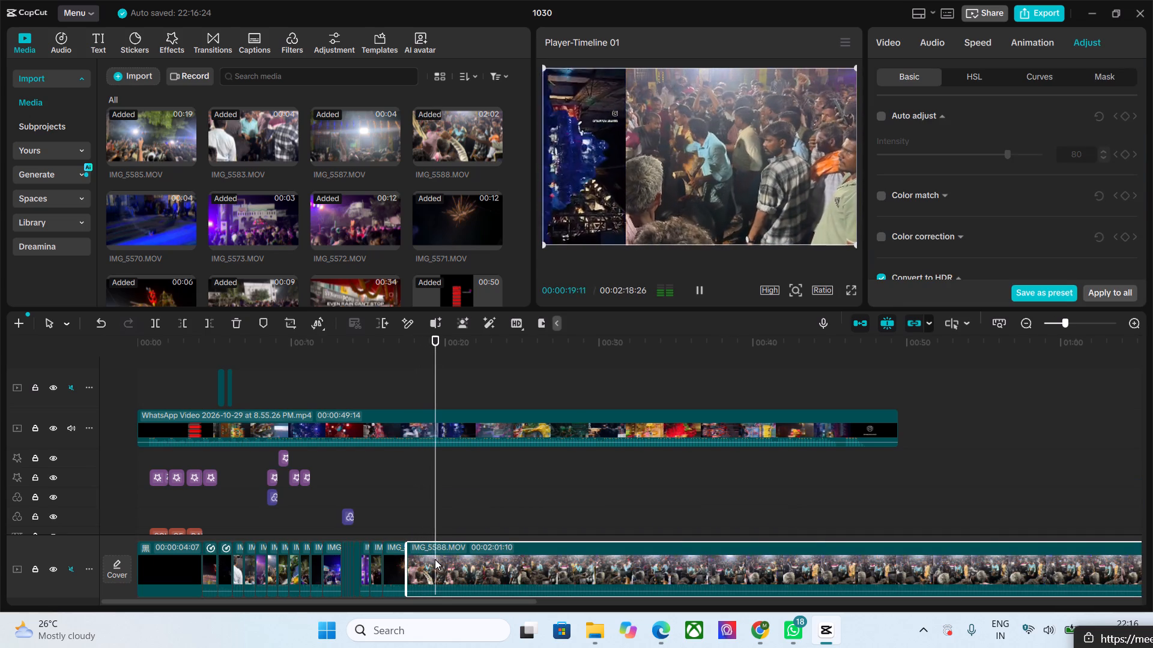
pyautogui.press('space')
pyautogui.click(456, 563)
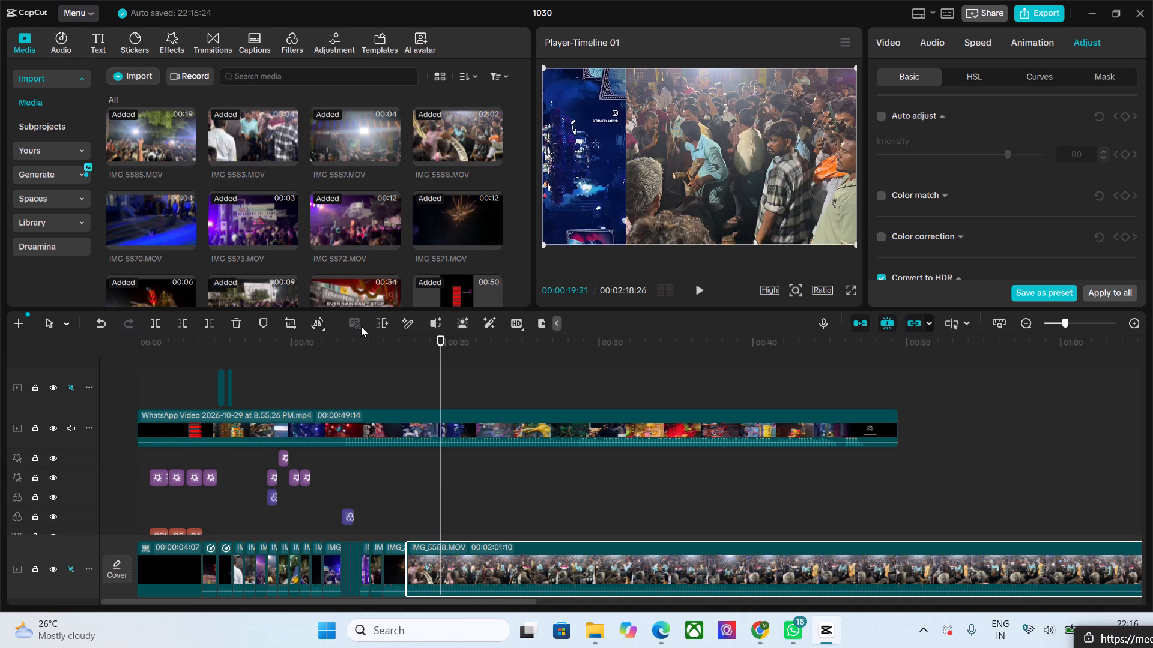
pyautogui.click(209, 322)
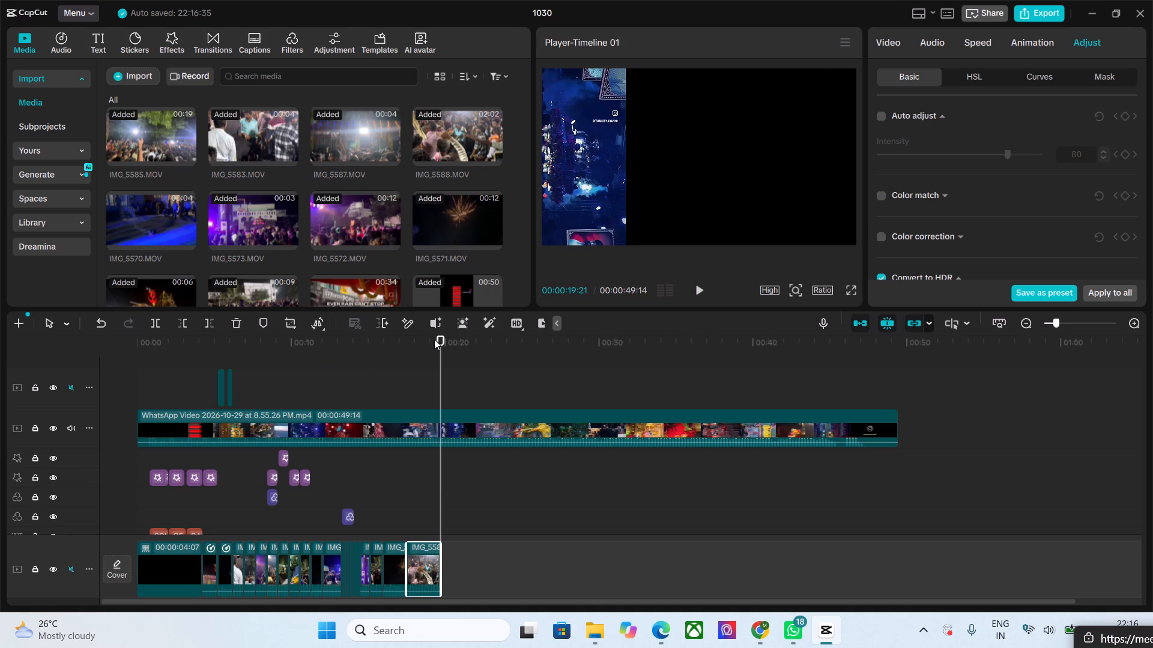
# Play the edit in short bursts from about 13 seconds up to the IMG_5588.MOV clip, checking each cut against the reference video.
pyautogui.moveTo(440, 340); pyautogui.dragTo(342, 367)
pyautogui.press('space')
pyautogui.press('space')
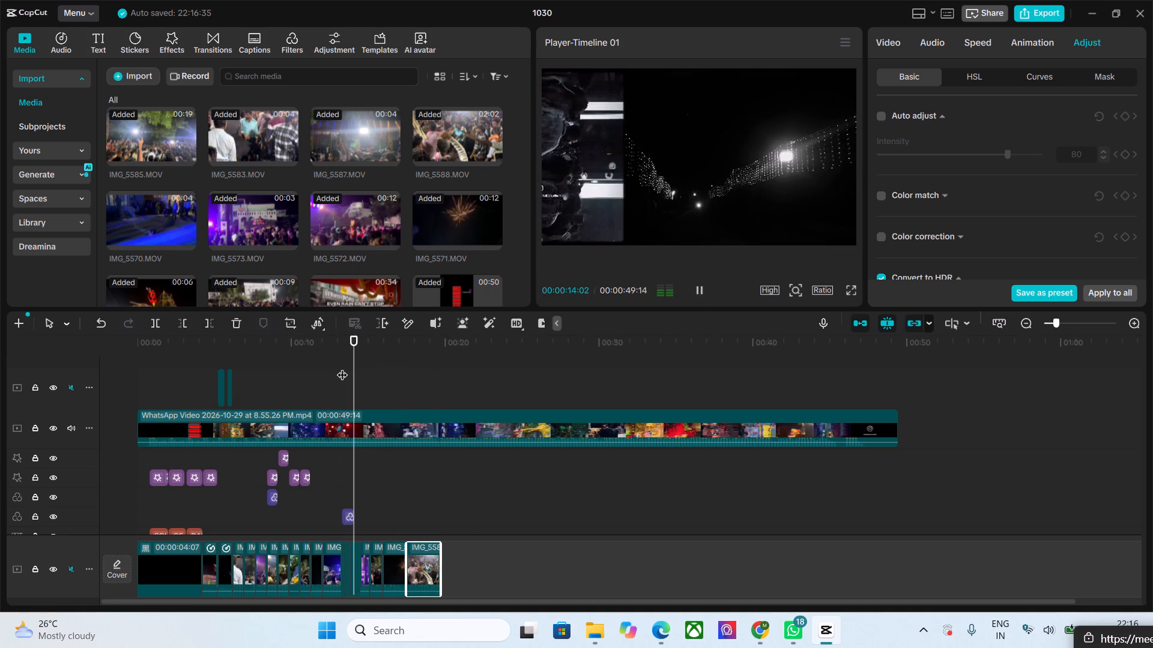
pyautogui.press('space')
pyautogui.press('space')
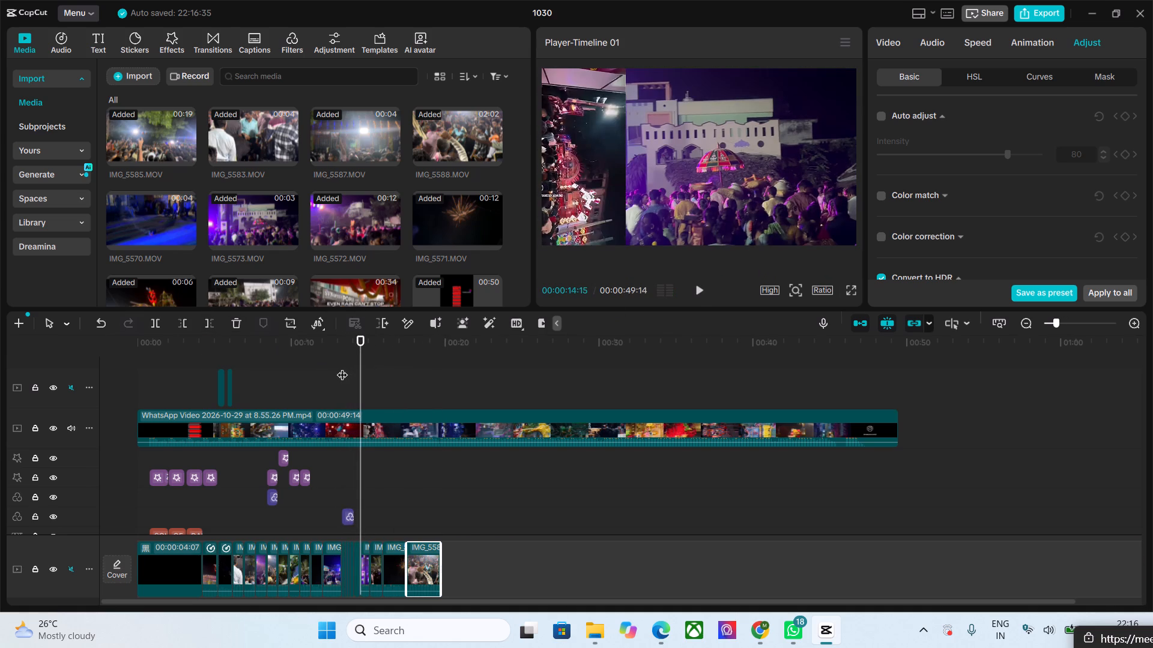
pyautogui.press('space')
pyautogui.press('space')
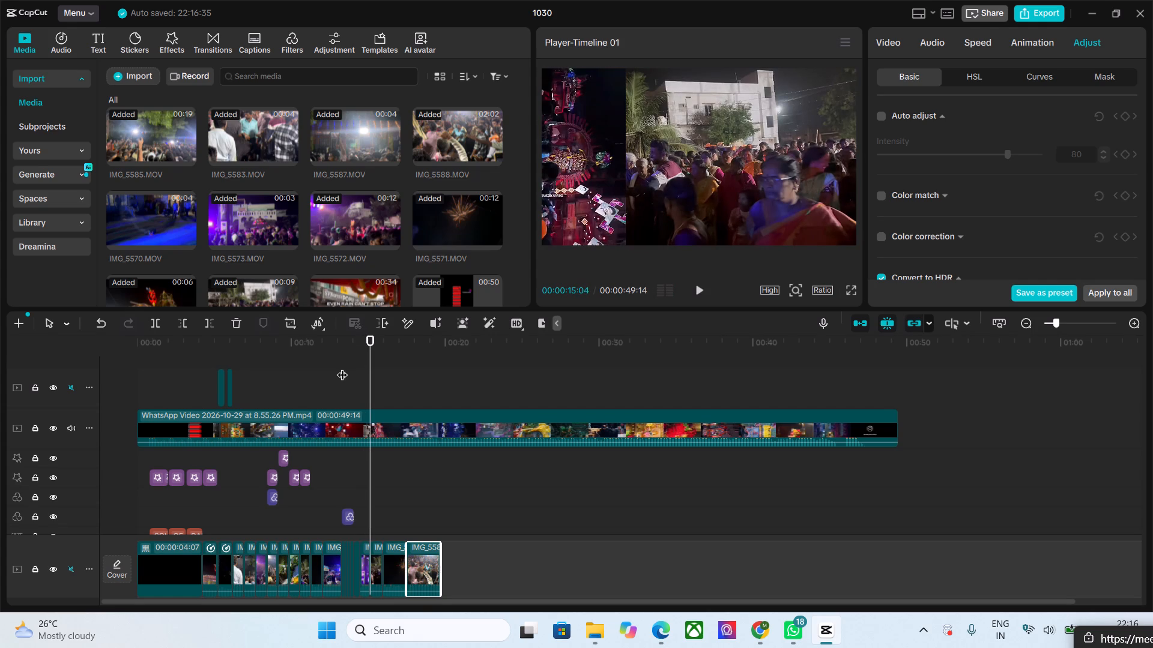
pyautogui.press('space')
pyautogui.press('space')
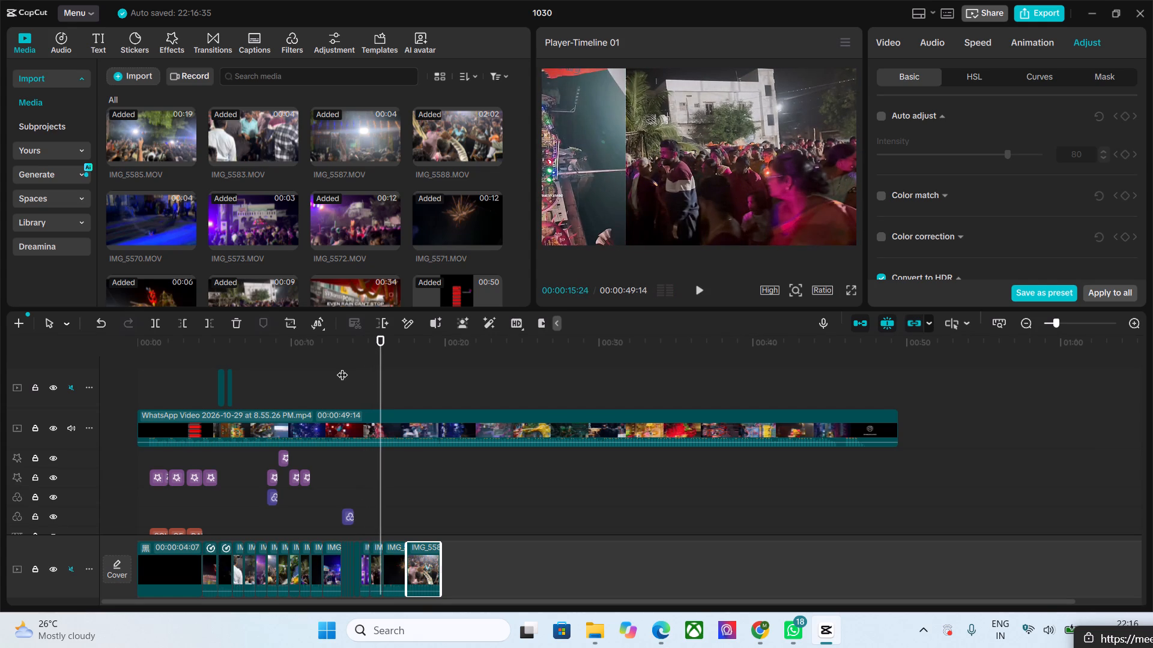
pyautogui.press('space')
pyautogui.press('space')
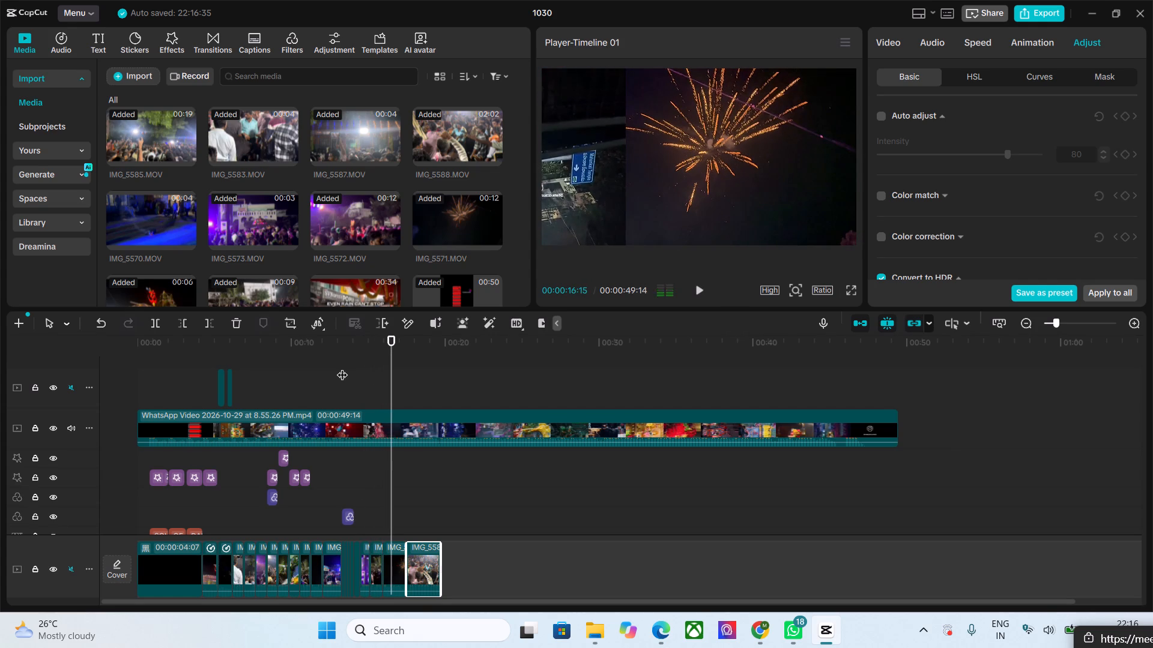
pyautogui.press('space')
pyautogui.press('space')
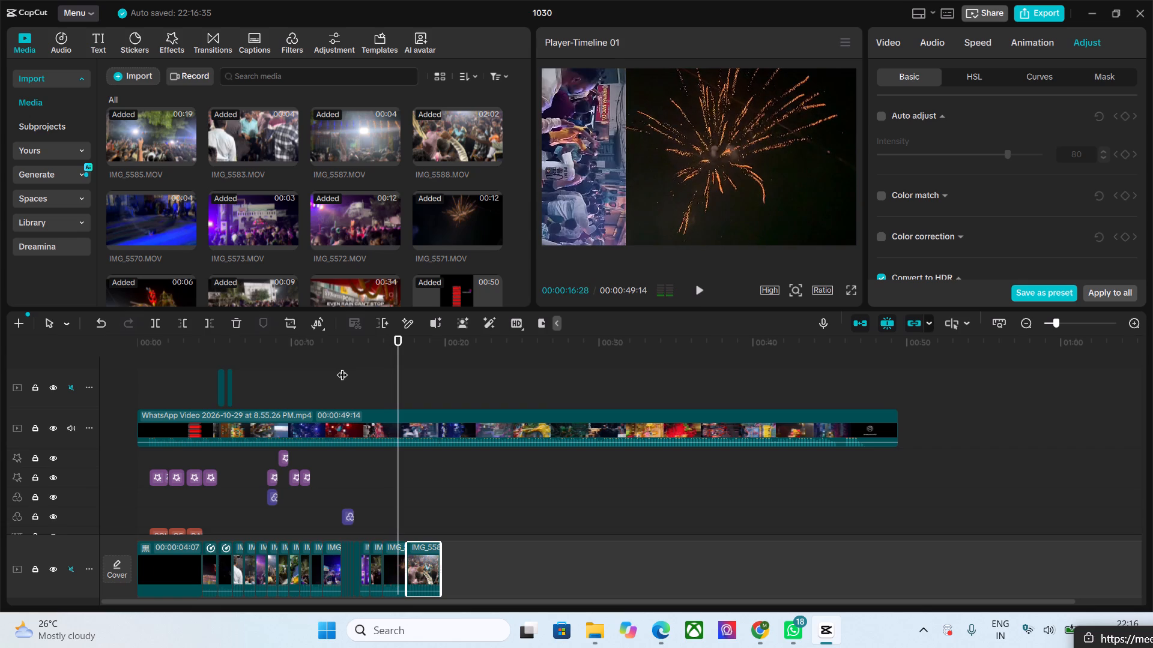
pyautogui.press('space')
pyautogui.press('space')
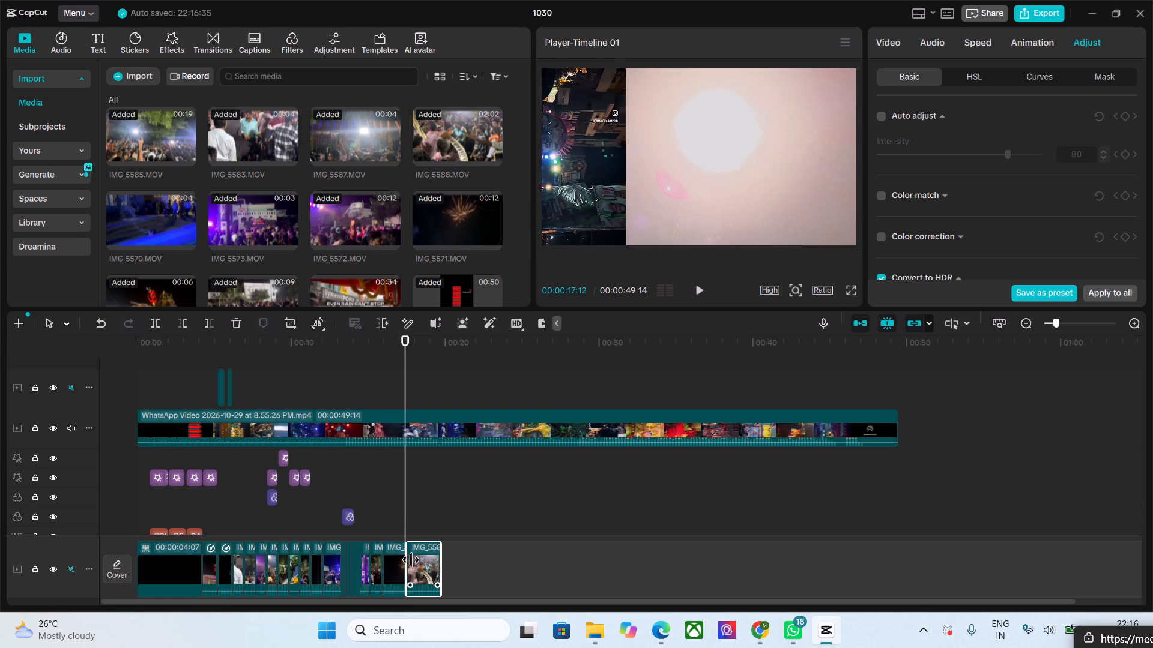
# Trim a little off the start of the IMG_5588.MOV crowd clip and replay the cut.
pyautogui.moveTo(409, 560); pyautogui.dragTo(417, 563)
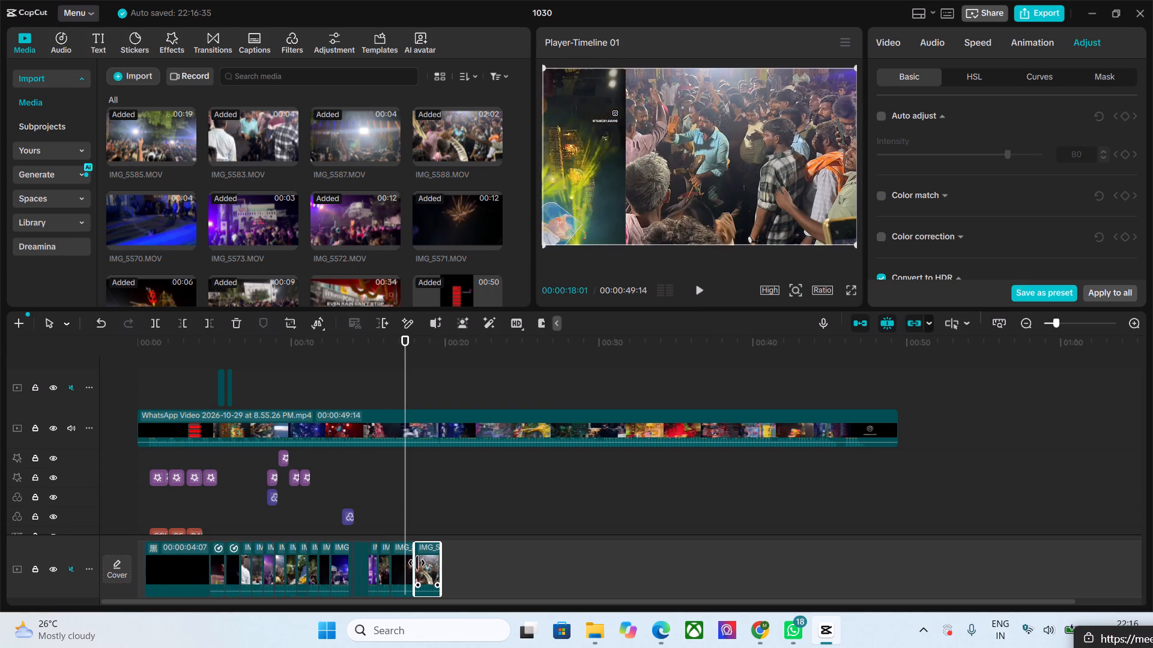
pyautogui.moveTo(417, 563); pyautogui.dragTo(419, 563)
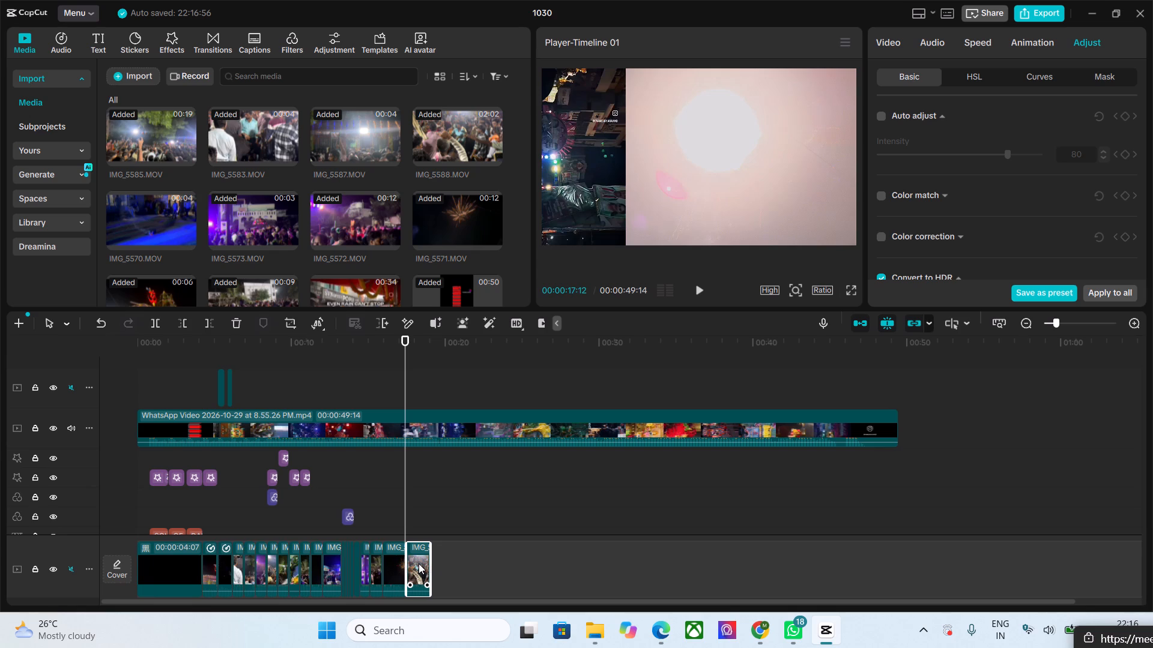
pyautogui.press('space')
pyautogui.press('space')
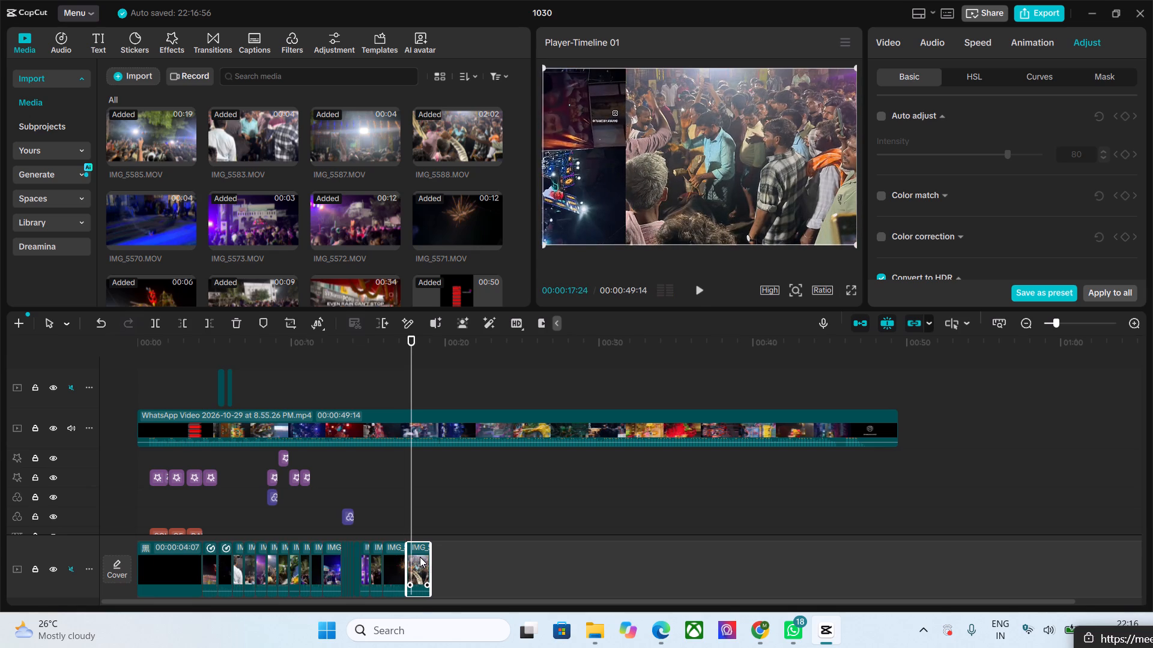
pyautogui.click(420, 557)
# Trim the end of the fireworks clip back to its white flash frame and play across the cut into the crowd clip.
pyautogui.moveTo(408, 338); pyautogui.dragTo(398, 338)
pyautogui.click(399, 563)
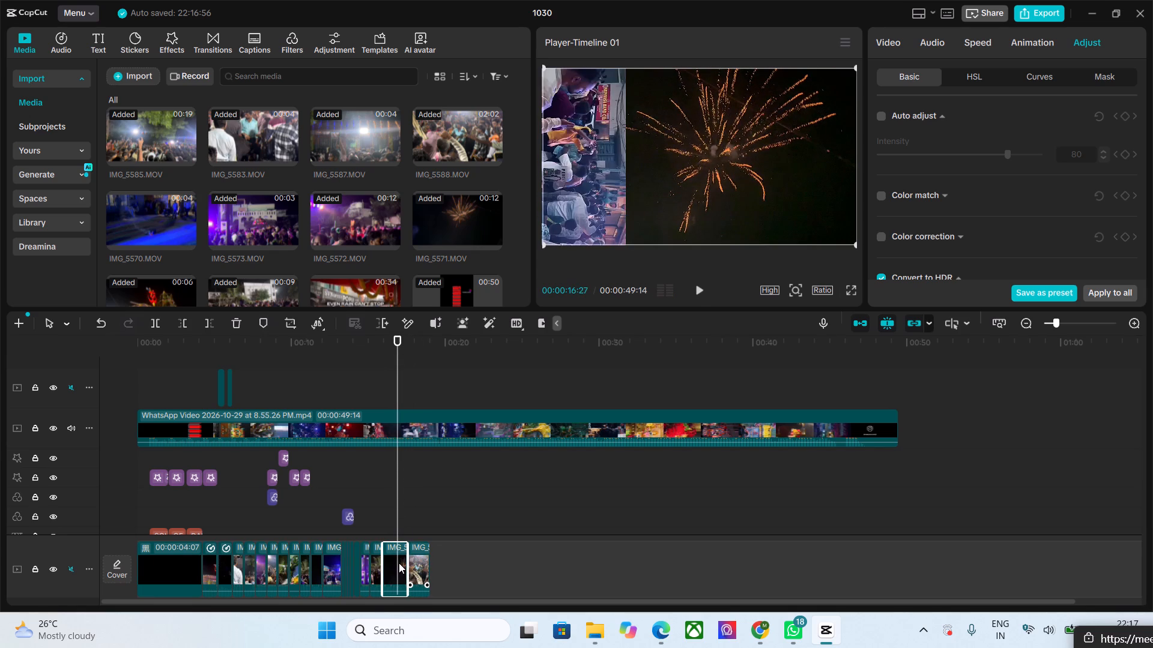
pyautogui.moveTo(409, 565); pyautogui.dragTo(403, 565)
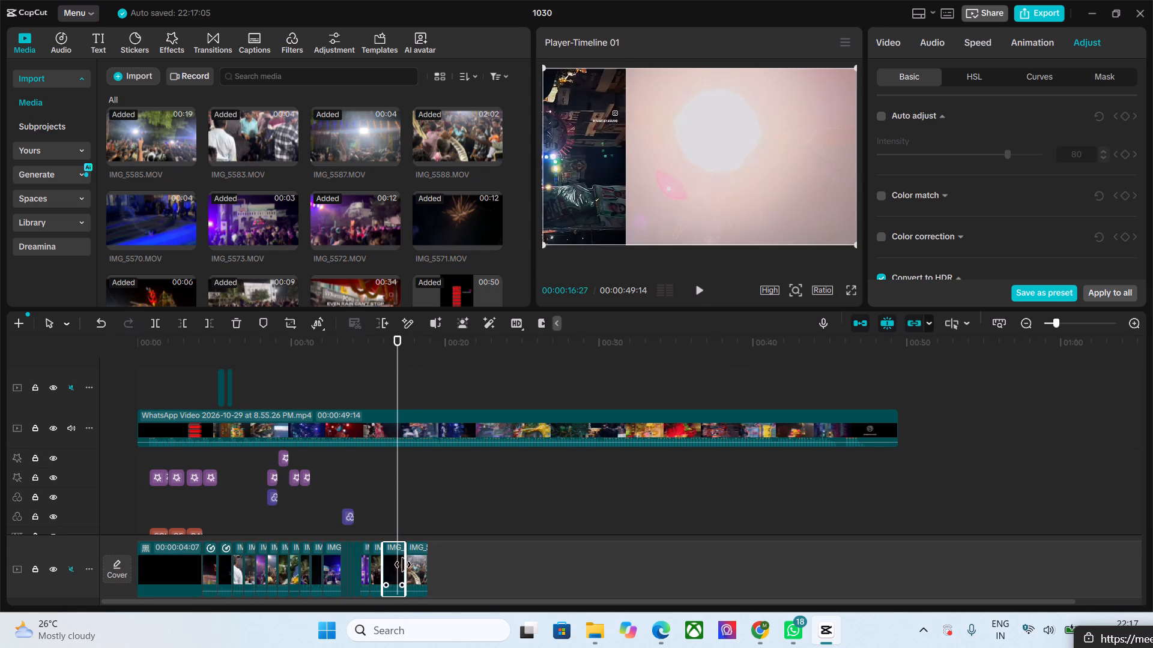
pyautogui.press('space')
pyautogui.press('space')
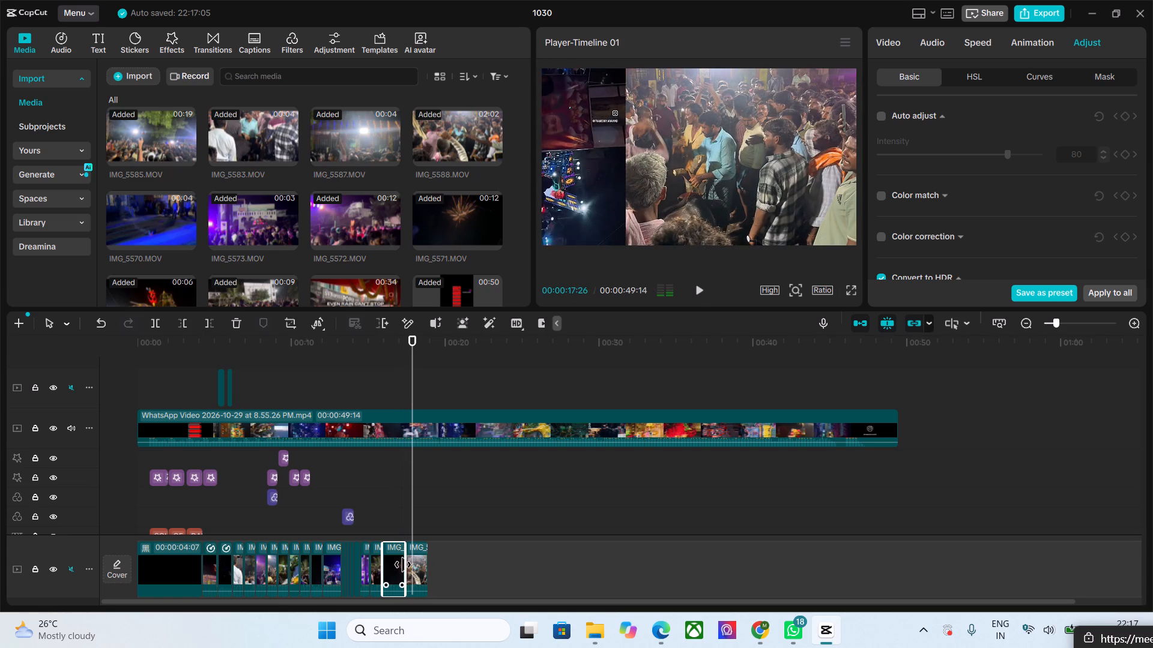
pyautogui.press('space')
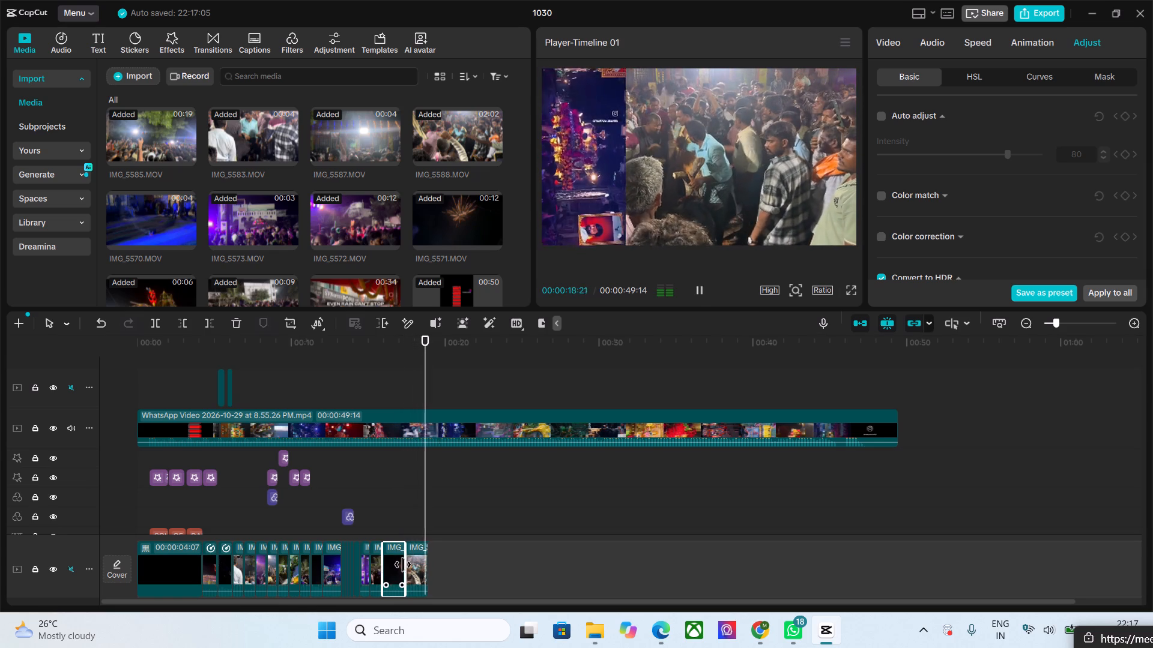
pyautogui.press('space')
# Trim the end of the WhatsApp reference video to 00:00:44:01, just before its closing credit card.
pyautogui.press('space')
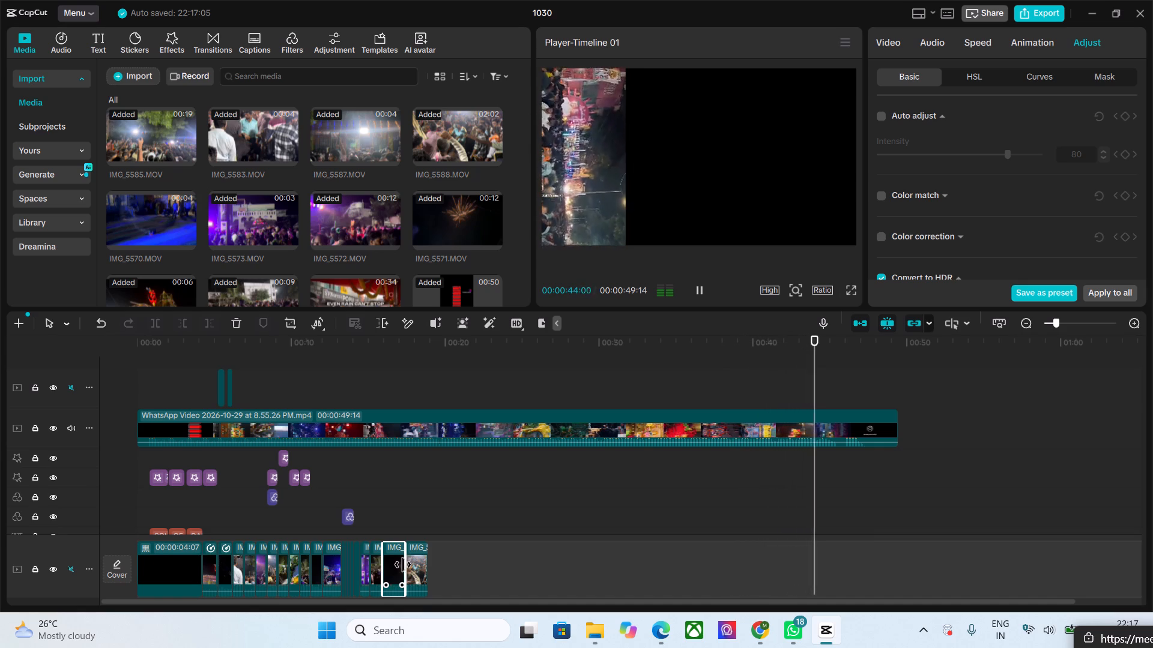
pyautogui.press('space')
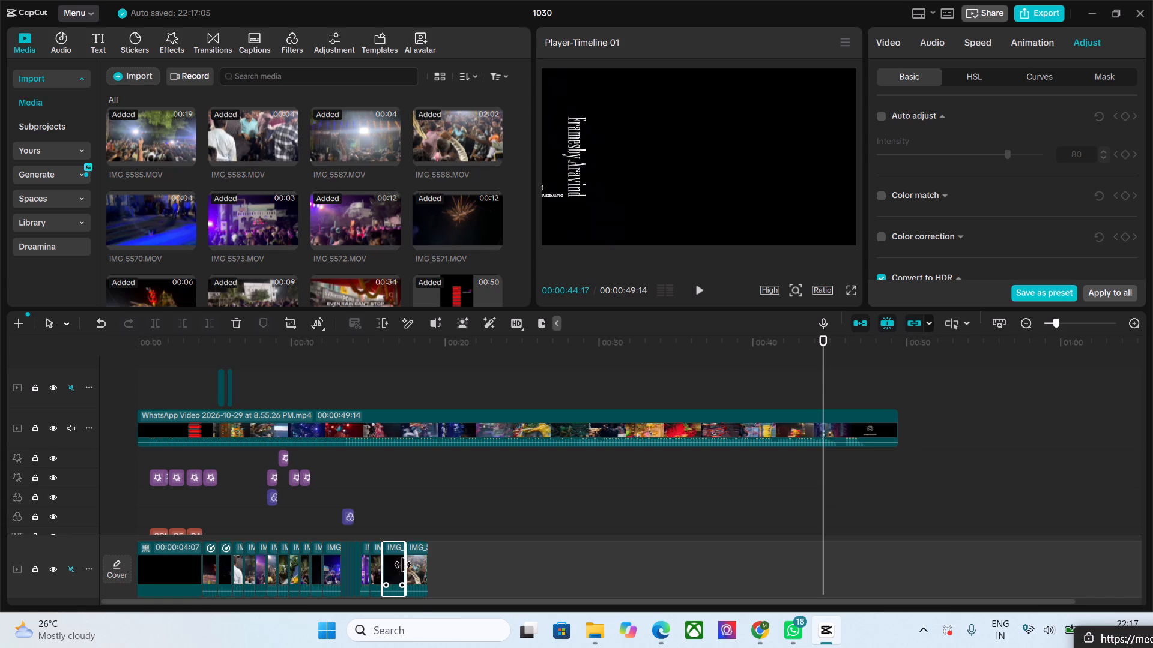
pyautogui.press('Left')
pyautogui.press('Left')
pyautogui.press('Left')
pyautogui.press('Left')
pyautogui.press('Left')
pyautogui.press('Left')
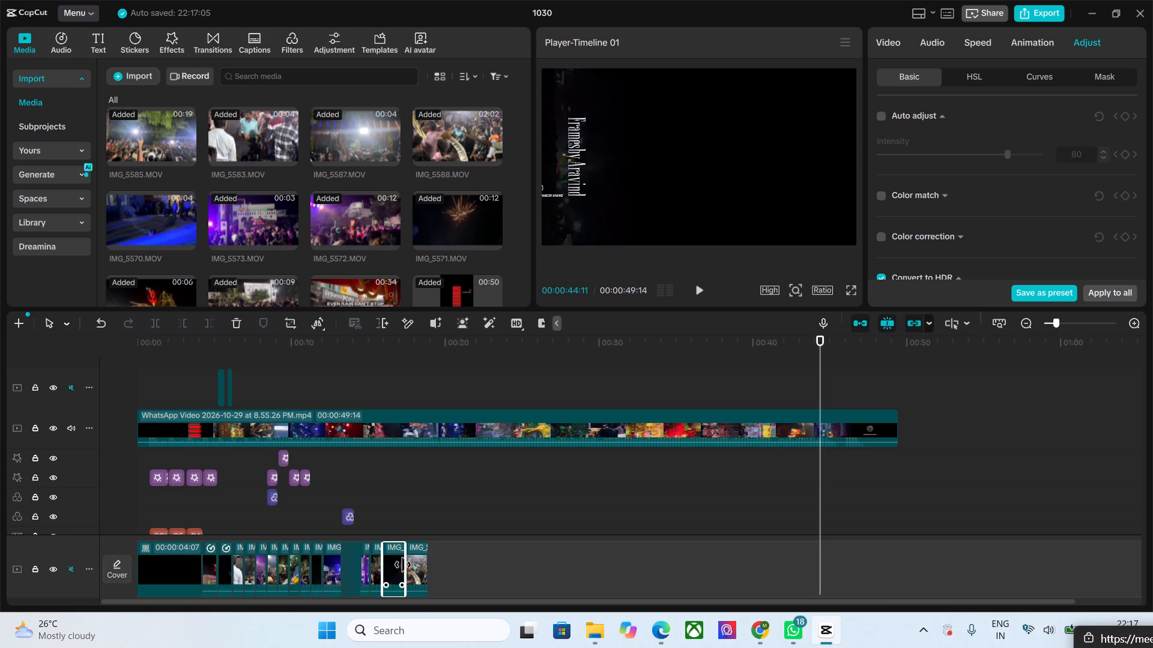
pyautogui.press('Left')
pyautogui.press('Left')
pyautogui.press('Left')
pyautogui.press('Left')
pyautogui.press('Left')
pyautogui.press('Left')
pyautogui.press('Left')
pyautogui.press('Left')
pyautogui.press('Left')
pyautogui.press('Left')
pyautogui.press('Left')
pyautogui.press('Left')
pyautogui.press('Right')
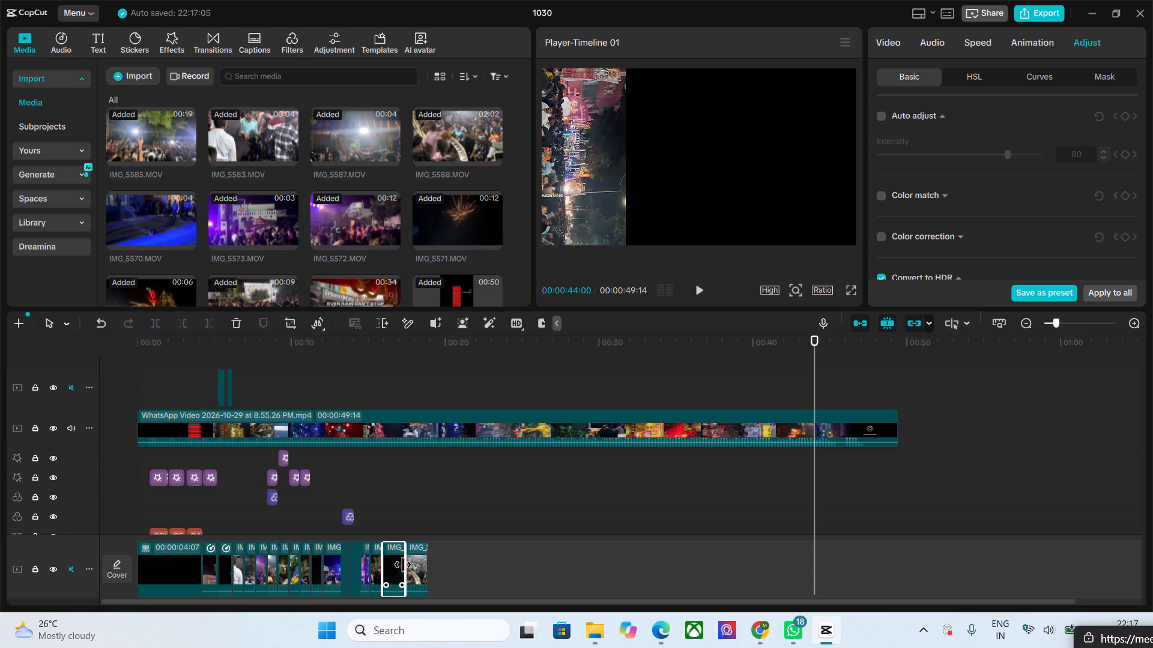
pyautogui.press('Right')
pyautogui.press('Right')
pyautogui.press('Left')
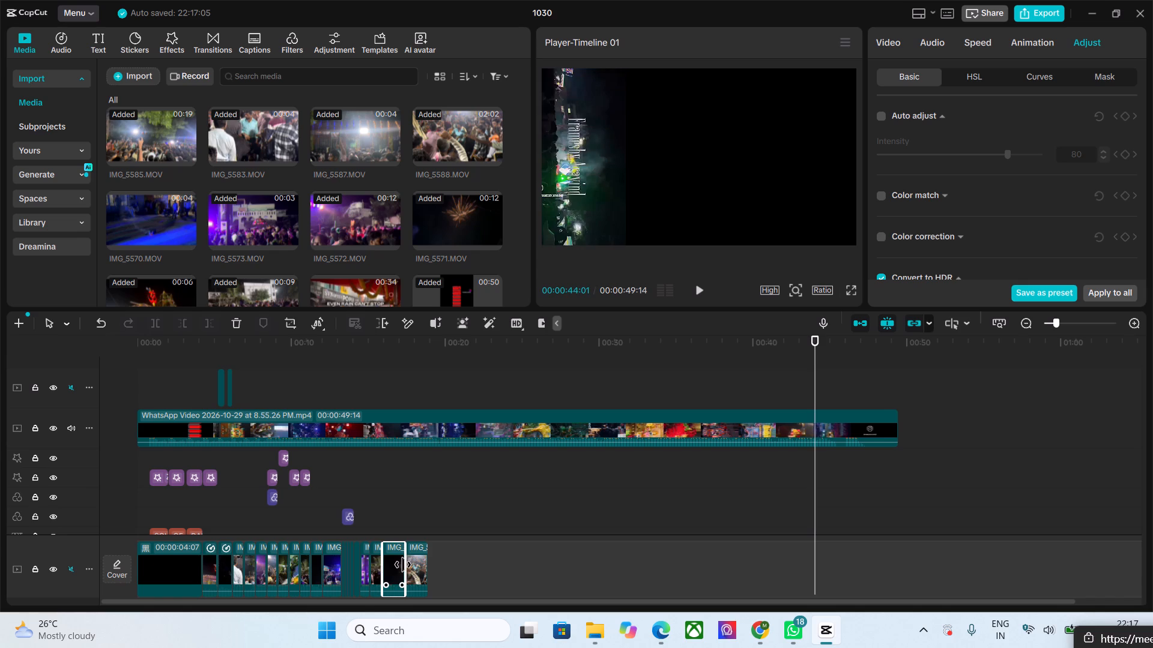
pyautogui.click(818, 440)
pyautogui.moveTo(901, 424); pyautogui.dragTo(825, 428)
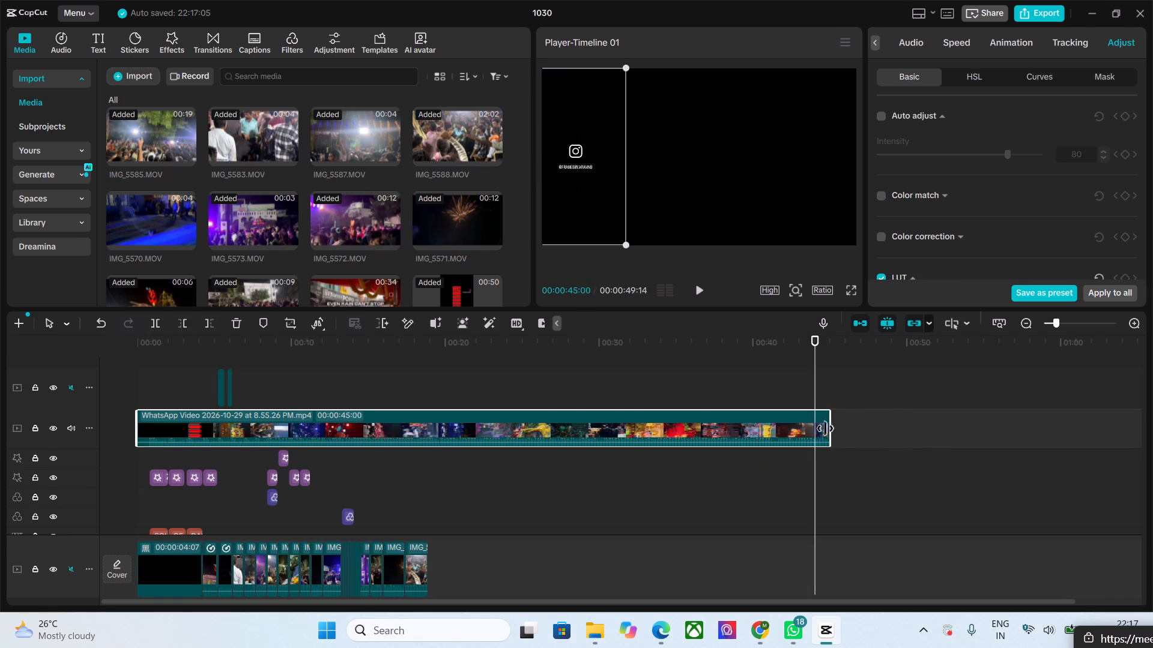
pyautogui.moveTo(825, 428); pyautogui.dragTo(816, 428)
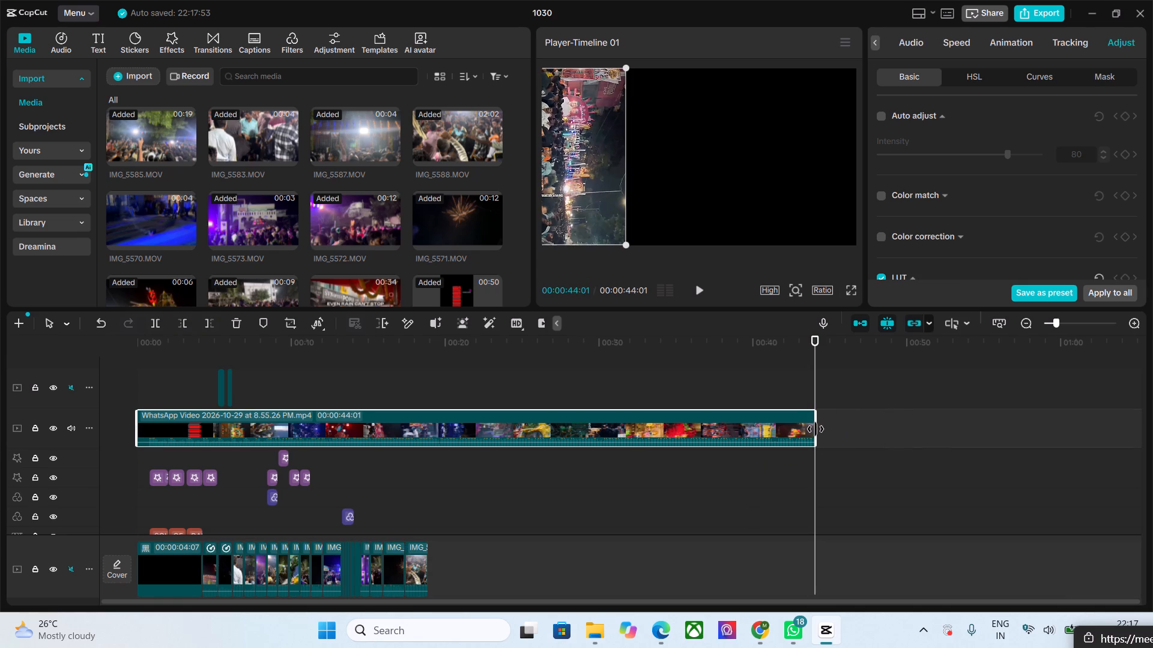
# Move the WhatsApp reference video to the lower-left corner of the frame, with the playhead at the start of the timeline.
pyautogui.moveTo(812, 339); pyautogui.dragTo(142, 407)
pyautogui.click(569, 151)
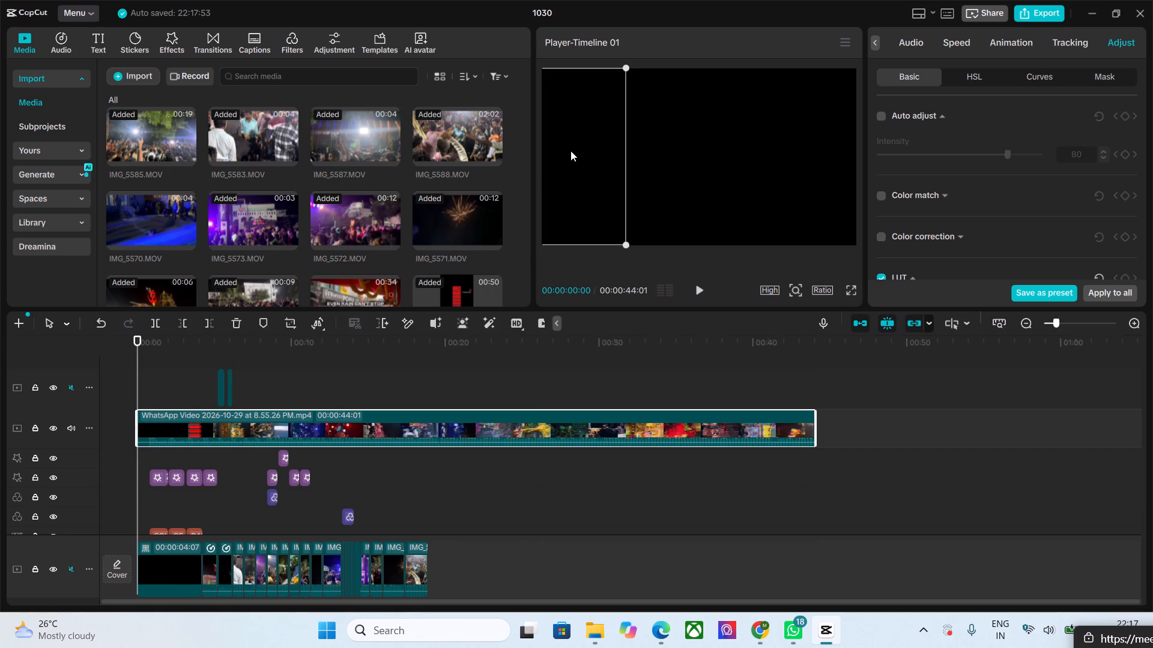
pyautogui.moveTo(570, 151); pyautogui.dragTo(521, 299)
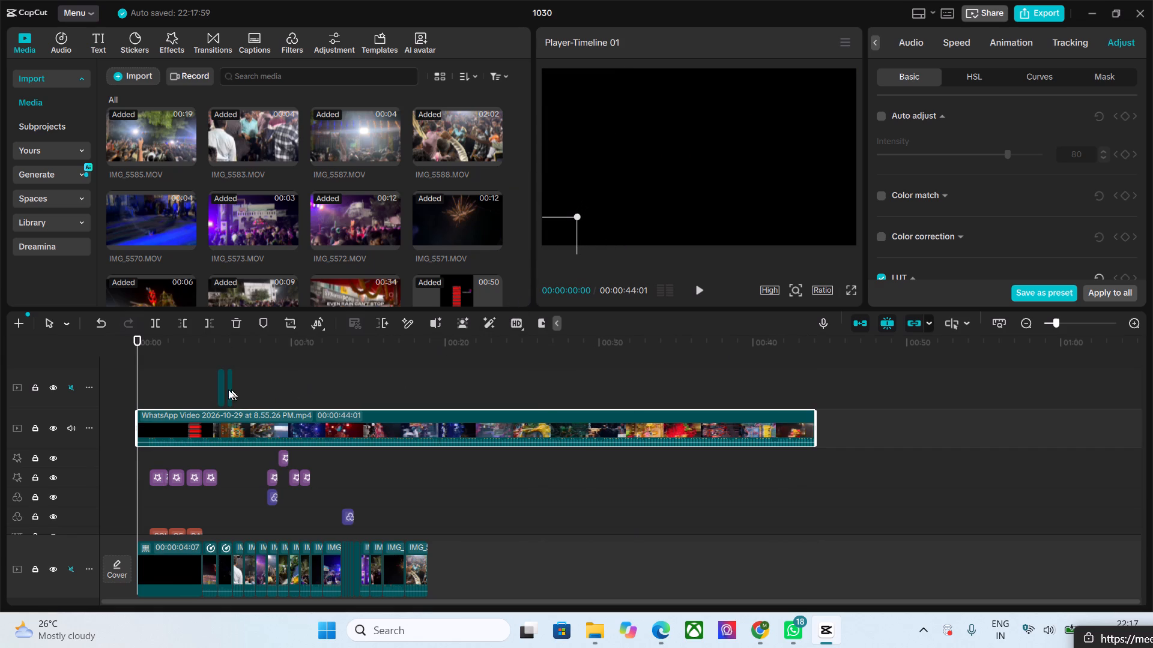
# Play the edit from the beginning twice to review the assembled clips with the reference video in the corner.
pyautogui.press('space')
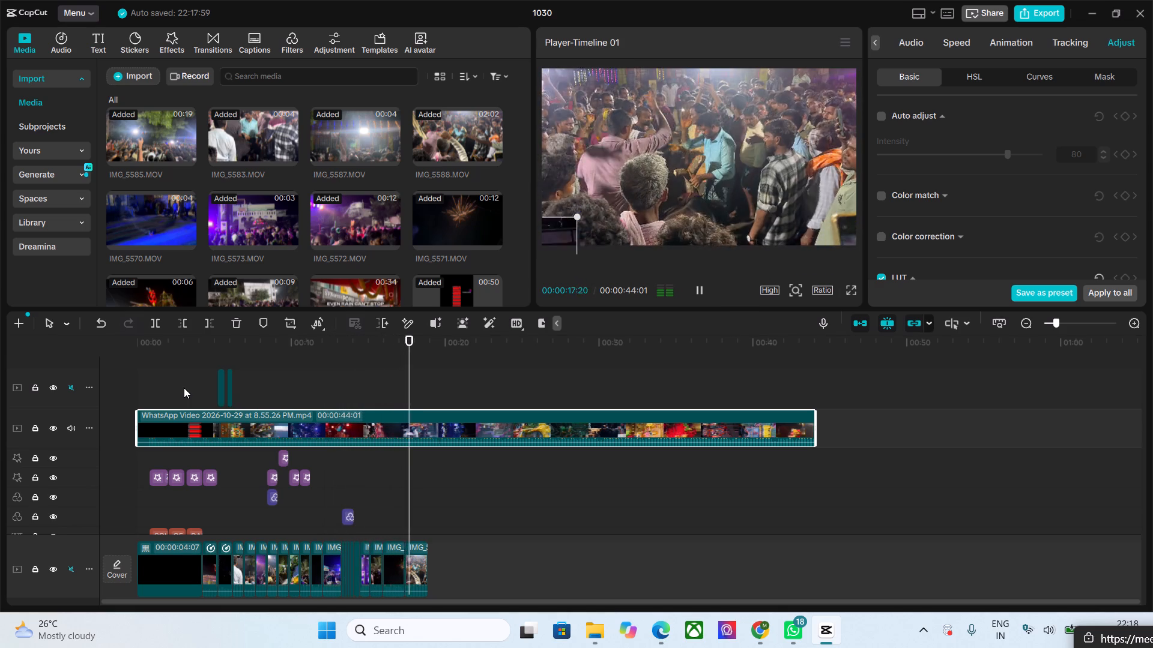
pyautogui.press('space')
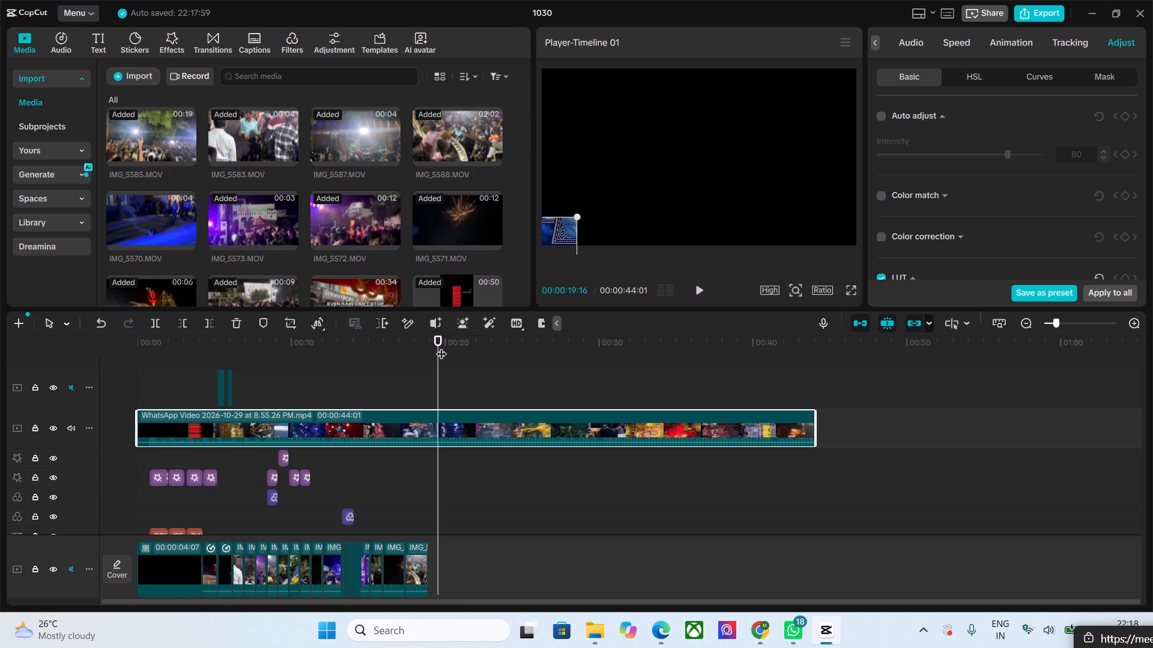
pyautogui.moveTo(438, 336); pyautogui.dragTo(146, 350)
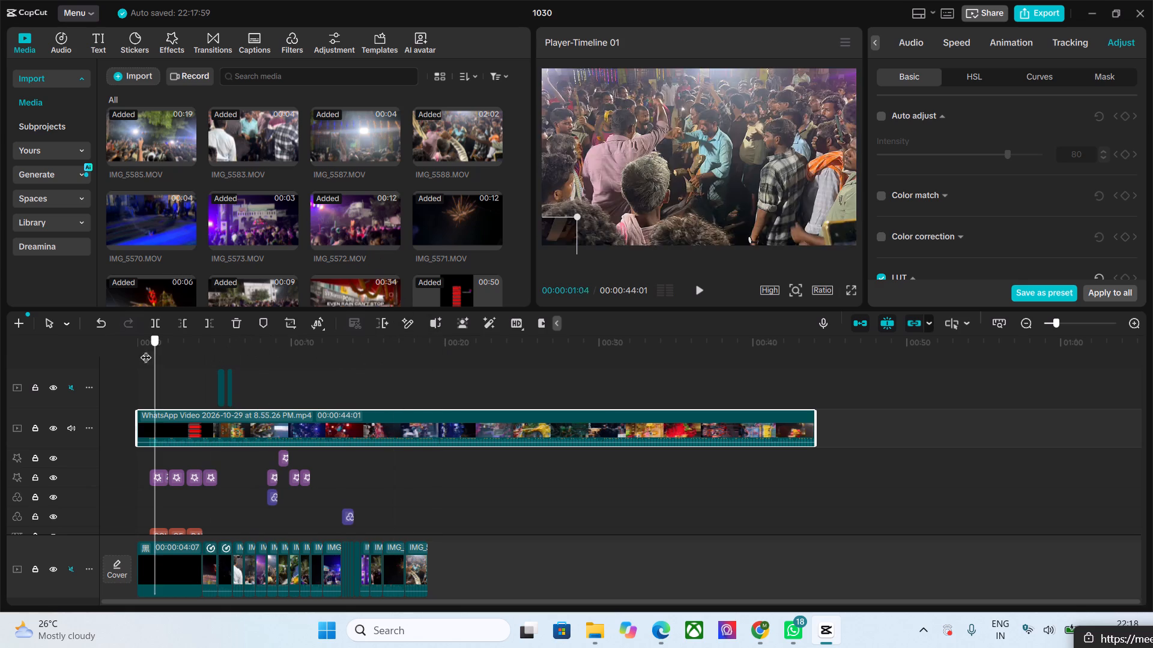
pyautogui.moveTo(146, 350); pyautogui.dragTo(117, 352)
pyautogui.press('space')
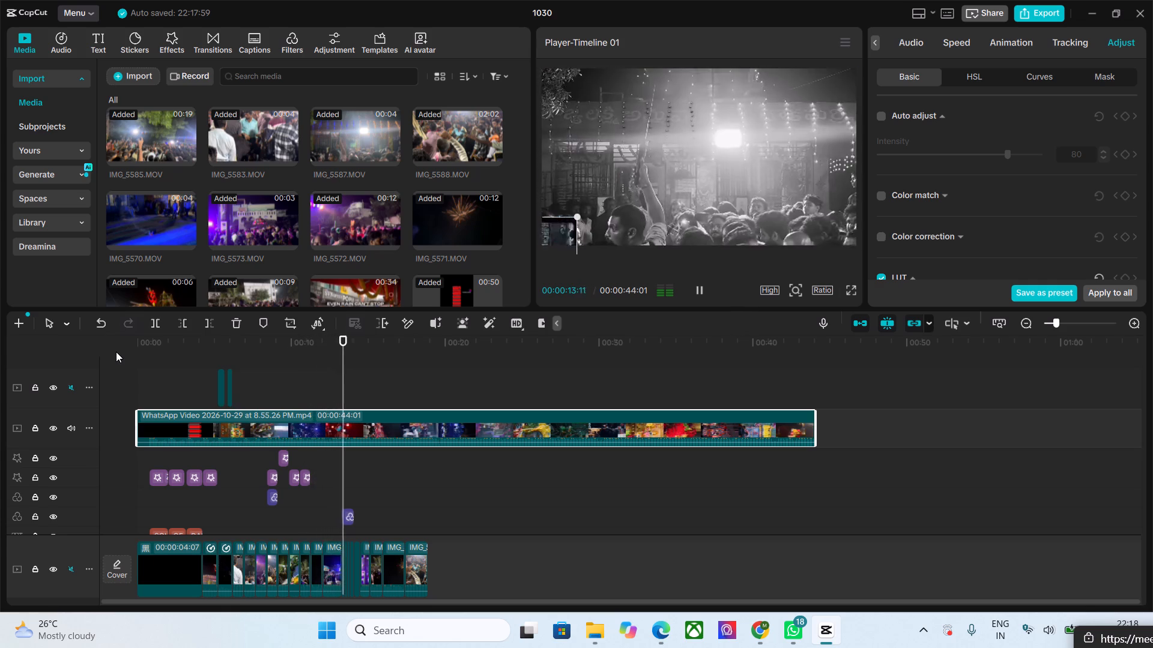
pyautogui.press('space')
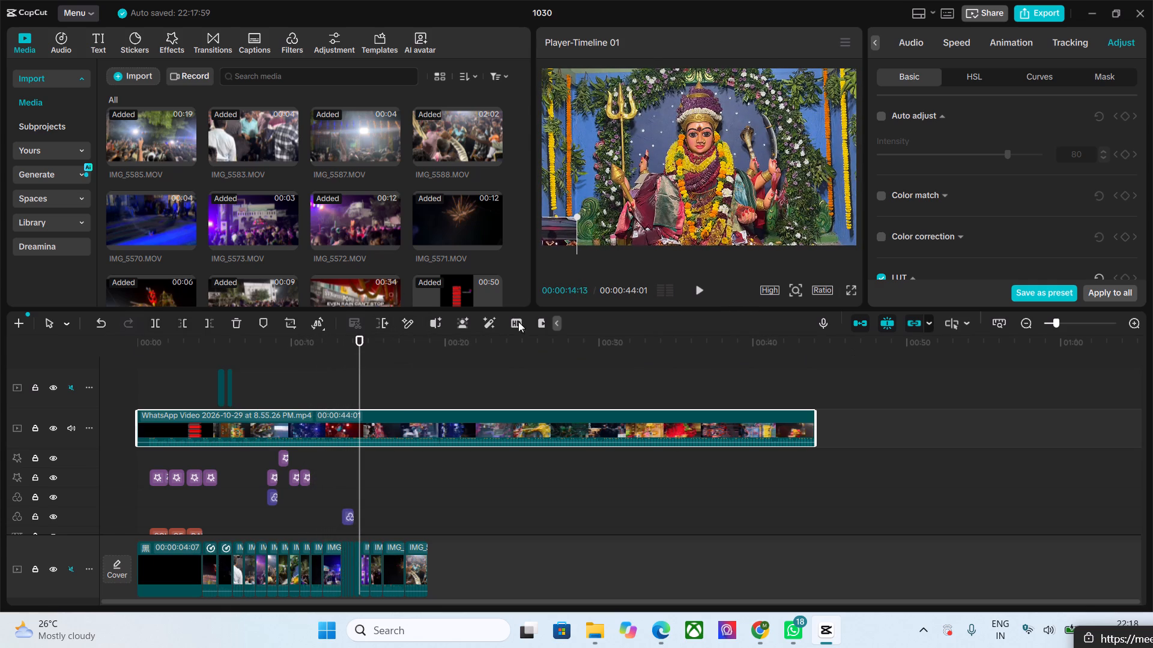
# Browse the Overlay, Classic and NEW transition categories for transitions that suit the cuts between the short festival clips.
pyautogui.click(217, 35)
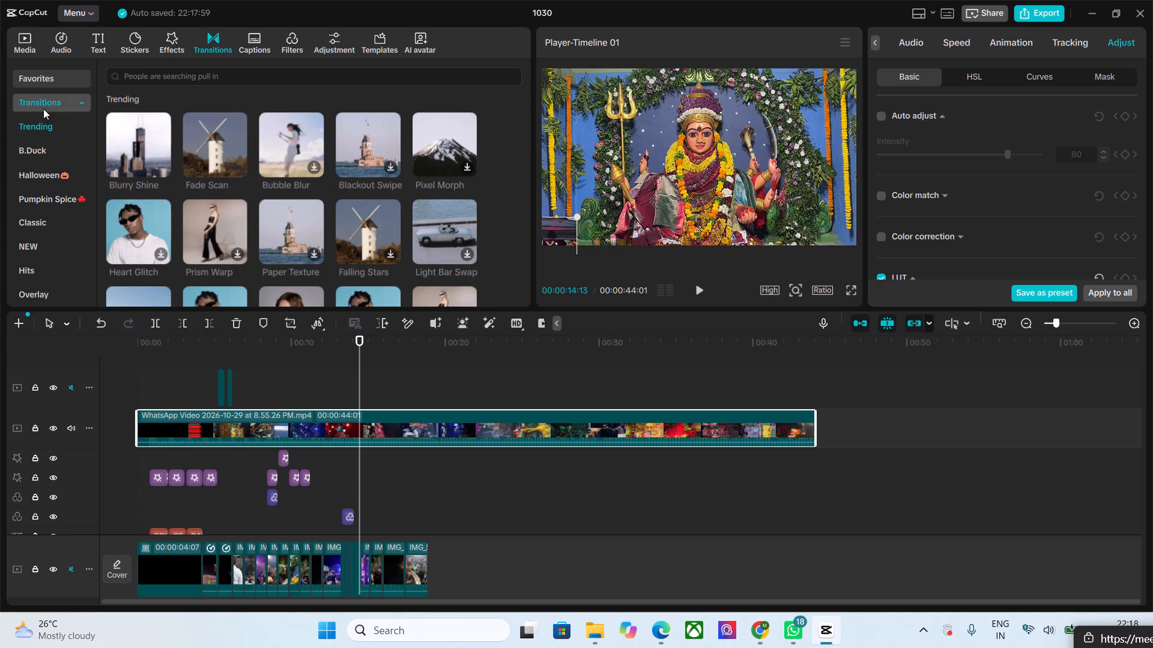
pyautogui.click(55, 301)
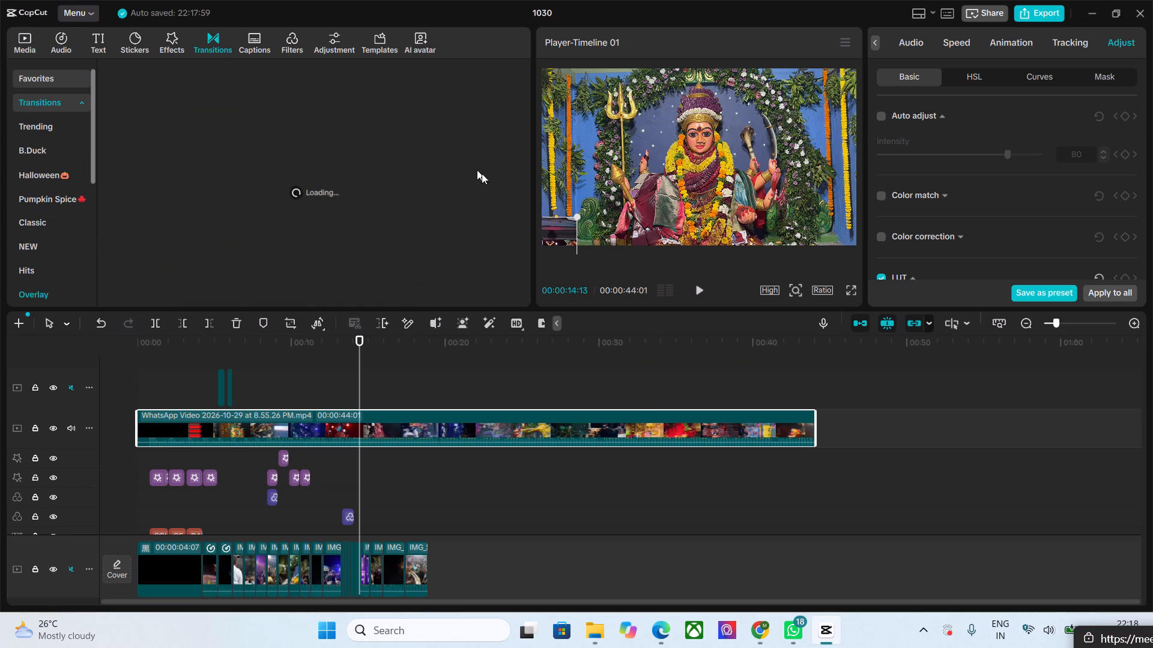
pyautogui.moveTo(1053, 320); pyautogui.dragTo(1062, 325)
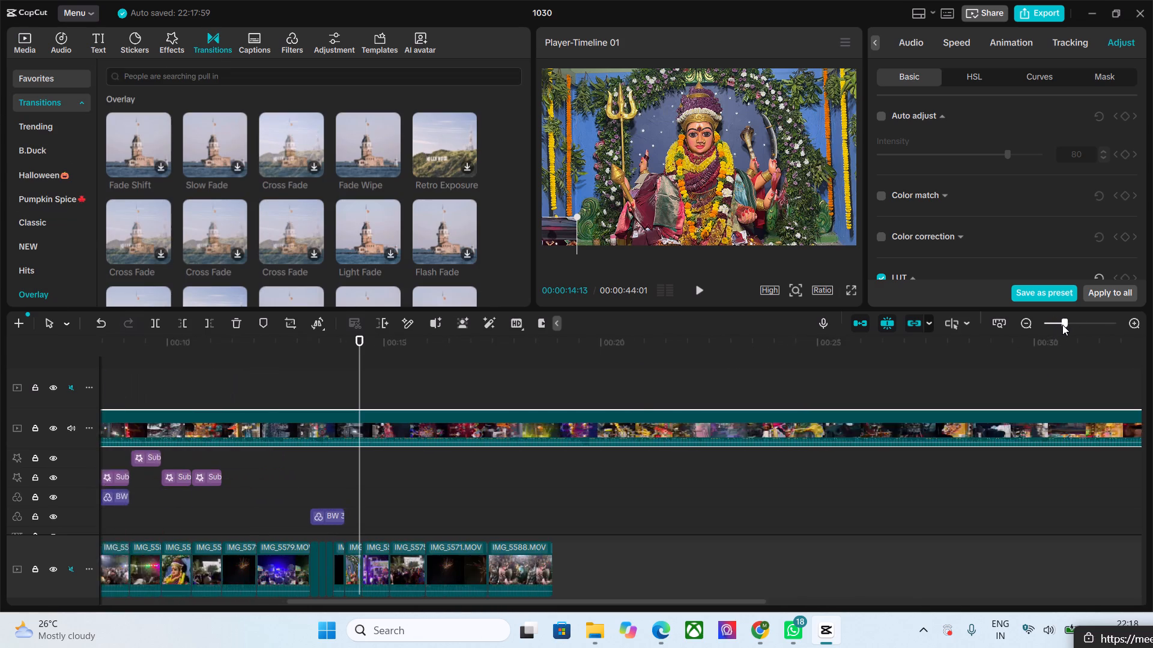
pyautogui.moveTo(1062, 325); pyautogui.dragTo(1074, 331)
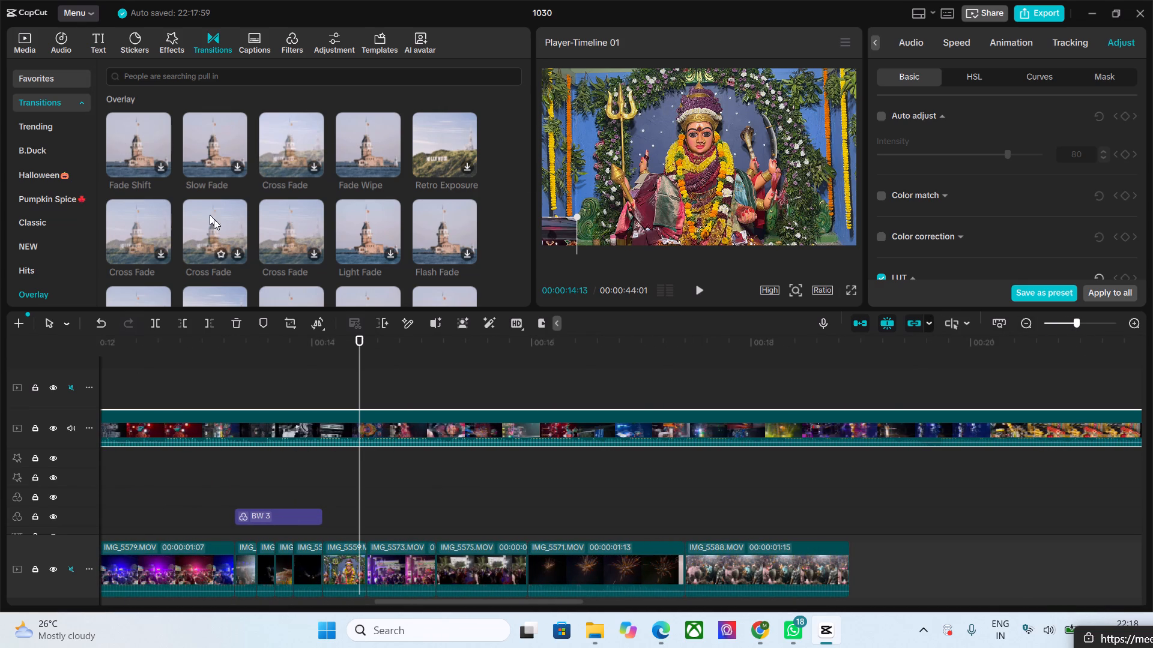
pyautogui.scroll(-1, 405, 227)
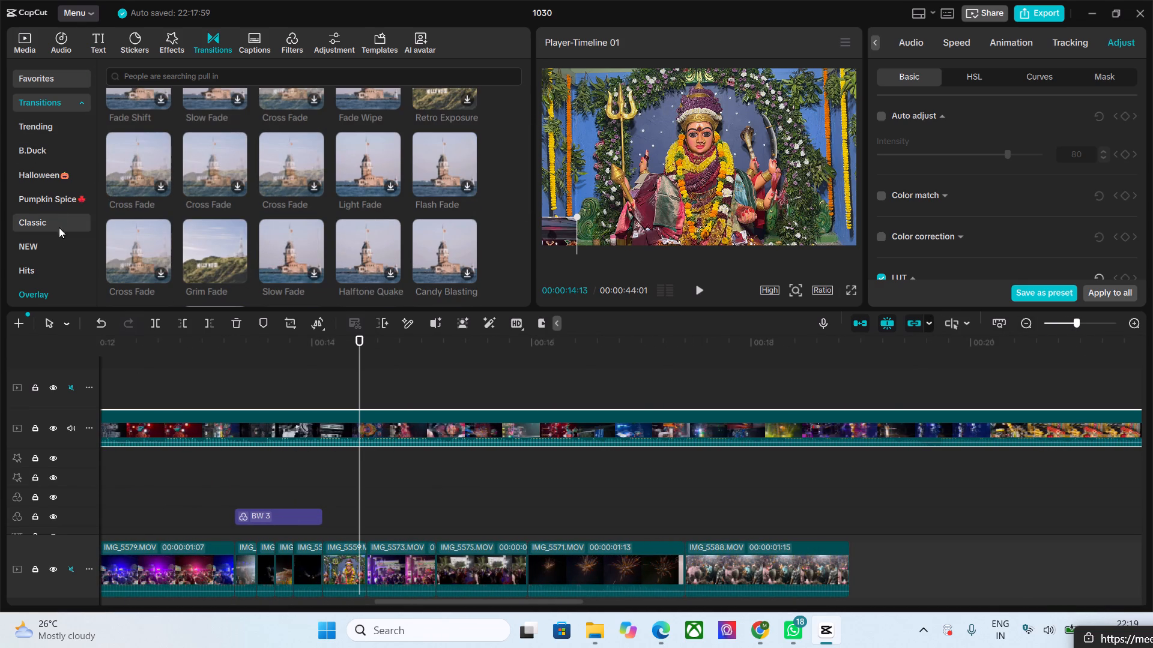
pyautogui.scroll(-1, 53, 199)
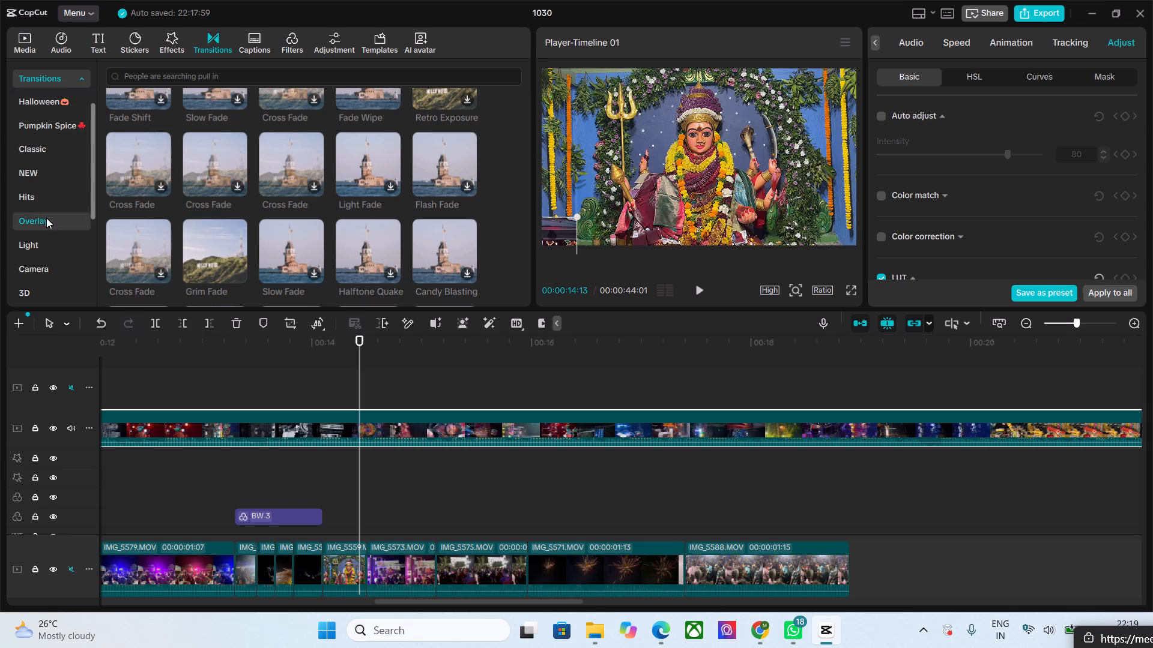
pyautogui.click(47, 146)
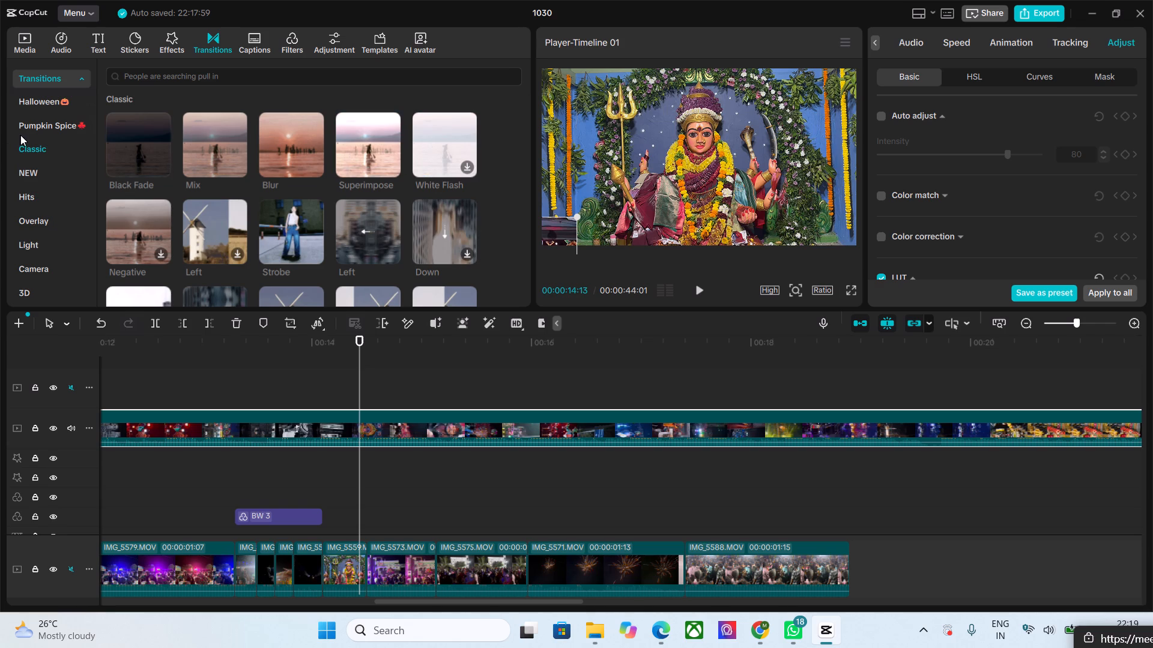
pyautogui.click(35, 173)
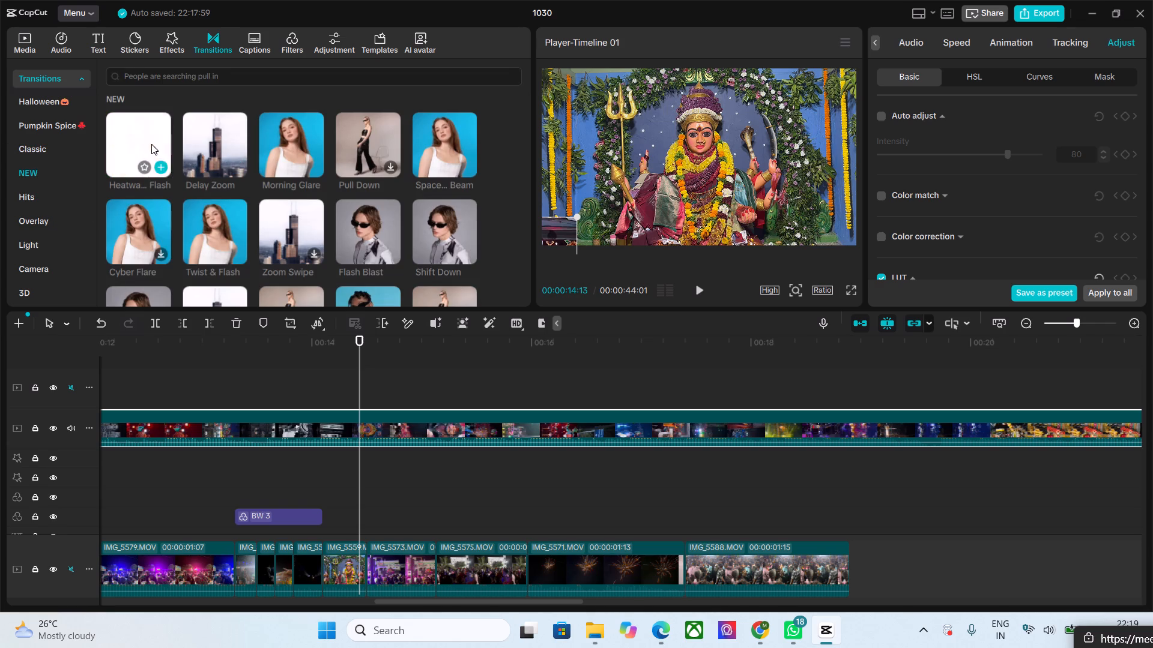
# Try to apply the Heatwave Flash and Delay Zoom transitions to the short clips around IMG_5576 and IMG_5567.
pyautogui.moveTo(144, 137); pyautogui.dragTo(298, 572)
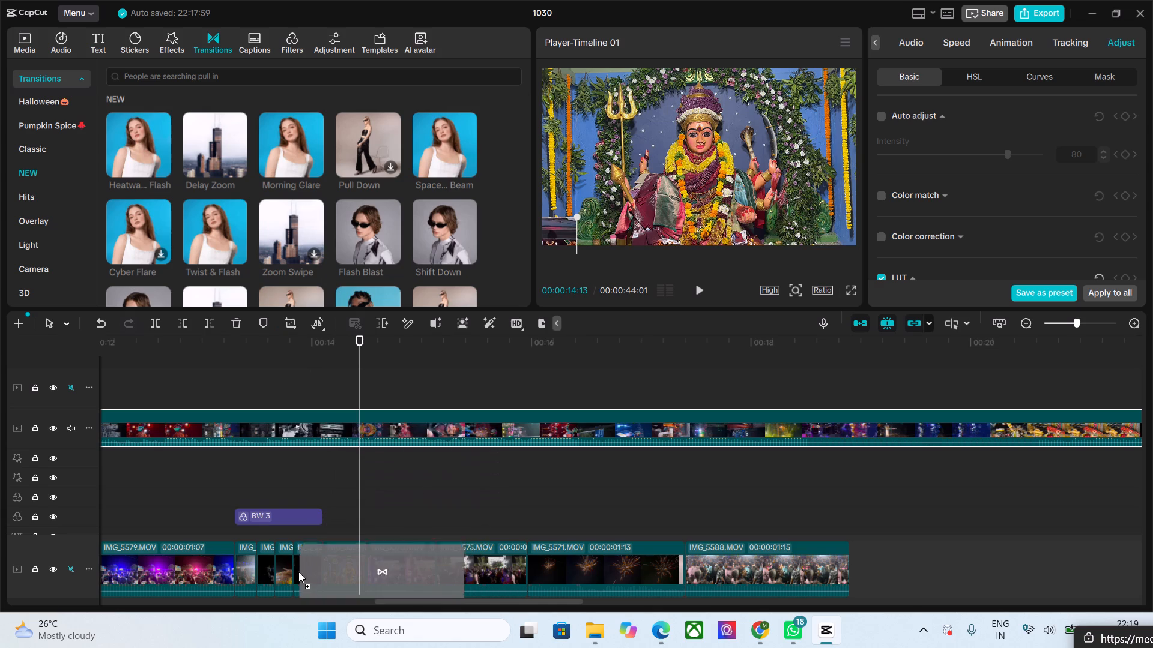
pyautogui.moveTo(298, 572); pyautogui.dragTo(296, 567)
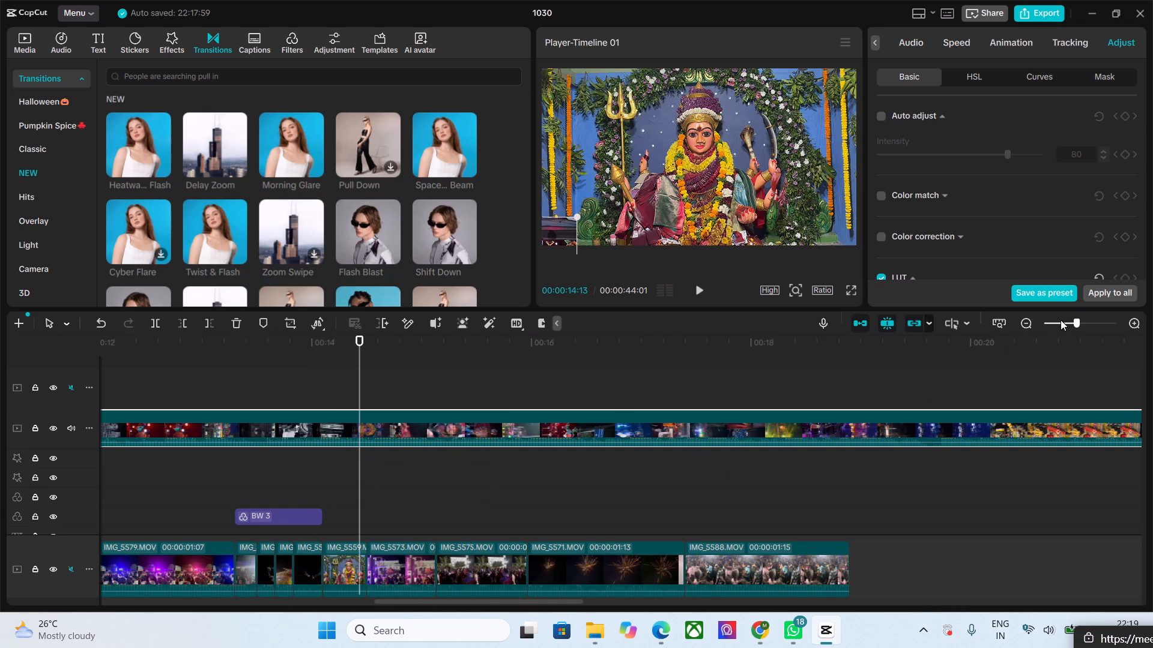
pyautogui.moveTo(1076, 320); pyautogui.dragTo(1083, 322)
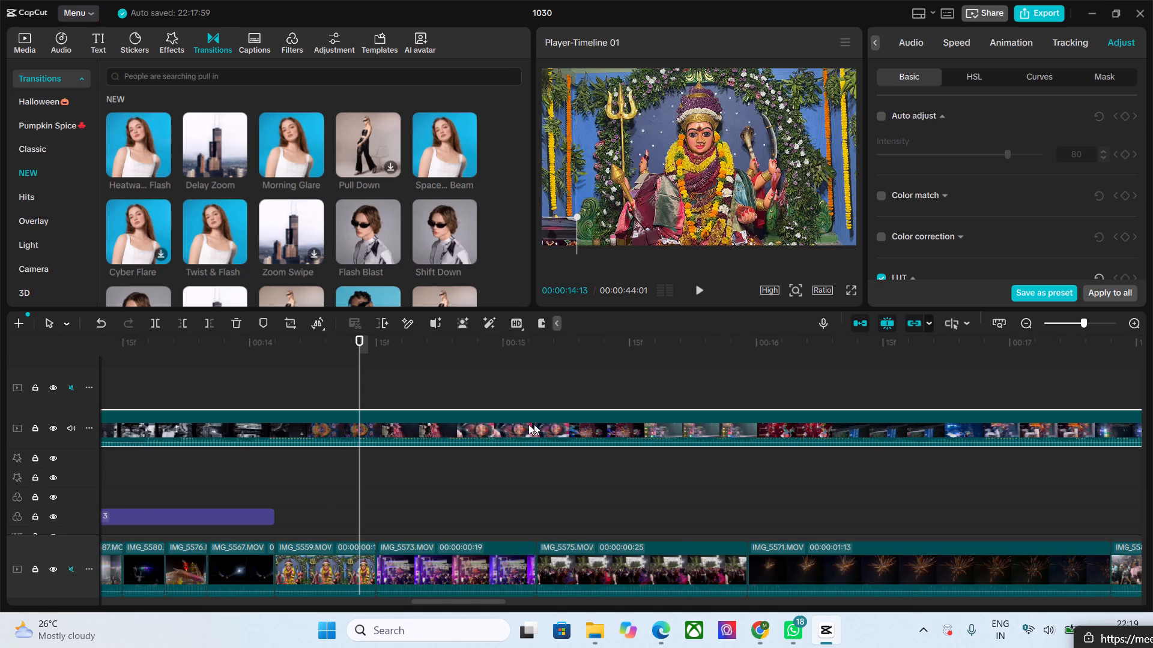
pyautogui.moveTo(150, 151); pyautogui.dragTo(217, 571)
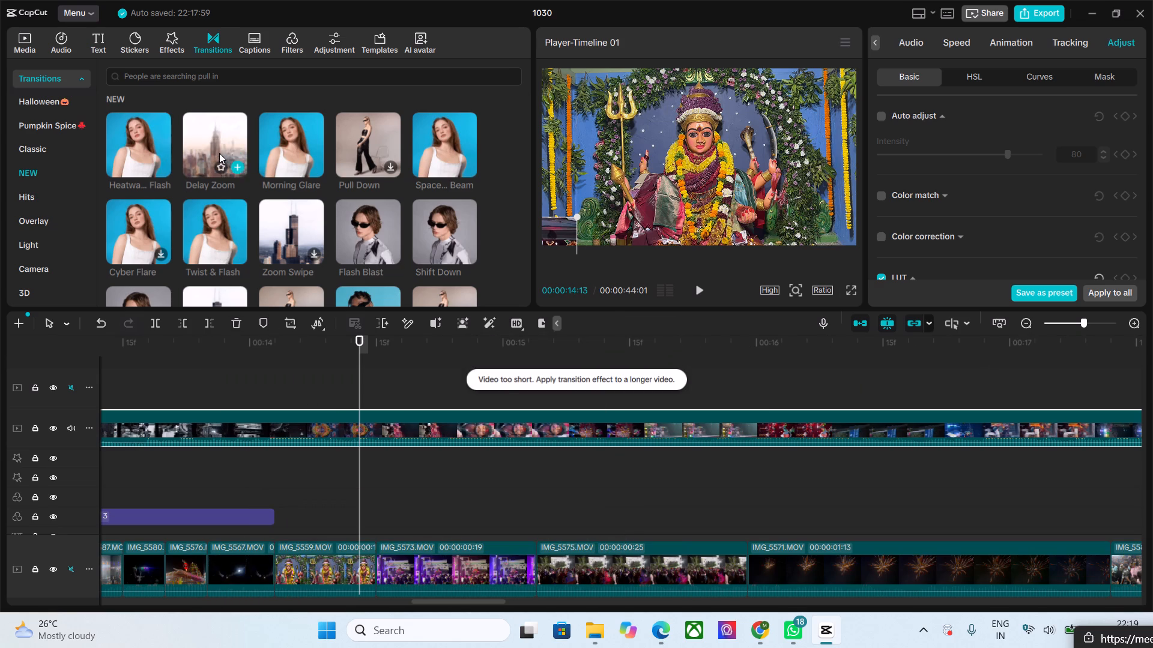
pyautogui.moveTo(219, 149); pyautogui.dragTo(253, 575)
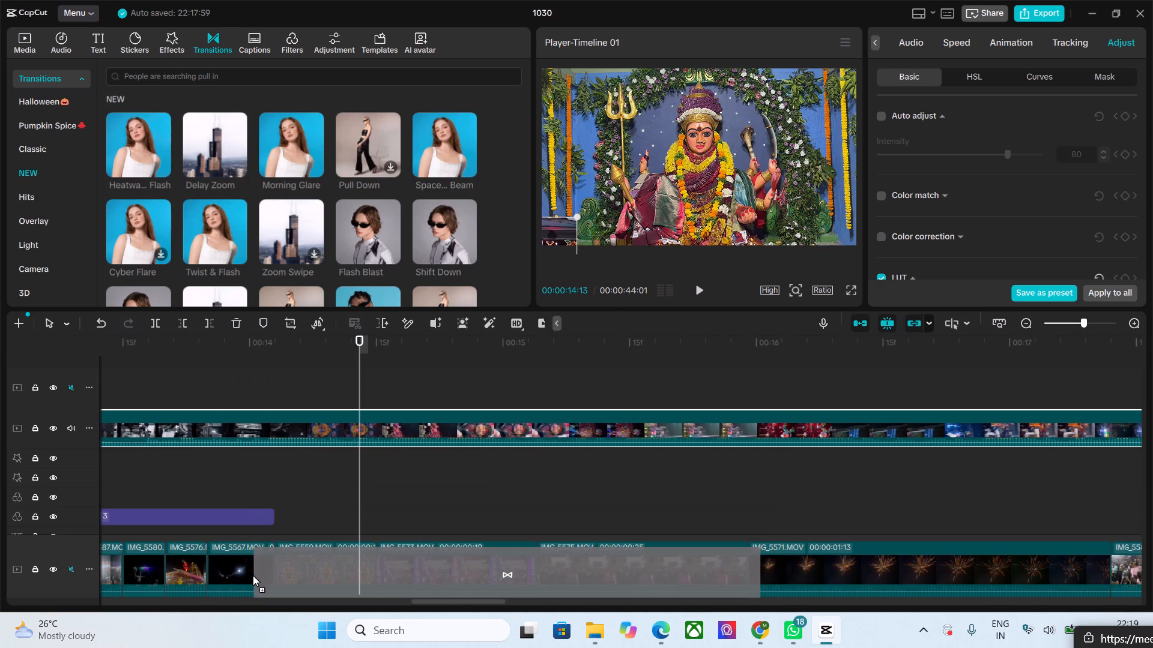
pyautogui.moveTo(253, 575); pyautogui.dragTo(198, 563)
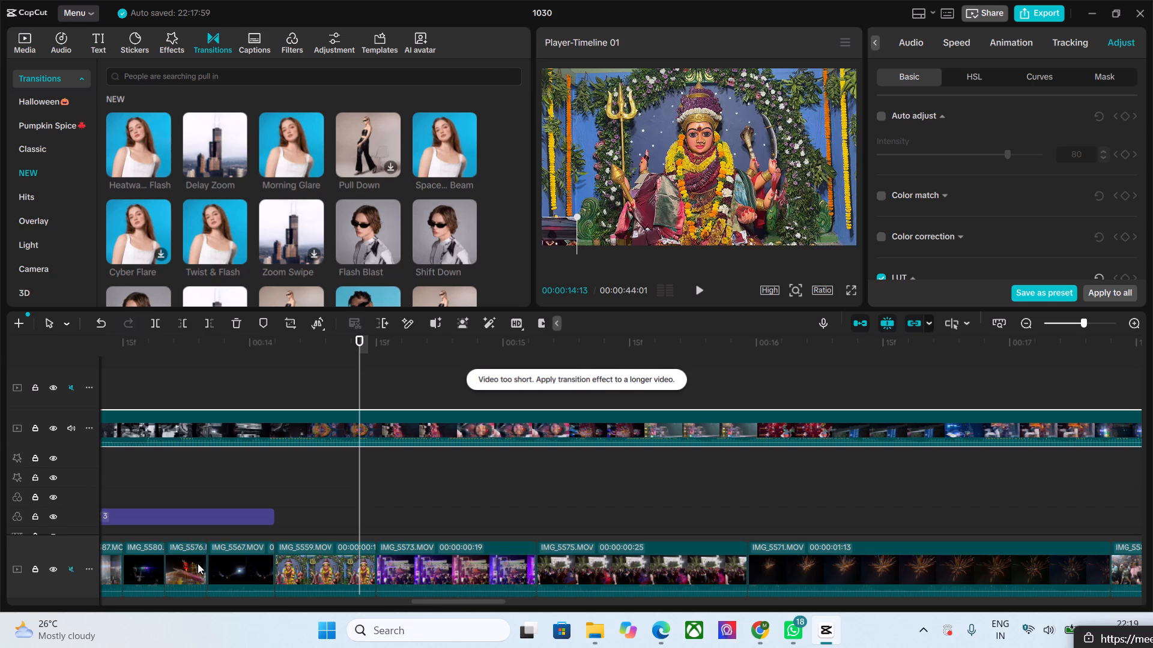
# Add the Heatwave Flash transition at the cut between IMG_5567 and the goddess idol clip IMG_5559, and preview it.
pyautogui.click(318, 553)
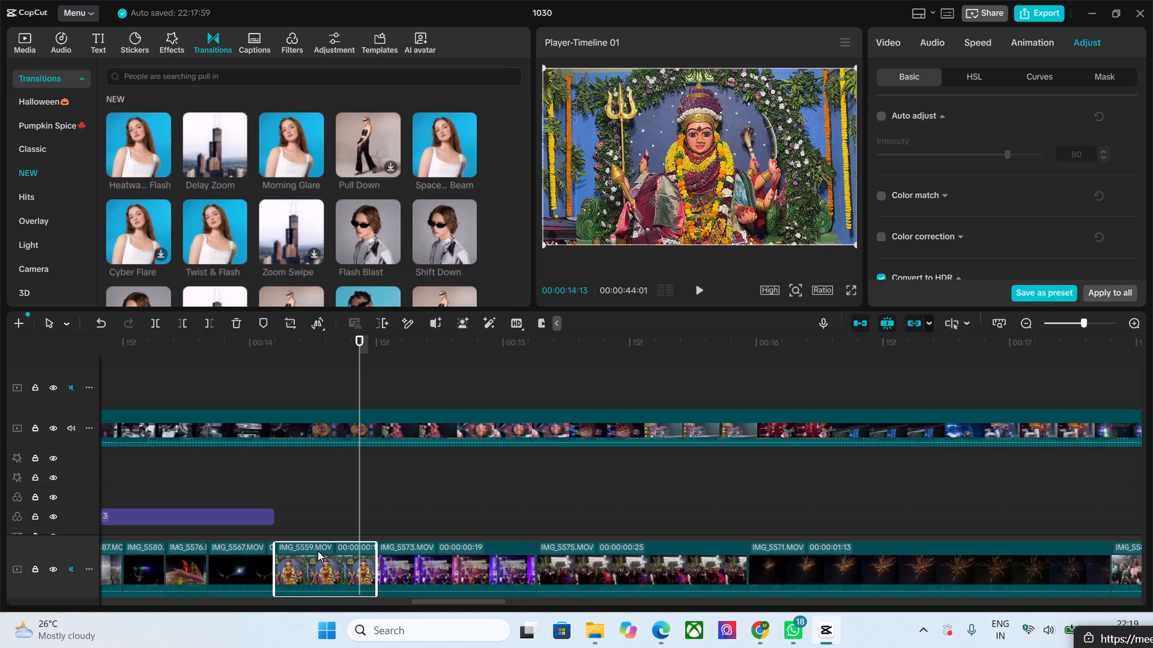
pyautogui.moveTo(359, 348); pyautogui.dragTo(259, 367)
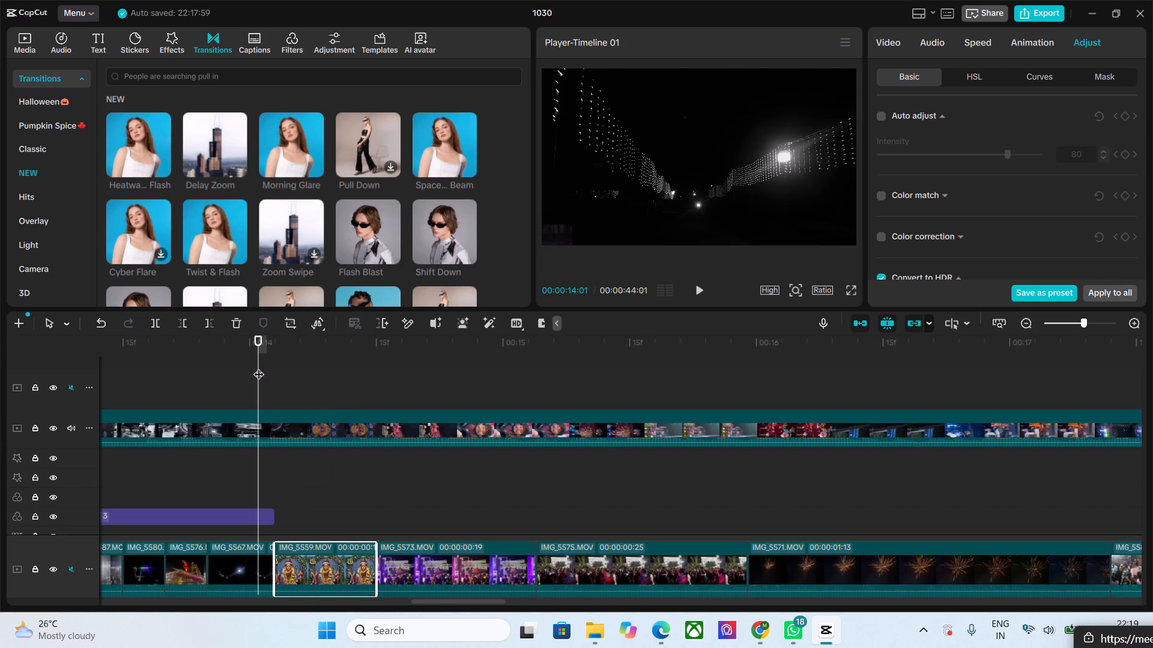
pyautogui.moveTo(126, 145); pyautogui.dragTo(266, 595)
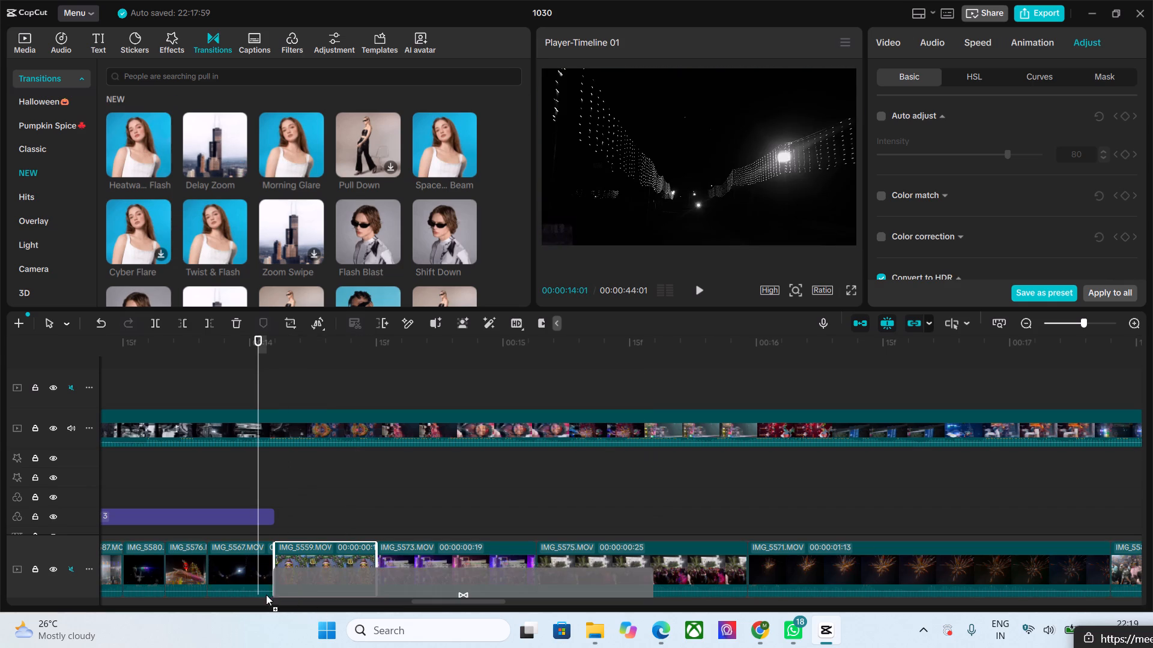
pyautogui.moveTo(266, 595); pyautogui.dragTo(286, 565)
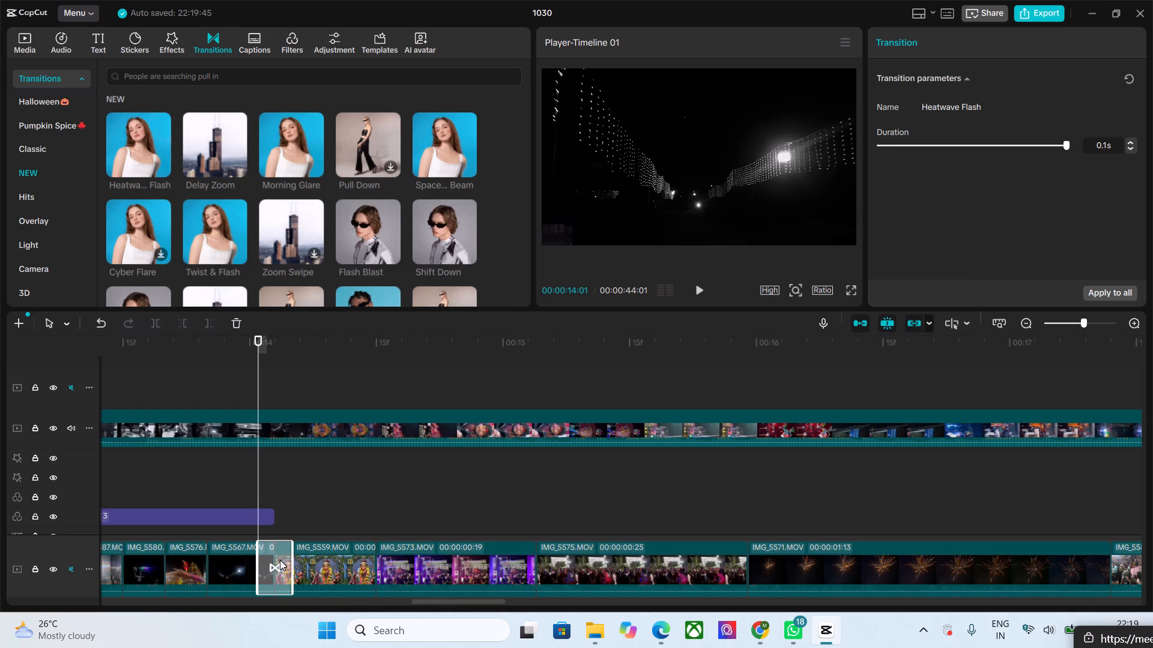
pyautogui.press('space')
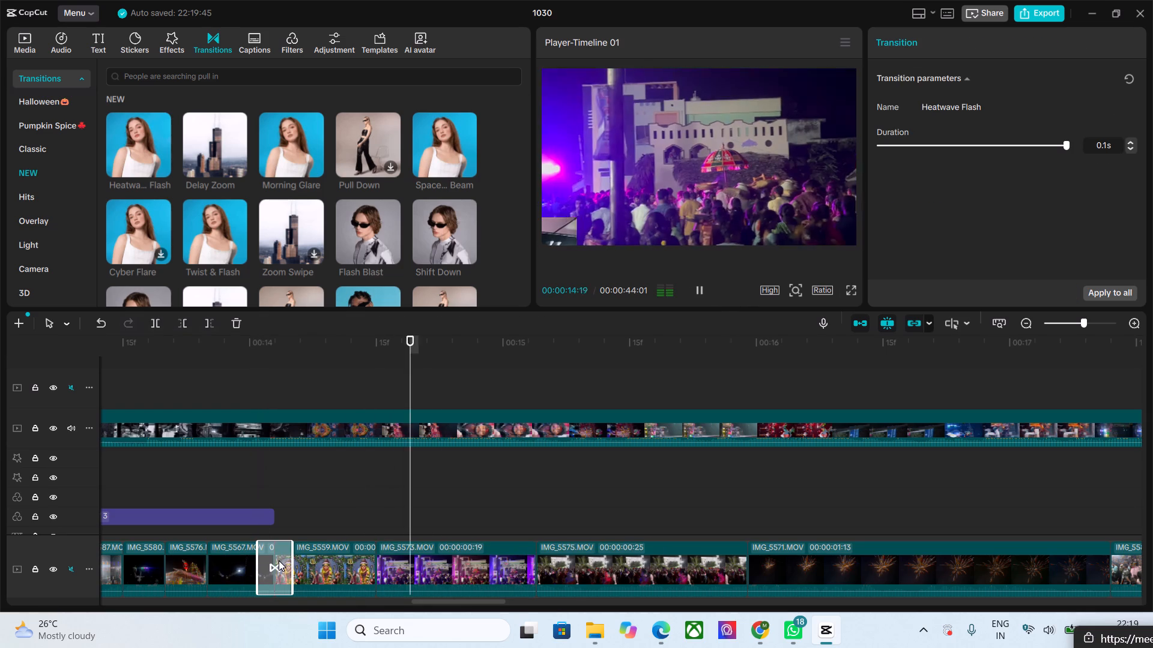
pyautogui.press('space')
pyautogui.moveTo(444, 342); pyautogui.dragTo(313, 369)
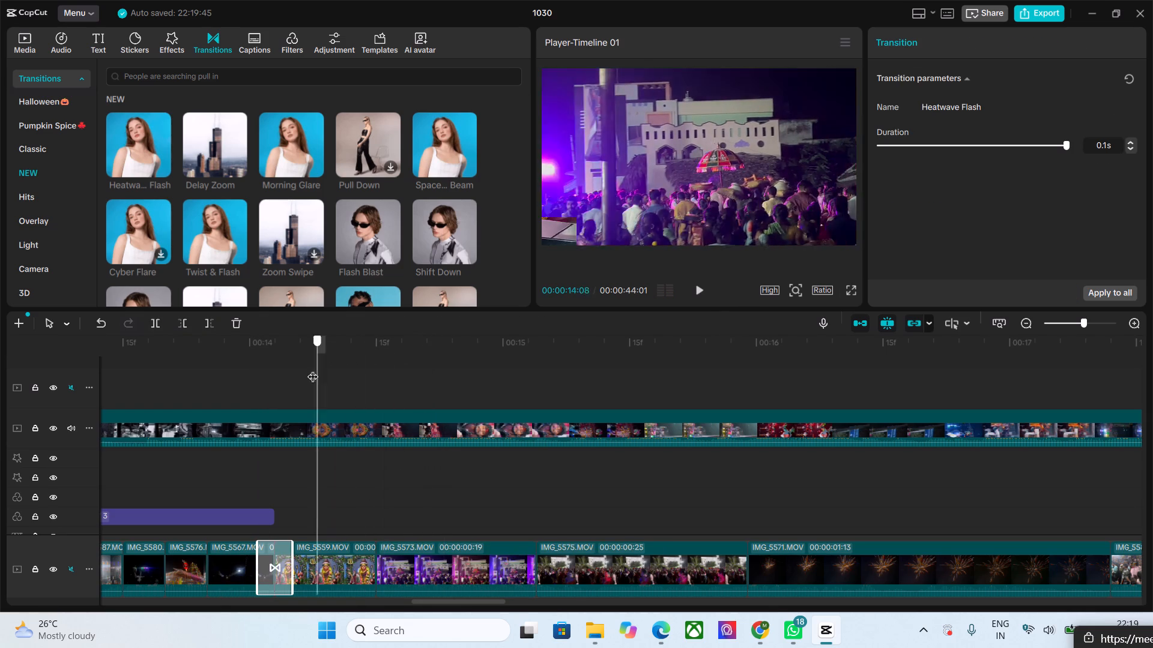
pyautogui.moveTo(313, 369); pyautogui.dragTo(269, 394)
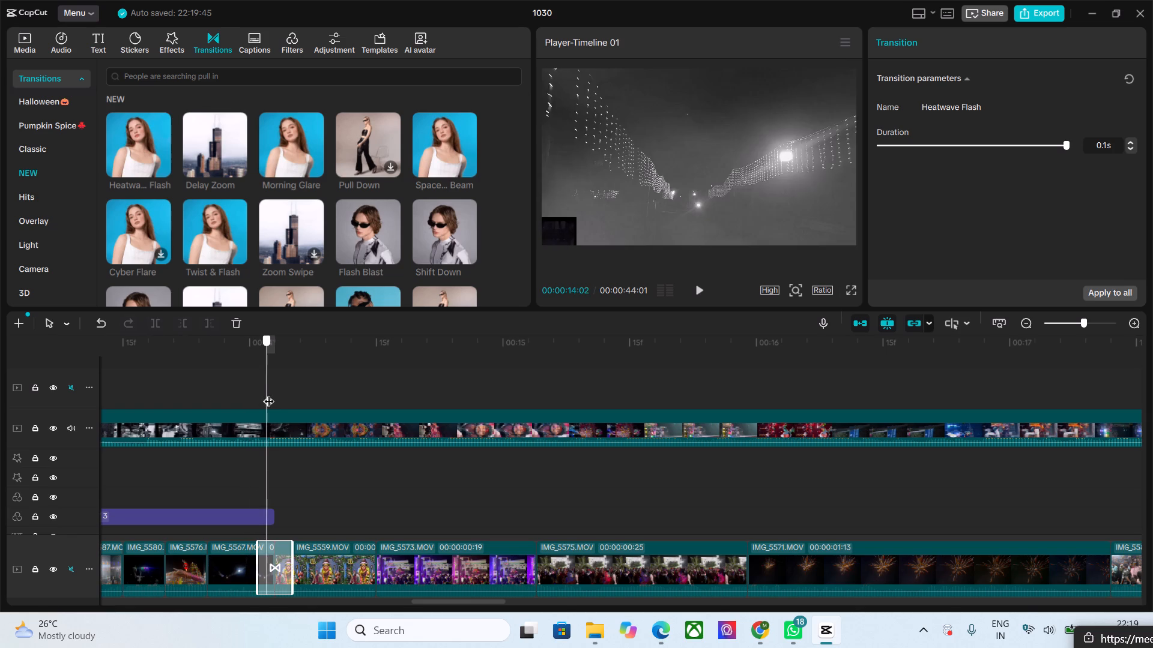
pyautogui.moveTo(269, 394); pyautogui.dragTo(289, 406)
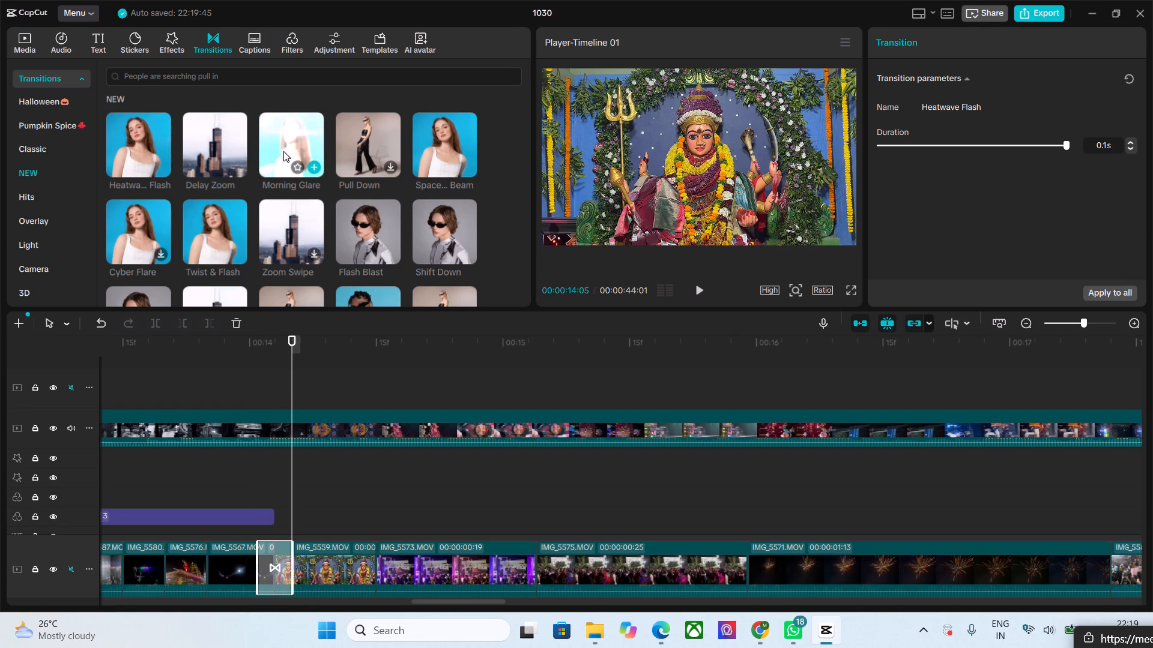
# Add the Morning Glare transition between IMG_5559 and IMG_5573, accepting duplicate frames, and play across the cut.
pyautogui.moveTo(283, 151); pyautogui.dragTo(343, 577)
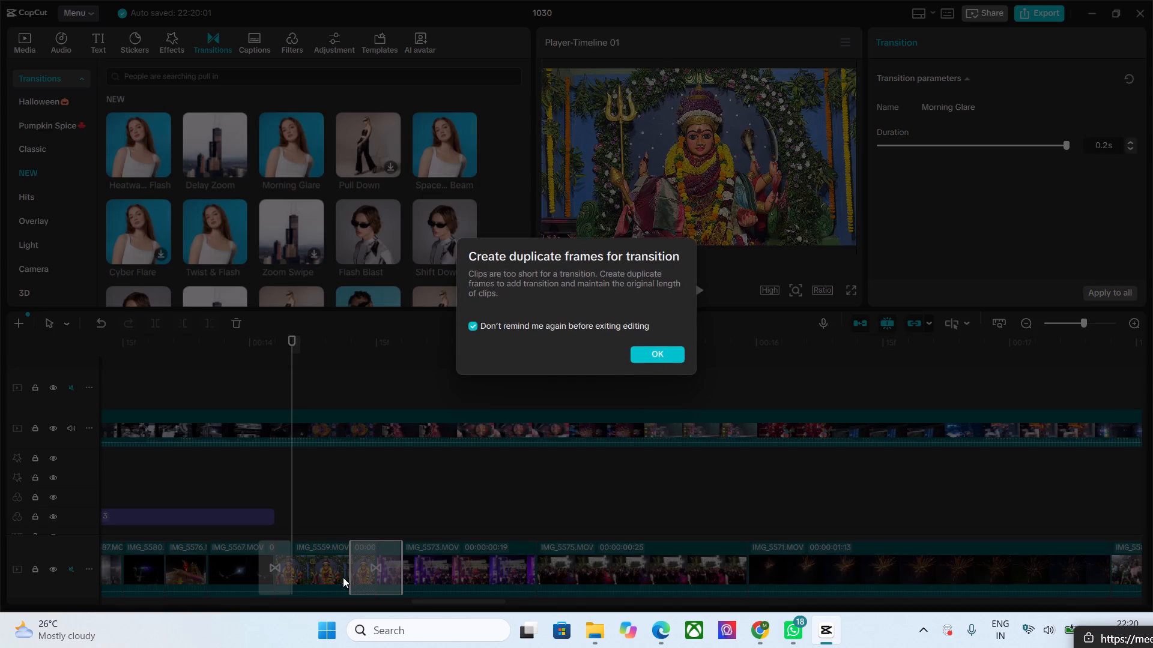
pyautogui.click(645, 352)
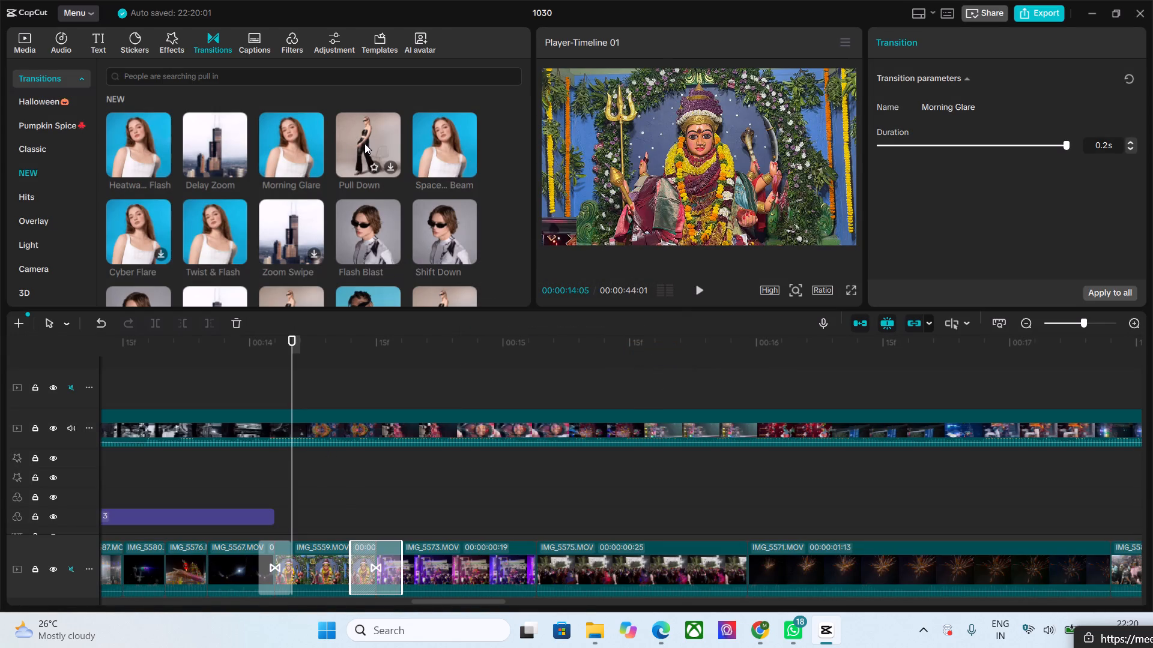
pyautogui.press('space')
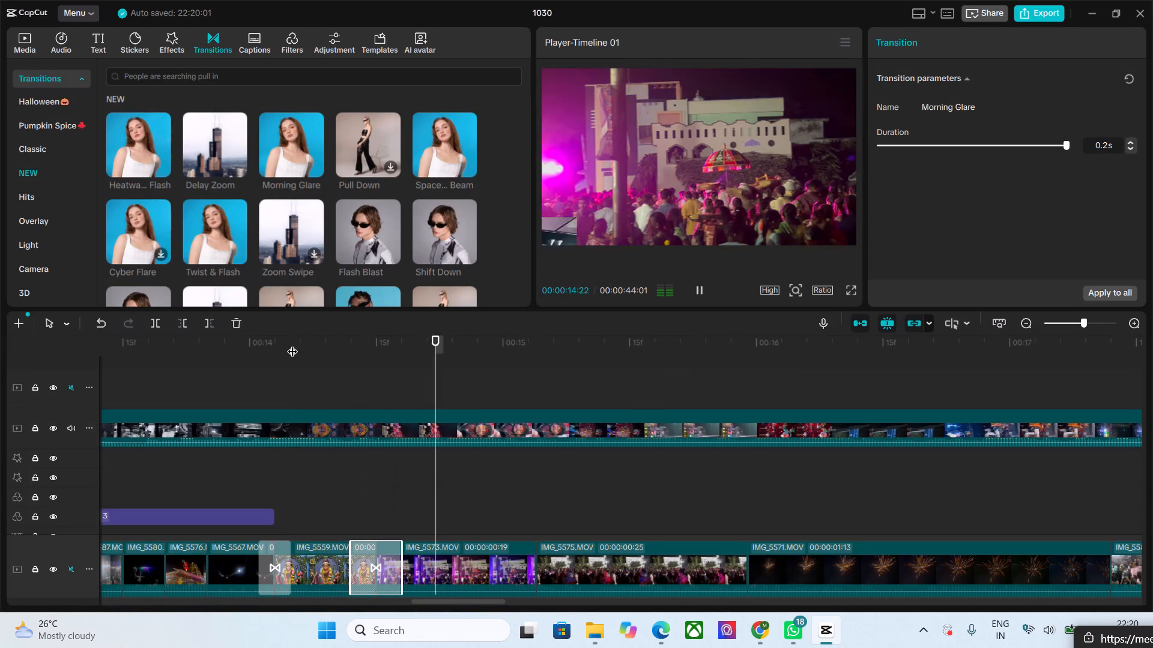
pyautogui.press('space')
pyautogui.press('space')
pyautogui.press('space')
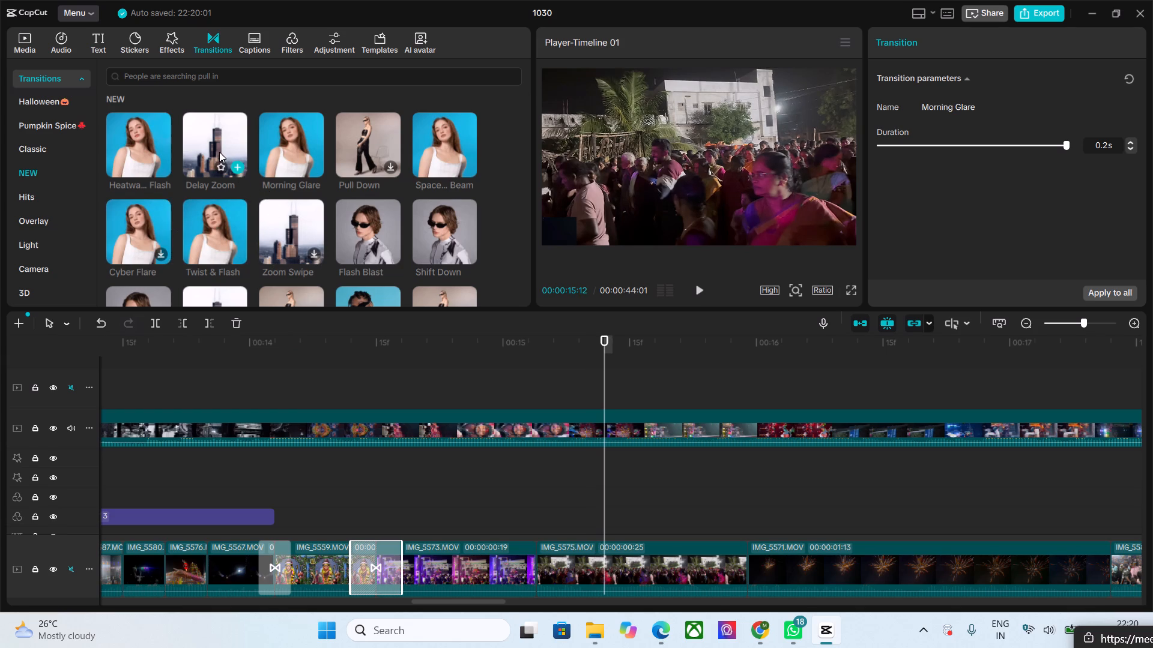
# Add the Delay Zoom transition between crowd clips IMG_5573 and IMG_5575, and scrub through it.
pyautogui.moveTo(218, 149); pyautogui.dragTo(497, 577)
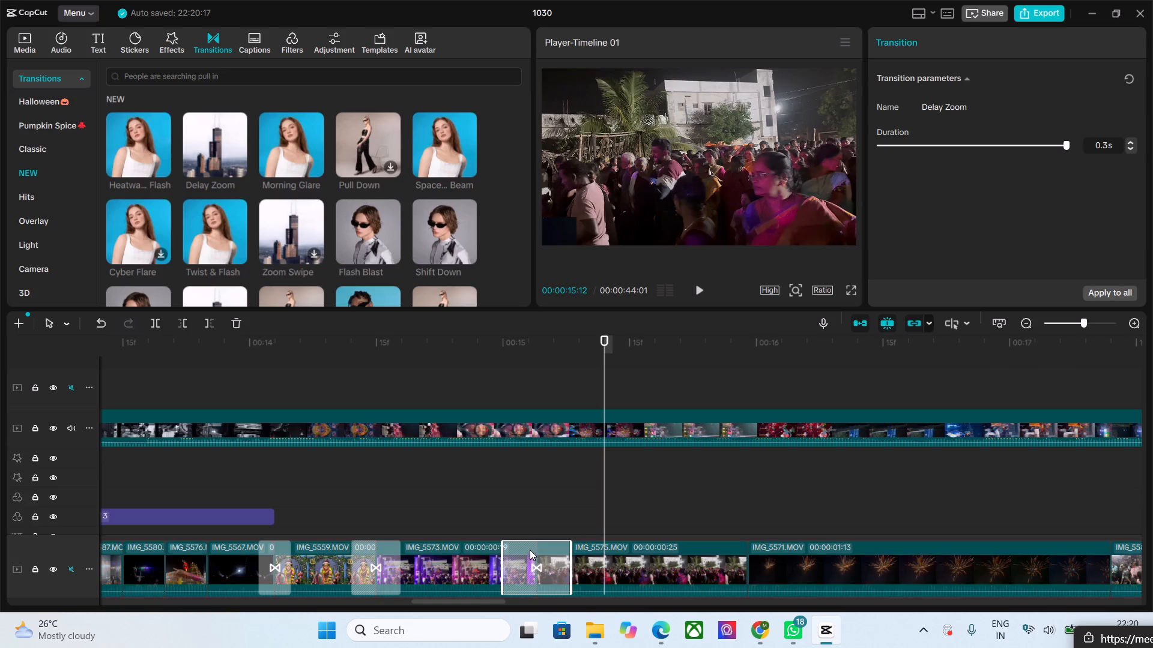
pyautogui.moveTo(599, 343); pyautogui.dragTo(499, 364)
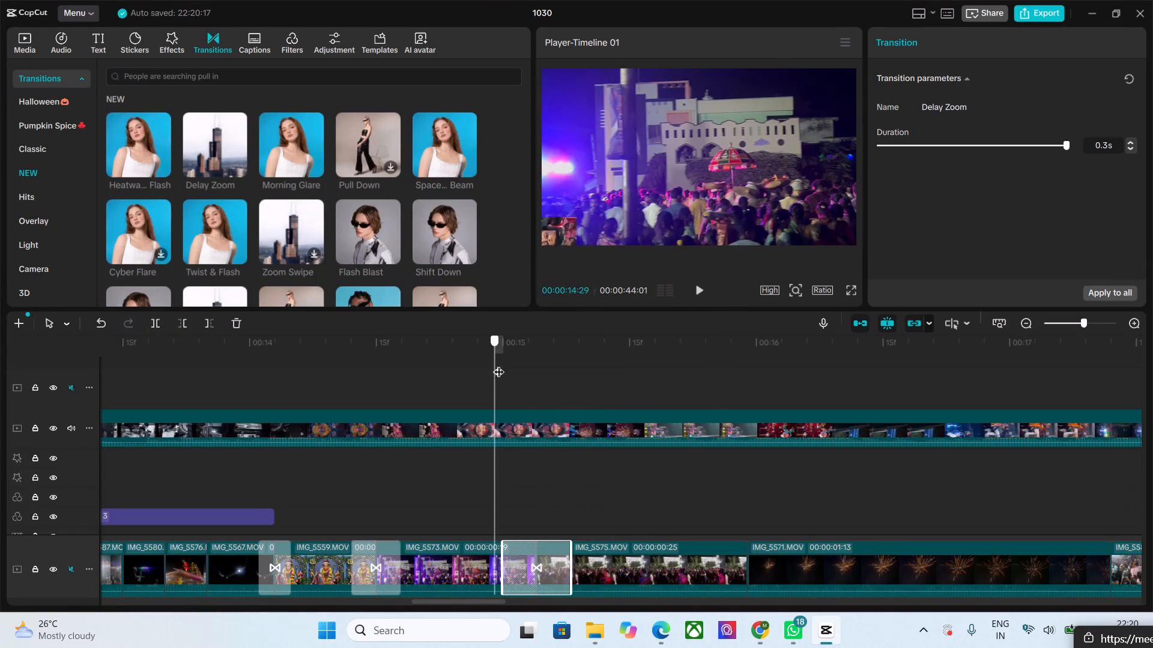
pyautogui.moveTo(499, 364); pyautogui.dragTo(638, 414)
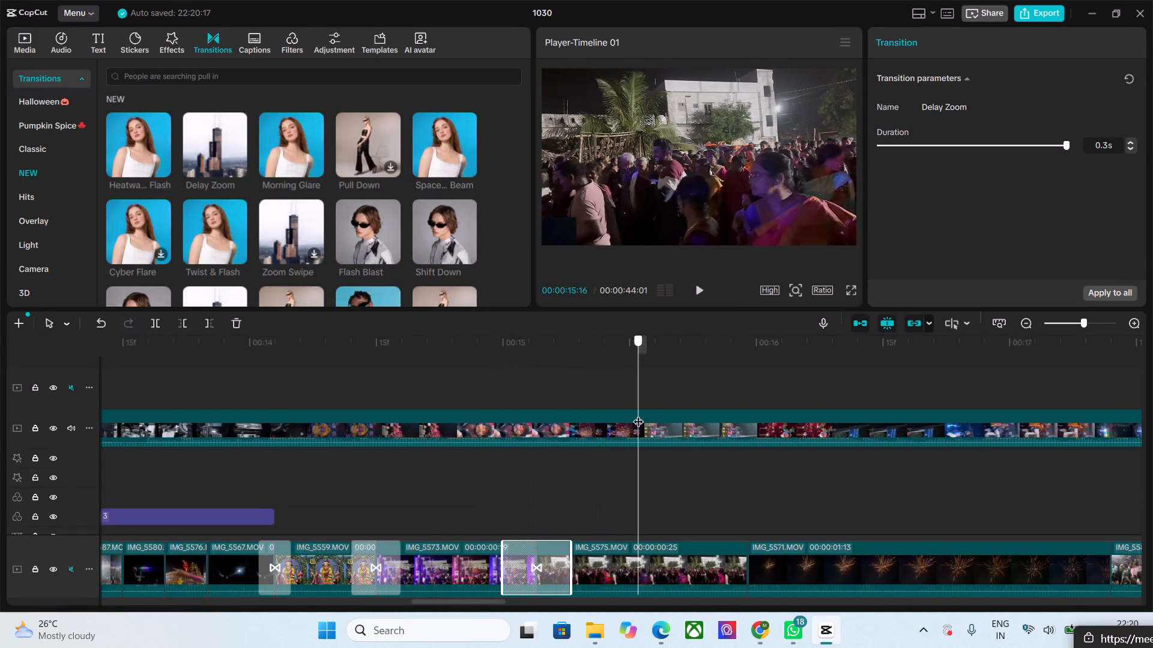
# Set the fireworks clip IMG_5571 to exposure -29 and contrast 15, and play it into the crowd clip IMG_5588.
pyautogui.moveTo(638, 414); pyautogui.dragTo(776, 443)
pyautogui.click(867, 576)
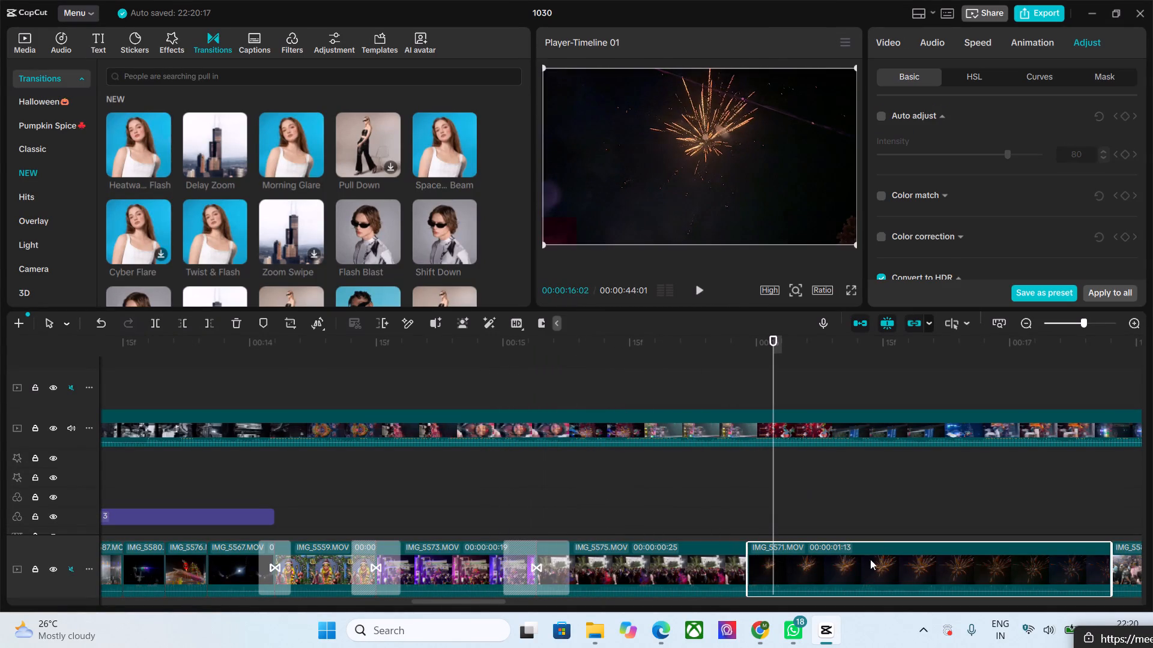
pyautogui.click(1021, 38)
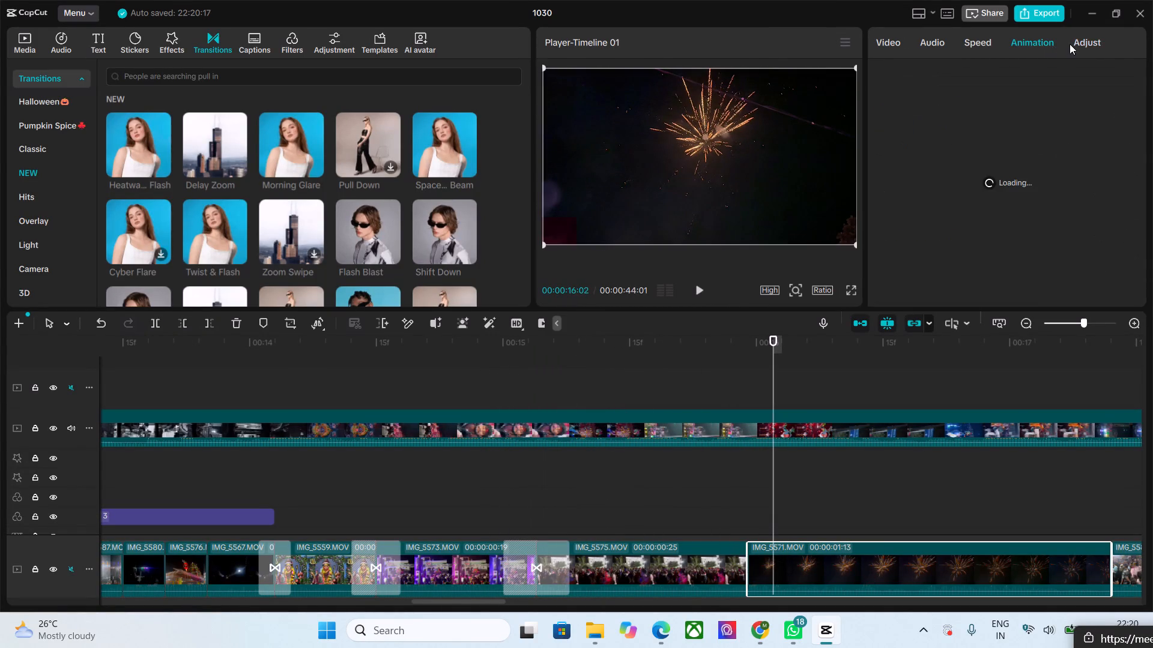
pyautogui.click(1093, 41)
pyautogui.scroll(-7, 984, 164)
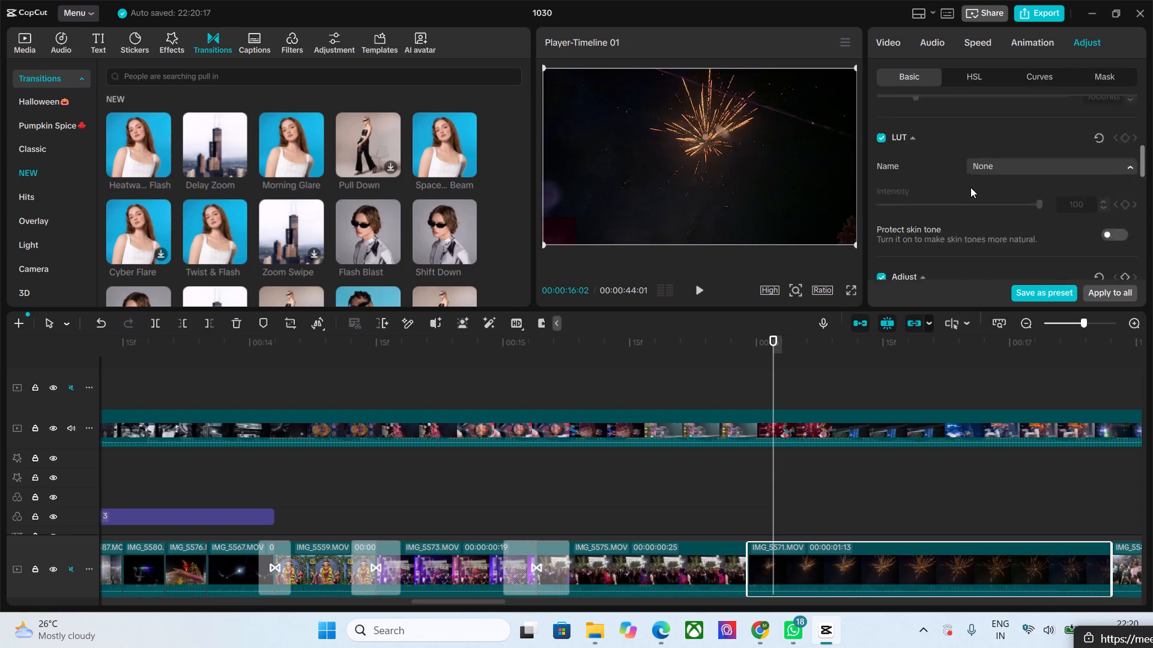
pyautogui.scroll(-4, 970, 187)
pyautogui.moveTo(958, 210); pyautogui.dragTo(937, 211)
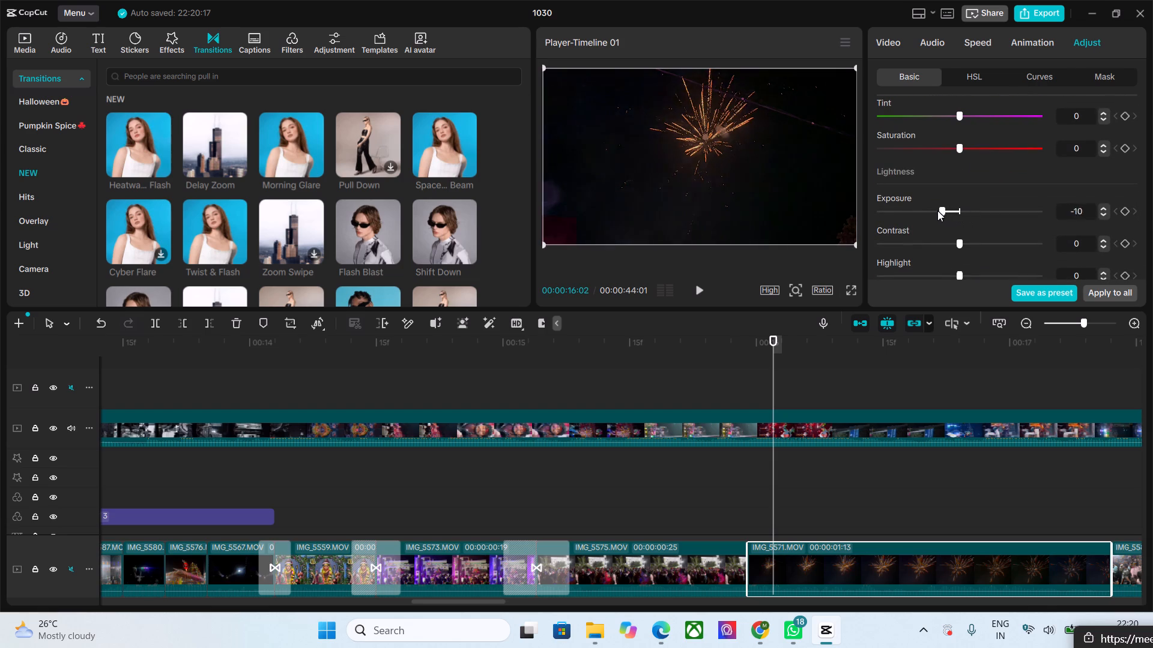
pyautogui.moveTo(937, 211); pyautogui.dragTo(910, 211)
pyautogui.moveTo(966, 239); pyautogui.dragTo(981, 248)
pyautogui.press('space')
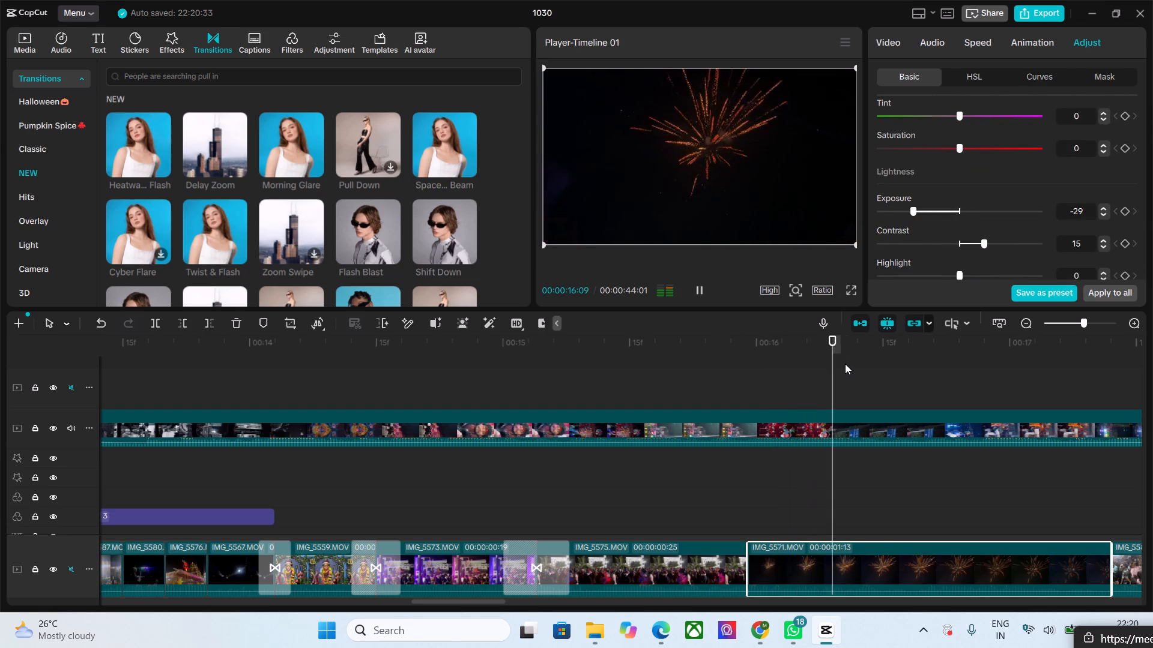
pyautogui.press('space')
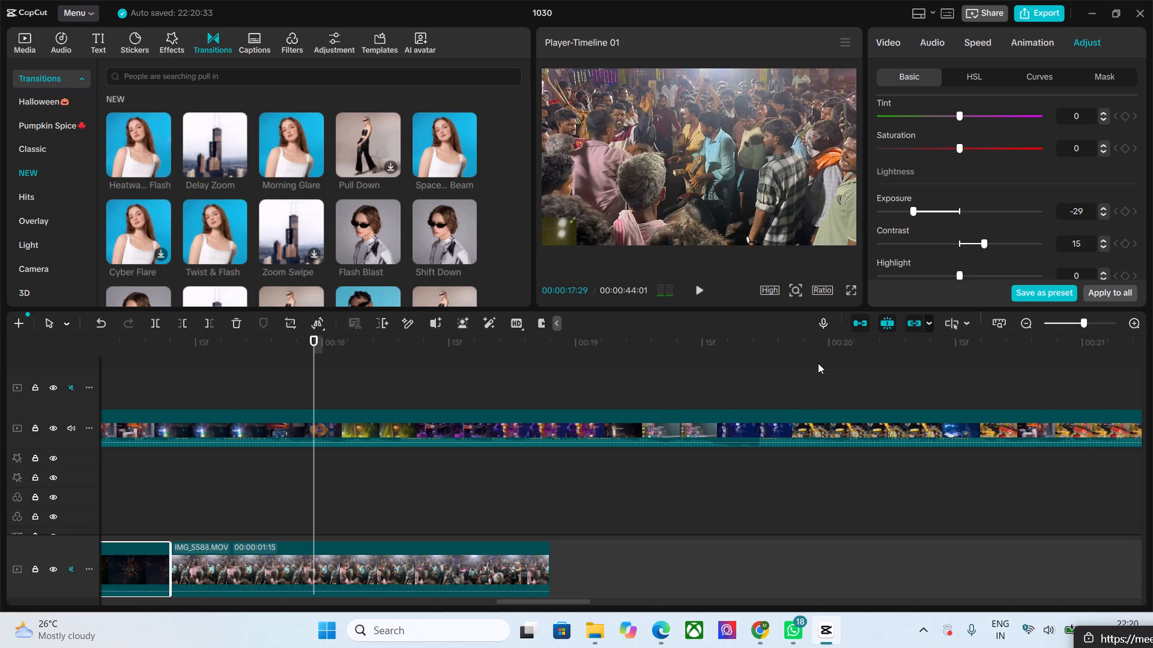
# Set the crowd clip IMG_5588's contrast to 9, and try its shadow at -24 before moving it back to neutral.
pyautogui.click(283, 577)
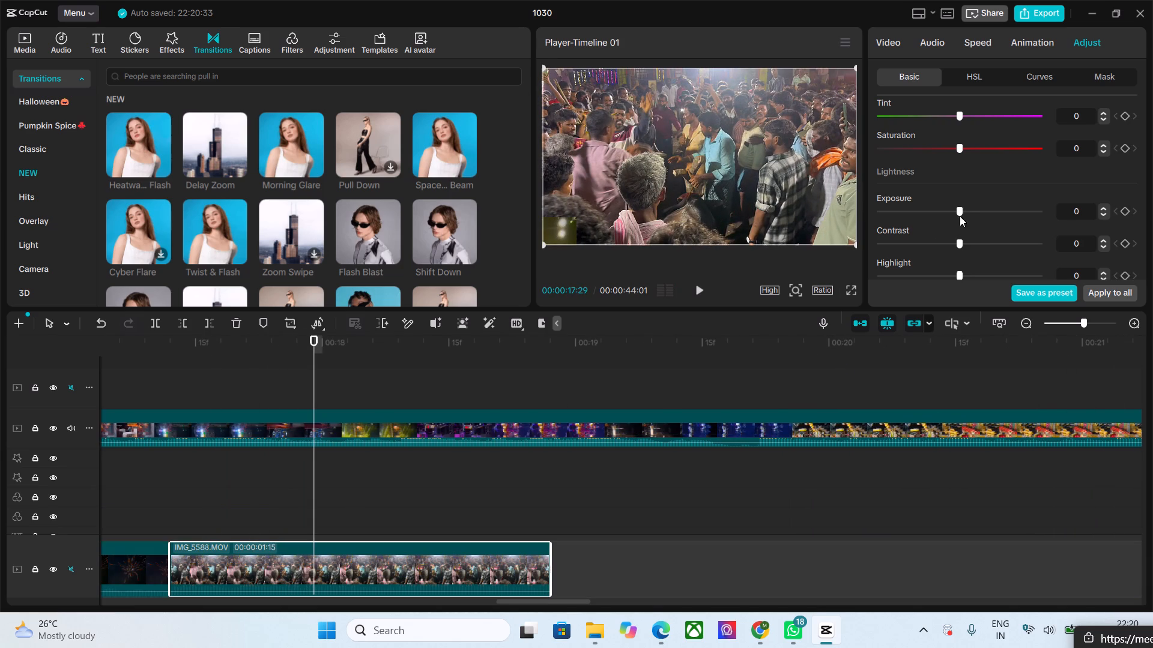
pyautogui.click(958, 211)
pyautogui.moveTo(965, 245); pyautogui.dragTo(970, 253)
pyautogui.scroll(-2, 970, 253)
pyautogui.moveTo(960, 199); pyautogui.dragTo(919, 205)
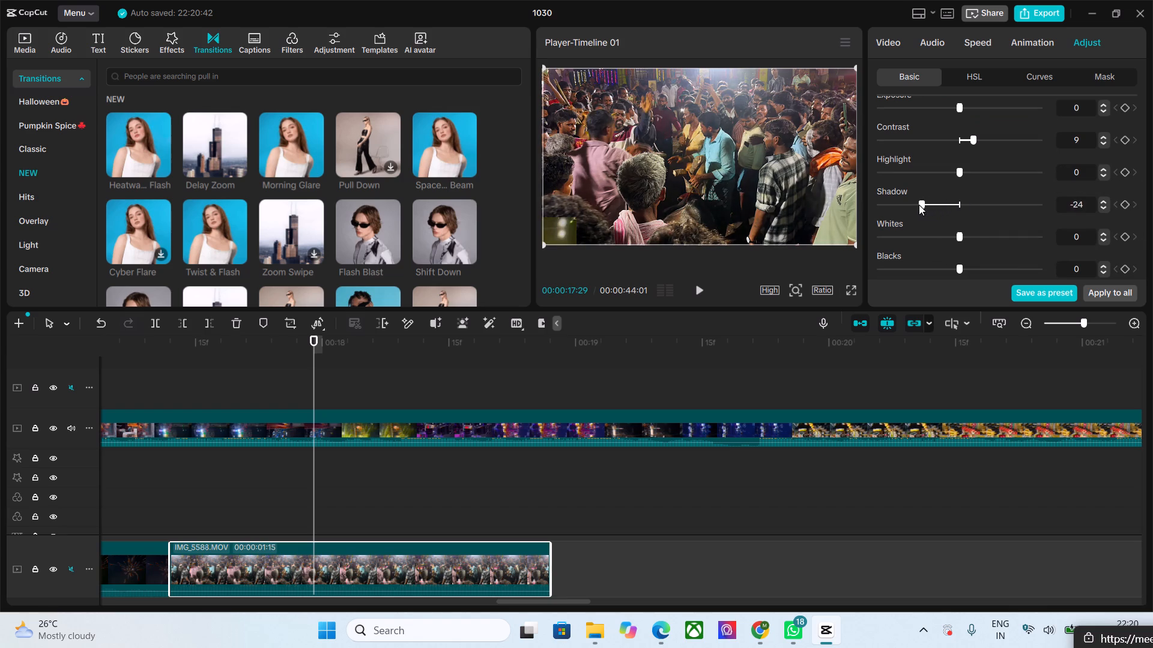
pyautogui.moveTo(919, 205); pyautogui.dragTo(961, 206)
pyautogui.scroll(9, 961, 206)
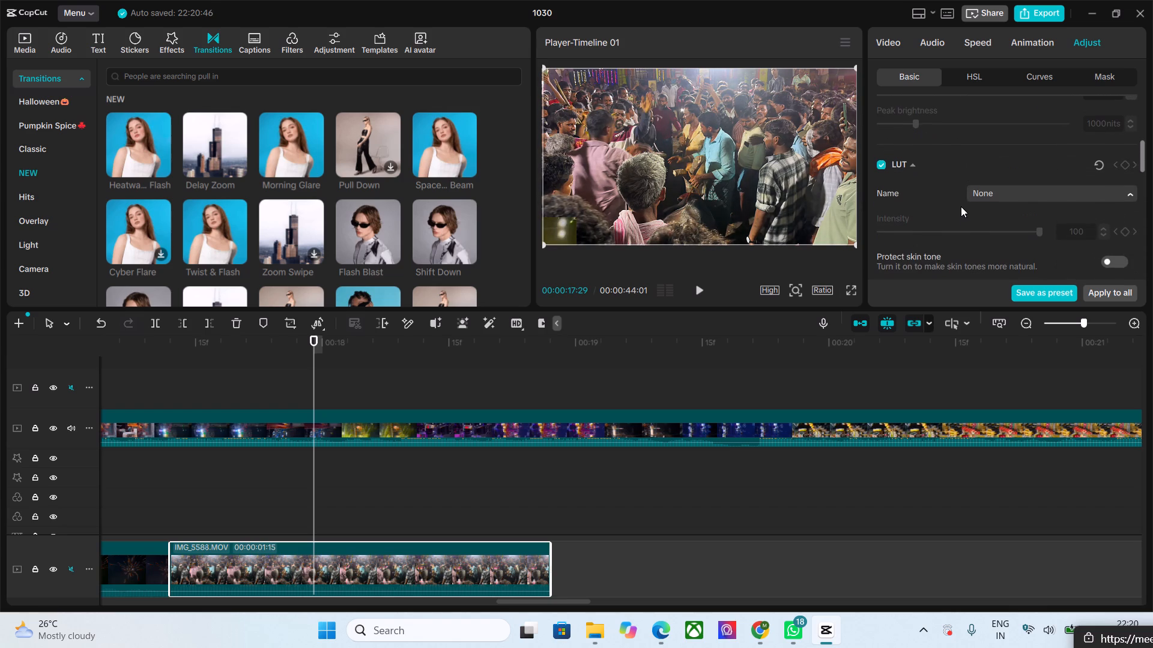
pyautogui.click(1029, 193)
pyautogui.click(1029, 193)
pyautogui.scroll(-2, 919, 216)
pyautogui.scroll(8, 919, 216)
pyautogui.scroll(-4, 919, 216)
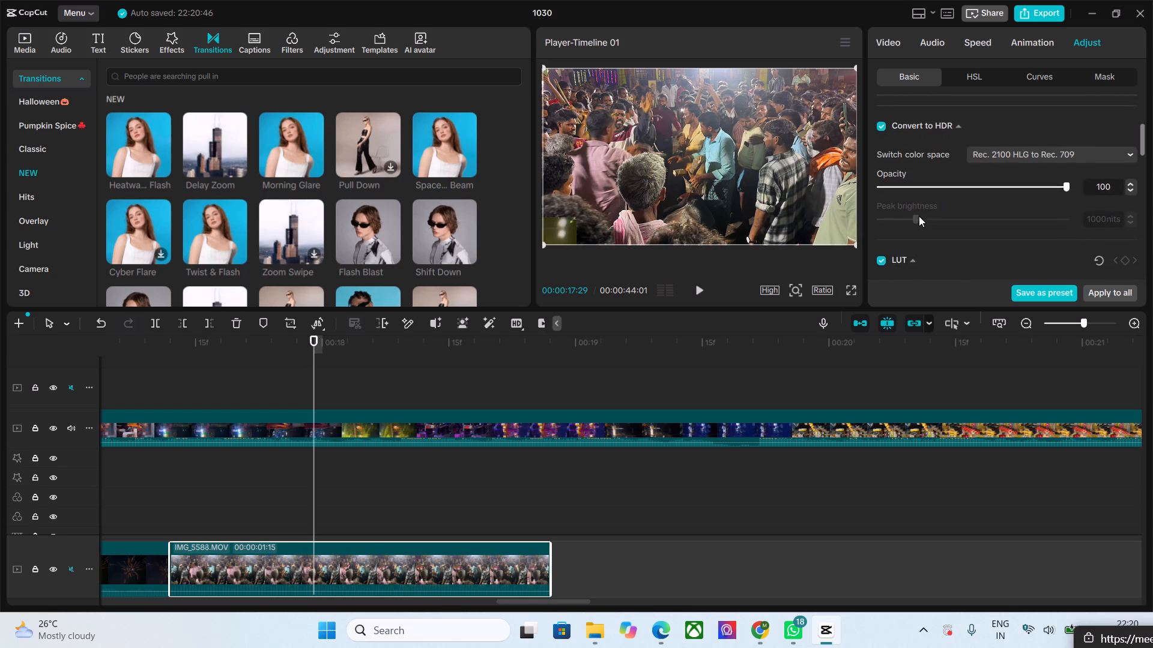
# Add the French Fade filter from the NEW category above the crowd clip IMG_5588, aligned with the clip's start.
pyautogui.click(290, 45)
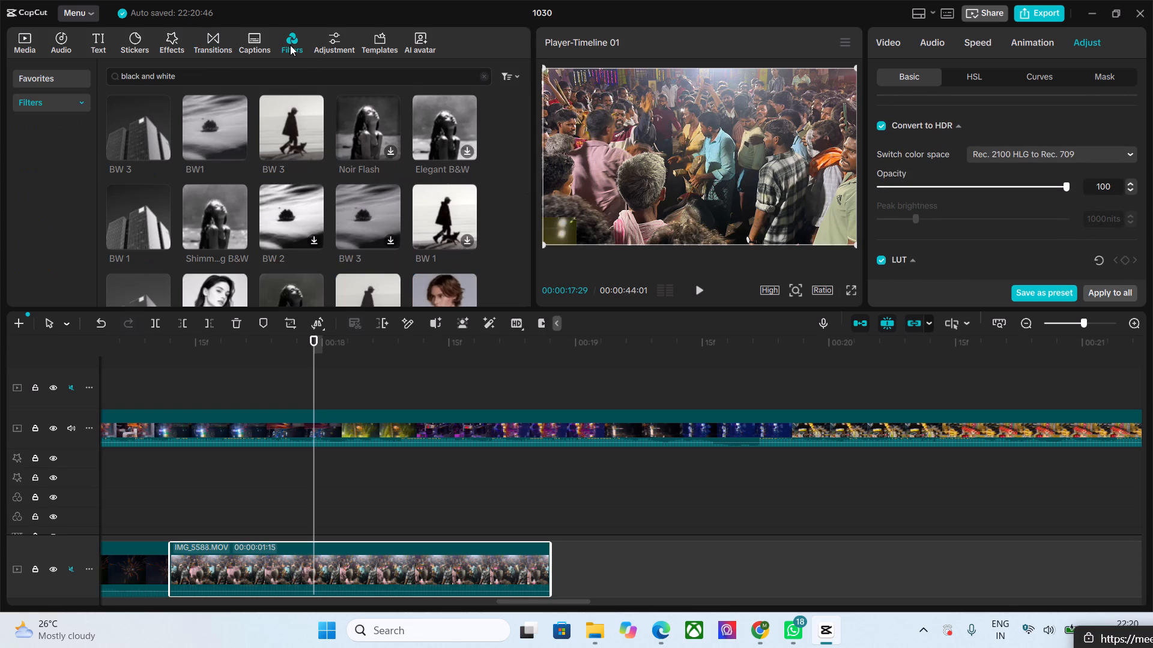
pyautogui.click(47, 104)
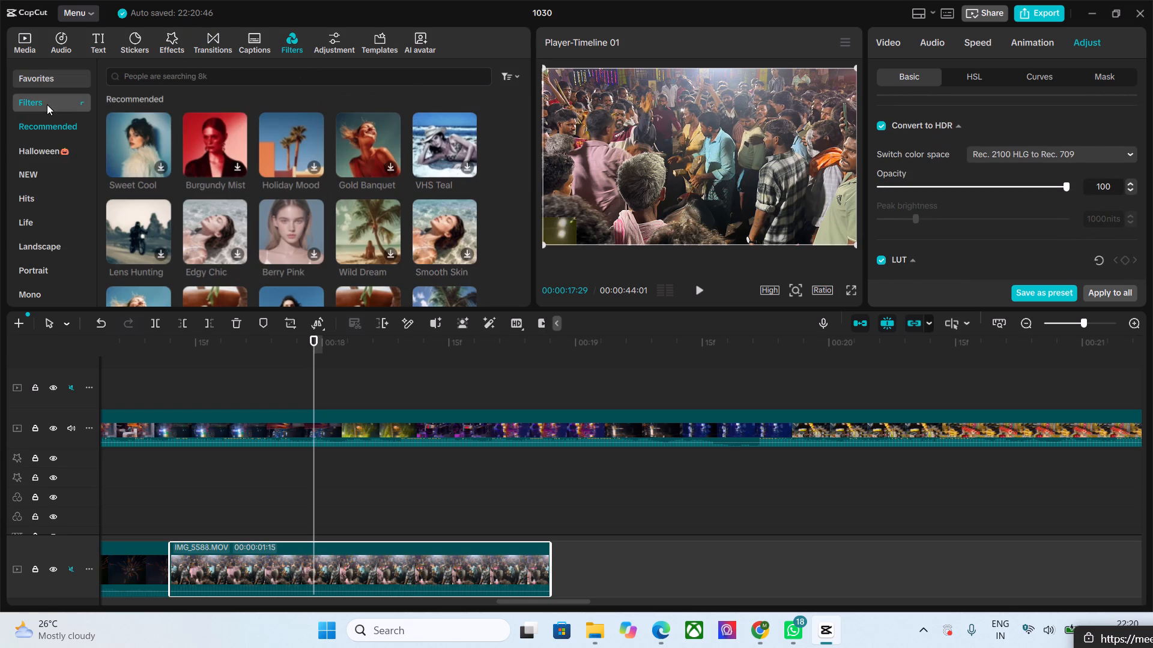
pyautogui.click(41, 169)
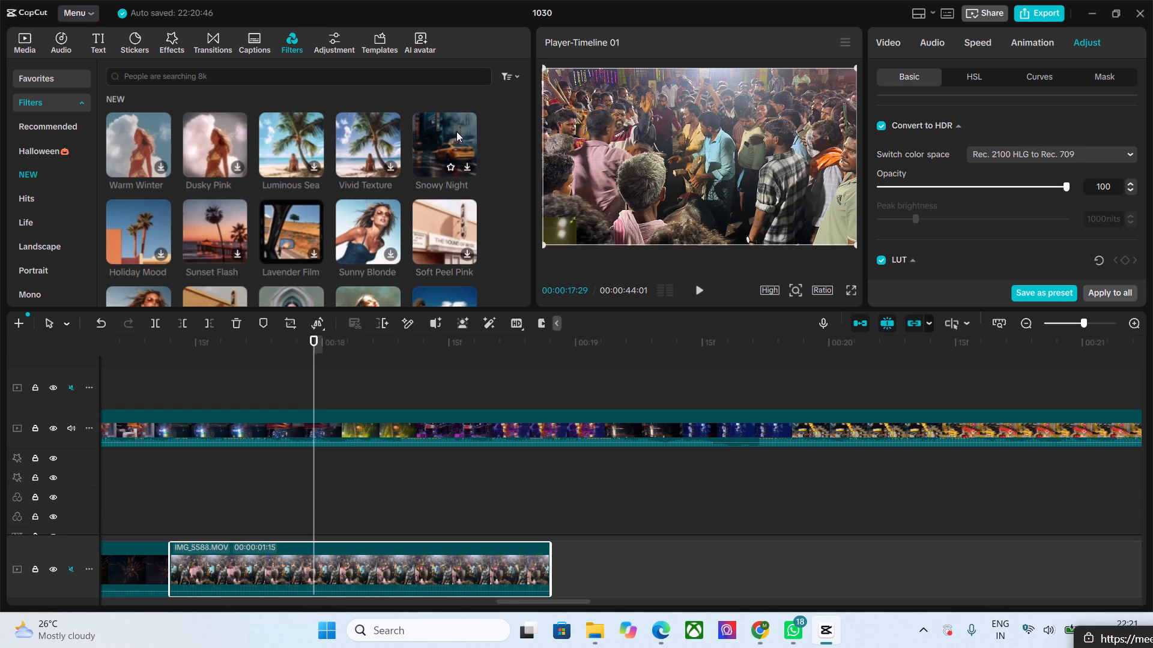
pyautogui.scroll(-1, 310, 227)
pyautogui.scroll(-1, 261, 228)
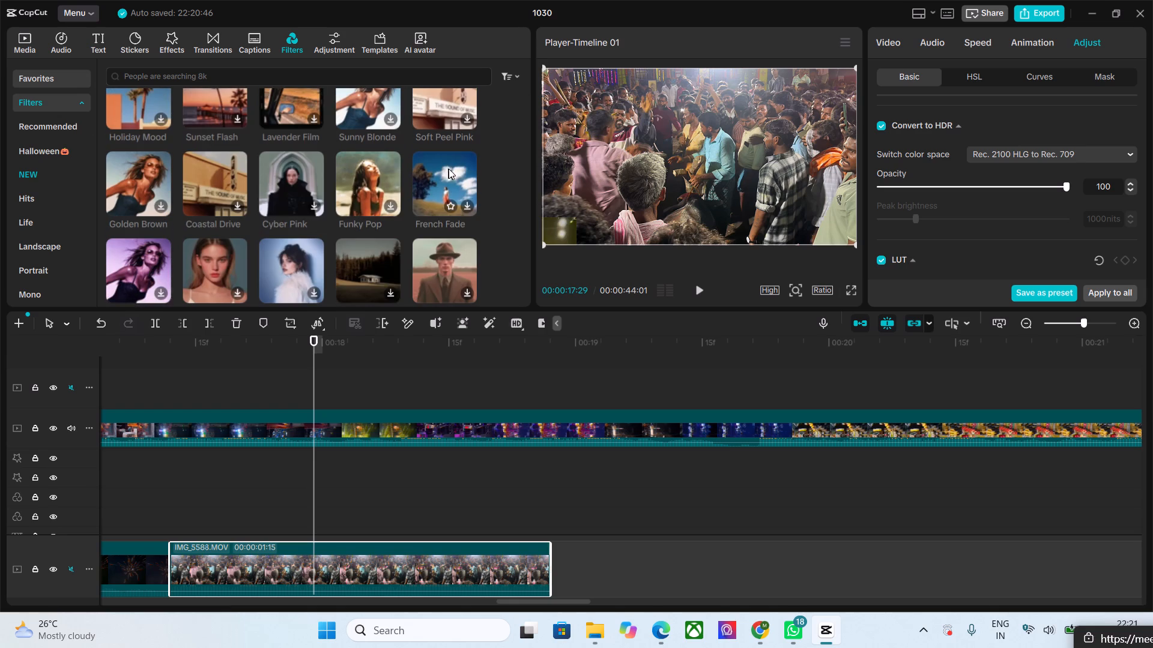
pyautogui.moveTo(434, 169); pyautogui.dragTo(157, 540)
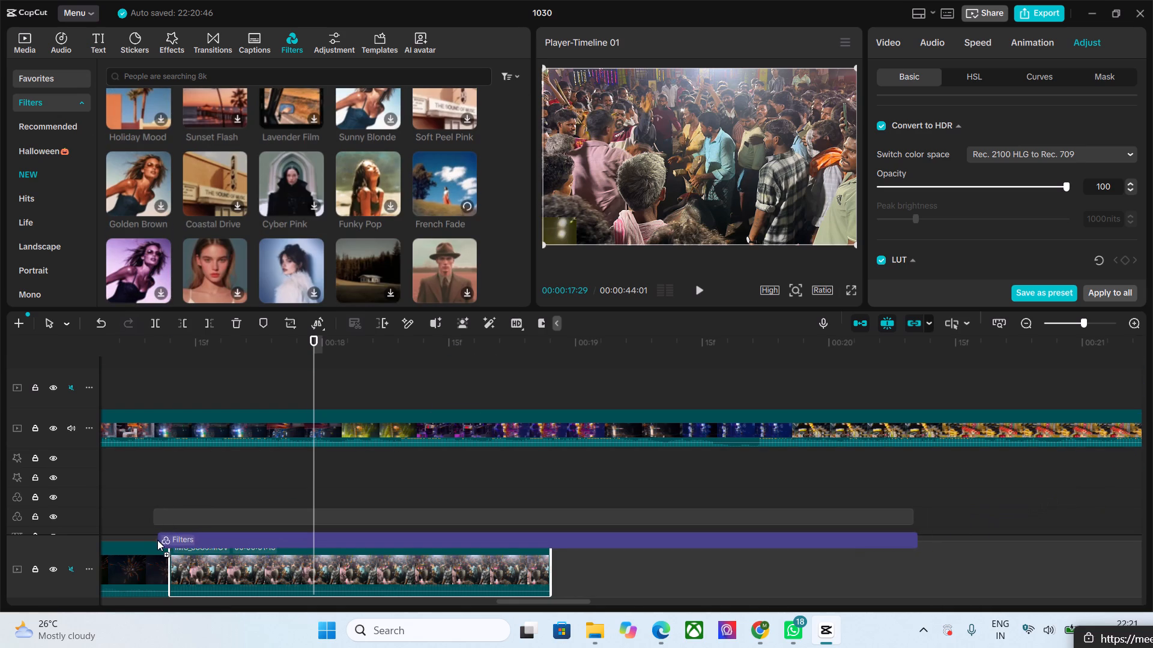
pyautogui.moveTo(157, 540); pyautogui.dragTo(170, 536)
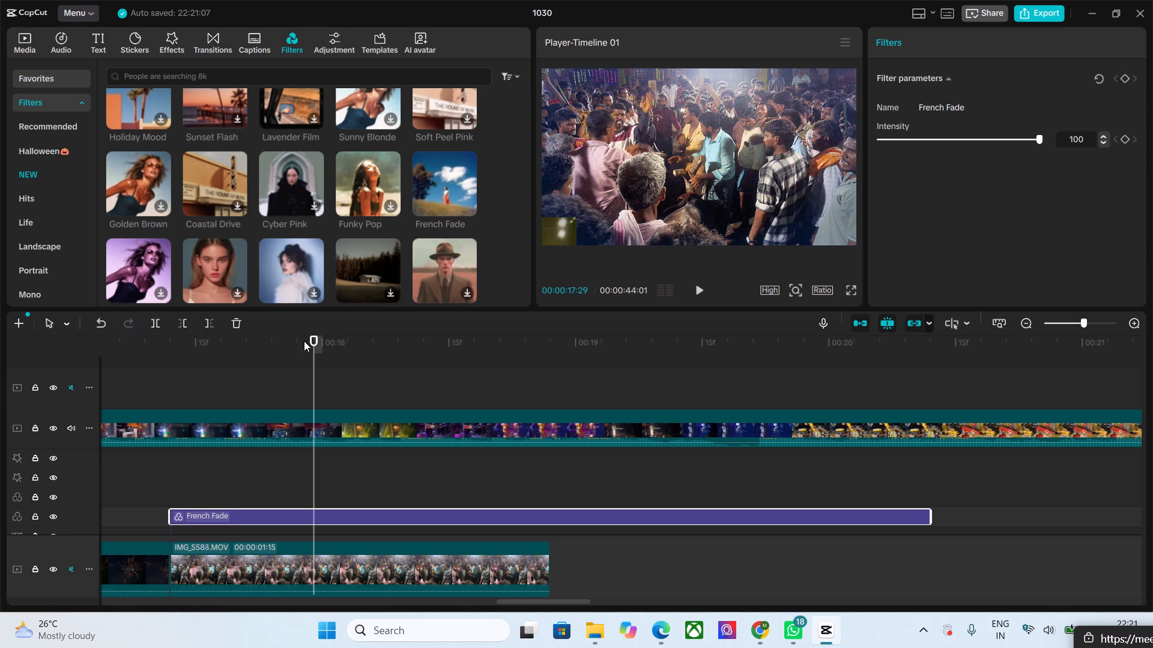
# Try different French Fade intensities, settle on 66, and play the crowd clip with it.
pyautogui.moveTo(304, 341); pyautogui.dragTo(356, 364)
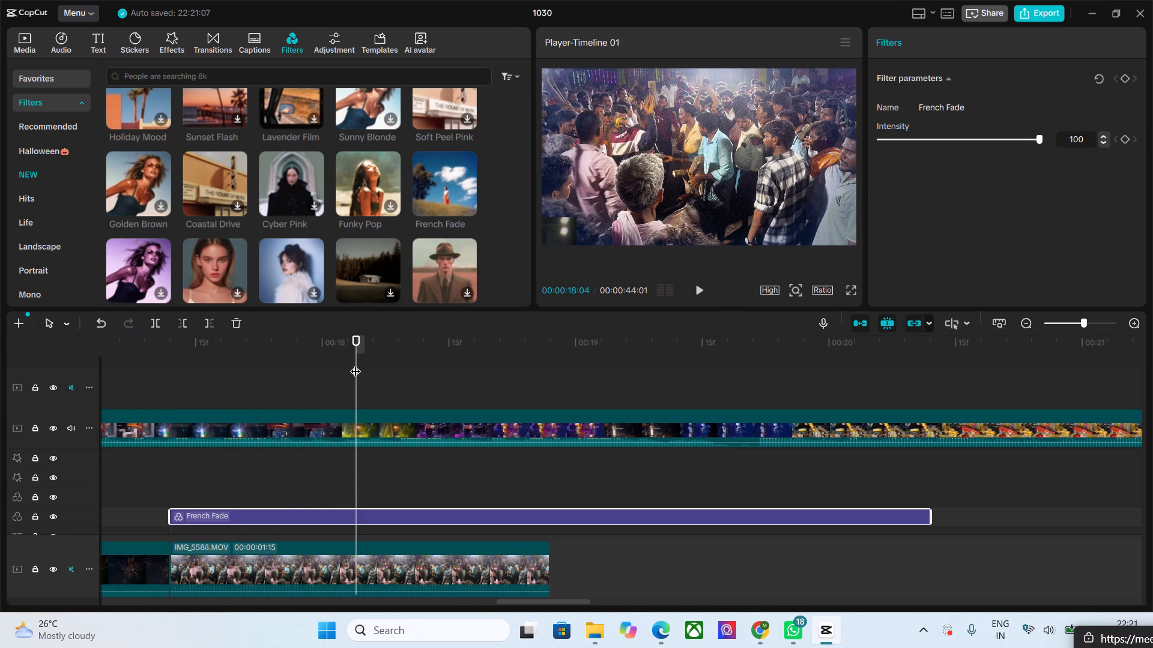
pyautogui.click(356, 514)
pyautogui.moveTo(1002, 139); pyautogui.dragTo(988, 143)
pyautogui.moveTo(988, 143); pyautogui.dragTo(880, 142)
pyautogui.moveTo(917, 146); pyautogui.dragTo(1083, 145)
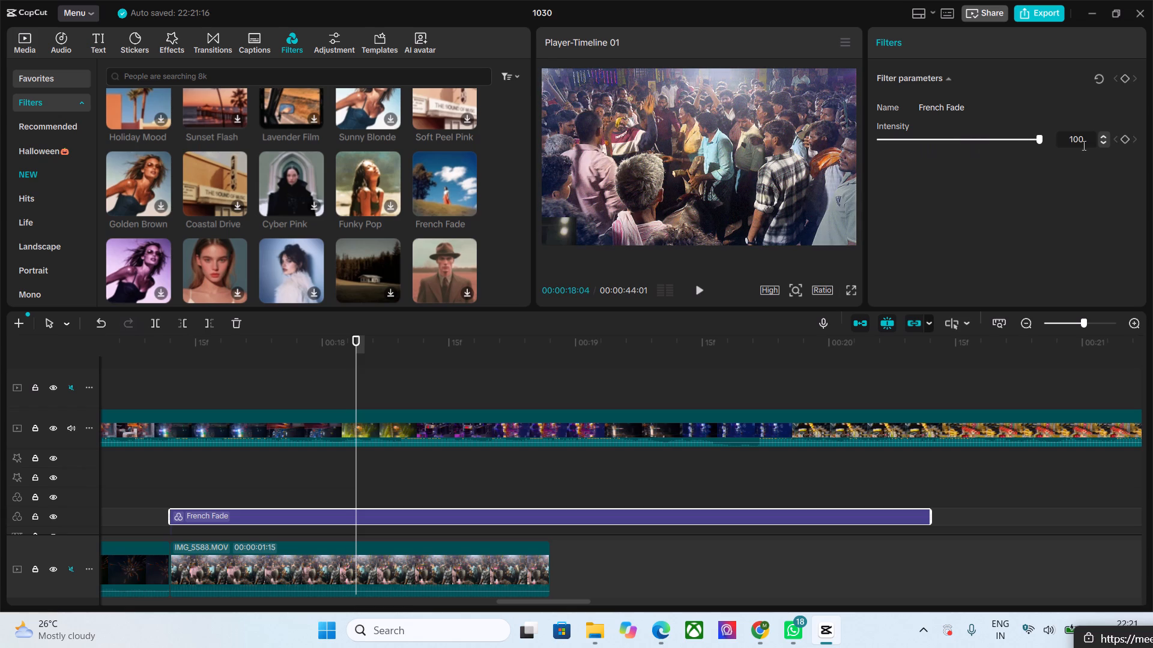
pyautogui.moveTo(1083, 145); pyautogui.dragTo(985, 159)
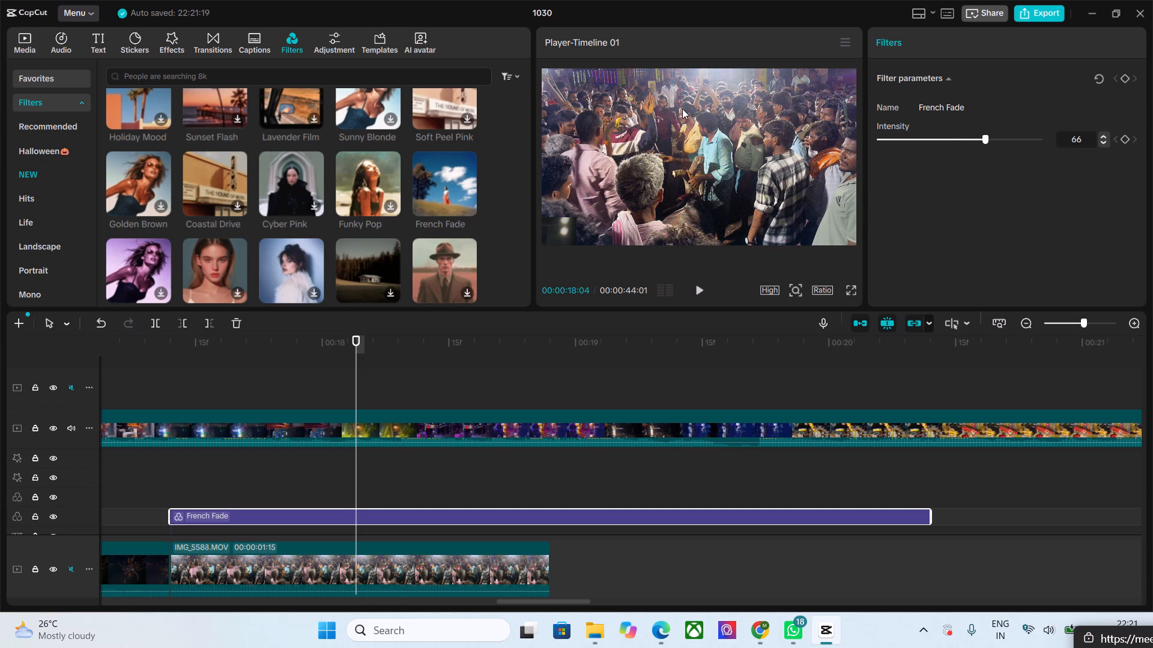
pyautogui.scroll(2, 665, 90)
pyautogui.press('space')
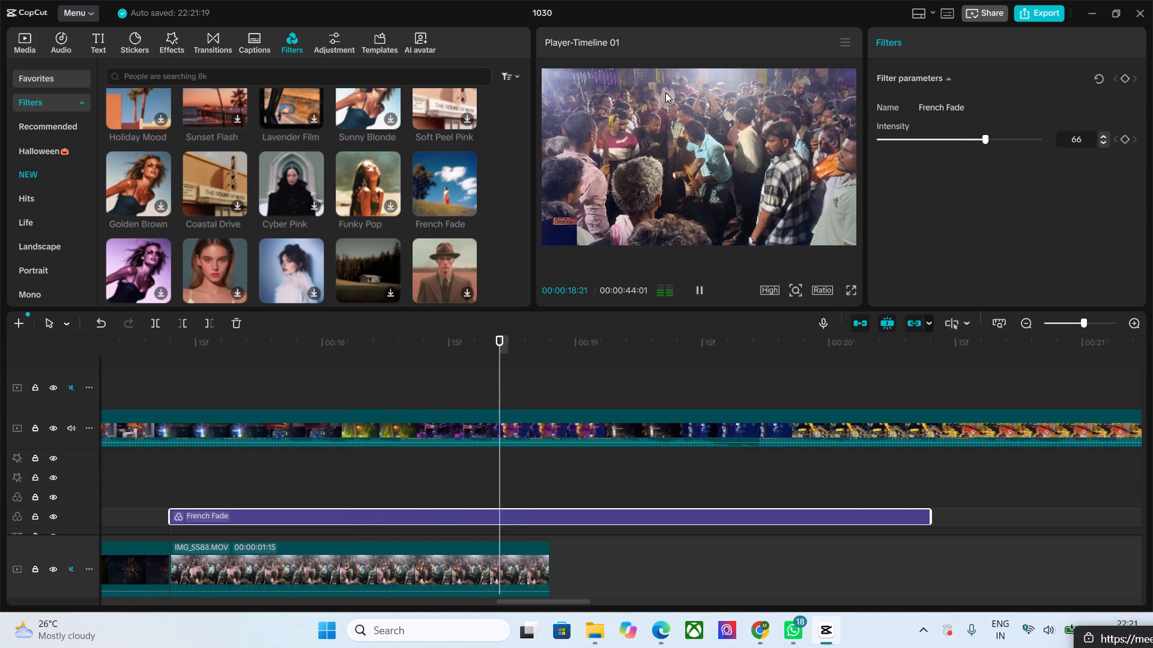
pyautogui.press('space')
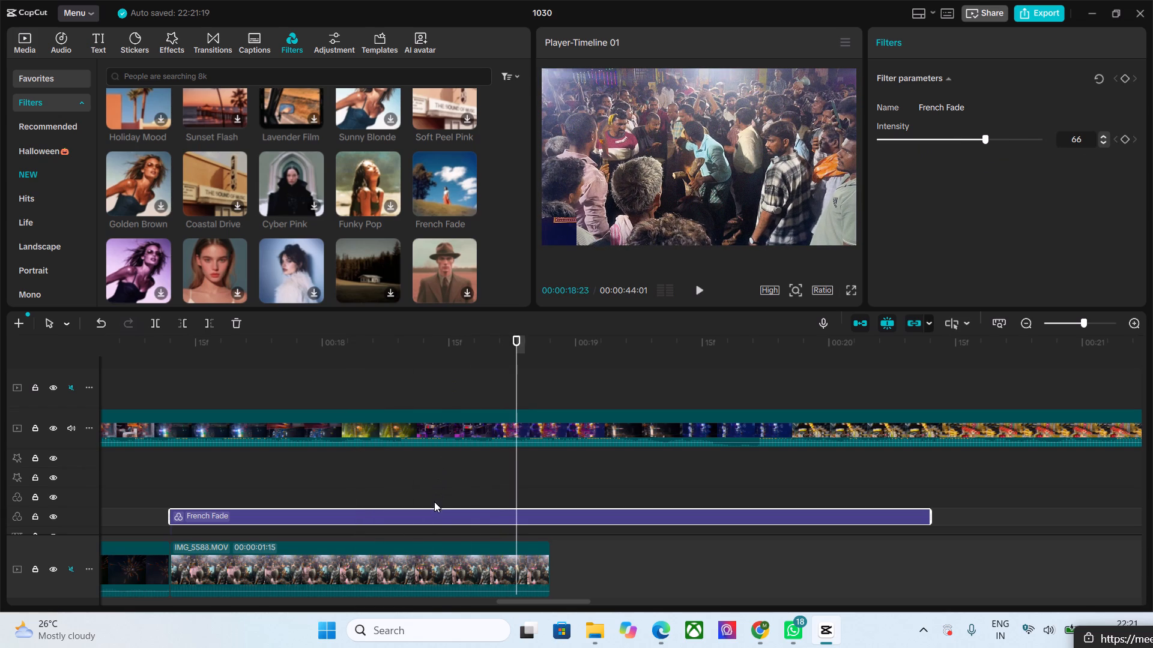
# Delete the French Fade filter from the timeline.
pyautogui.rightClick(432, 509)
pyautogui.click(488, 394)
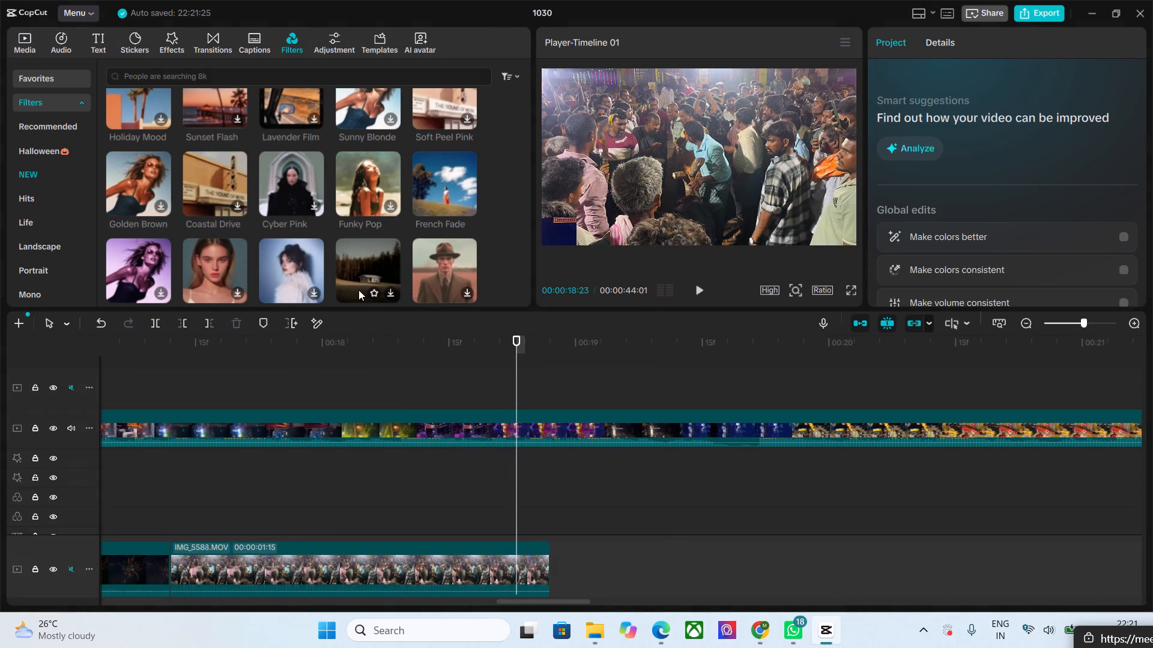
# Add the Dark Silver filter over the crowd clip IMG_5588 and trim its end to the end of that clip.
pyautogui.moveTo(362, 260); pyautogui.dragTo(186, 527)
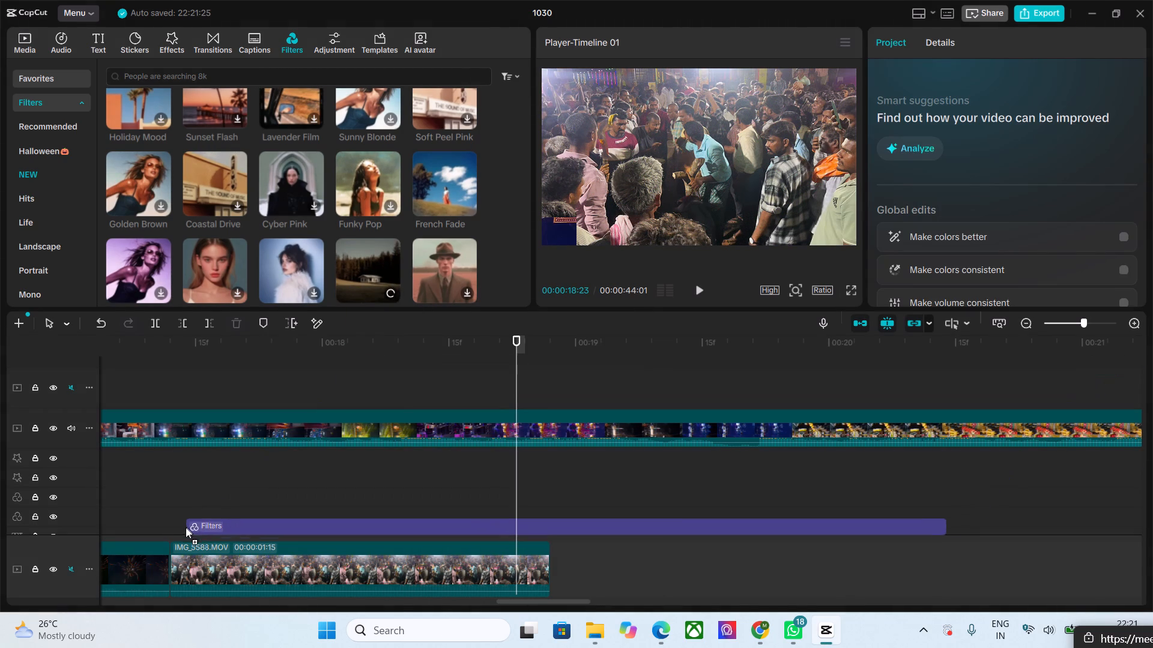
pyautogui.moveTo(186, 527); pyautogui.dragTo(178, 530)
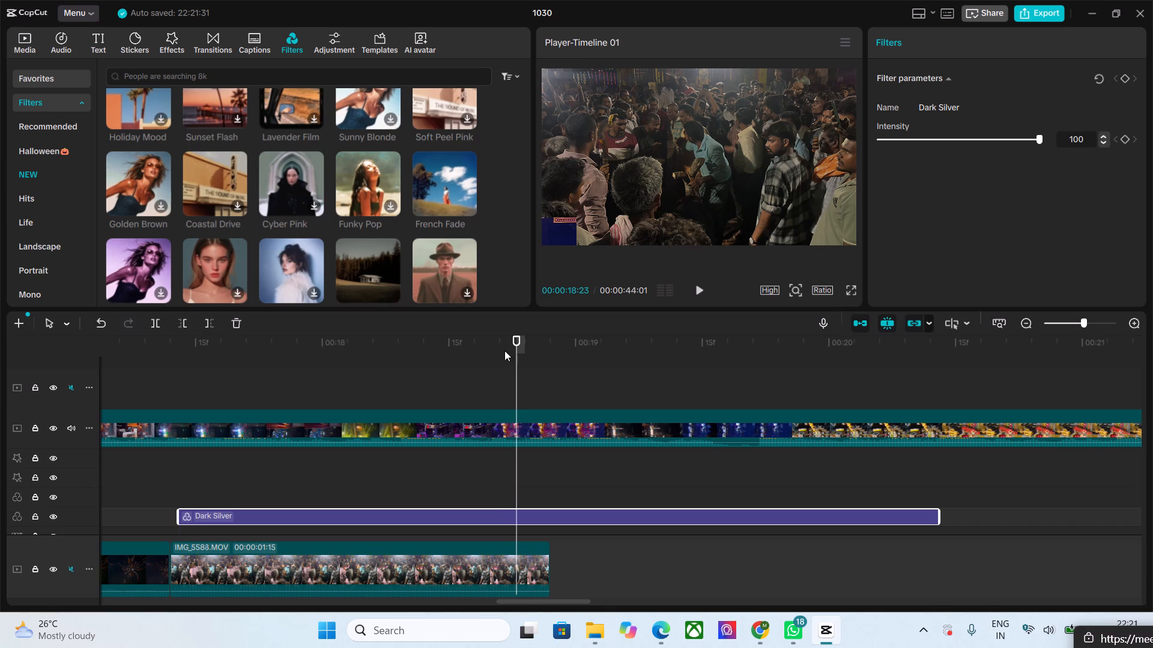
pyautogui.moveTo(518, 343); pyautogui.dragTo(258, 365)
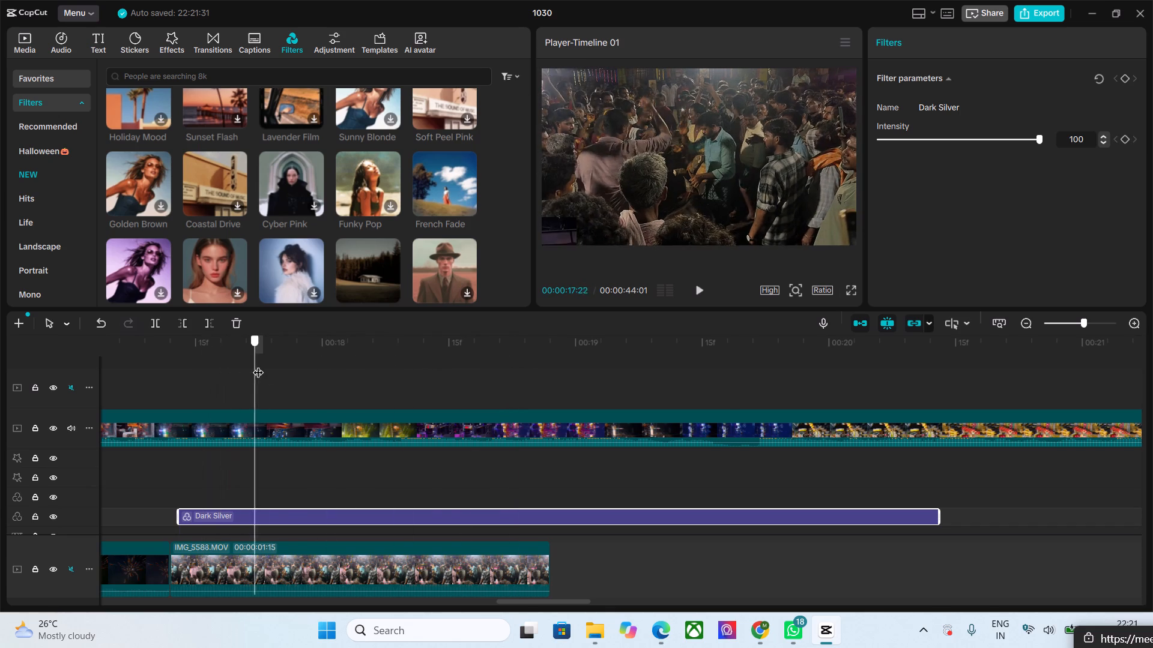
pyautogui.moveTo(258, 365); pyautogui.dragTo(540, 407)
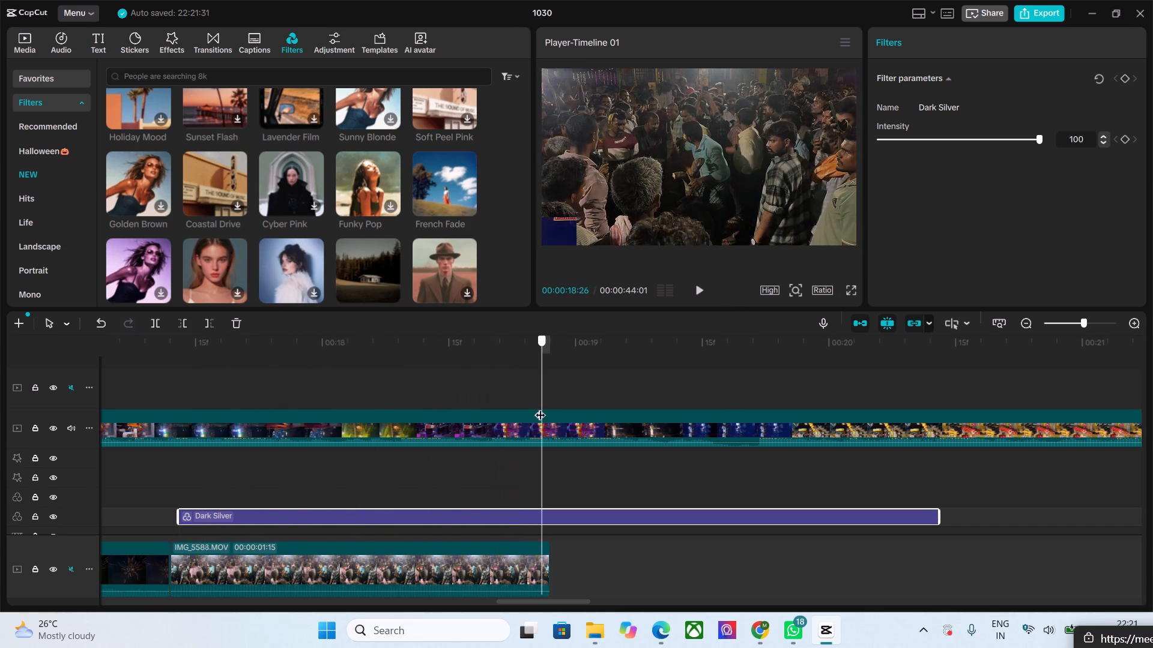
pyautogui.moveTo(540, 407); pyautogui.dragTo(552, 414)
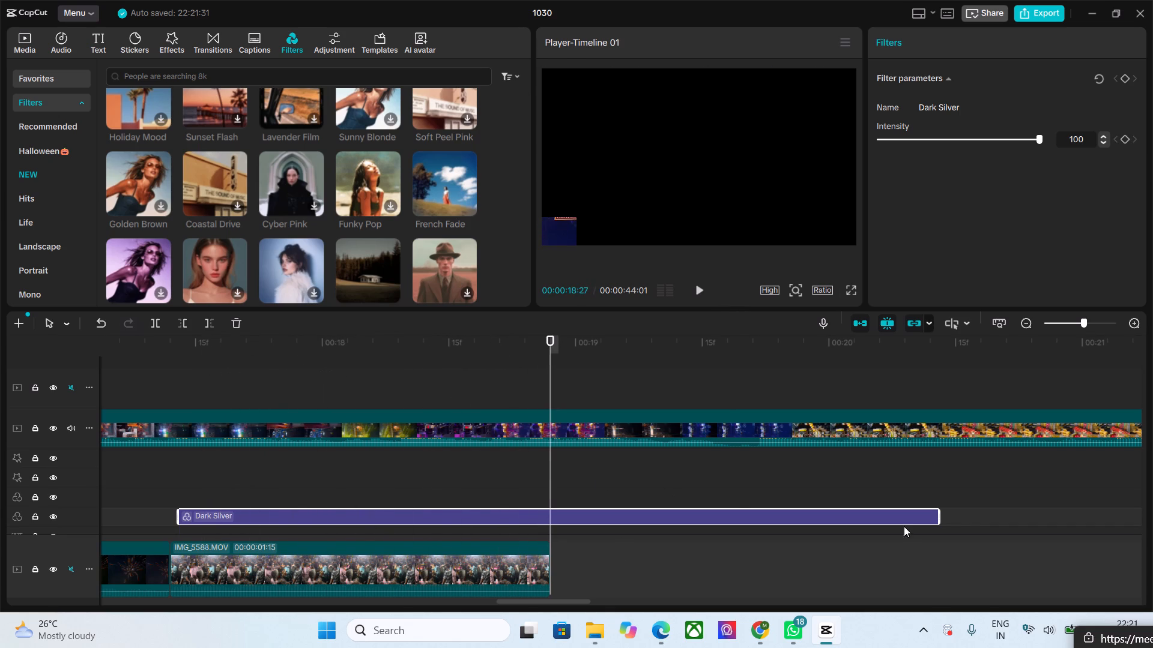
pyautogui.moveTo(939, 519); pyautogui.dragTo(554, 545)
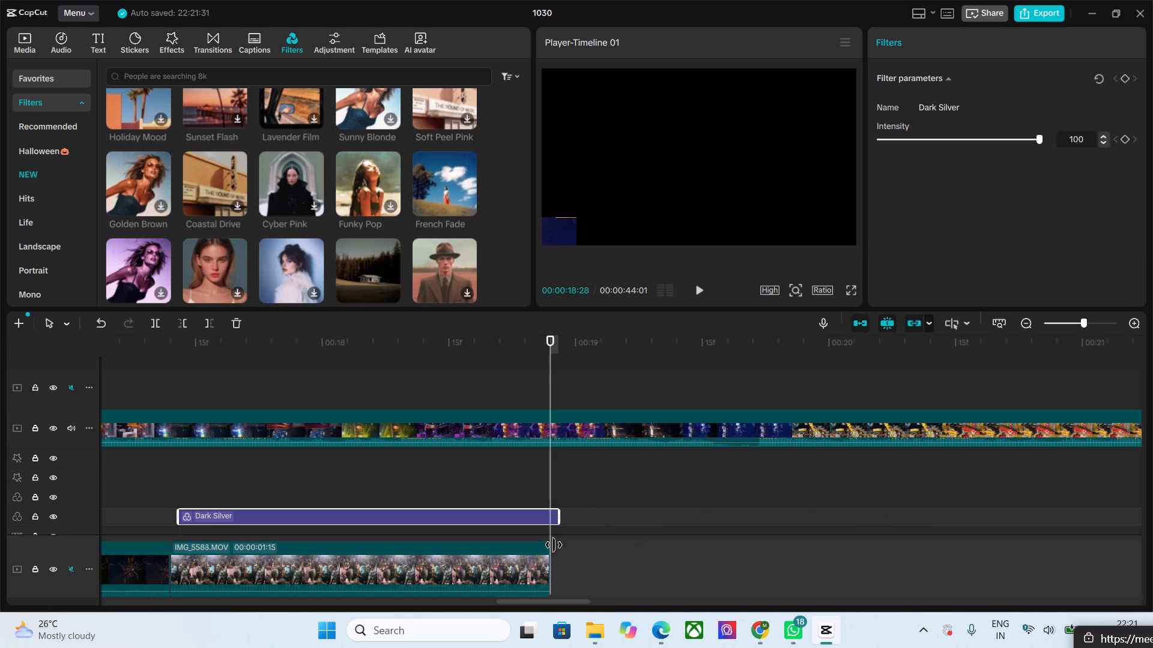
pyautogui.moveTo(554, 545); pyautogui.dragTo(548, 545)
# Play the whole edit full screen from the beginning through the end of the crowd clip IMG_5588.
pyautogui.moveTo(550, 332); pyautogui.dragTo(542, 334)
pyautogui.moveTo(542, 334); pyautogui.dragTo(539, 334)
pyautogui.moveTo(548, 340); pyautogui.dragTo(0, 389)
pyautogui.click(700, 292)
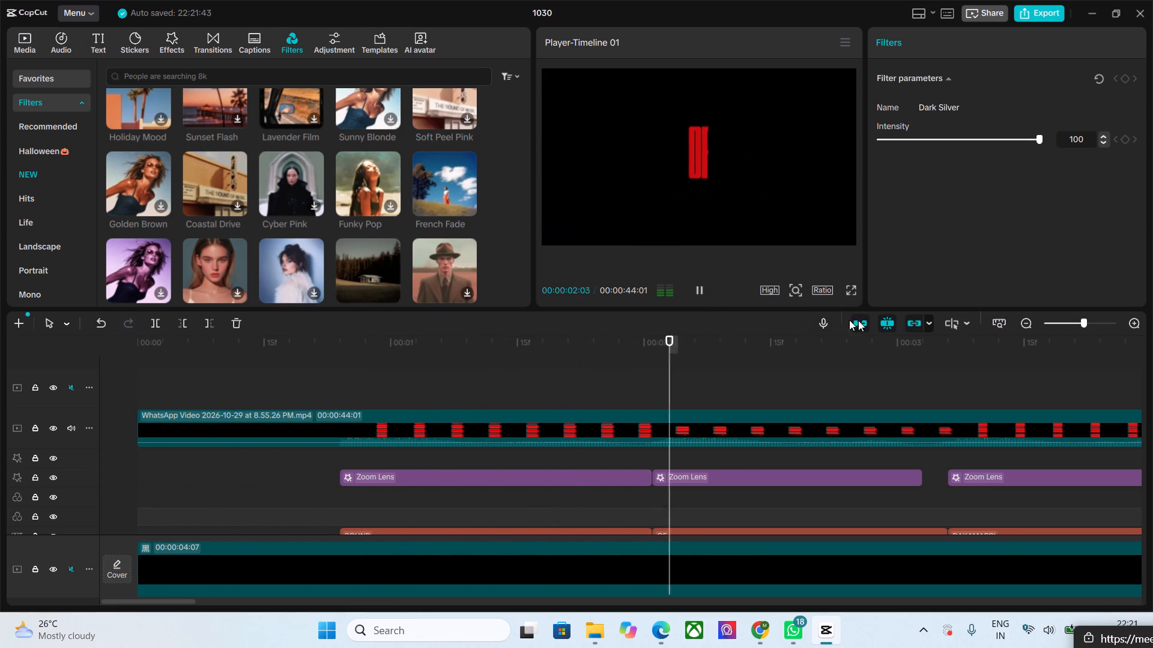
pyautogui.moveTo(1083, 320); pyautogui.dragTo(1061, 323)
pyautogui.click(849, 292)
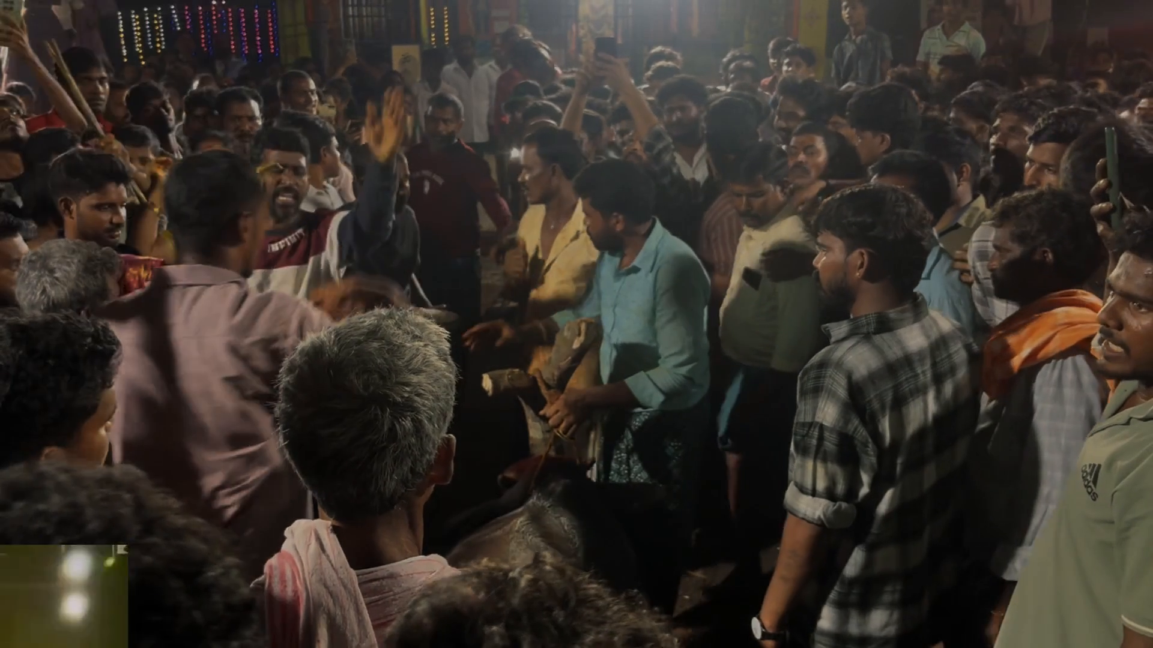
pyautogui.press('space')
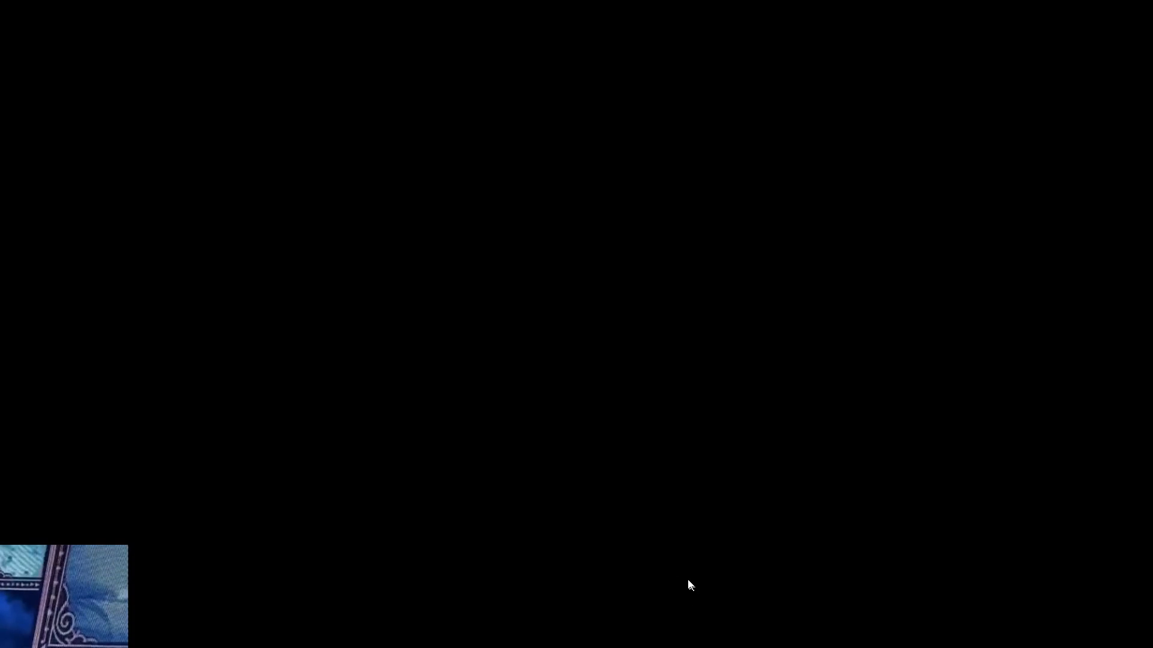
pyautogui.click(579, 334)
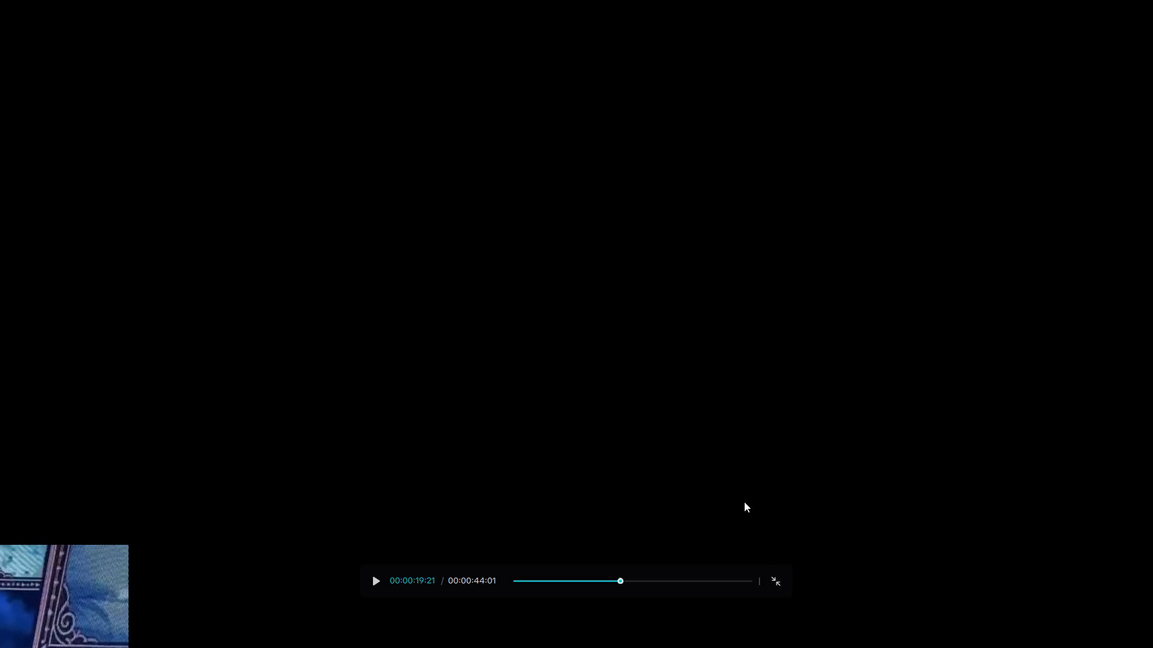
pyautogui.click(772, 580)
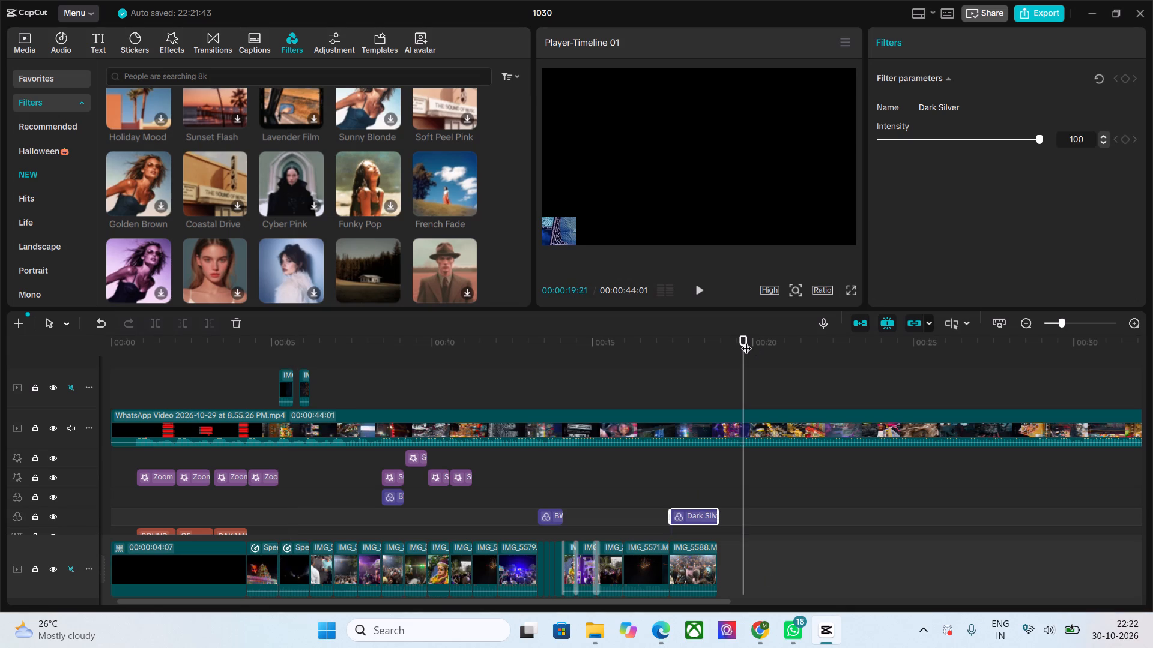
# Scrub through the edit from the SOUND title to the crowd clip IMG_5588 to review the cuts.
pyautogui.moveTo(746, 340); pyautogui.dragTo(435, 390)
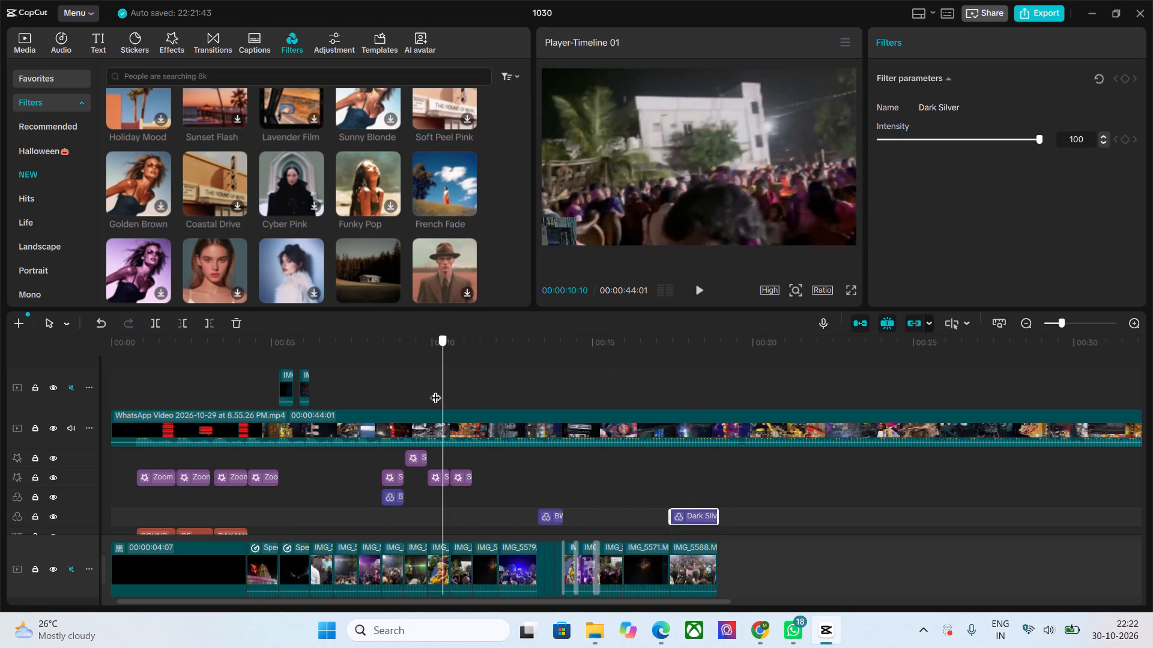
pyautogui.moveTo(435, 390); pyautogui.dragTo(190, 400)
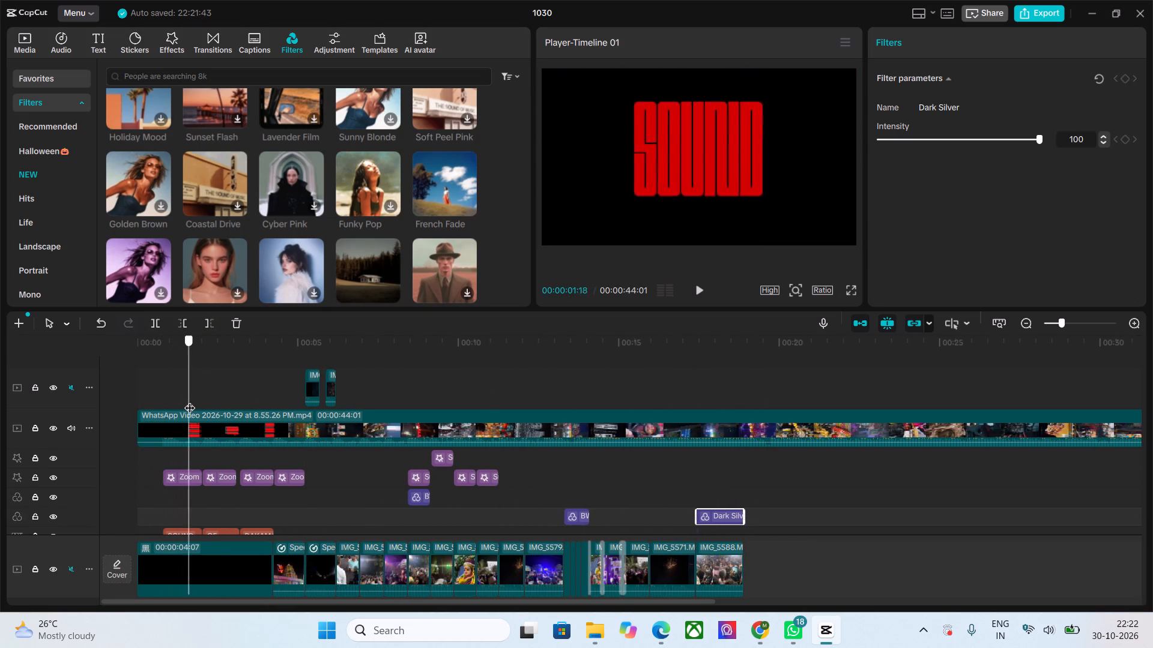
pyautogui.moveTo(190, 400); pyautogui.dragTo(301, 408)
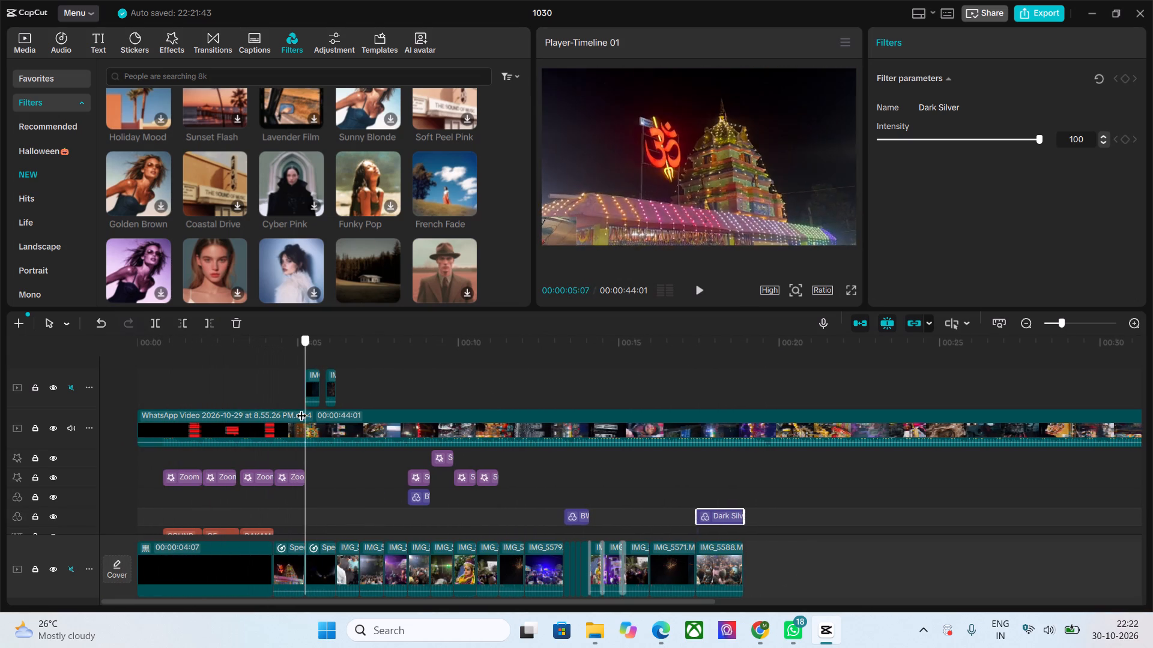
pyautogui.moveTo(301, 408); pyautogui.dragTo(313, 417)
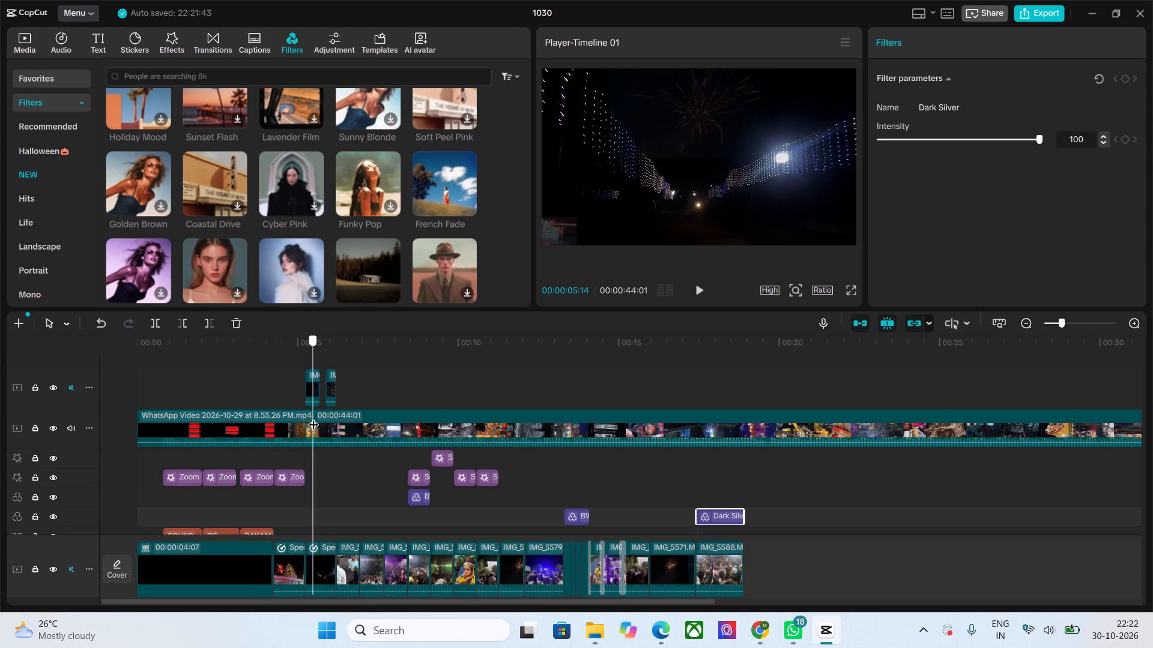
pyautogui.moveTo(313, 417); pyautogui.dragTo(388, 428)
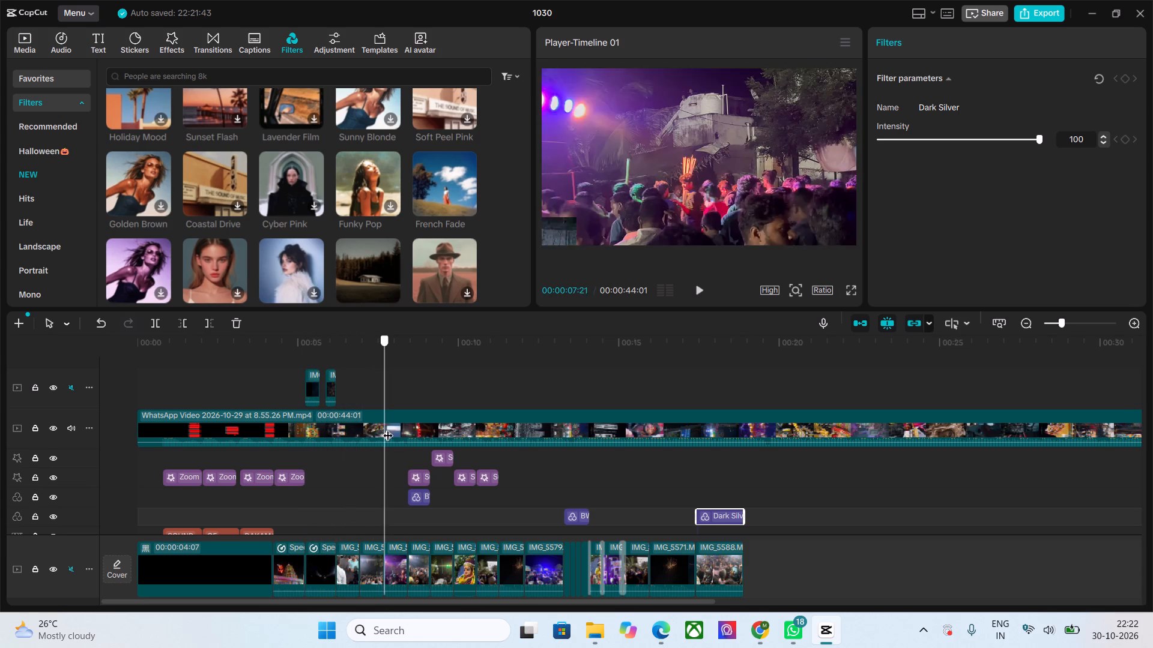
pyautogui.moveTo(388, 428); pyautogui.dragTo(551, 475)
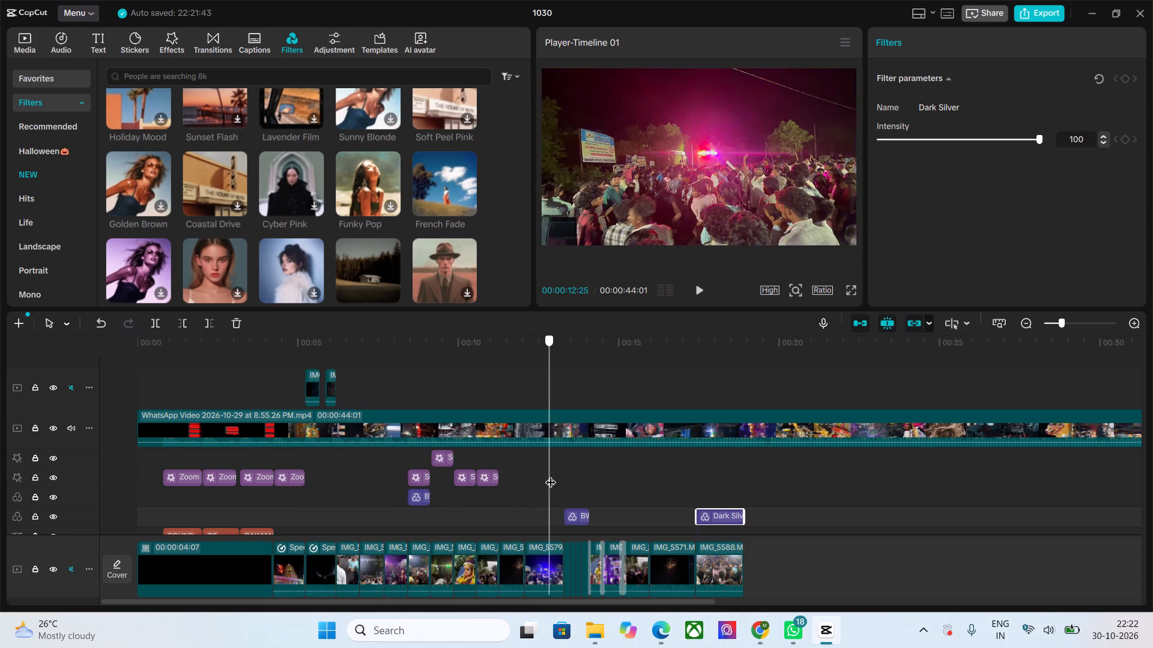
pyautogui.moveTo(551, 475); pyautogui.dragTo(703, 516)
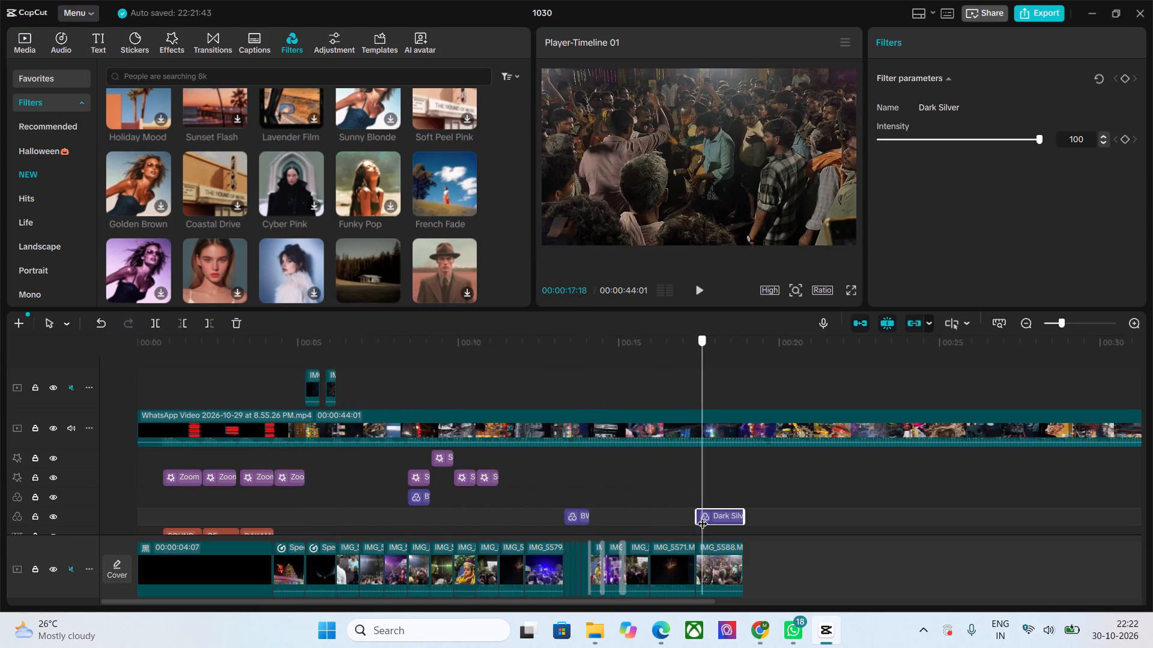
pyautogui.moveTo(703, 516); pyautogui.dragTo(733, 521)
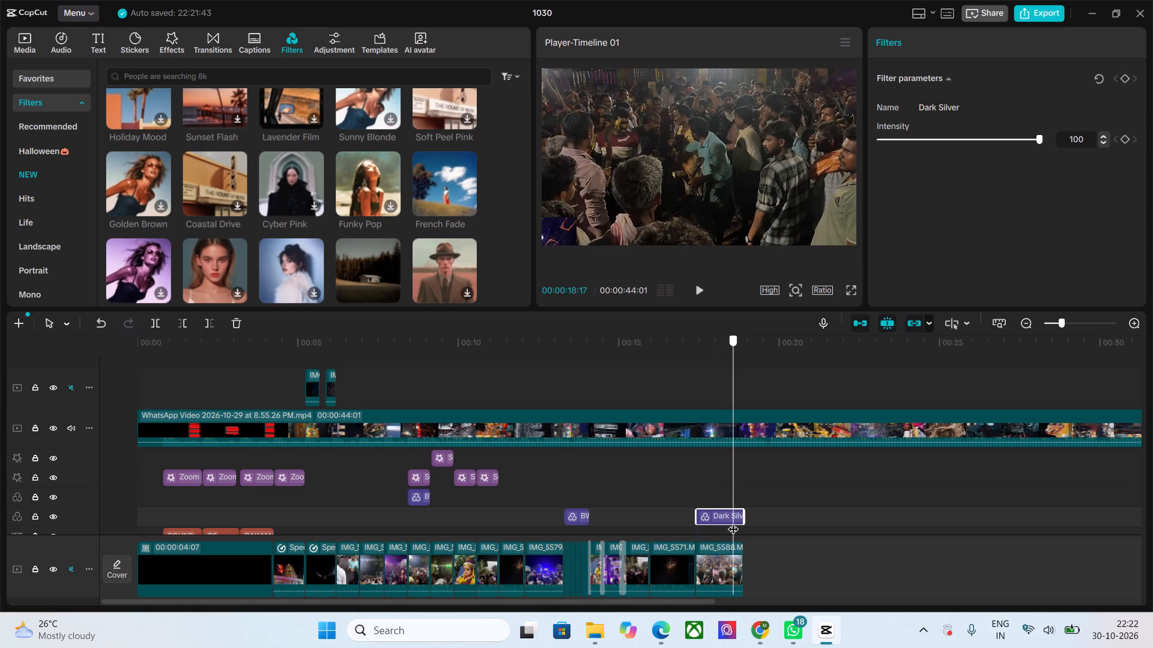
pyautogui.moveTo(733, 521); pyautogui.dragTo(733, 526)
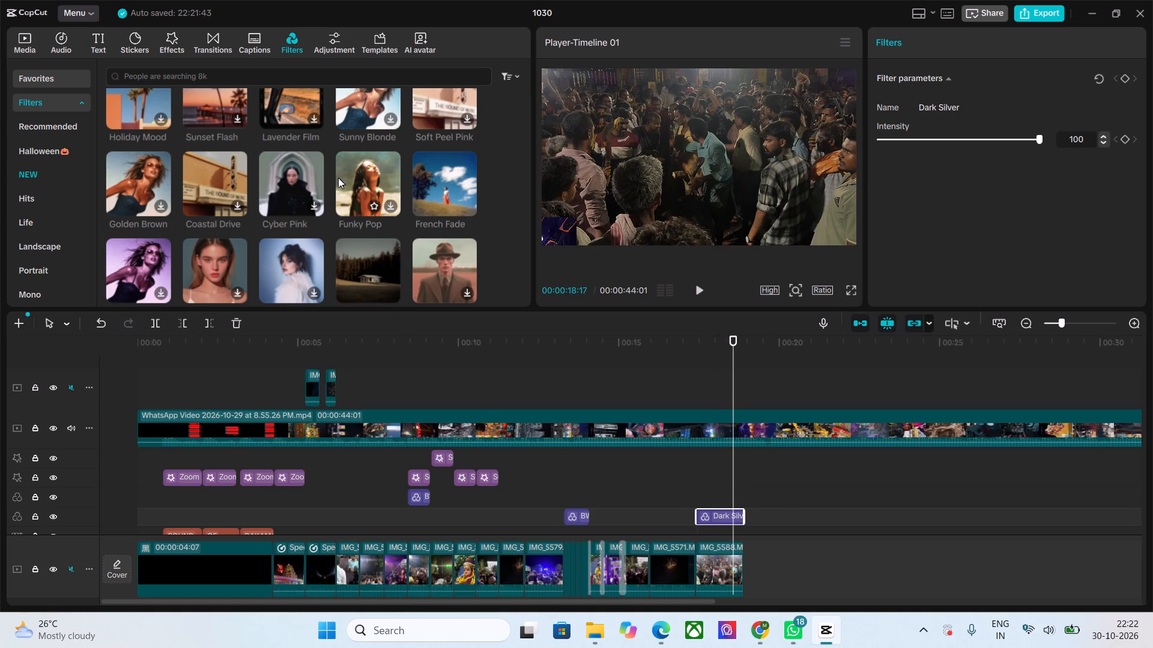
# Slow the crowd clip IMG_5588 to 0.81x and trim its end so it lasts 1.7 s.
pyautogui.rightClick(719, 568)
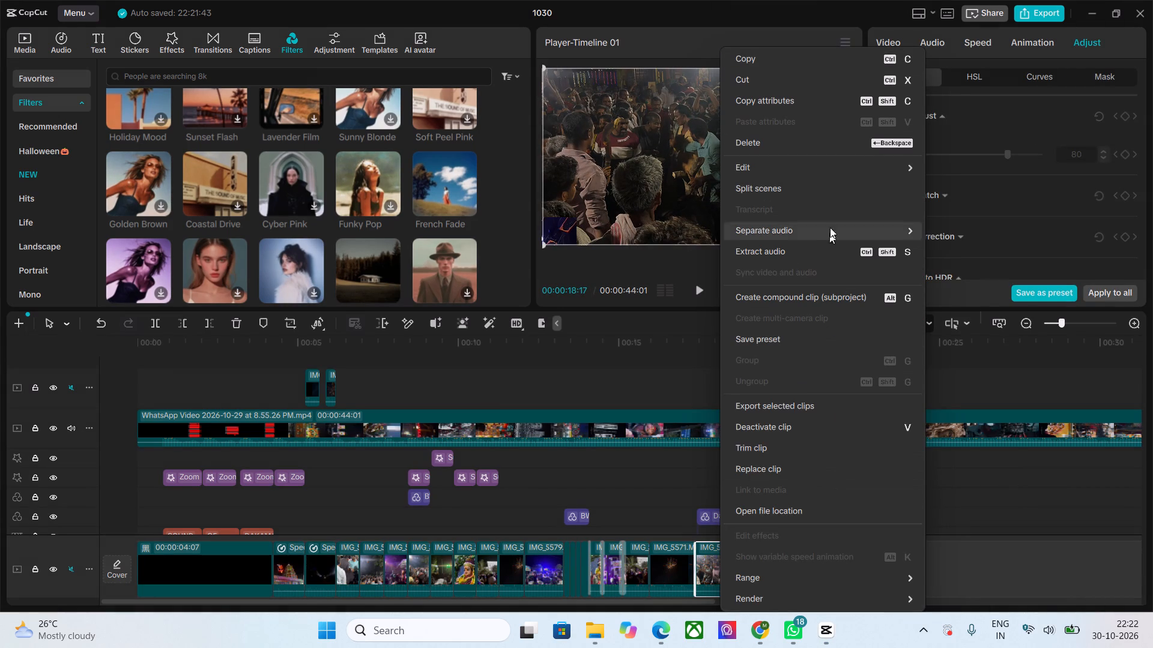
pyautogui.click(1014, 526)
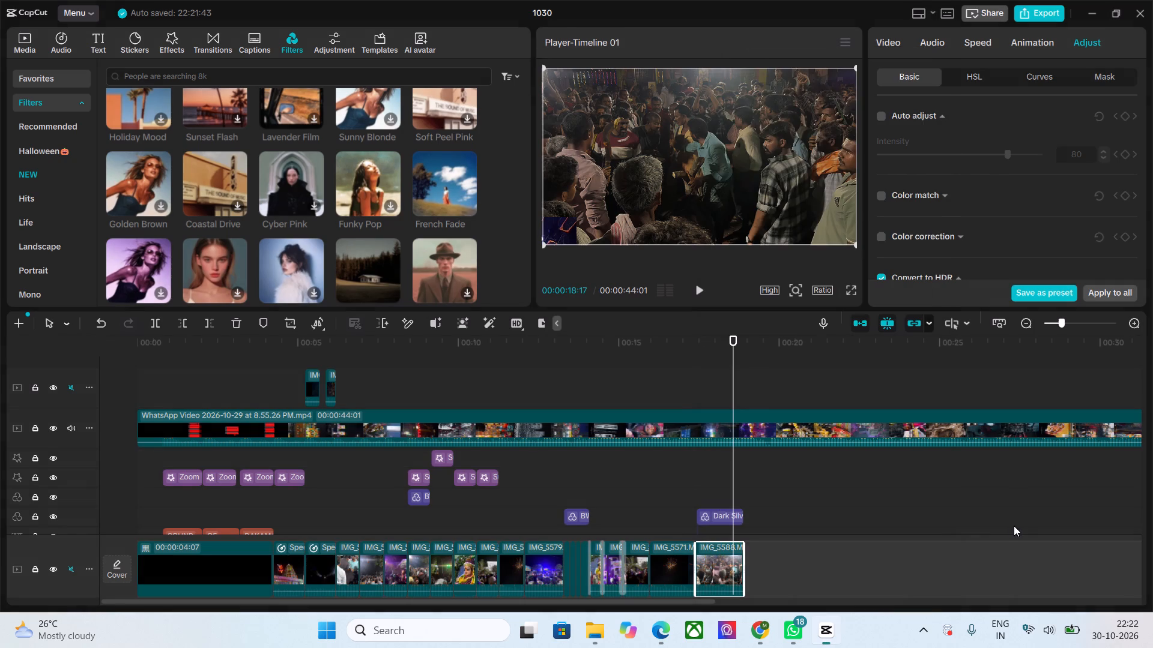
pyautogui.click(985, 39)
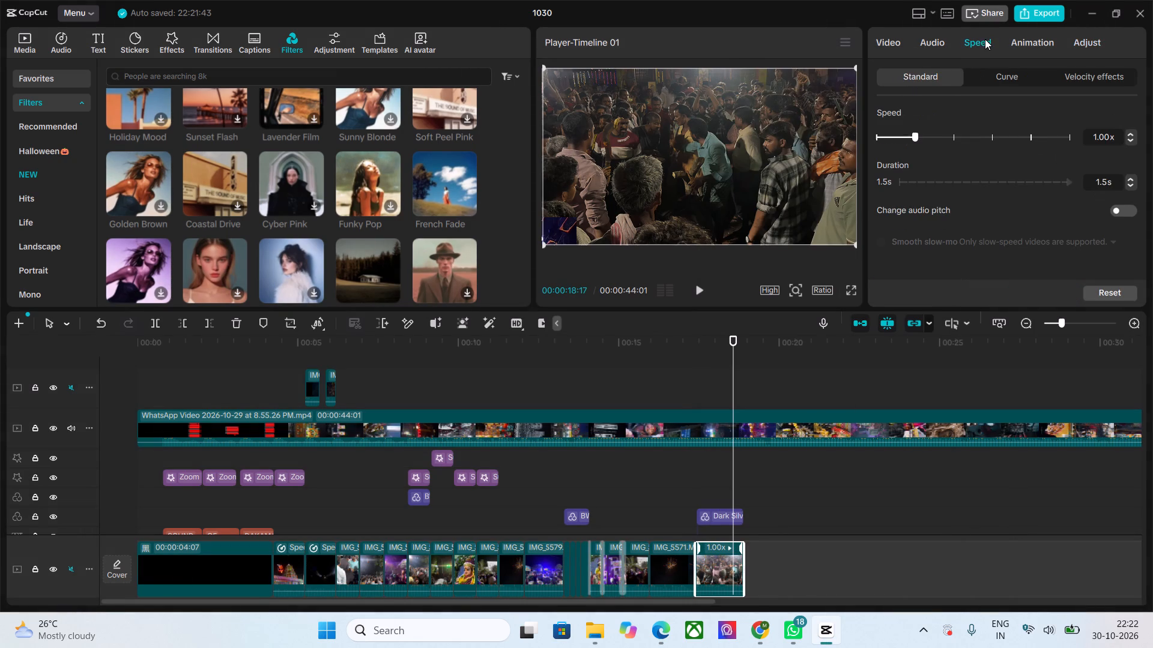
pyautogui.click(912, 137)
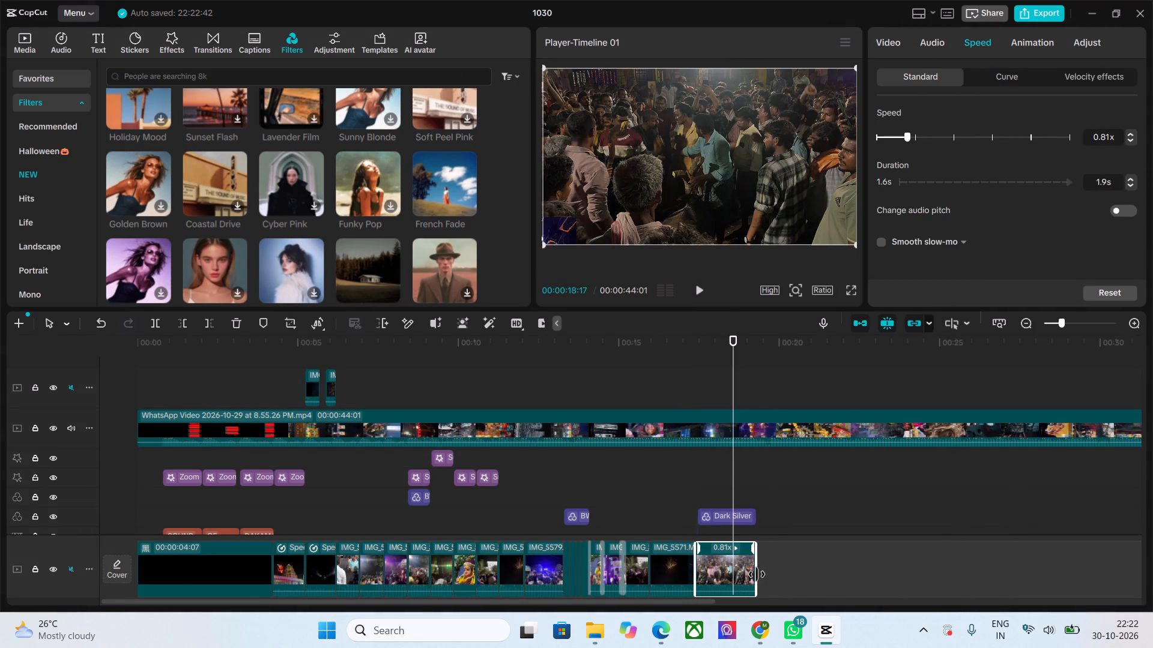
pyautogui.moveTo(757, 574); pyautogui.dragTo(748, 574)
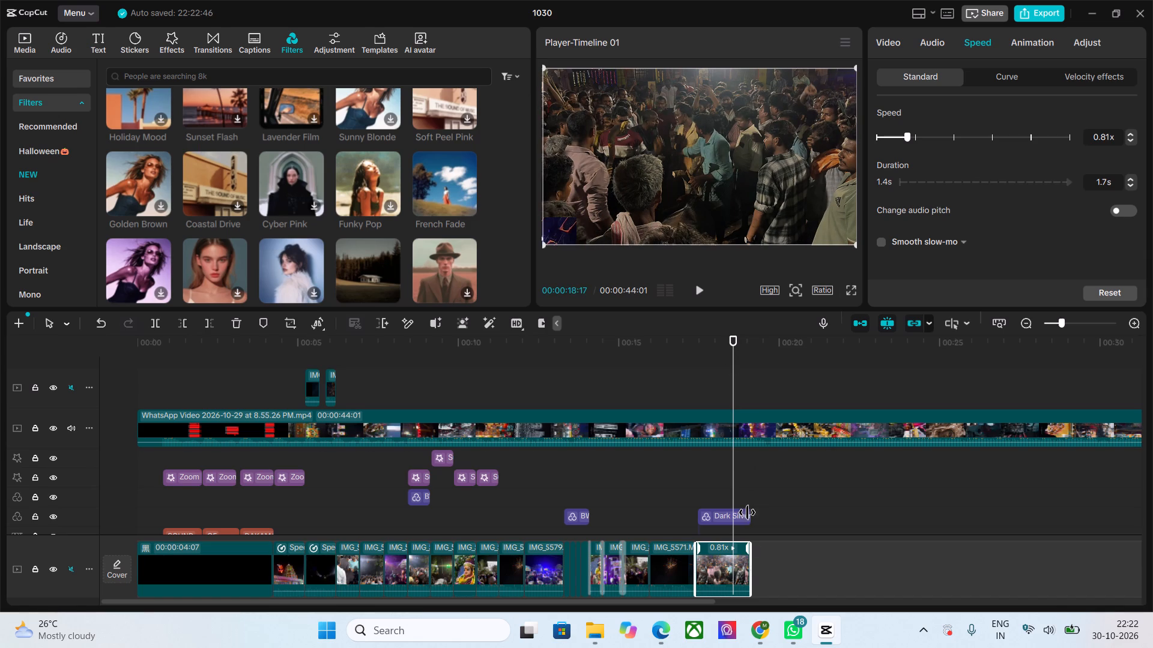
pyautogui.click(748, 513)
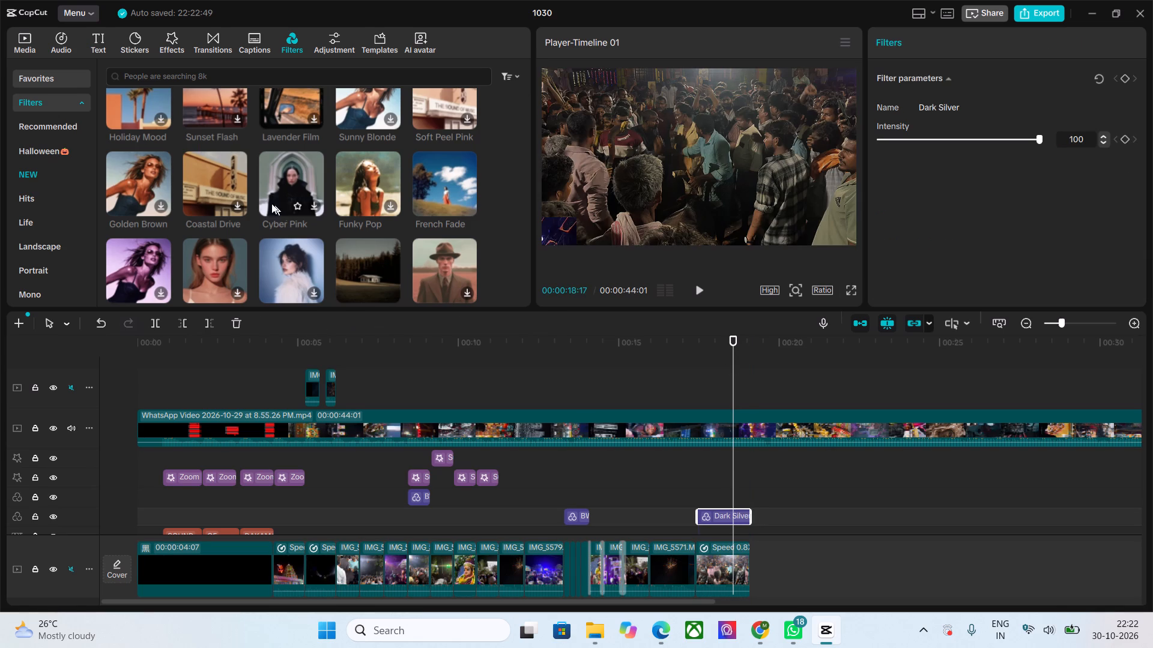
# Append IMG_5579.MOV after the crowd clip IMG_5588, play it, and cut off everything after 00:00:22:22.
pyautogui.click(31, 39)
pyautogui.scroll(9, 256, 203)
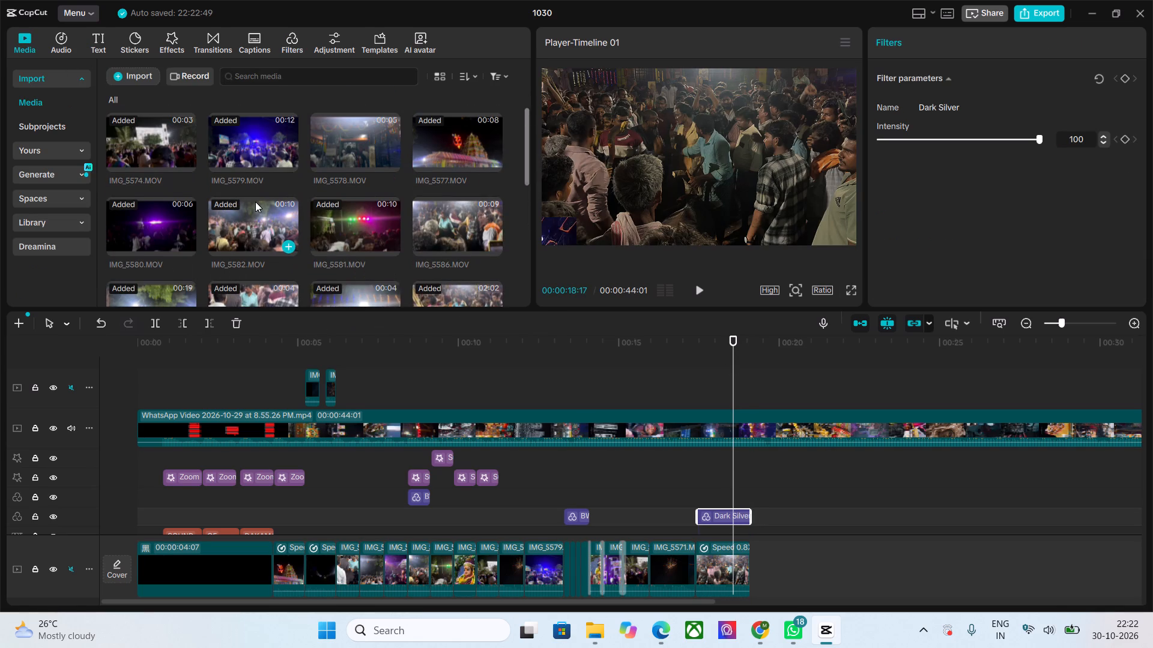
pyautogui.moveTo(237, 137); pyautogui.dragTo(755, 563)
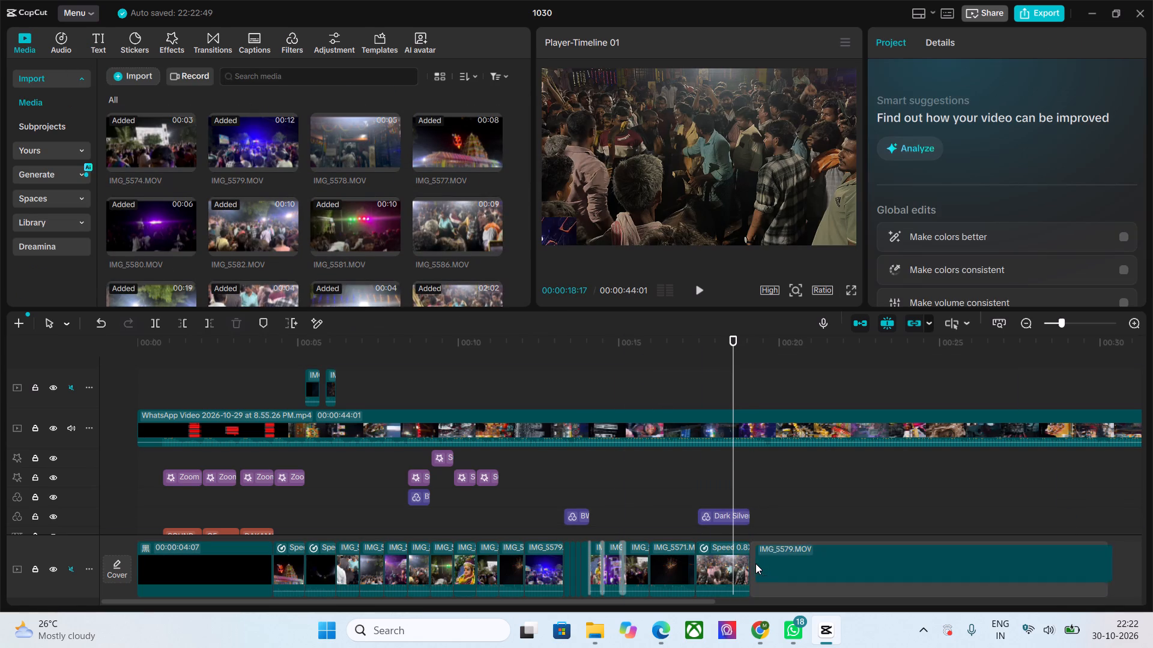
pyautogui.press('space')
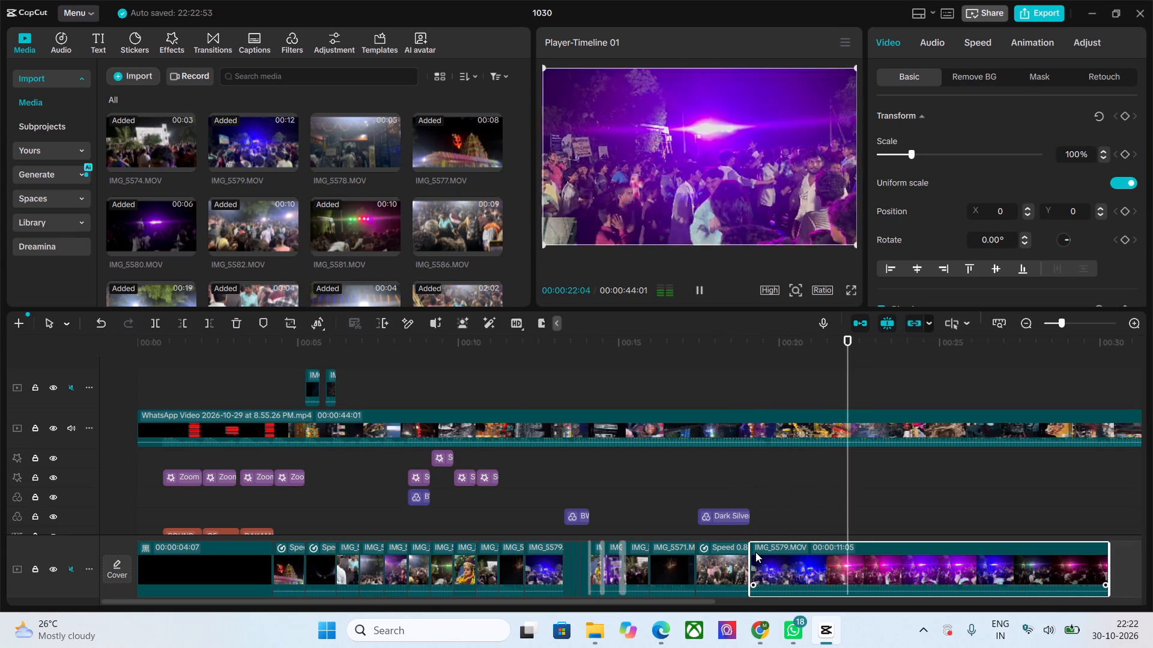
pyautogui.press('space')
pyautogui.rightClick(824, 564)
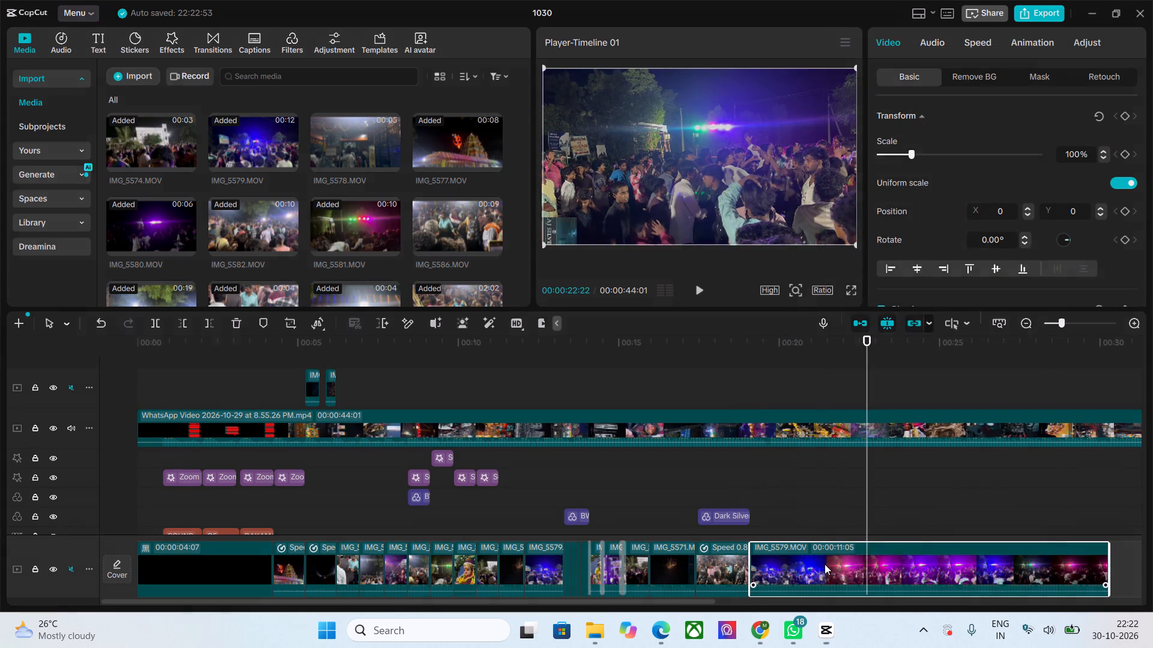
pyautogui.click(778, 568)
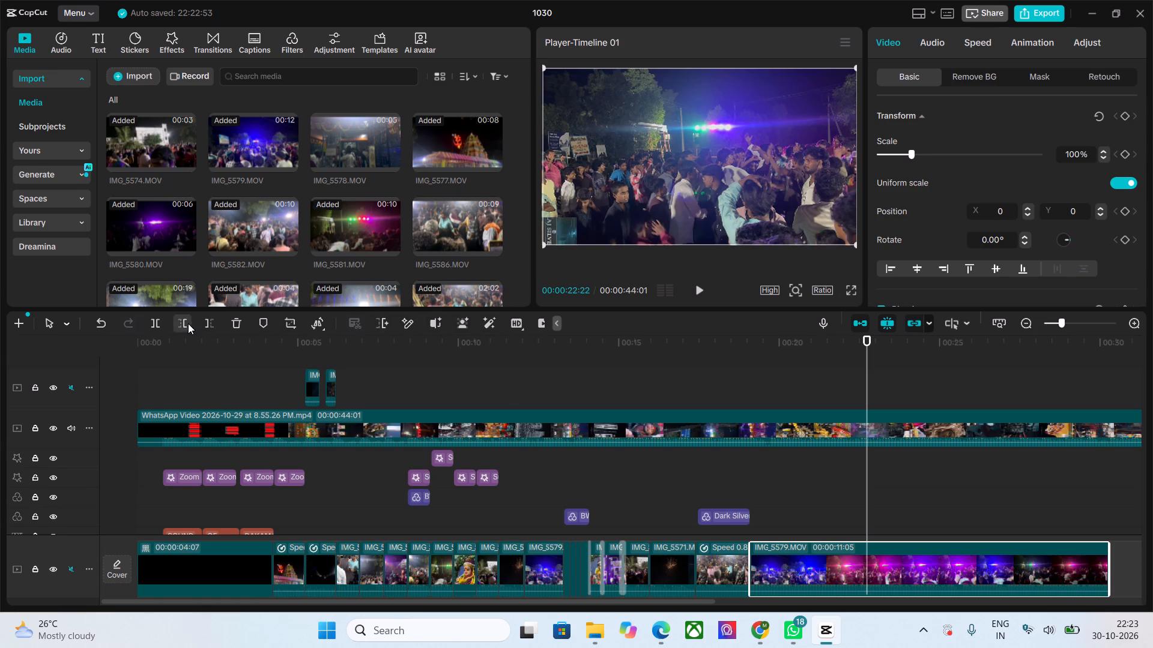
pyautogui.click(205, 320)
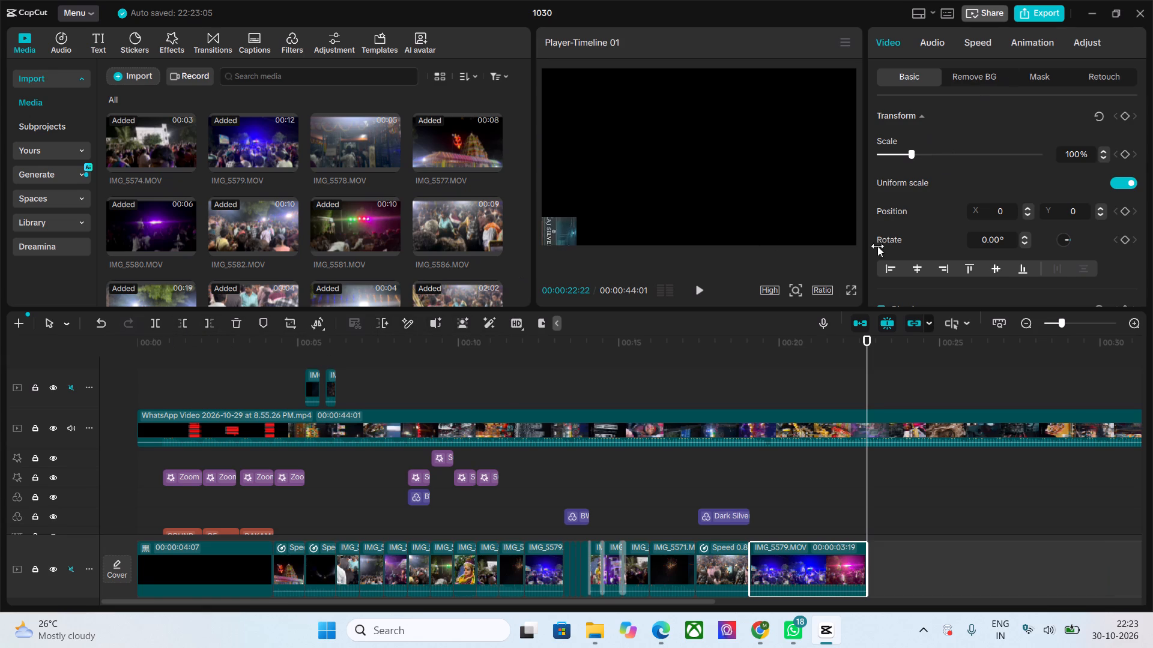
# Slow the appended IMG_5579 clip to 0.69x speed.
pyautogui.moveTo(864, 338); pyautogui.dragTo(807, 350)
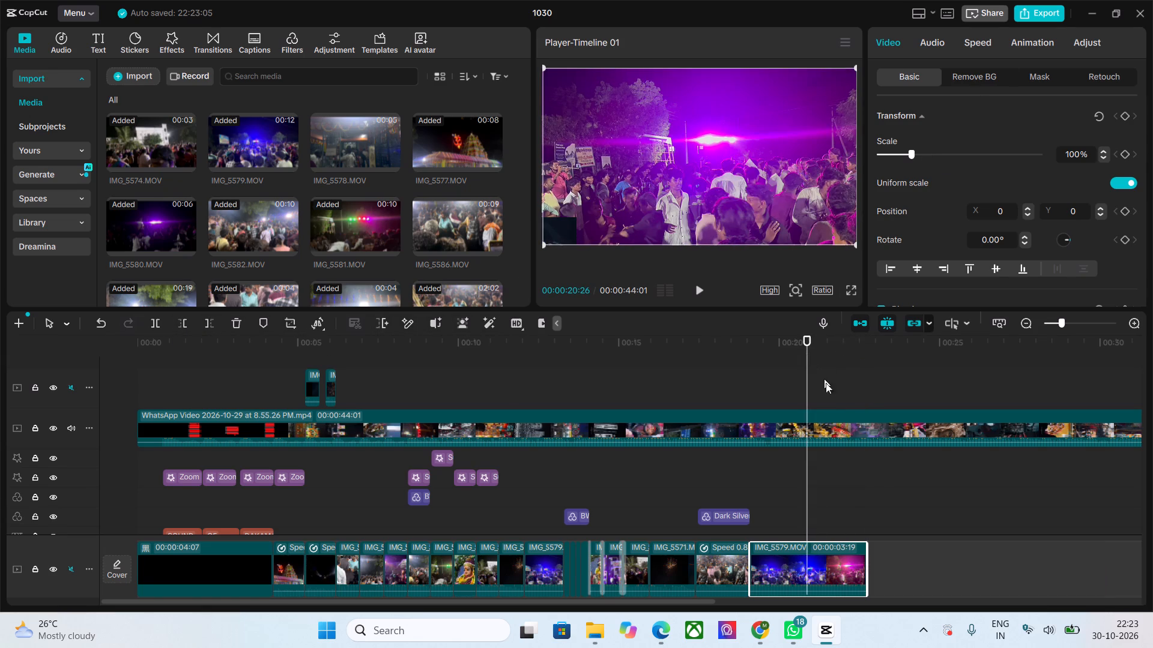
pyautogui.click(826, 563)
pyautogui.click(981, 38)
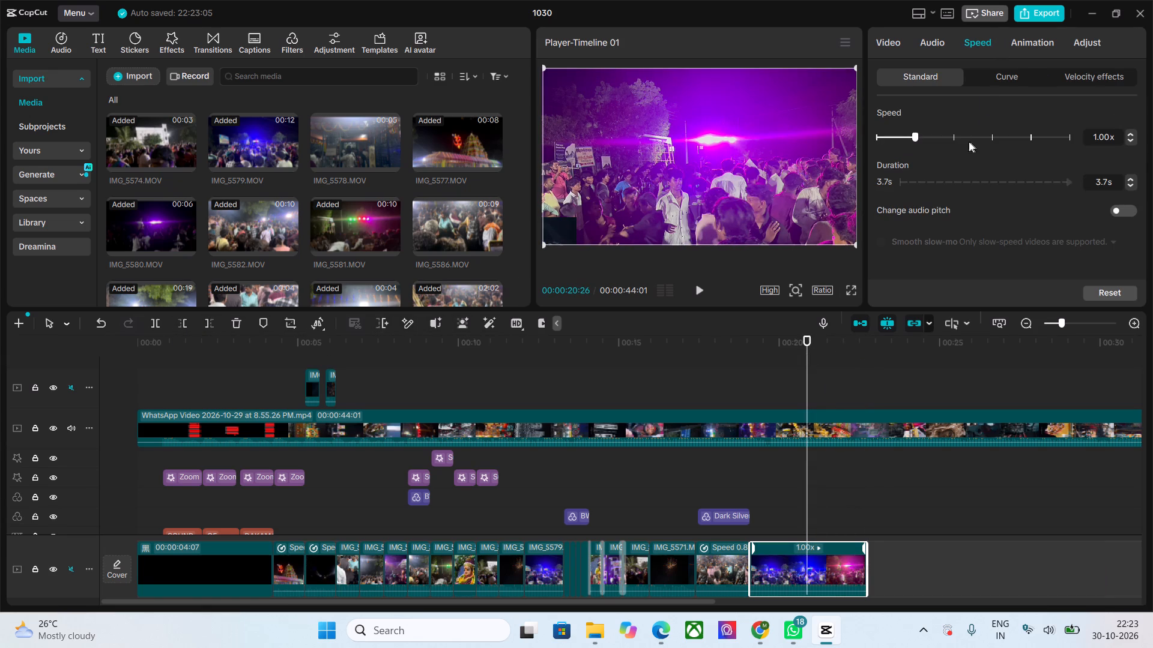
pyautogui.moveTo(913, 139); pyautogui.dragTo(902, 140)
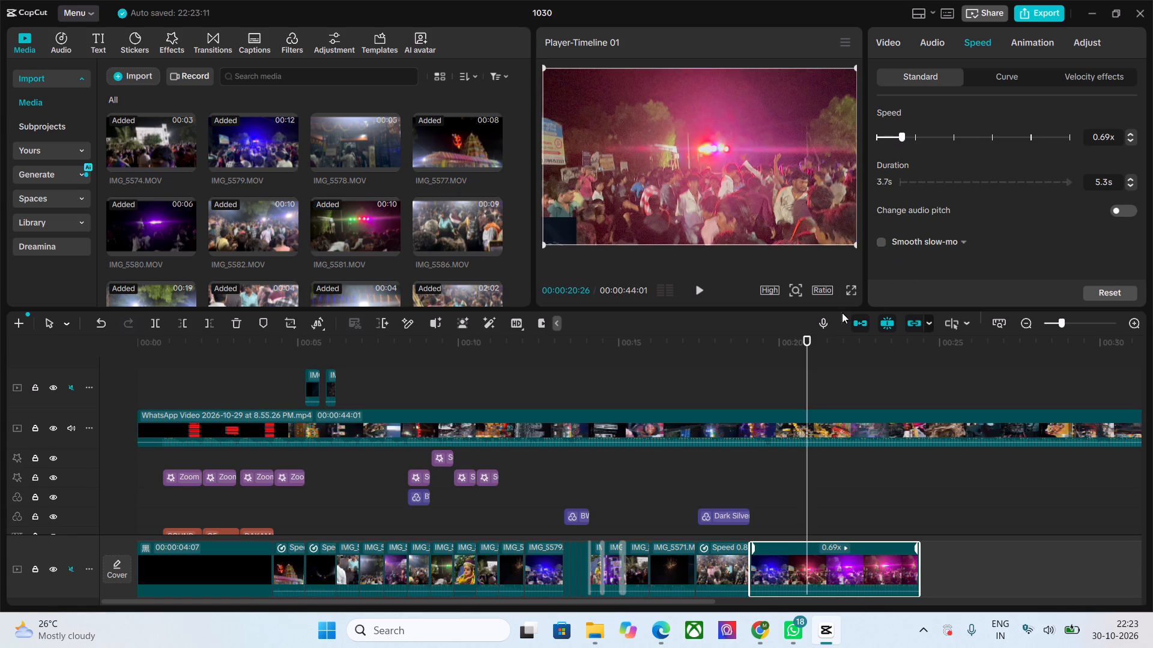
# Play the slowed IMG_5579 clip and trim its end to 00:00:23:23, for a duration of 4.7 s.
pyautogui.moveTo(802, 348); pyautogui.dragTo(727, 358)
pyautogui.press('space')
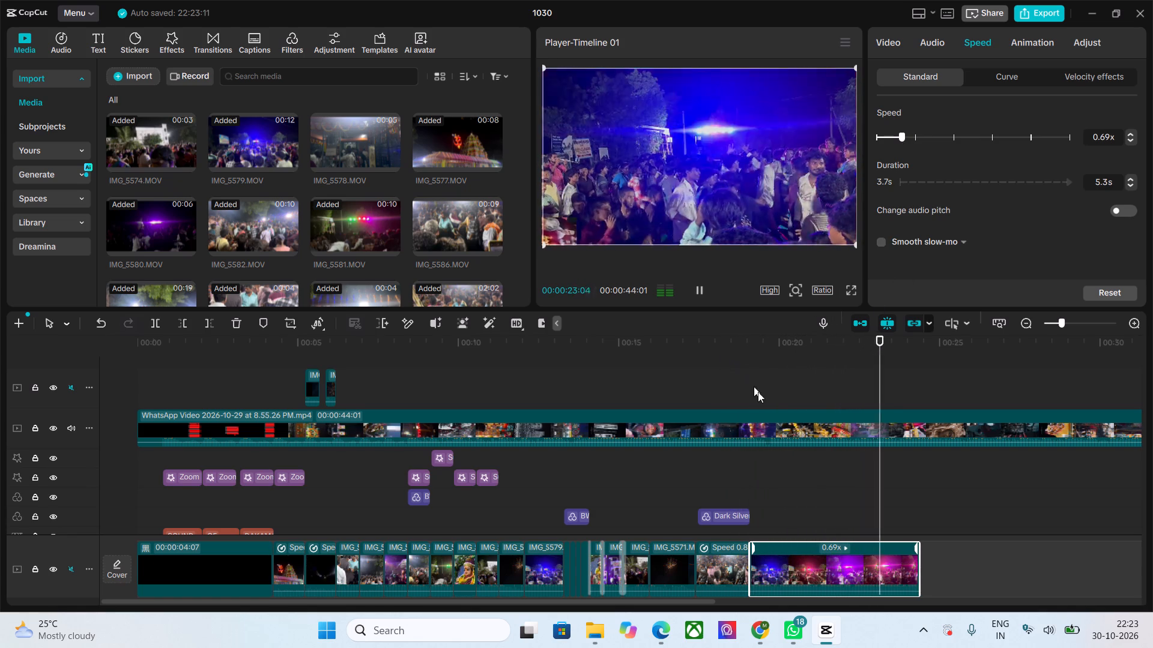
pyautogui.press('space')
pyautogui.moveTo(919, 563); pyautogui.dragTo(904, 565)
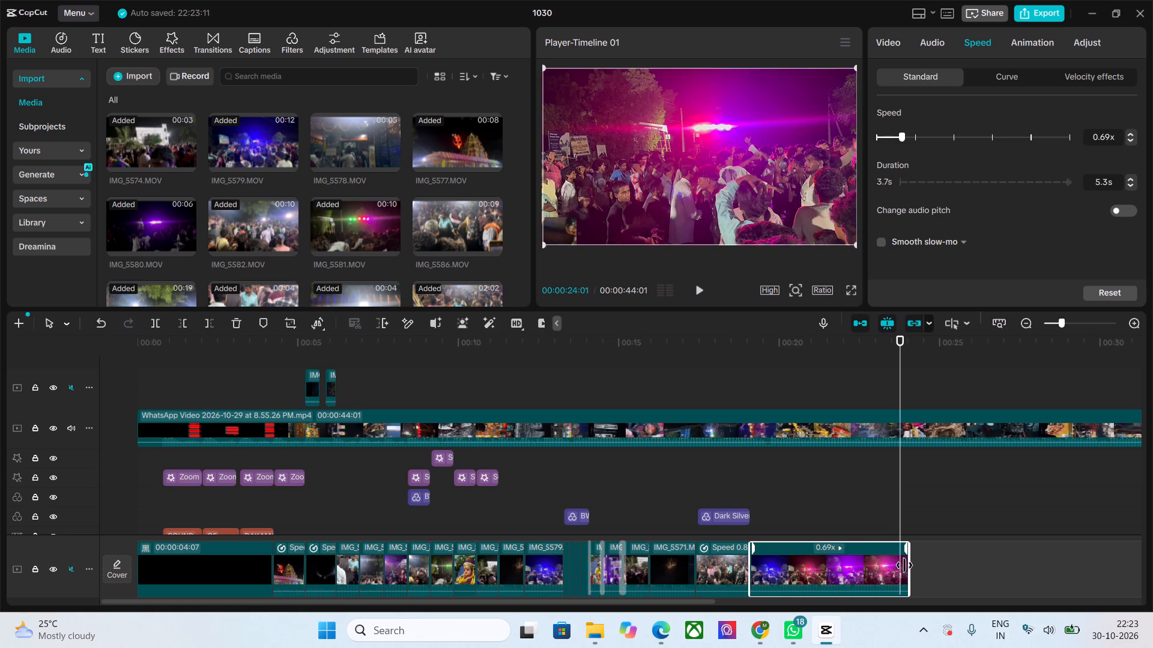
pyautogui.moveTo(904, 565); pyautogui.dragTo(900, 566)
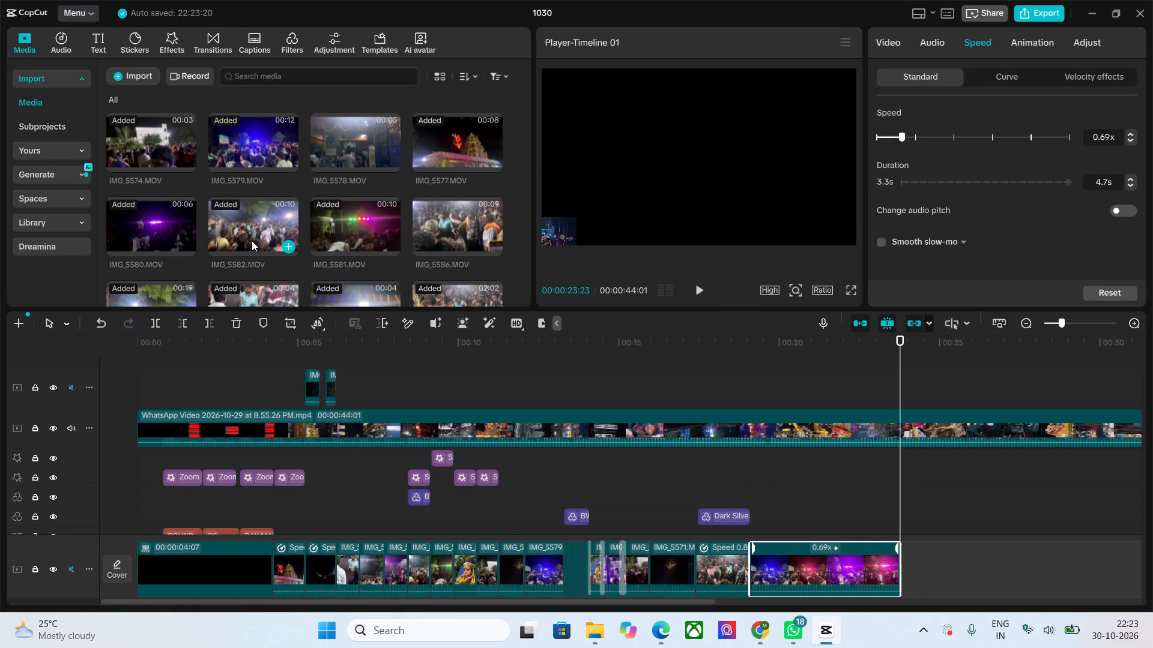
# Preview IMG_5582.MOV and IMG_5581.MOV in the media library, and append IMG_5581.MOV to the end of the main track.
pyautogui.click(243, 229)
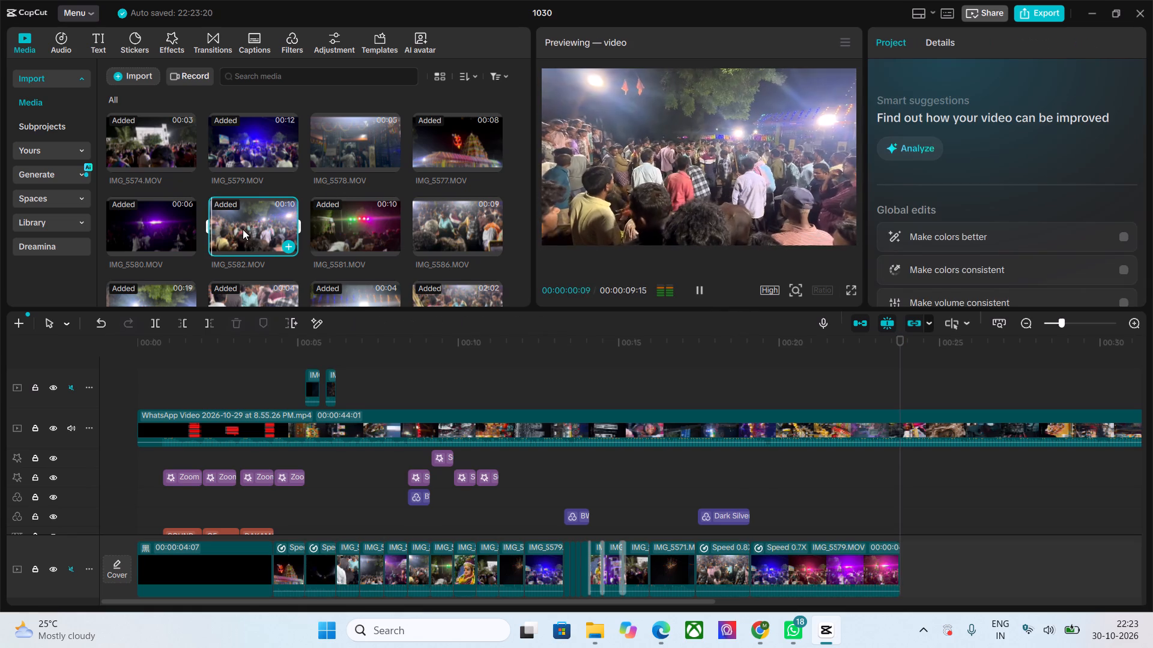
pyautogui.scroll(-1, 398, 167)
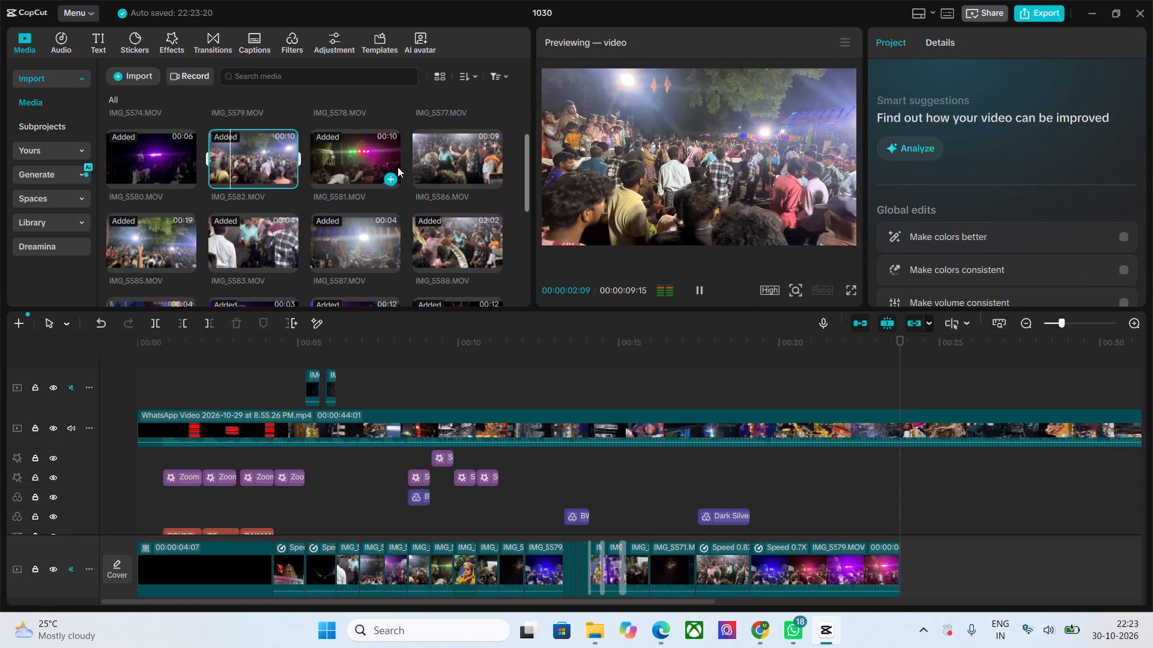
pyautogui.scroll(1, 398, 167)
pyautogui.click(348, 225)
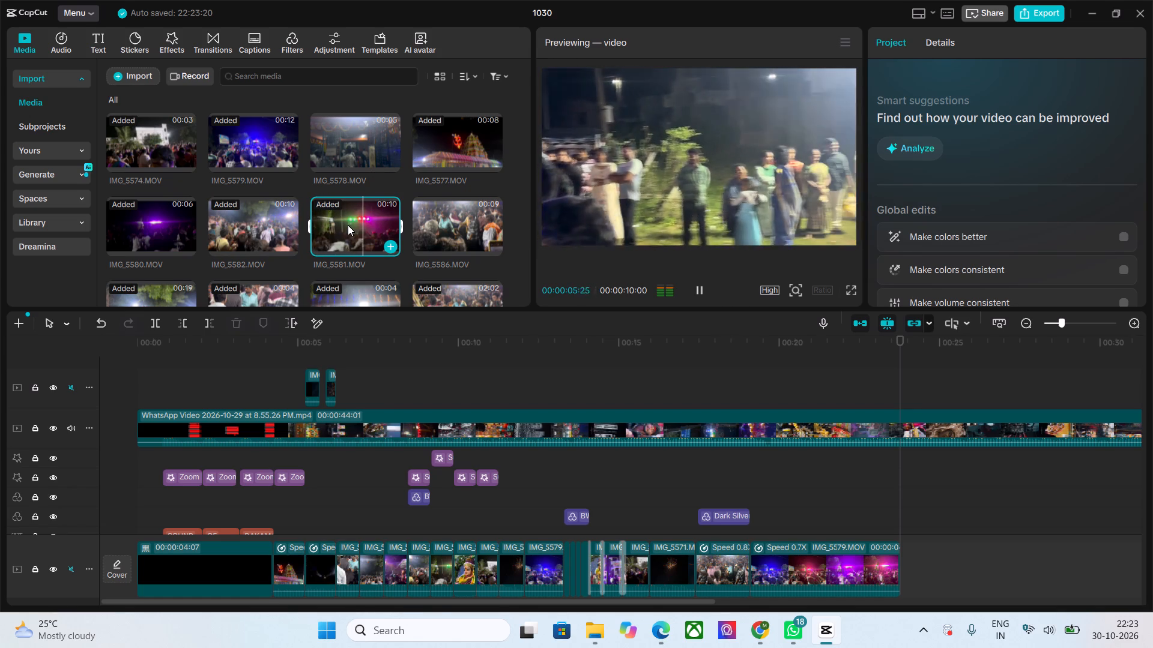
pyautogui.moveTo(347, 225); pyautogui.dragTo(903, 574)
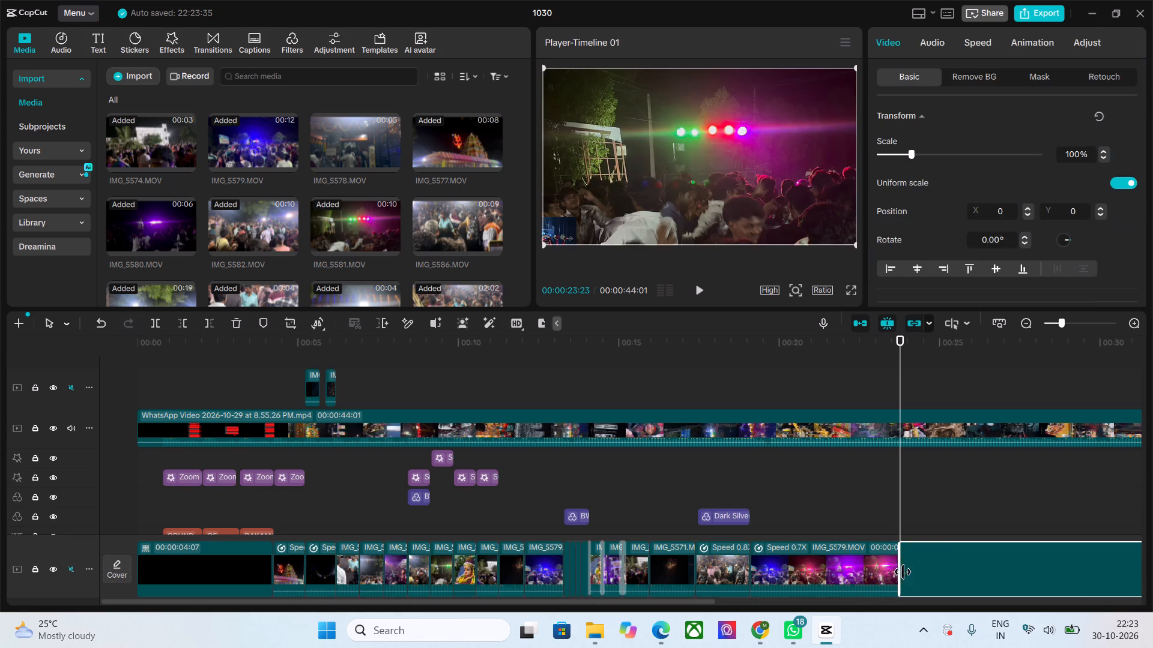
# Play IMG_5581 to the shot of the standing onlookers at 00:00:29:17 and cut away everything before that point.
pyautogui.press('space')
pyautogui.press('space')
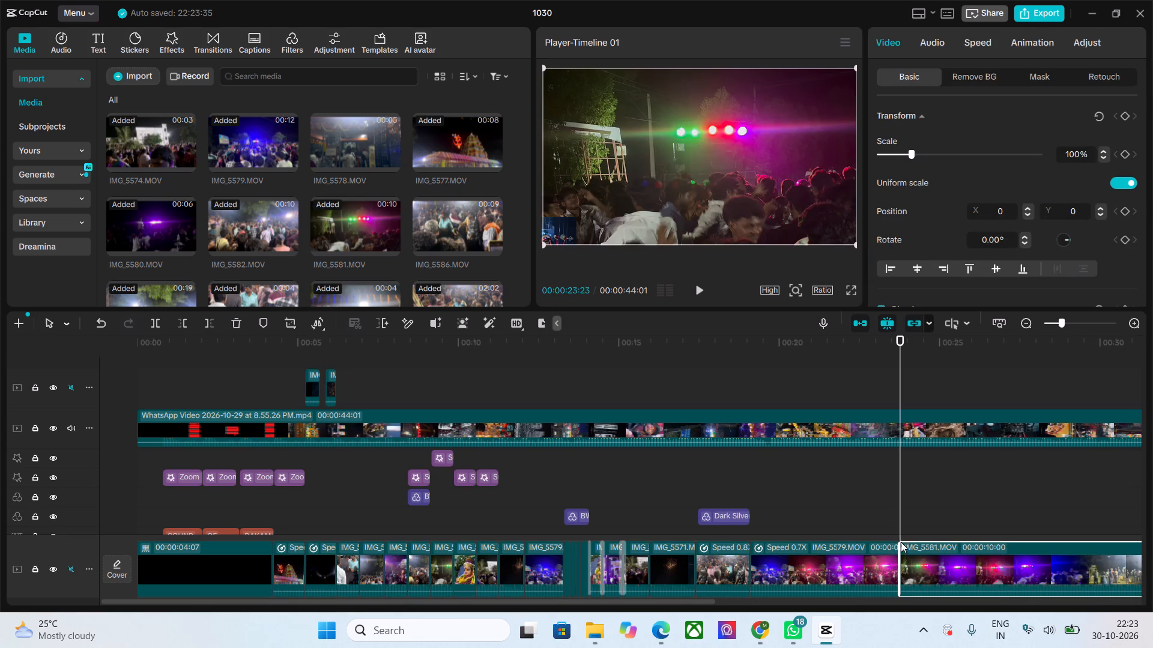
pyautogui.press('space')
pyautogui.press('space')
pyautogui.press('space')
pyautogui.click(700, 287)
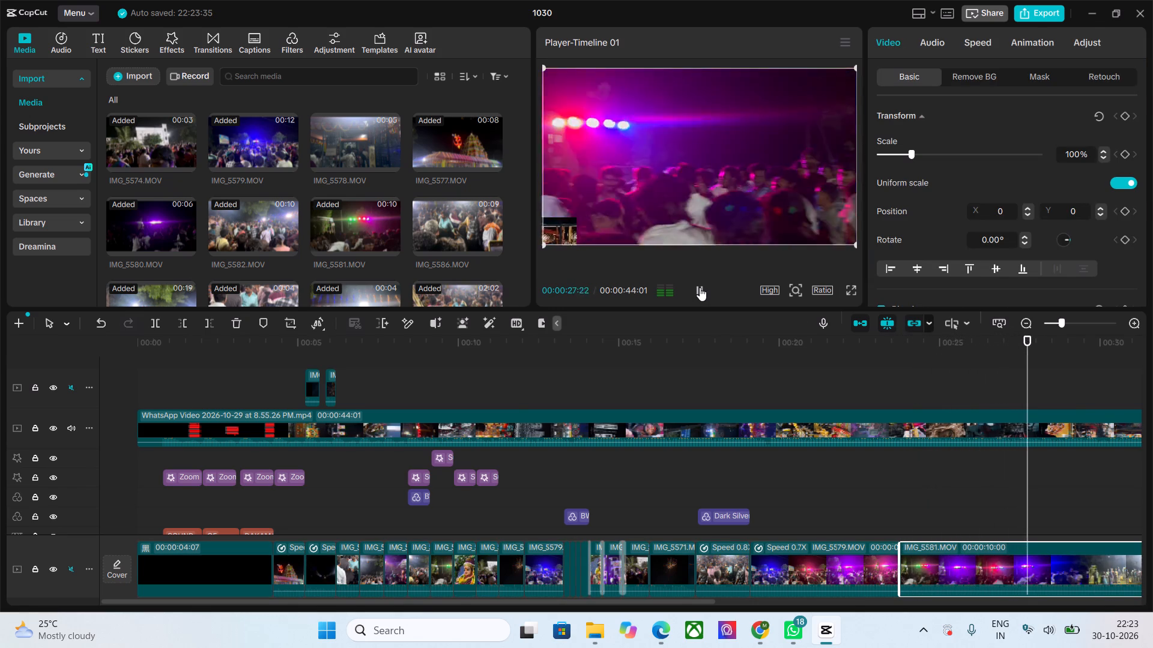
pyautogui.click(700, 287)
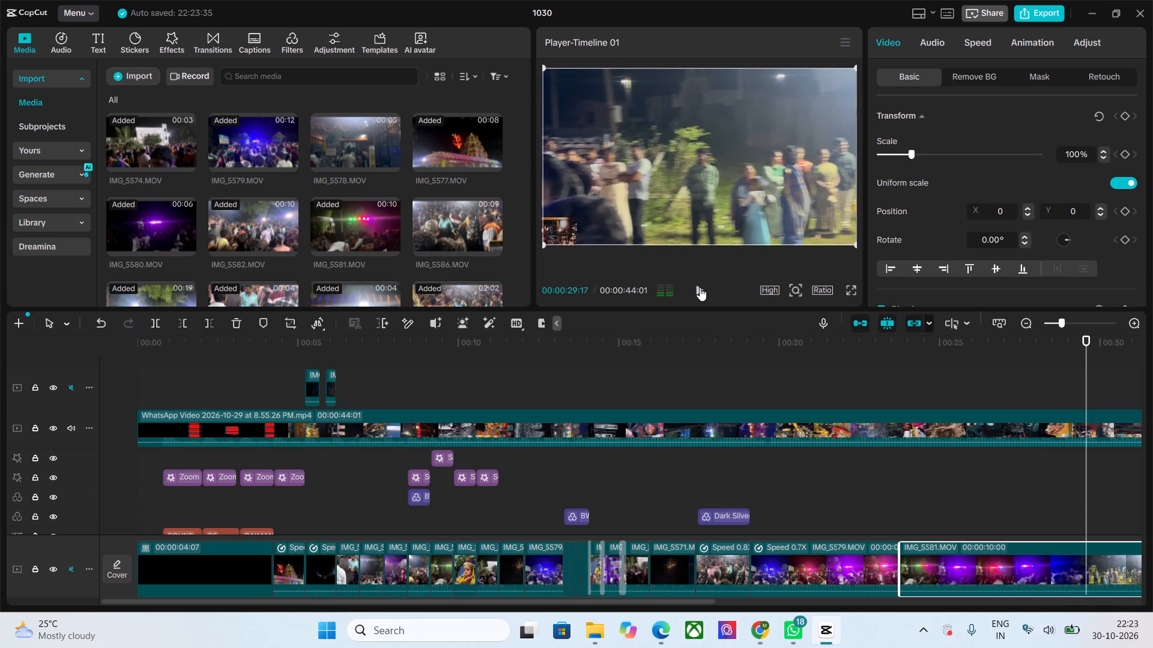
pyautogui.click(184, 322)
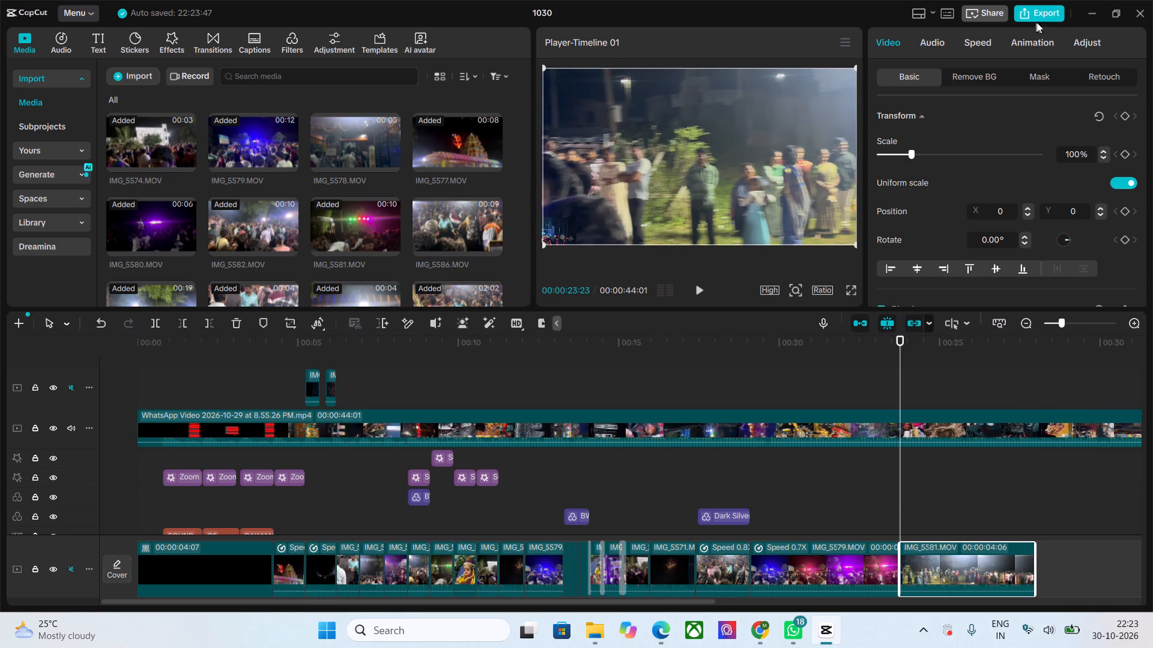
# Slow the trimmed IMG_5581 clip at the end of the main track to 0.77x speed.
pyautogui.click(977, 44)
pyautogui.click(902, 136)
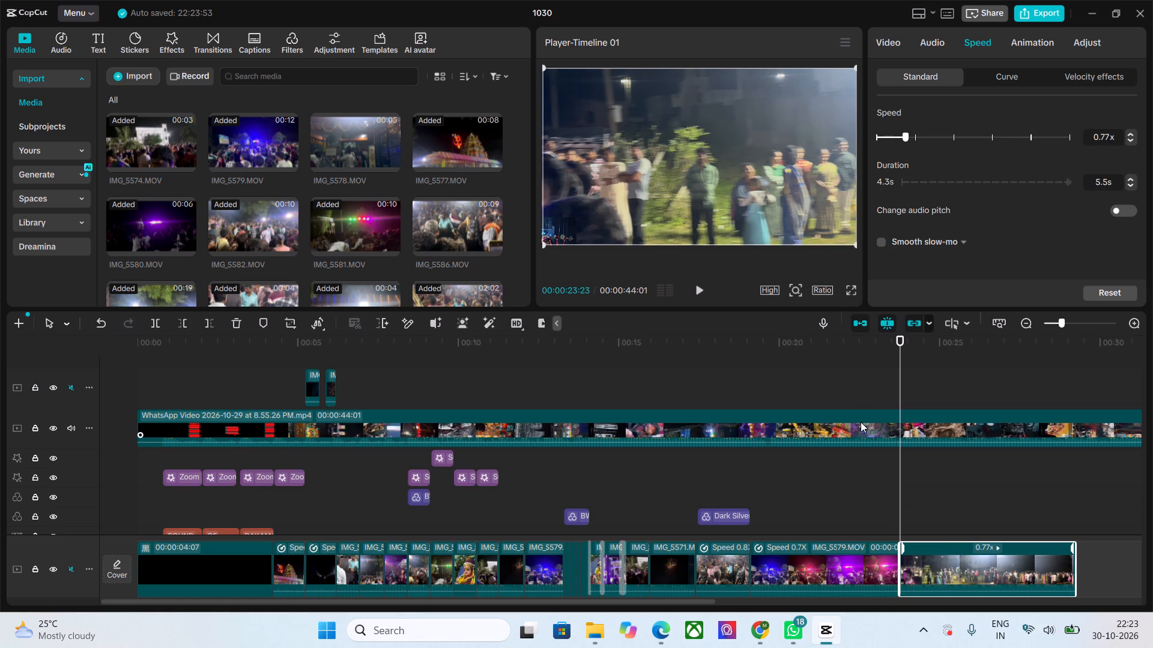
# Play the slowed IMG_5581 clip and trim its end for a duration of 4.3 s.
pyautogui.press('space')
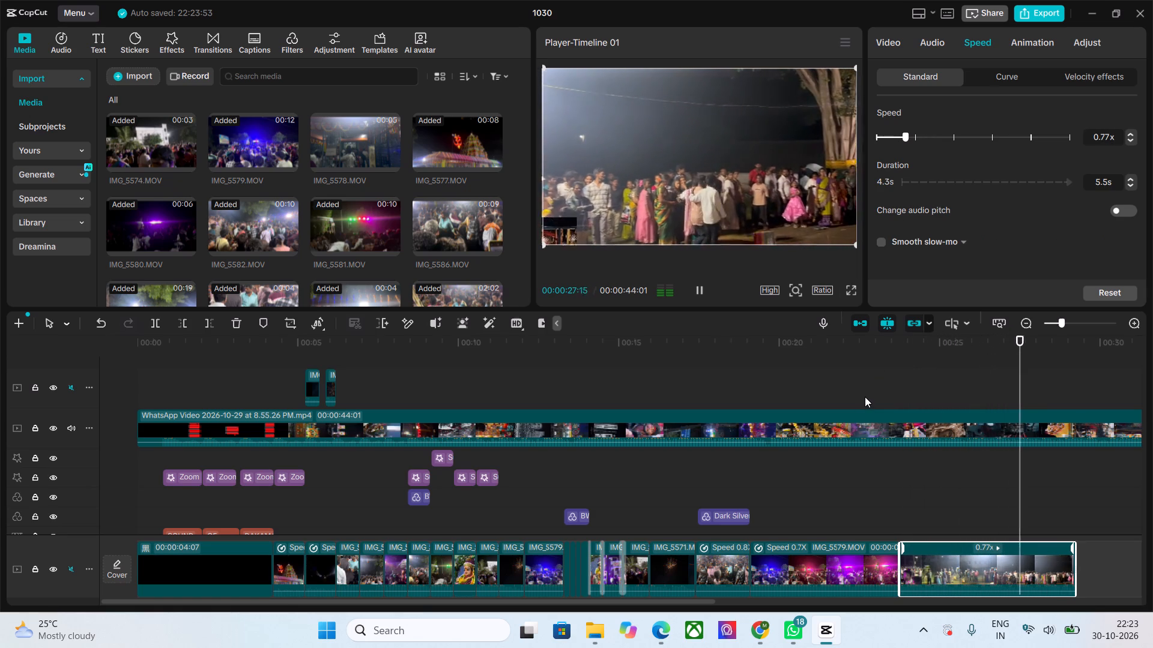
pyautogui.press('space')
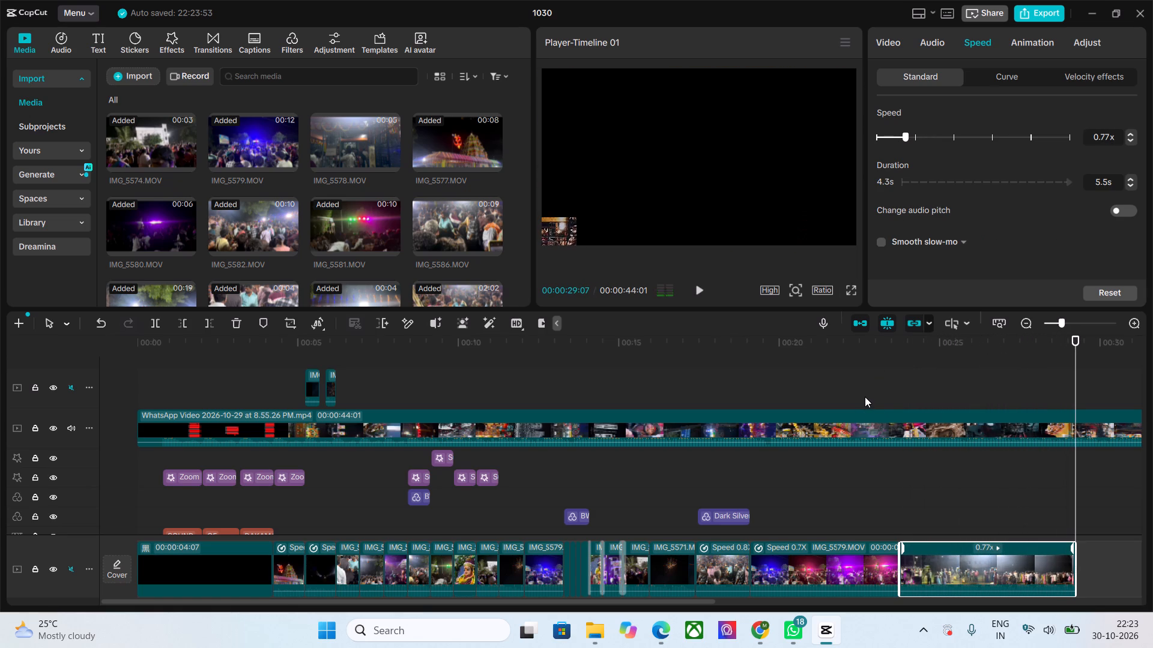
pyautogui.moveTo(1076, 335); pyautogui.dragTo(1026, 344)
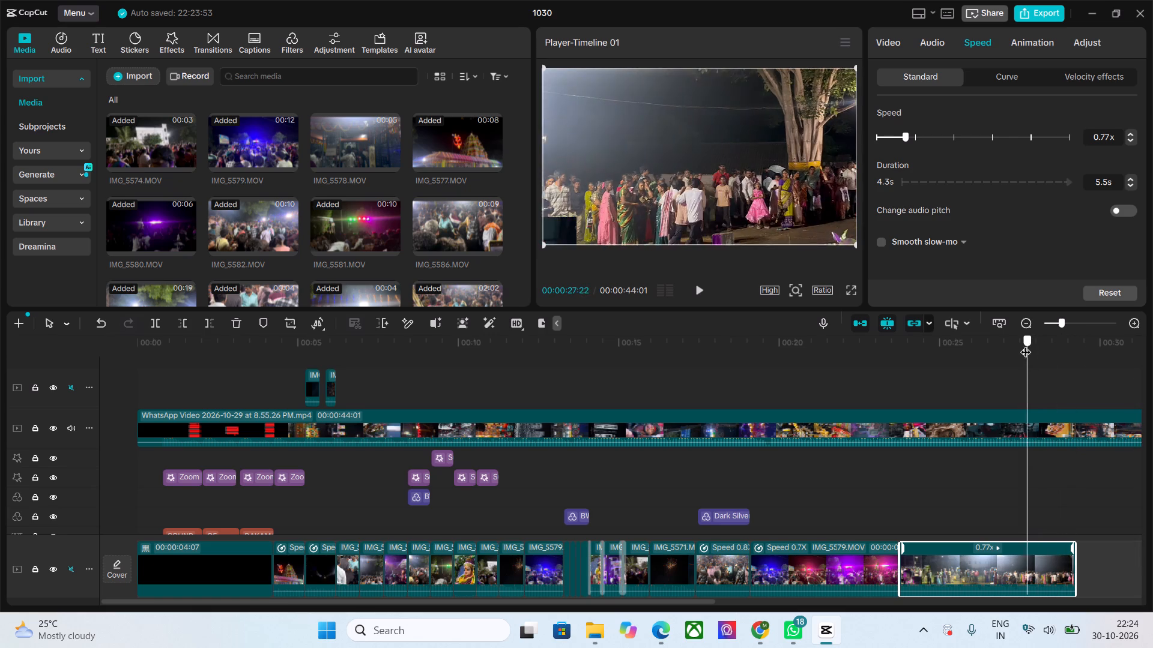
pyautogui.moveTo(1026, 344); pyautogui.dragTo(1037, 350)
pyautogui.moveTo(1077, 564); pyautogui.dragTo(1041, 563)
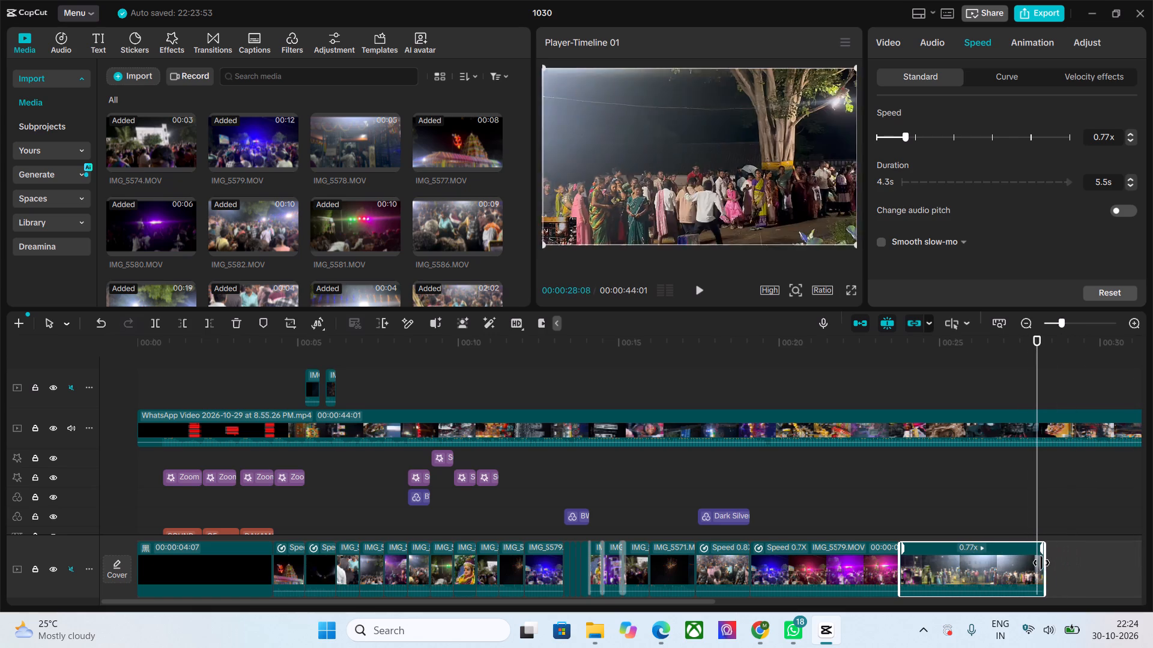
pyautogui.moveTo(1041, 563); pyautogui.dragTo(1033, 563)
# Play from the end of the IMG_5579 clip past IMG_5581 to check the cut and the reference shots that follow.
pyautogui.moveTo(1035, 346); pyautogui.dragTo(742, 404)
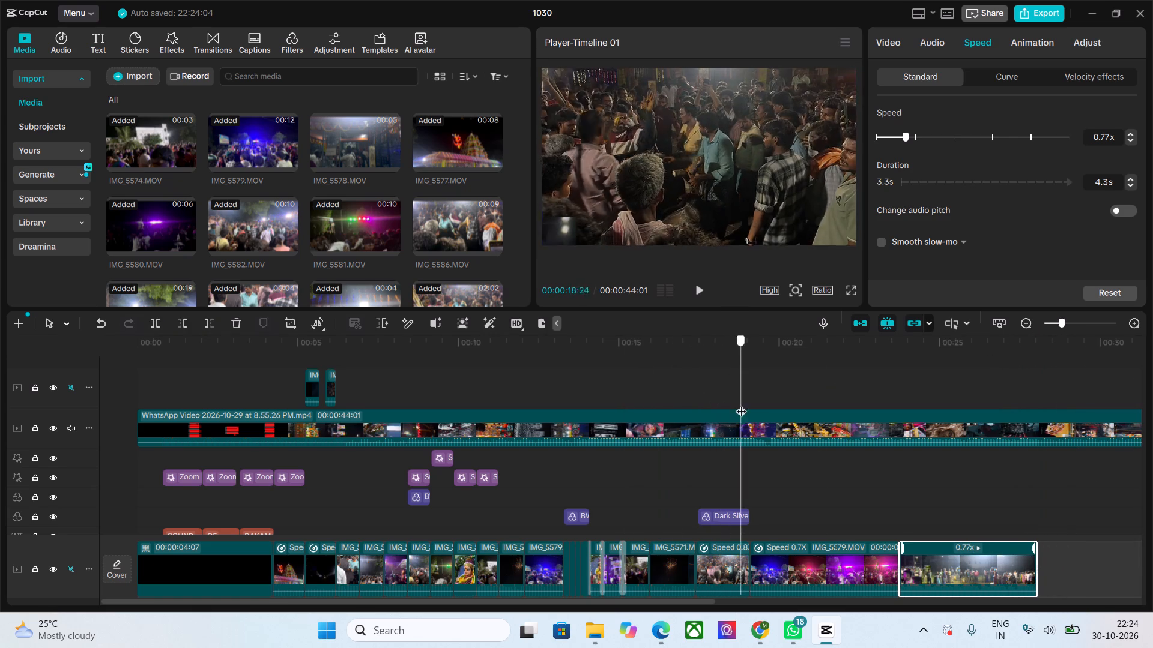
pyautogui.moveTo(742, 404); pyautogui.dragTo(883, 449)
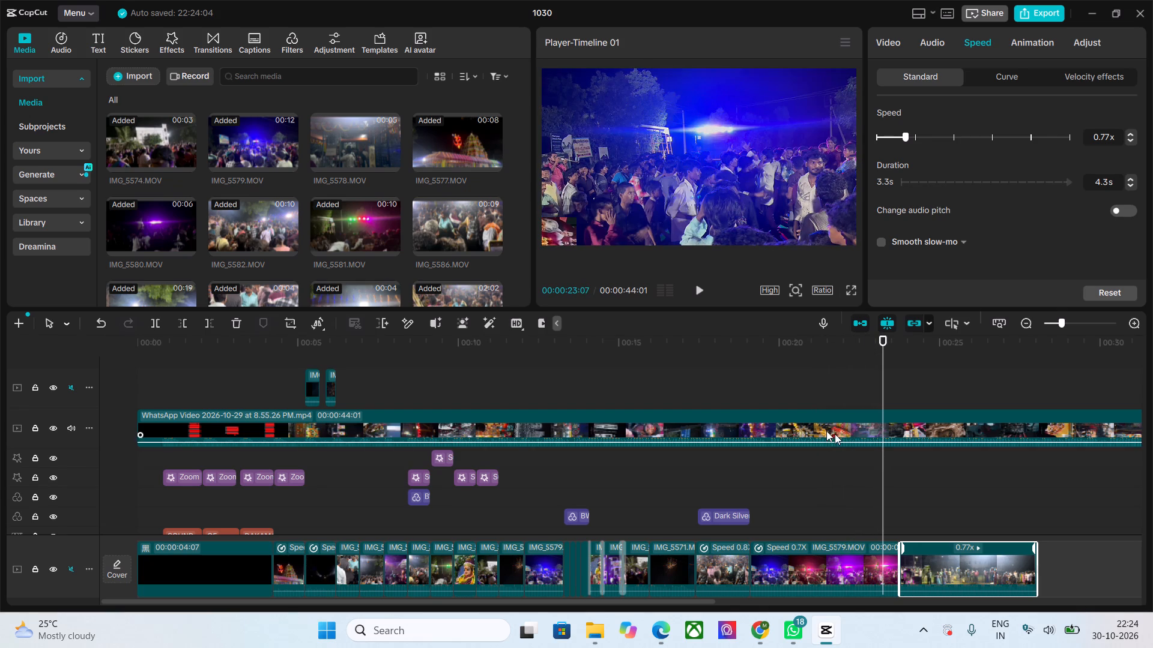
pyautogui.press('space')
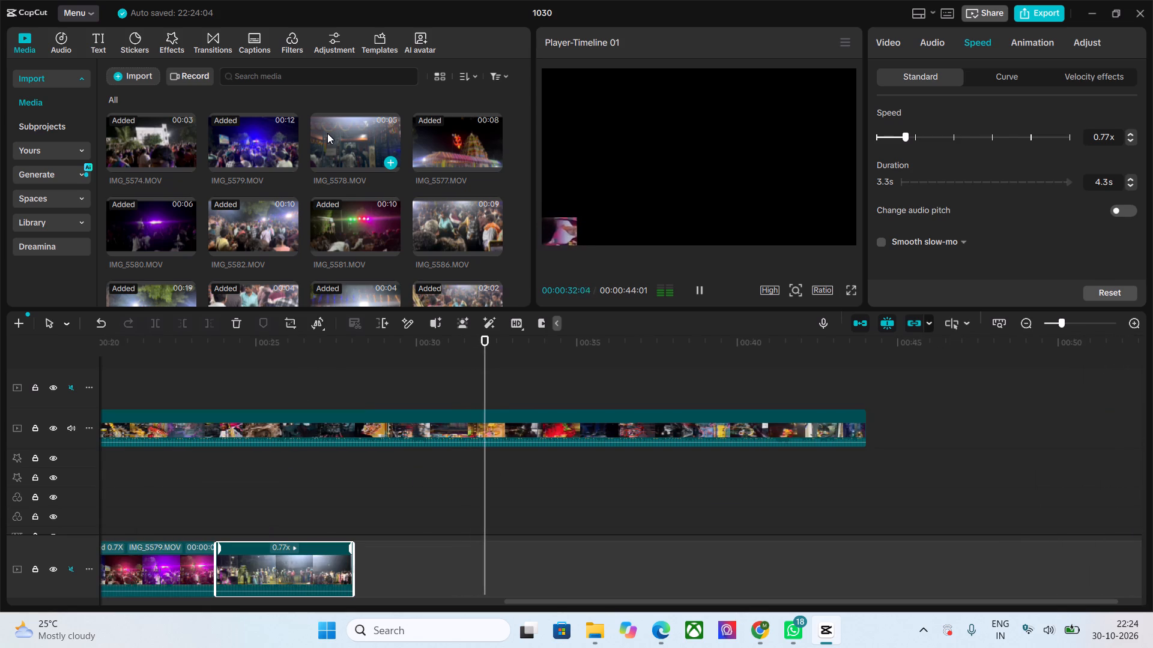
pyautogui.press('space')
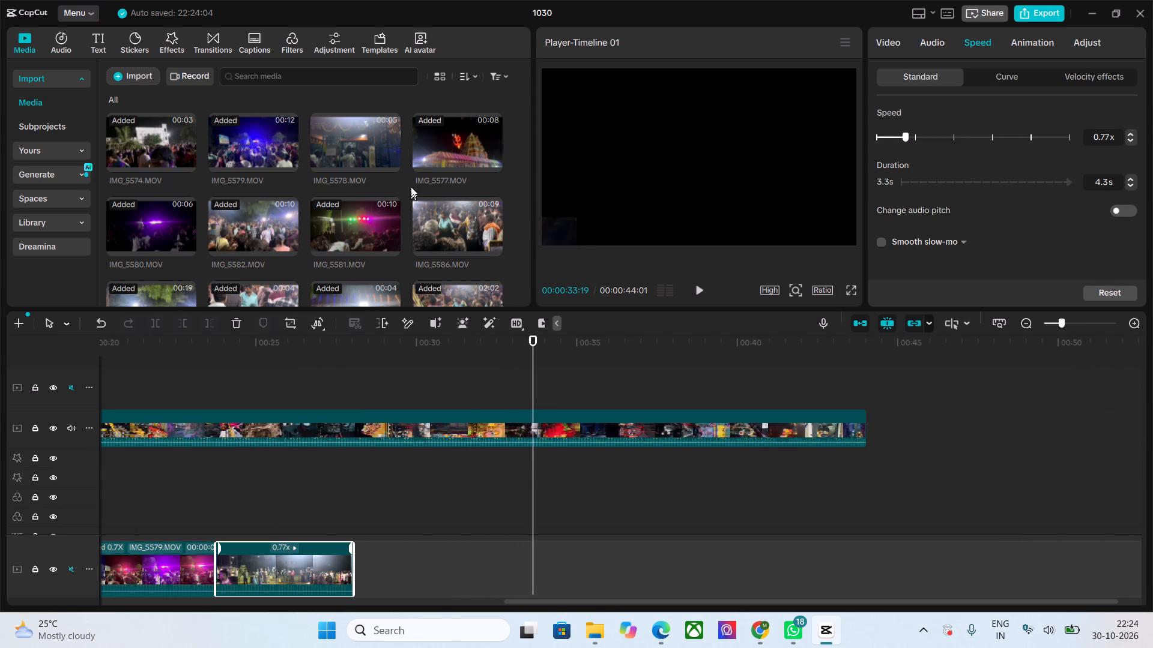
pyautogui.moveTo(533, 340); pyautogui.dragTo(385, 353)
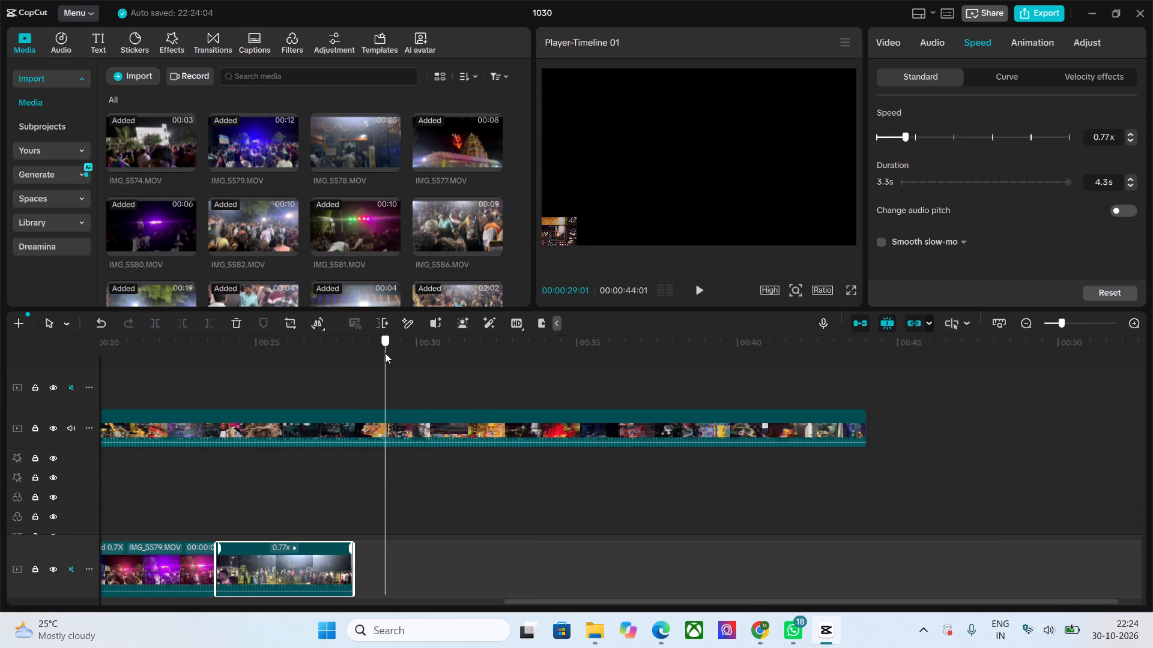
pyautogui.moveTo(385, 353); pyautogui.dragTo(364, 357)
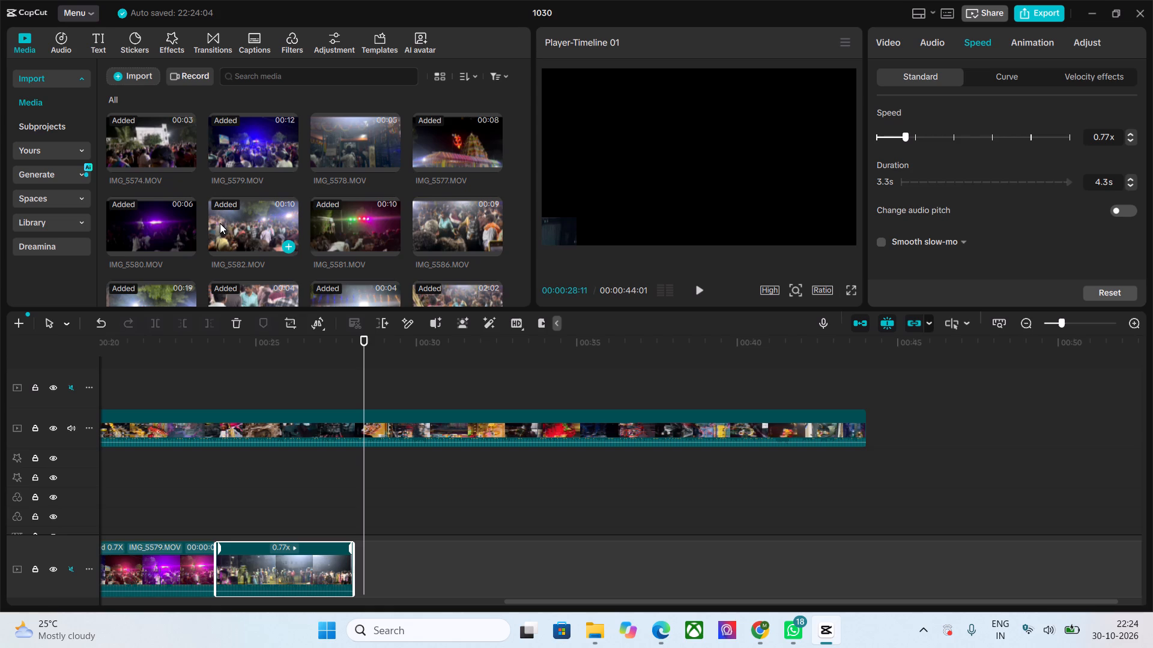
# Look through the imported clips for the next shot, trying IMG_5580.MOV after IMG_5581 on the main track.
pyautogui.scroll(-1, 281, 182)
pyautogui.moveTo(158, 153); pyautogui.dragTo(389, 547)
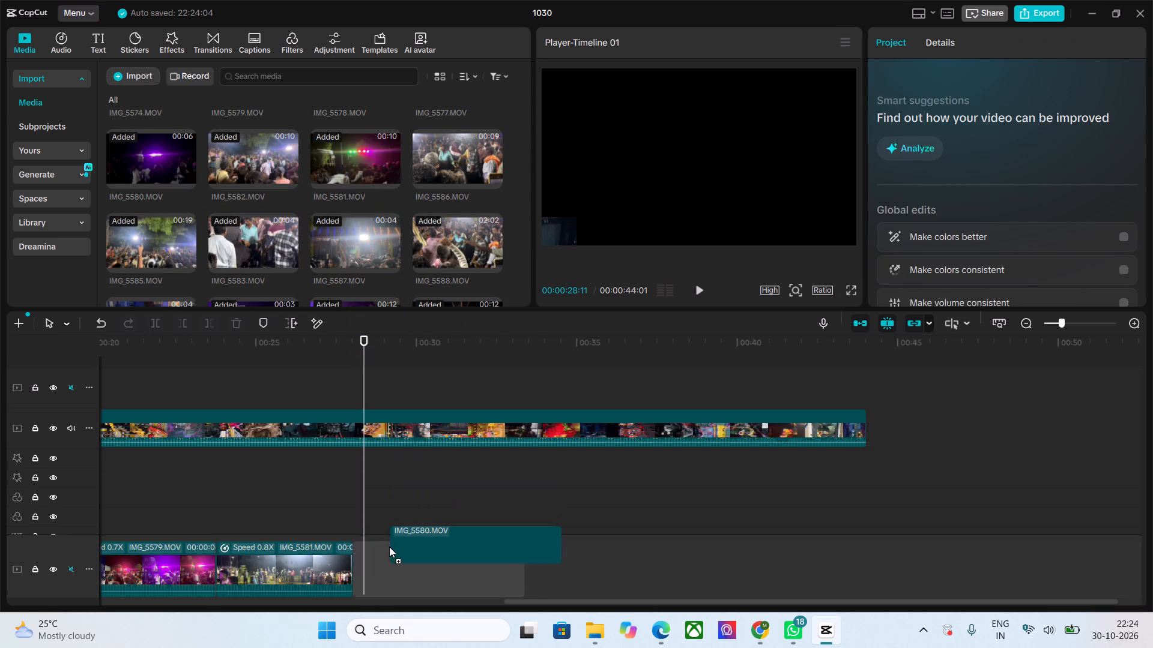
pyautogui.moveTo(389, 547); pyautogui.dragTo(145, 177)
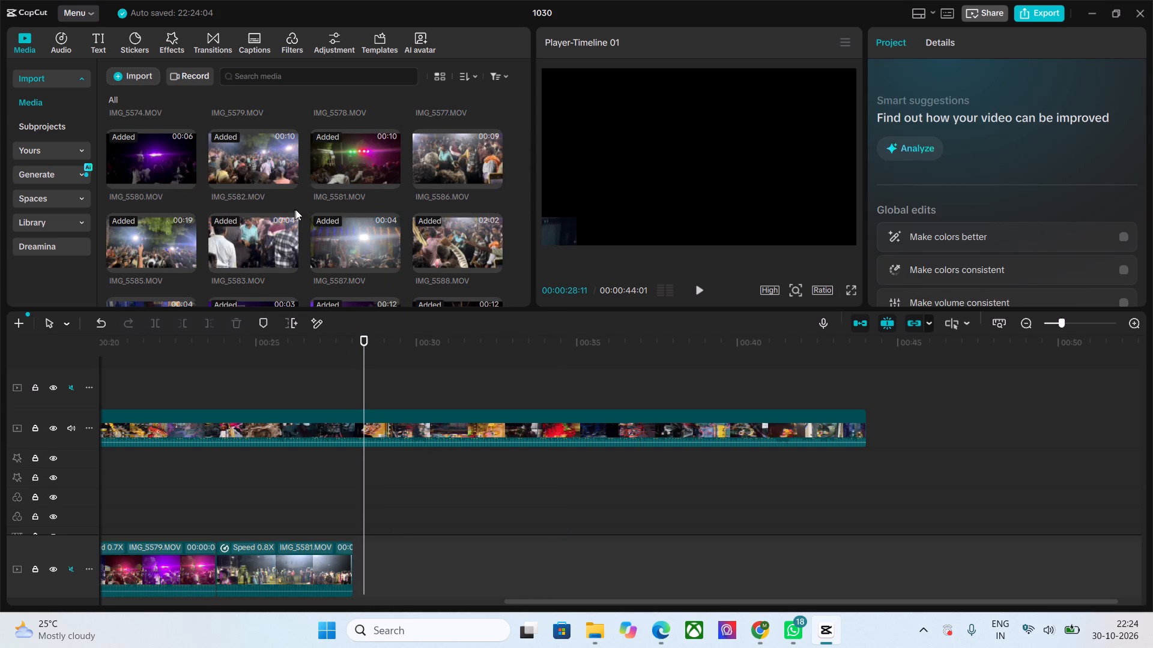
pyautogui.scroll(-2, 297, 209)
pyautogui.scroll(1, 294, 209)
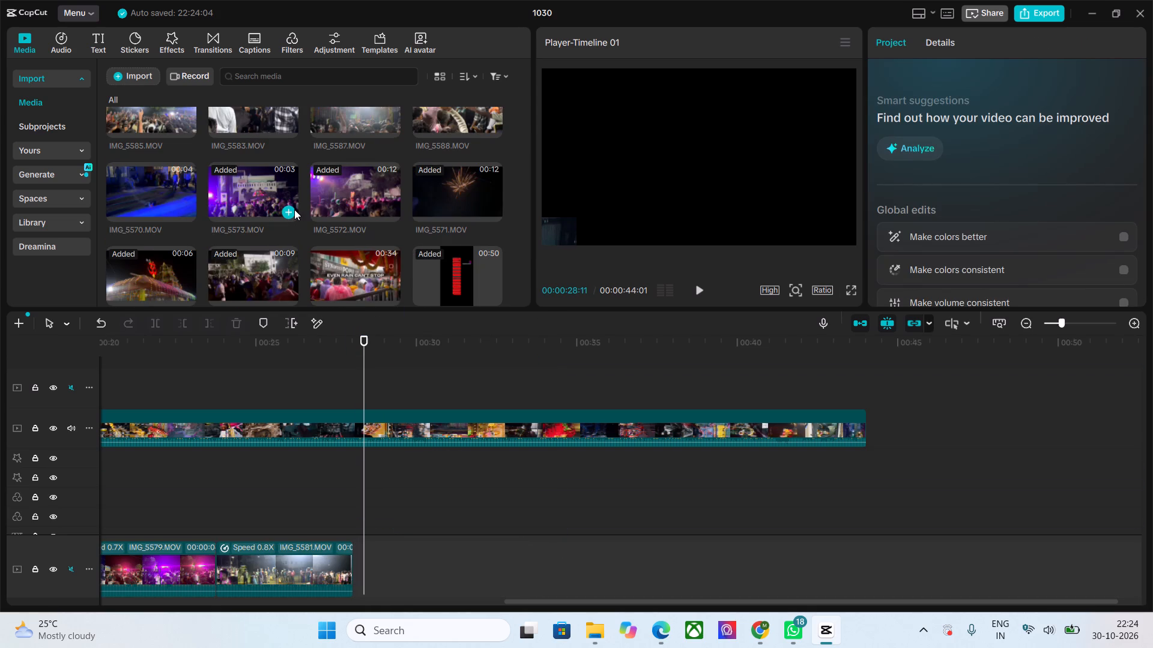
pyautogui.scroll(-2, 210, 199)
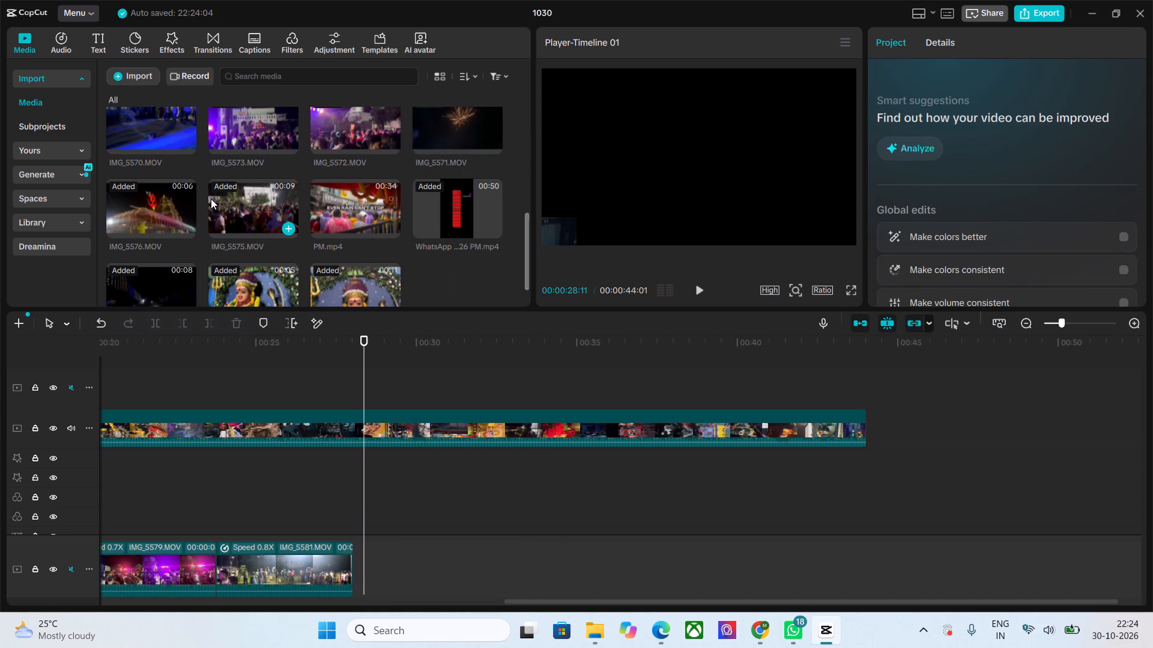
pyautogui.scroll(-1, 211, 199)
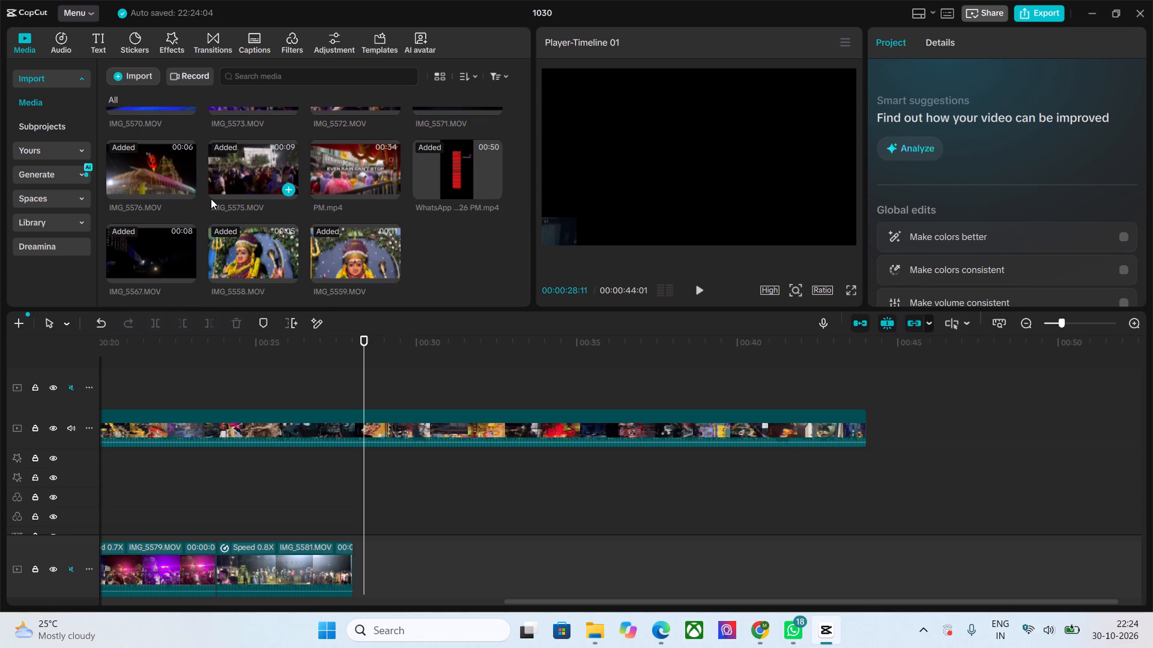
pyautogui.scroll(-1, 211, 199)
# Switch to File Explorer, bring IMG_5563 from Downloads into the CapCut timeline and place it after IMG_5581 on the main track.
pyautogui.click(595, 629)
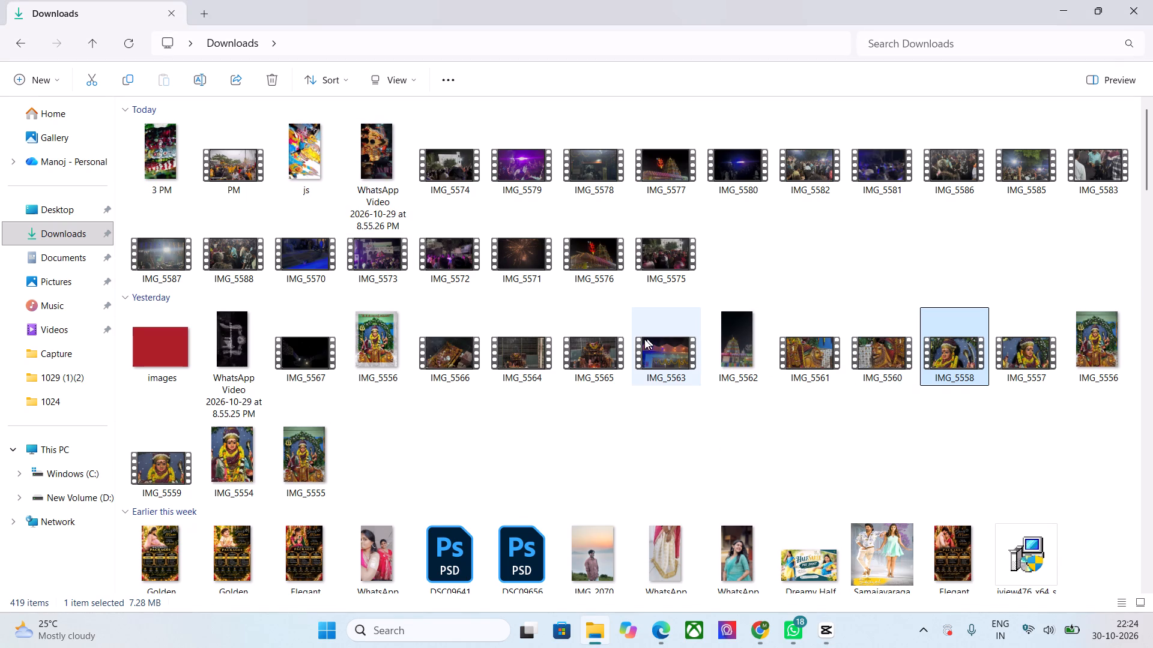
pyautogui.moveTo(665, 343); pyautogui.dragTo(677, 423)
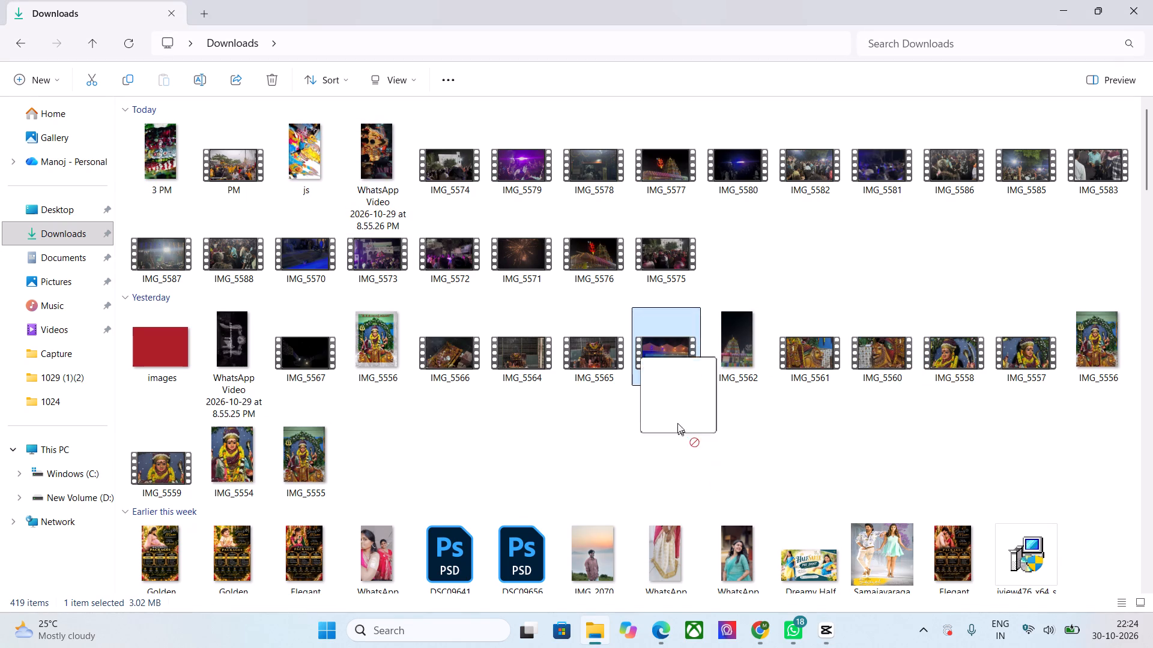
pyautogui.moveTo(677, 423); pyautogui.dragTo(583, 493)
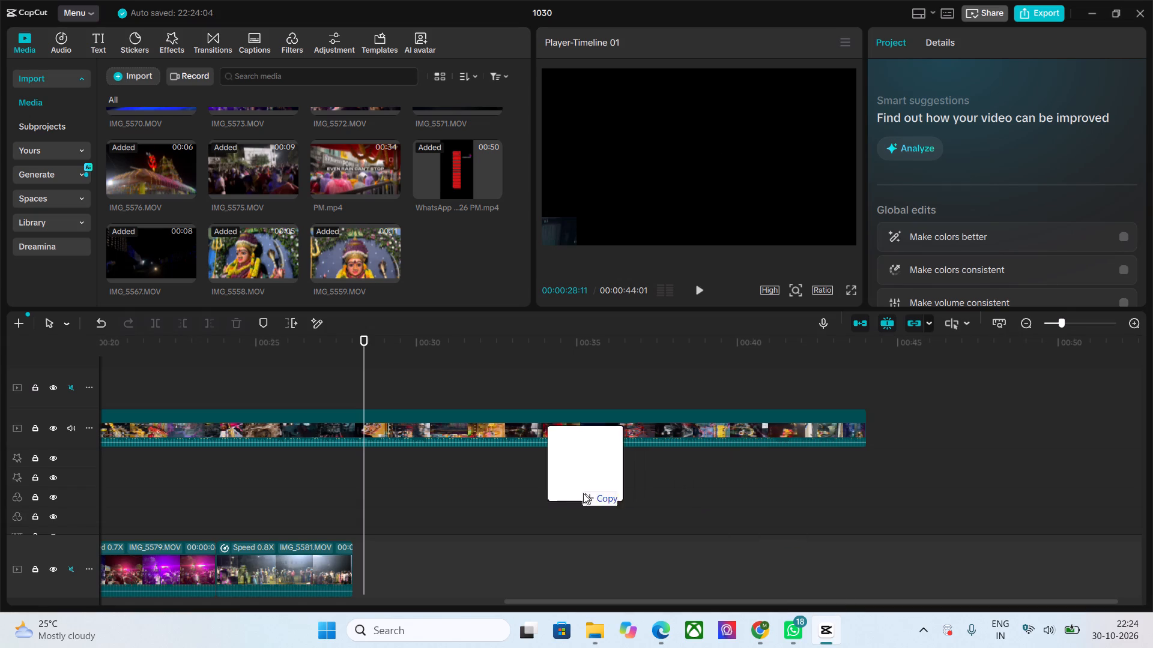
pyautogui.moveTo(583, 493); pyautogui.dragTo(418, 392)
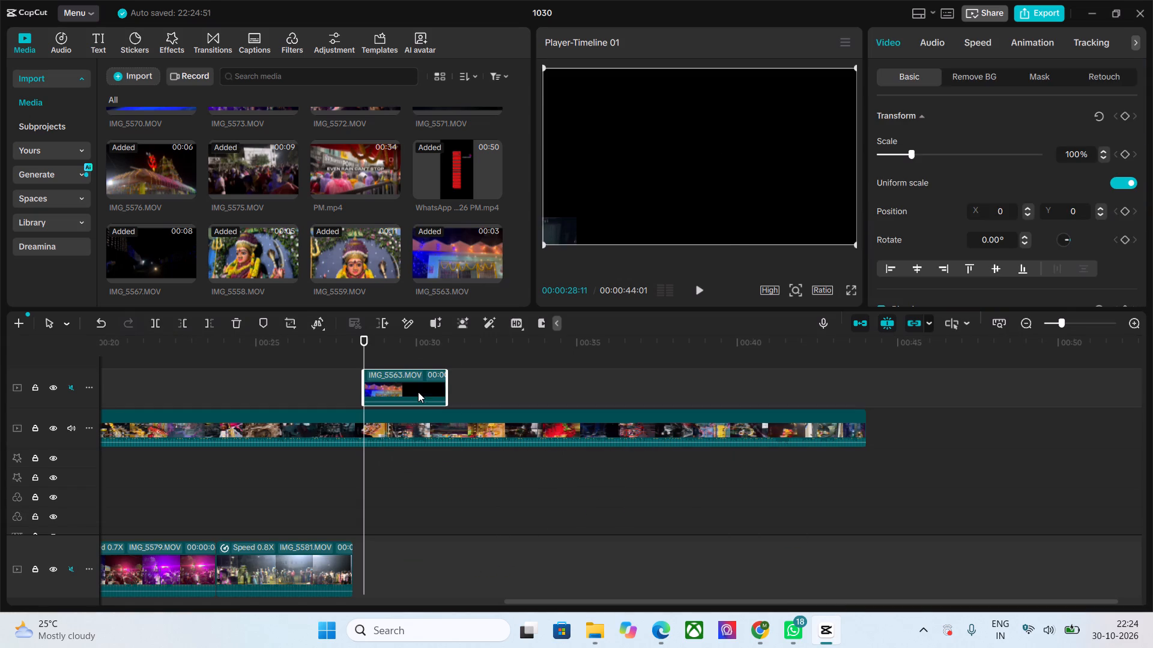
pyautogui.moveTo(416, 390); pyautogui.dragTo(414, 572)
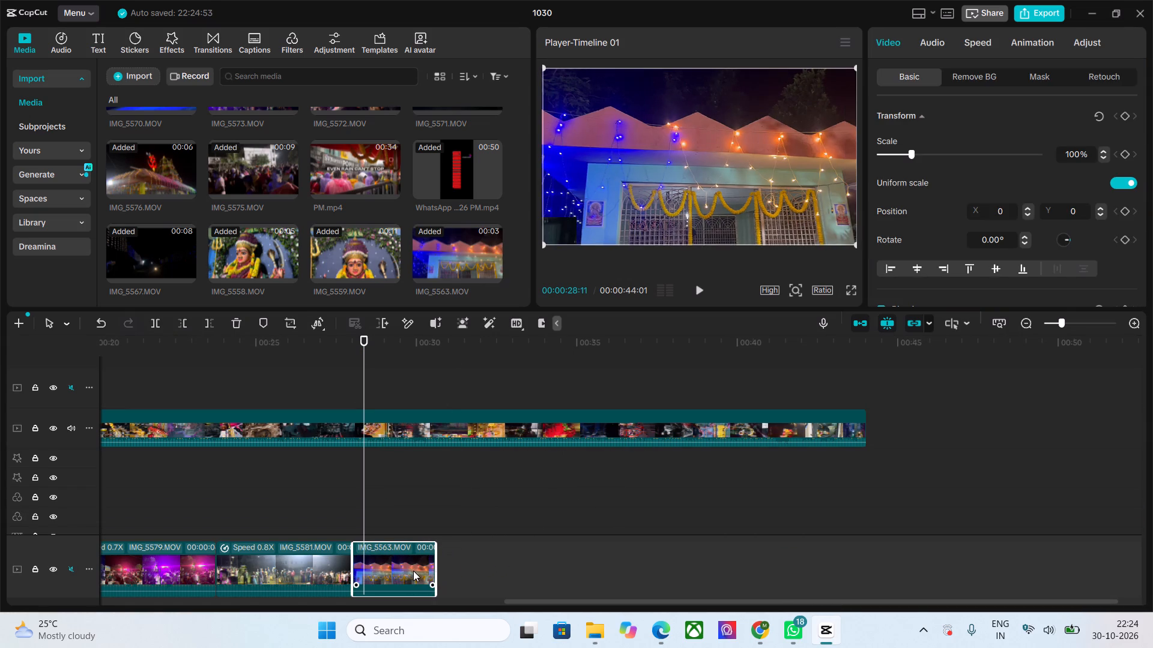
# Play the IMG_5563 clip of the lit building and trim its end to 00:00:30:08.
pyautogui.press('space')
pyautogui.press('space')
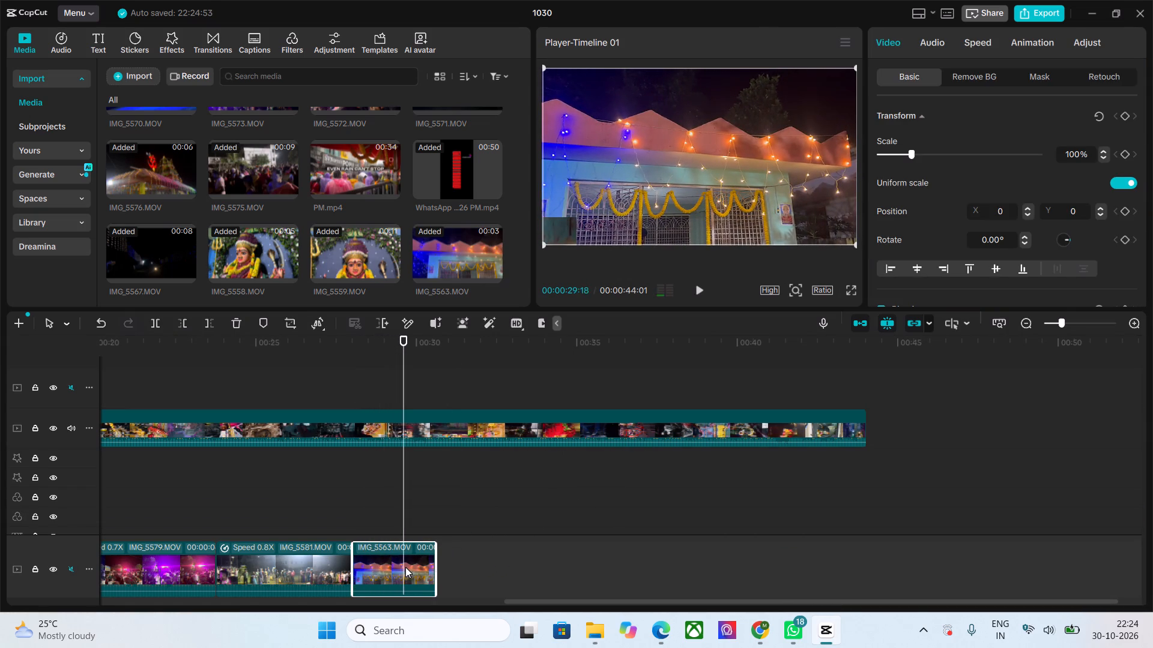
pyautogui.press('space')
pyautogui.press('space')
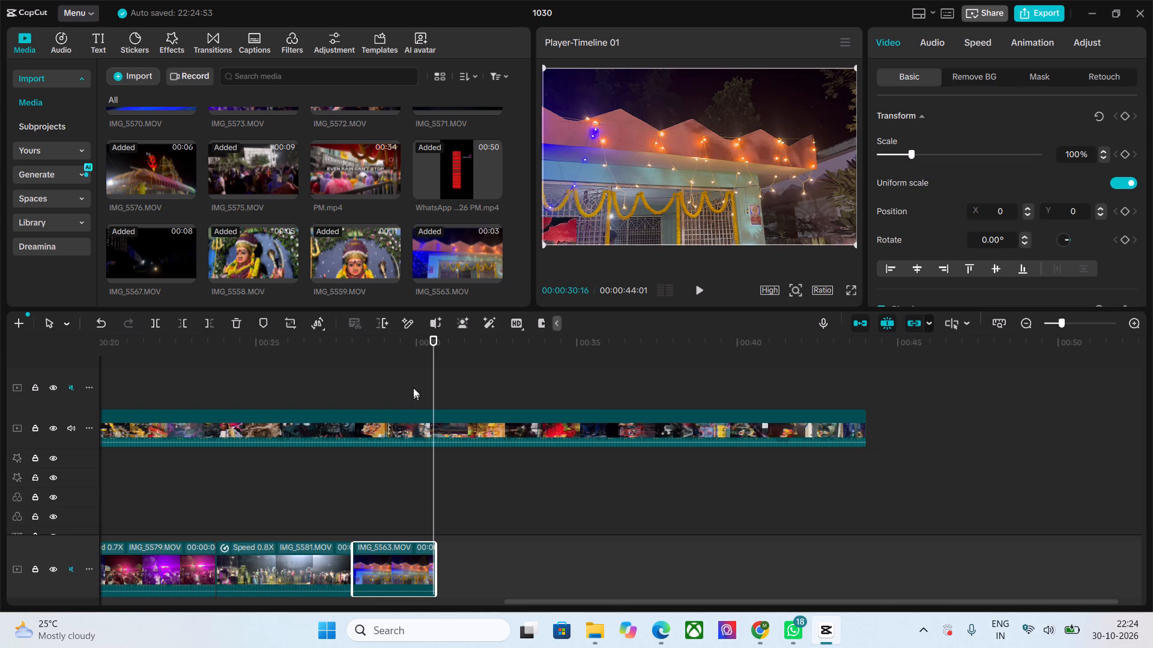
pyautogui.moveTo(433, 332); pyautogui.dragTo(427, 332)
pyautogui.moveTo(434, 338); pyautogui.dragTo(412, 338)
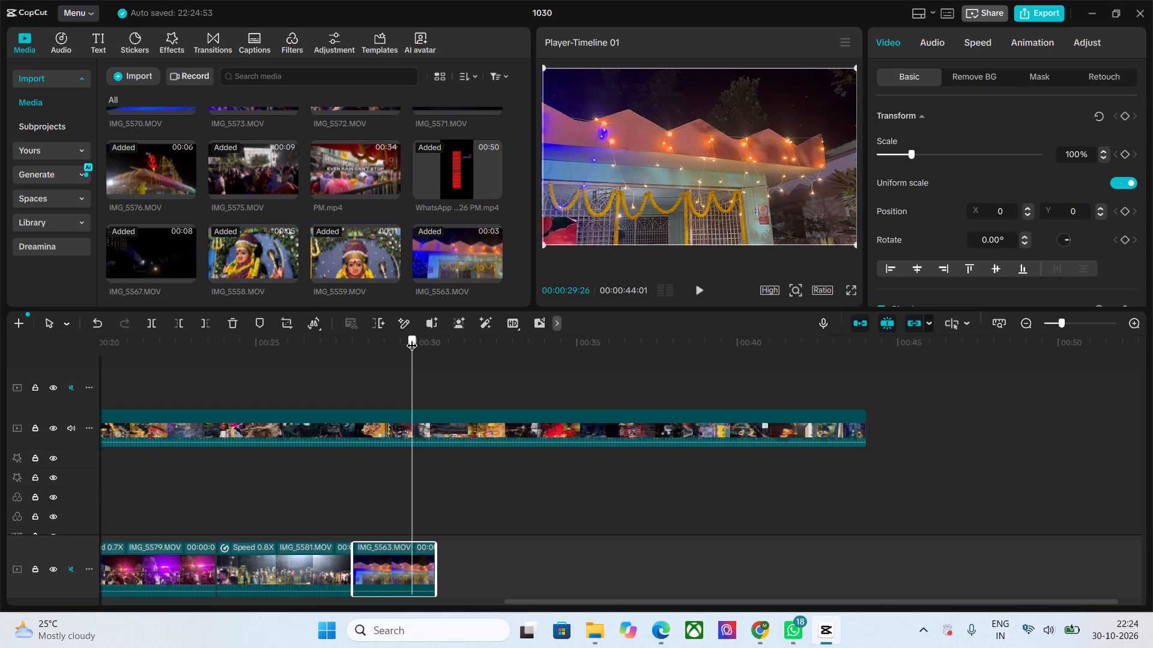
pyautogui.moveTo(412, 338); pyautogui.dragTo(425, 340)
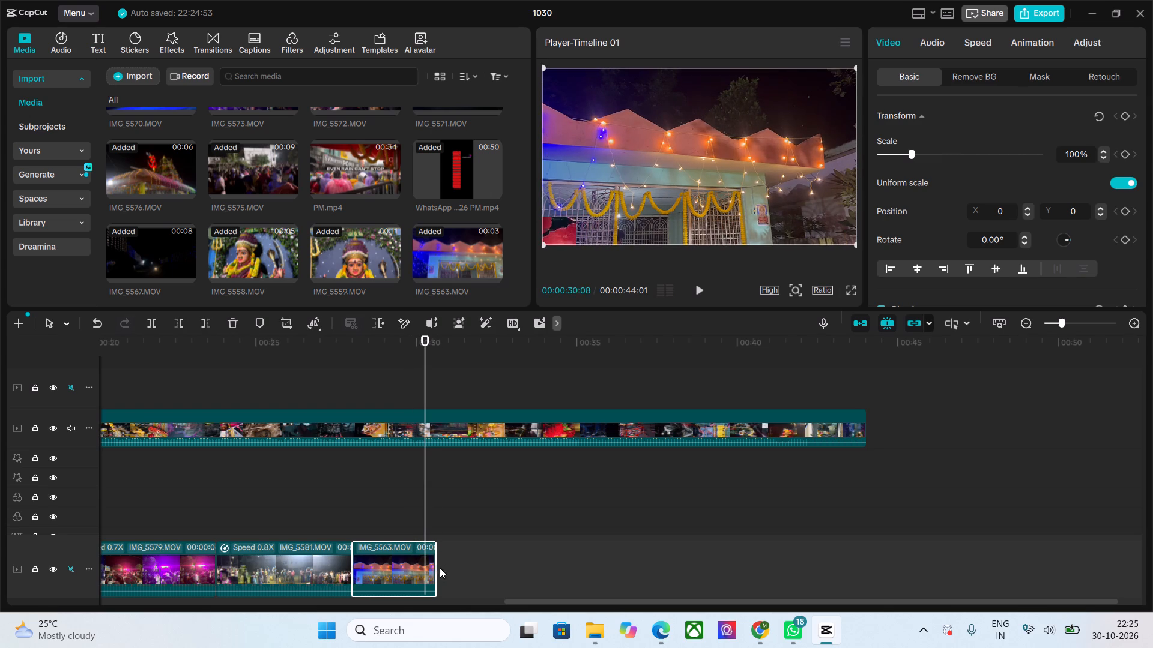
pyautogui.moveTo(438, 567); pyautogui.dragTo(426, 566)
# Slow the IMG_5563 clip to 0.77x speed.
pyautogui.rightClick(389, 565)
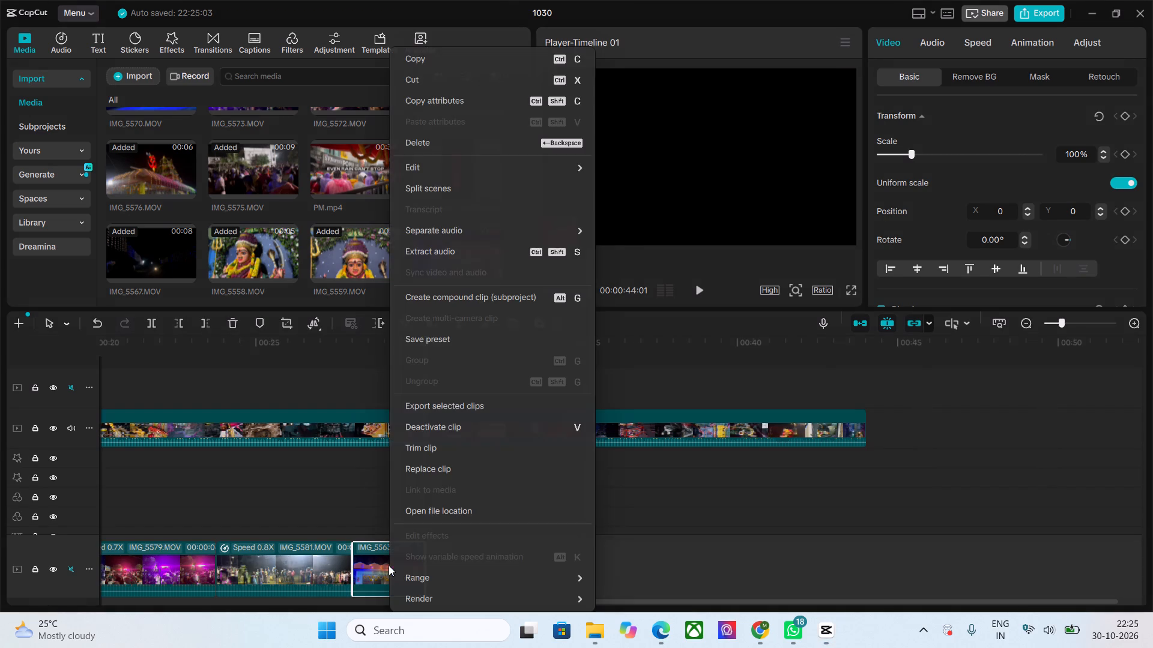
pyautogui.click(367, 568)
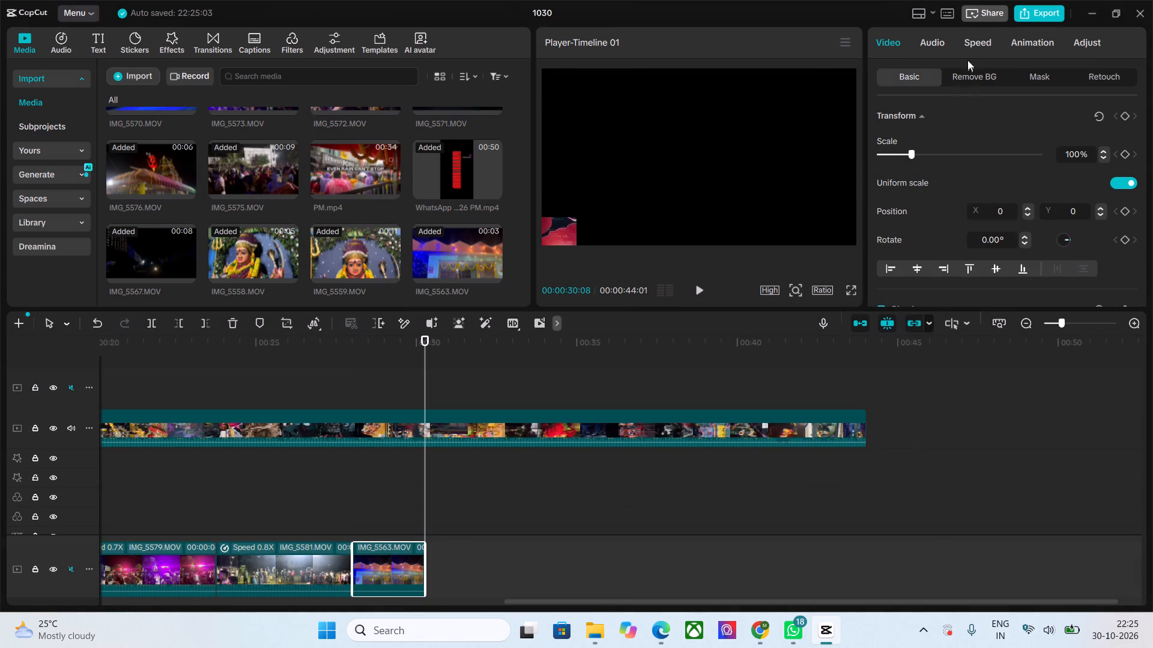
pyautogui.click(977, 40)
pyautogui.moveTo(917, 140); pyautogui.dragTo(910, 140)
pyautogui.click(910, 138)
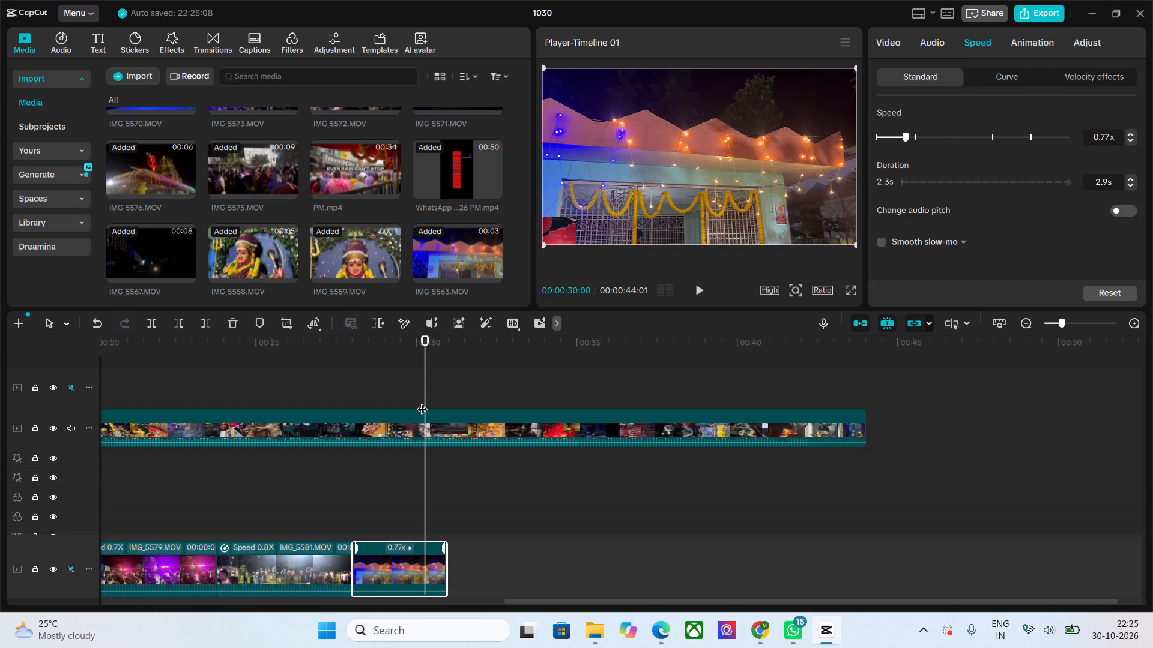
# Play across the cut from IMG_5581 into the slowed IMG_5563 and trim the latter's end for a duration of 2.5 s.
pyautogui.moveTo(422, 402); pyautogui.dragTo(342, 410)
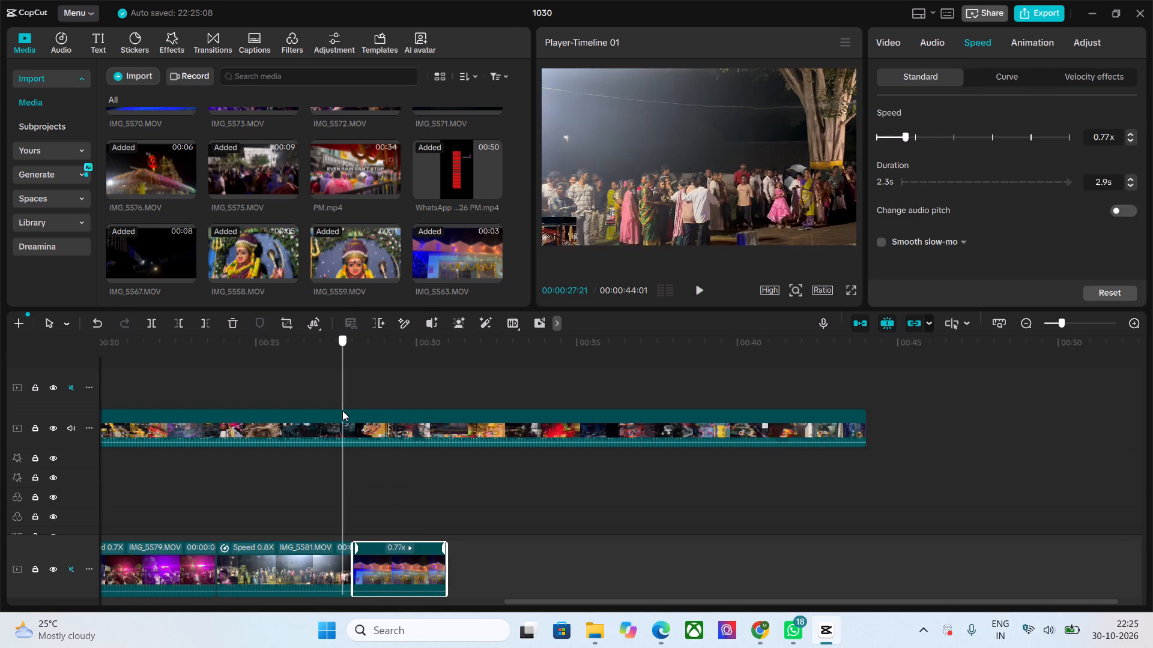
pyautogui.moveTo(342, 410); pyautogui.dragTo(342, 410)
pyautogui.press('space')
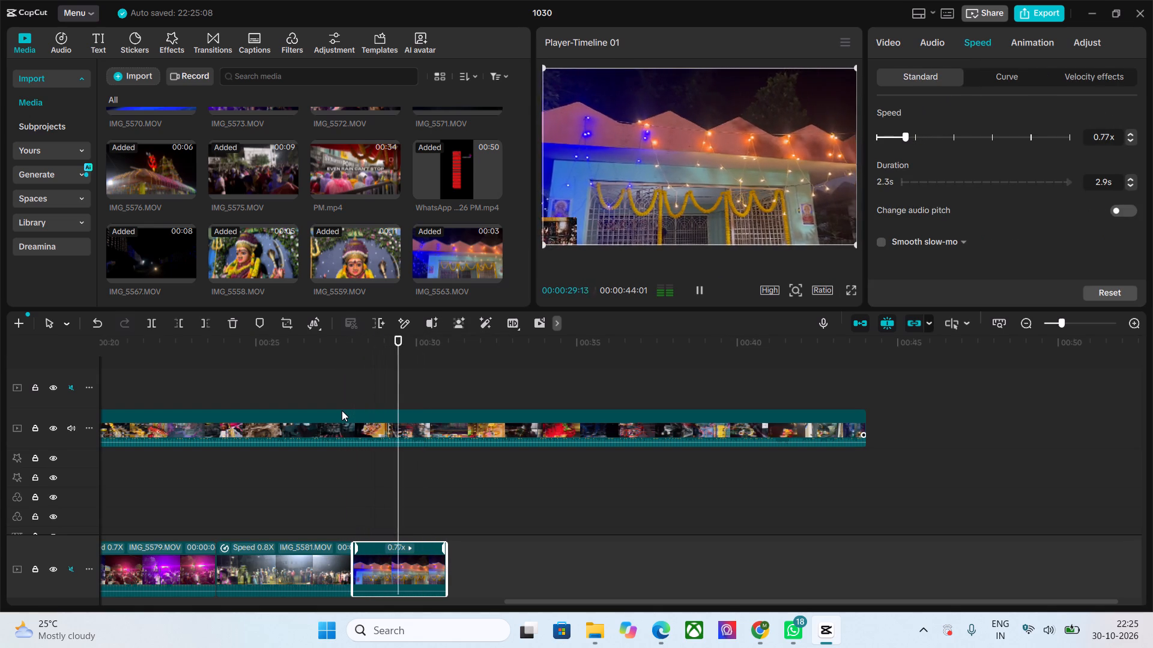
pyautogui.press('space')
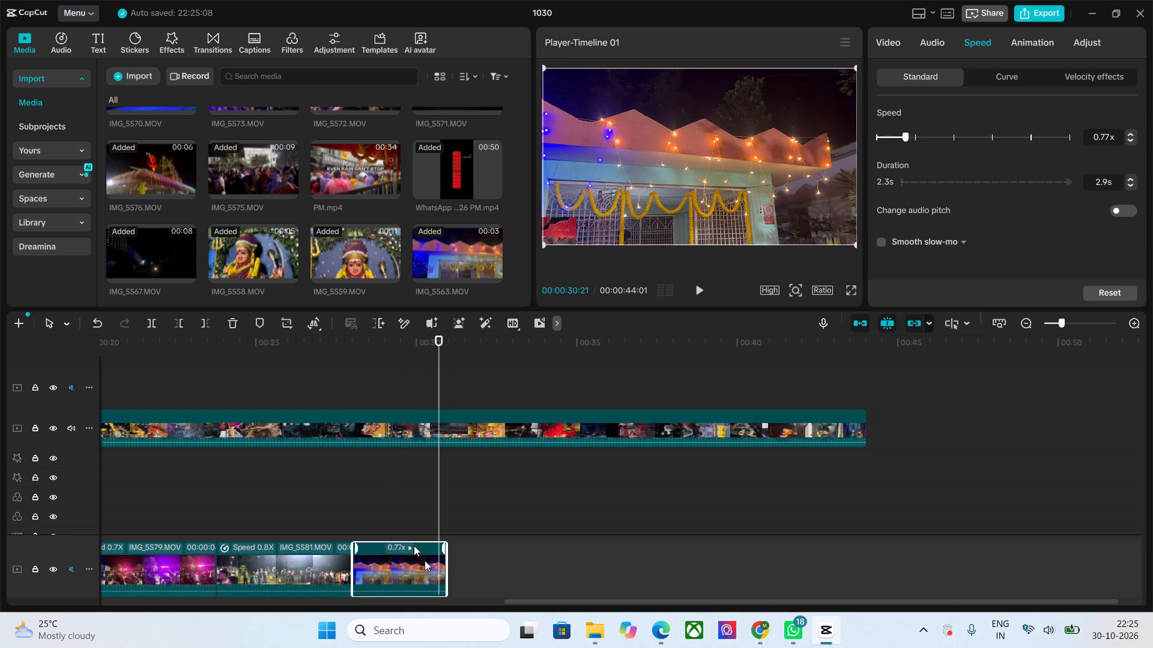
pyautogui.moveTo(449, 570); pyautogui.dragTo(432, 570)
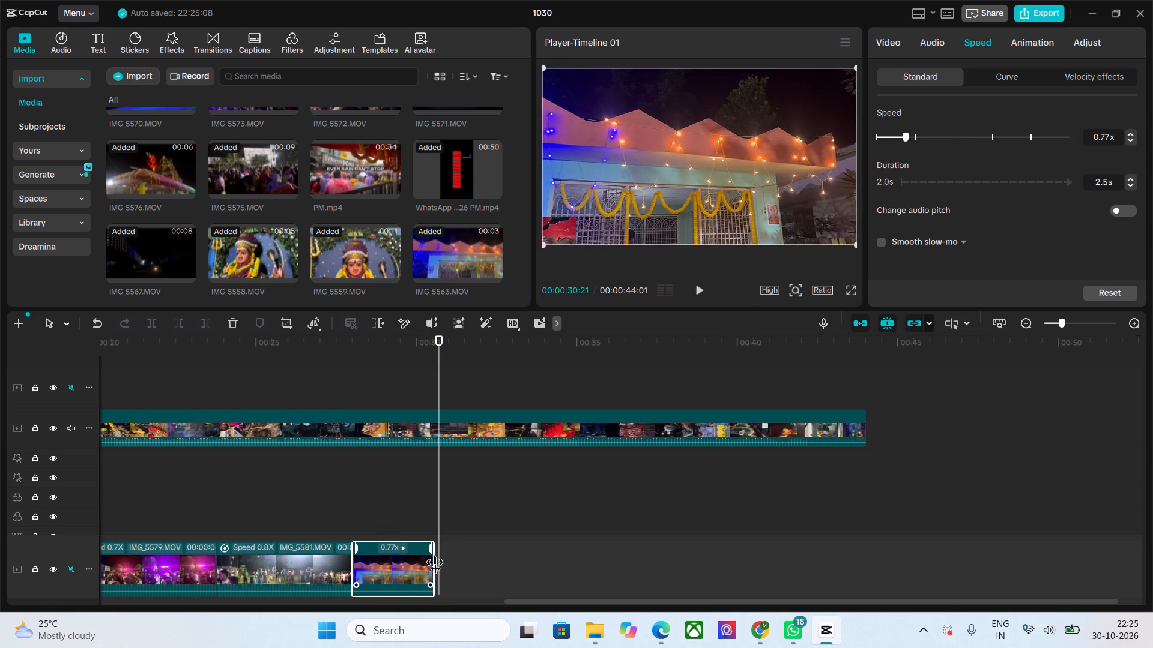
# Review the end of the slowed IMG_5563 clip against the reference video, replaying and stepping back frame by frame around 00:00:30.
pyautogui.moveTo(438, 371); pyautogui.dragTo(426, 371)
pyautogui.press('space')
pyautogui.press('space')
pyautogui.press('space')
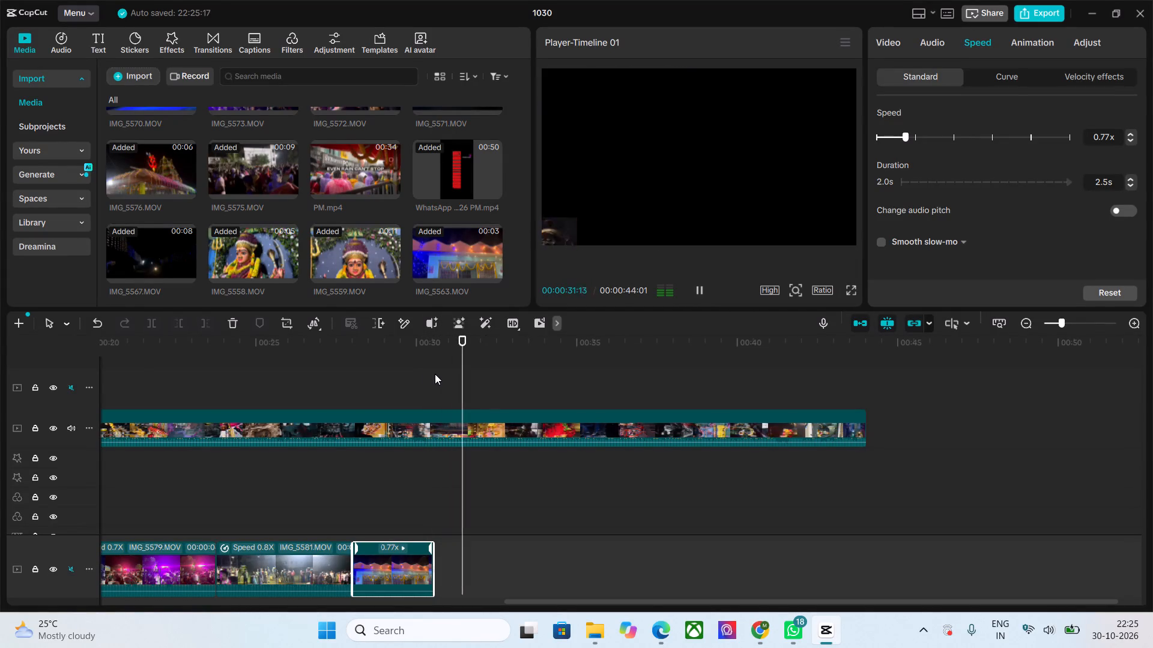
pyautogui.press('space')
pyautogui.moveTo(488, 347); pyautogui.dragTo(408, 358)
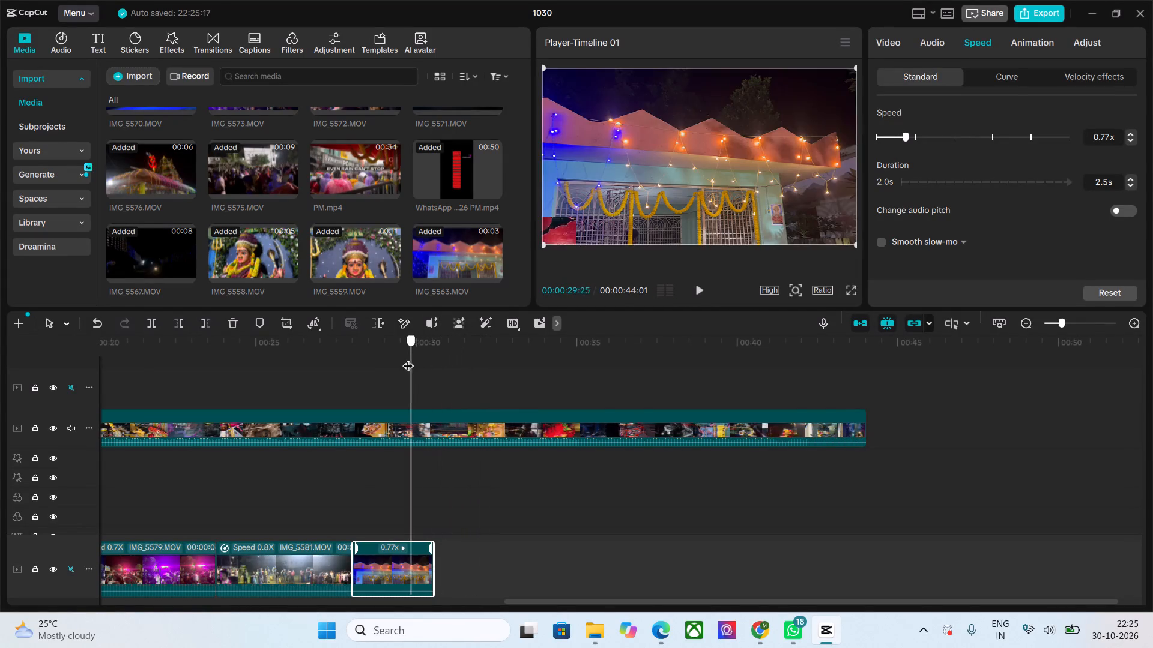
pyautogui.moveTo(408, 358); pyautogui.dragTo(384, 361)
pyautogui.press('space')
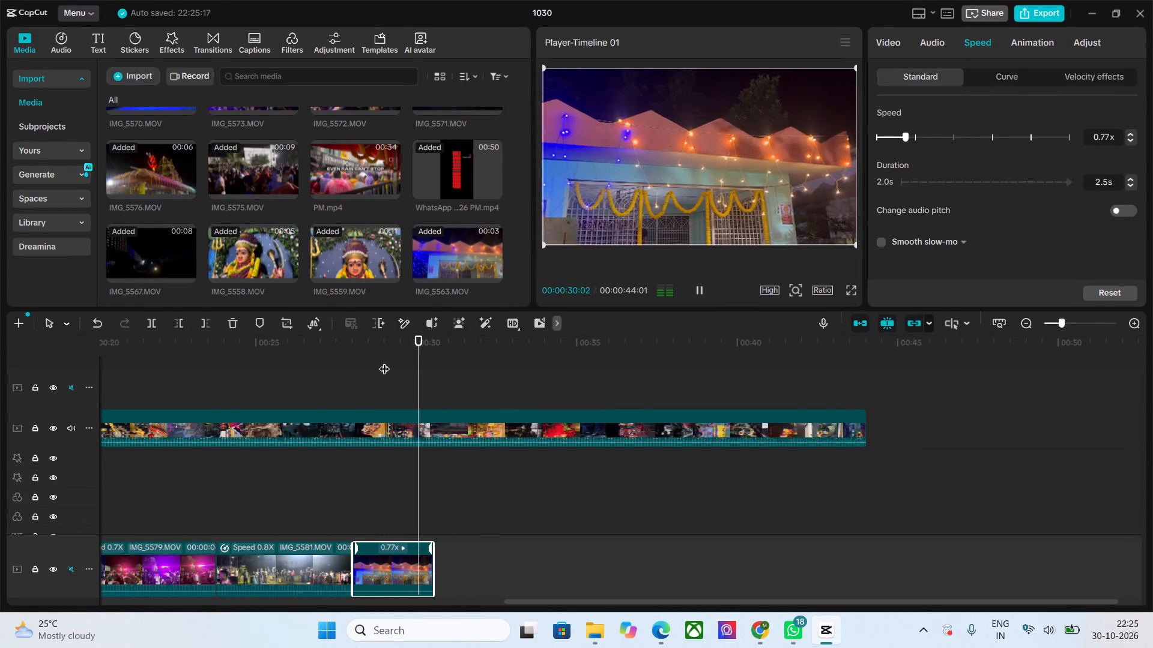
pyautogui.press('space')
pyautogui.press('Left')
pyautogui.press('Left')
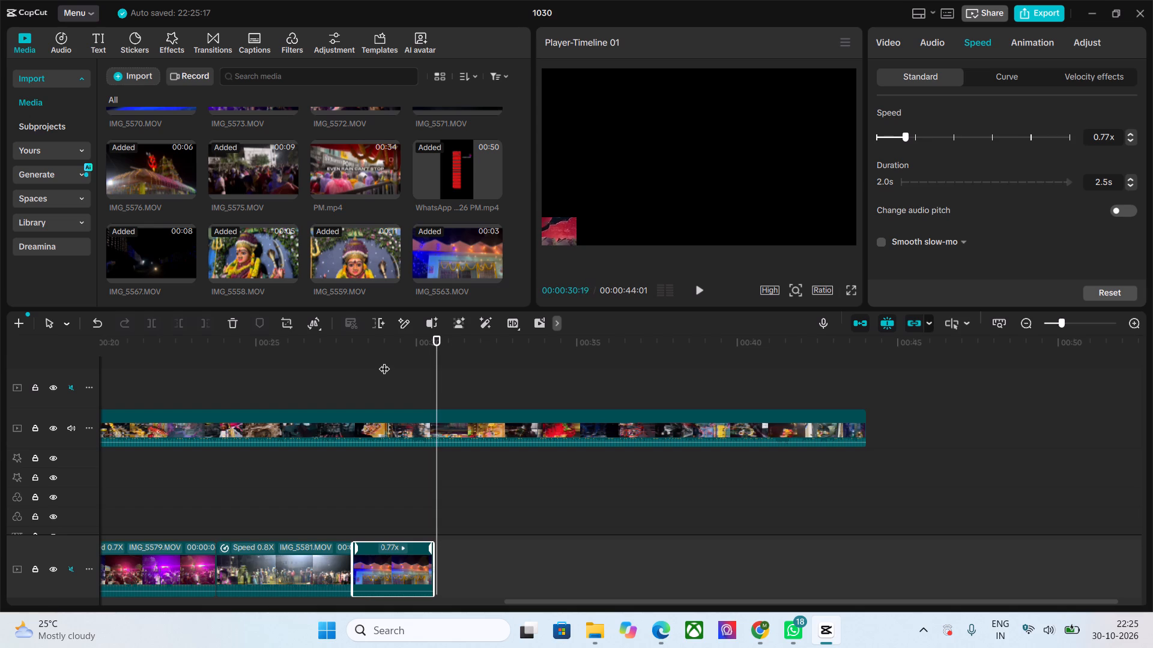
pyautogui.press('Left')
pyautogui.press('Left')
pyautogui.press('Left')
pyautogui.press('Left')
pyautogui.press('Left')
pyautogui.press('Left')
pyautogui.press('Left')
pyautogui.press('Left')
pyautogui.press('Left')
pyautogui.press('Left')
pyautogui.press('Left')
pyautogui.press('Left')
pyautogui.press('Left')
pyautogui.press('Left')
pyautogui.press('Left')
pyautogui.press('Left')
pyautogui.press('Left')
pyautogui.press('Left')
pyautogui.press('Left')
pyautogui.press('Left')
pyautogui.press('Left')
pyautogui.press('Left')
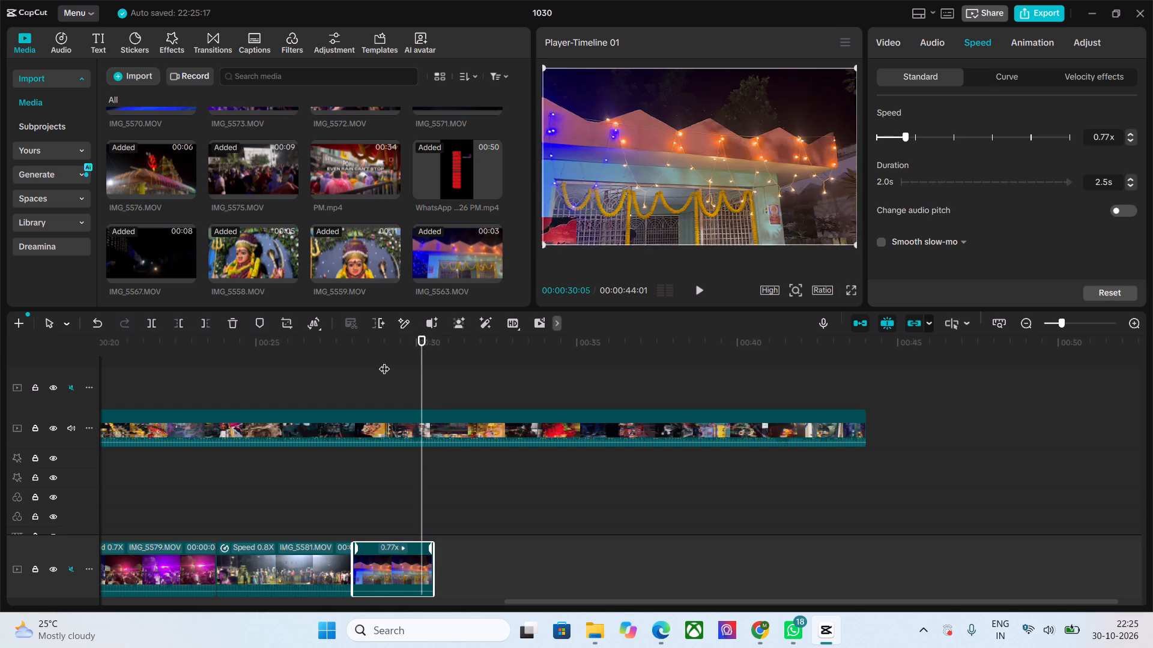
pyautogui.press('space')
pyautogui.press('space')
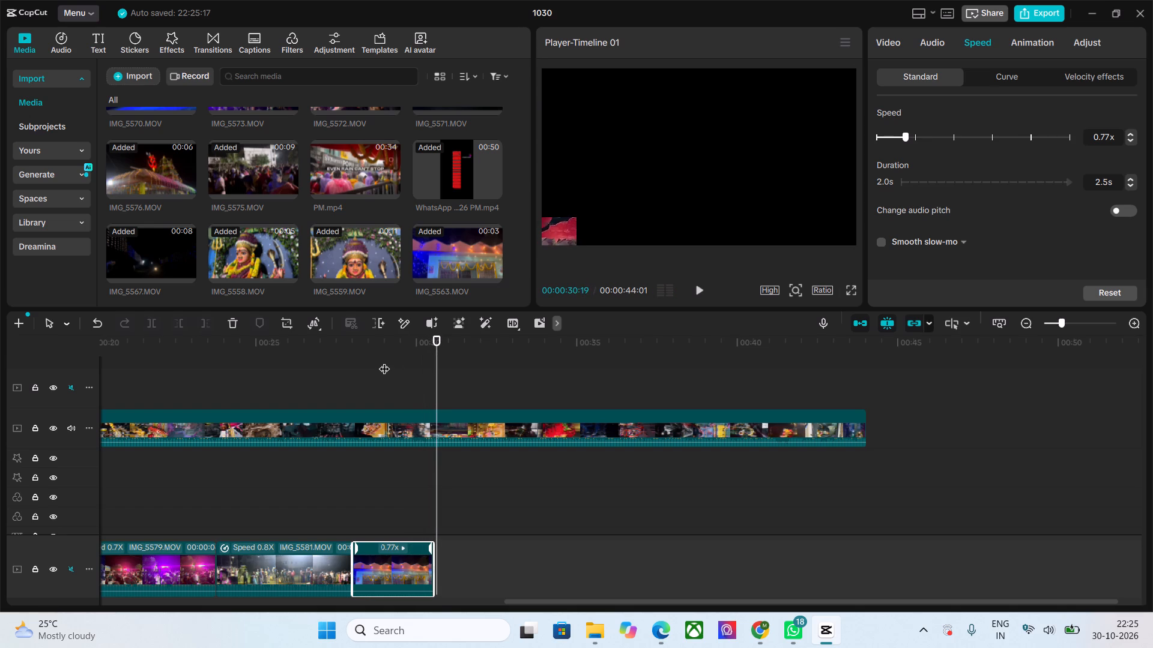
pyautogui.press('Left')
pyautogui.press('Left')
pyautogui.press('Left')
pyautogui.press('Left')
pyautogui.press('Left')
pyautogui.press('Left')
pyautogui.press('Left')
pyautogui.press('Left')
pyautogui.press('Left')
pyautogui.press('Left')
pyautogui.press('Left')
pyautogui.press('space')
pyautogui.press('Left')
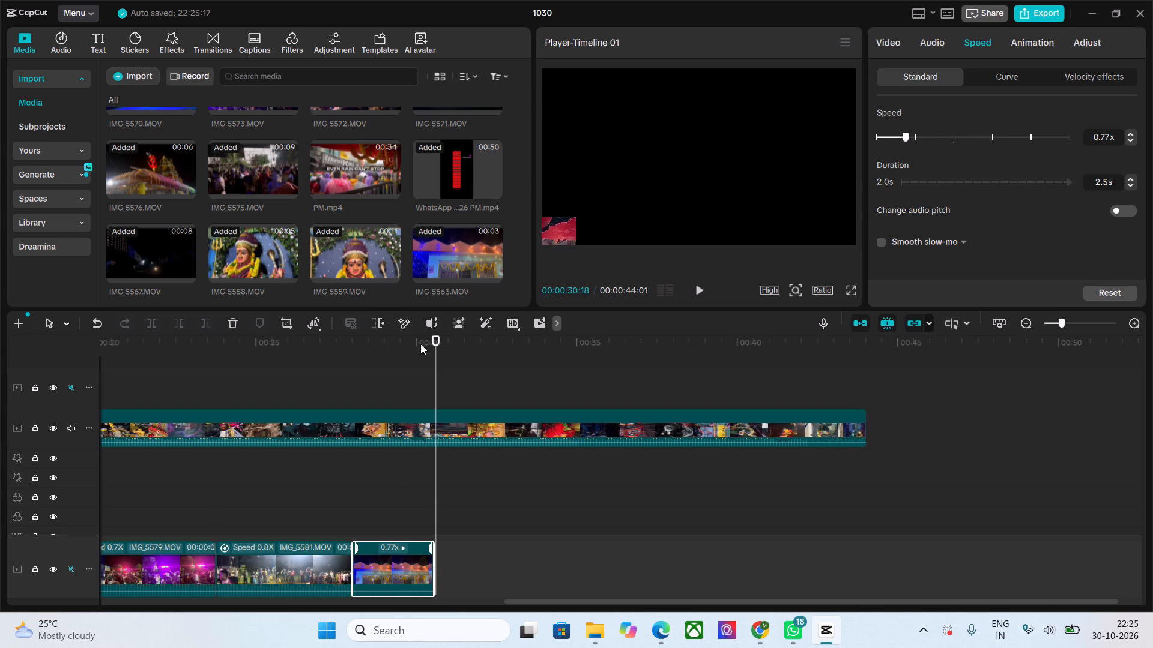
# Browse the new filters and place Space Odyssey on the track above IMG_5563, aligned with the clip's start.
pyautogui.moveTo(434, 344); pyautogui.dragTo(389, 362)
pyautogui.click(403, 562)
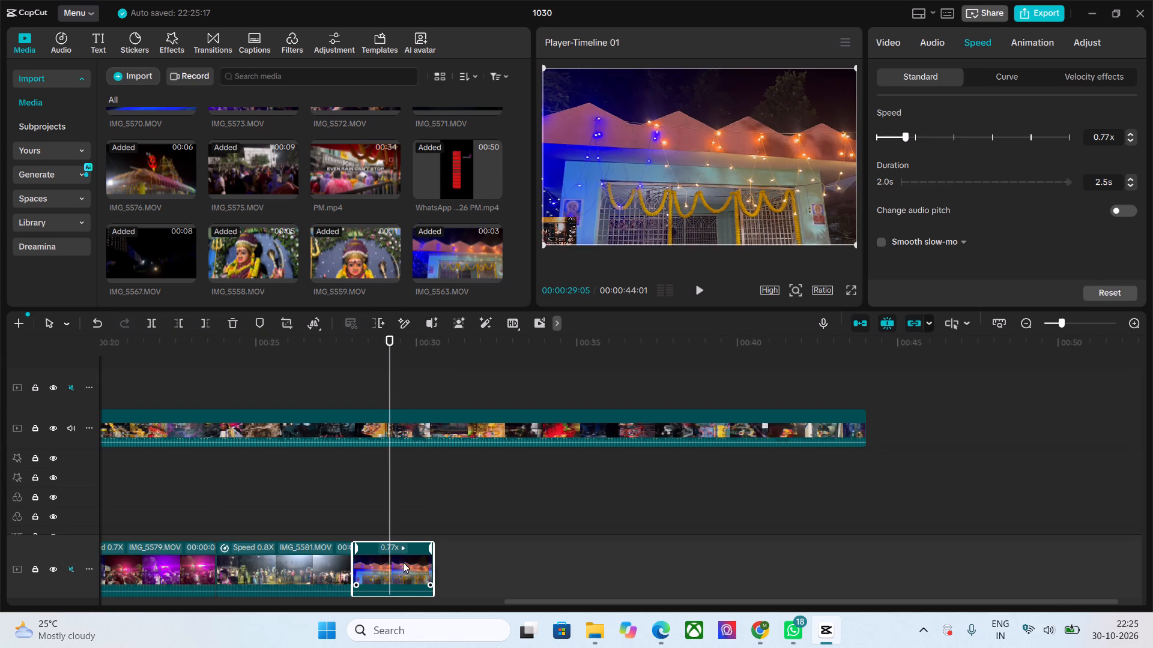
pyautogui.click(295, 38)
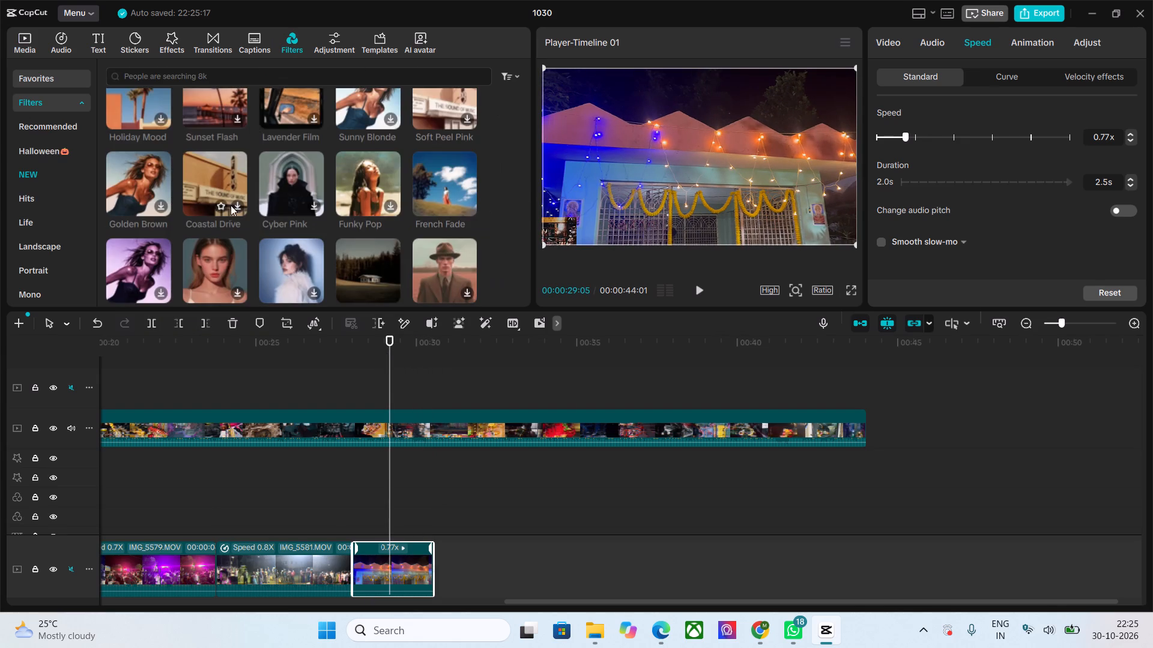
pyautogui.scroll(-4, 241, 204)
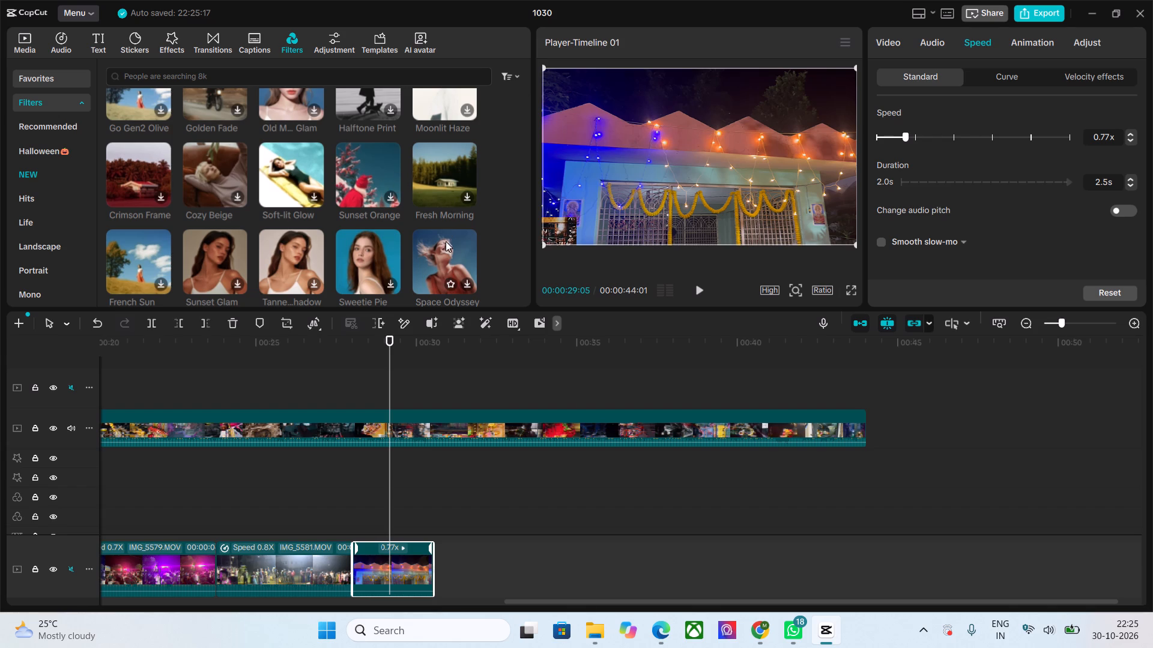
pyautogui.scroll(2, 196, 170)
pyautogui.scroll(-1, 196, 170)
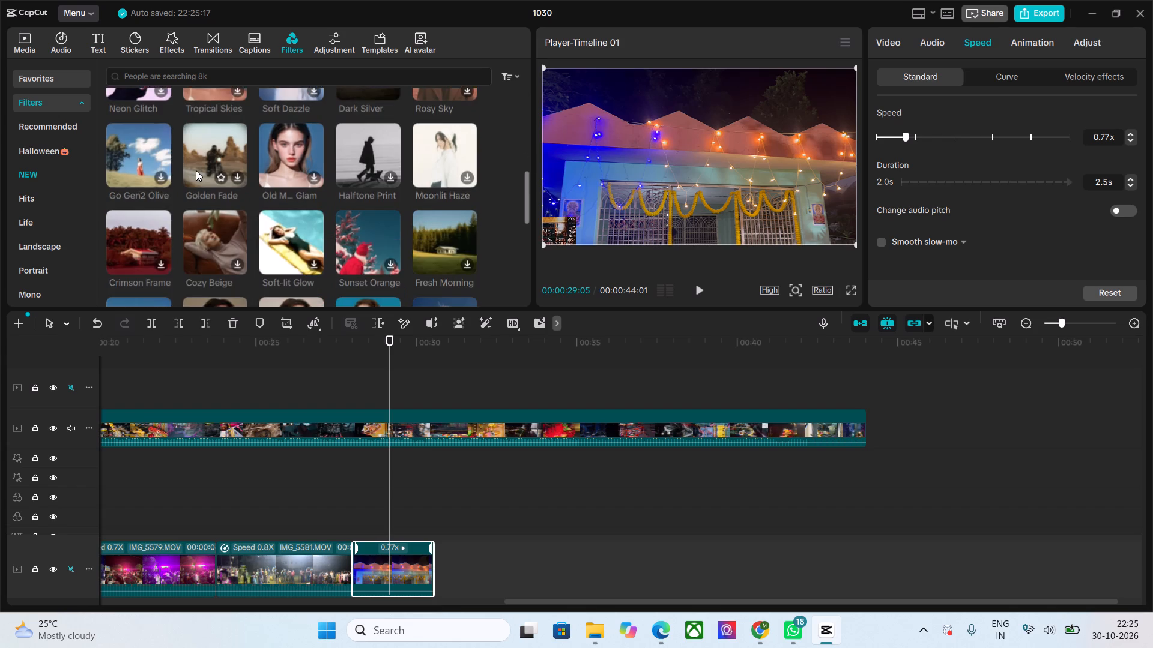
pyautogui.scroll(-3, 196, 170)
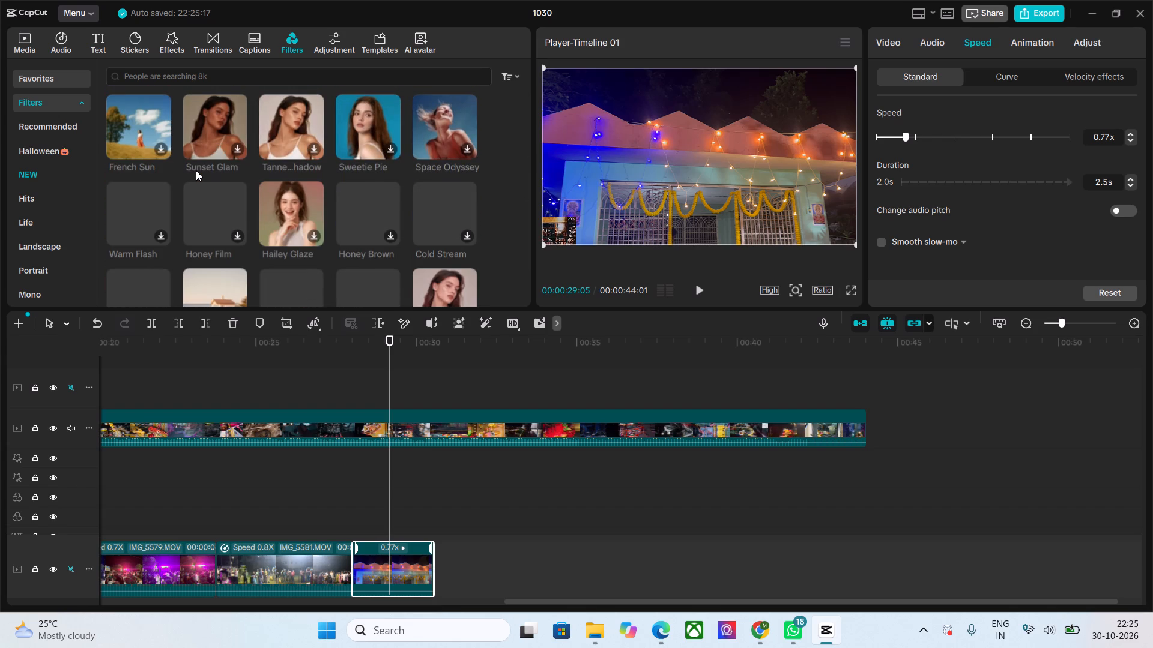
pyautogui.scroll(1, 196, 170)
pyautogui.moveTo(455, 195); pyautogui.dragTo(385, 416)
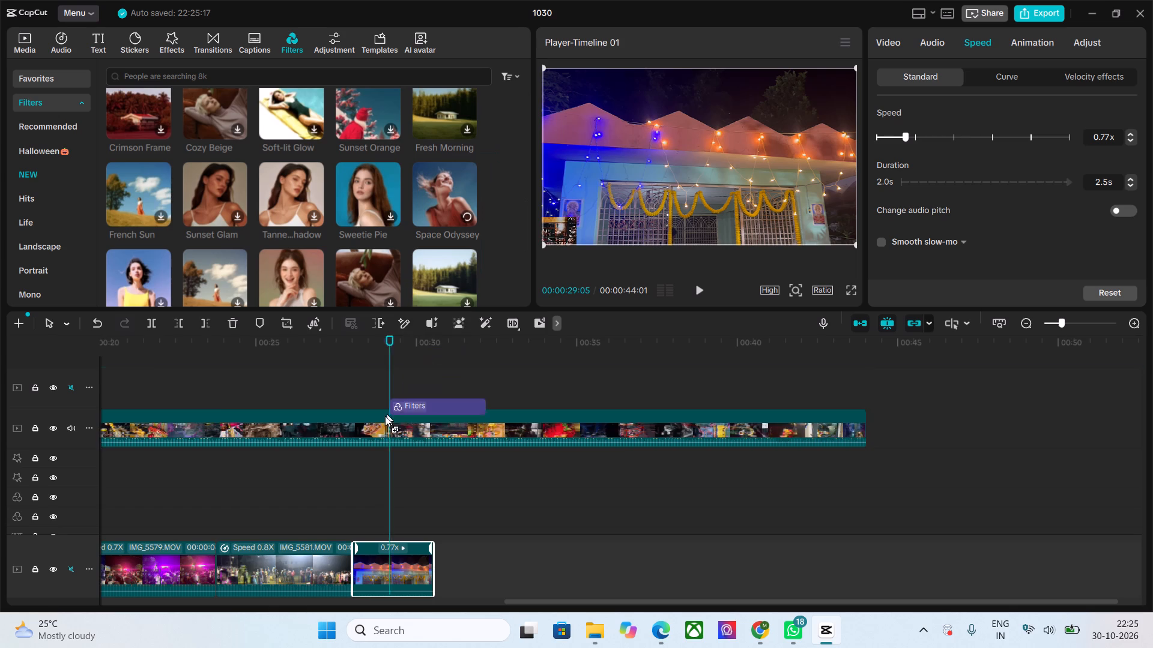
pyautogui.moveTo(385, 416); pyautogui.dragTo(356, 530)
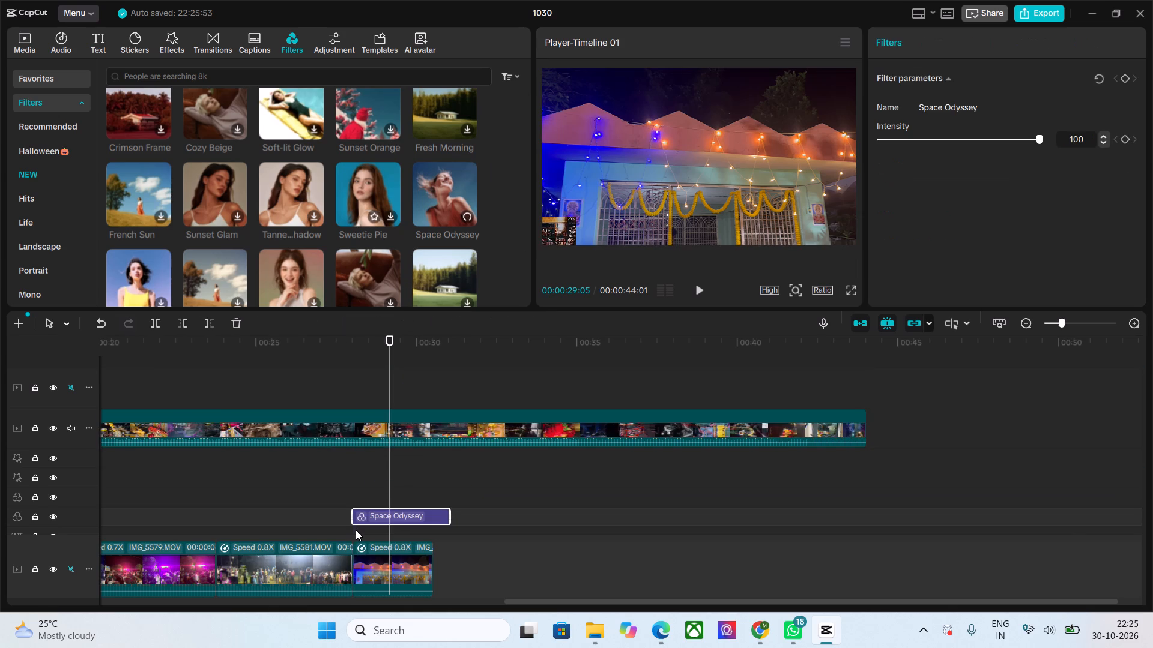
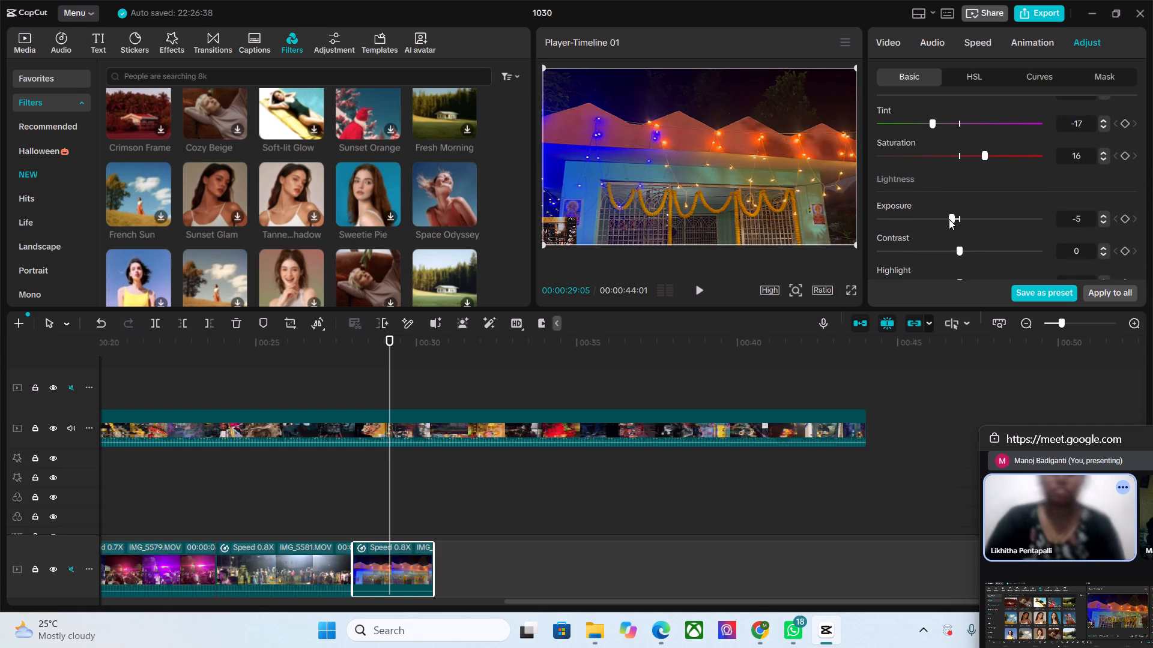
# Set the slowed IMG_5563 clip's exposure to -6 and shadow to 13, and play back the adjusted section.
pyautogui.moveTo(949, 219); pyautogui.dragTo(946, 219)
pyautogui.moveTo(966, 248); pyautogui.dragTo(953, 253)
pyautogui.scroll(-1, 957, 230)
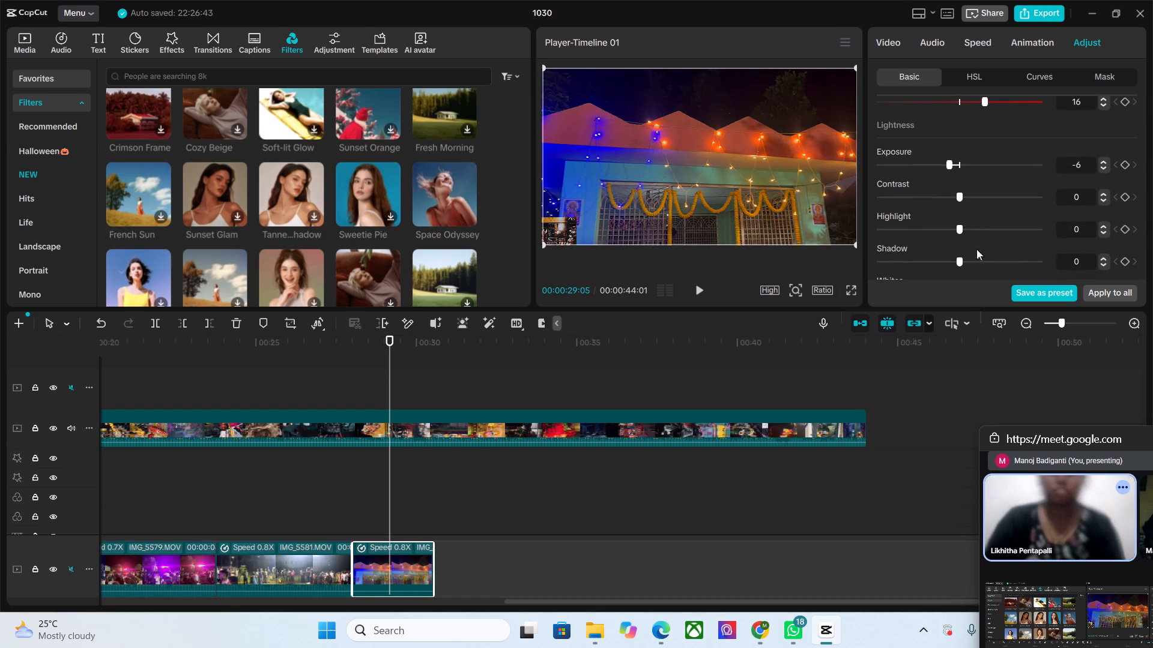
pyautogui.moveTo(951, 262); pyautogui.dragTo(969, 259)
pyautogui.moveTo(969, 259); pyautogui.dragTo(978, 262)
pyautogui.moveTo(393, 344); pyautogui.dragTo(276, 346)
pyautogui.press('space')
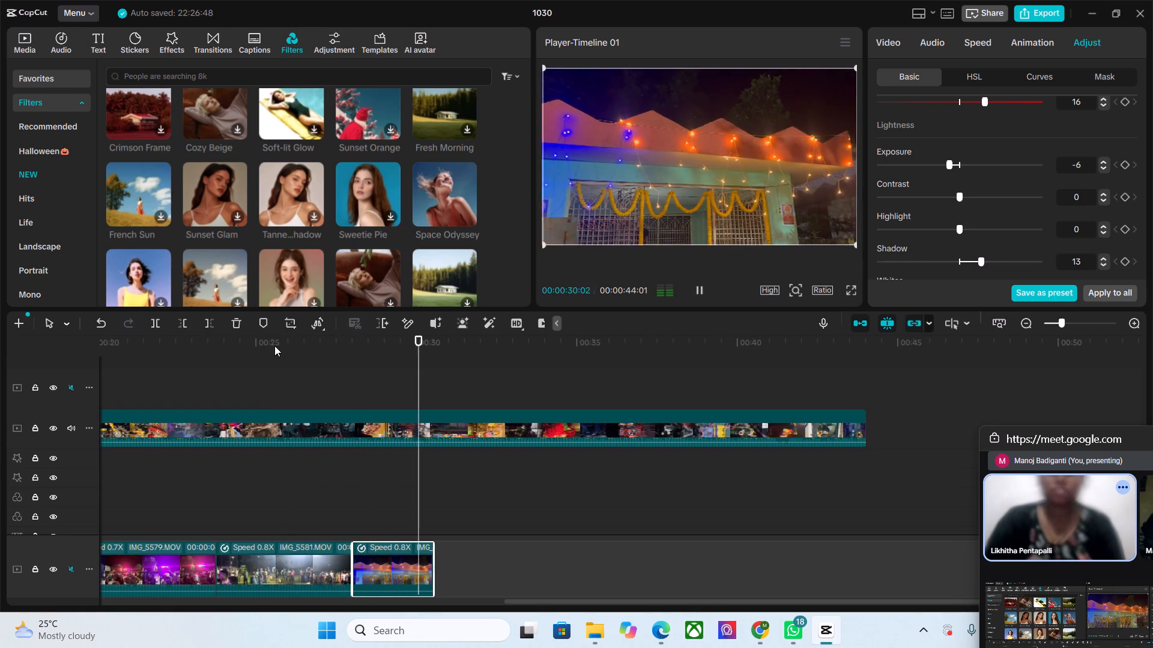
pyautogui.press('space')
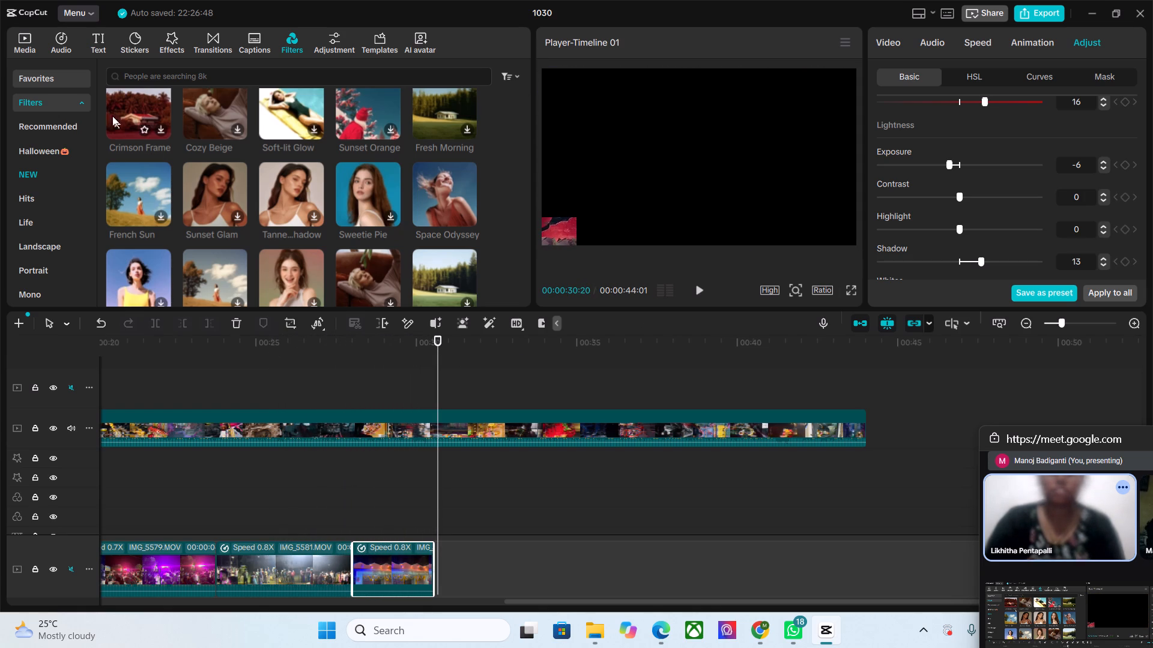
# Find IMG_5579 in the imported media and place it on the main track directly after the slowed IMG_5563 clip.
pyautogui.scroll(11, 97, 106)
pyautogui.scroll(2, 165, 134)
pyautogui.scroll(-1, 163, 134)
pyautogui.scroll(10, 163, 134)
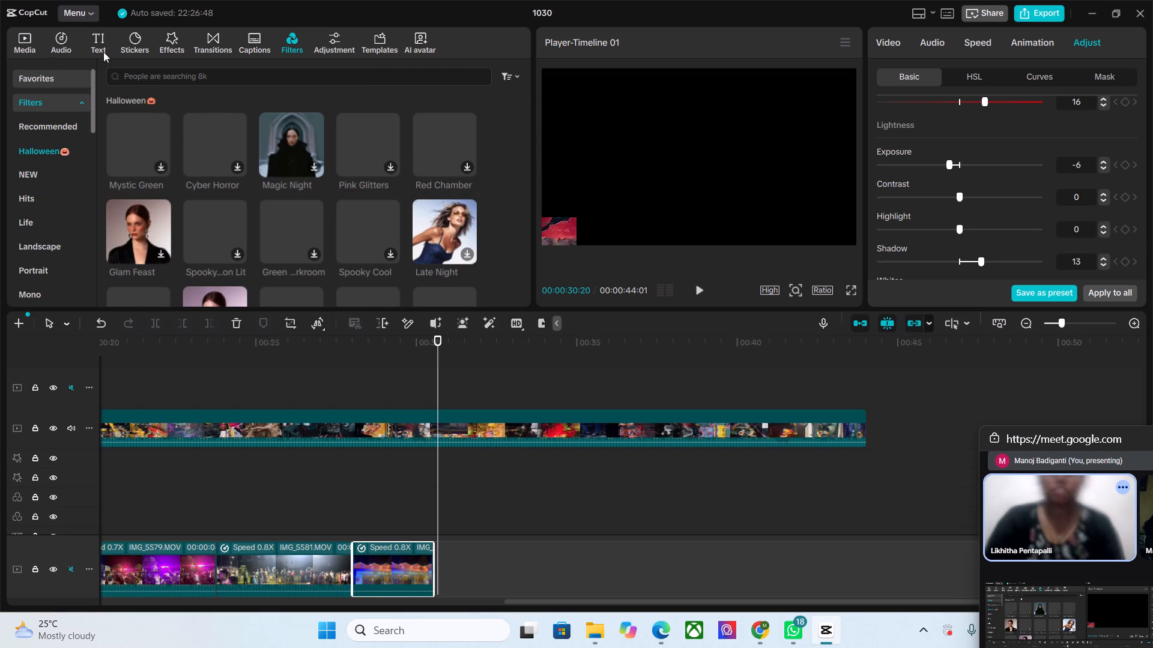
pyautogui.click(20, 40)
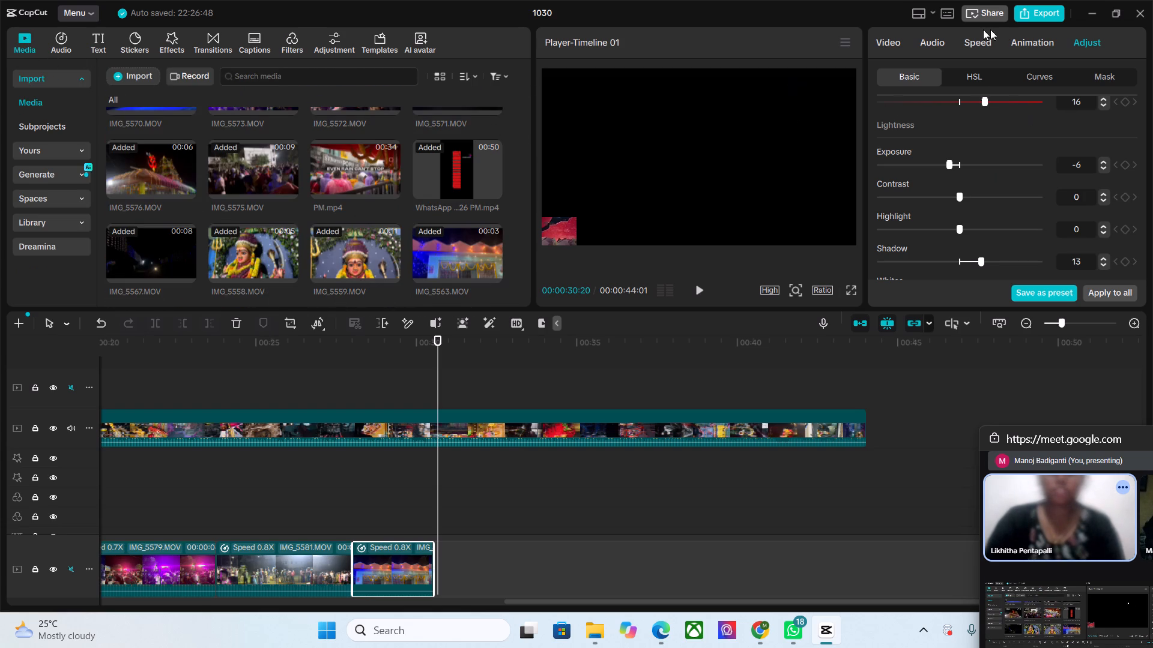
pyautogui.scroll(1, 234, 174)
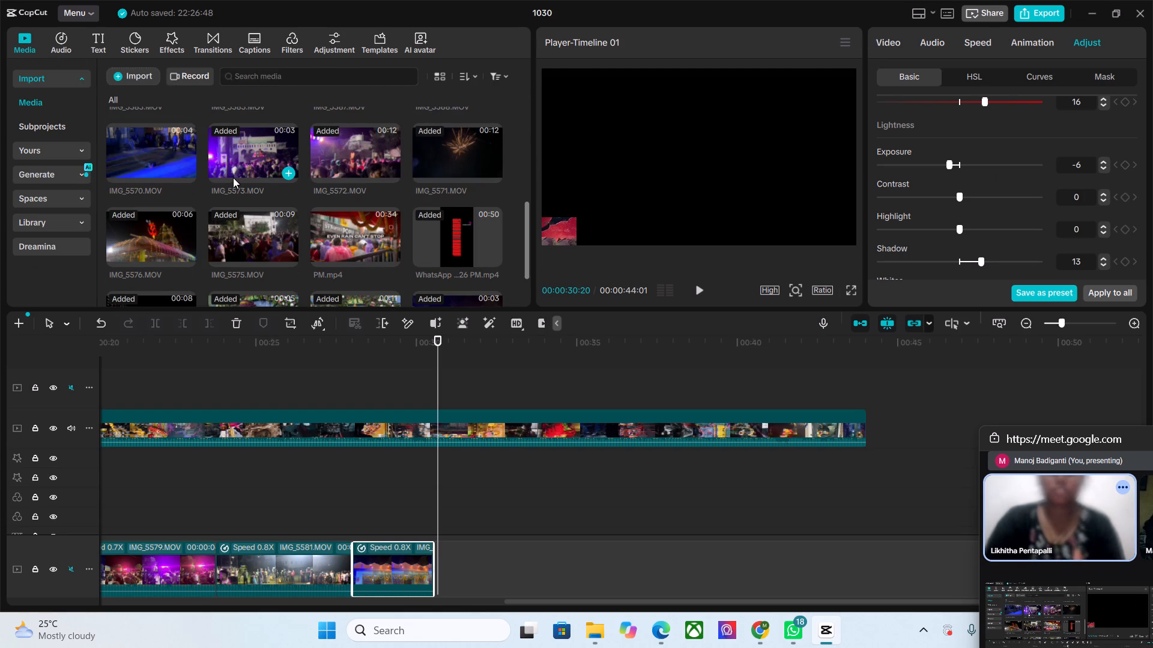
pyautogui.scroll(3, 193, 164)
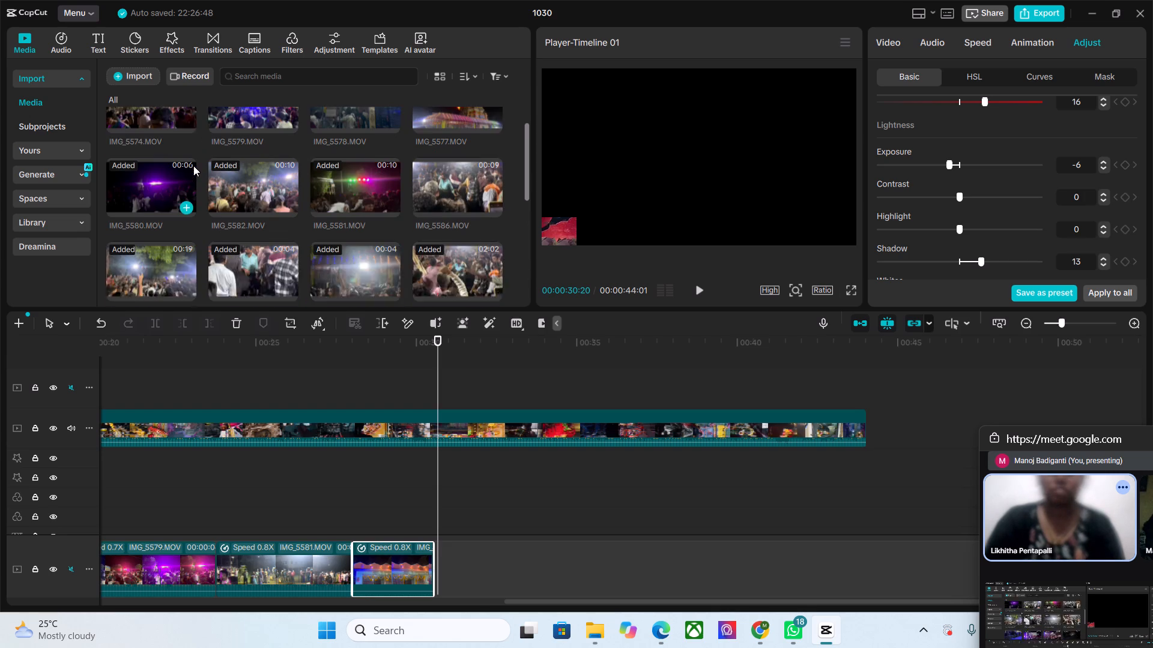
pyautogui.scroll(2, 193, 166)
pyautogui.moveTo(239, 138); pyautogui.dragTo(447, 566)
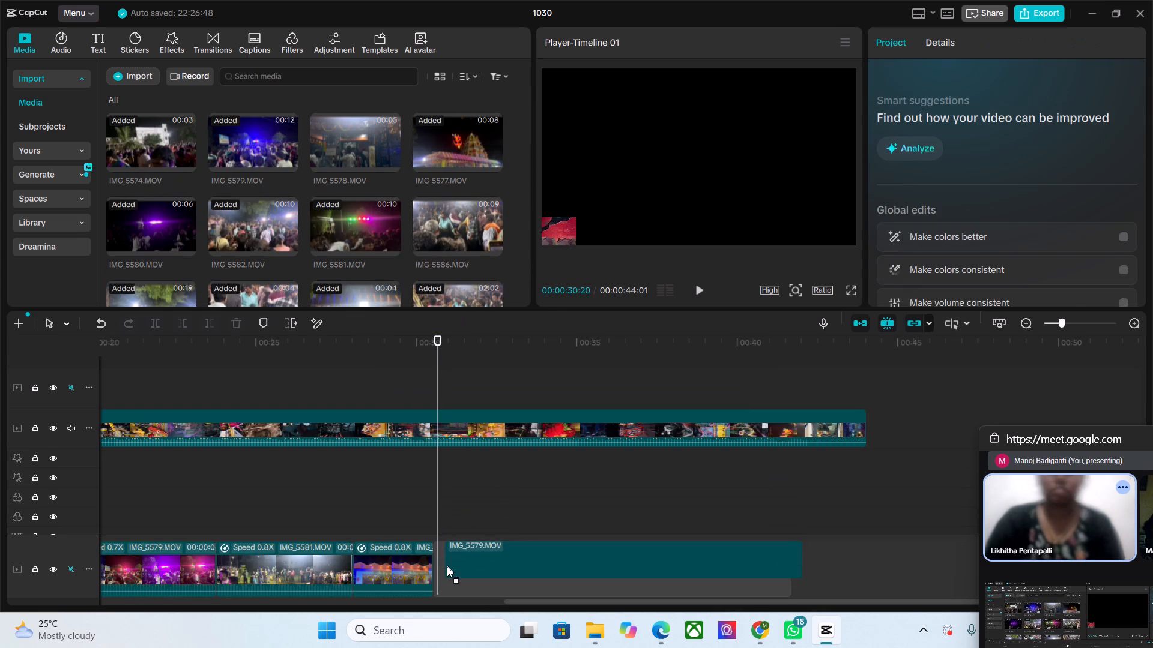
pyautogui.moveTo(447, 566); pyautogui.dragTo(447, 574)
# Play the new IMG_5579 clip, cut off its start up to 00:00:33:29, and trim its end for a duration of 00:00:03:11.
pyautogui.press('space')
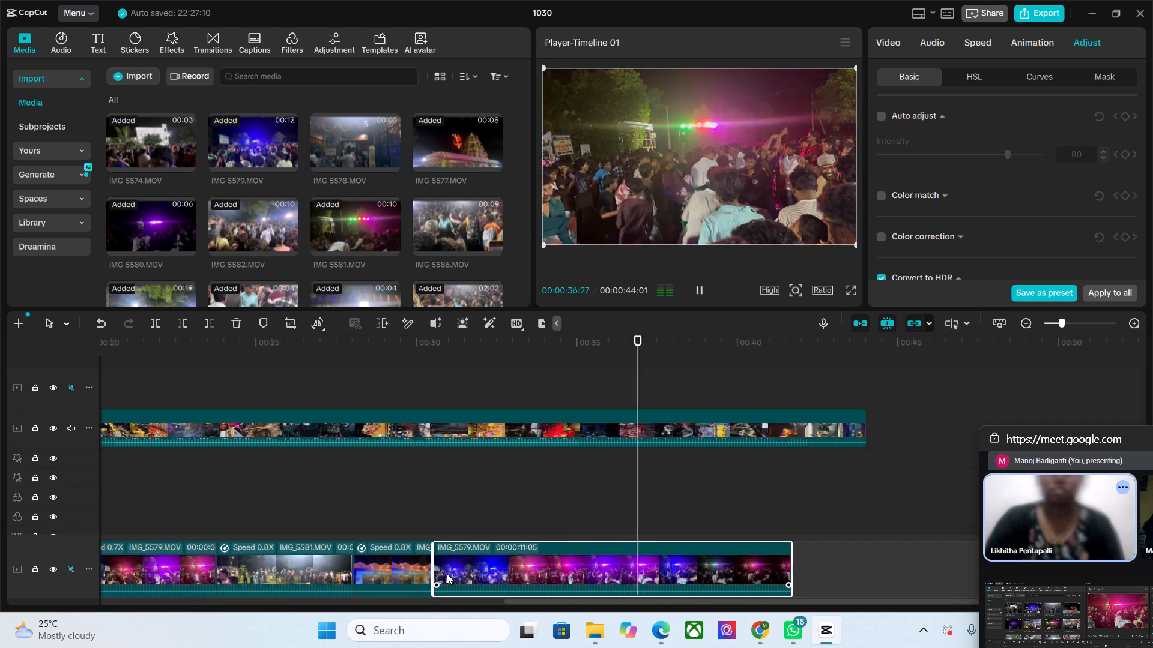
pyautogui.press('space')
pyautogui.moveTo(640, 343); pyautogui.dragTo(535, 361)
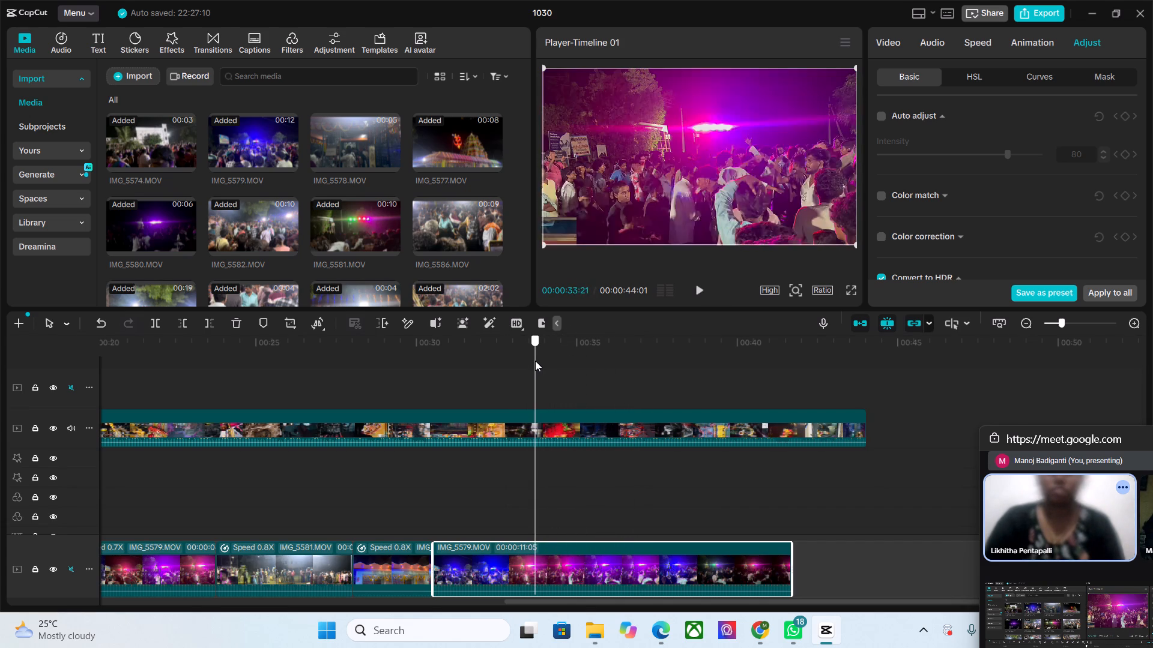
pyautogui.moveTo(535, 361); pyautogui.dragTo(544, 364)
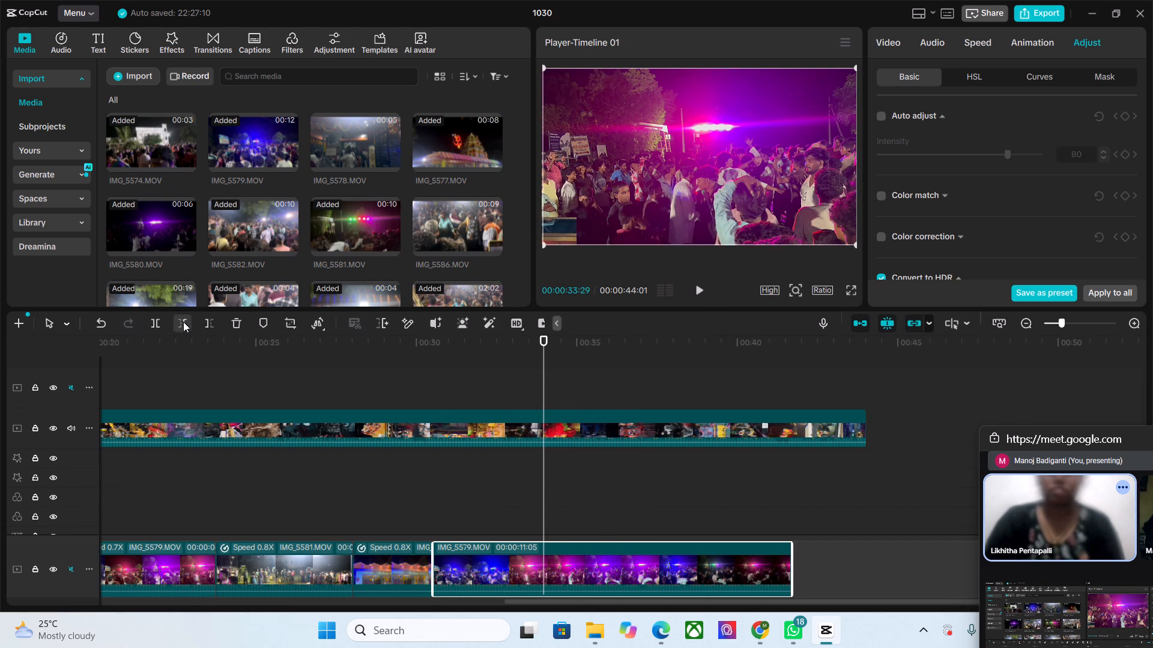
pyautogui.click(183, 322)
pyautogui.press('space')
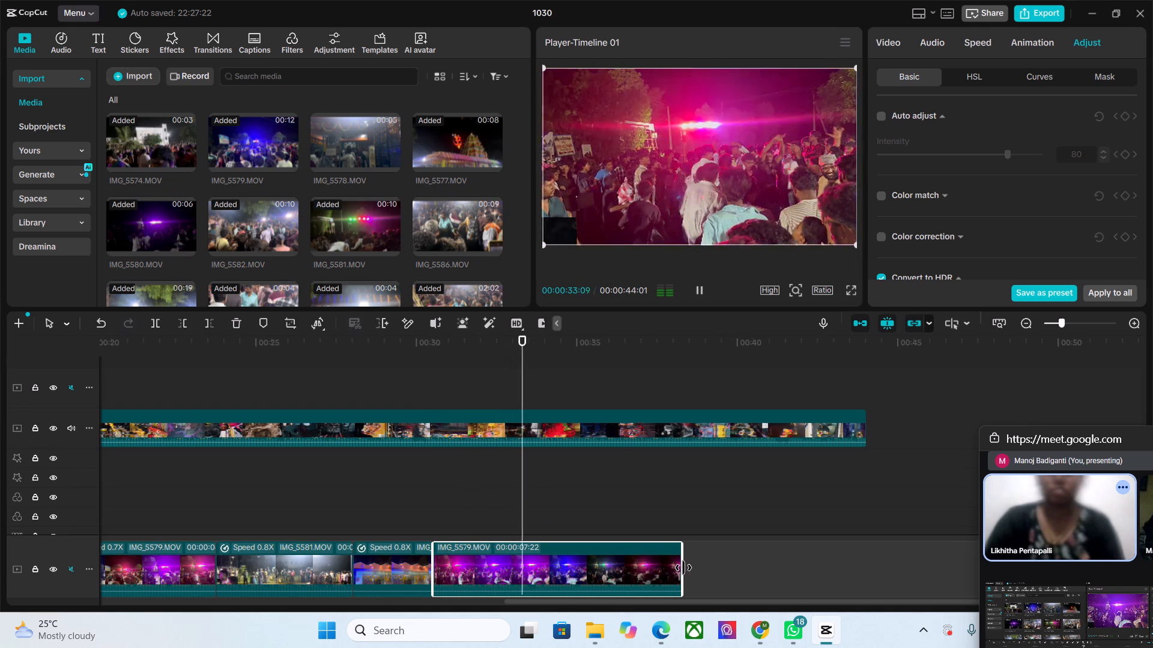
pyautogui.press('space')
pyautogui.moveTo(682, 568); pyautogui.dragTo(540, 570)
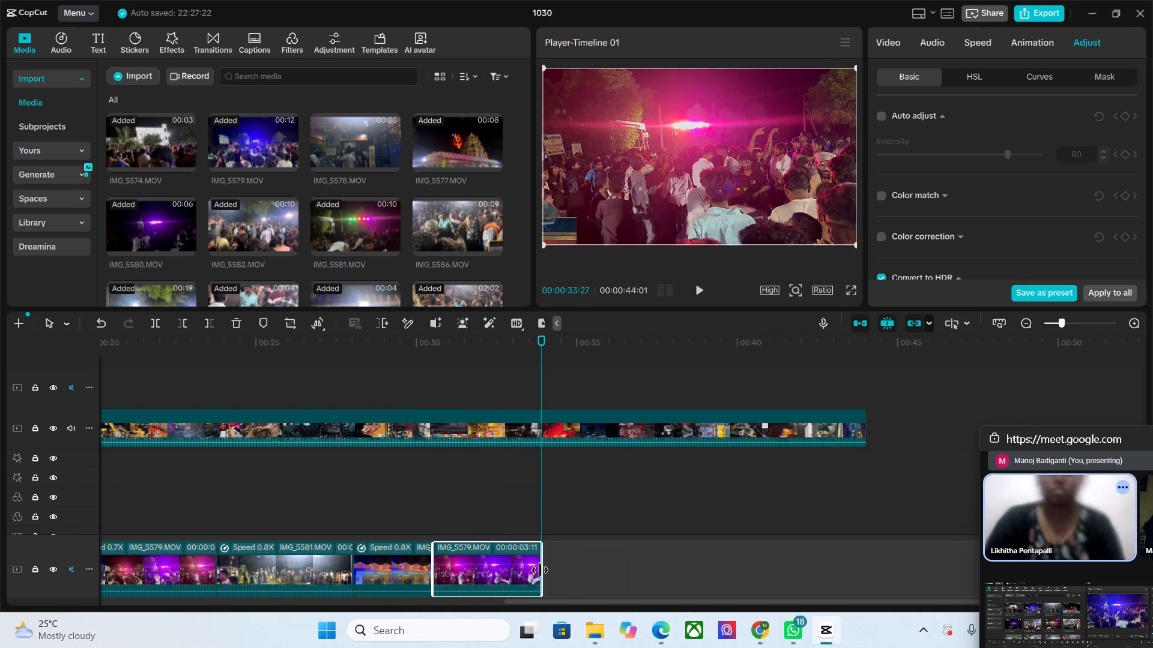
pyautogui.moveTo(540, 570); pyautogui.dragTo(539, 570)
# Add IMG_5580 after the trimmed IMG_5579 clip and shorten its end to a duration of 00:00:03:17.
pyautogui.moveTo(154, 223); pyautogui.dragTo(549, 577)
pyautogui.press('space')
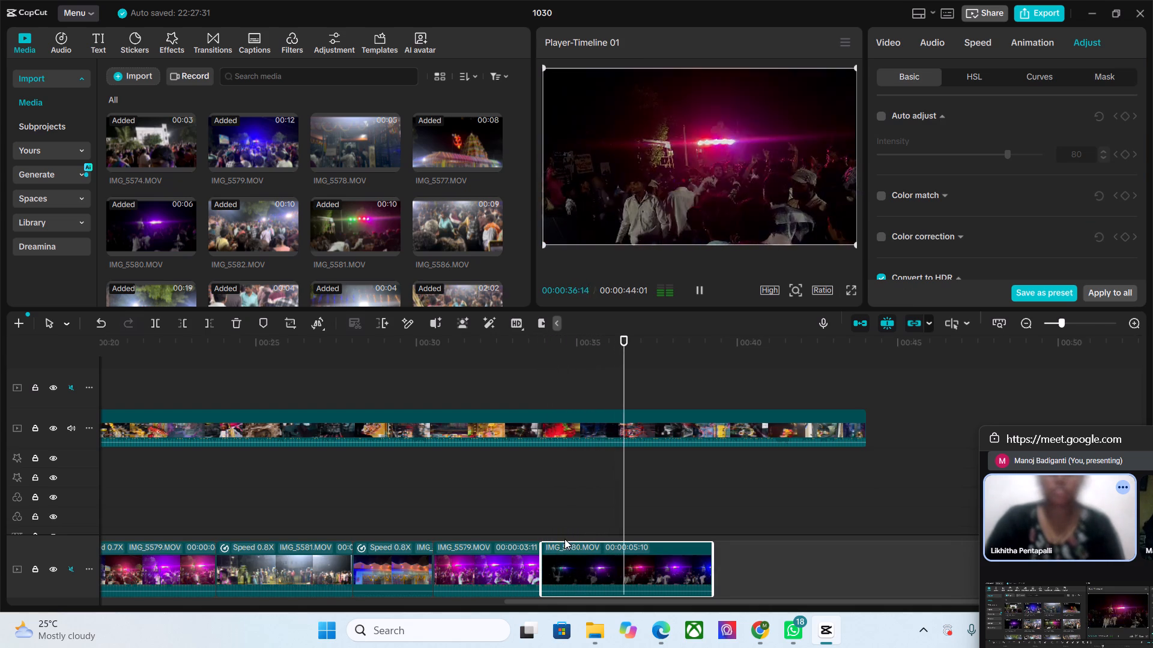
pyautogui.press('space')
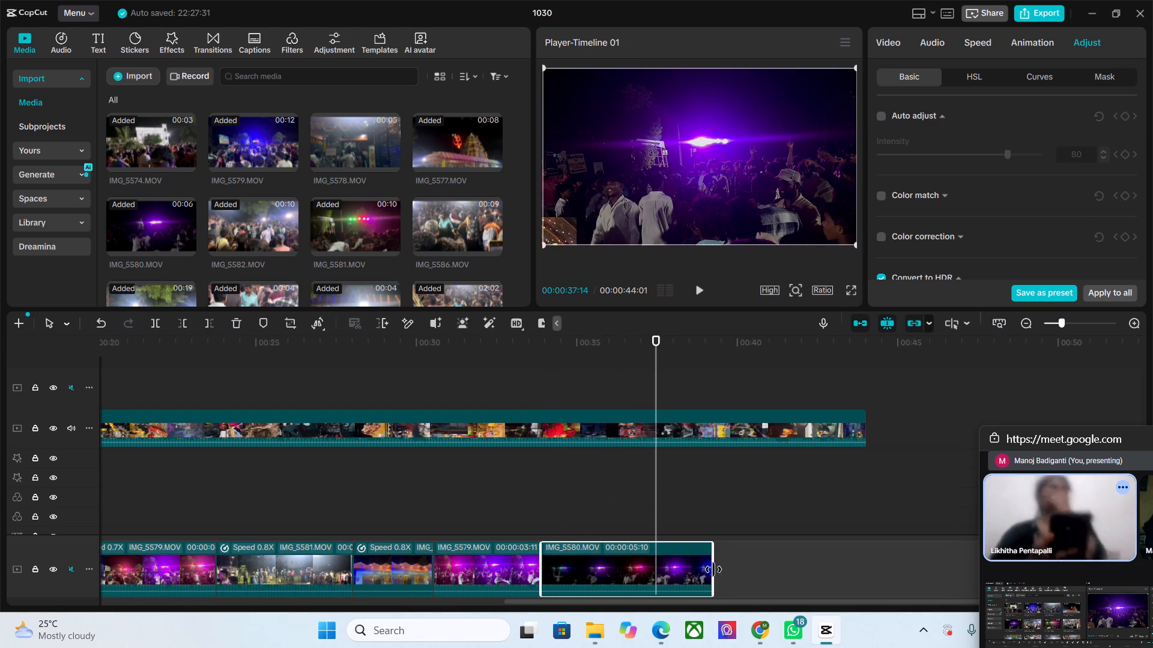
pyautogui.moveTo(712, 569); pyautogui.dragTo(653, 563)
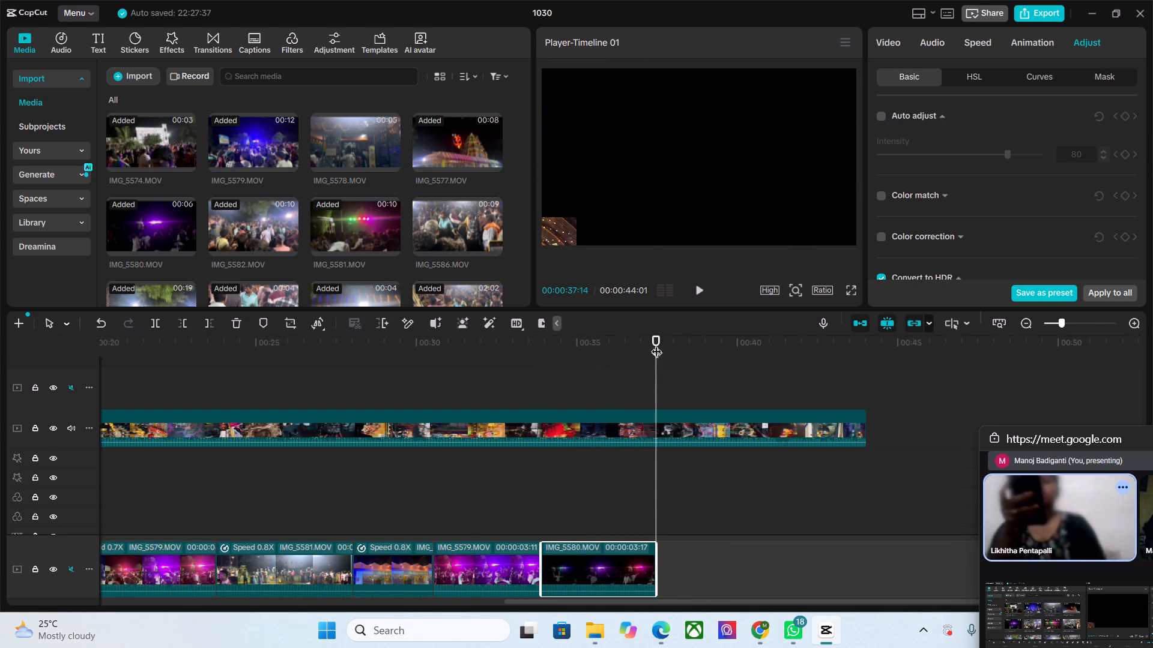
# Add IMG_5581 after IMG_5580, play through it, and cut off everything after 00:00:41:05 for a duration of 00:00:03:21.
pyautogui.moveTo(656, 340); pyautogui.dragTo(510, 345)
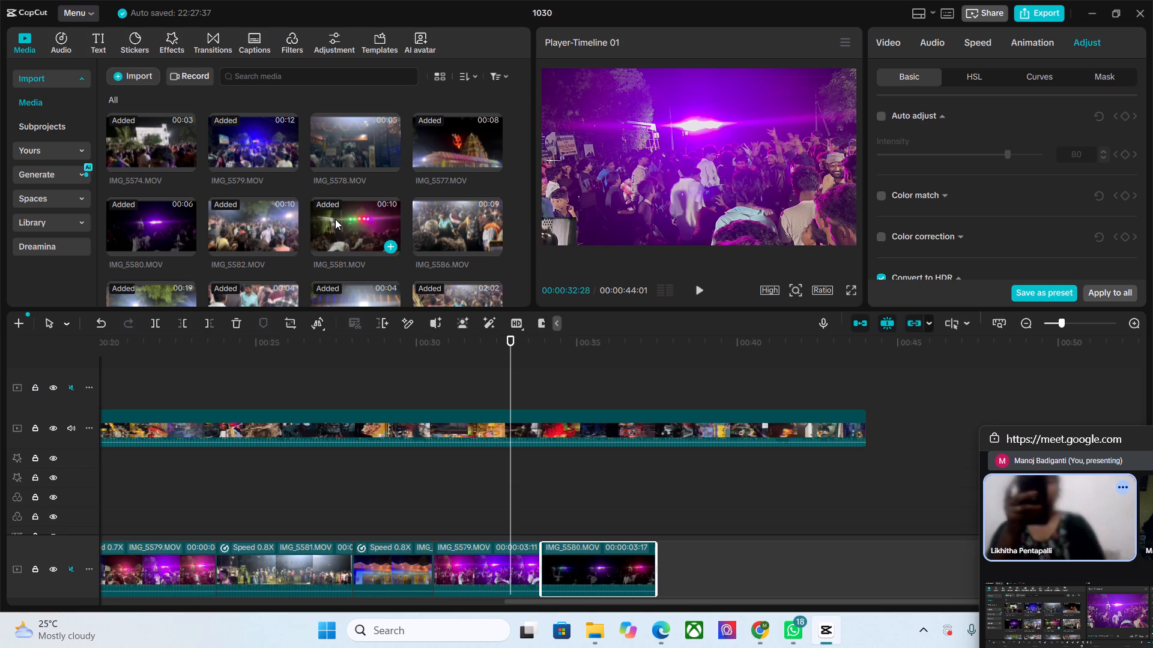
pyautogui.moveTo(339, 221); pyautogui.dragTo(671, 585)
pyautogui.press('space')
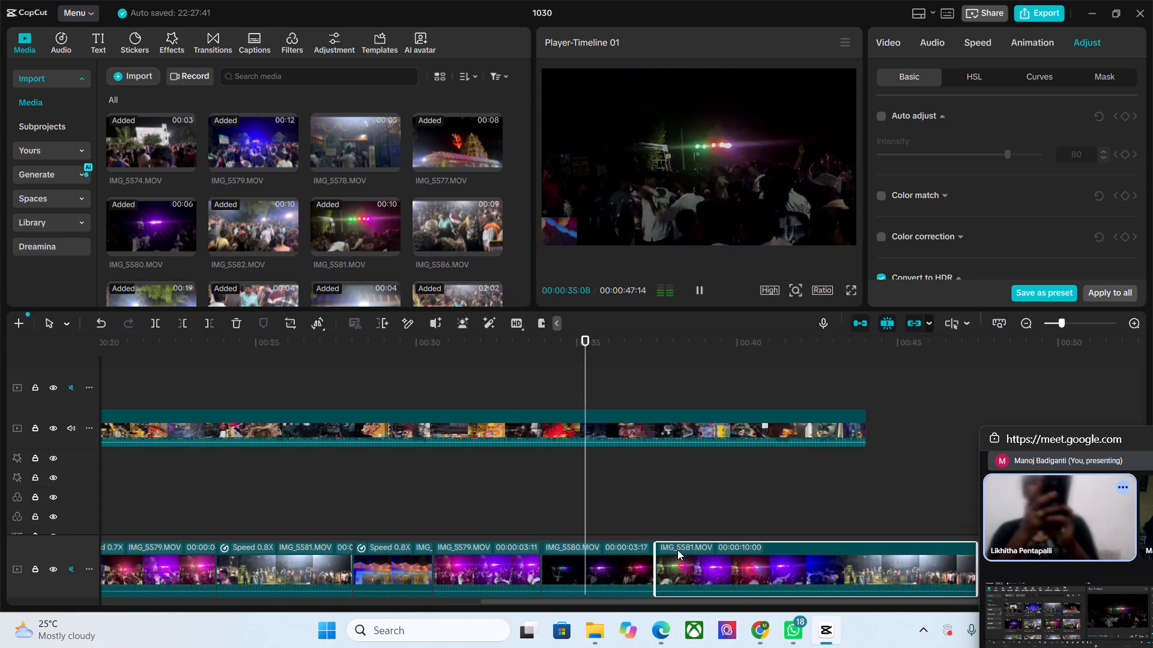
pyautogui.scroll(-1, 402, 241)
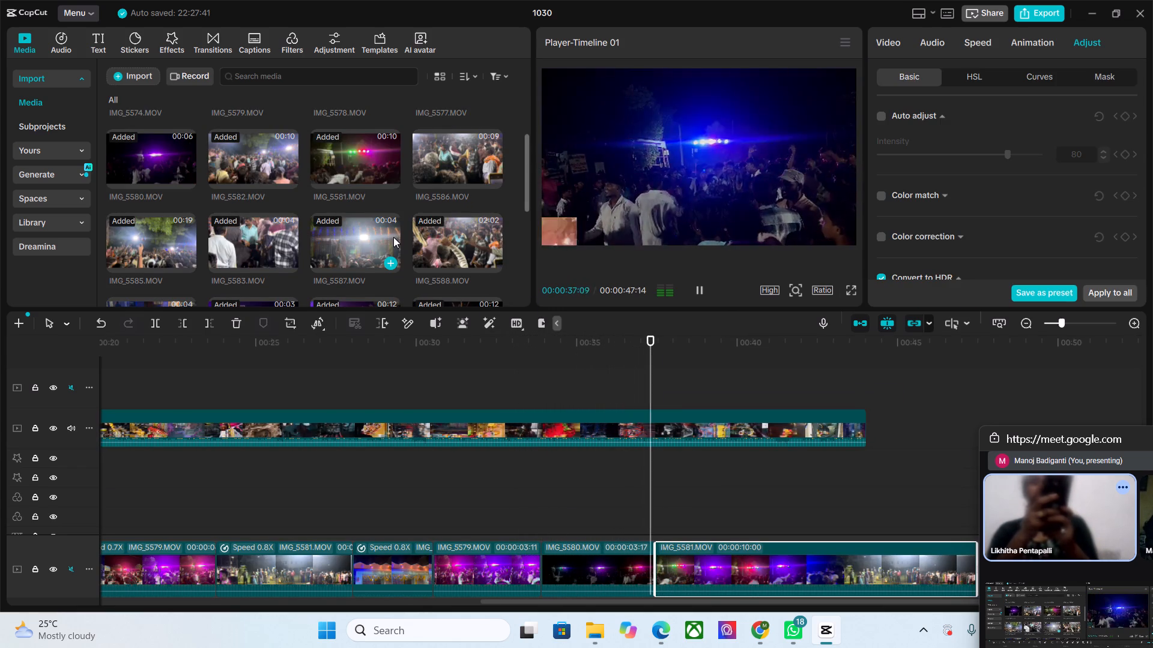
pyautogui.scroll(-1, 393, 237)
pyautogui.press('space')
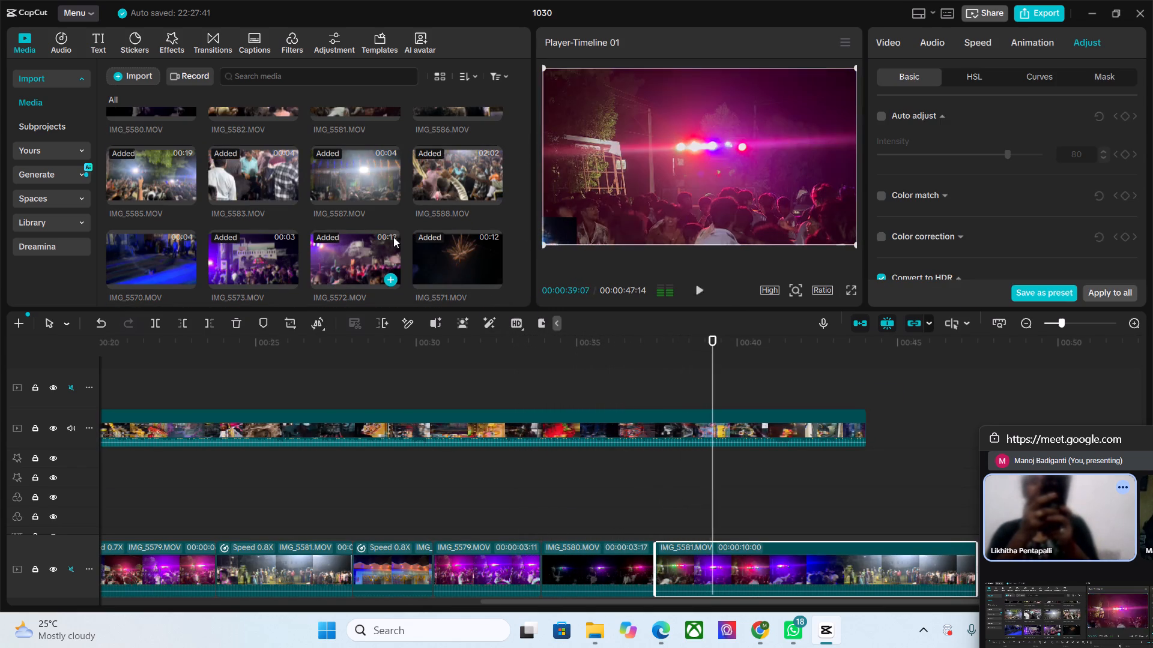
pyautogui.press('space')
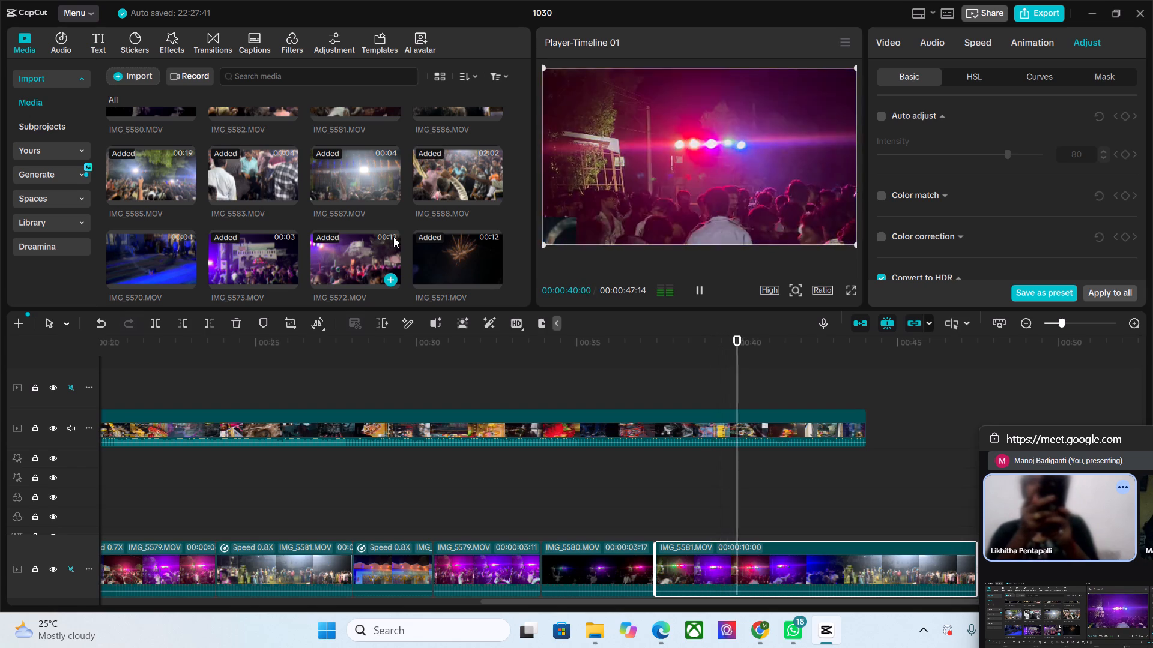
pyautogui.press('space')
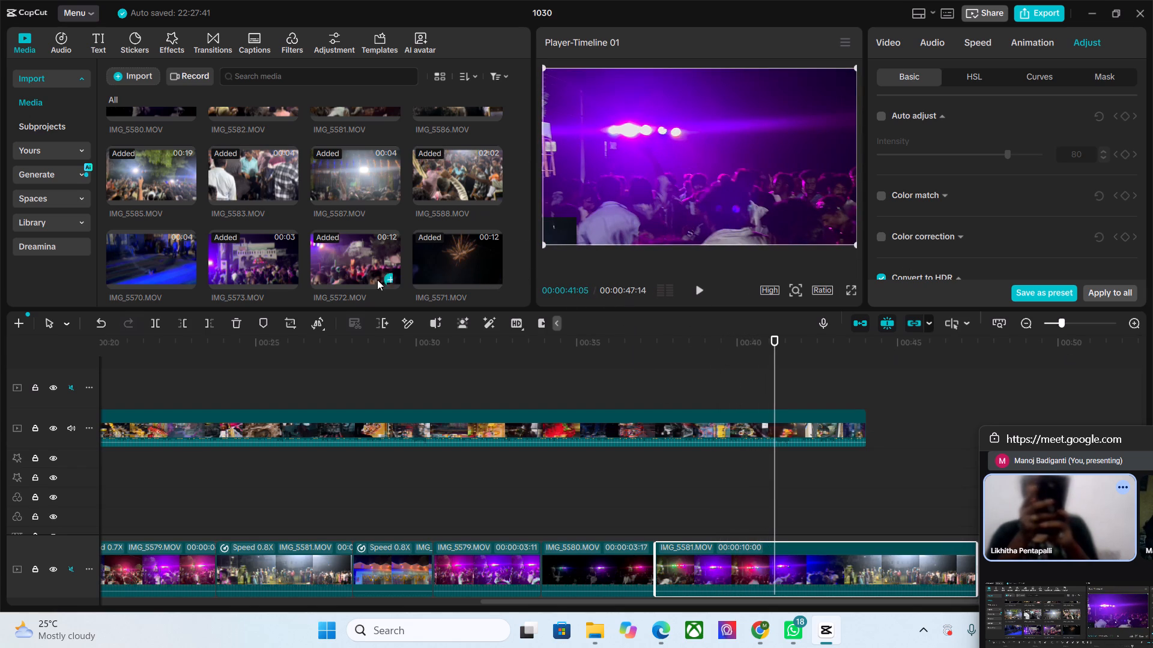
pyautogui.click(206, 321)
# Trim the end of the overlaid reference video at 00:00:41:05 to match the last main-track clip.
pyautogui.click(775, 427)
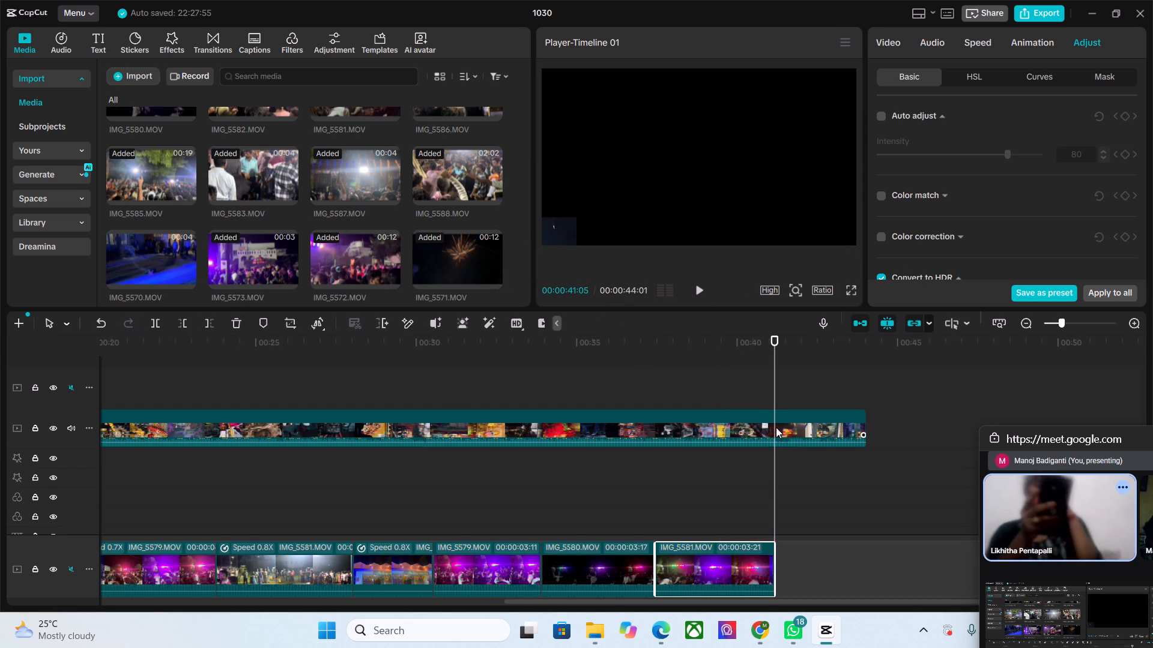
pyautogui.click(211, 325)
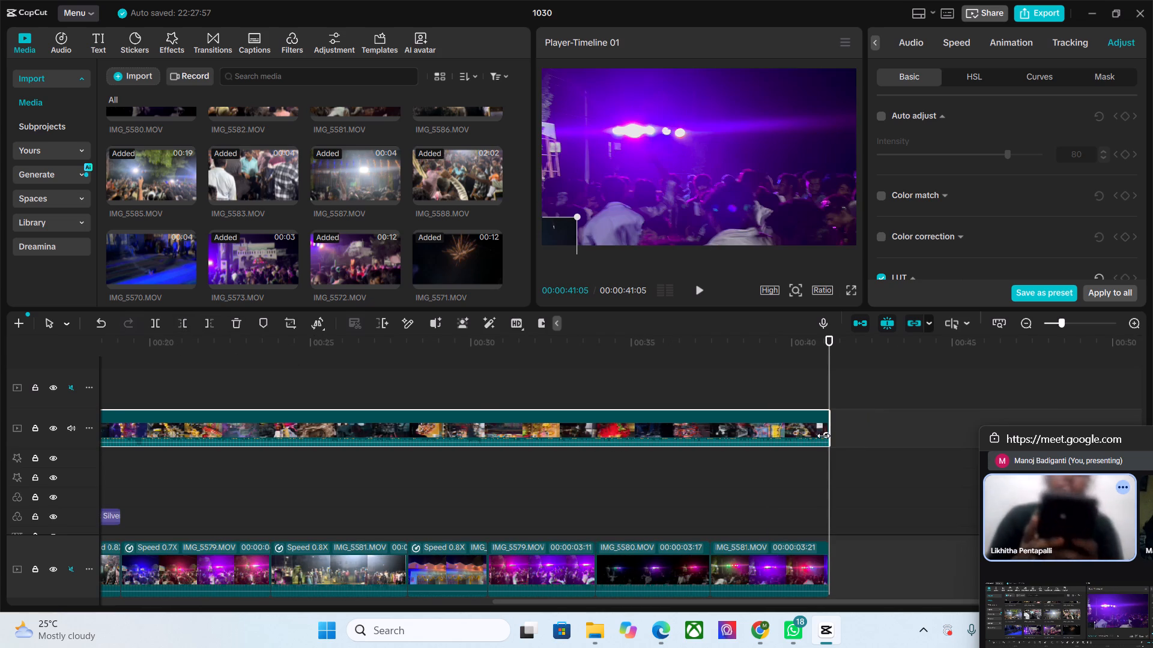
# Fade out the overlaid reference video's audio over about its last 4 s, playing back the ending to check it.
pyautogui.moveTo(823, 436); pyautogui.dragTo(791, 437)
pyautogui.moveTo(829, 343); pyautogui.dragTo(812, 343)
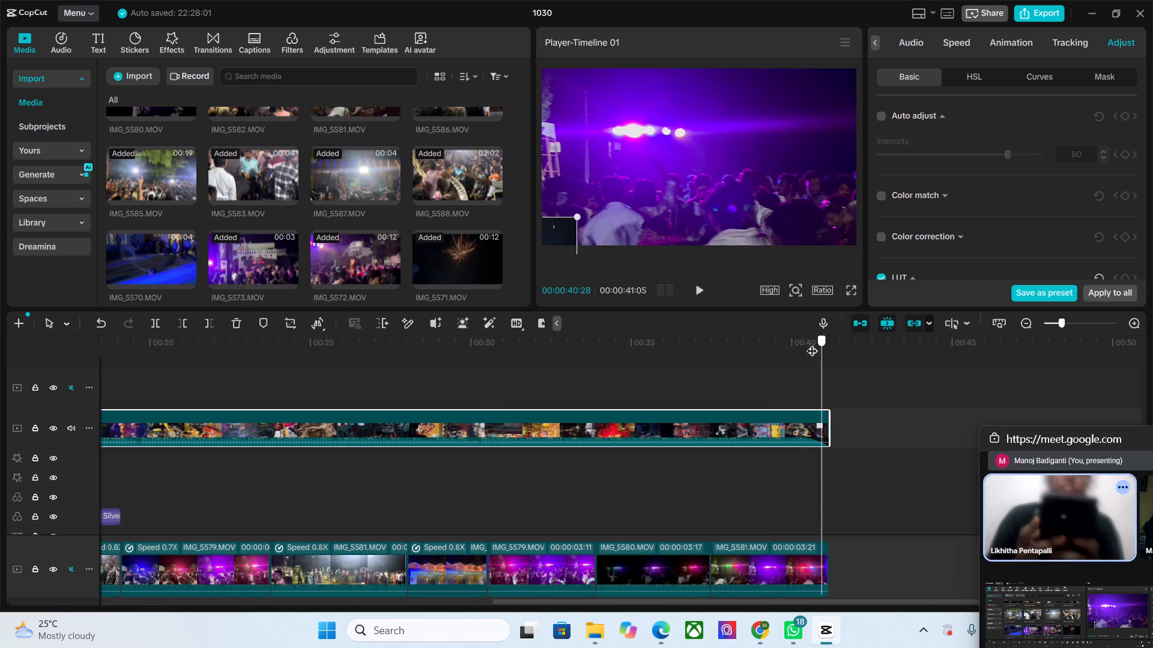
pyautogui.moveTo(812, 343); pyautogui.dragTo(664, 358)
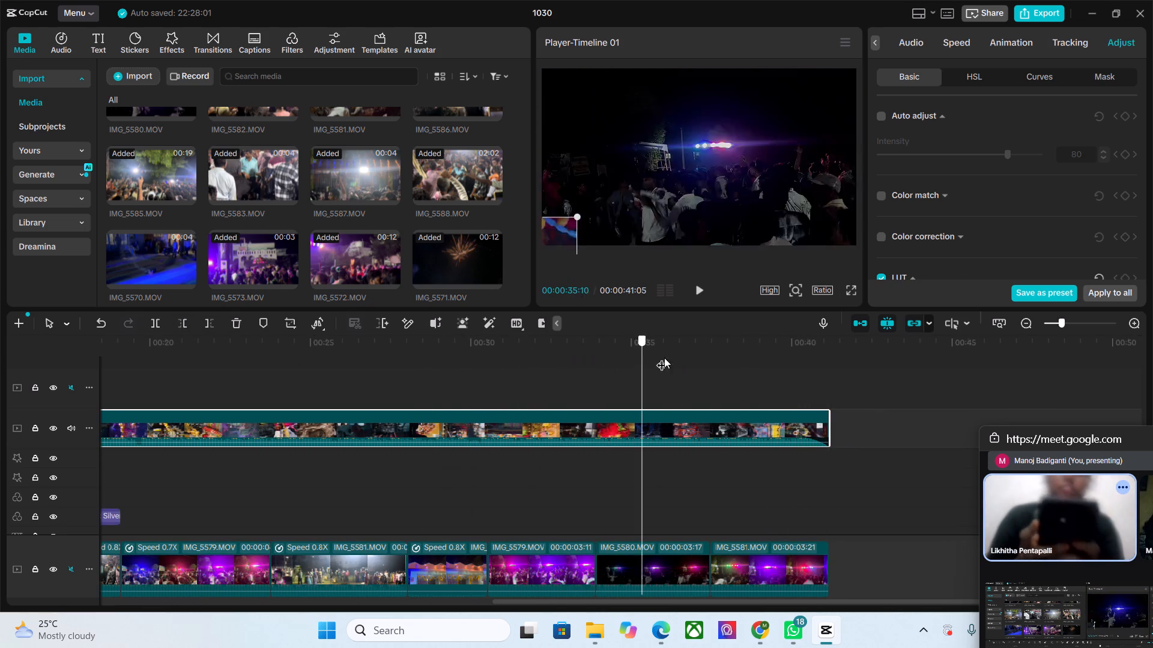
pyautogui.moveTo(664, 358); pyautogui.dragTo(847, 396)
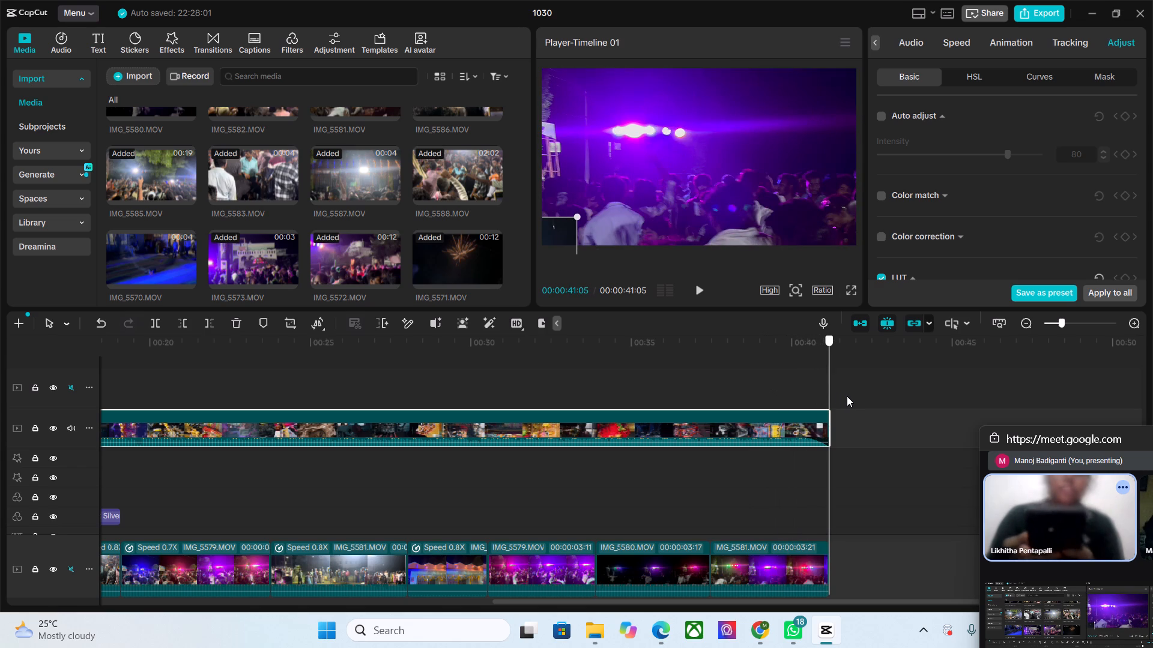
pyautogui.moveTo(847, 396); pyautogui.dragTo(706, 405)
pyautogui.press('space')
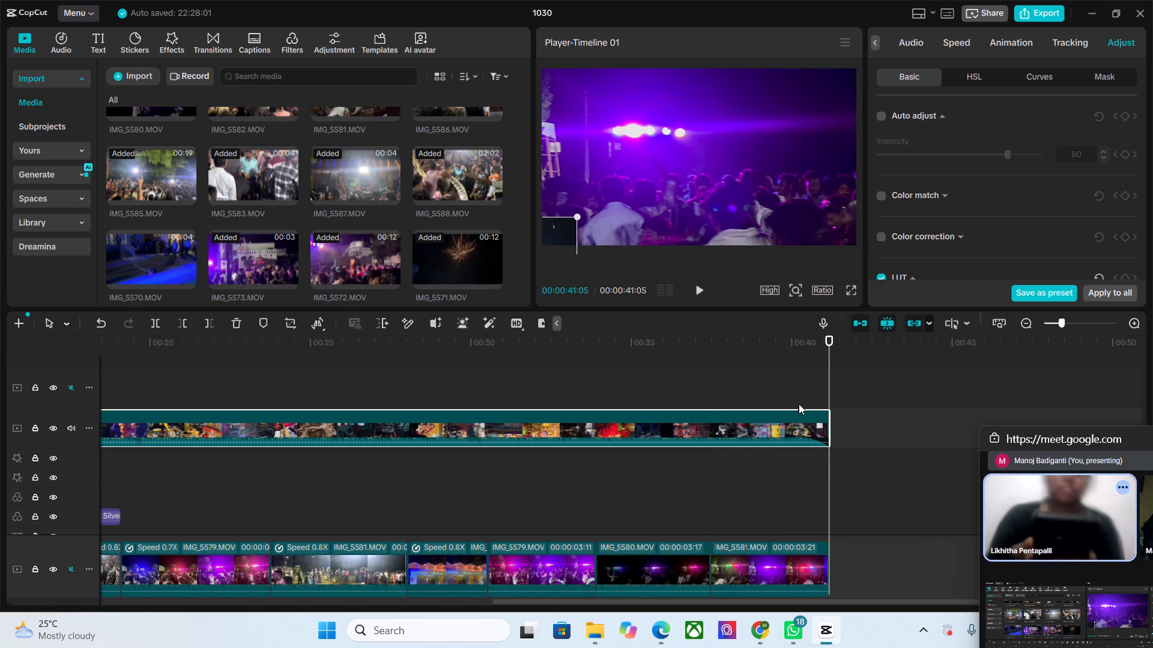
pyautogui.moveTo(795, 433); pyautogui.dragTo(690, 433)
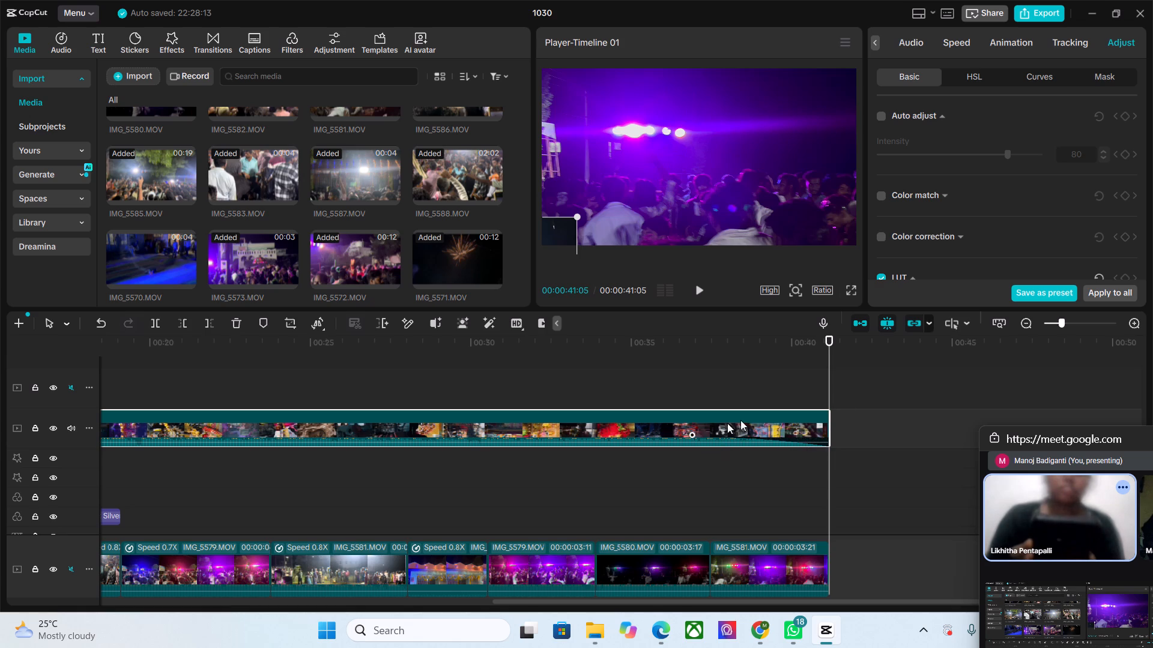
pyautogui.moveTo(826, 338); pyautogui.dragTo(667, 351)
pyautogui.press('space')
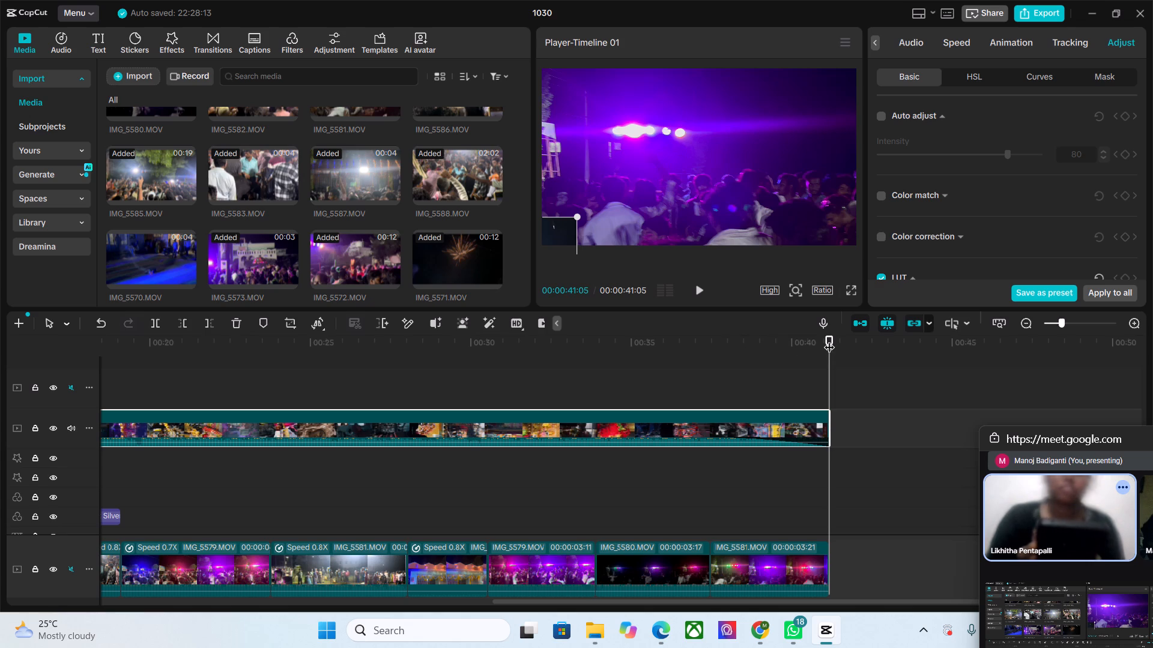
# Add the Heat Swipe transition from the Hits category between the IMG_5579 and IMG_5580 clips near the end of the main track.
pyautogui.moveTo(829, 340); pyautogui.dragTo(491, 351)
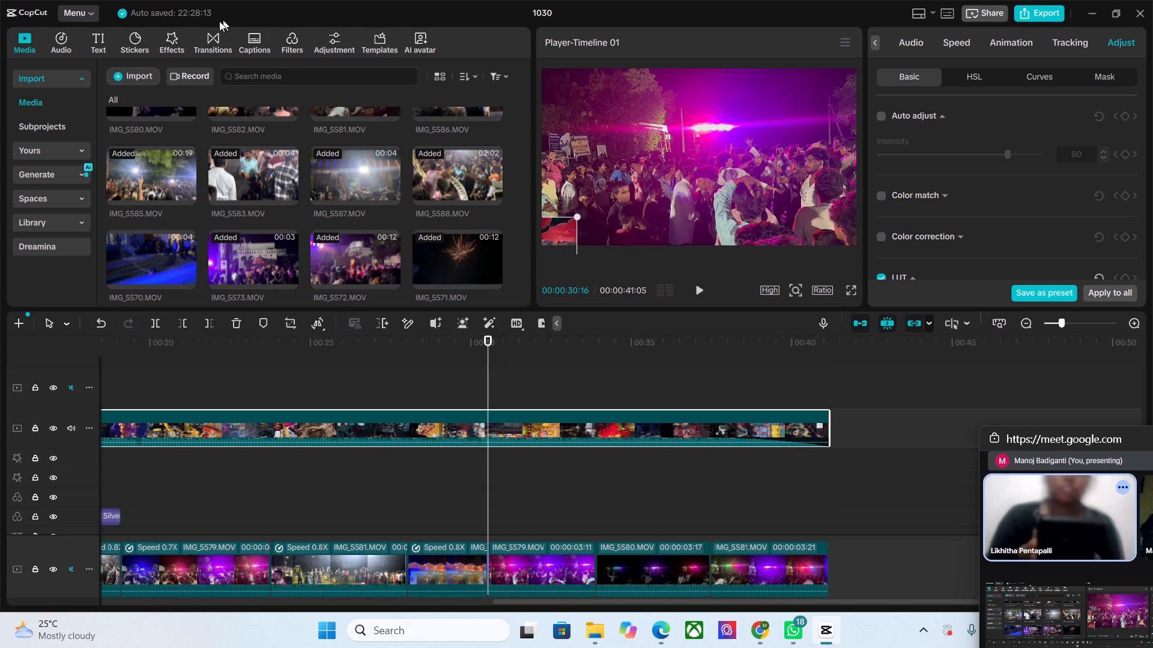
pyautogui.click(210, 38)
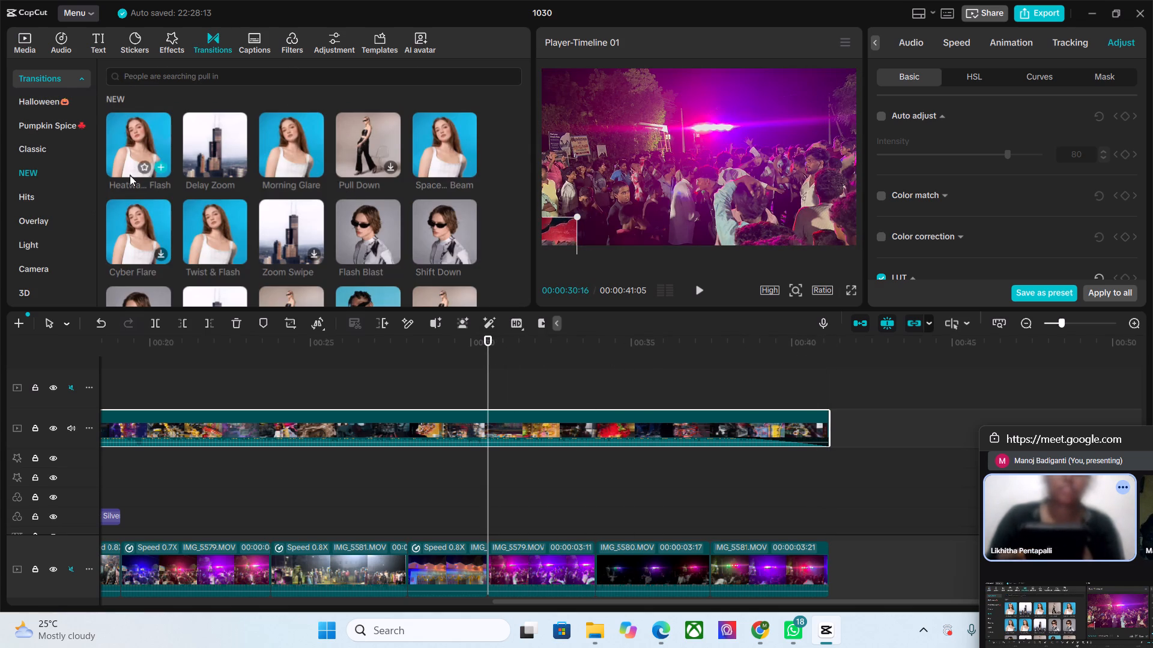
pyautogui.click(52, 194)
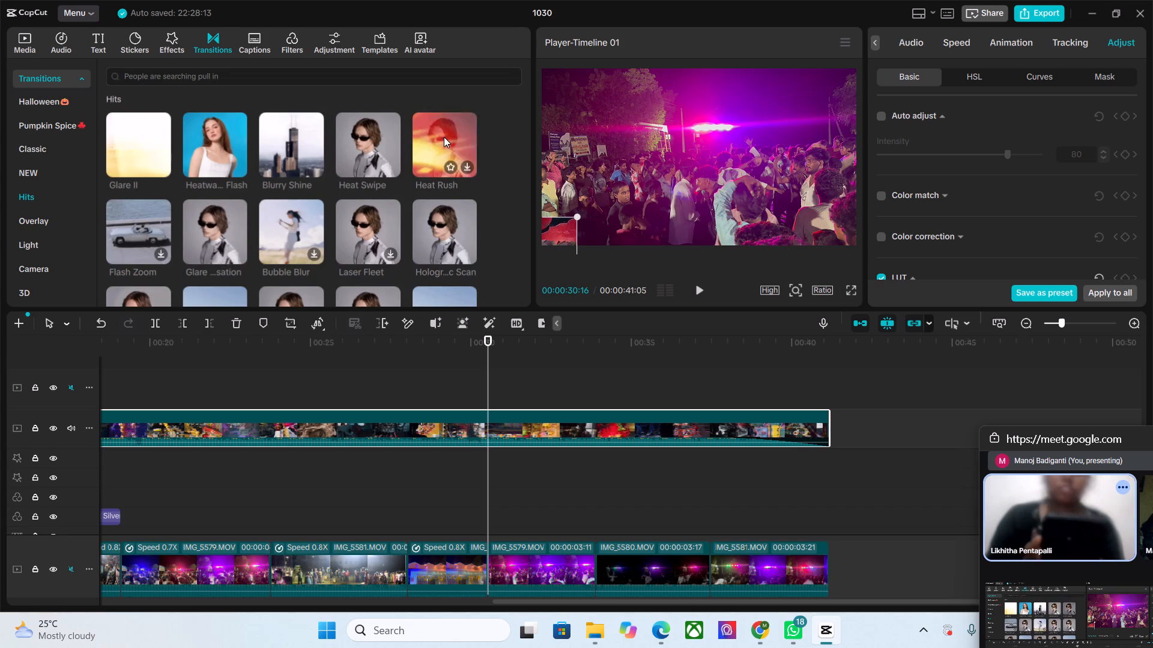
pyautogui.moveTo(374, 138); pyautogui.dragTo(487, 338)
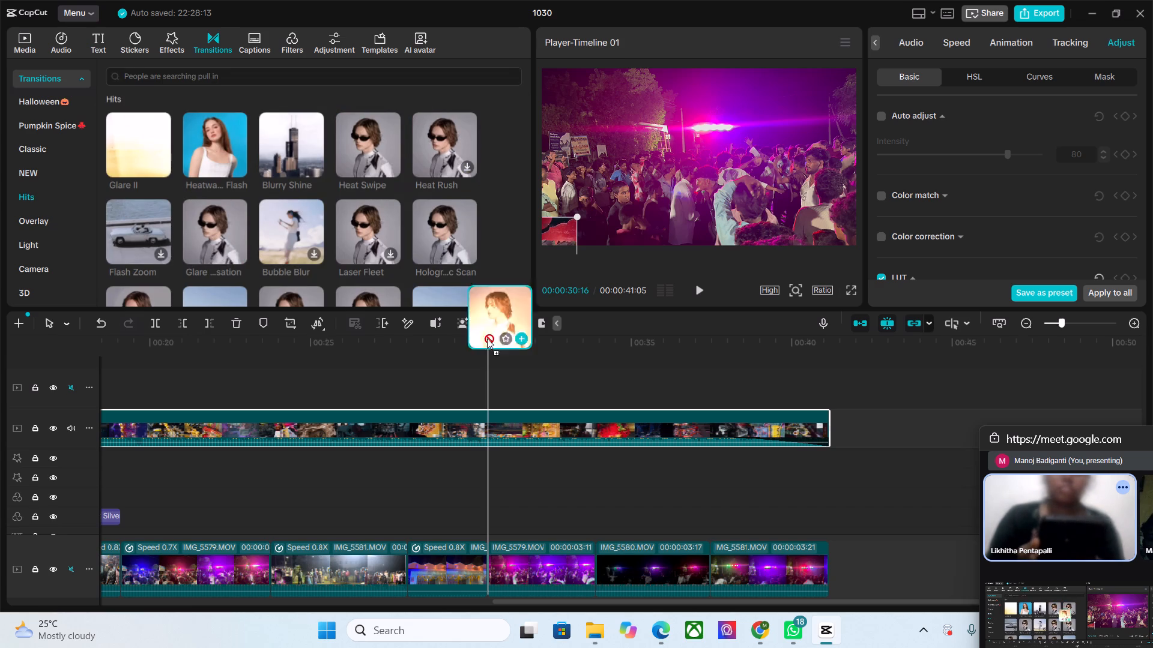
pyautogui.moveTo(487, 338); pyautogui.dragTo(571, 566)
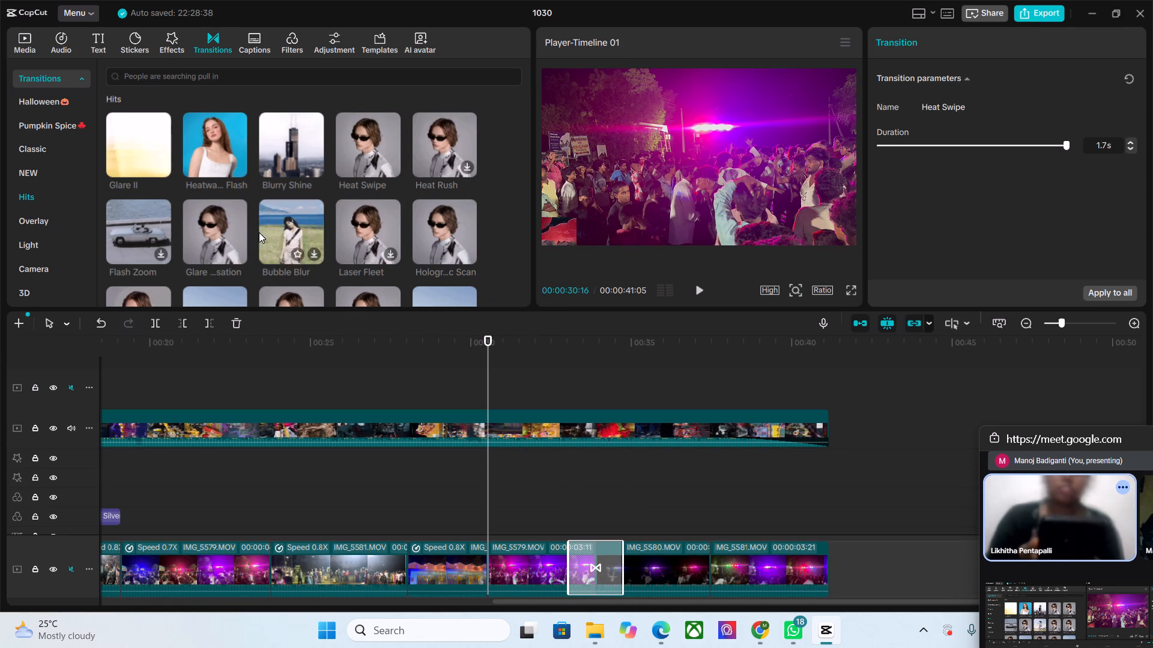
# Browse the Camera and Basic transitions and add Shake Shift at the cut between the 0.8X lit-building clip and the following IMG_5579 clip.
pyautogui.scroll(-1, 199, 230)
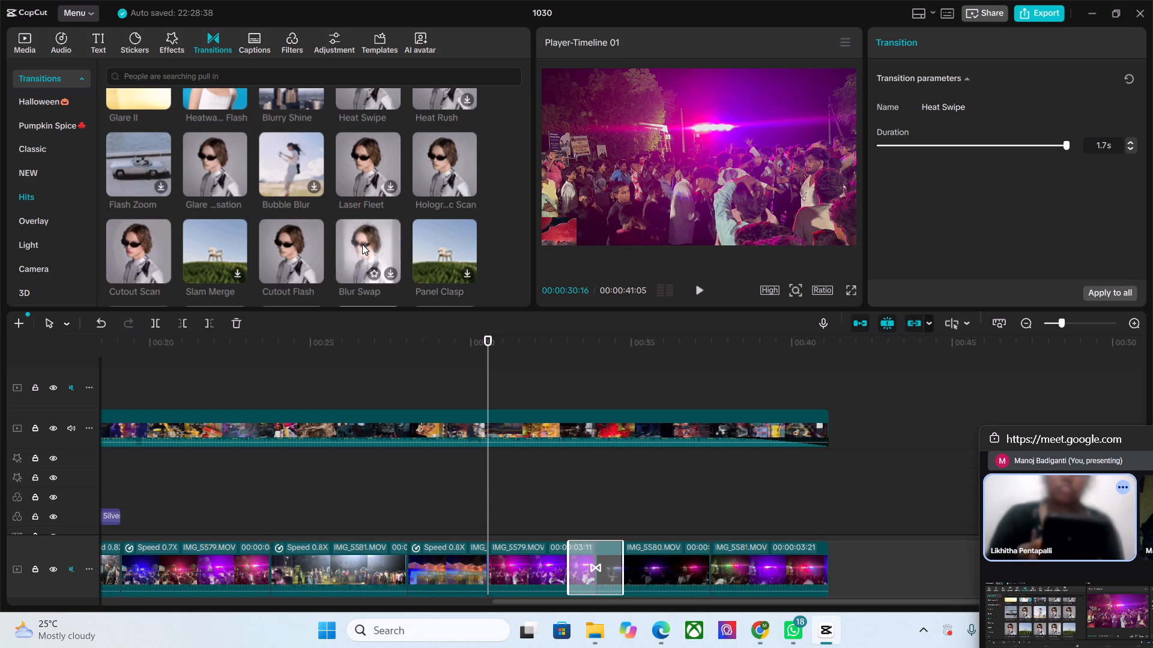
pyautogui.click(39, 272)
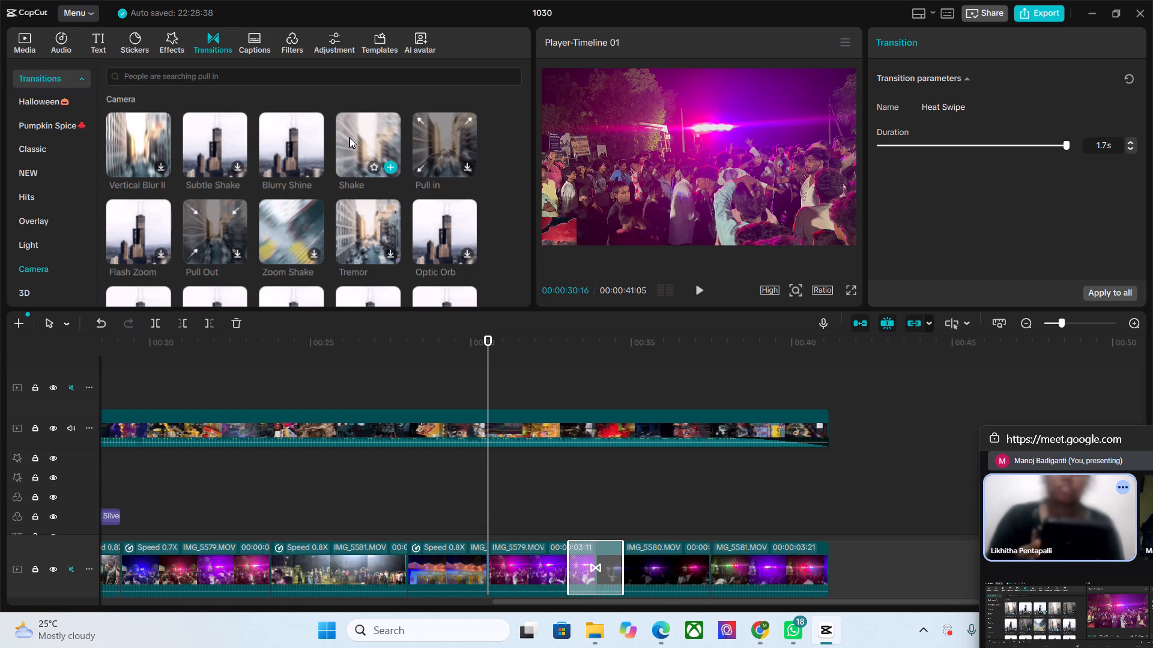
pyautogui.scroll(-2, 317, 200)
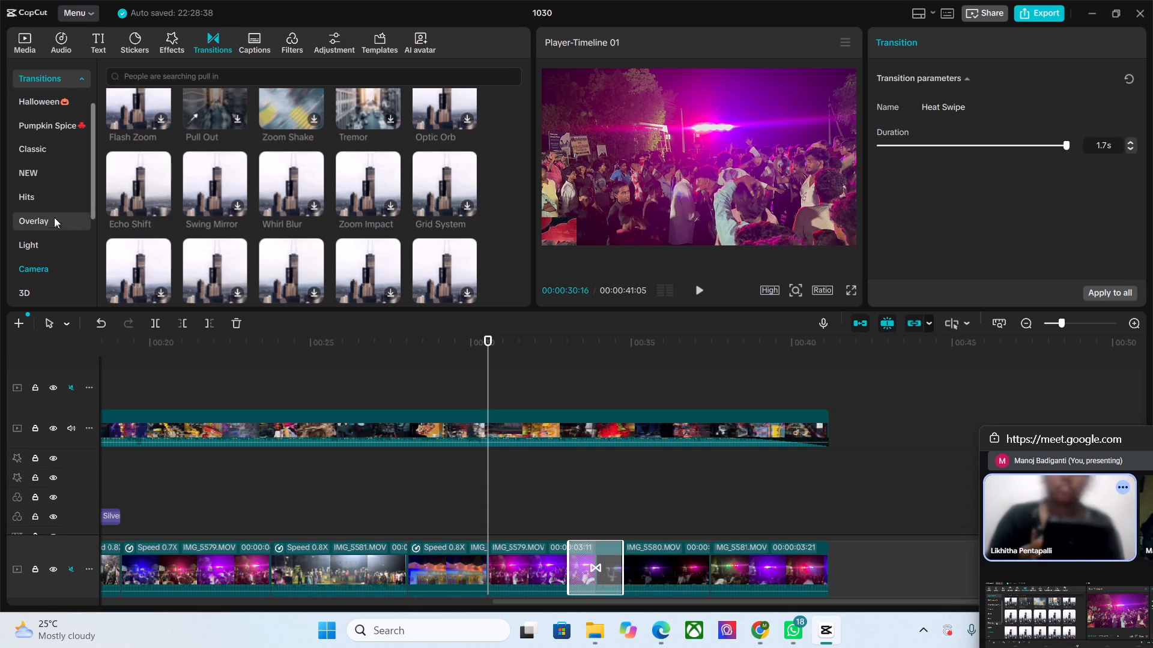
pyautogui.scroll(-1, 31, 244)
pyautogui.click(38, 268)
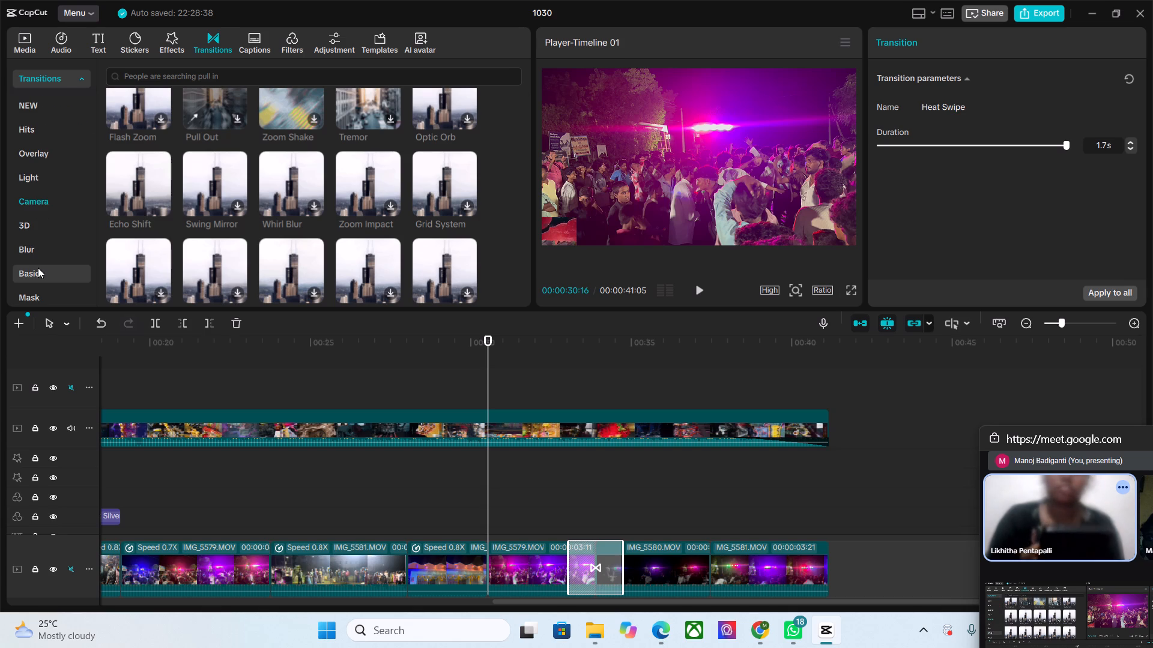
pyautogui.scroll(-1, 38, 268)
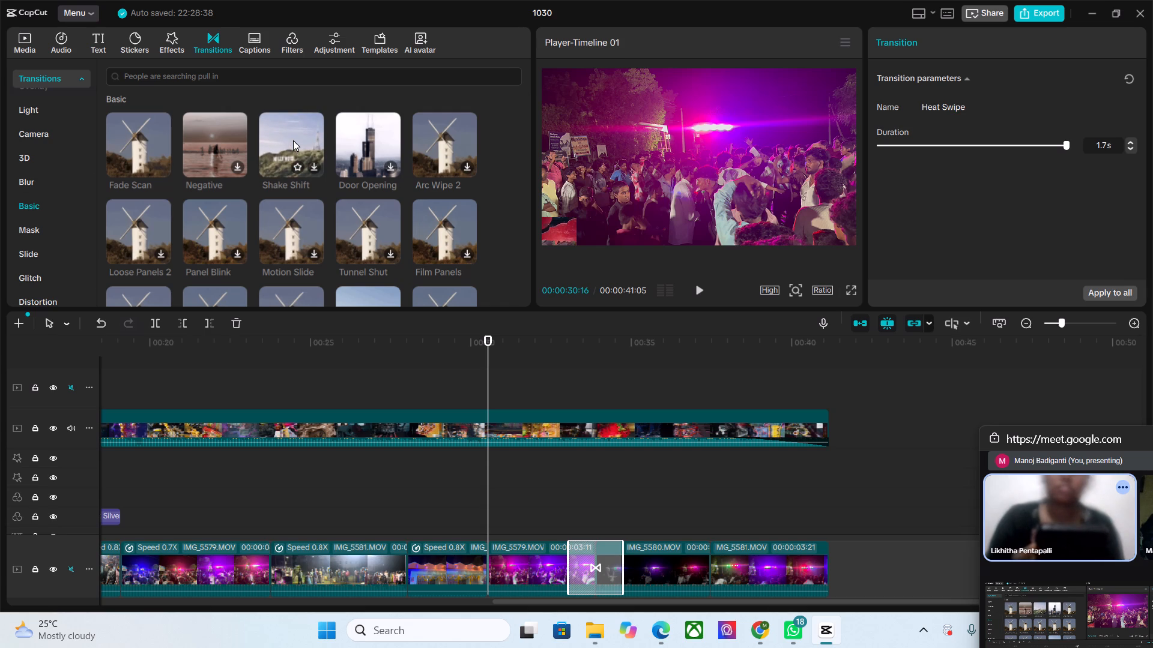
pyautogui.moveTo(293, 140); pyautogui.dragTo(434, 382)
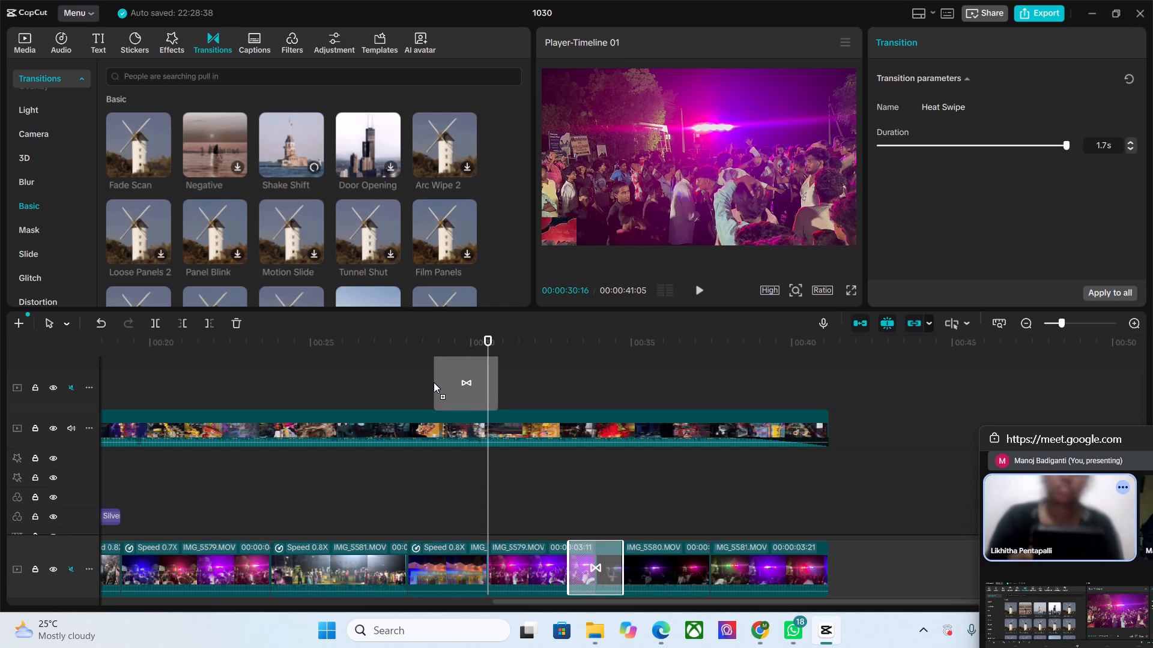
pyautogui.moveTo(434, 382); pyautogui.dragTo(439, 389)
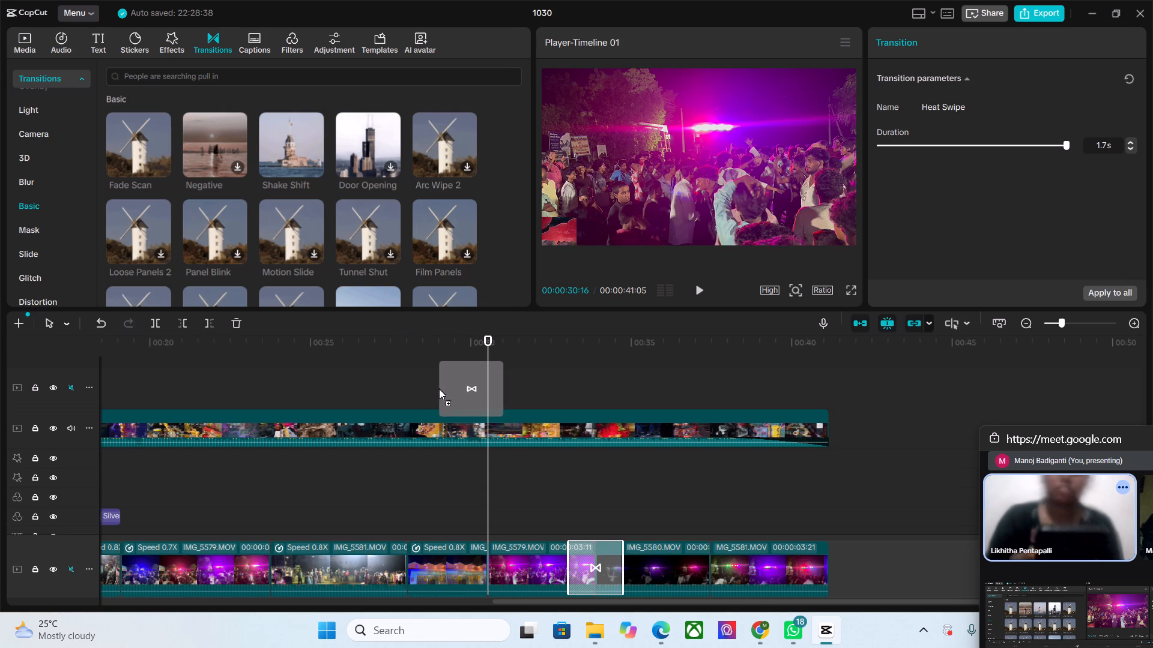
pyautogui.moveTo(439, 389); pyautogui.dragTo(462, 568)
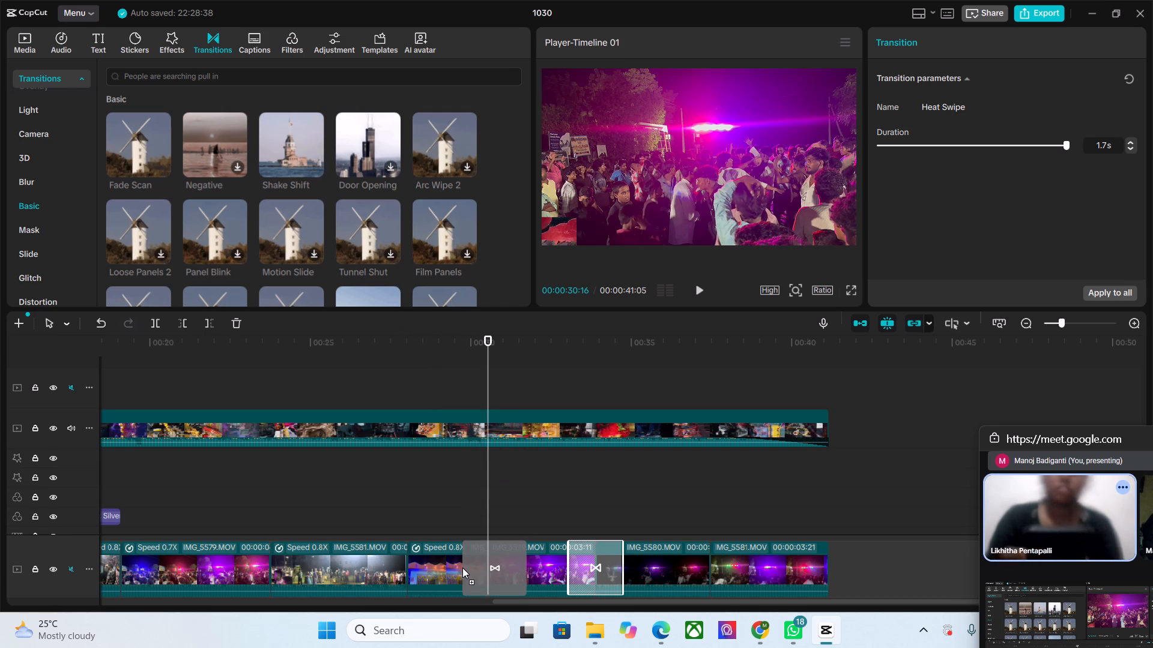
pyautogui.moveTo(462, 568); pyautogui.dragTo(460, 568)
# Play back the ending from before the Shake Shift transition into IMG_5581 to check the Shake Shift and Heat Swipe transitions.
pyautogui.moveTo(486, 338); pyautogui.dragTo(395, 353)
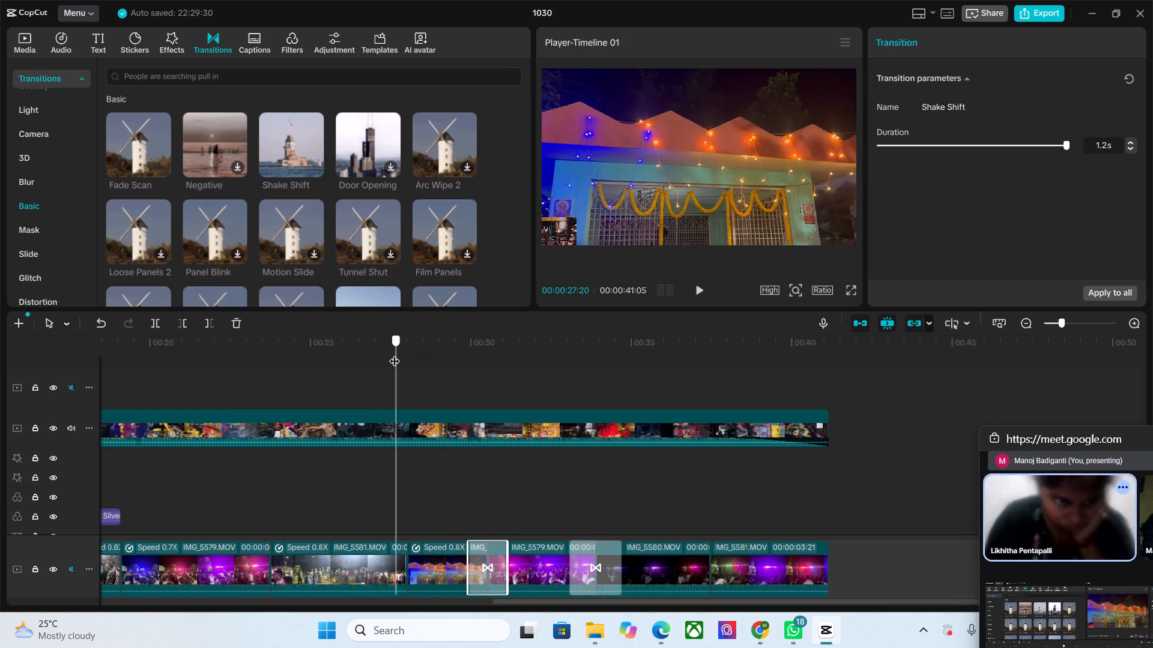
pyautogui.moveTo(395, 353); pyautogui.dragTo(369, 358)
pyautogui.press('space')
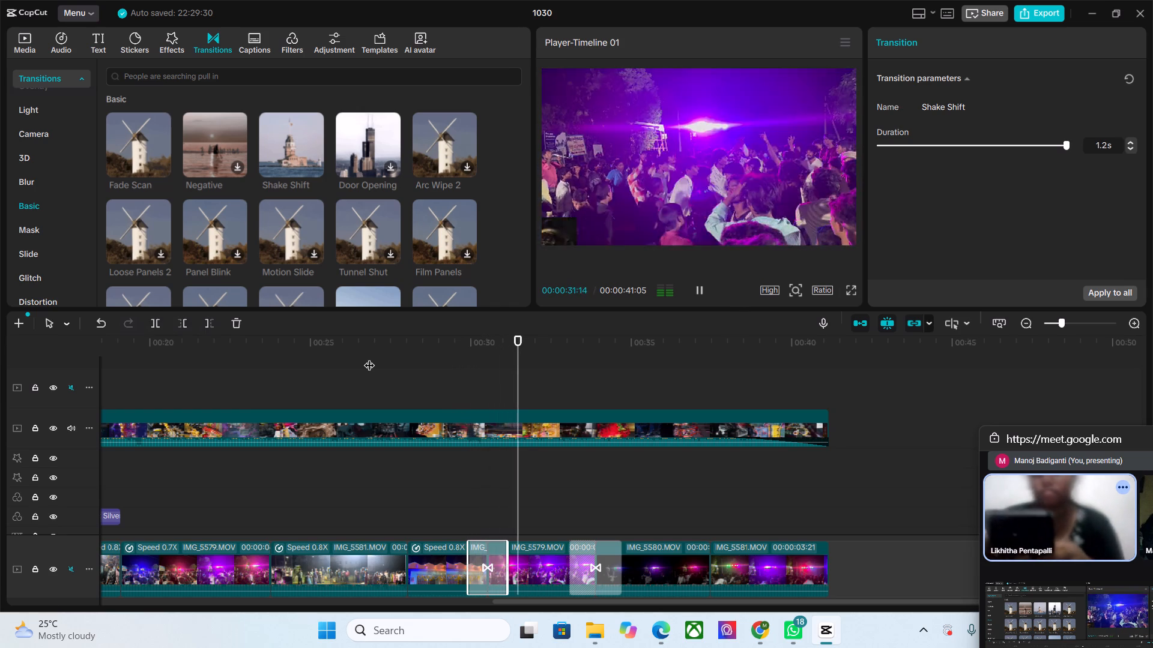
pyautogui.press('space')
pyautogui.press('space')
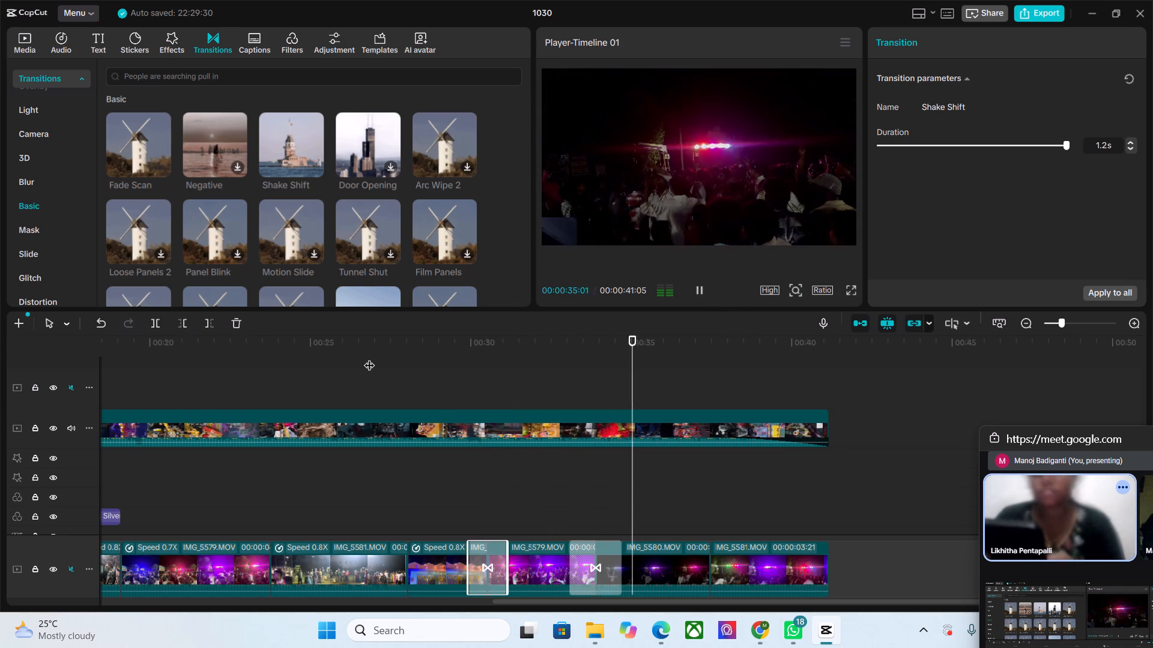
pyautogui.press('space')
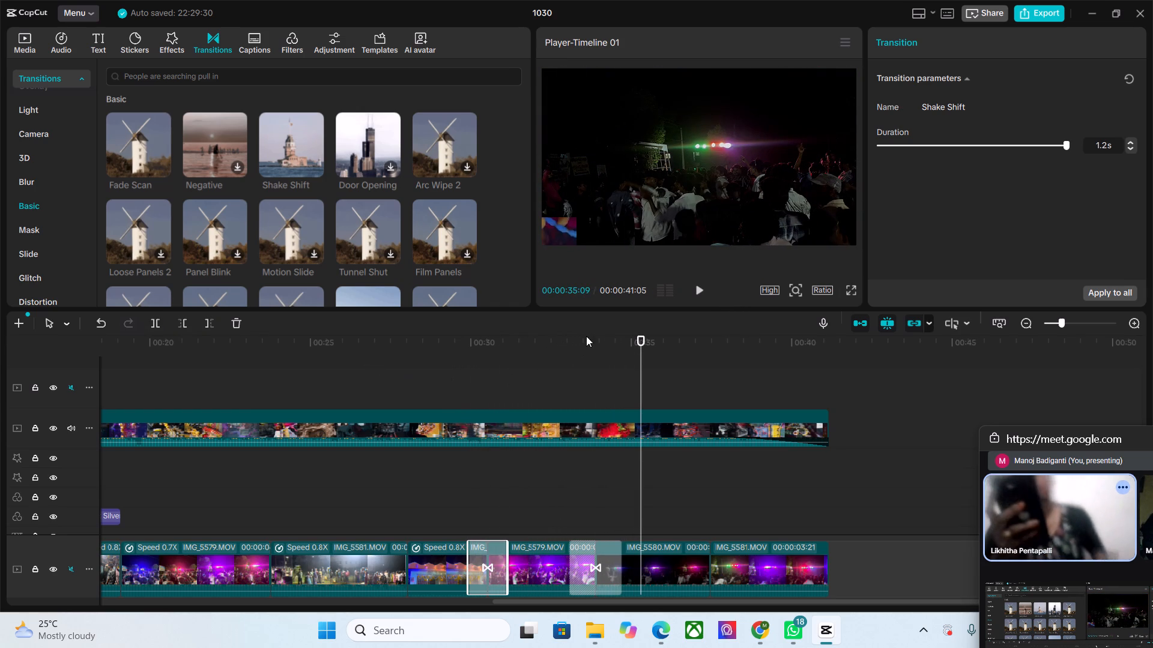
pyautogui.press('space')
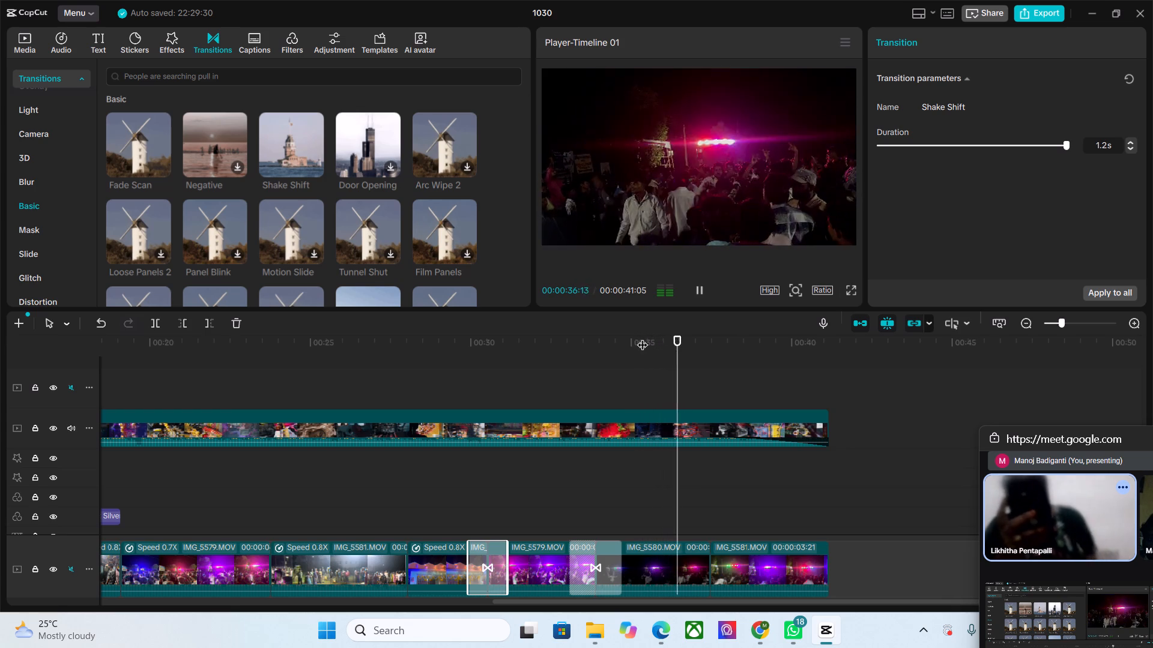
pyautogui.press('space')
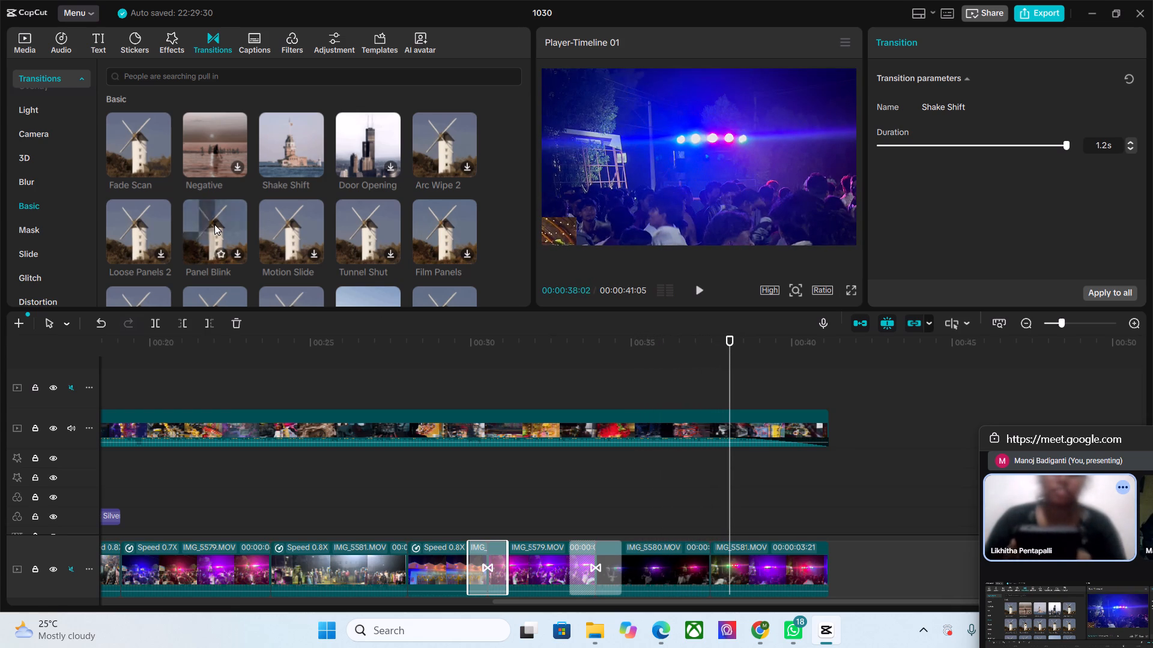
# Add the Glare II transition from the Hits category between IMG_5580 and IMG_5581, and play it back to the end.
pyautogui.scroll(1, 47, 141)
pyautogui.click(46, 122)
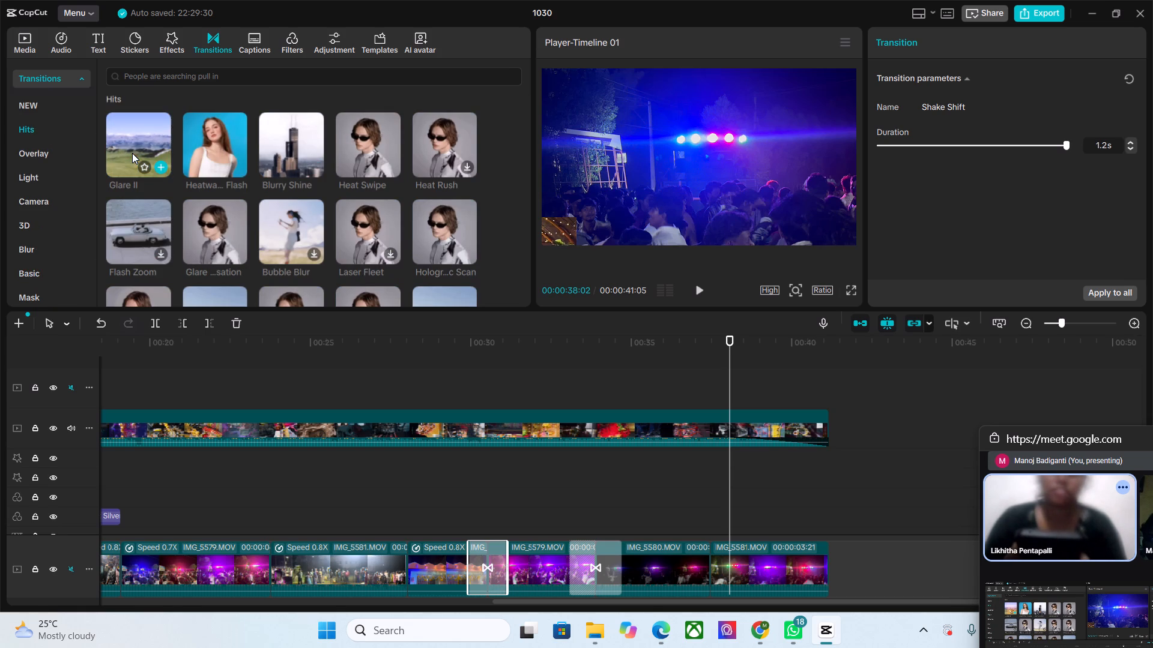
pyautogui.moveTo(132, 146); pyautogui.dragTo(701, 581)
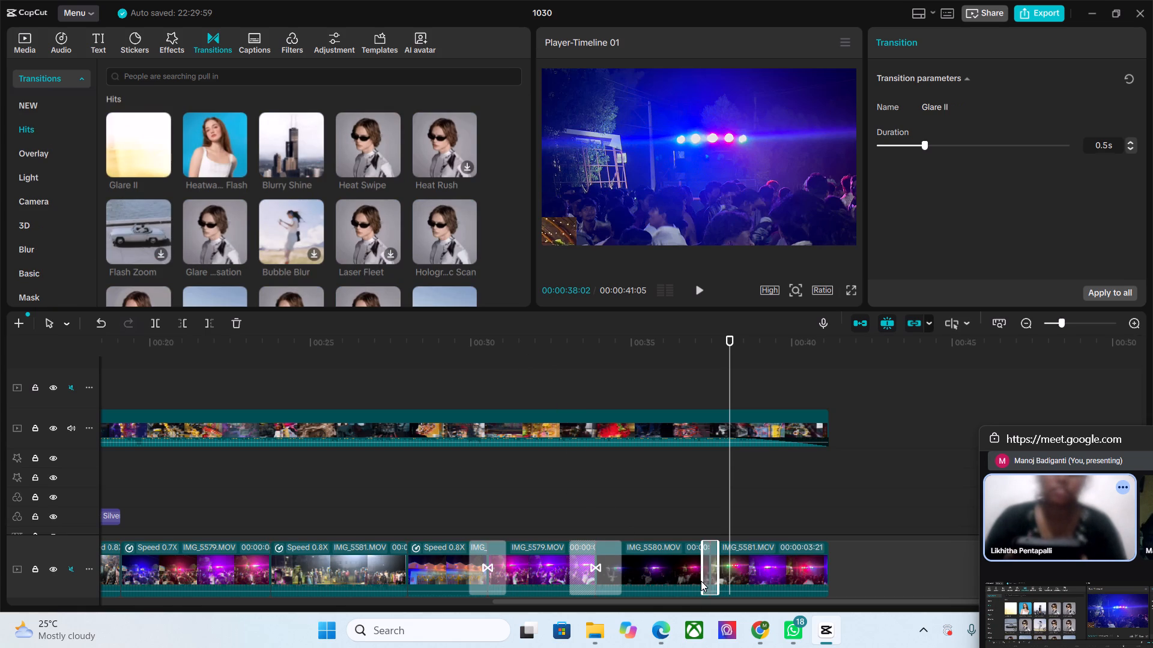
pyautogui.moveTo(721, 333); pyautogui.dragTo(716, 334)
pyautogui.moveTo(729, 349); pyautogui.dragTo(694, 356)
pyautogui.press('space')
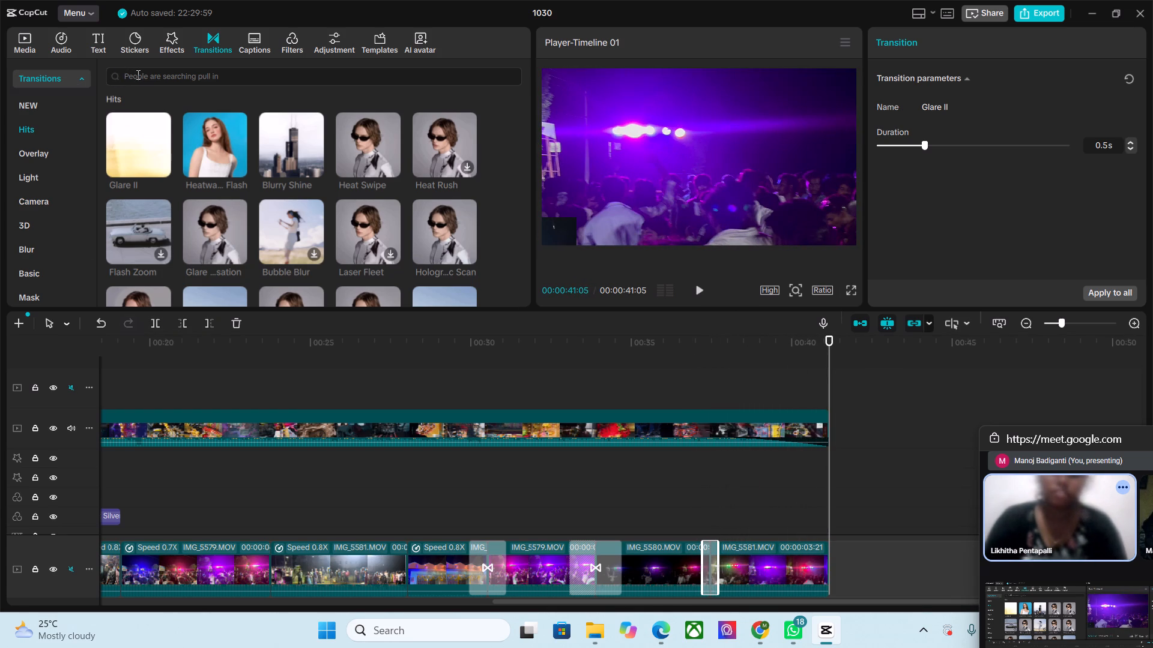
# Search the video effects for "closing" and look through the results for a suitable ending effect.
pyautogui.click(175, 47)
pyautogui.moveTo(156, 78); pyautogui.dragTo(109, 79)
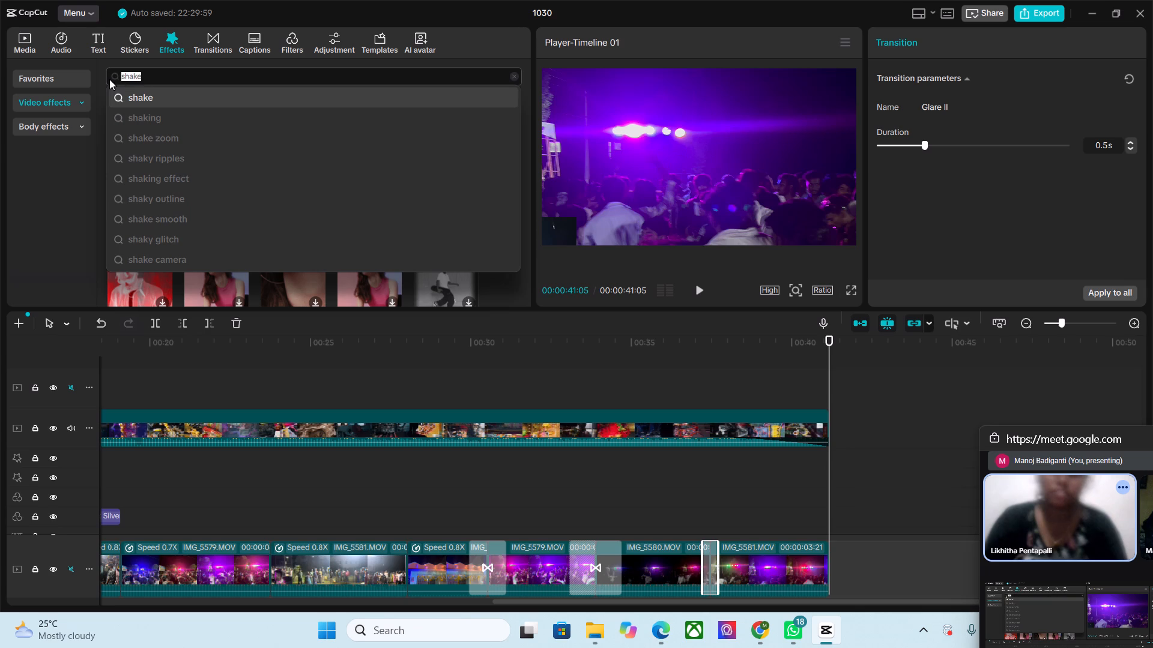
pyautogui.moveTo(109, 79); pyautogui.dragTo(106, 79)
pyautogui.press('BackSpace')
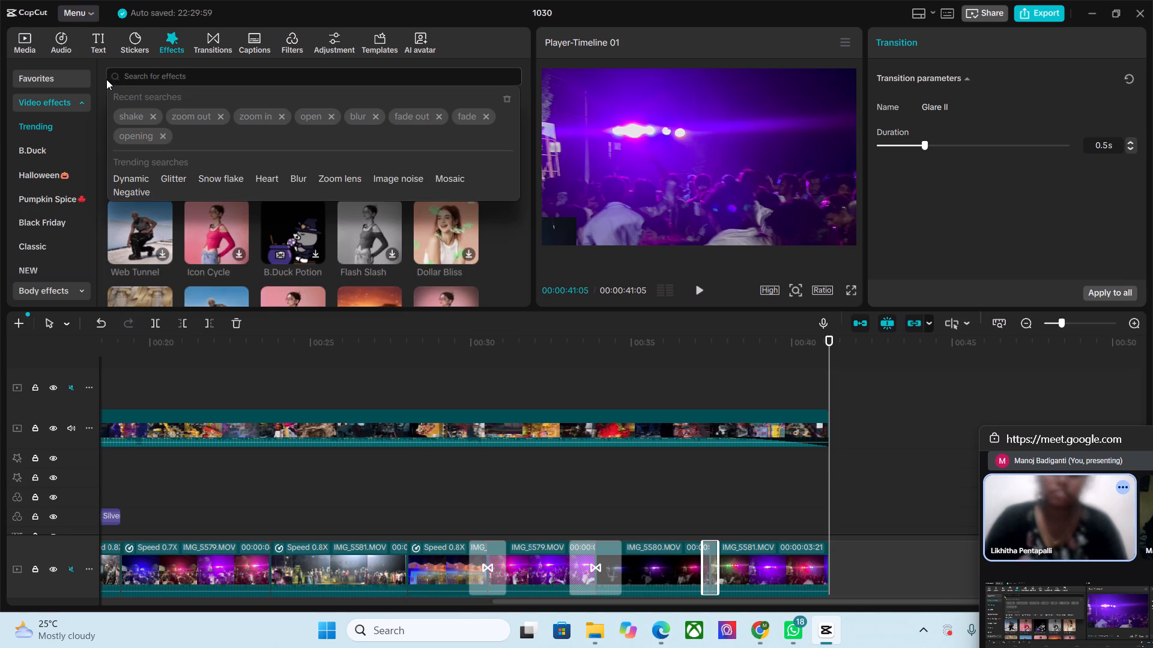
pyautogui.write('clos')
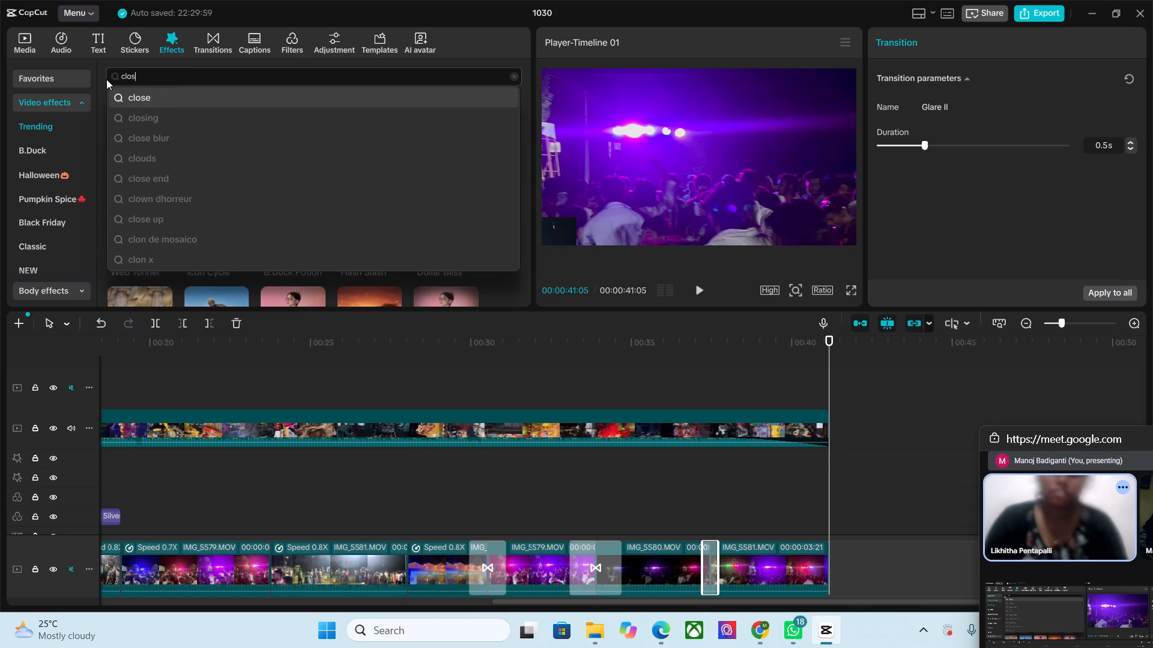
pyautogui.press('Down')
pyautogui.click(175, 113)
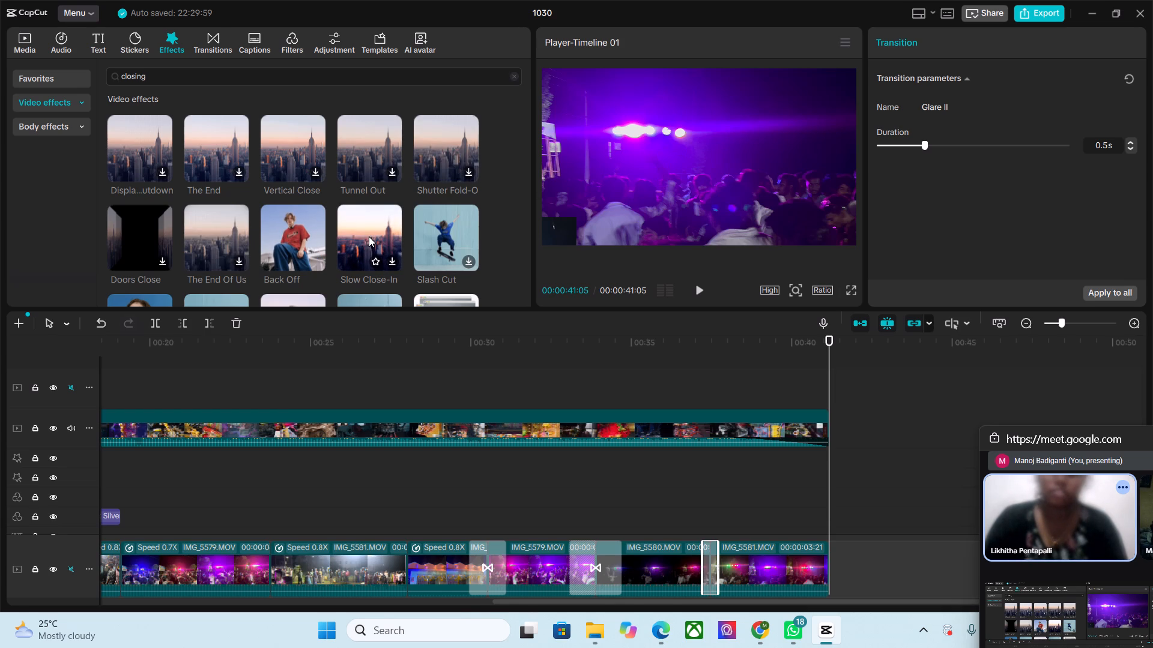
pyautogui.scroll(-1, 352, 236)
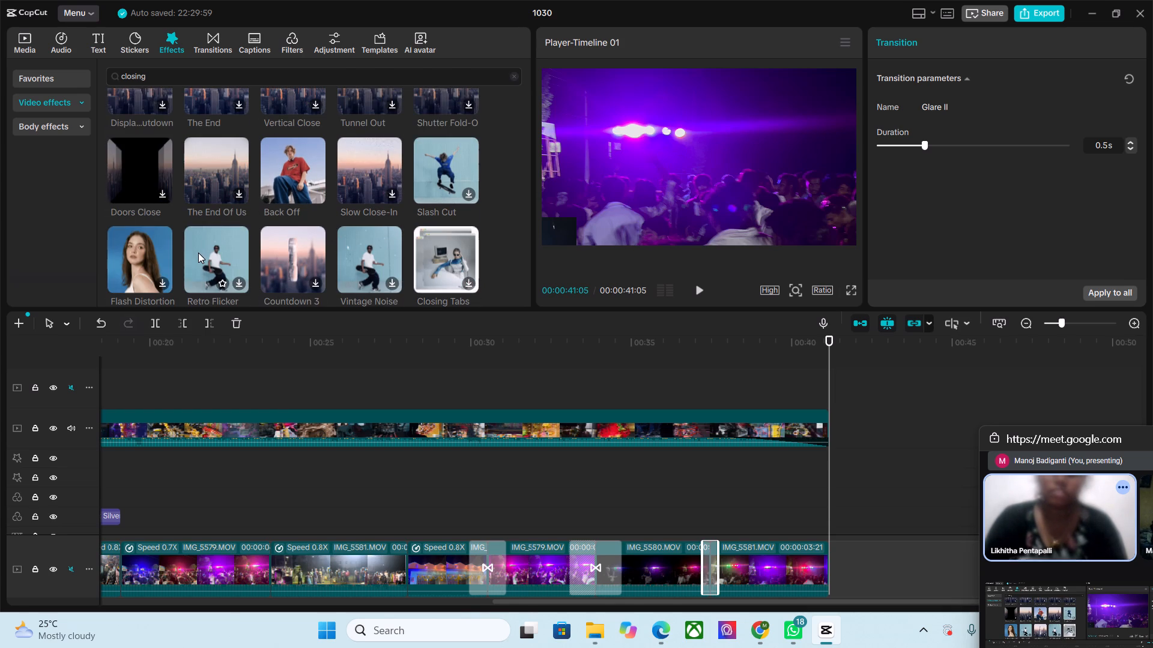
pyautogui.scroll(2, 371, 241)
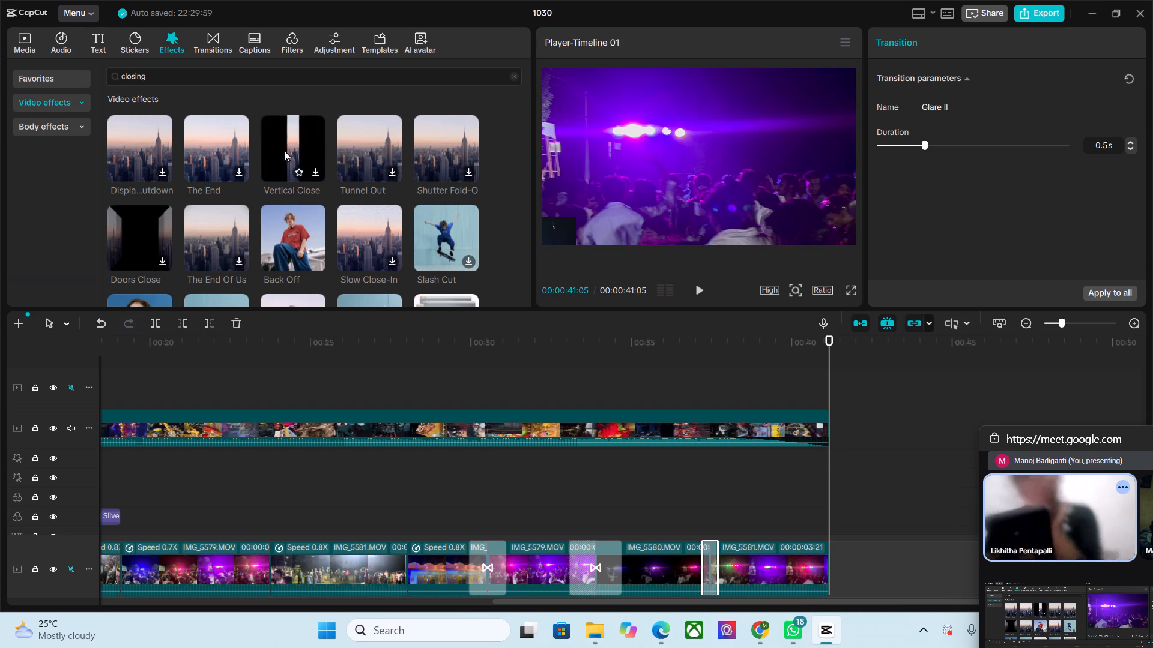
# Search the video effects for "horizontal close" and add the Horizontal Close effect above the final IMG_5581 clip.
pyautogui.moveTo(152, 75); pyautogui.dragTo(108, 76)
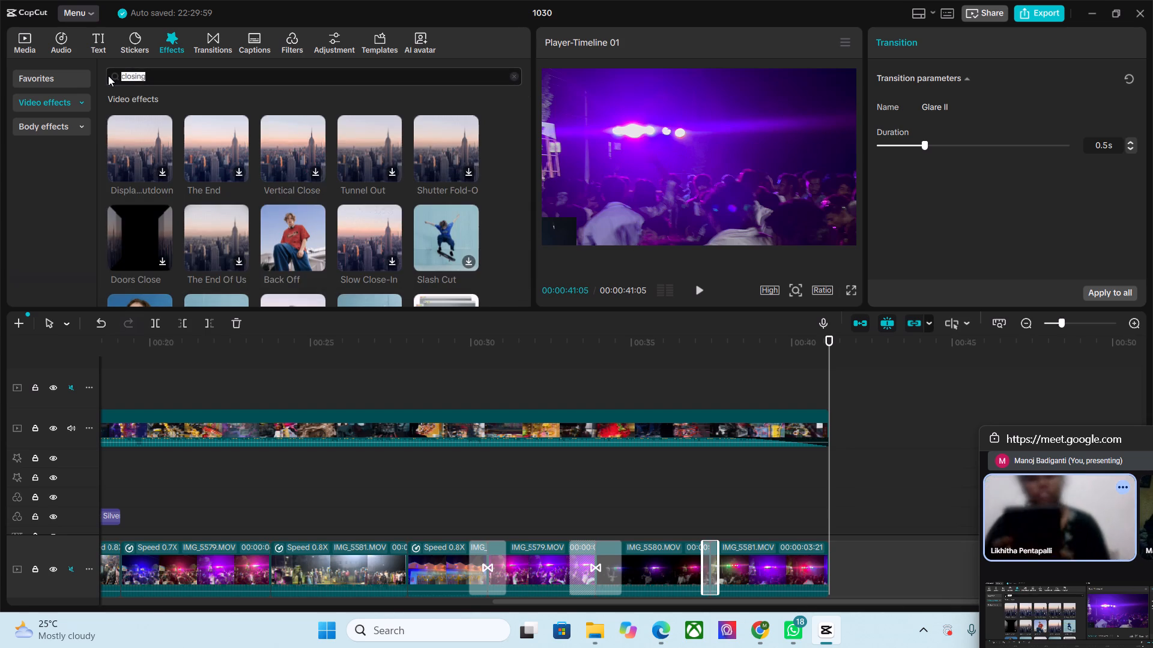
pyautogui.press('BackSpace')
pyautogui.write('hor')
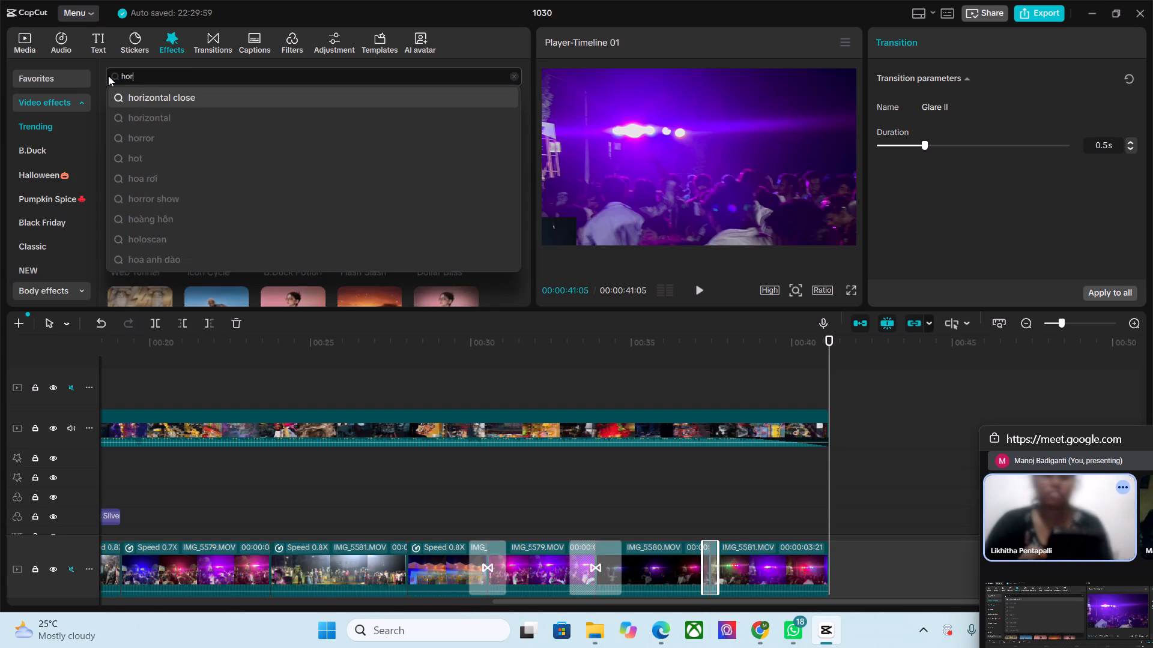
pyautogui.press('BackSpace')
pyautogui.click(147, 102)
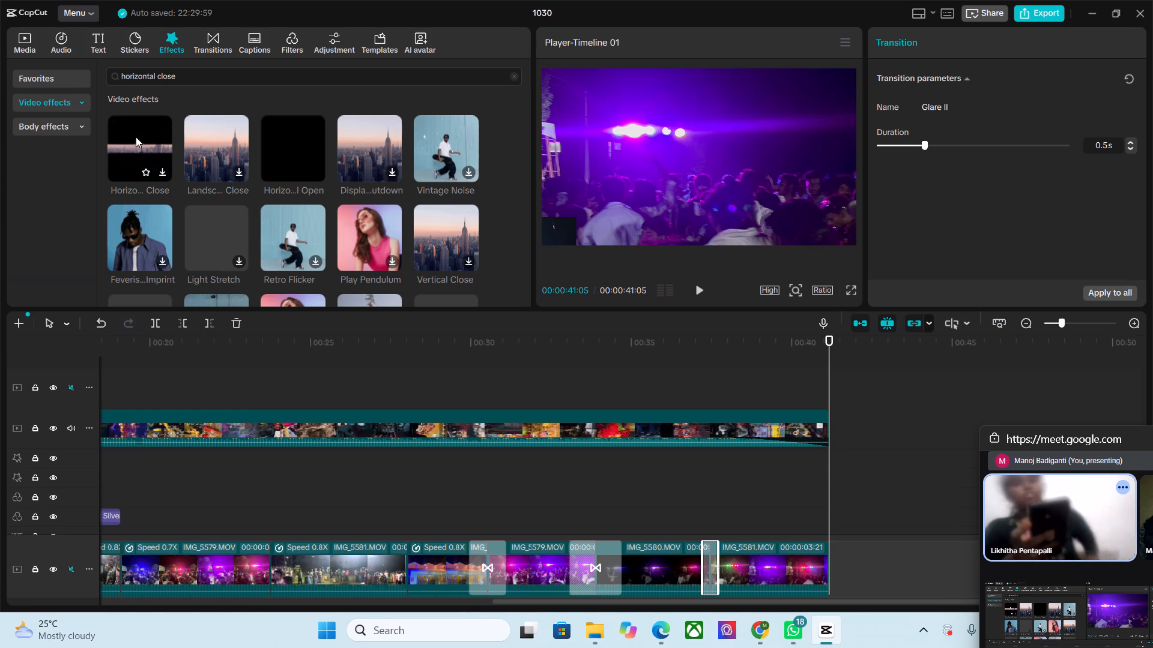
pyautogui.moveTo(136, 137); pyautogui.dragTo(667, 430)
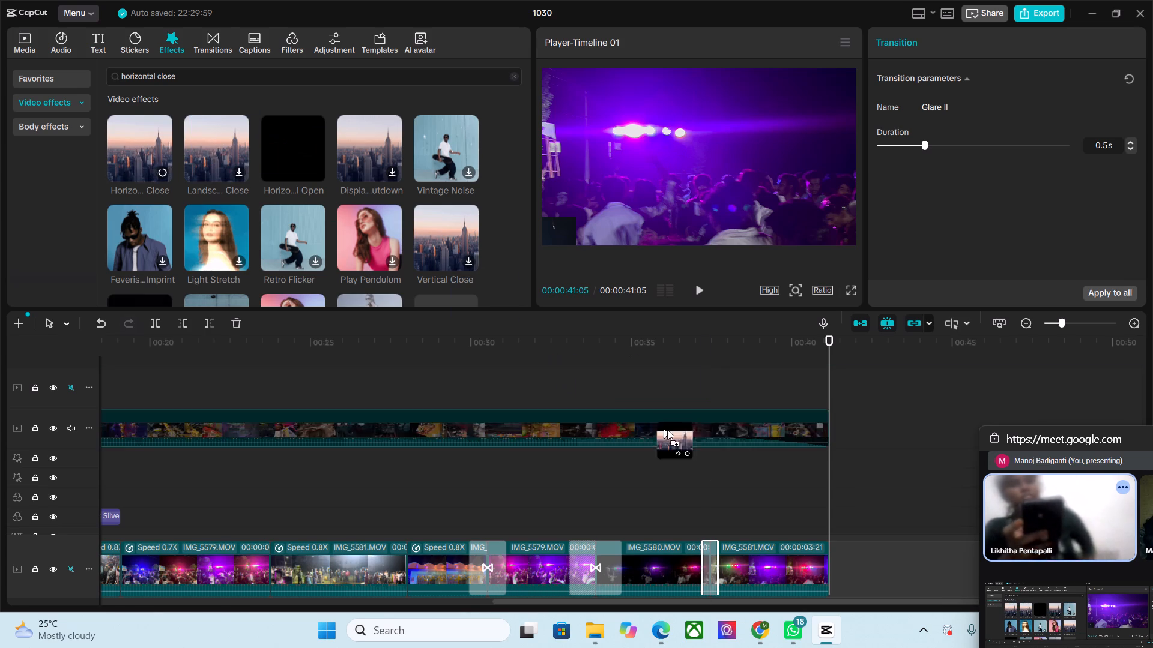
pyautogui.moveTo(667, 430); pyautogui.dragTo(728, 521)
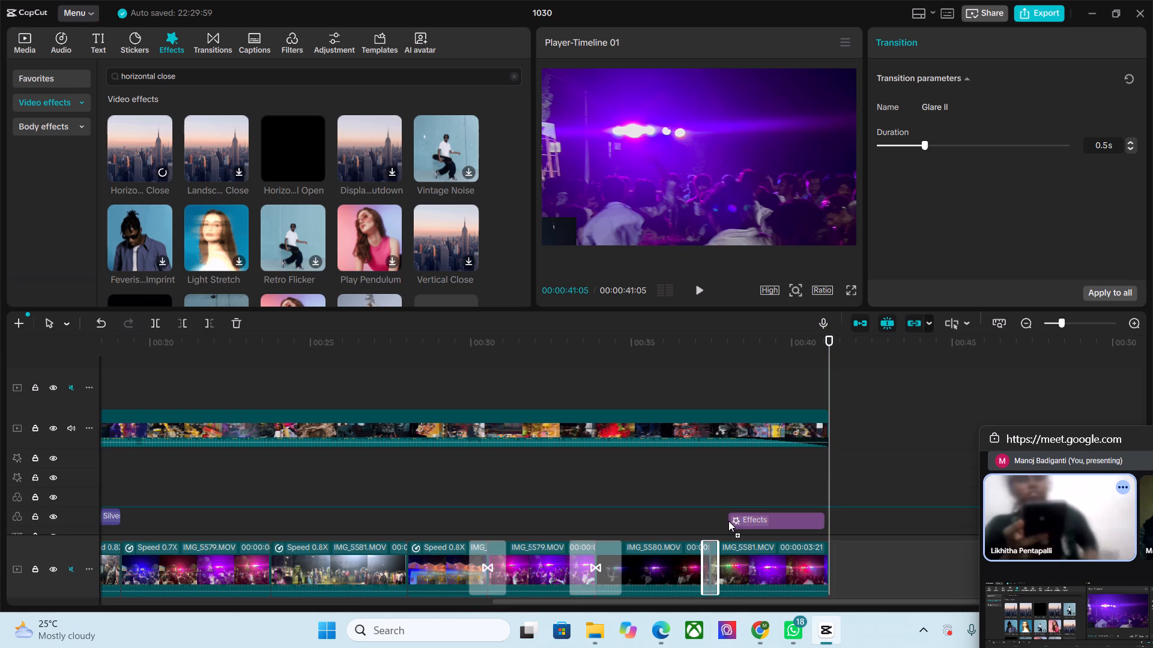
pyautogui.moveTo(728, 521); pyautogui.dragTo(732, 521)
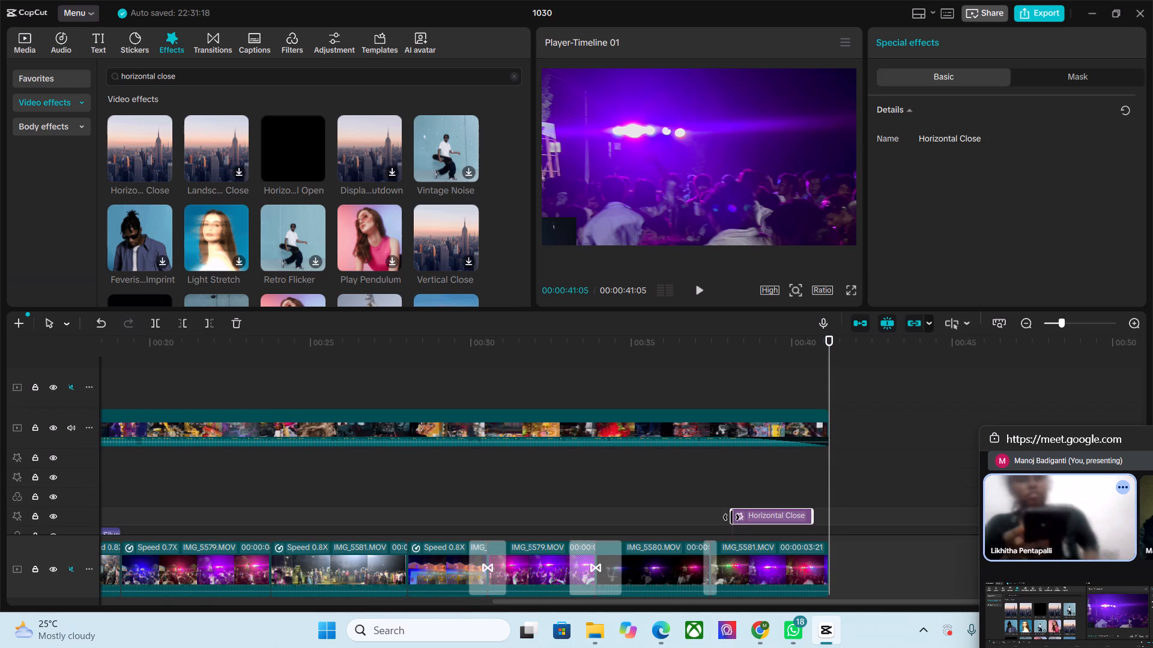
# Move the Horizontal Close effect to start at 00:00:38:17 and finish with the final clip, and play back the ending.
pyautogui.moveTo(829, 341); pyautogui.dragTo(745, 349)
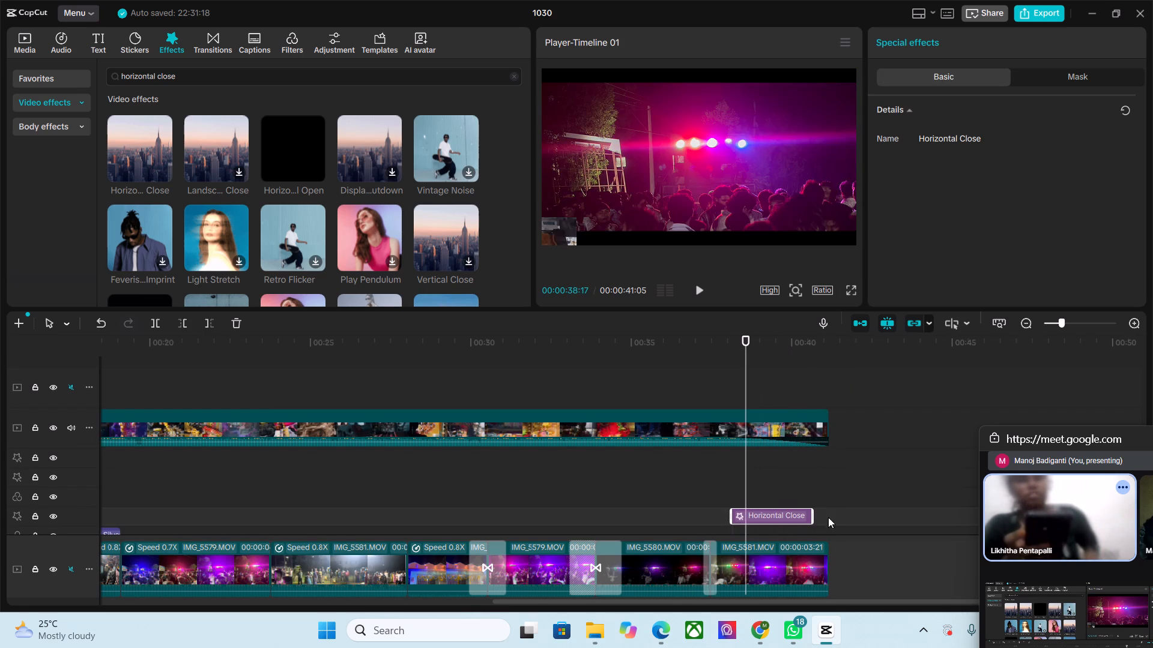
pyautogui.moveTo(795, 515); pyautogui.dragTo(816, 515)
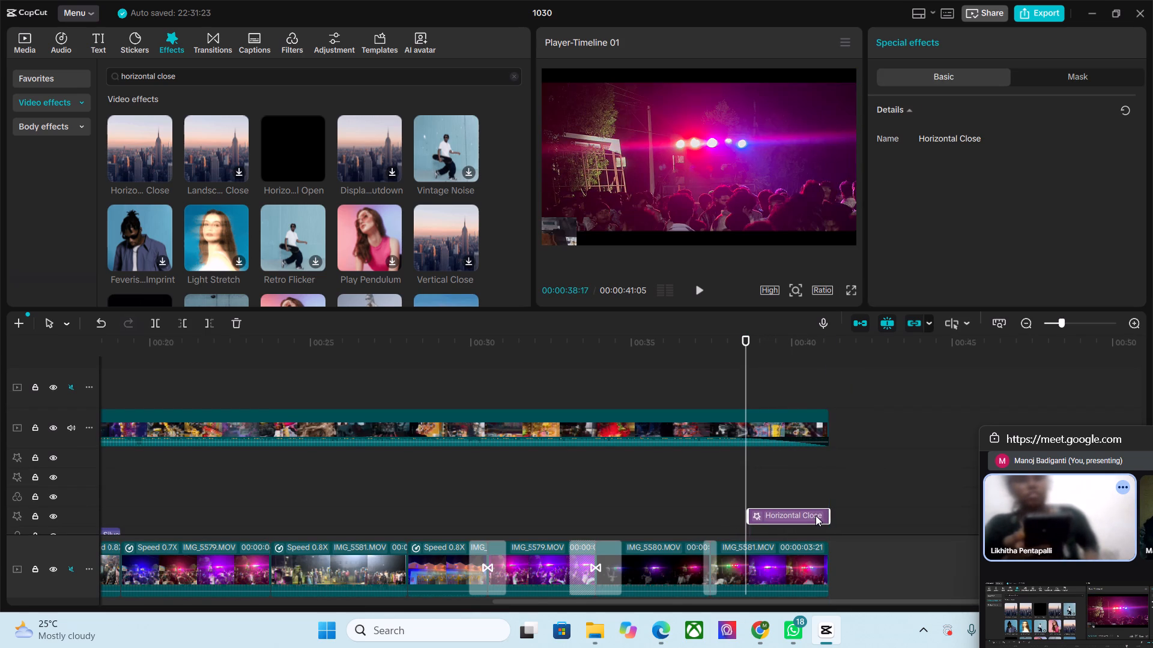
pyautogui.moveTo(745, 343); pyautogui.dragTo(724, 345)
pyautogui.press('space')
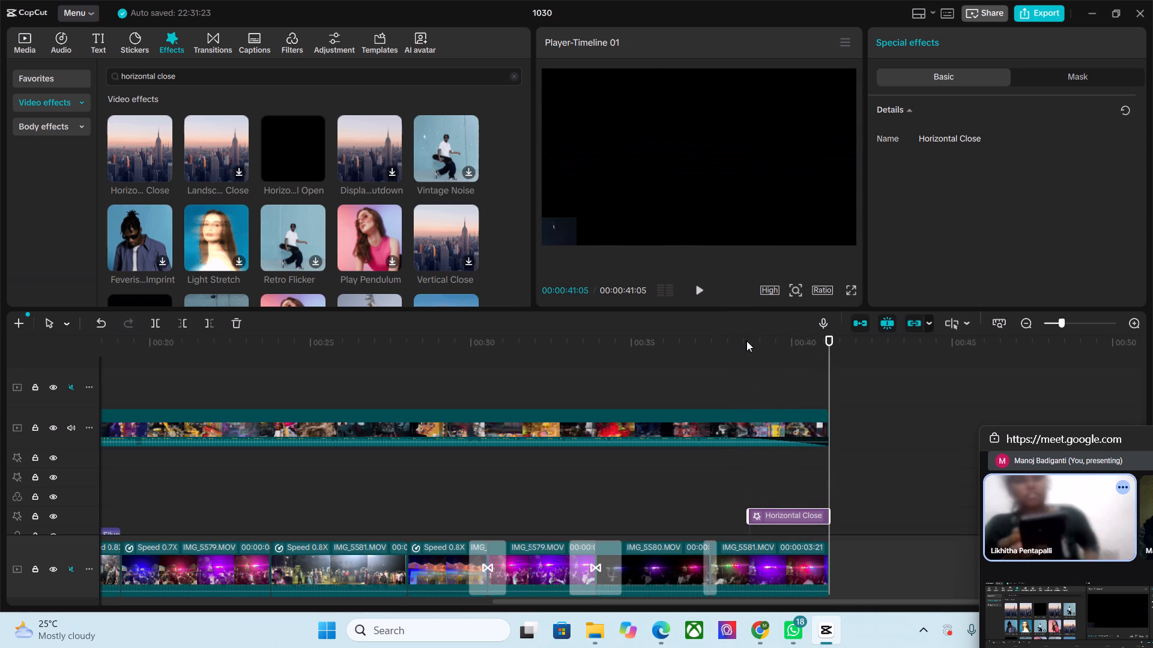
# Play back the edit from the beginning to about 00:00:23.
pyautogui.moveTo(826, 341); pyautogui.dragTo(0, 412)
pyautogui.press('space')
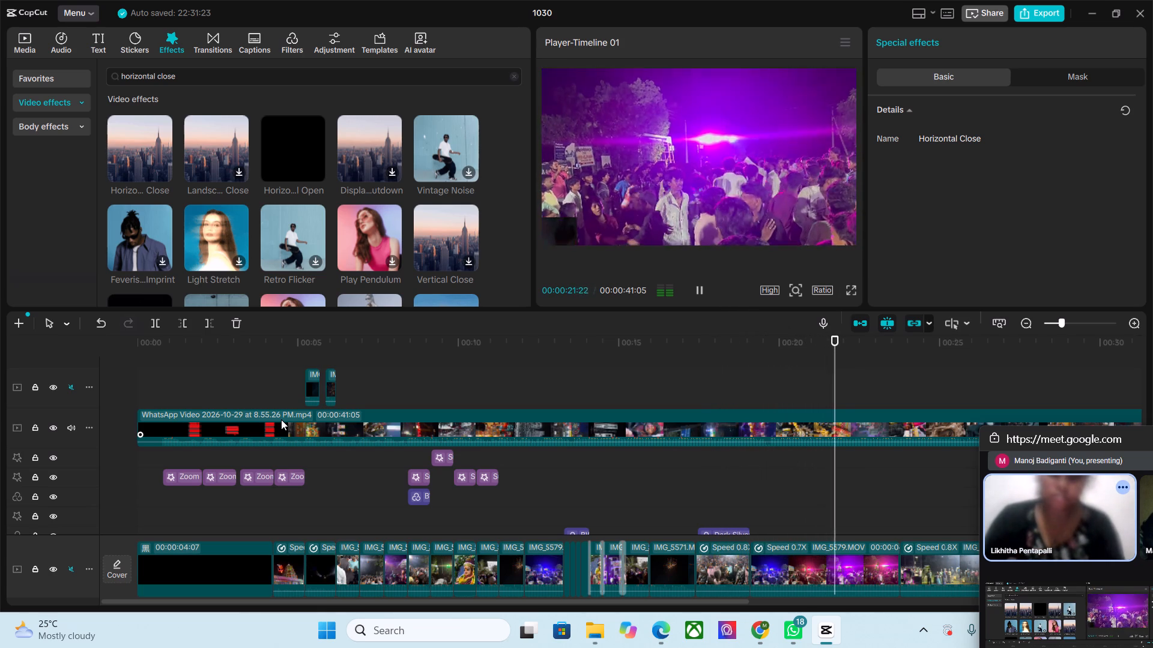
pyautogui.press('space')
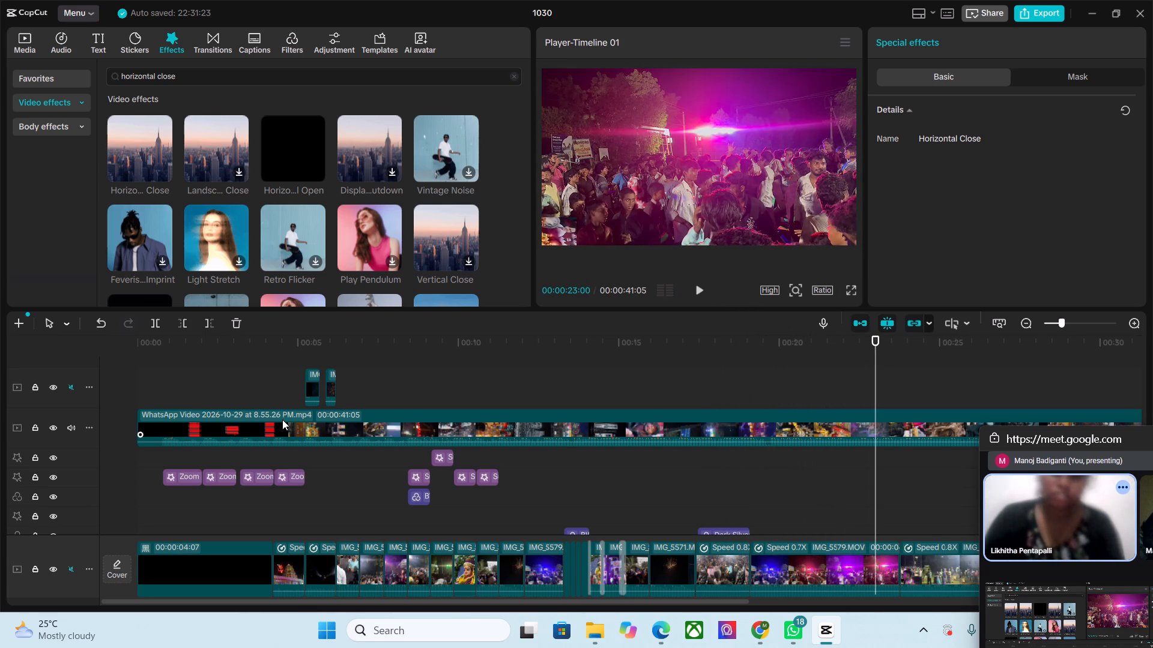
# Trim about 0.7 s off the start of the IMG_5579 clip near 00:00:12, closing the gap, and play back from there.
pyautogui.moveTo(874, 343); pyautogui.dragTo(804, 364)
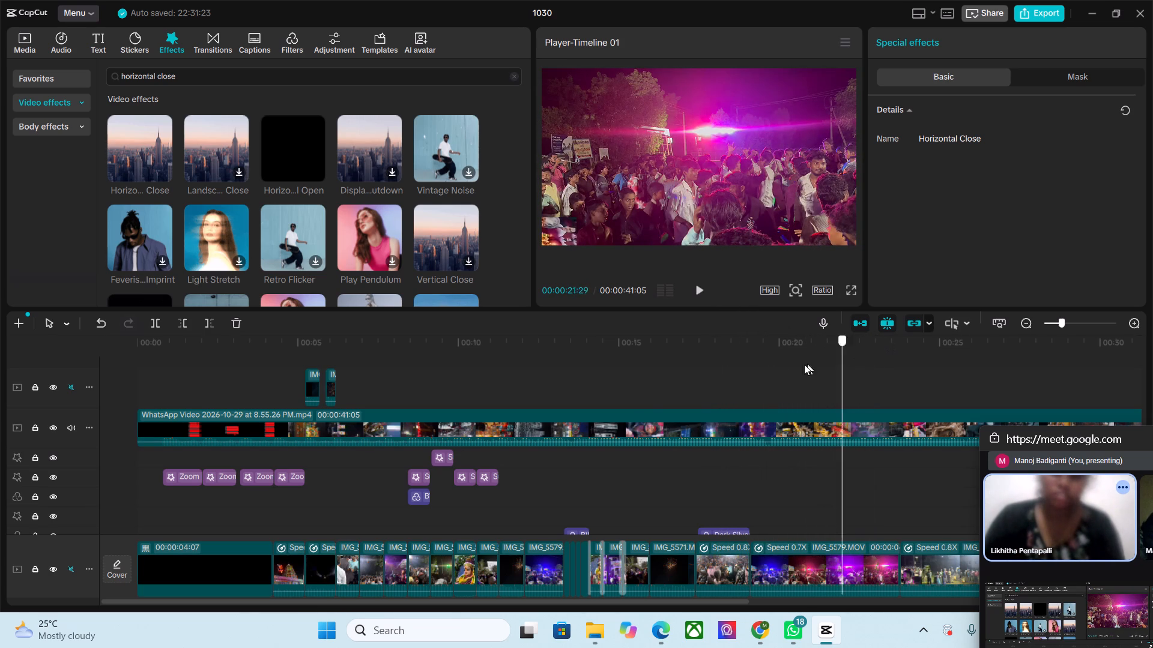
pyautogui.moveTo(804, 364); pyautogui.dragTo(419, 477)
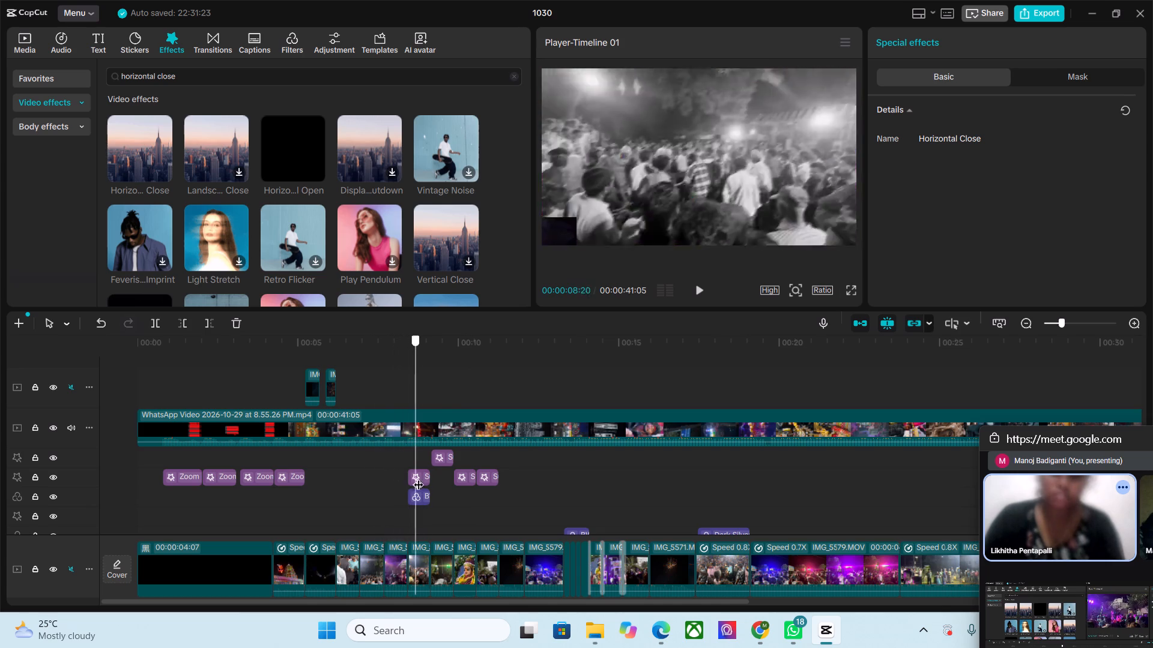
pyautogui.moveTo(419, 477); pyautogui.dragTo(557, 511)
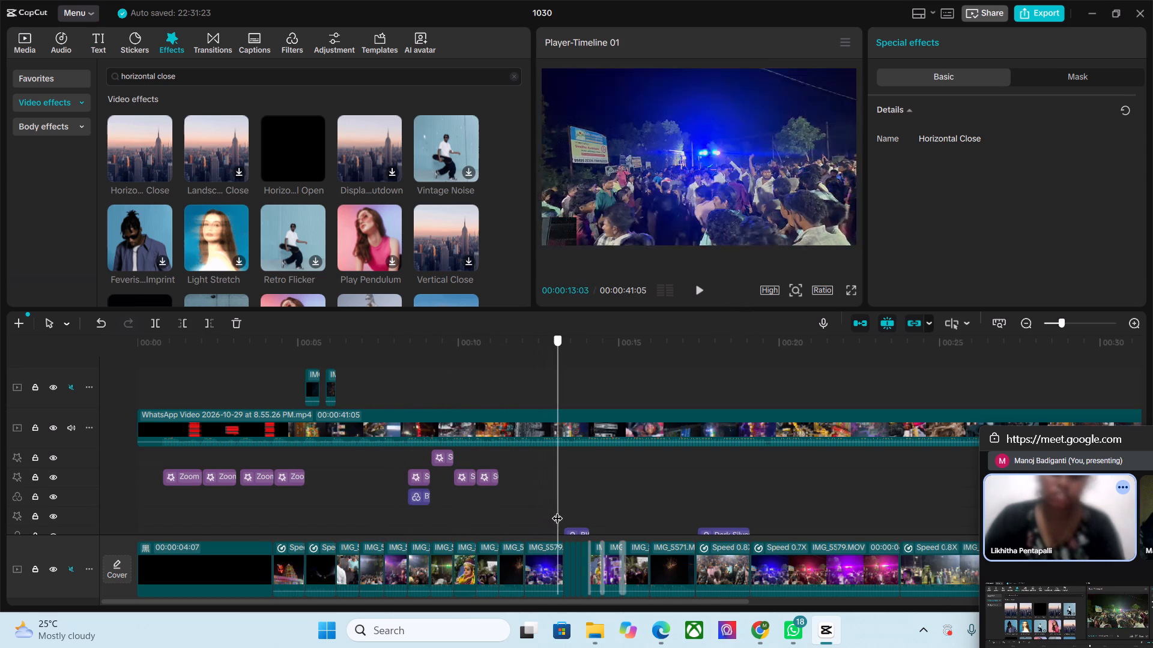
pyautogui.moveTo(557, 511); pyautogui.dragTo(546, 514)
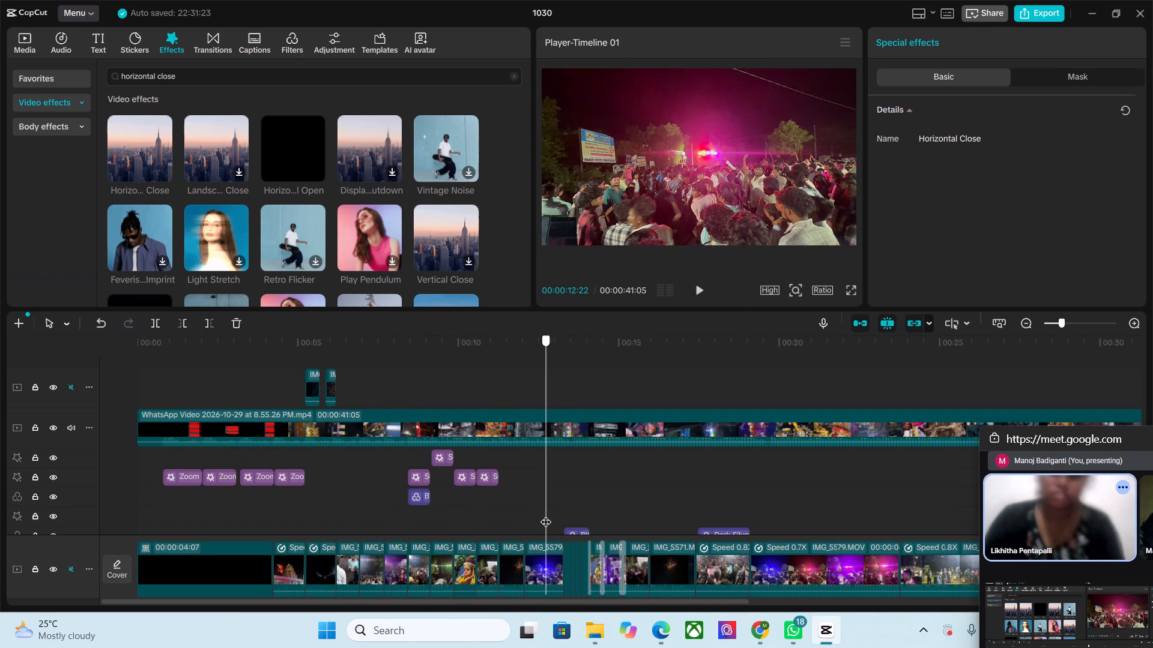
pyautogui.click(542, 565)
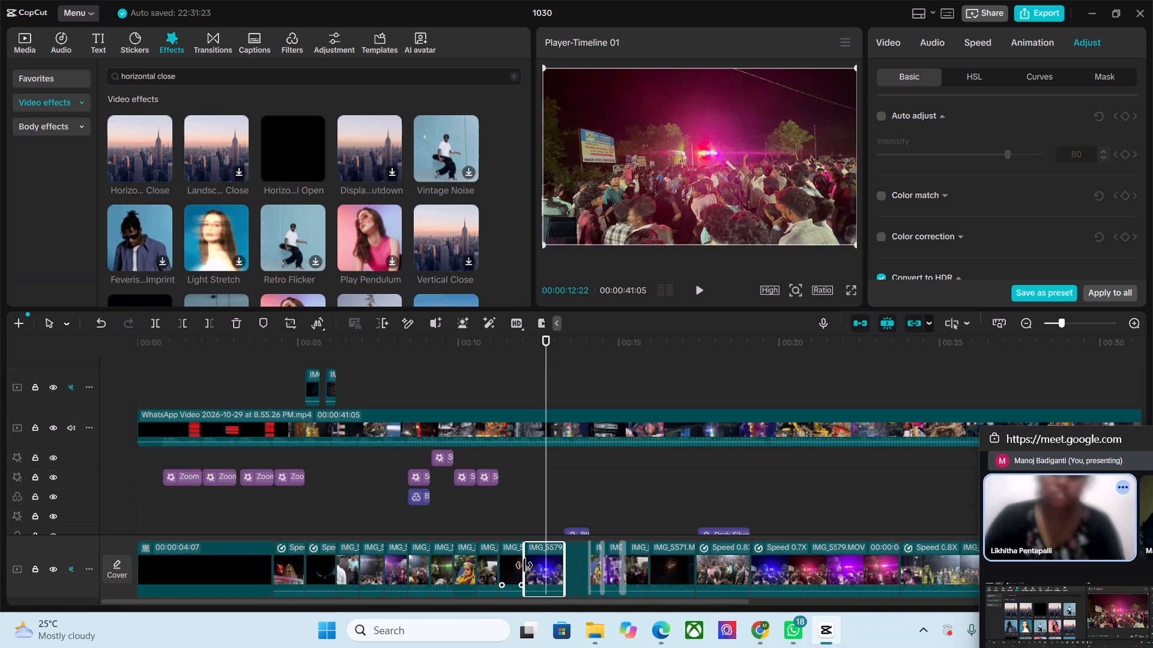
pyautogui.moveTo(524, 565); pyautogui.dragTo(547, 565)
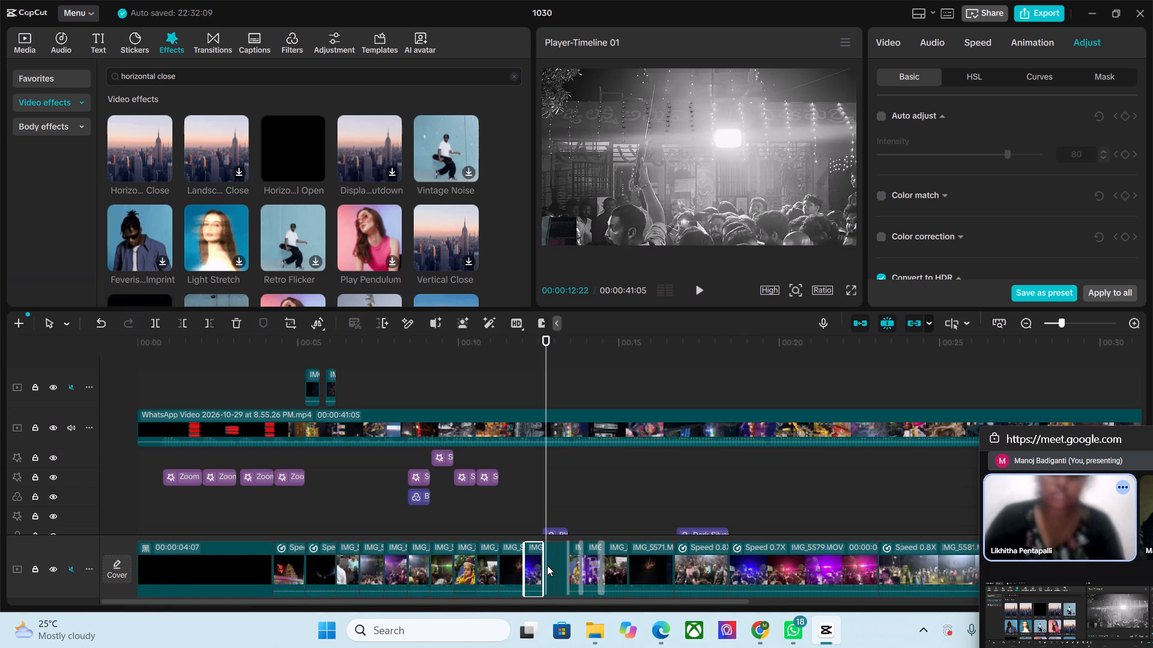
pyautogui.moveTo(546, 338); pyautogui.dragTo(520, 343)
pyautogui.press('space')
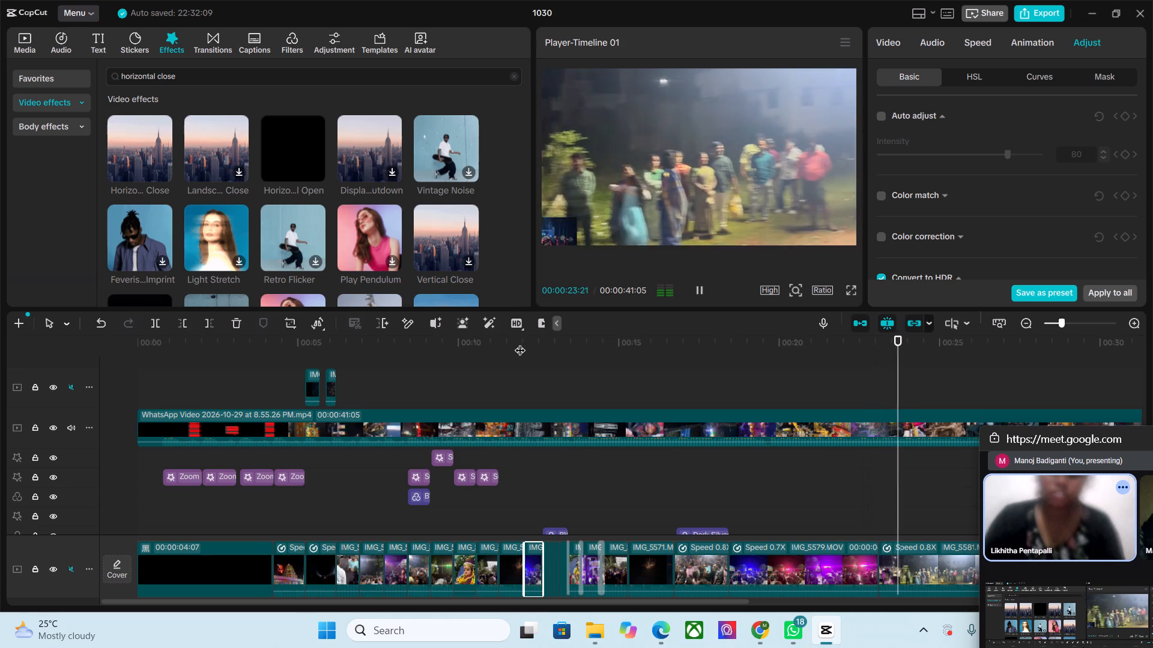
pyautogui.press('space')
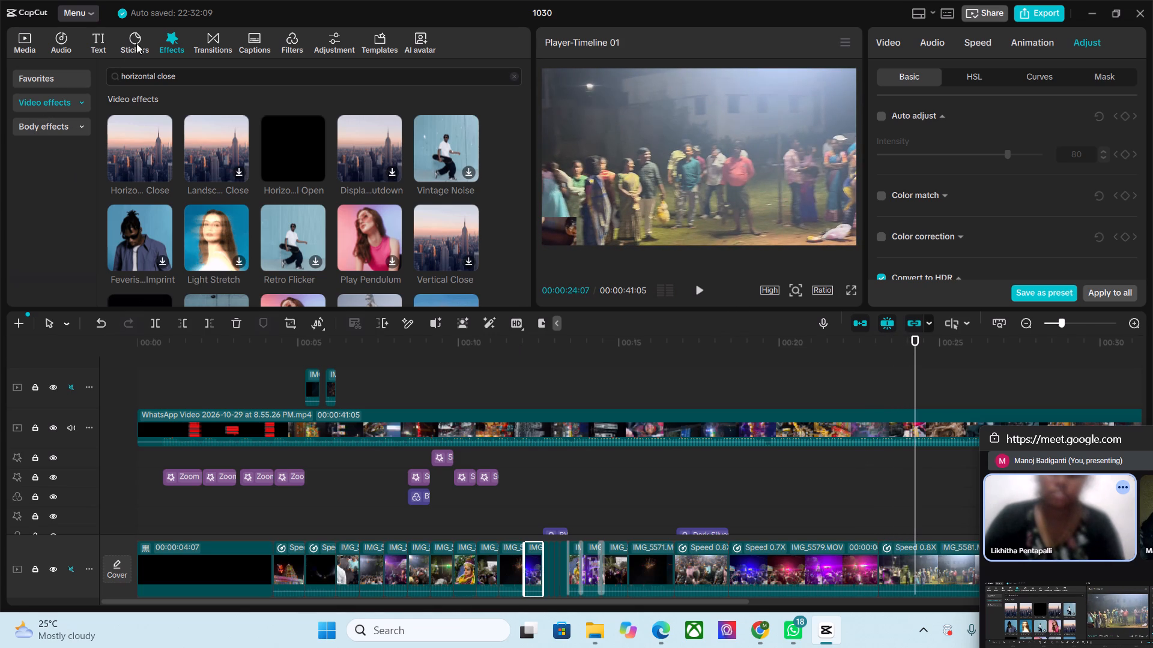
# Add the Glare II transition between the 0.7X IMG_5579 clip and the 0.8X IMG_5581 clip, and play back from before it.
pyautogui.click(214, 34)
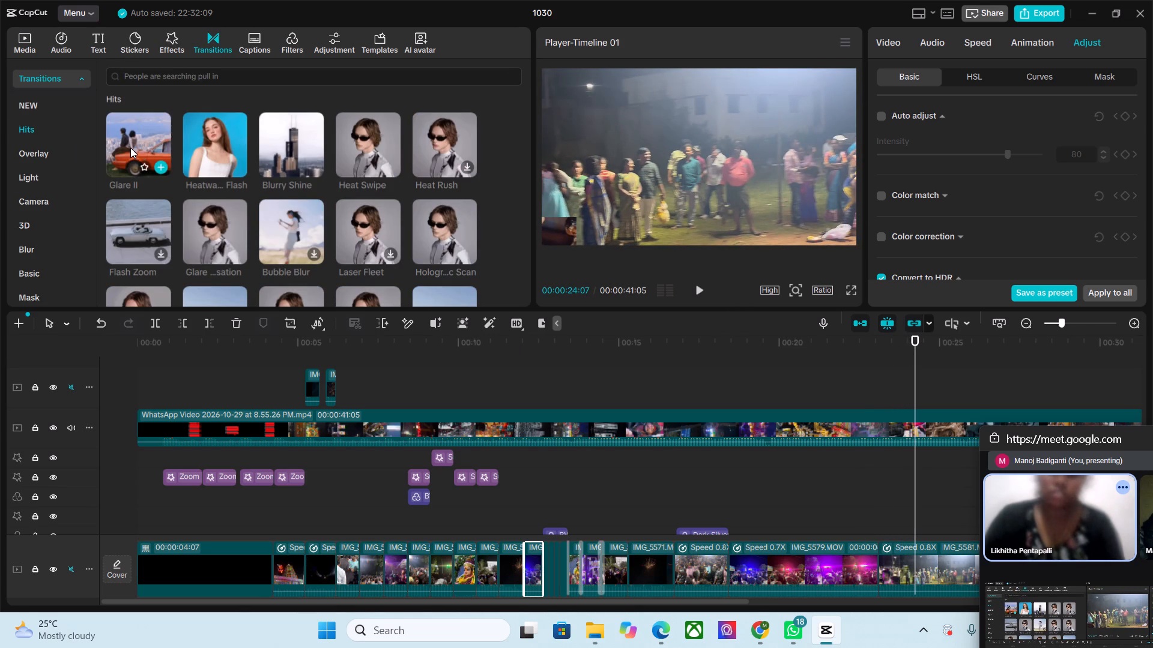
pyautogui.moveTo(130, 148); pyautogui.dragTo(721, 535)
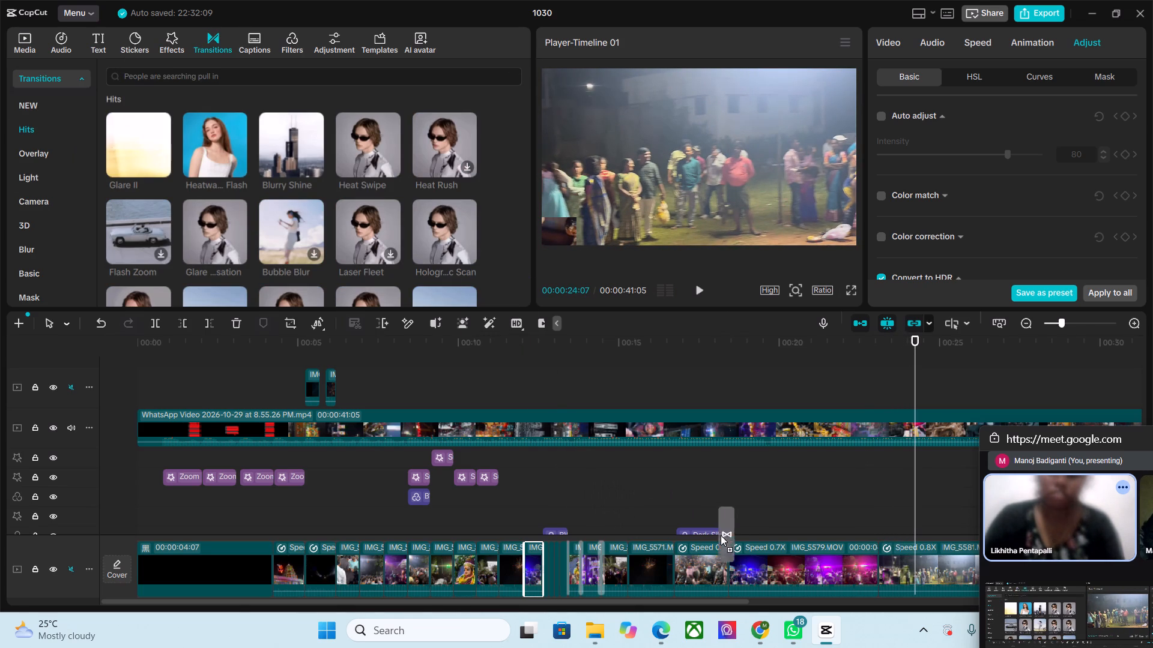
pyautogui.moveTo(721, 535); pyautogui.dragTo(870, 567)
pyautogui.moveTo(910, 338); pyautogui.dragTo(823, 358)
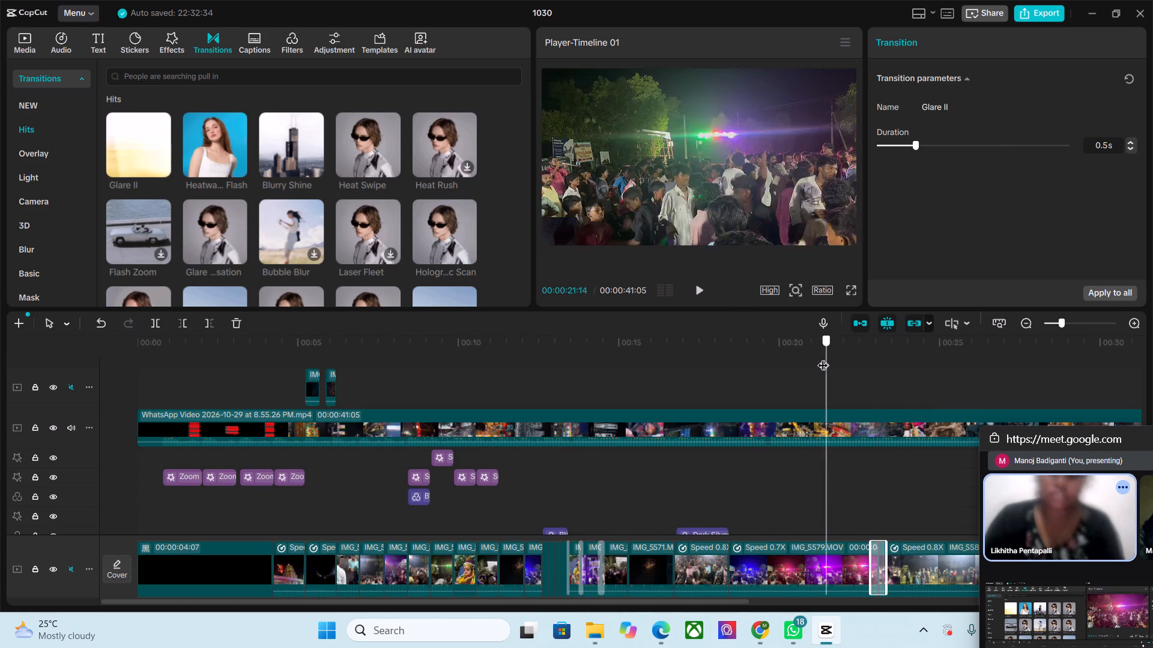
pyautogui.moveTo(823, 358); pyautogui.dragTo(810, 362)
pyautogui.press('space')
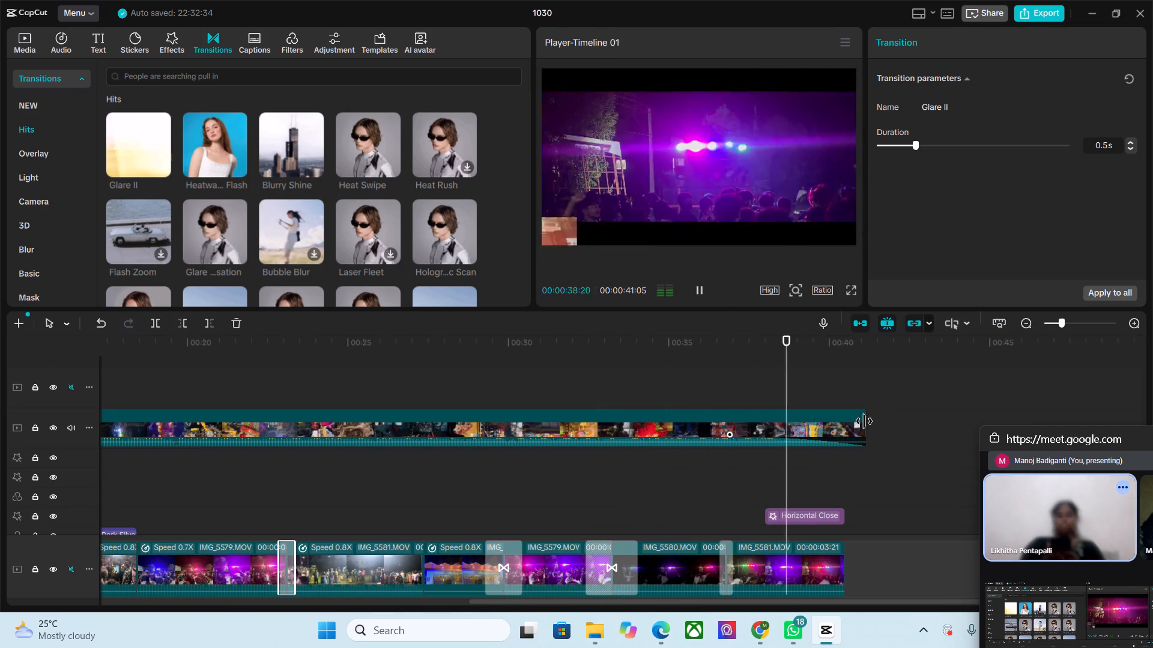
# Trim the end of the overlaid WhatsApp reference video to 00:00:40:15, matching the final clip, and play the ending.
pyautogui.moveTo(867, 421); pyautogui.dragTo(849, 424)
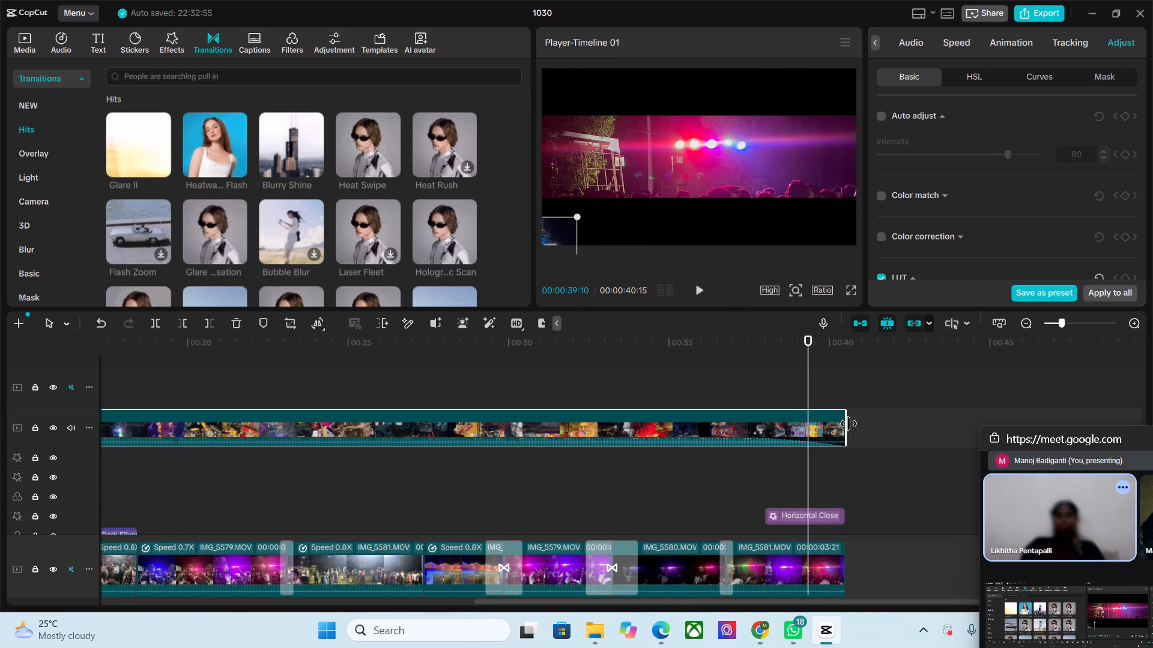
pyautogui.click(698, 289)
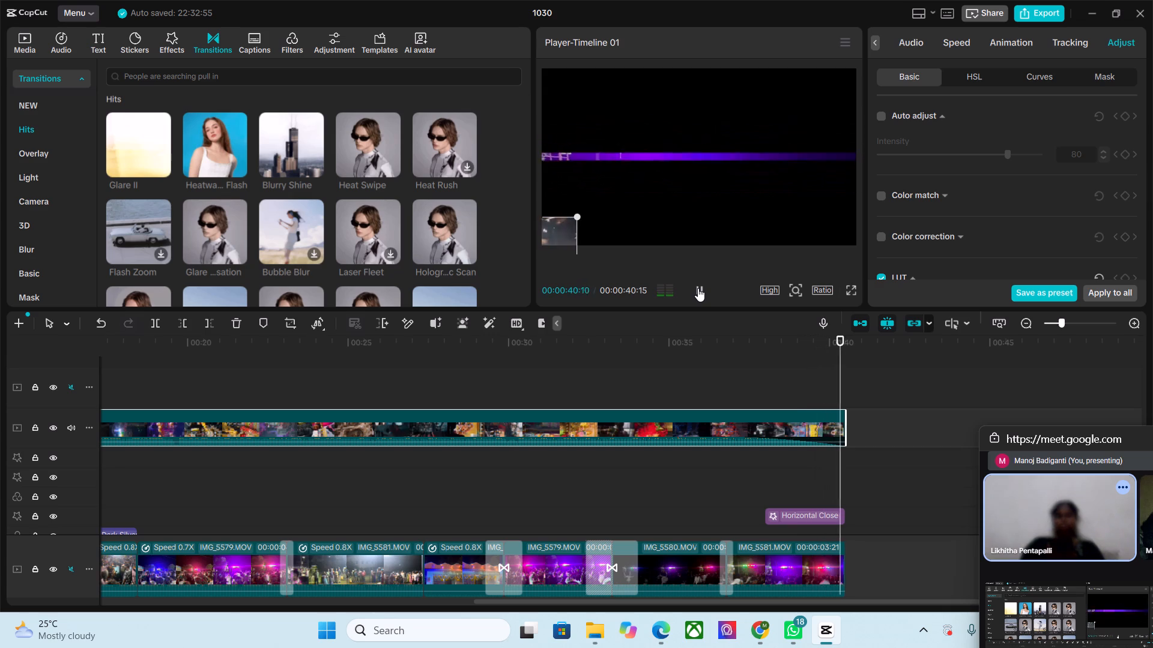
# Review the edit from the beginning, replaying from about 00:00:07:11 into the black-and-white crowd shot and trying the full-screen preview.
pyautogui.press('space')
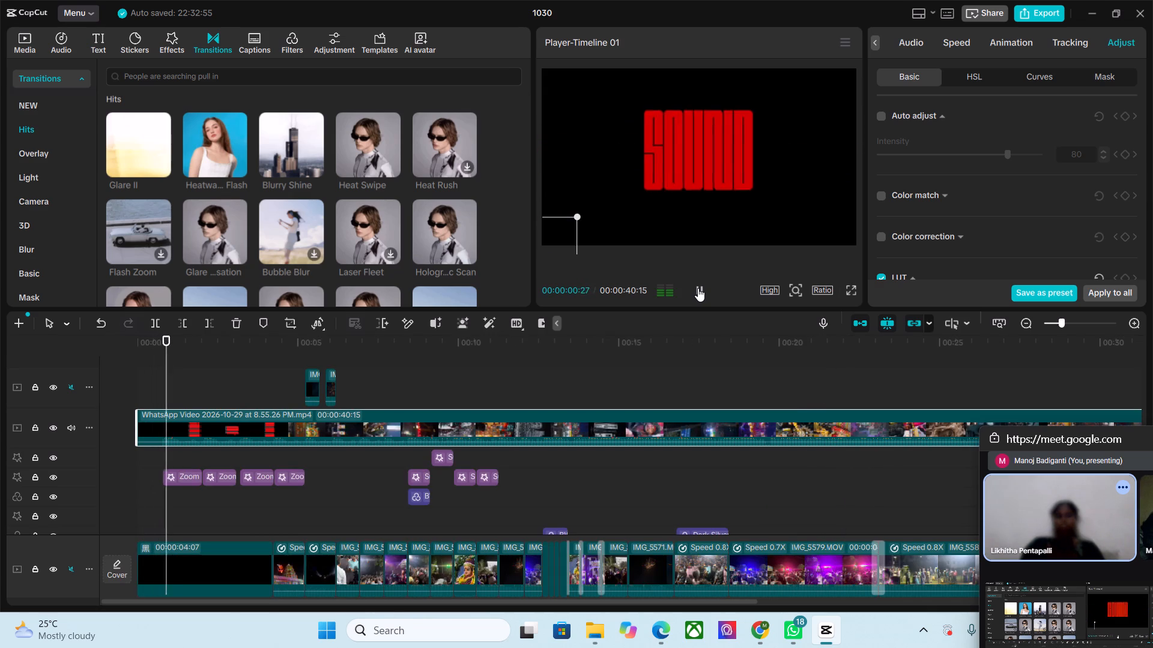
pyautogui.moveTo(564, 228); pyautogui.dragTo(549, 273)
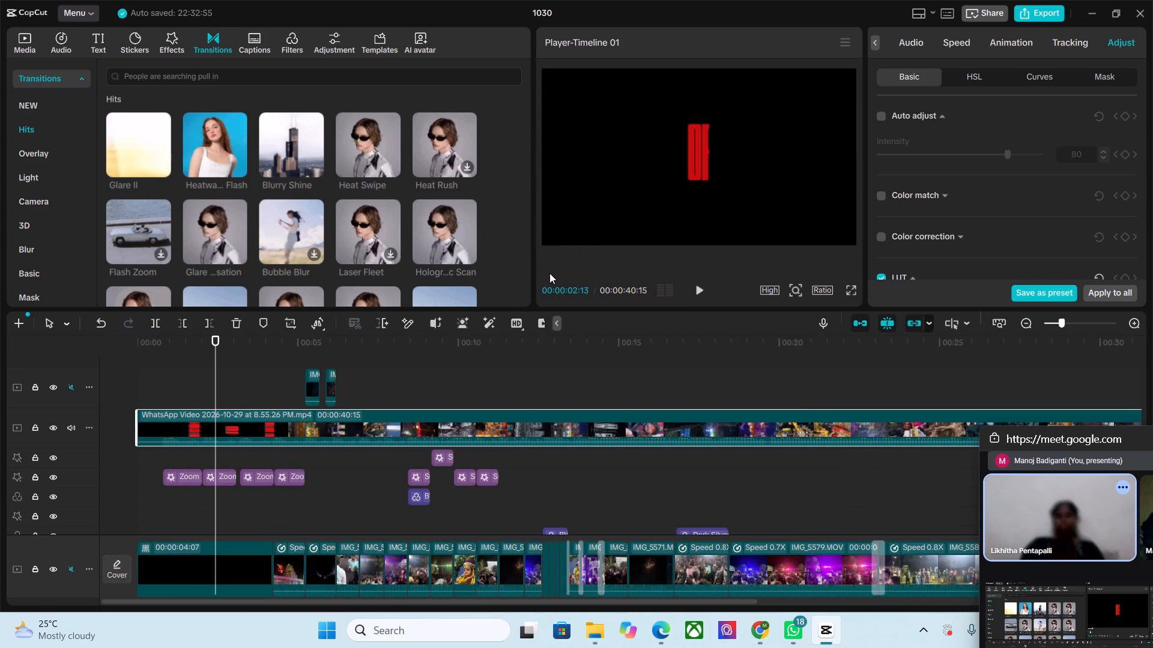
pyautogui.moveTo(549, 273); pyautogui.dragTo(549, 274)
pyautogui.press('space')
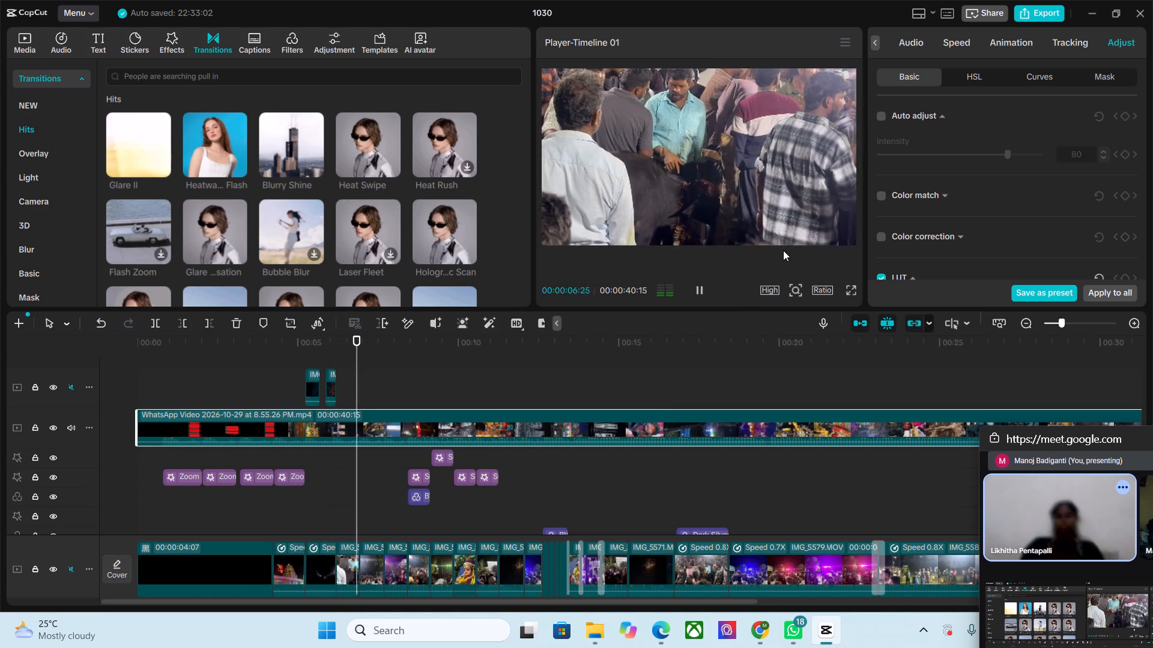
pyautogui.press('space')
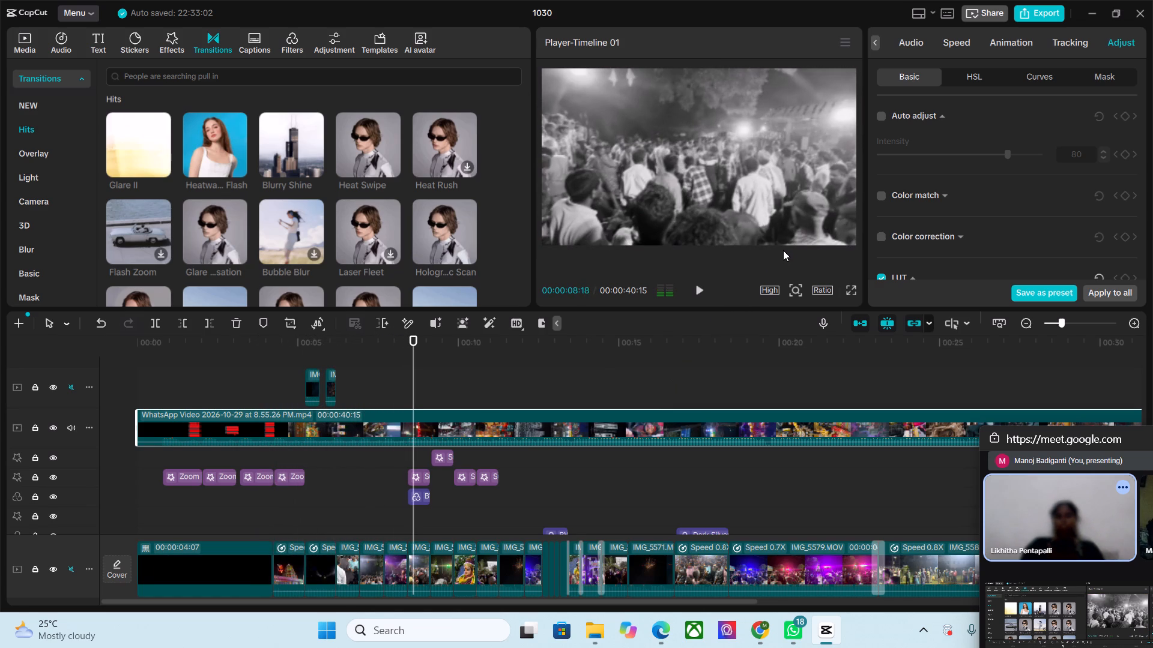
pyautogui.moveTo(411, 342); pyautogui.dragTo(375, 345)
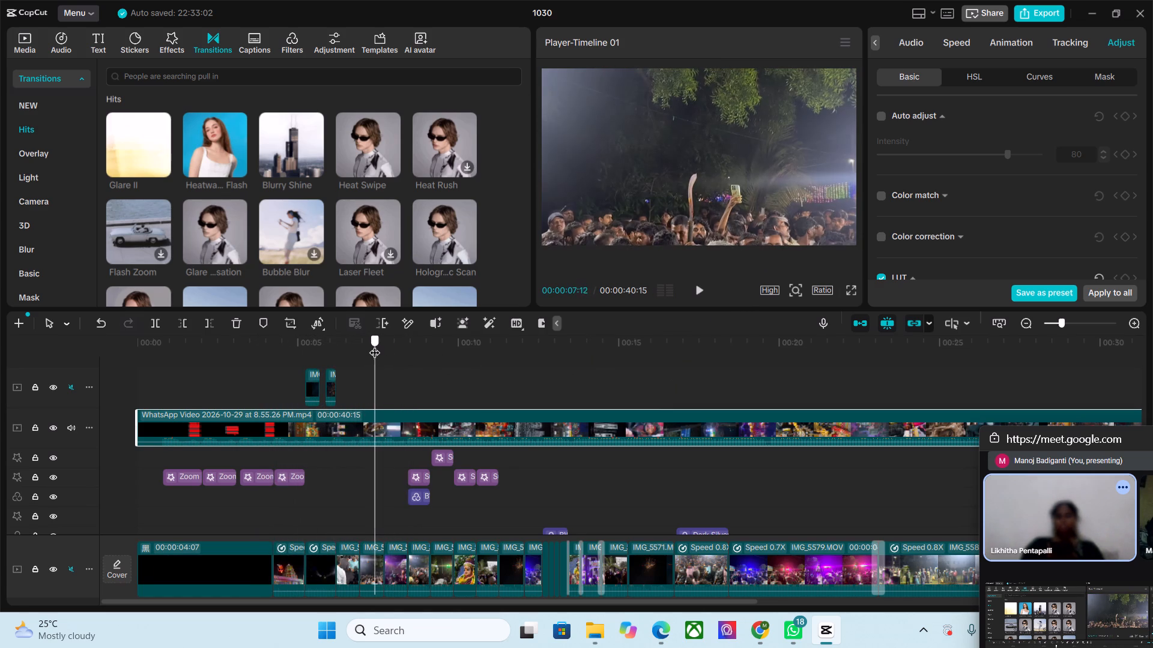
pyautogui.moveTo(375, 345); pyautogui.dragTo(374, 345)
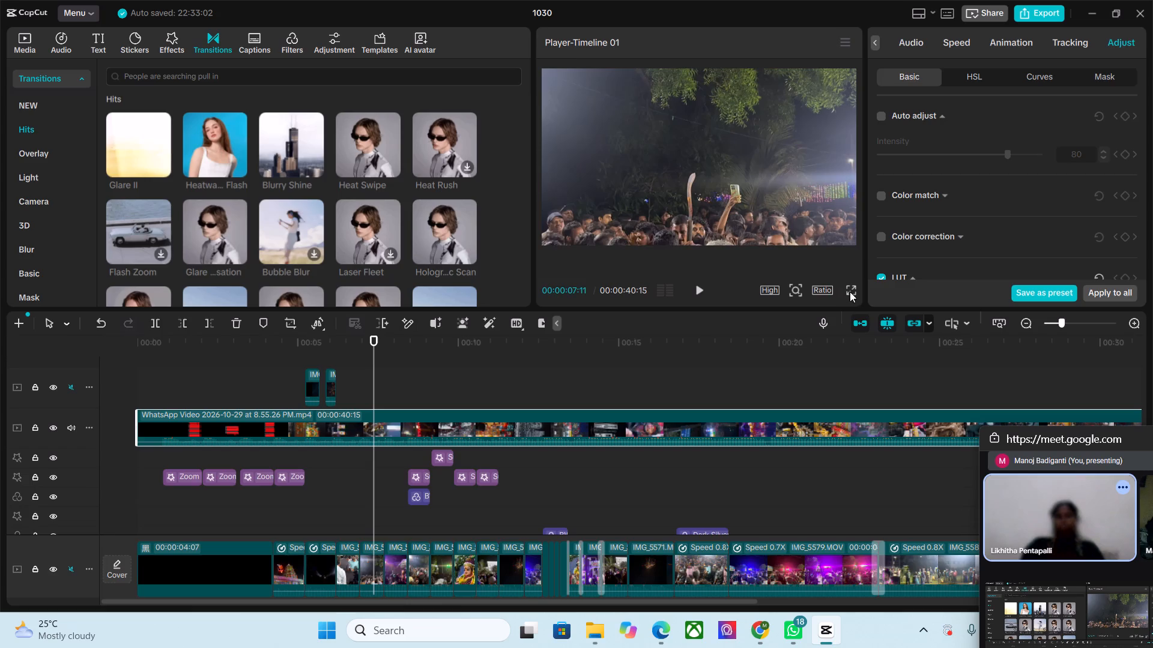
pyautogui.click(850, 292)
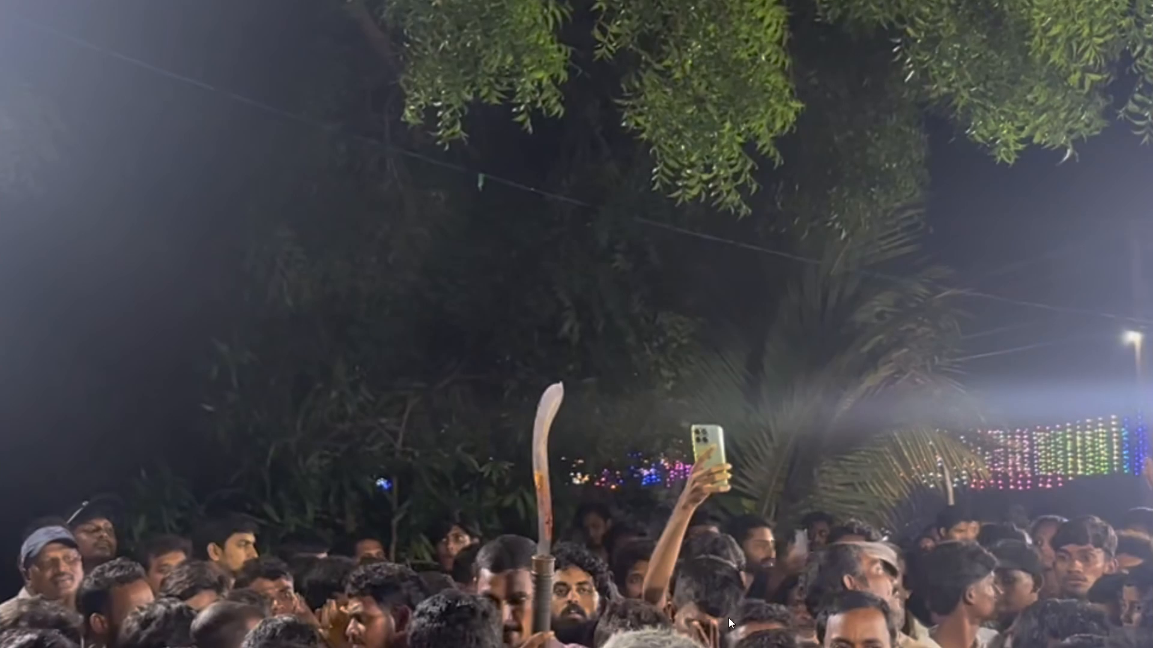
pyautogui.click(722, 571)
pyautogui.click(779, 580)
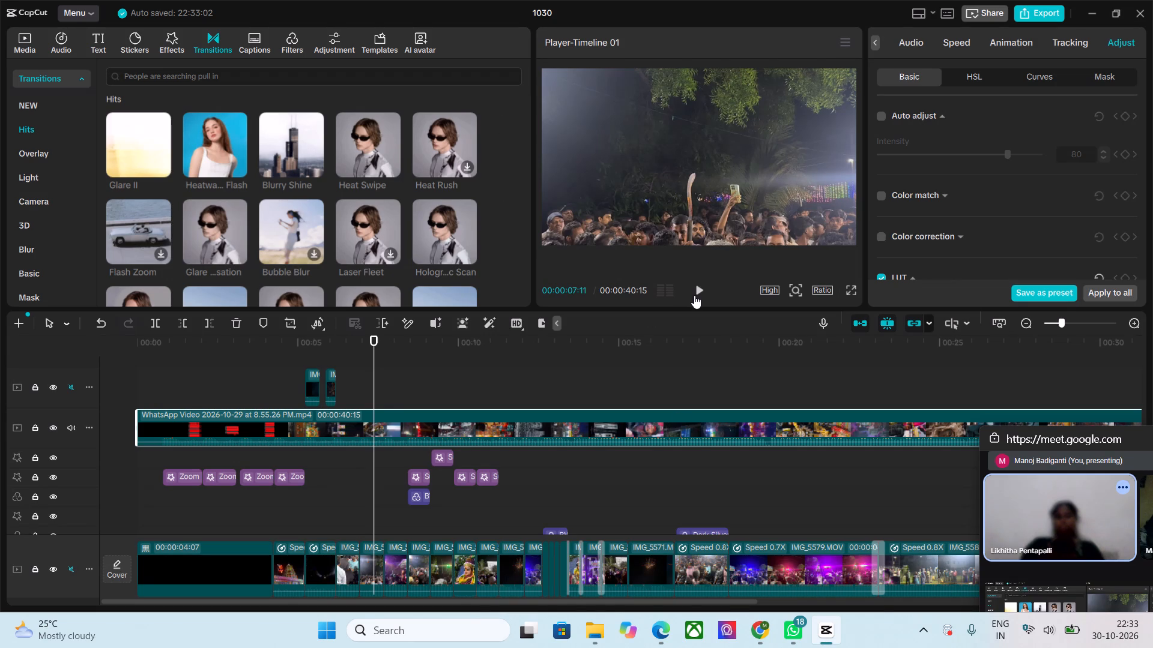
pyautogui.click(695, 292)
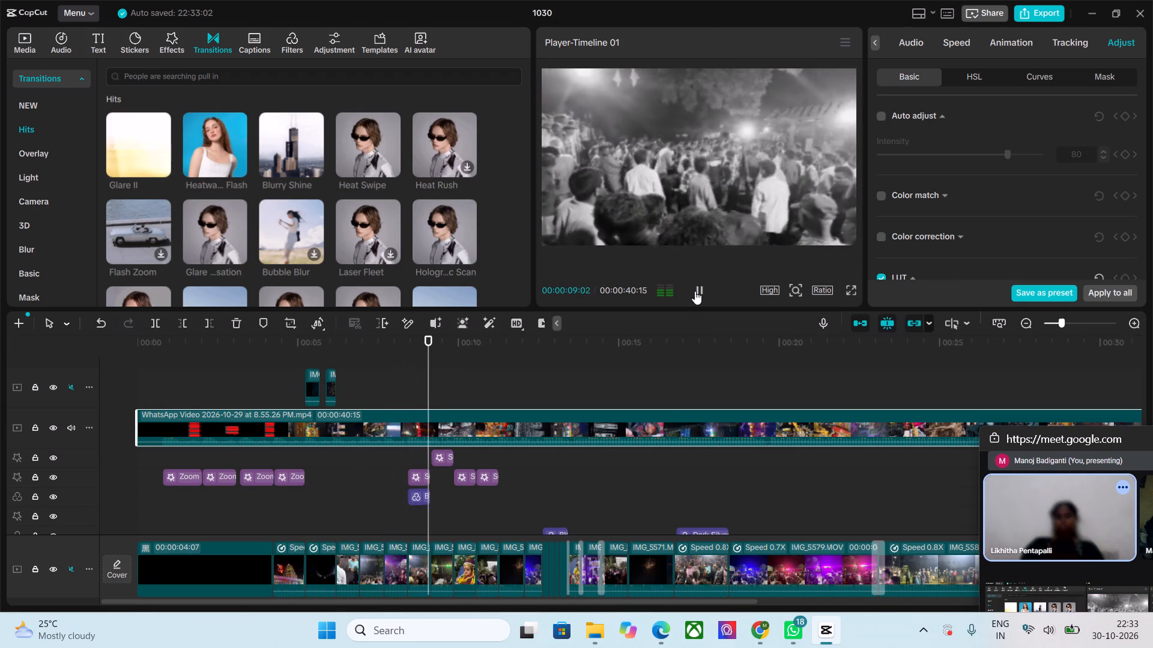
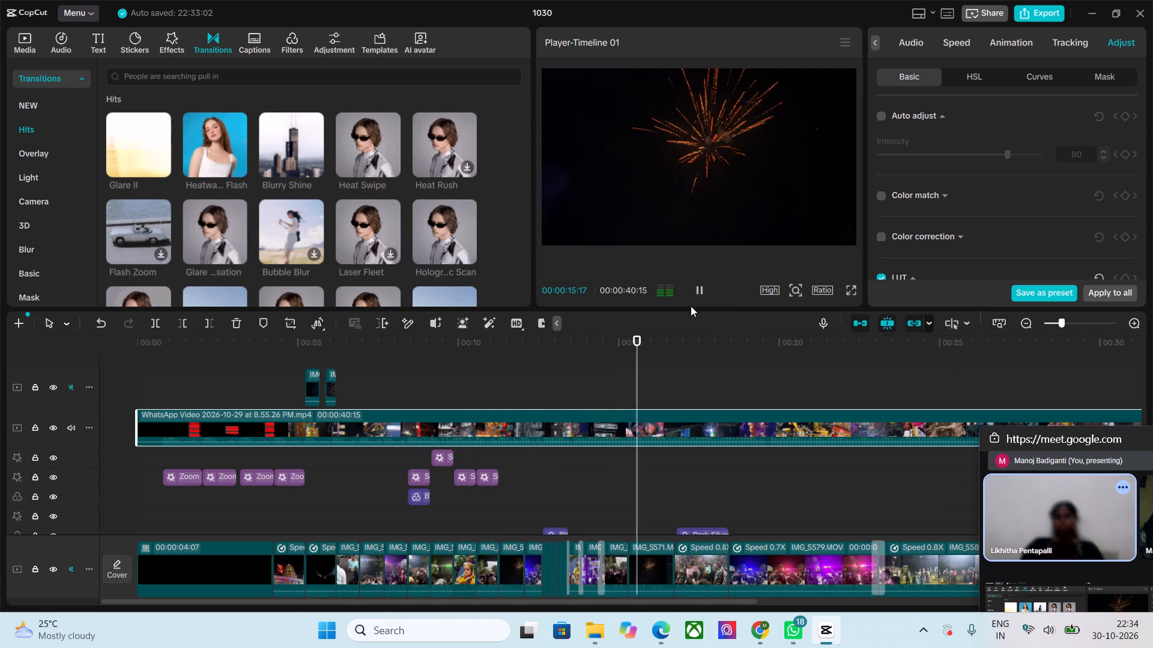
# Play the edit from about 00:00:12 to the ending, scrub back to the beginning, and replay the opening titles.
pyautogui.press('space')
pyautogui.moveTo(639, 345); pyautogui.dragTo(527, 347)
pyautogui.press('space')
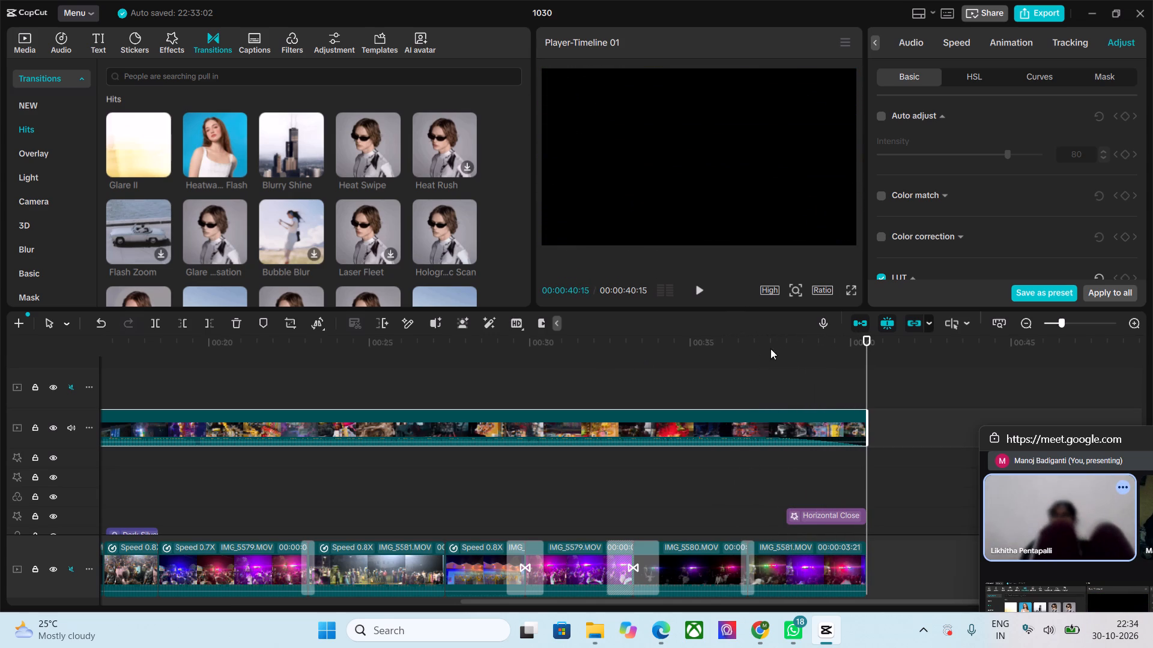
pyautogui.moveTo(864, 341); pyautogui.dragTo(783, 347)
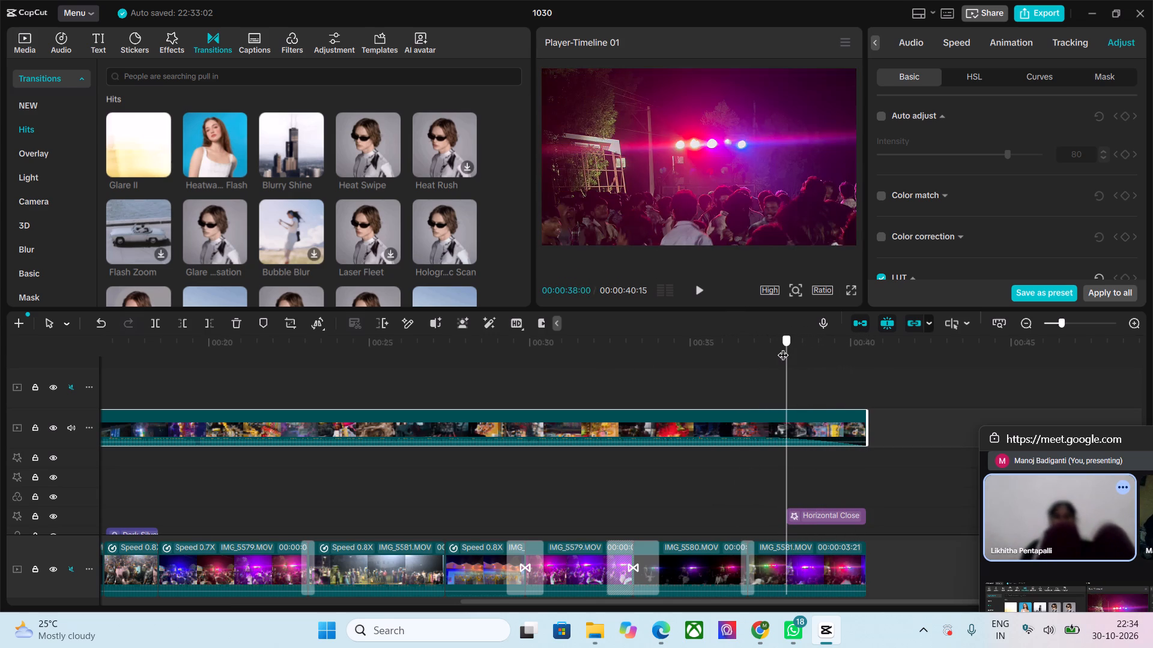
pyautogui.moveTo(783, 347); pyautogui.dragTo(96, 409)
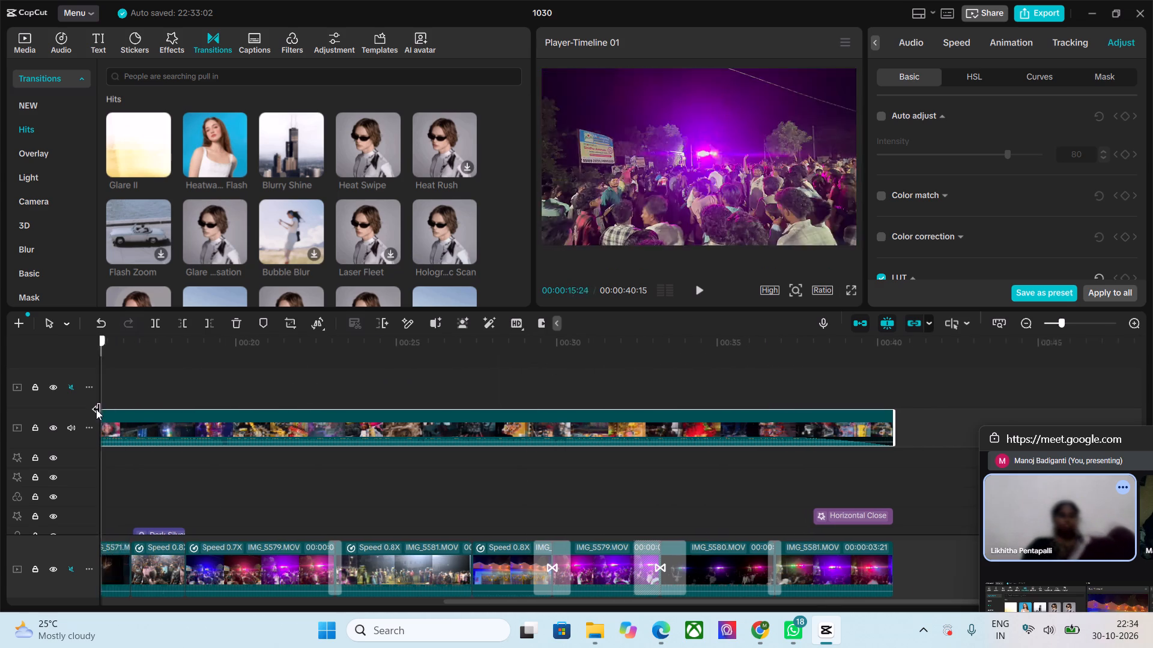
pyautogui.moveTo(96, 409); pyautogui.dragTo(218, 415)
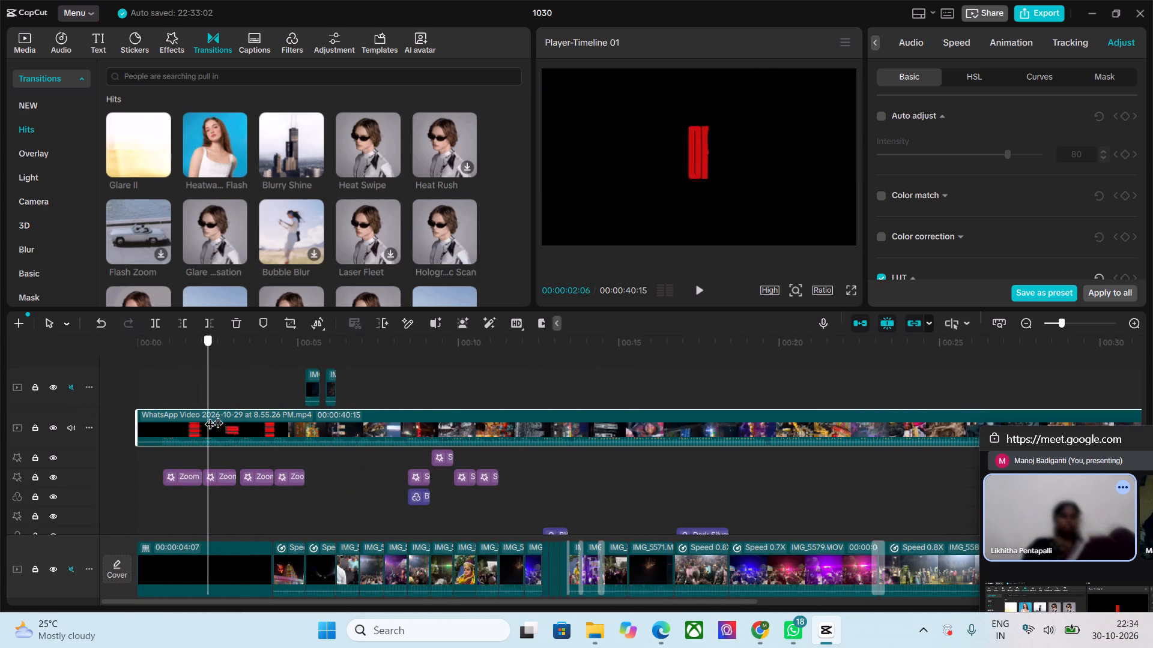
pyautogui.moveTo(218, 415); pyautogui.dragTo(262, 437)
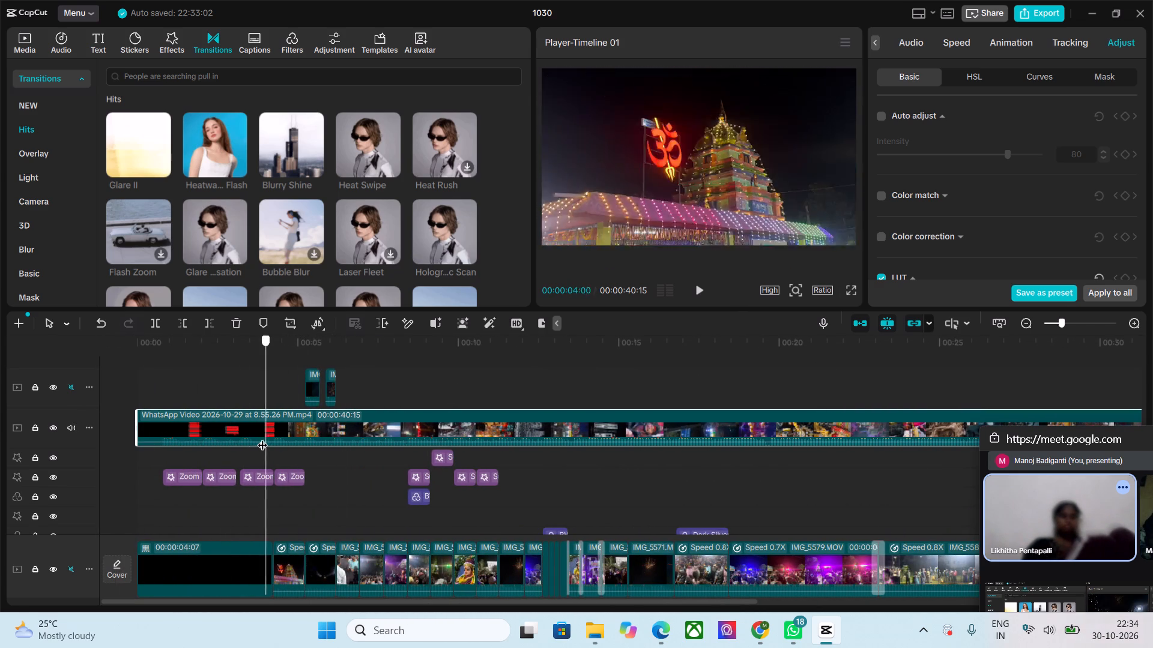
pyautogui.moveTo(262, 437); pyautogui.dragTo(127, 449)
pyautogui.press('space')
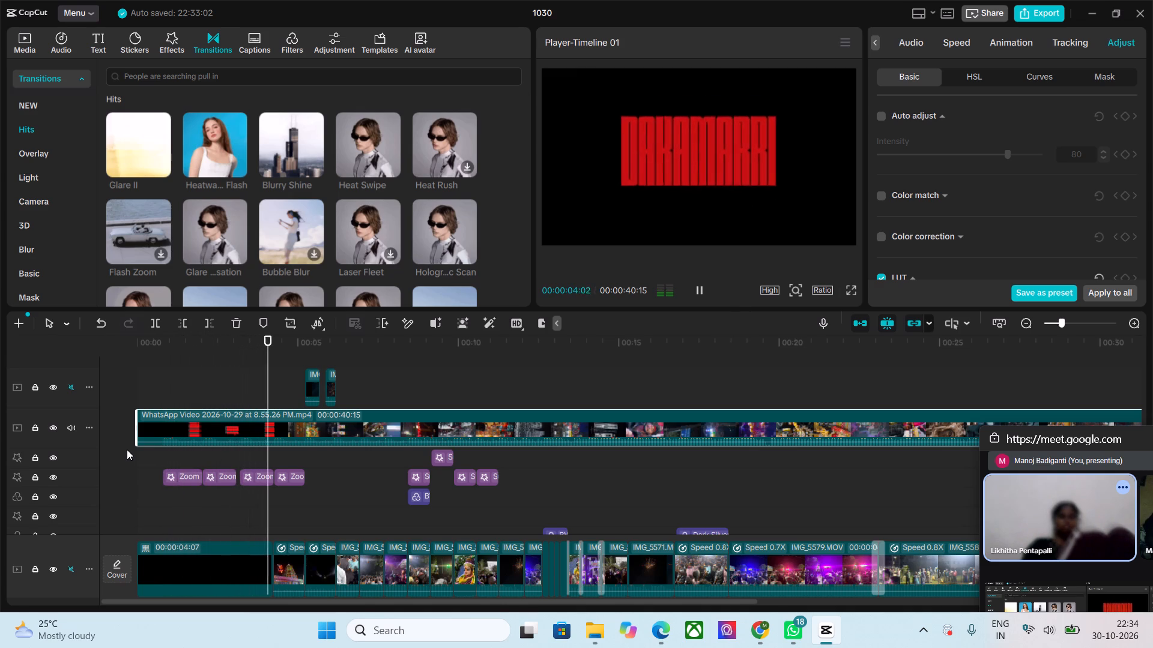
# Examine frame by frame the cut from the DAKAMARRI title to the temple clip around 00:00:04:07.
pyautogui.press('space')
pyautogui.press('Left')
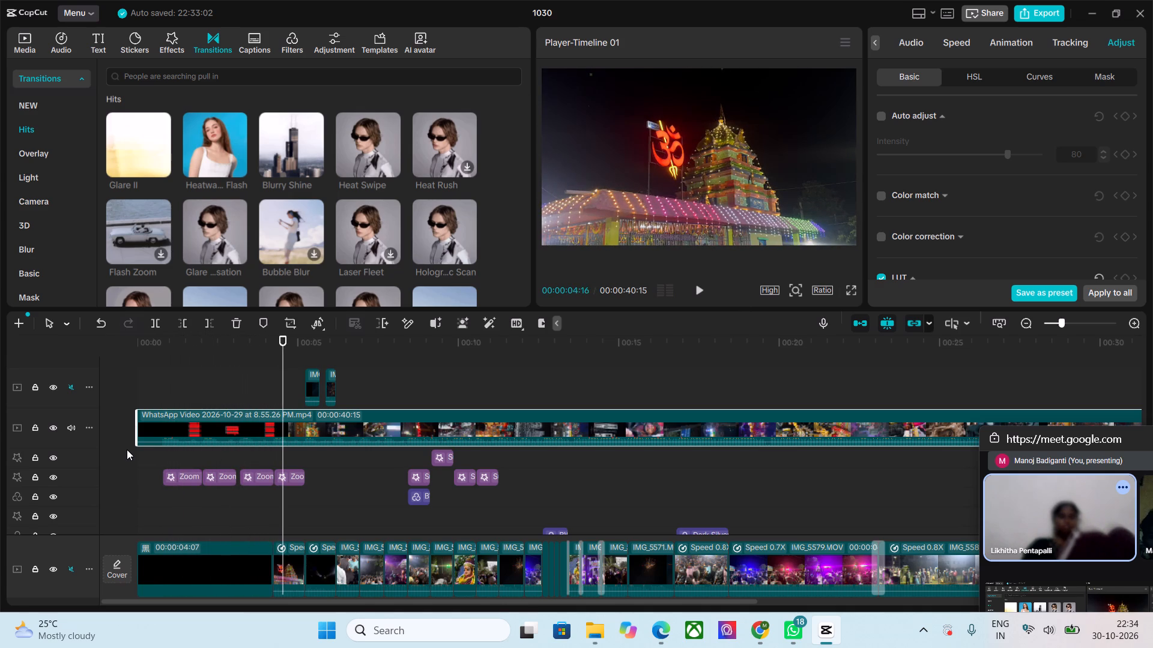
pyautogui.press('Left')
pyautogui.press('Left')
pyautogui.press('Left')
pyautogui.press('Left')
pyautogui.press('Left')
pyautogui.press('Left')
pyautogui.press('Left')
pyautogui.press('Left')
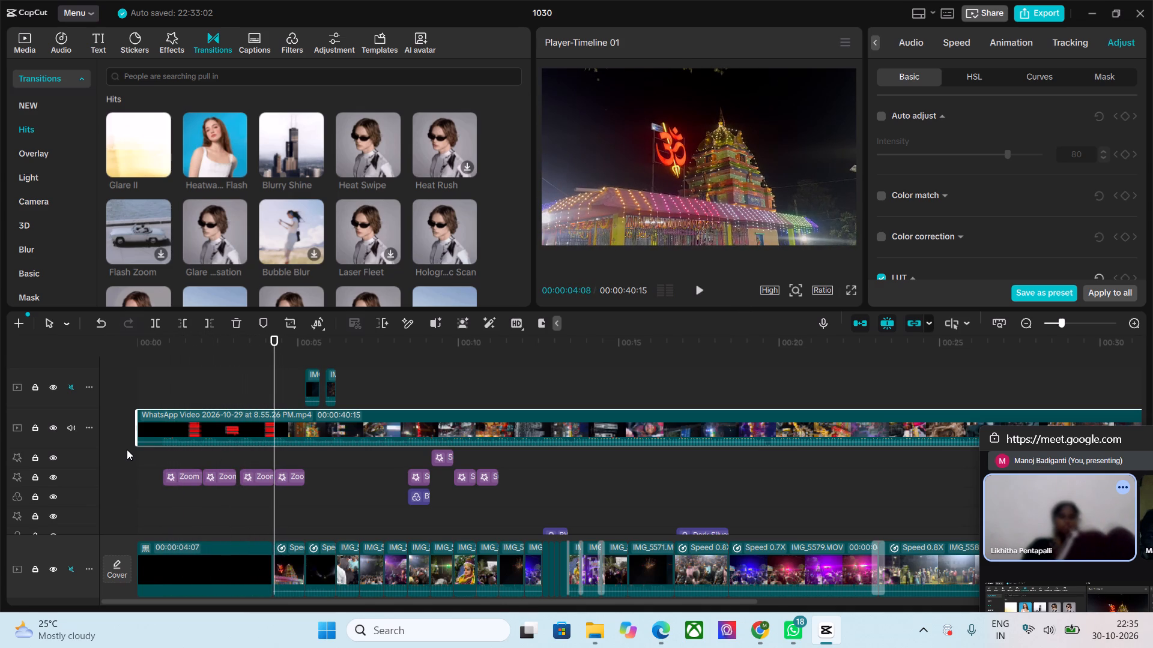
pyautogui.press('Left')
pyautogui.press('Right')
pyautogui.press('Left')
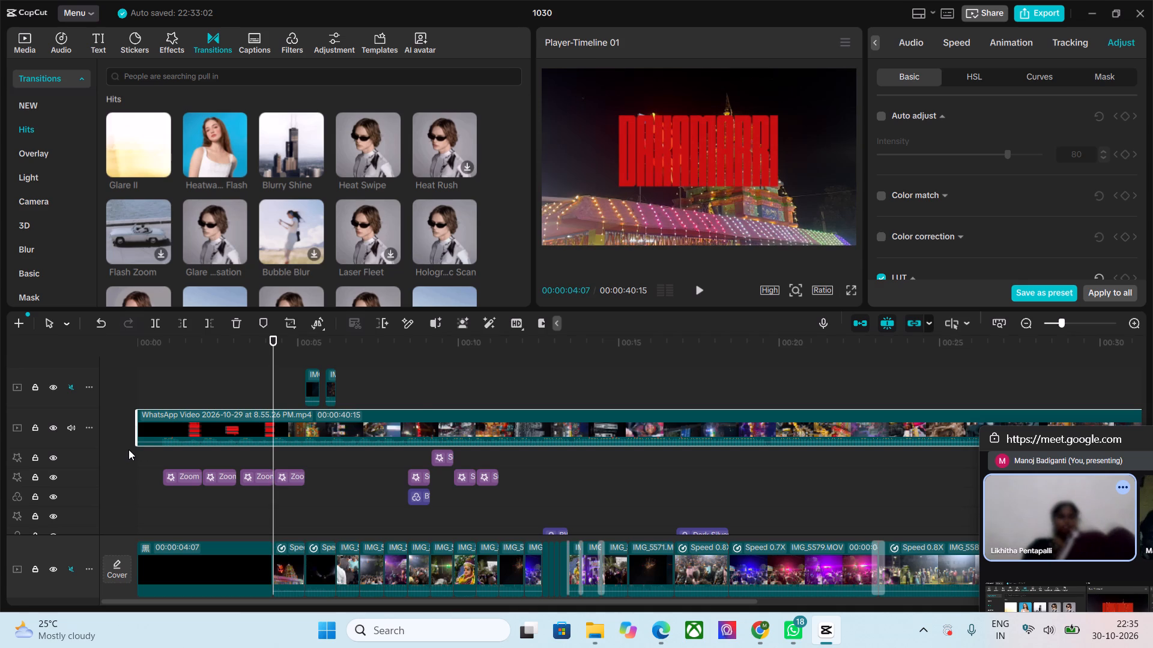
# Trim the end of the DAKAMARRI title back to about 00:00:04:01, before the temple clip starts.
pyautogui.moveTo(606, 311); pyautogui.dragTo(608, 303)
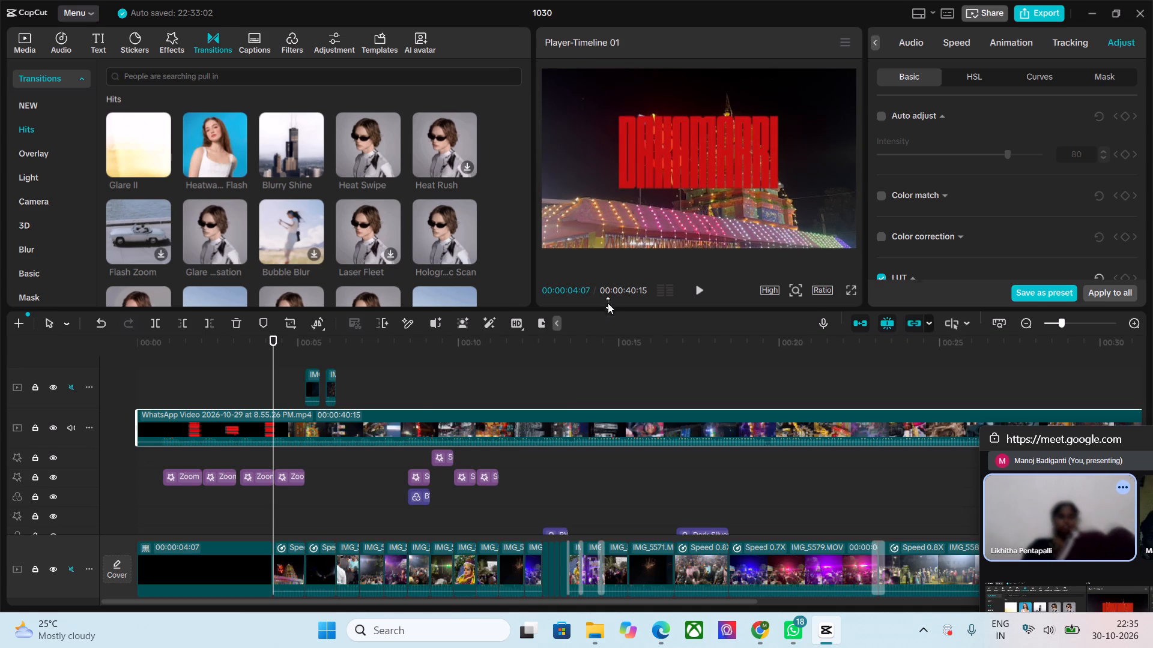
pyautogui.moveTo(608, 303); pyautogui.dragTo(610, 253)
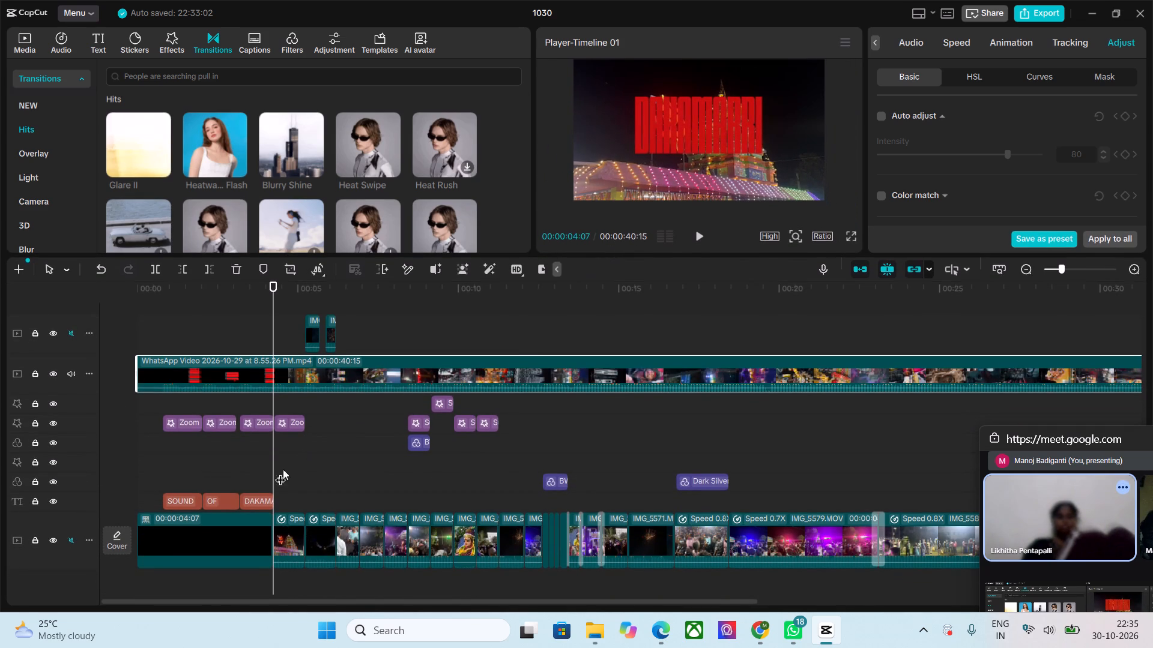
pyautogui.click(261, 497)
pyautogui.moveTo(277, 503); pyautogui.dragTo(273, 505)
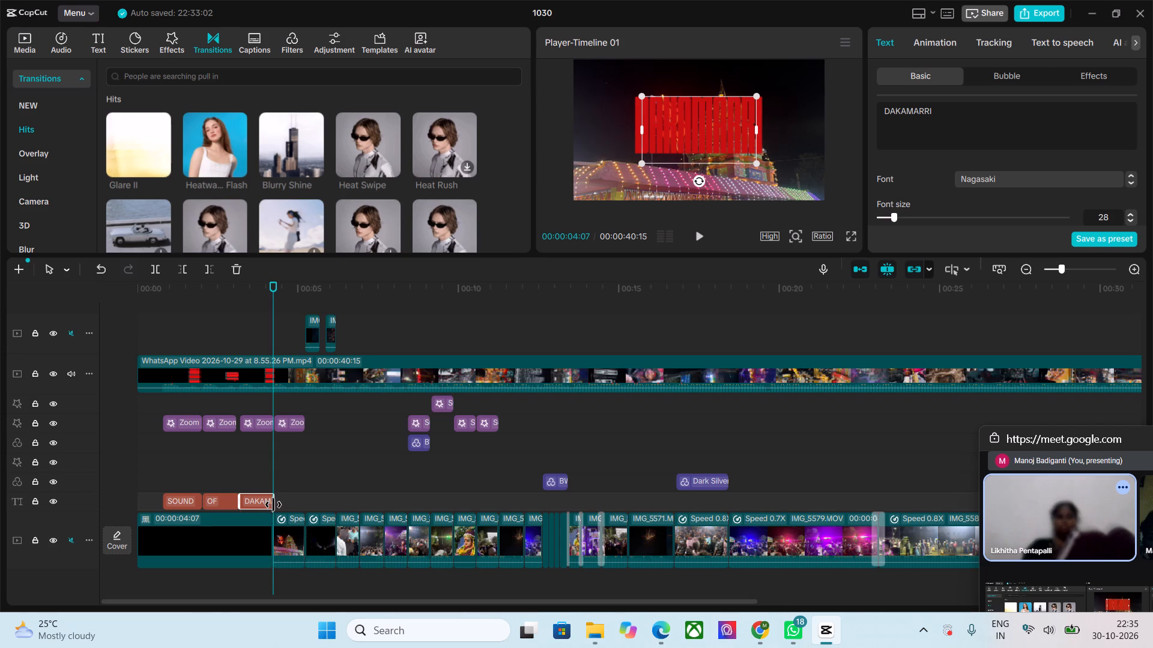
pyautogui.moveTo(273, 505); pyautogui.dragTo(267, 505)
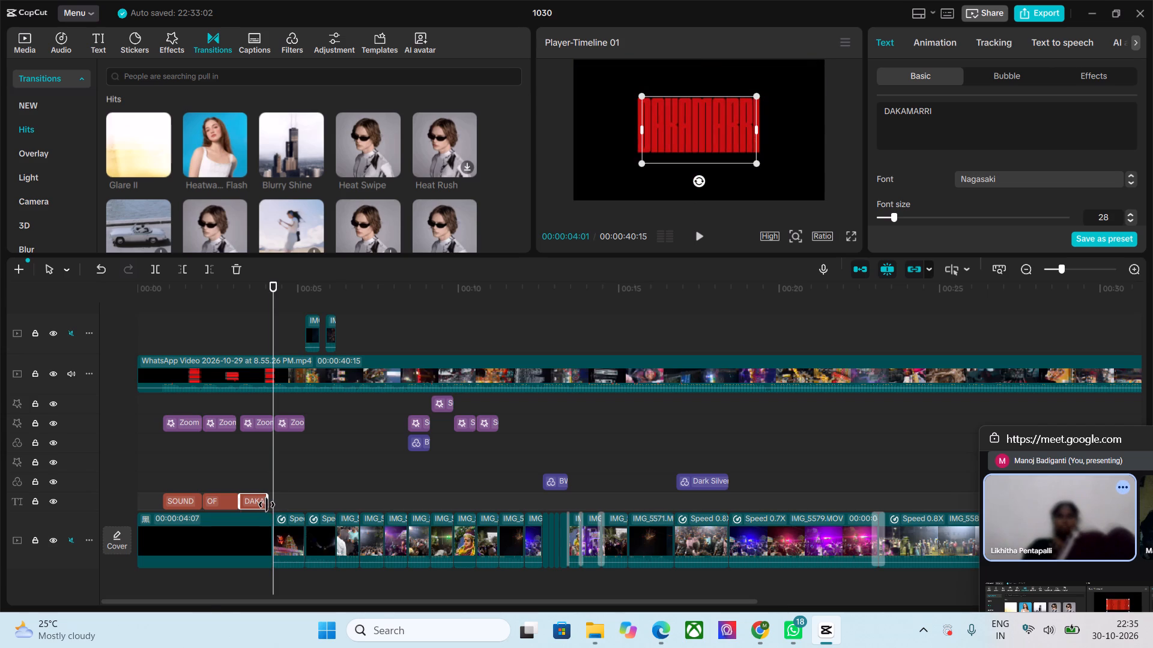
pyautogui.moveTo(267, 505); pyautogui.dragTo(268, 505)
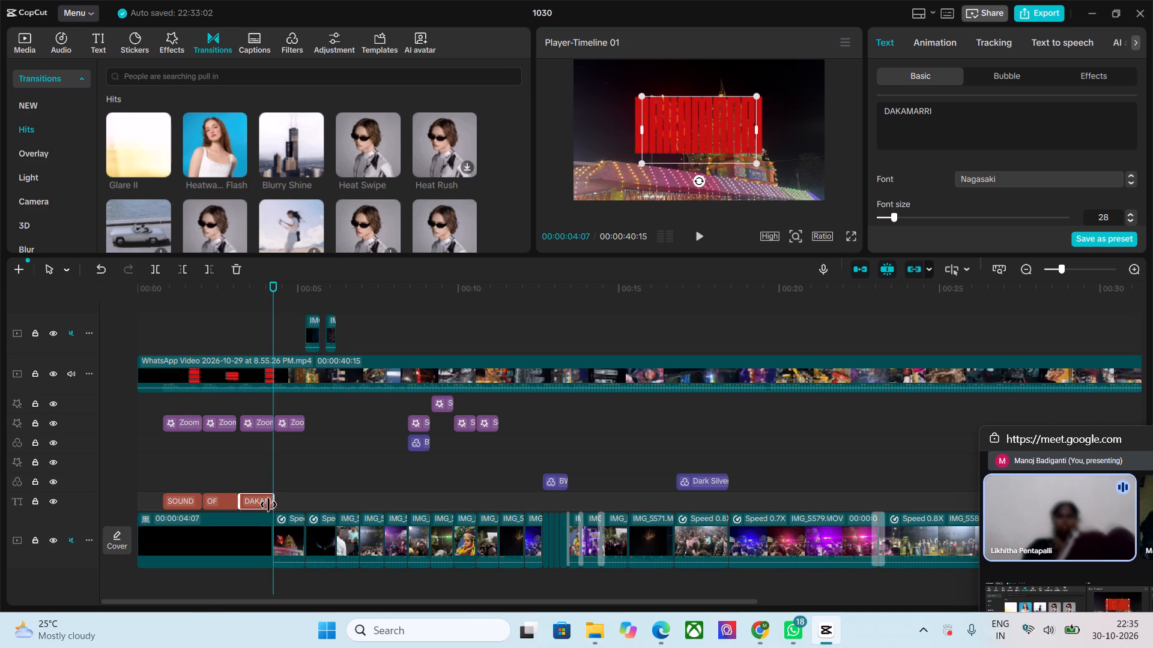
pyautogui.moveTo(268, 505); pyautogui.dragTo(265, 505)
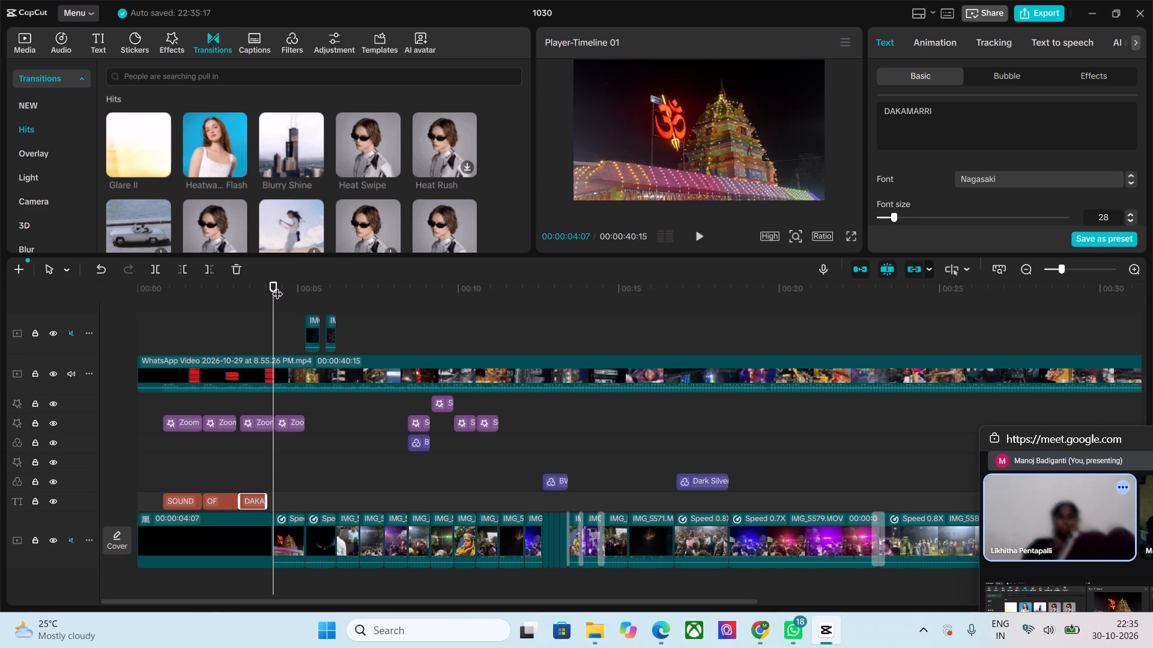
# Set the DAKAMARRI title to end at 00:00:04:06, one frame before the temple clip, and play across the cut.
pyautogui.moveTo(273, 286); pyautogui.dragTo(267, 286)
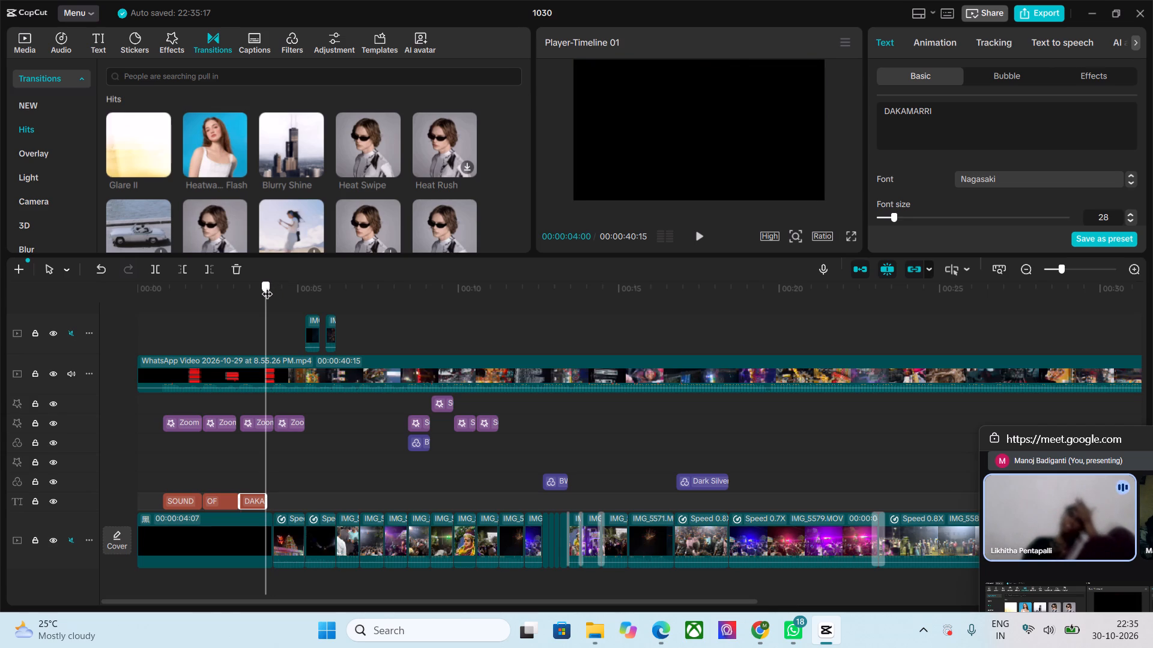
pyautogui.moveTo(267, 286); pyautogui.dragTo(268, 286)
pyautogui.press('Right')
pyautogui.press('Right')
pyautogui.press('Right')
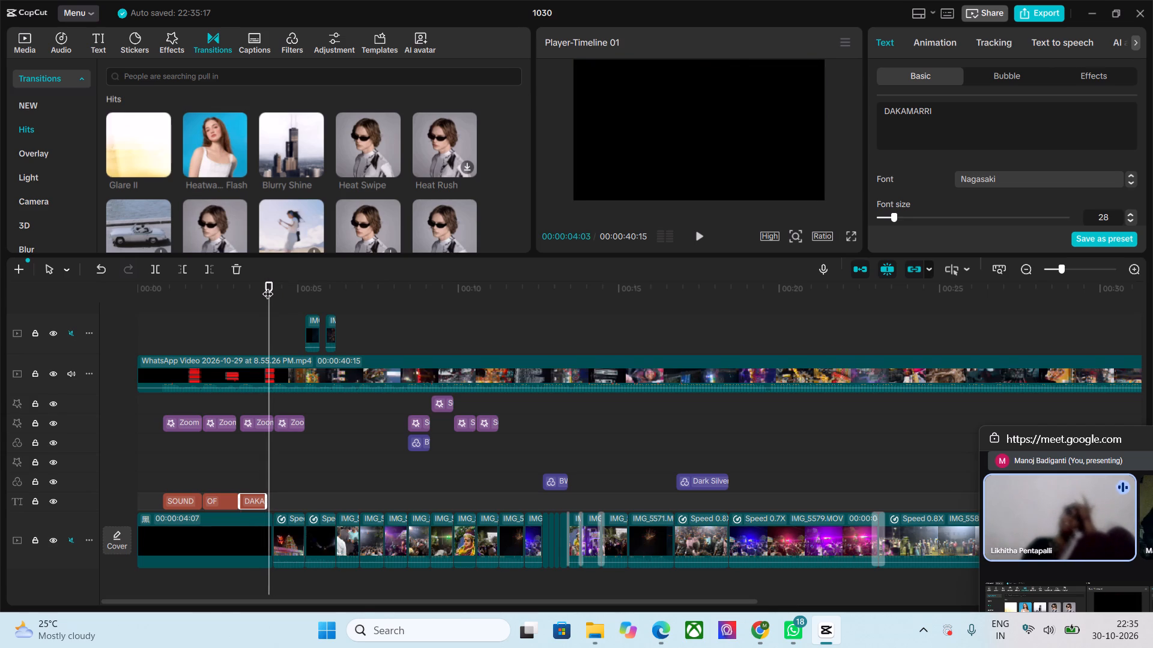
pyautogui.press('Right')
pyautogui.press('Right')
pyautogui.press('Right')
pyautogui.press('Right')
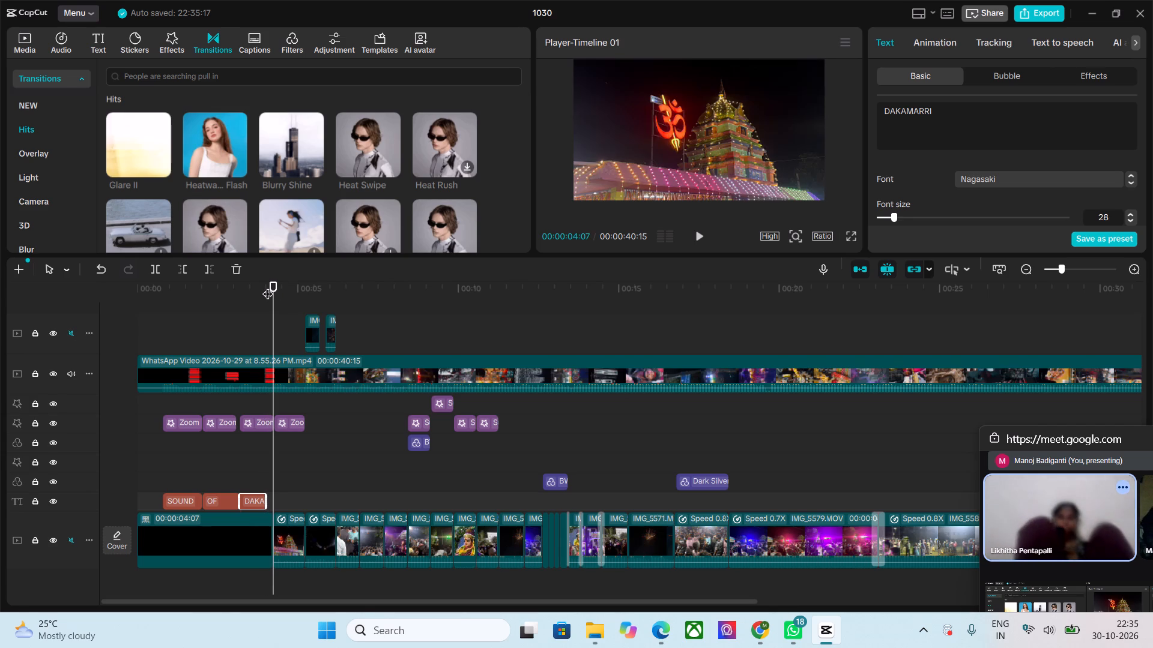
pyautogui.press('Left')
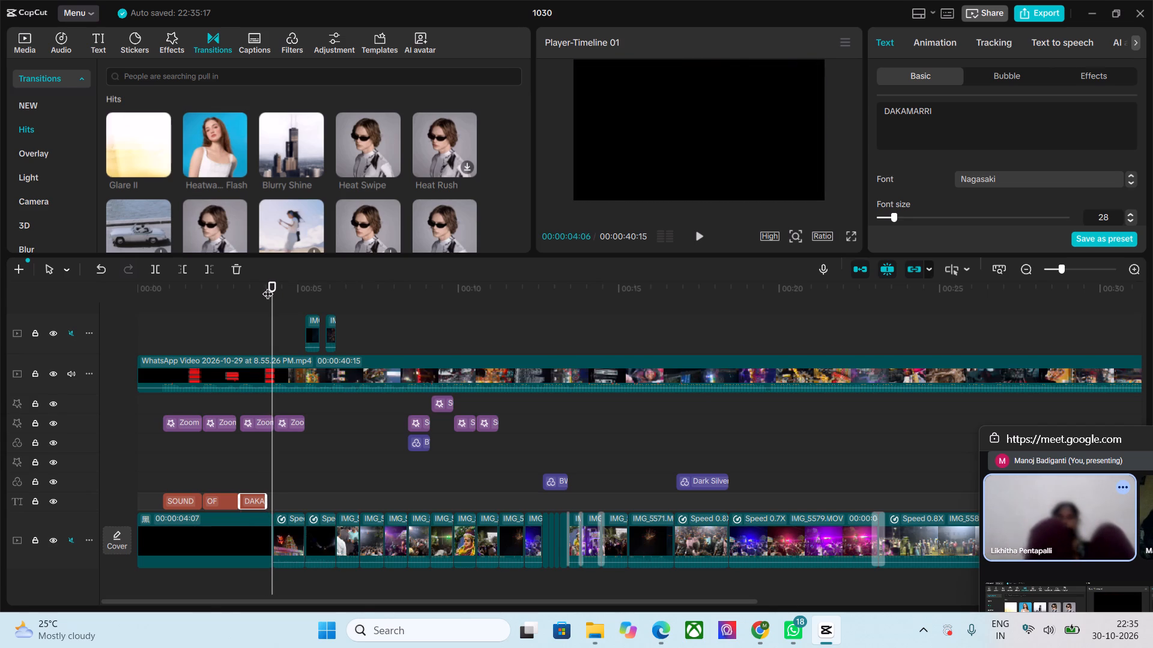
pyautogui.click(268, 498)
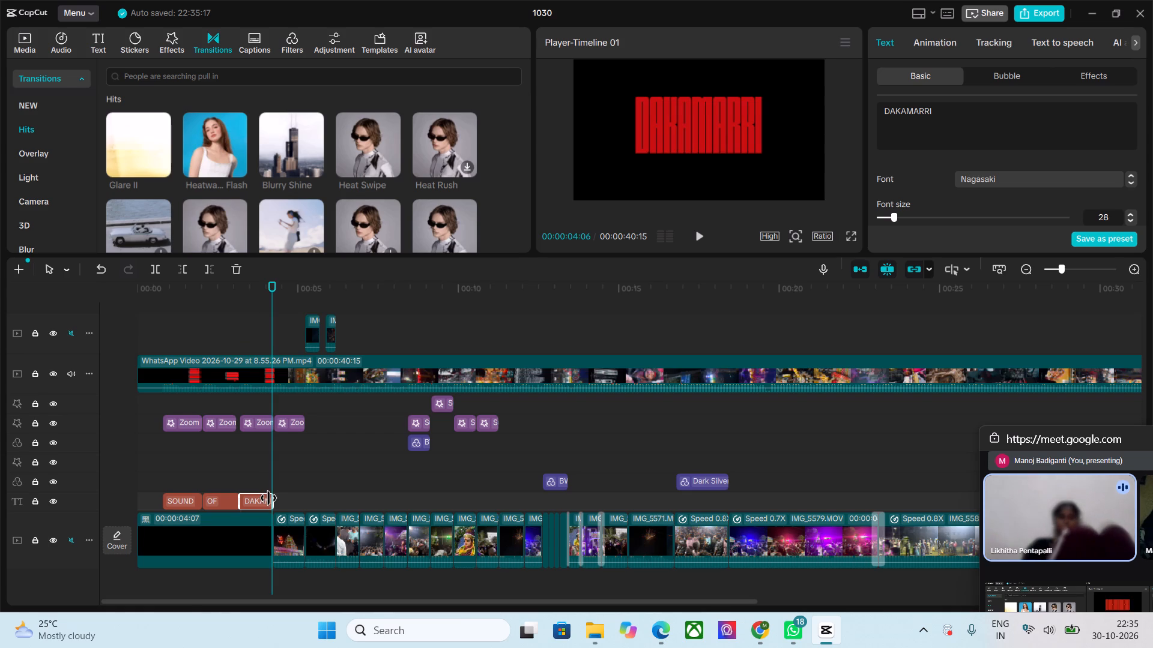
pyautogui.press('space')
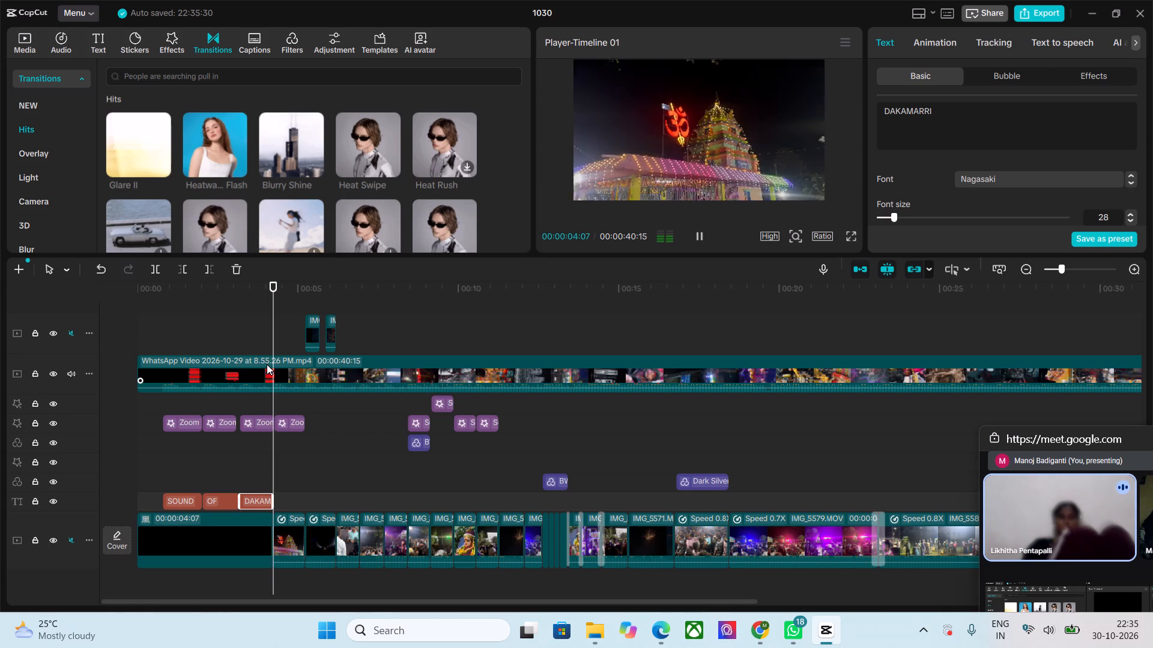
pyautogui.press('space')
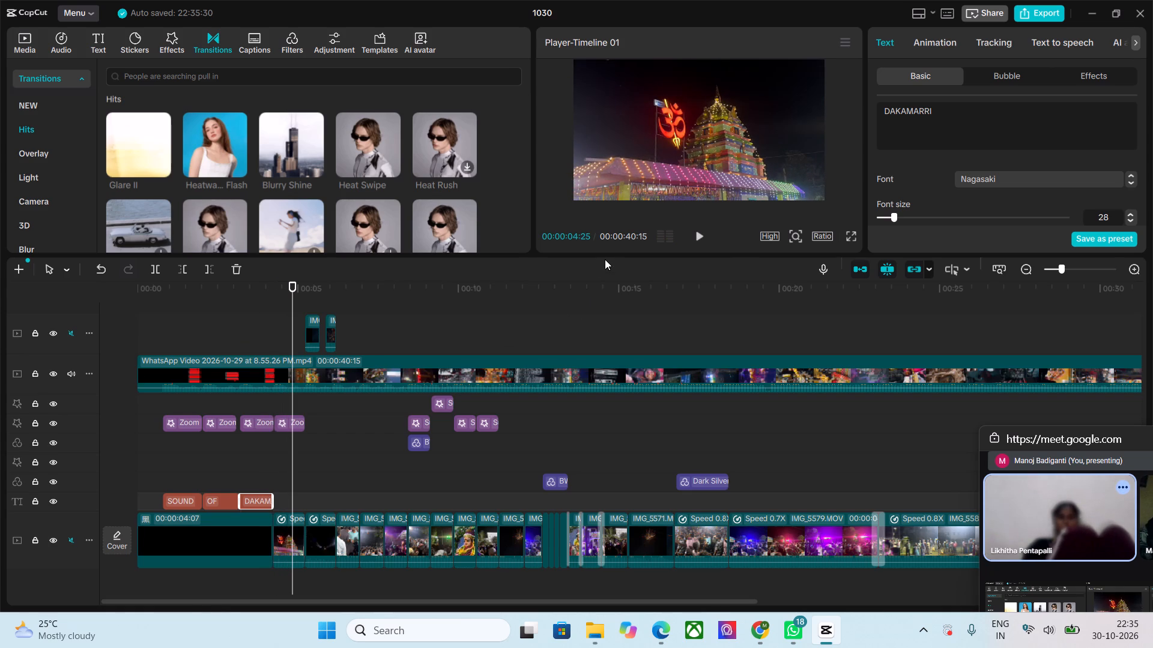
# Step back frame by frame through the temple clip to its first frame at 00:00:04:07 to inspect its opening.
pyautogui.moveTo(605, 256); pyautogui.dragTo(608, 298)
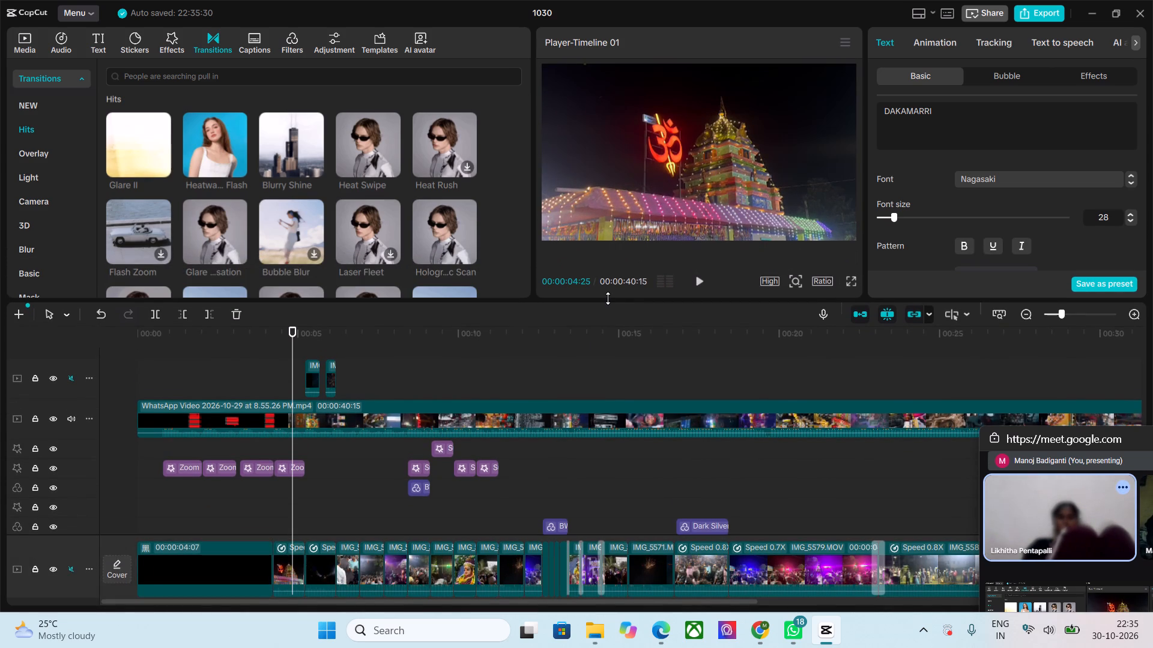
pyautogui.moveTo(608, 298); pyautogui.dragTo(608, 289)
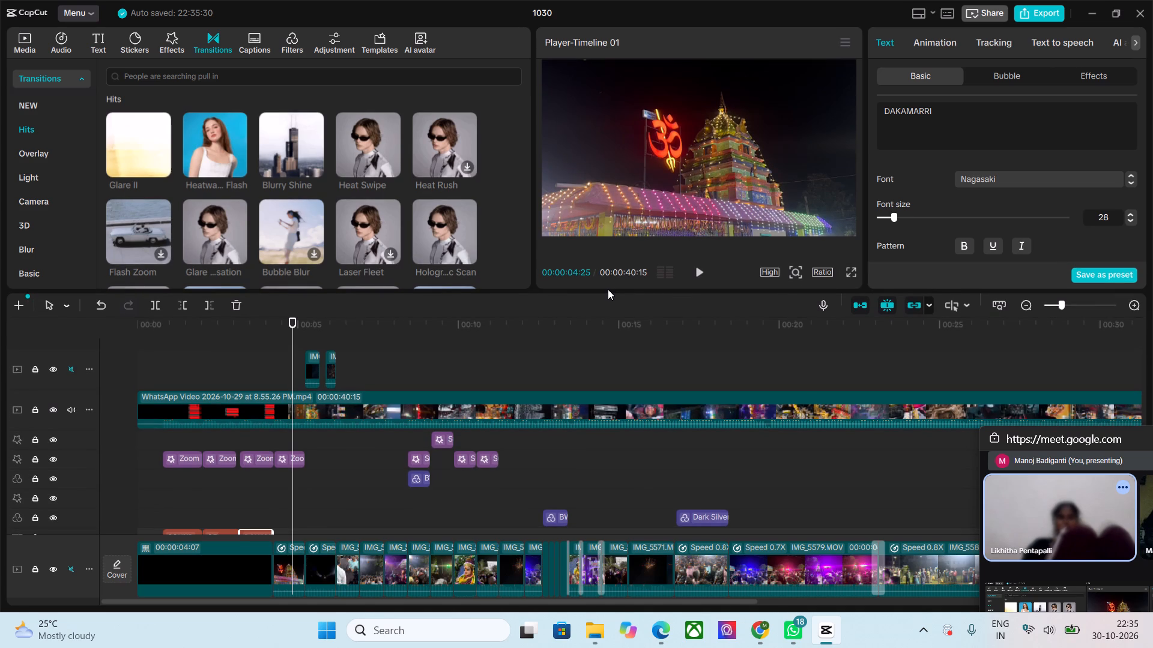
pyautogui.press('Left')
pyautogui.press('Left')
pyautogui.press('Left')
pyautogui.press('Left')
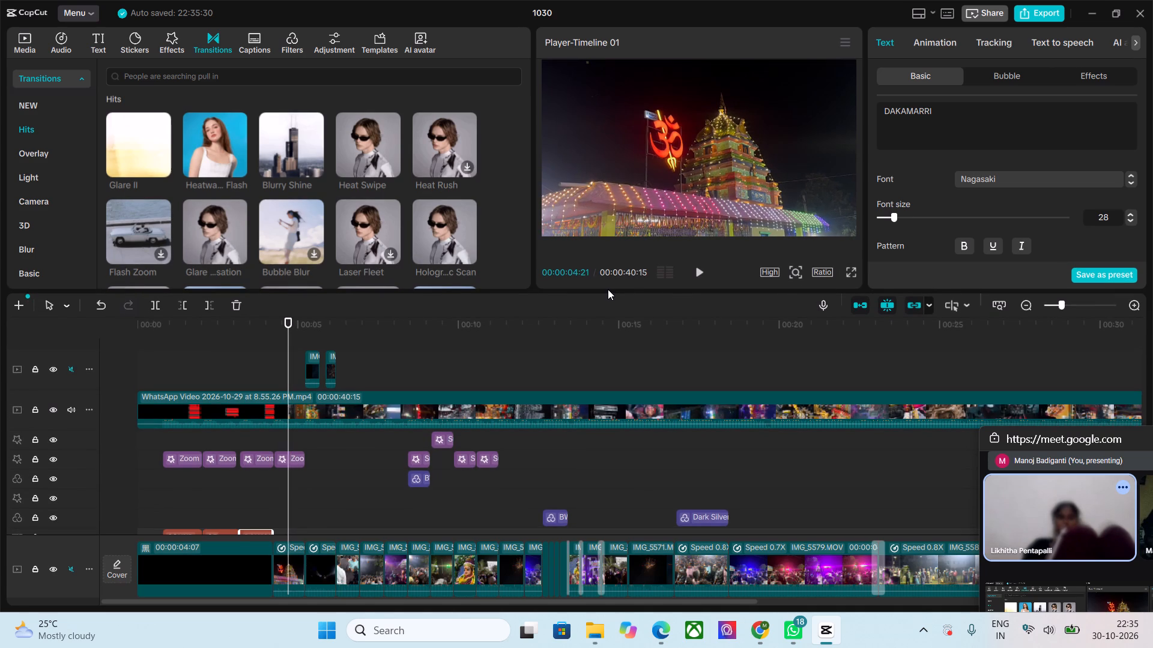
pyautogui.press('Left')
pyautogui.press('Left')
pyautogui.press('Left')
pyautogui.press('Left')
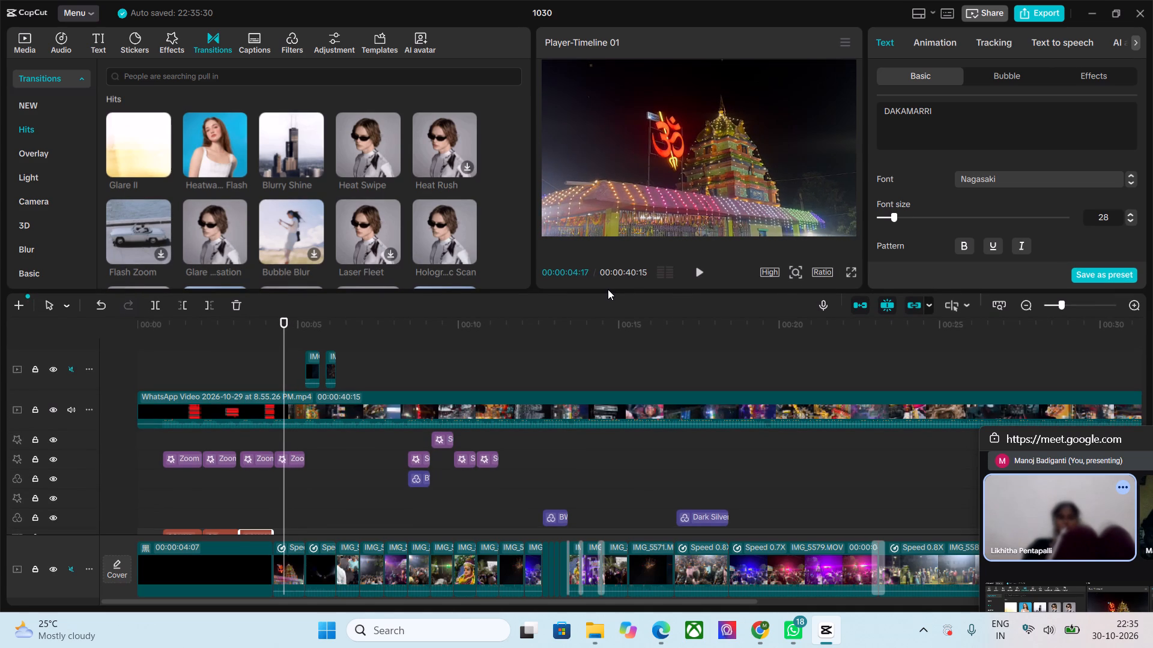
pyautogui.press('Left')
pyautogui.press('Left')
pyautogui.press('Left')
pyautogui.press('Left')
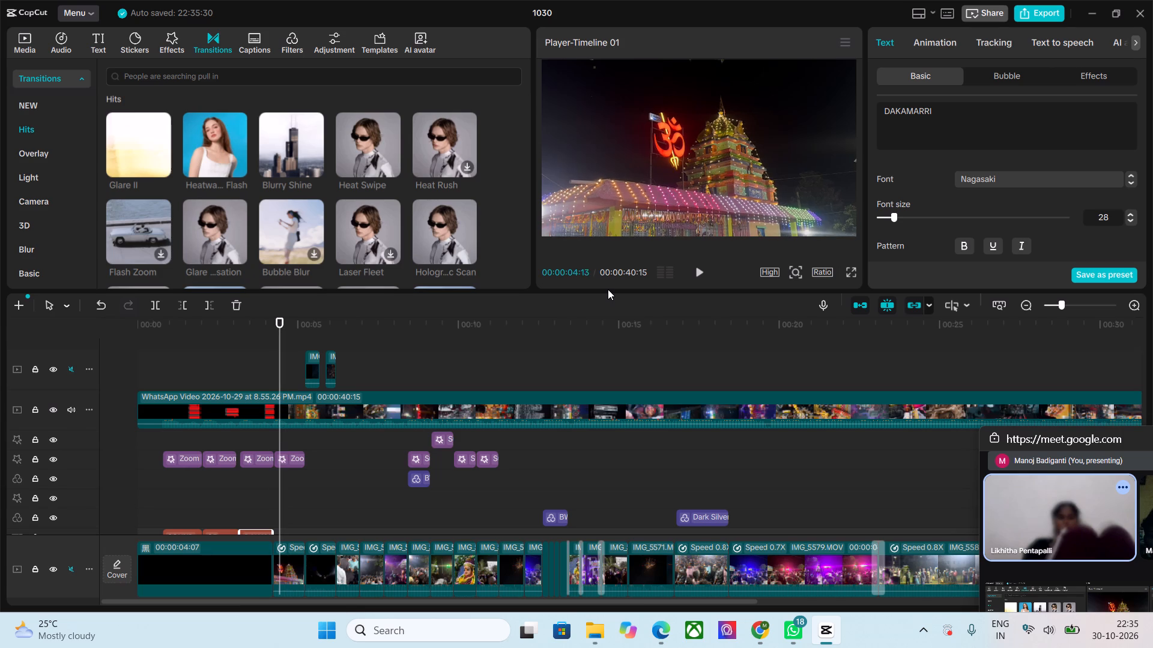
pyautogui.press('Left')
pyautogui.press('Left')
pyautogui.press('Left')
pyautogui.press('Left')
pyautogui.press('Left')
pyautogui.press('Left')
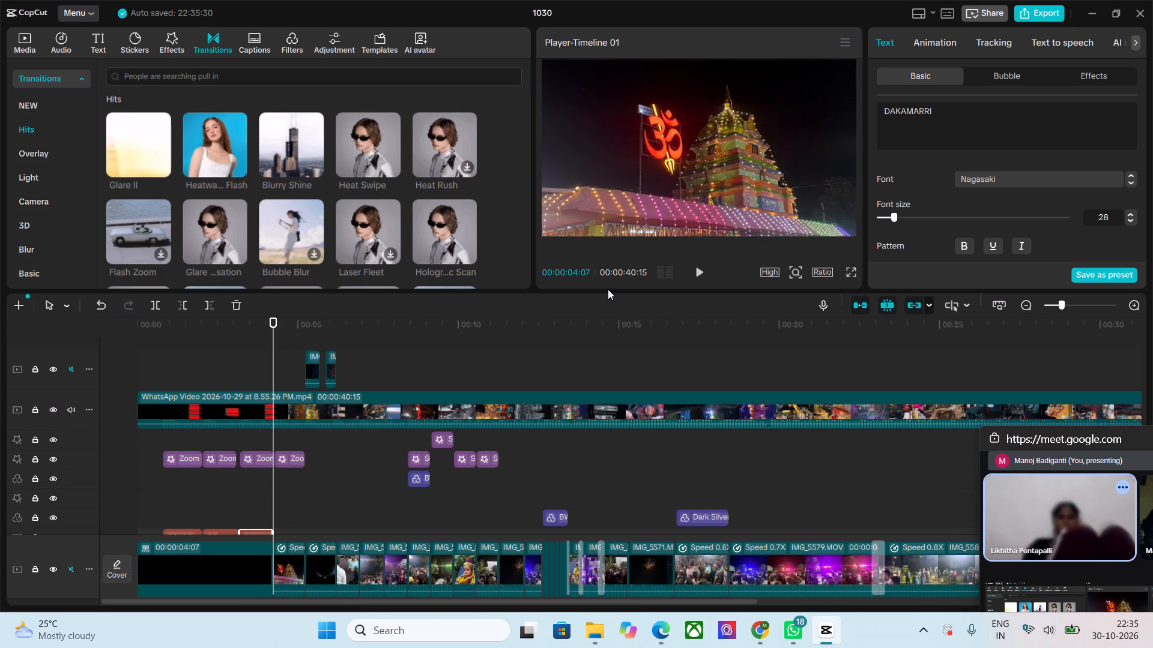
pyautogui.press('Right')
pyautogui.press('Left')
# Add a default text clip above the other tracks, starting at 00:00:04:07 with the temple clip.
pyautogui.moveTo(717, 293); pyautogui.dragTo(723, 323)
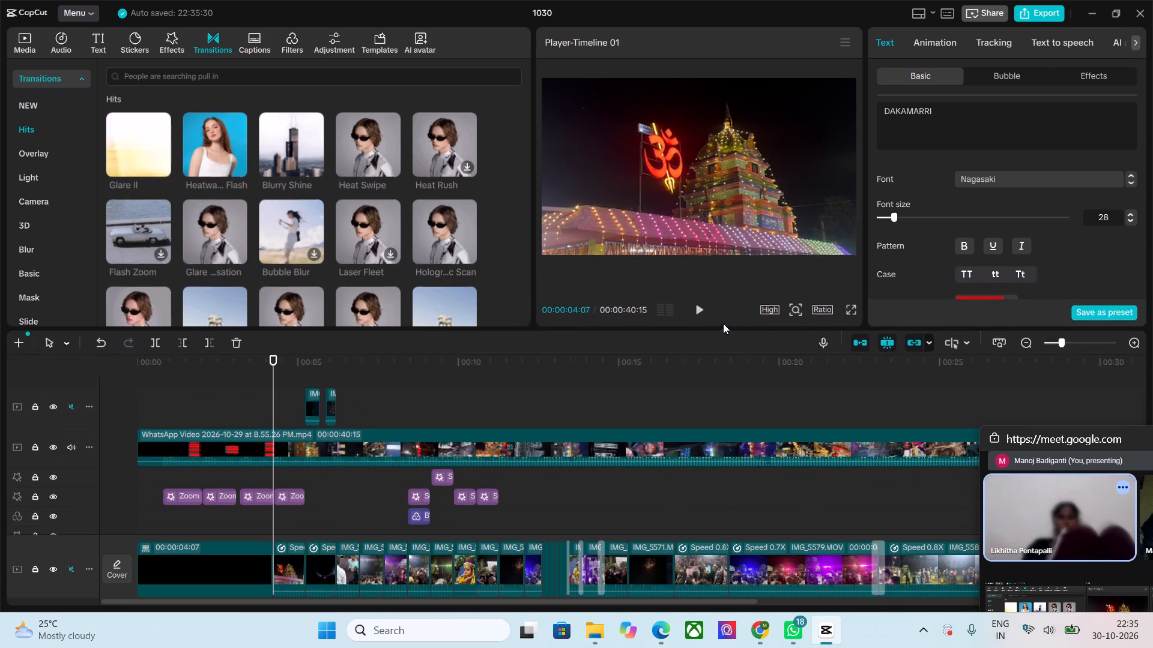
pyautogui.moveTo(723, 323); pyautogui.dragTo(722, 311)
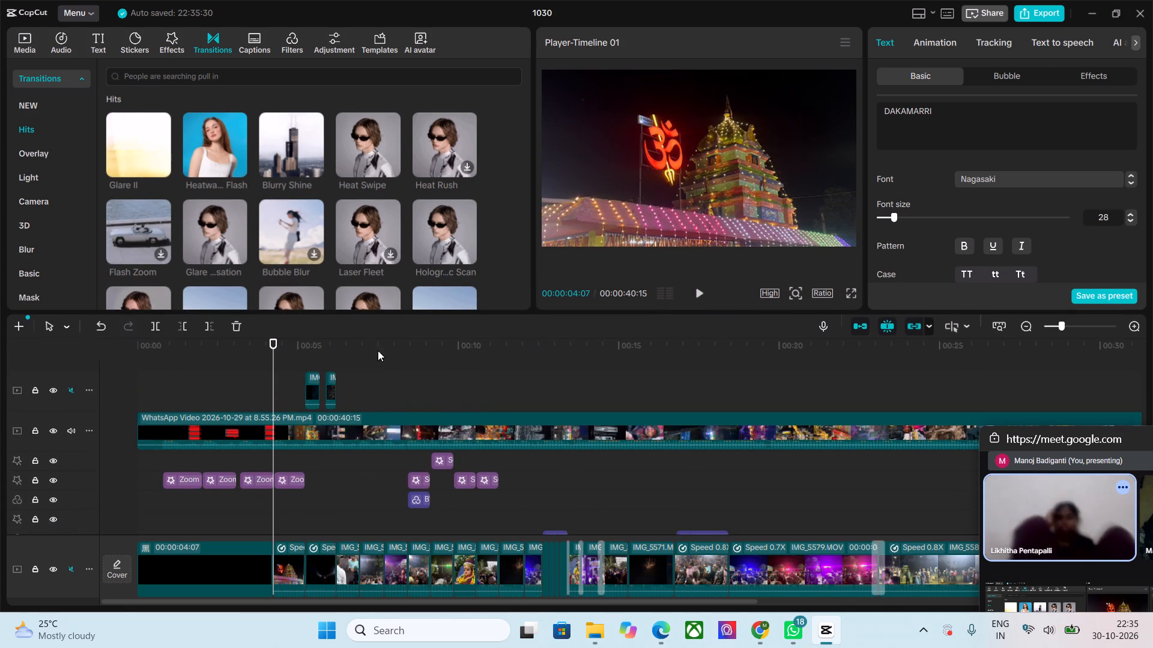
pyautogui.click(91, 36)
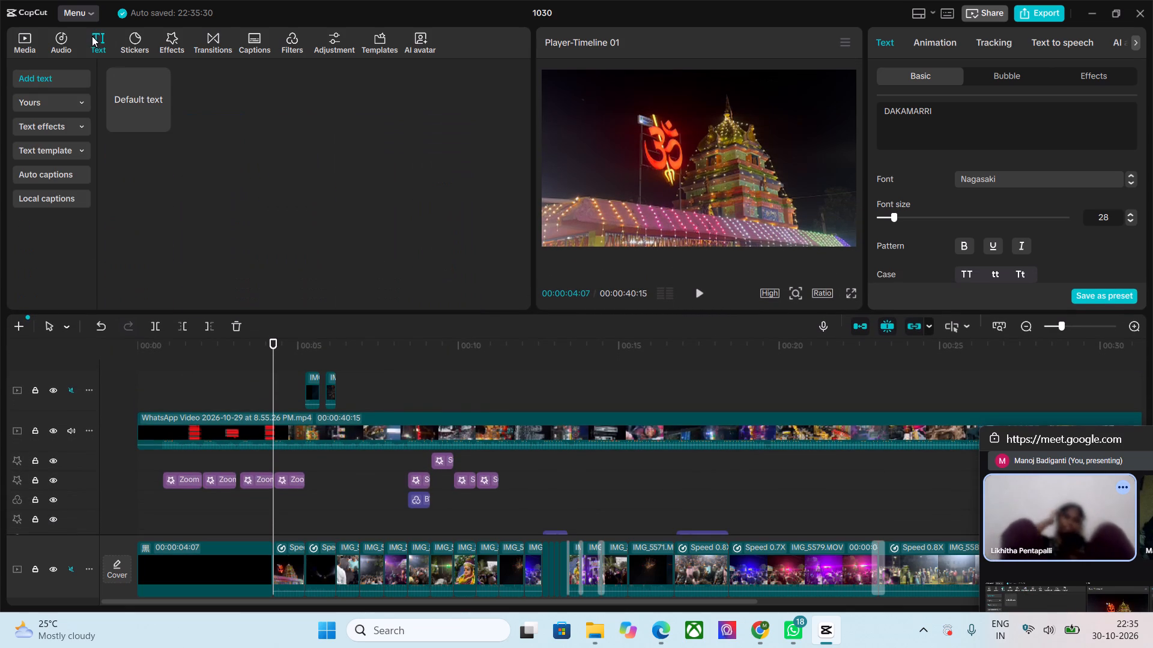
pyautogui.click(128, 105)
pyautogui.click(128, 105)
pyautogui.press('space')
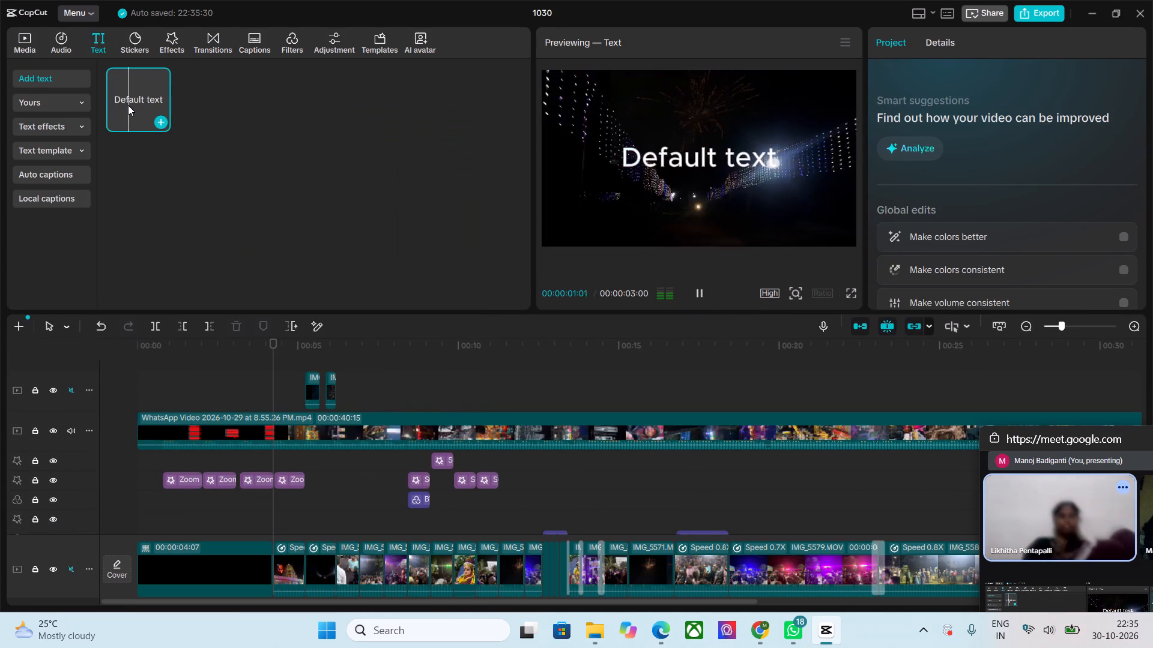
pyautogui.press('space')
pyautogui.moveTo(129, 104); pyautogui.dragTo(184, 322)
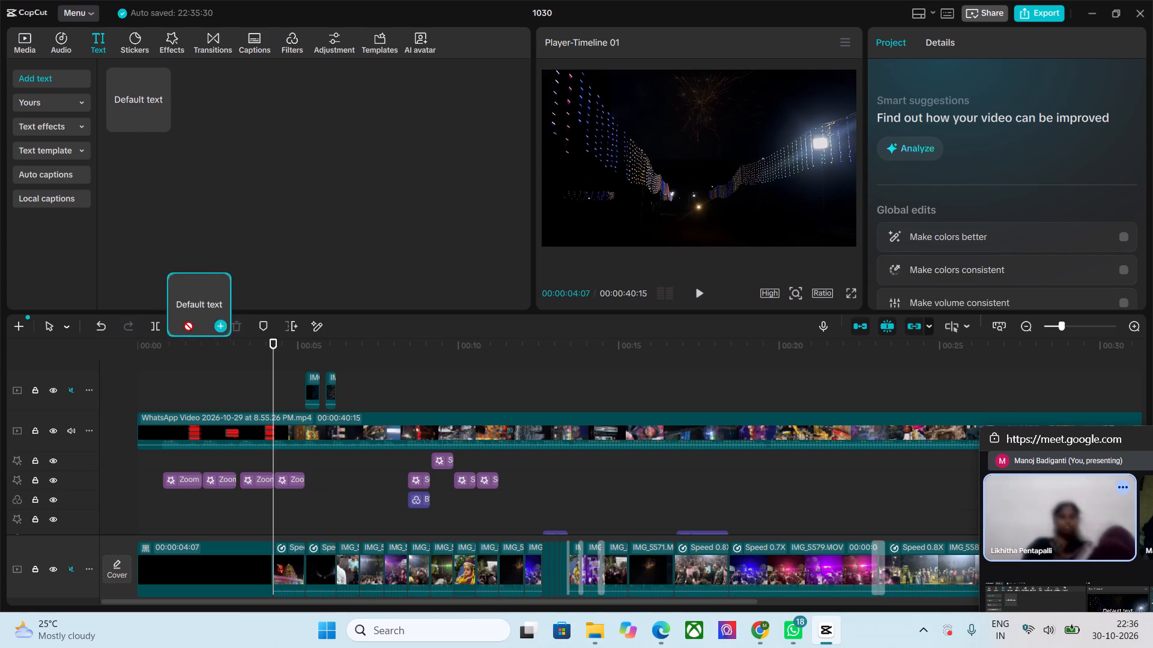
pyautogui.moveTo(184, 322); pyautogui.dragTo(240, 365)
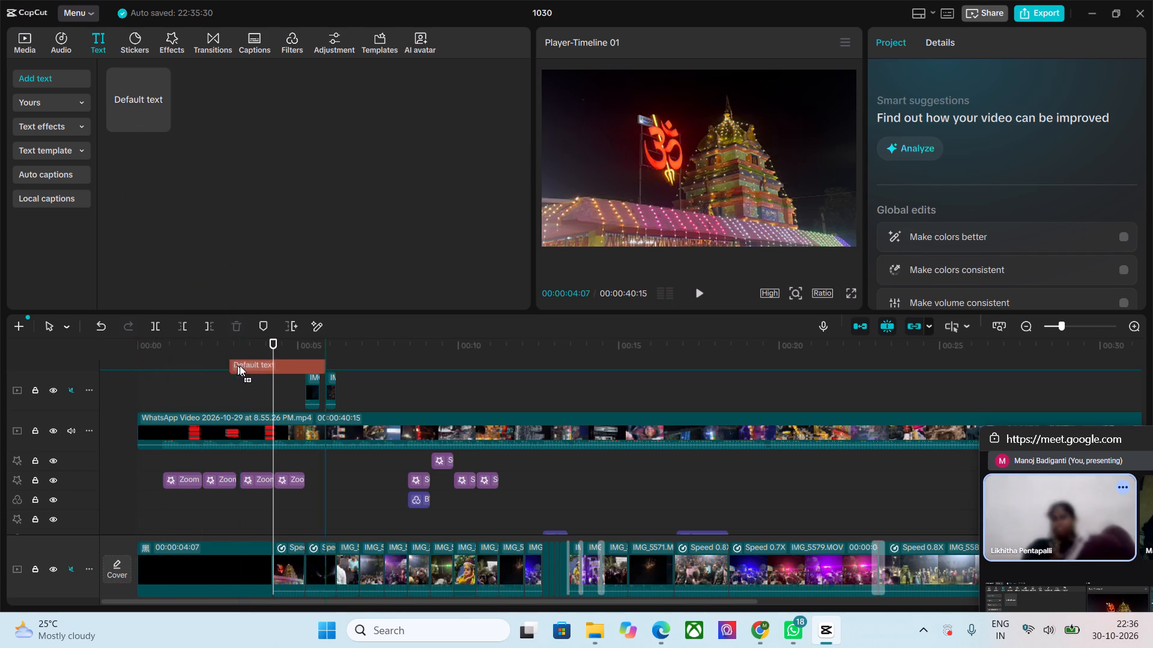
pyautogui.moveTo(240, 365); pyautogui.dragTo(274, 365)
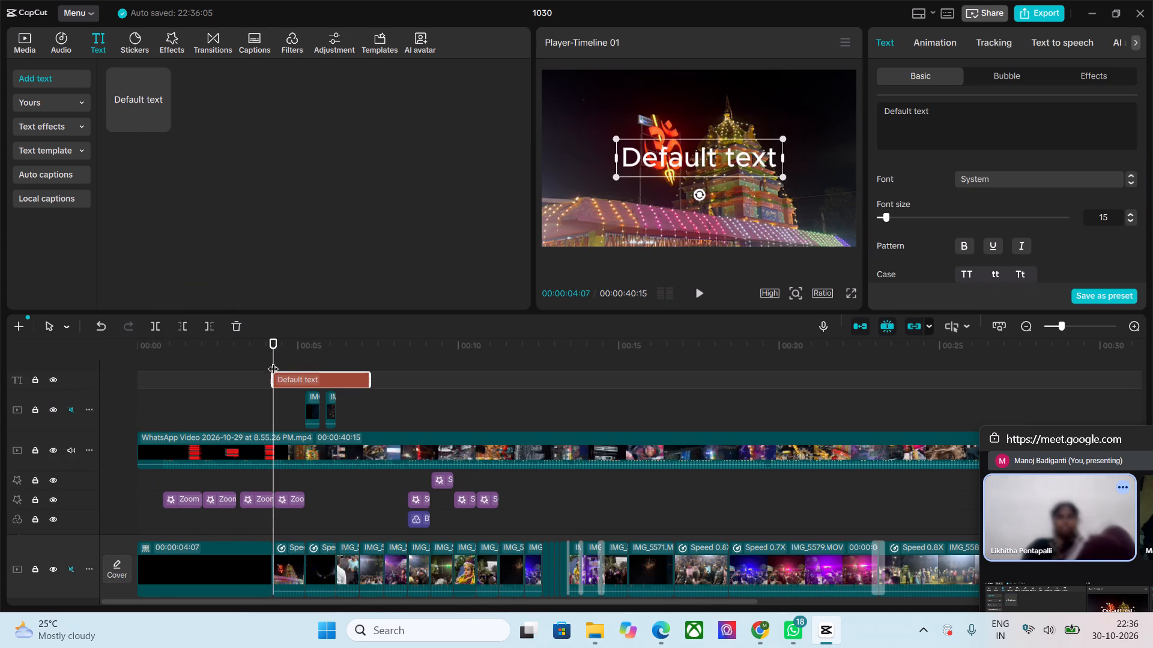
# Trim the end of the black opening clip on the main track to a duration of 00:00:04:06.
pyautogui.click(272, 340)
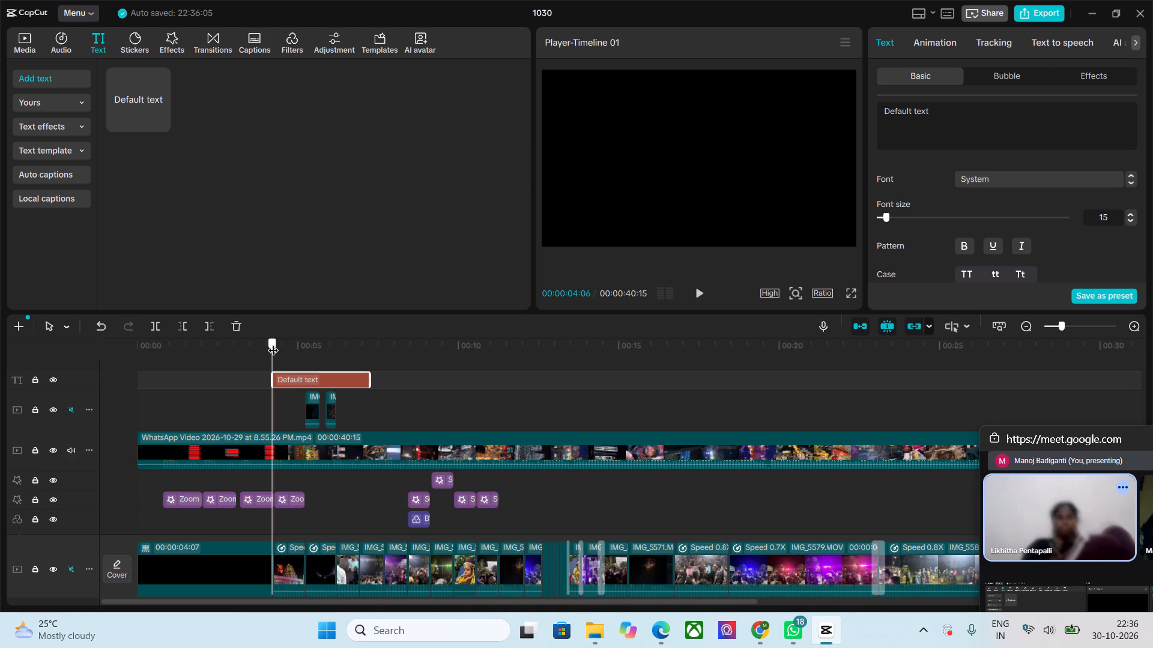
pyautogui.click(251, 562)
pyautogui.moveTo(274, 565); pyautogui.dragTo(273, 565)
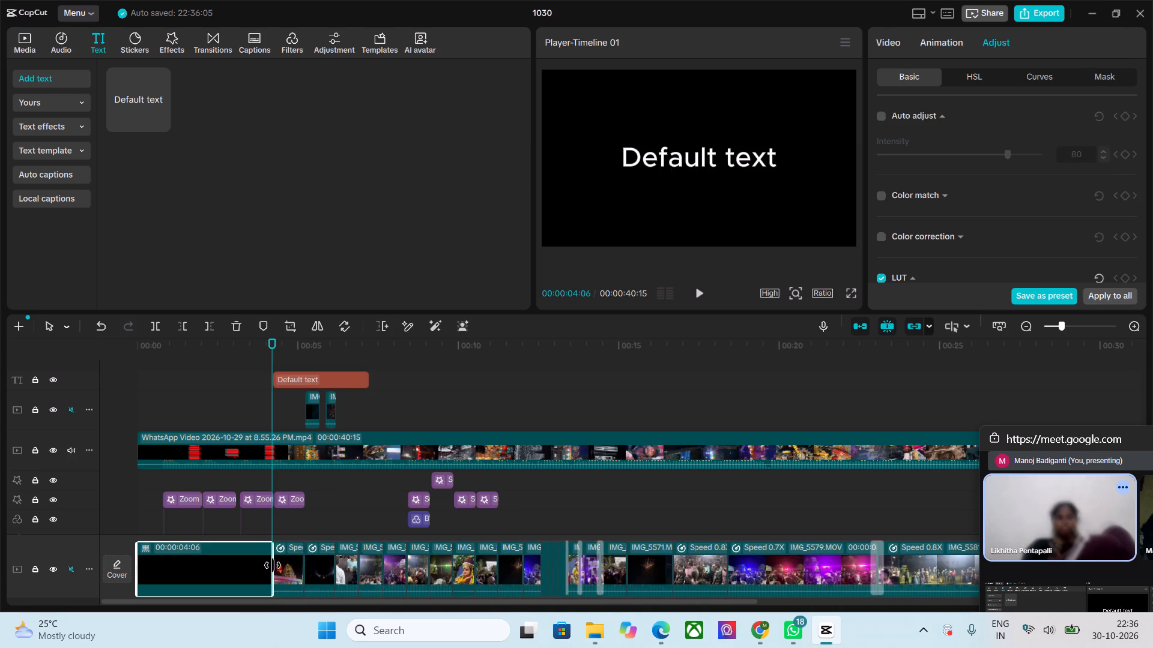
pyautogui.moveTo(273, 565); pyautogui.dragTo(265, 565)
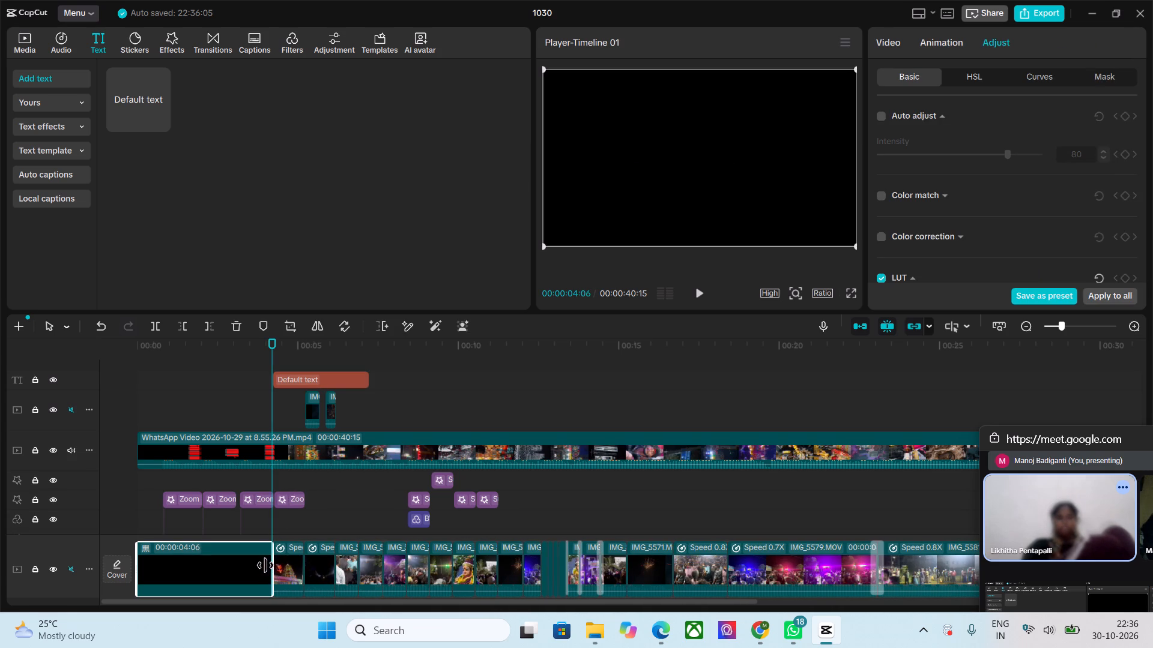
pyautogui.moveTo(265, 565); pyautogui.dragTo(264, 565)
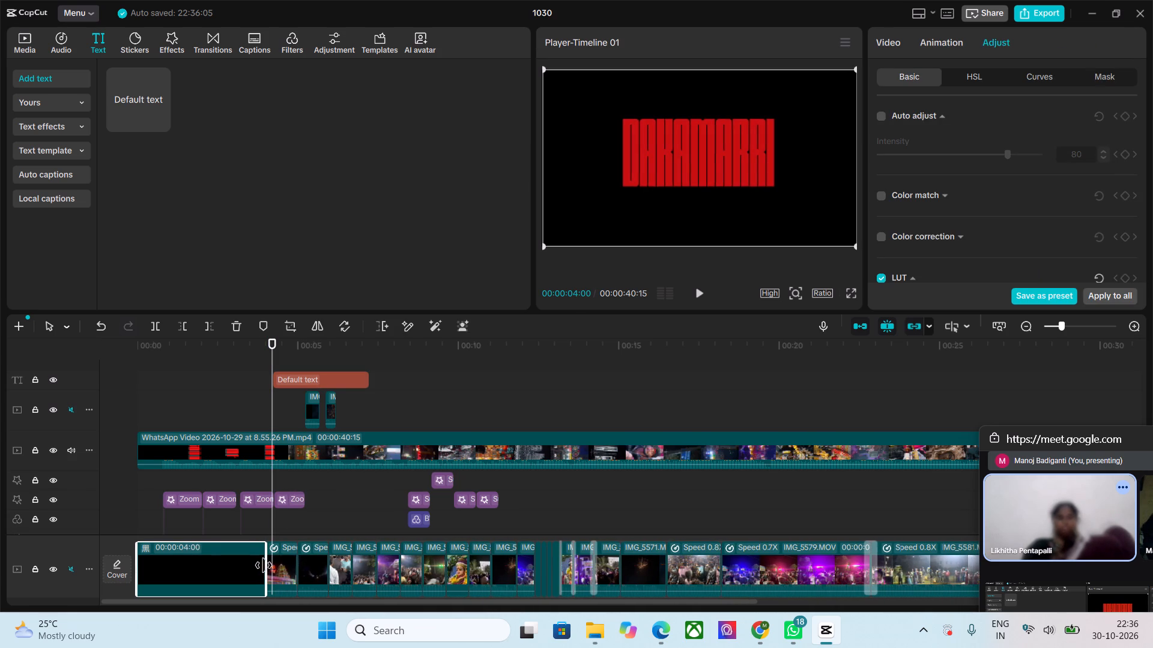
pyautogui.moveTo(264, 565); pyautogui.dragTo(266, 565)
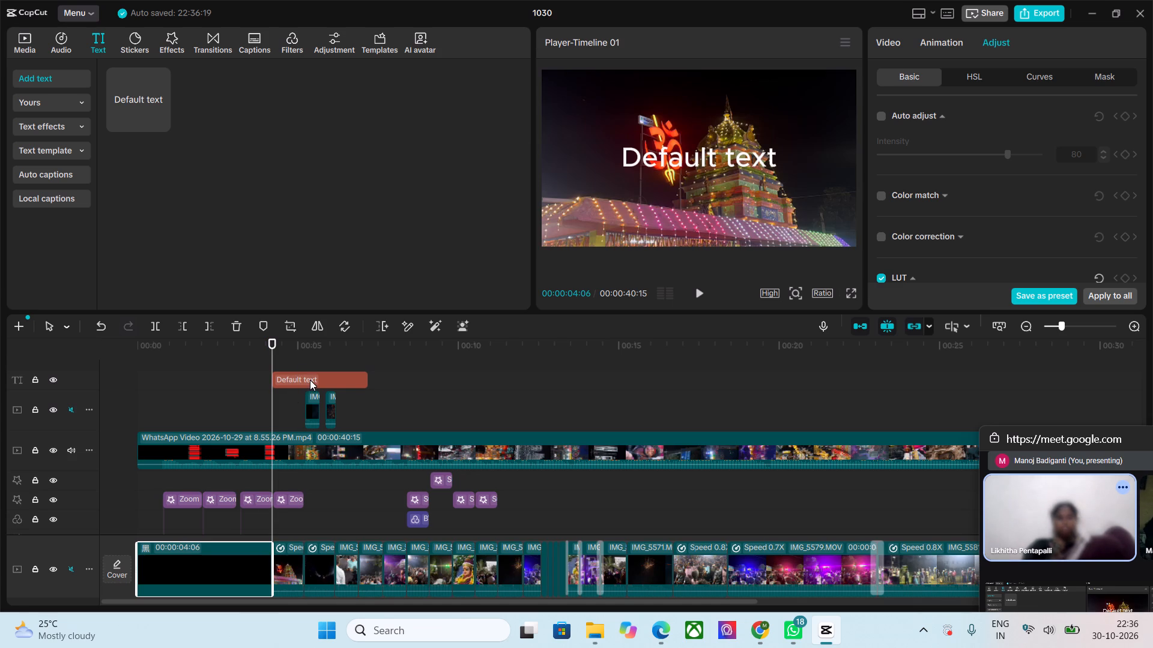
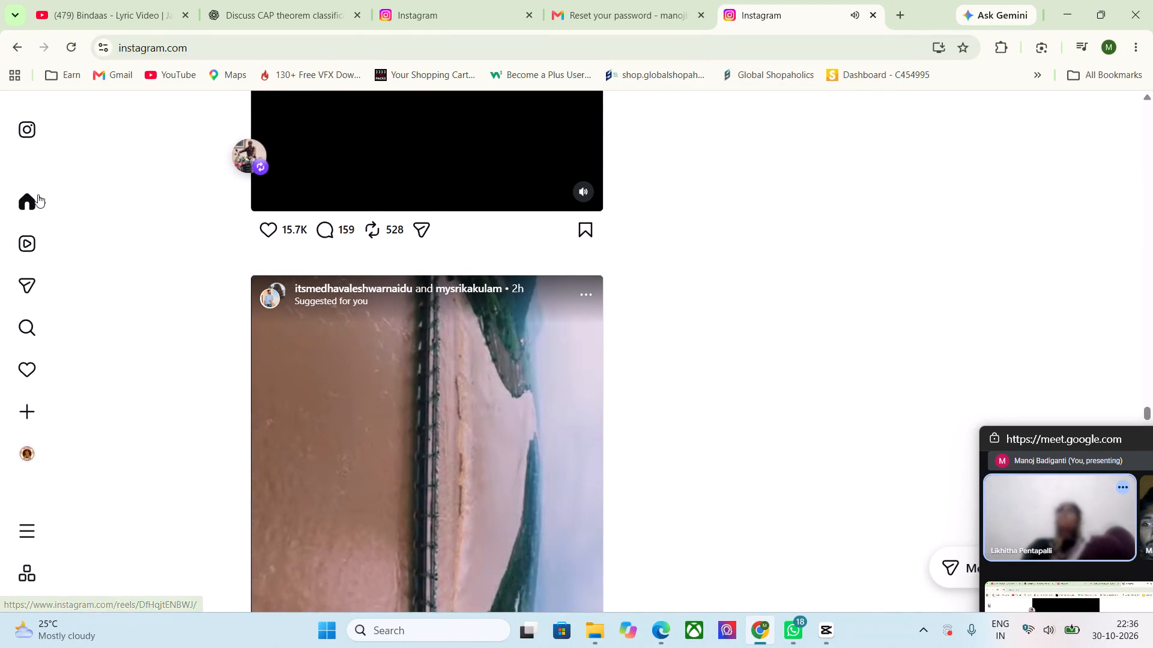
# Reload the Instagram home feed in Chrome and look through its first posts, including the balu_riders_events festival poster.
pyautogui.click(19, 197)
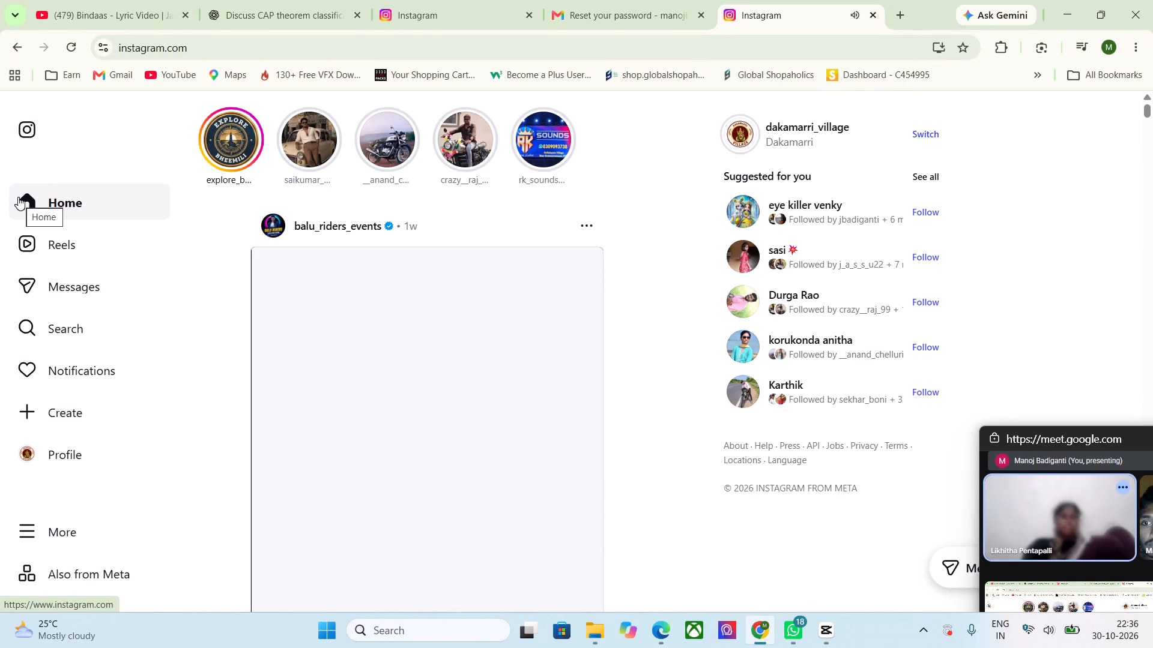
pyautogui.scroll(-1, 389, 304)
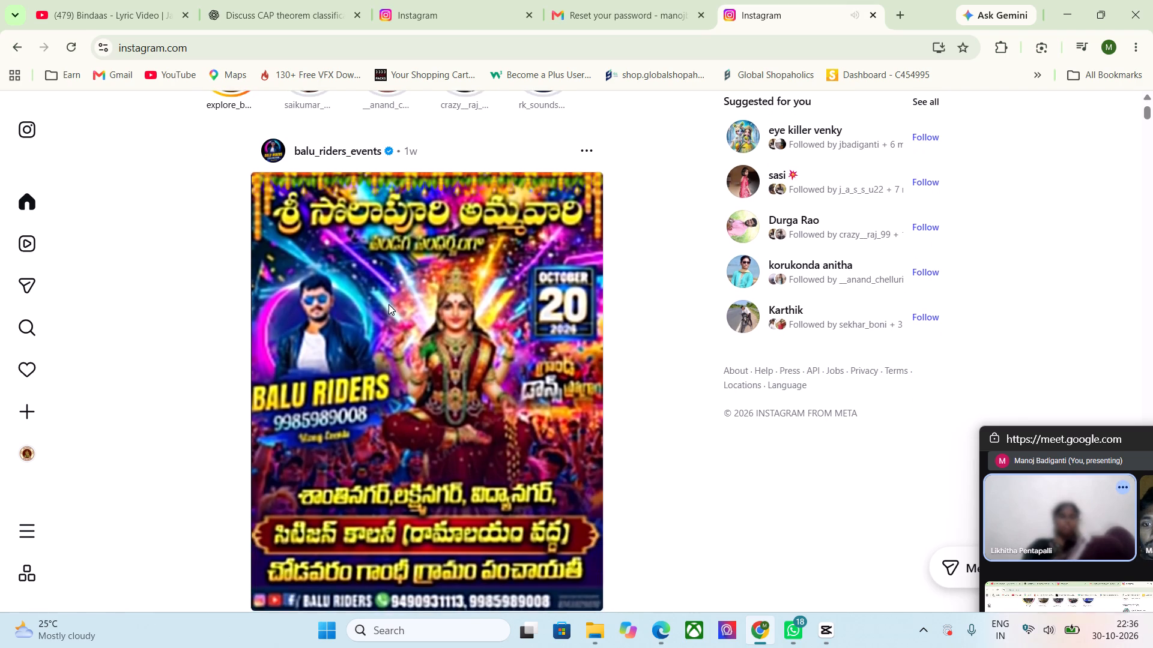
pyautogui.scroll(1, 389, 305)
pyautogui.scroll(-3, 389, 305)
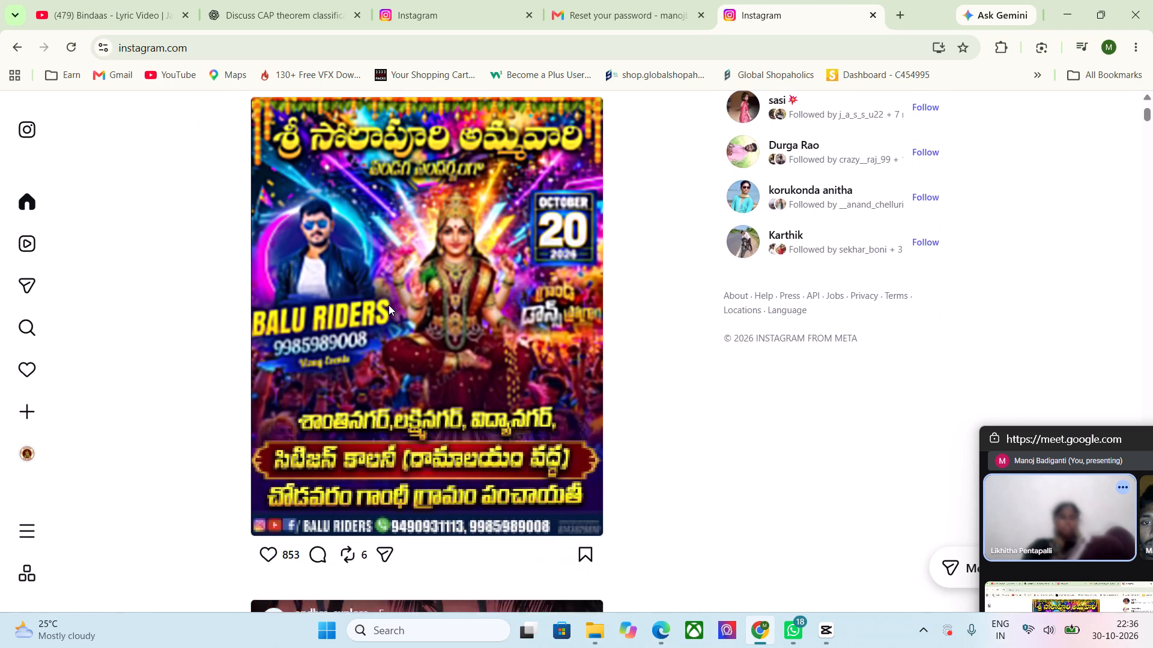
pyautogui.scroll(-3, 389, 305)
pyautogui.scroll(1, 389, 305)
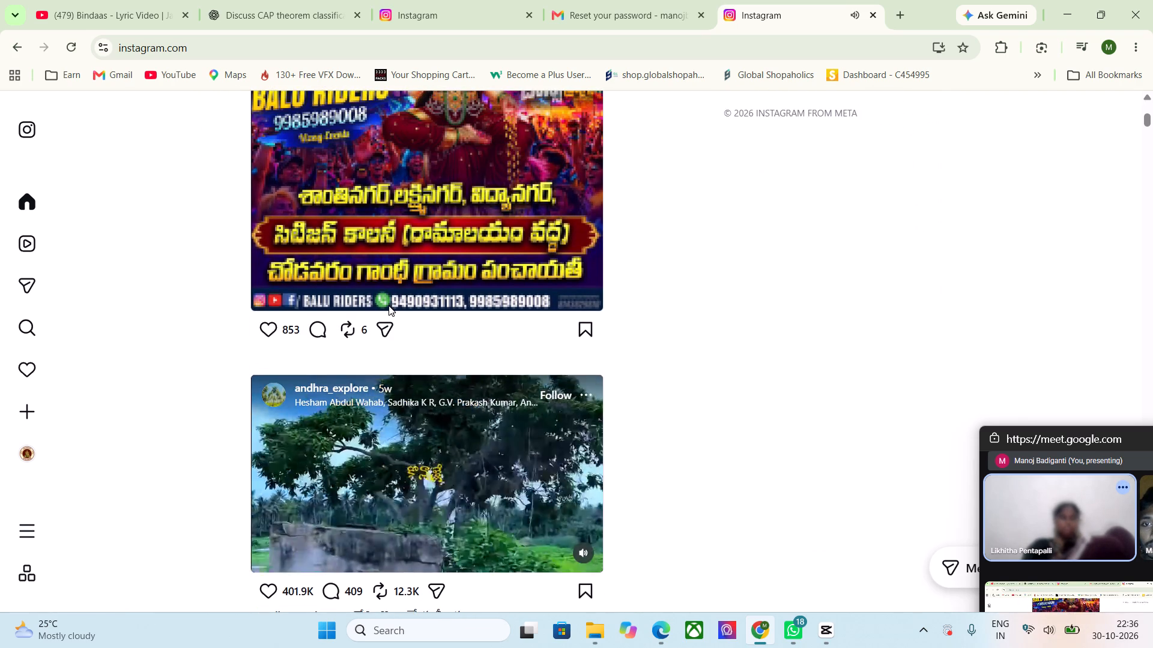
pyautogui.scroll(4, 389, 305)
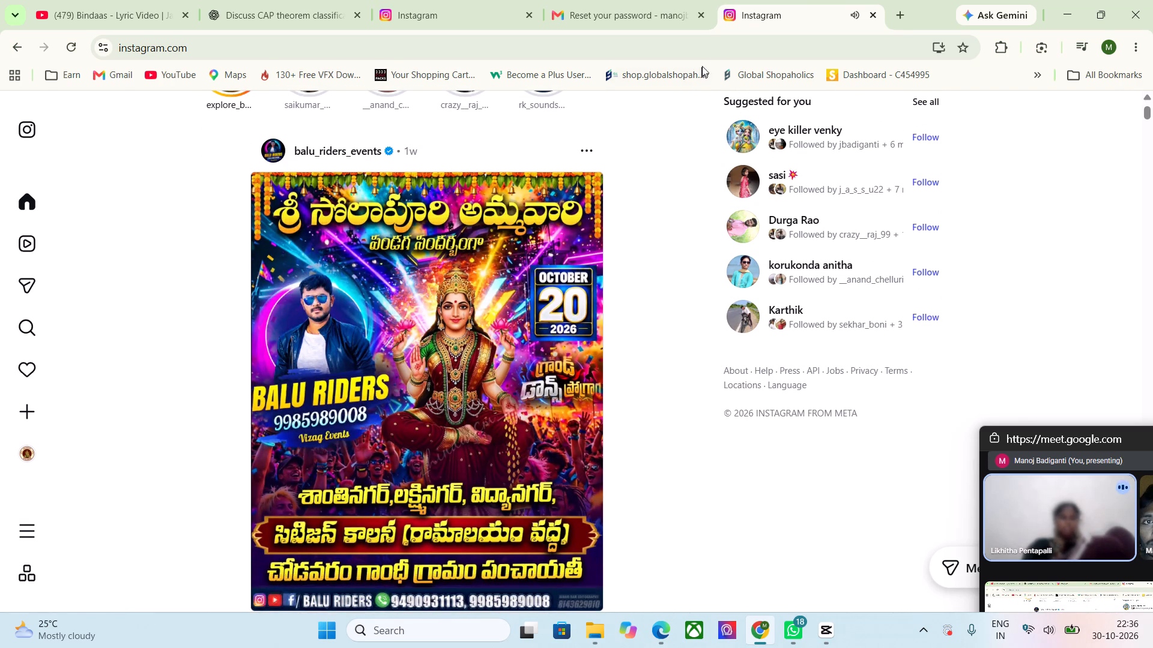
# Search Google in a new tab for "sri sri sri rajyalakshmi ammavaru in telugu".
pyautogui.click(898, 3)
pyautogui.click(470, 298)
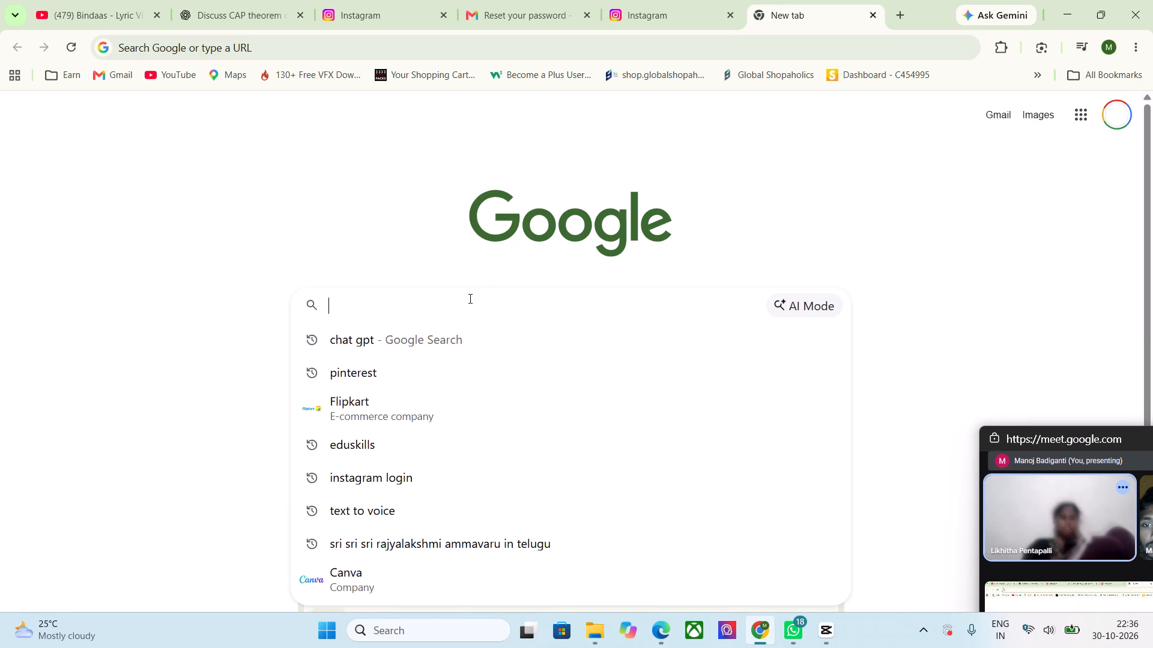
pyautogui.click(441, 559)
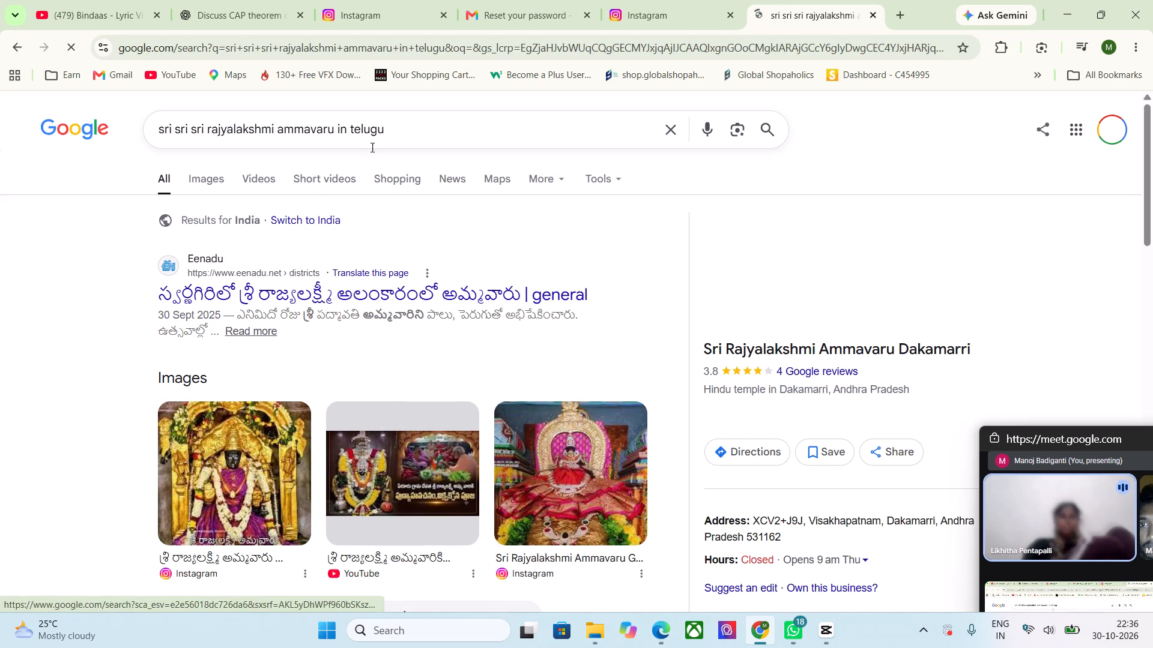
# Change the search's language word to English and search for "sri sri sri rajyalakshmi ammavaru in english".
pyautogui.moveTo(390, 136); pyautogui.dragTo(348, 133)
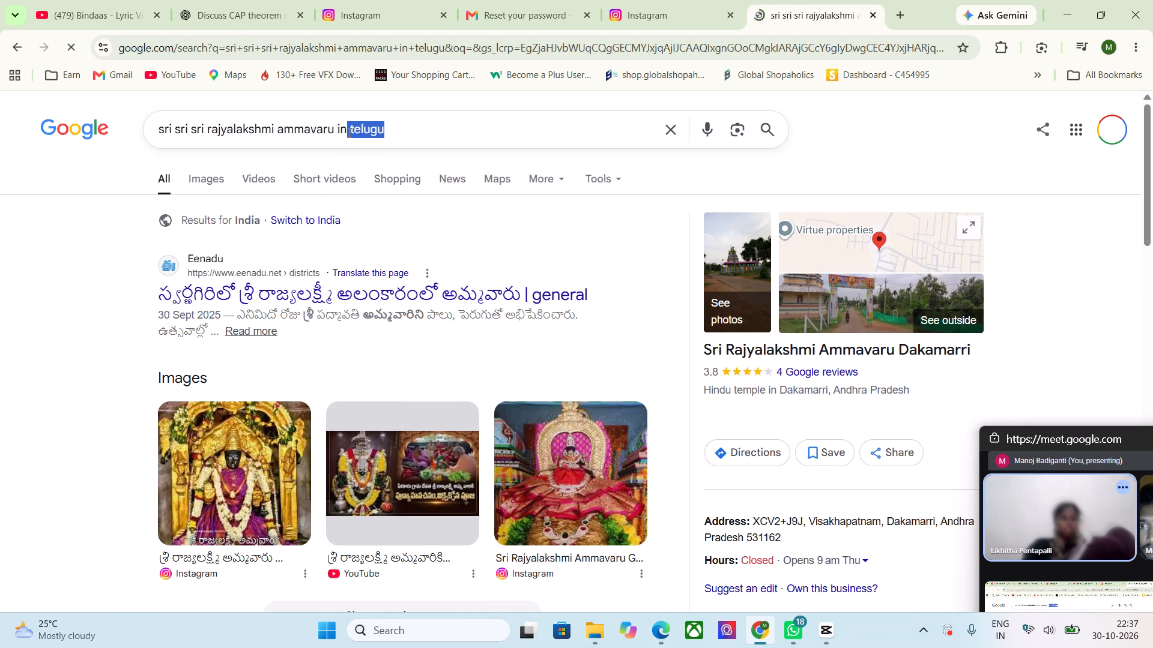
pyautogui.moveTo(348, 133); pyautogui.dragTo(351, 133)
pyautogui.press('BackSpace')
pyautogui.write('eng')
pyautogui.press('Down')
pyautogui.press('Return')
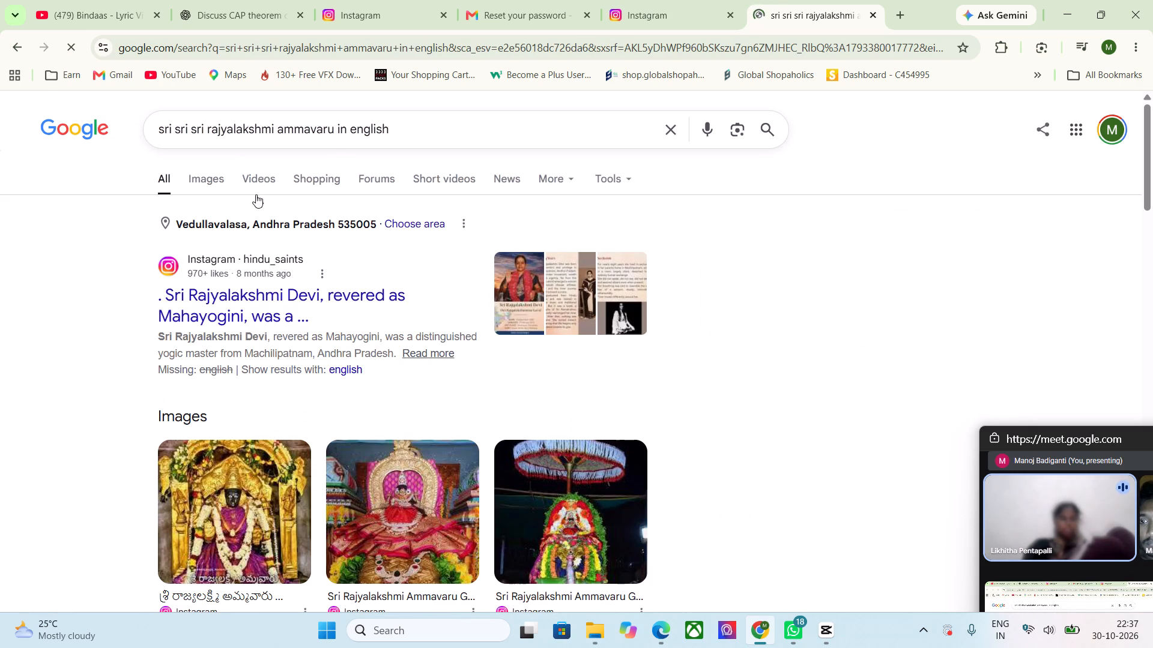
# Shorten the query by removing "sri sri sri" and "ammavaru", and search for "rajyalakshmi in english".
pyautogui.moveTo(204, 131); pyautogui.dragTo(151, 136)
pyautogui.press('BackSpace')
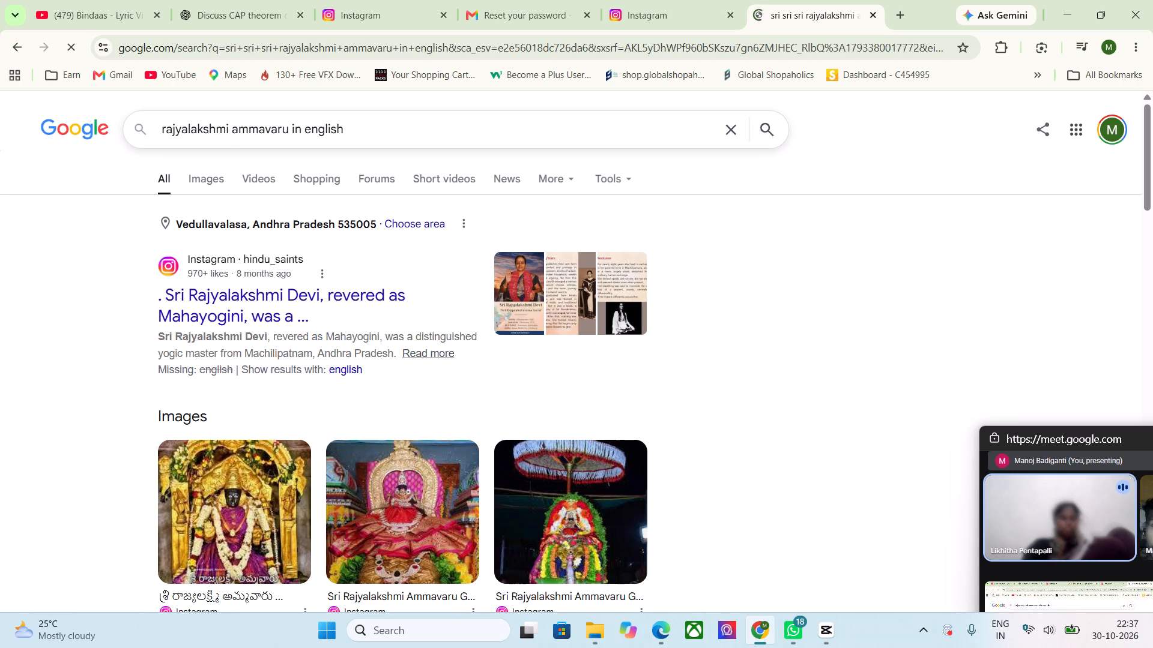
pyautogui.moveTo(287, 128); pyautogui.dragTo(286, 128)
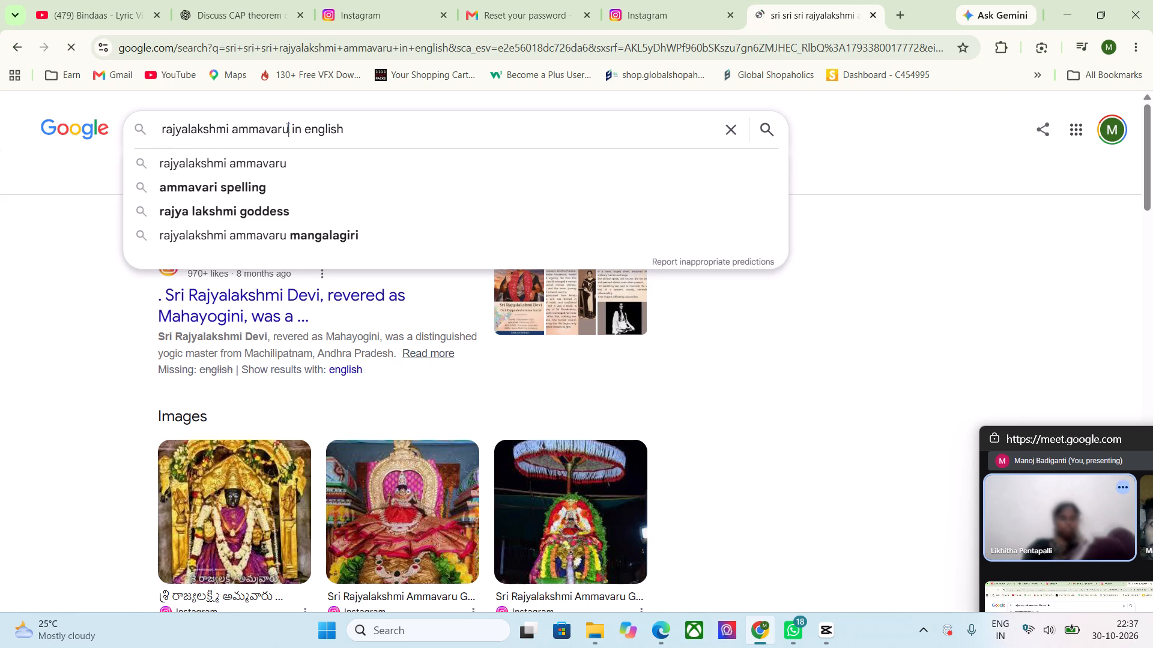
pyautogui.moveTo(286, 128); pyautogui.dragTo(230, 134)
pyautogui.press('BackSpace')
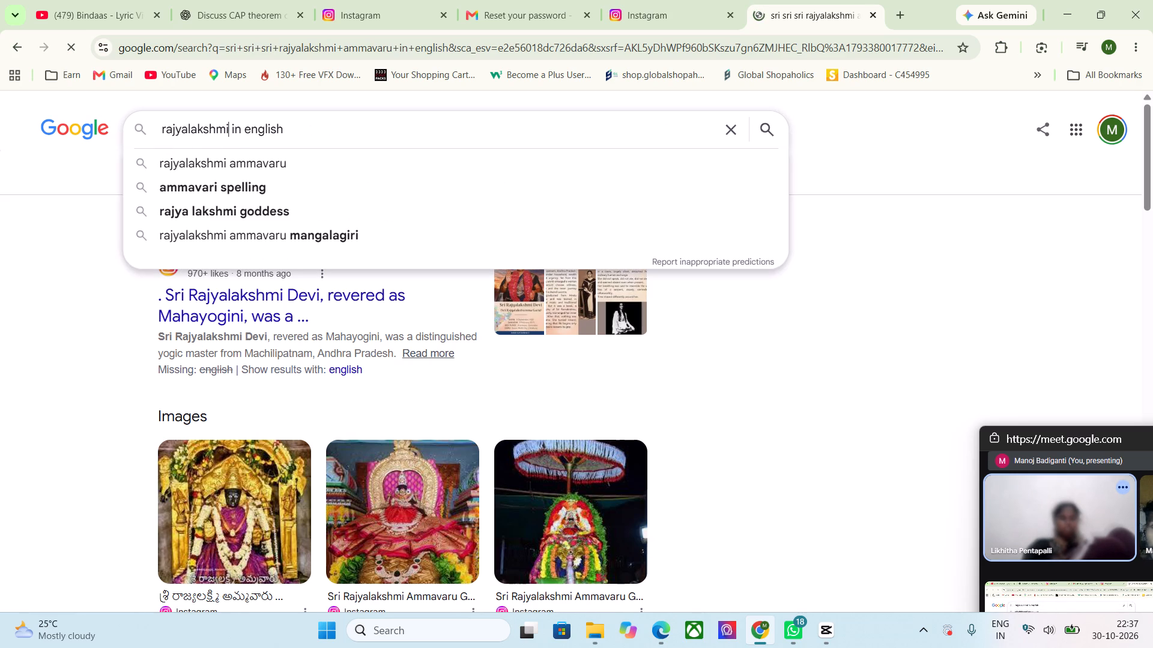
pyautogui.press('Return')
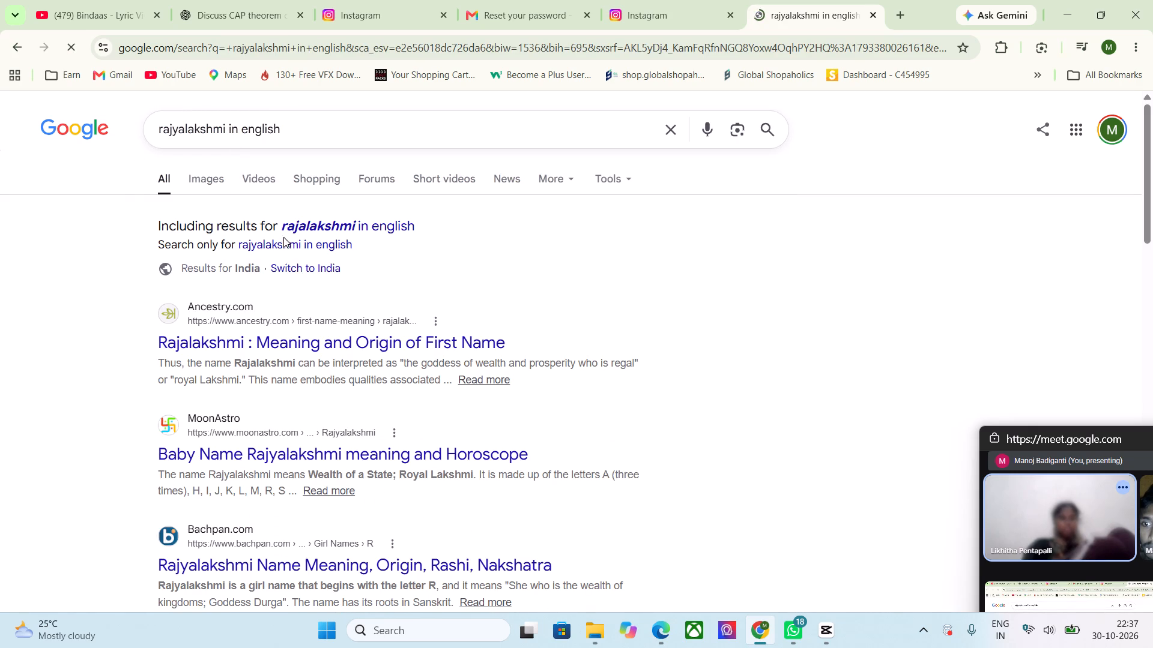
# Copy the word "rajyalakshmi" from the Google search suggestion and paste it into the empty text clip in CapCut.
pyautogui.click(244, 244)
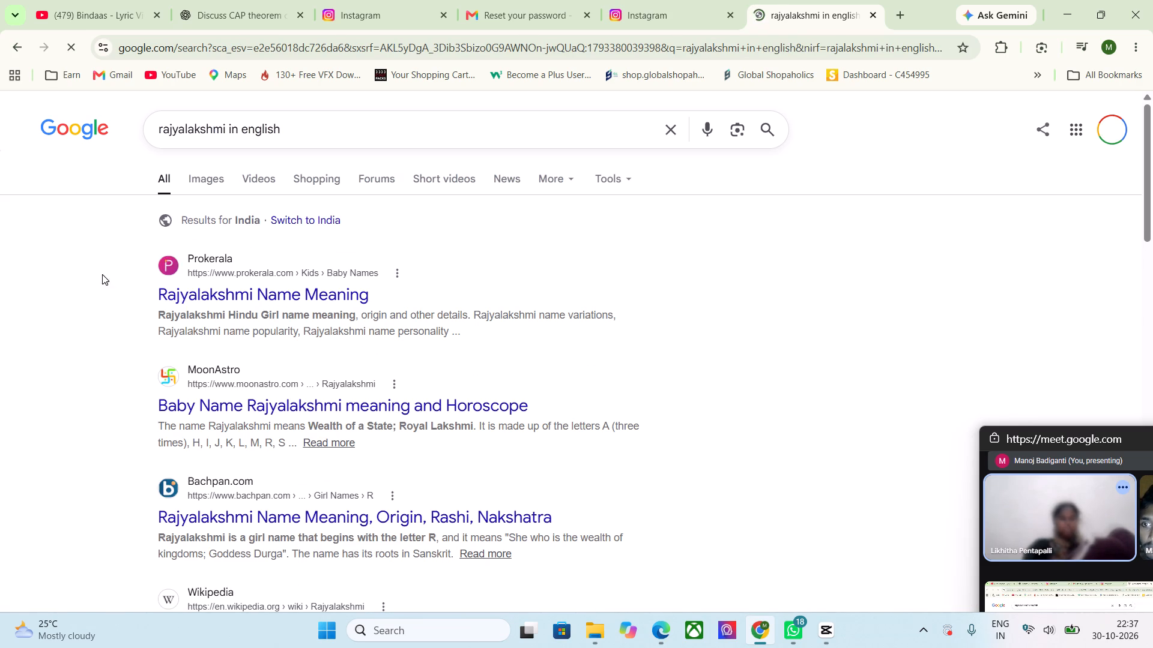
pyautogui.click(146, 295)
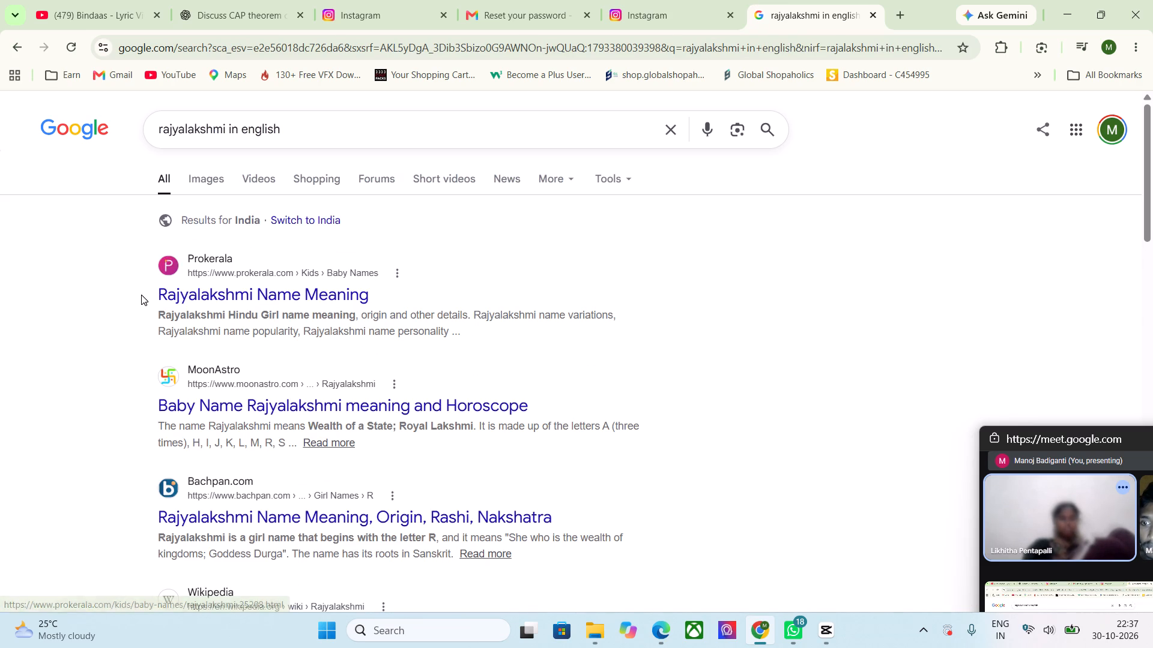
pyautogui.click(16, 49)
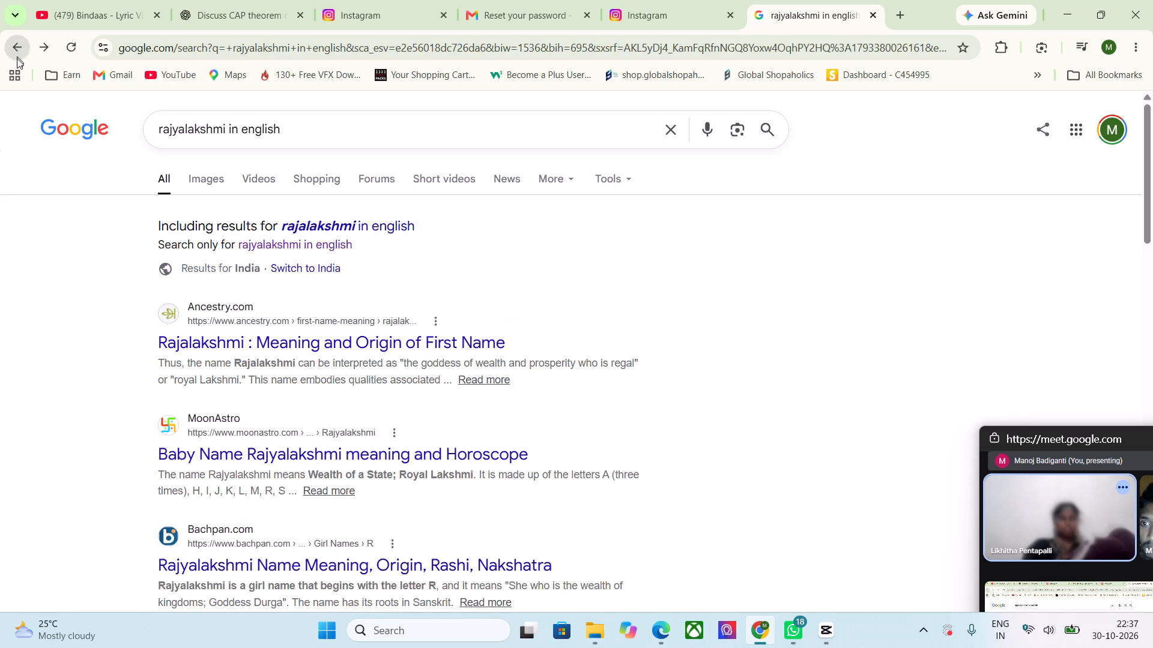
pyautogui.moveTo(237, 243); pyautogui.dragTo(301, 248)
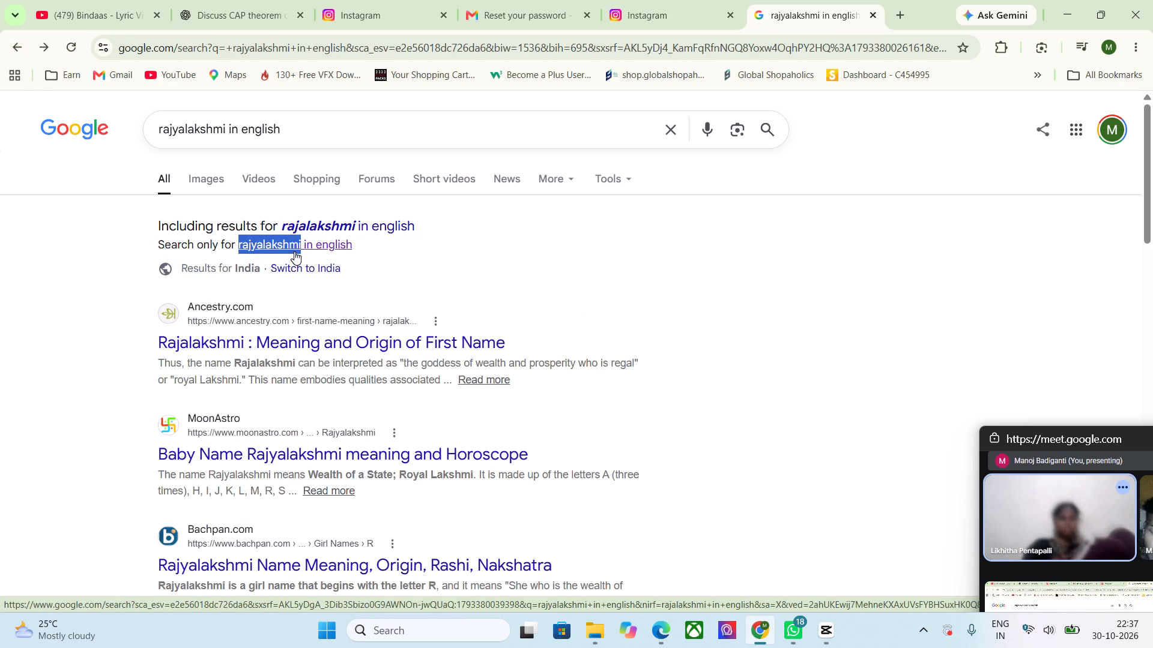
pyautogui.hotkey('ctrl', 'c')
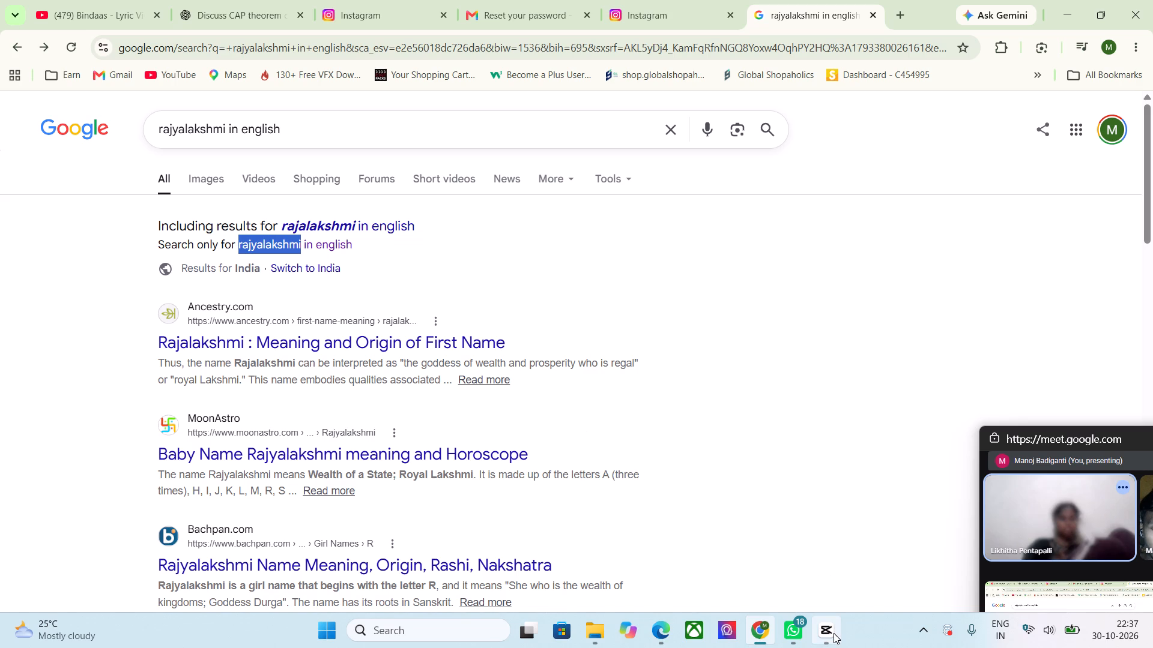
pyautogui.click(834, 633)
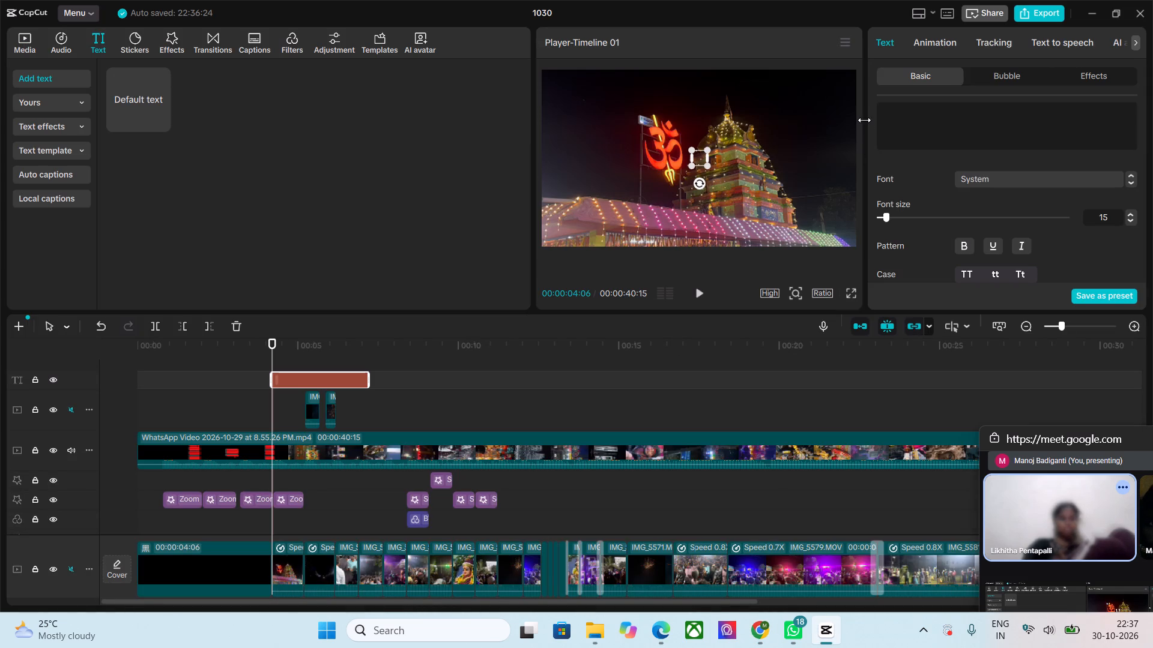
pyautogui.click(879, 118)
pyautogui.hotkey('ctrl', 'v')
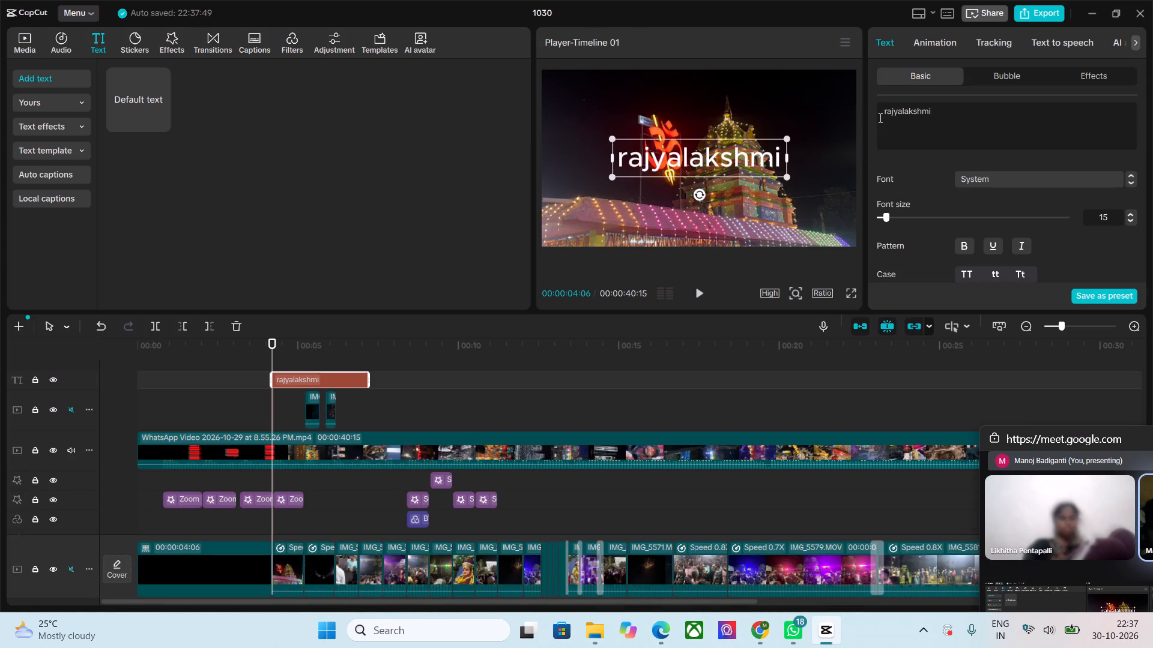
# Capitalise the initial R and put a vertical bar and a space before the word, making the text "| Rajyalakshmi".
pyautogui.click(887, 115)
pyautogui.press('BackSpace')
pyautogui.hotkey('ctrl', 'r')
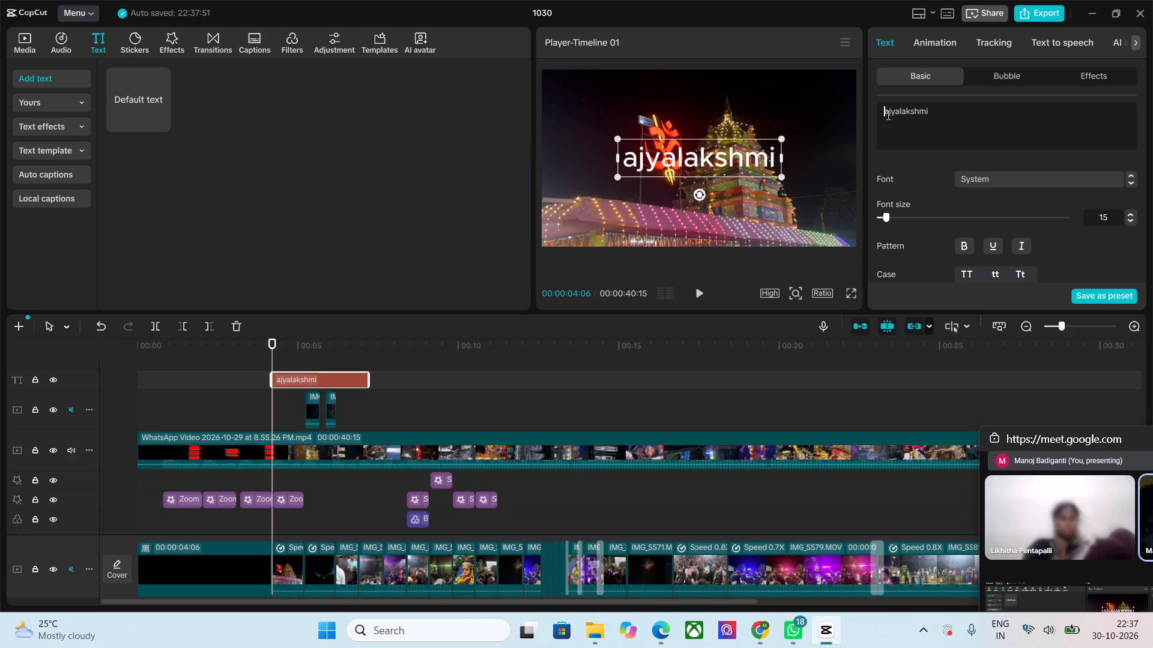
pyautogui.hotkey('shift', 'r')
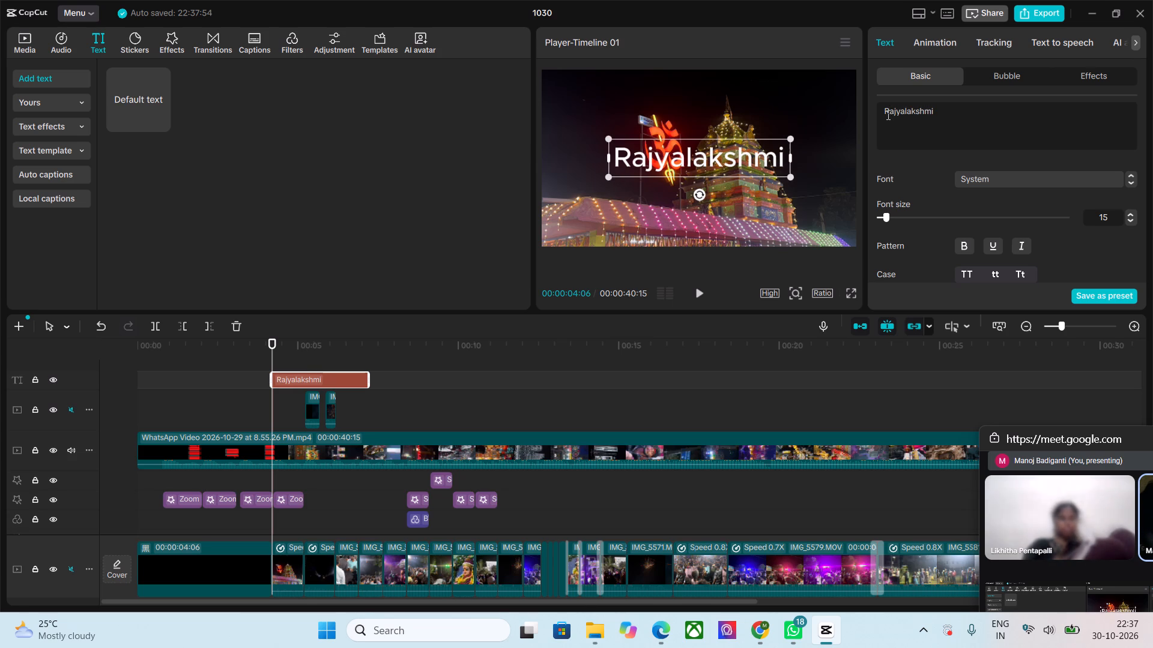
pyautogui.press('Left')
pyautogui.press('space')
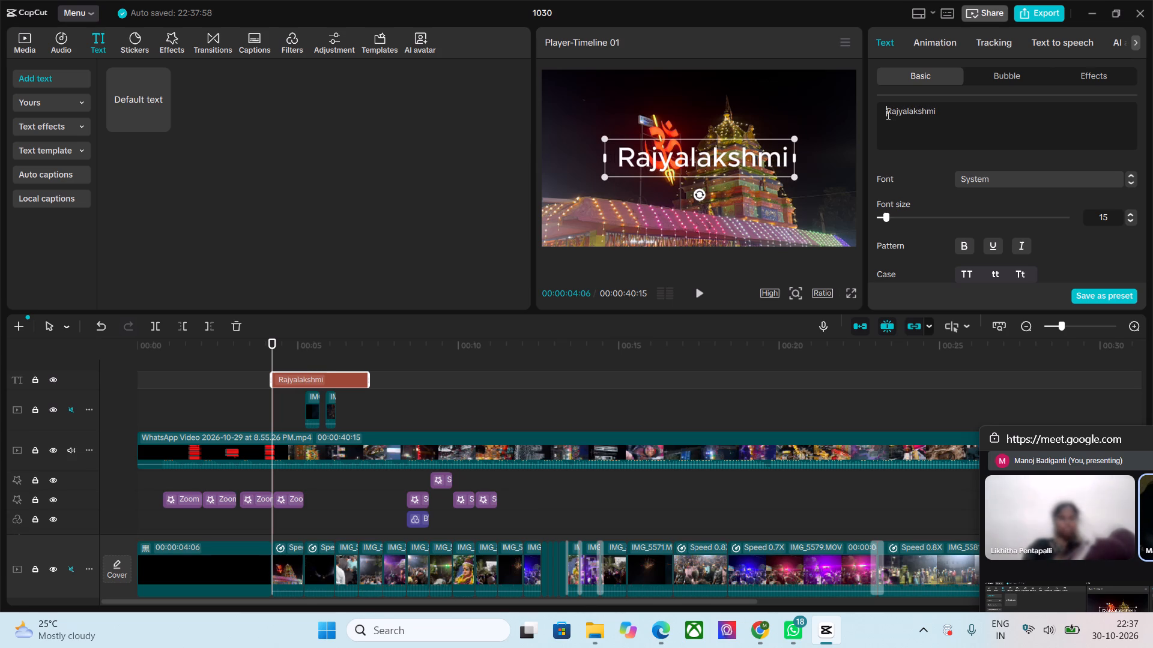
pyautogui.press('Left')
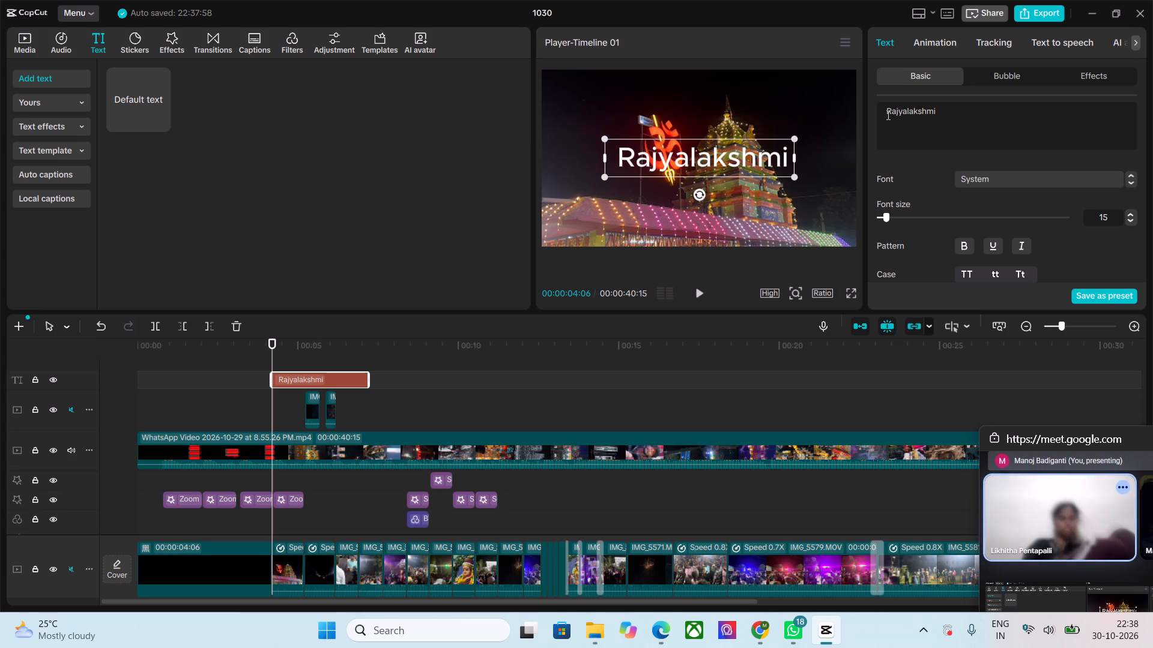
pyautogui.hotkey('shift', '|')
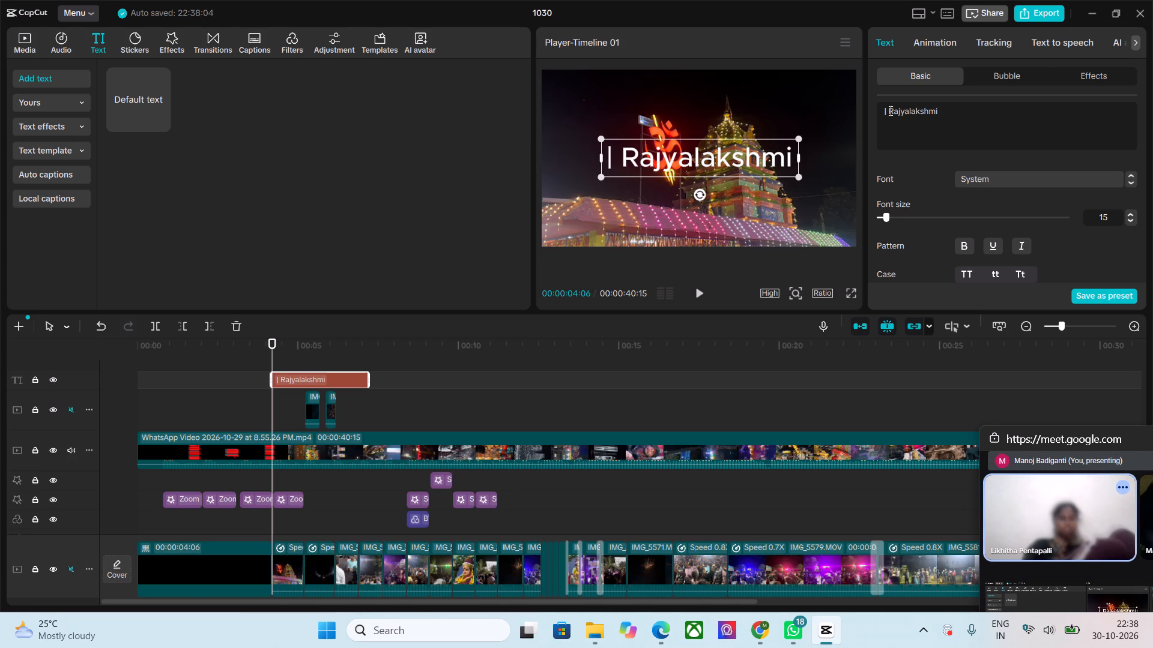
# Select only the word Rajyalakshmi in the text and cycle through alternative fonts to a bold italic typeface.
pyautogui.moveTo(889, 110); pyautogui.dragTo(951, 109)
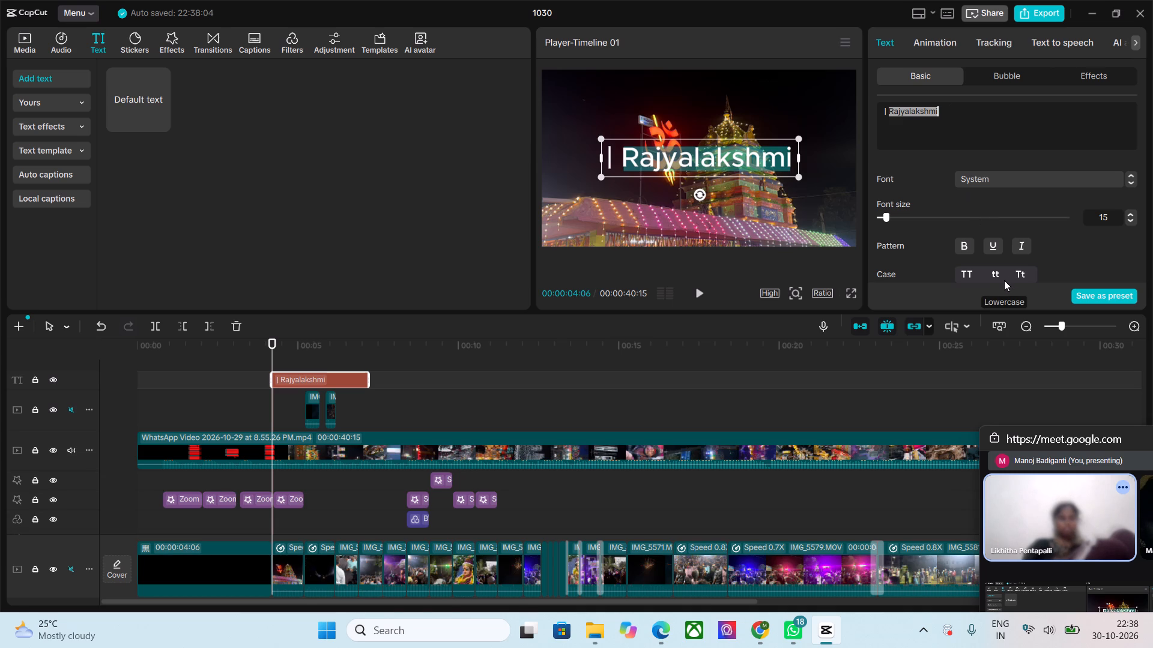
pyautogui.scroll(-1, 1067, 254)
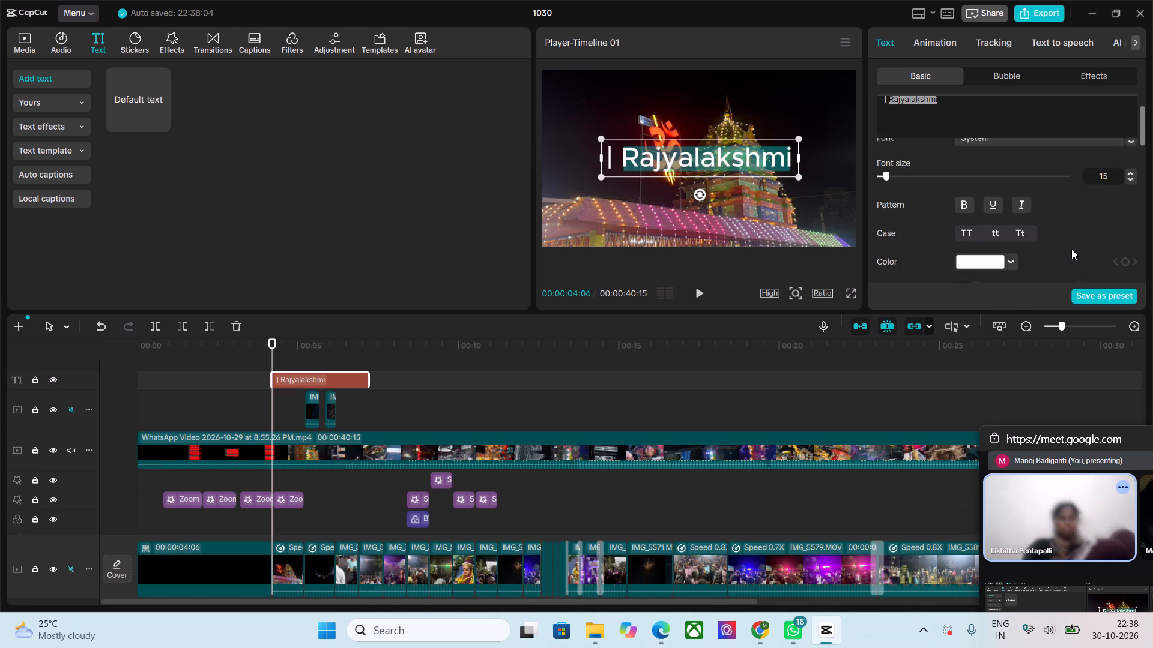
pyautogui.scroll(-3, 1071, 249)
pyautogui.scroll(4, 1059, 233)
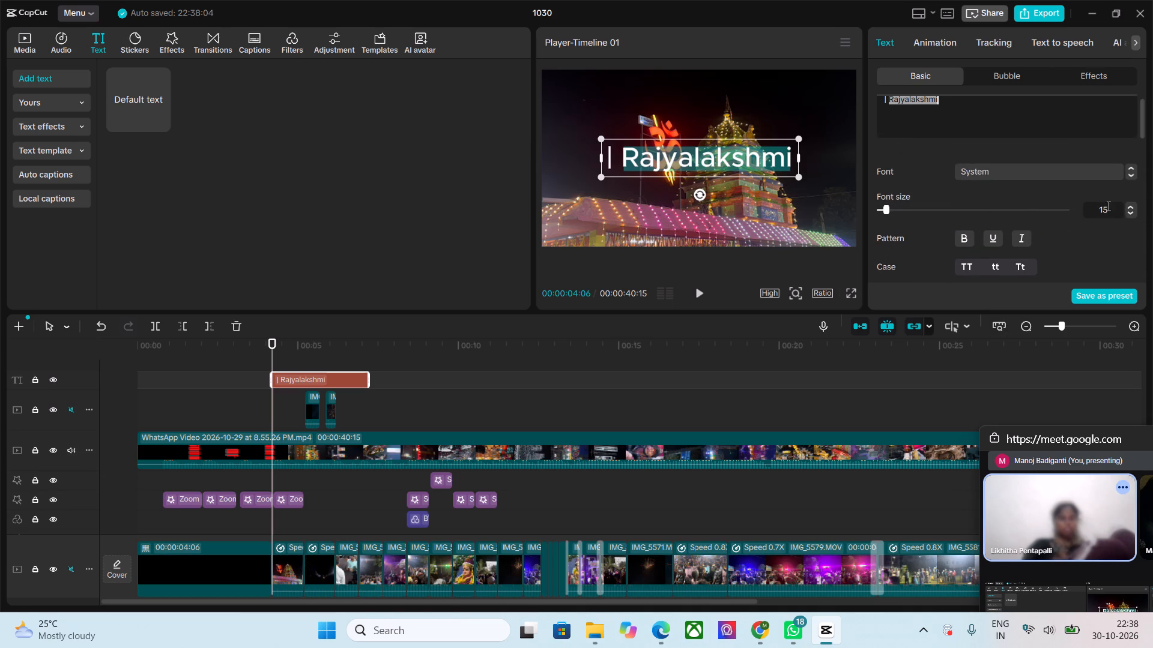
pyautogui.click(1130, 175)
pyautogui.click(1130, 175)
pyautogui.click(1130, 175)
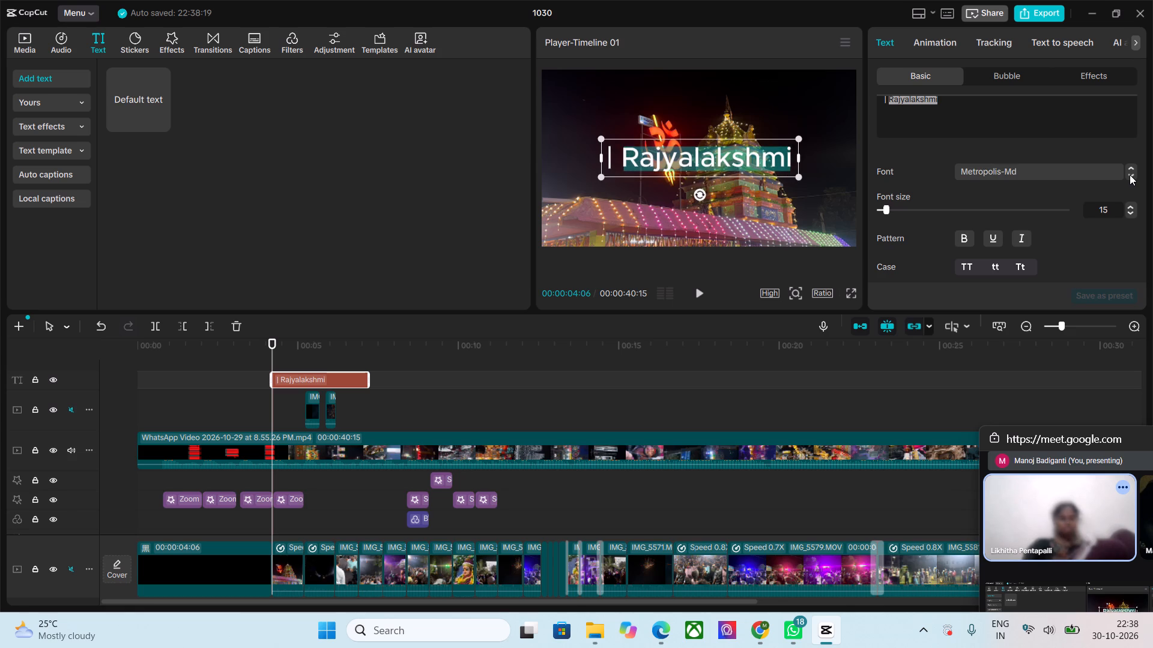
pyautogui.click(1130, 175)
pyautogui.click(1130, 175)
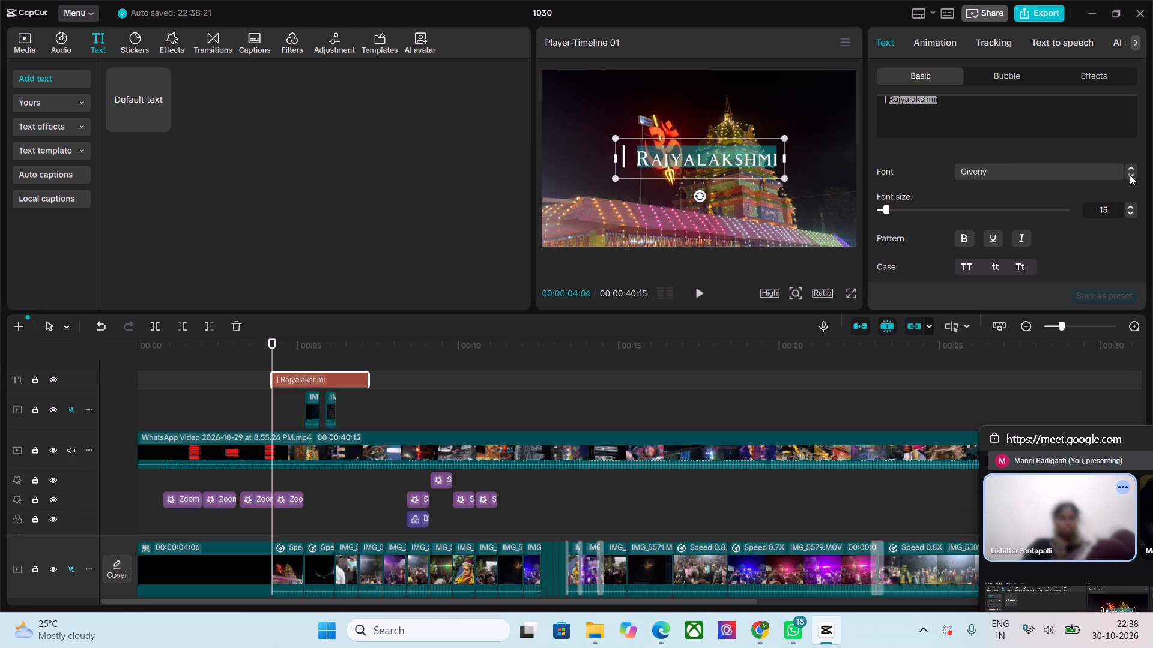
pyautogui.click(1130, 175)
# Change the case of the selected word Rajyalakshmi to uppercase.
pyautogui.scroll(-1, 1046, 217)
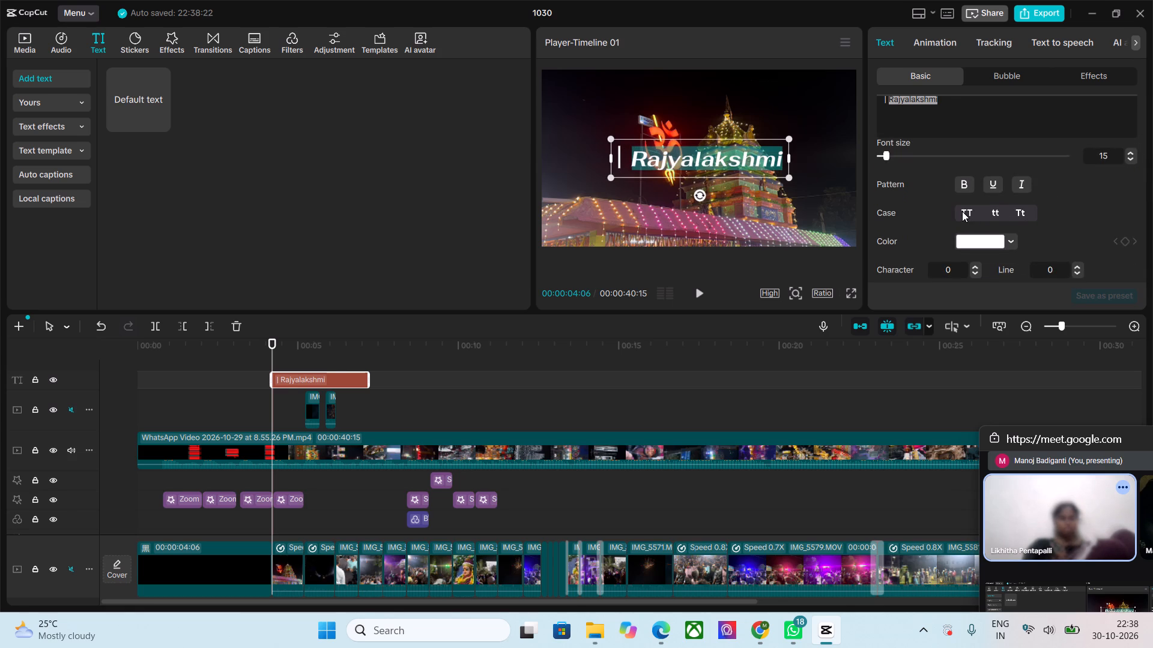
pyautogui.click(962, 211)
# Cycle through further fonts for the RAJYALAKSHMI text and set it to against Regular.
pyautogui.scroll(2, 1070, 191)
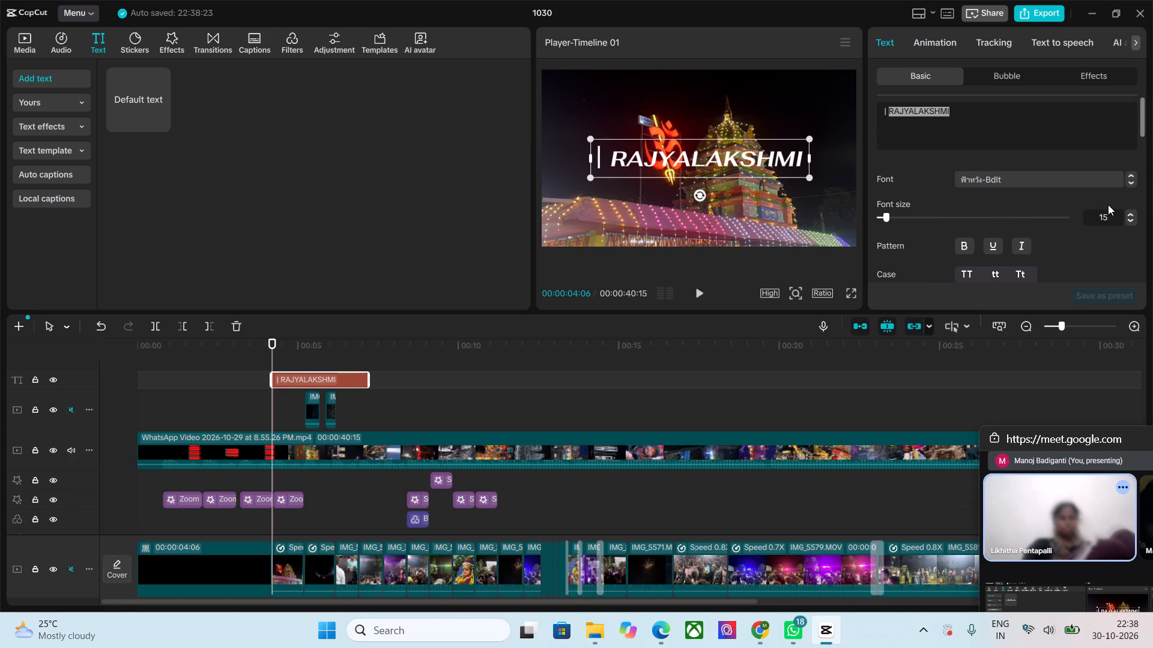
pyautogui.click(1130, 184)
pyautogui.click(1130, 184)
pyautogui.click(1130, 184)
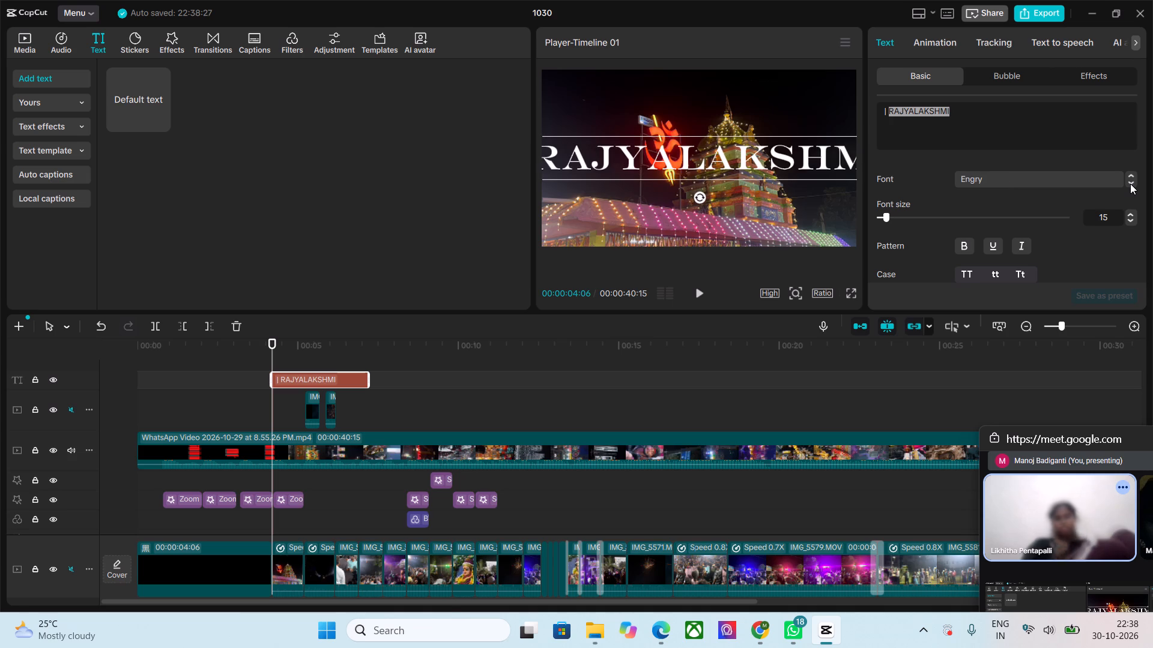
pyautogui.click(1130, 184)
pyautogui.click(1130, 184)
pyautogui.click(1130, 184)
pyautogui.click(1130, 184)
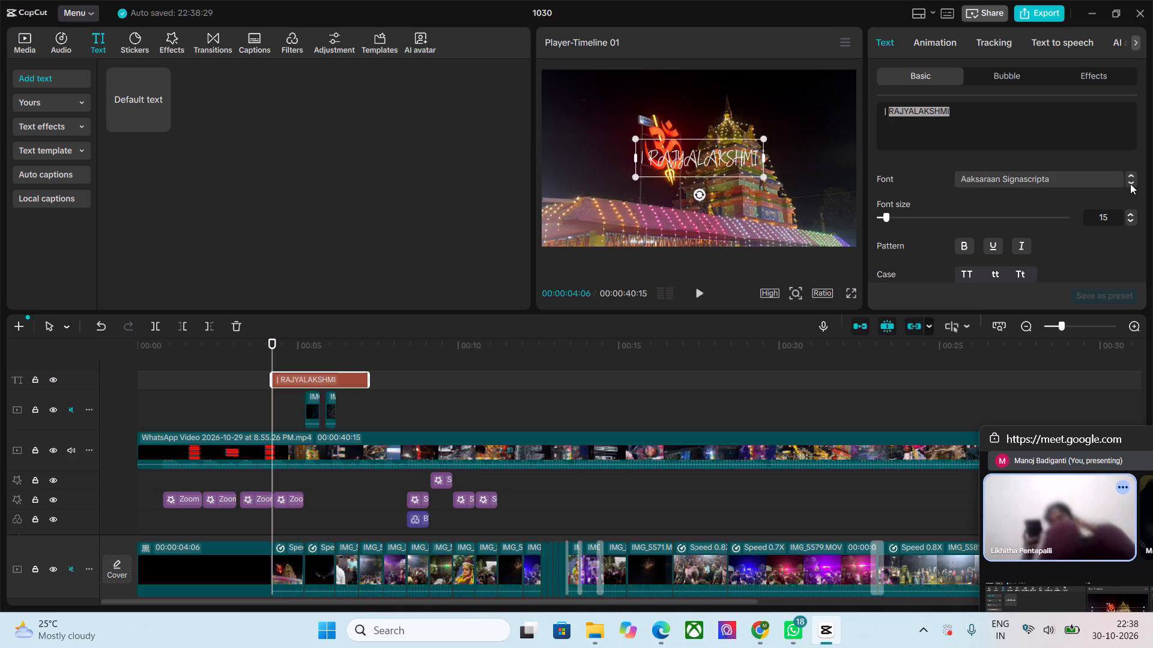
pyautogui.click(1130, 184)
pyautogui.click(1130, 184)
pyautogui.click(1130, 184)
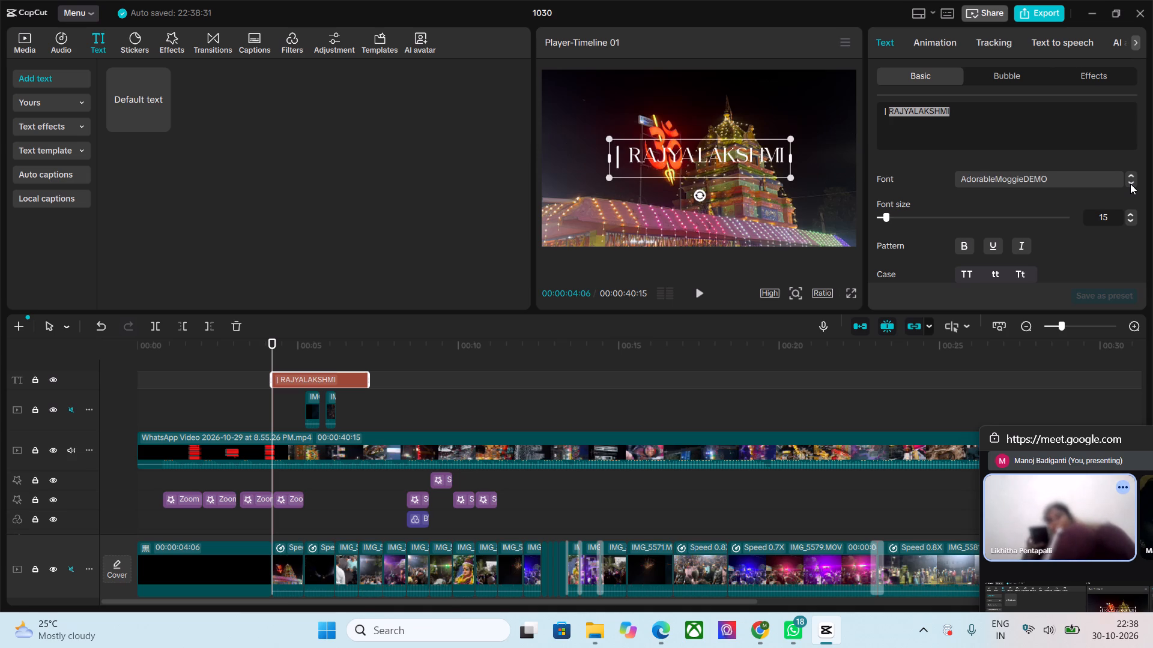
pyautogui.click(1130, 184)
pyautogui.click(1130, 184)
pyautogui.click(1130, 184)
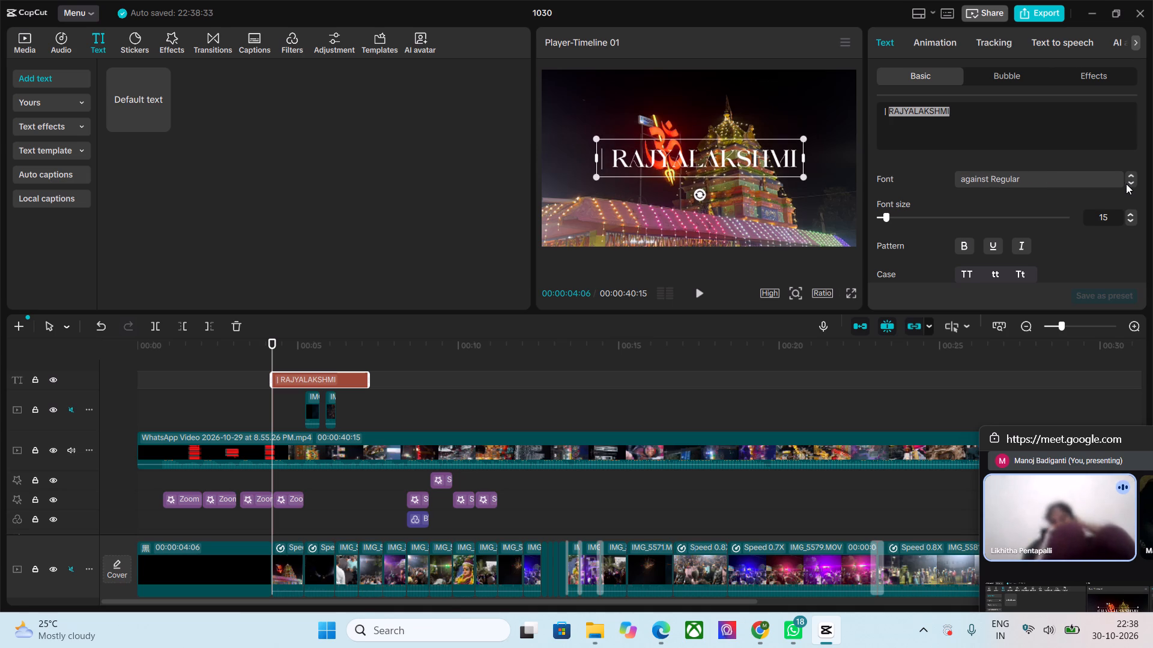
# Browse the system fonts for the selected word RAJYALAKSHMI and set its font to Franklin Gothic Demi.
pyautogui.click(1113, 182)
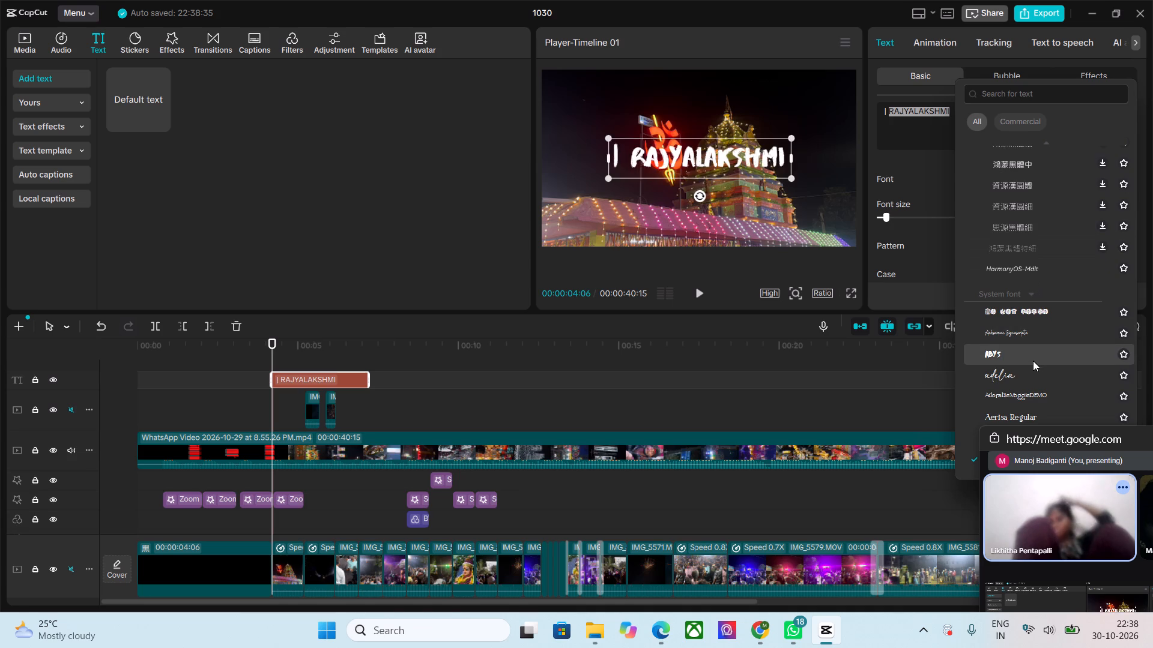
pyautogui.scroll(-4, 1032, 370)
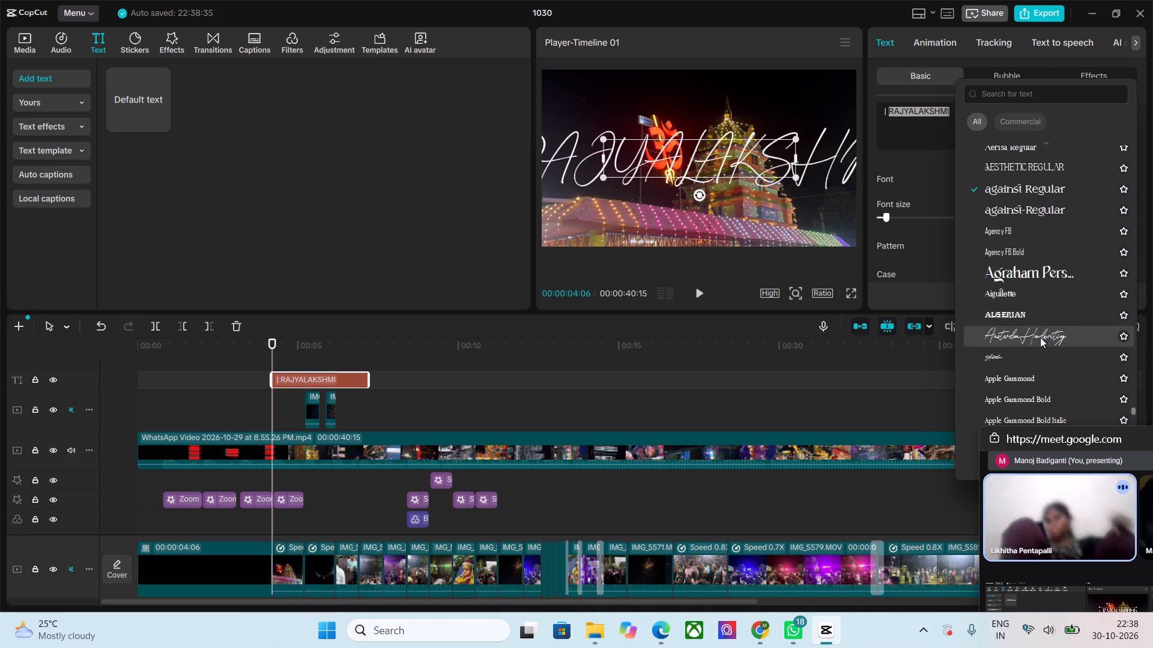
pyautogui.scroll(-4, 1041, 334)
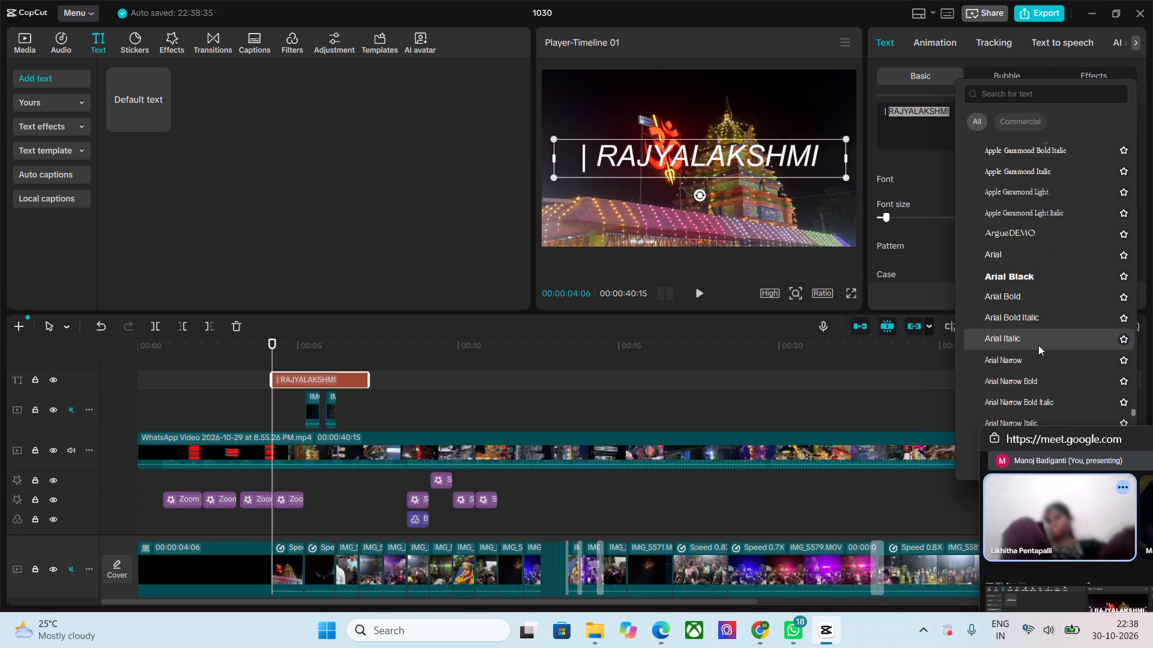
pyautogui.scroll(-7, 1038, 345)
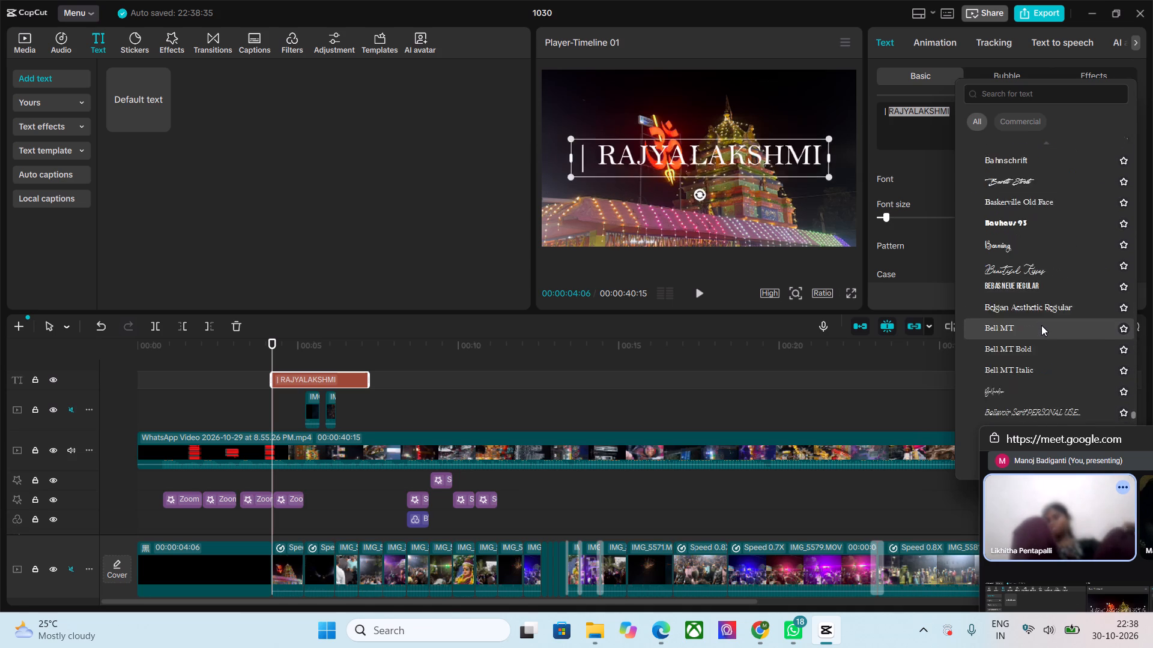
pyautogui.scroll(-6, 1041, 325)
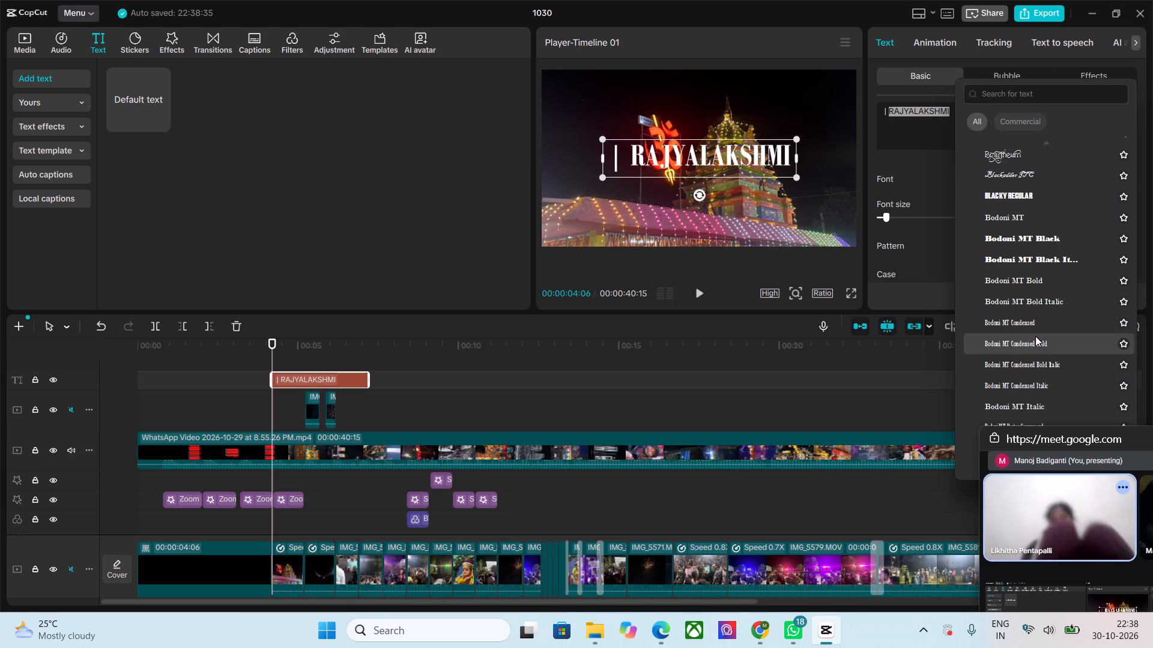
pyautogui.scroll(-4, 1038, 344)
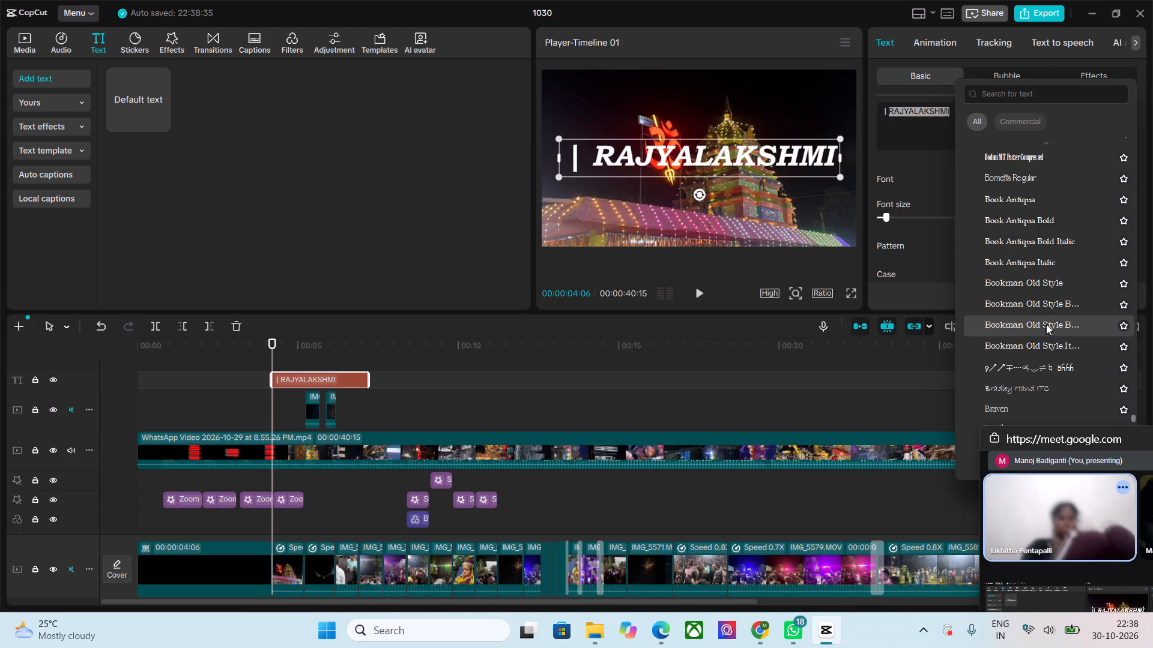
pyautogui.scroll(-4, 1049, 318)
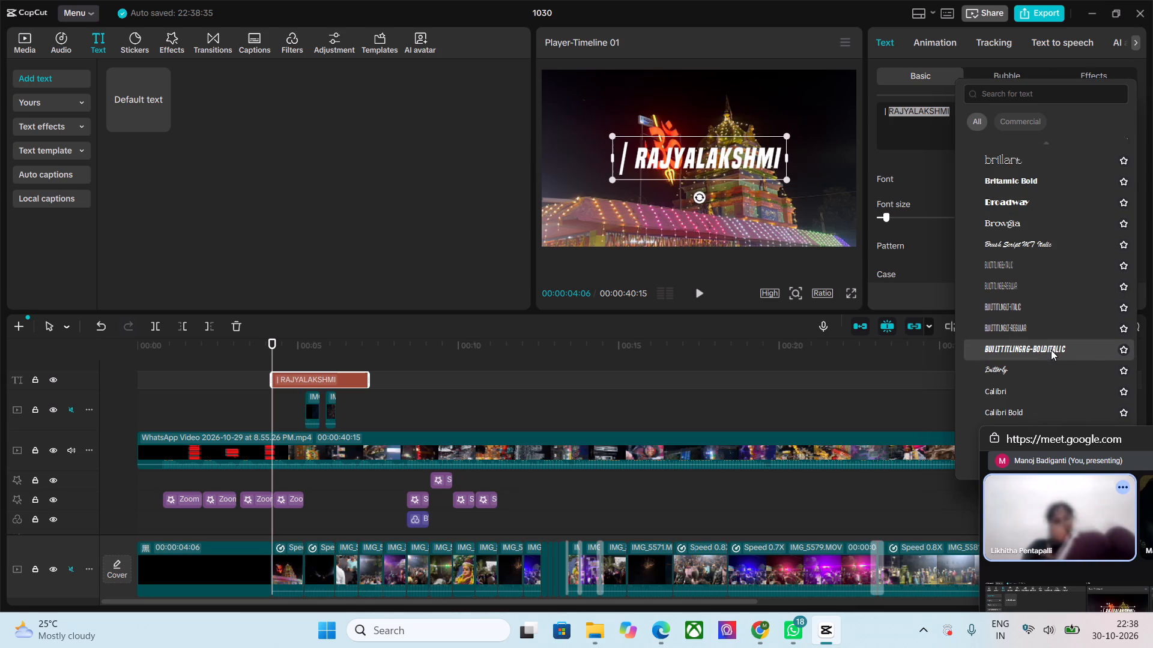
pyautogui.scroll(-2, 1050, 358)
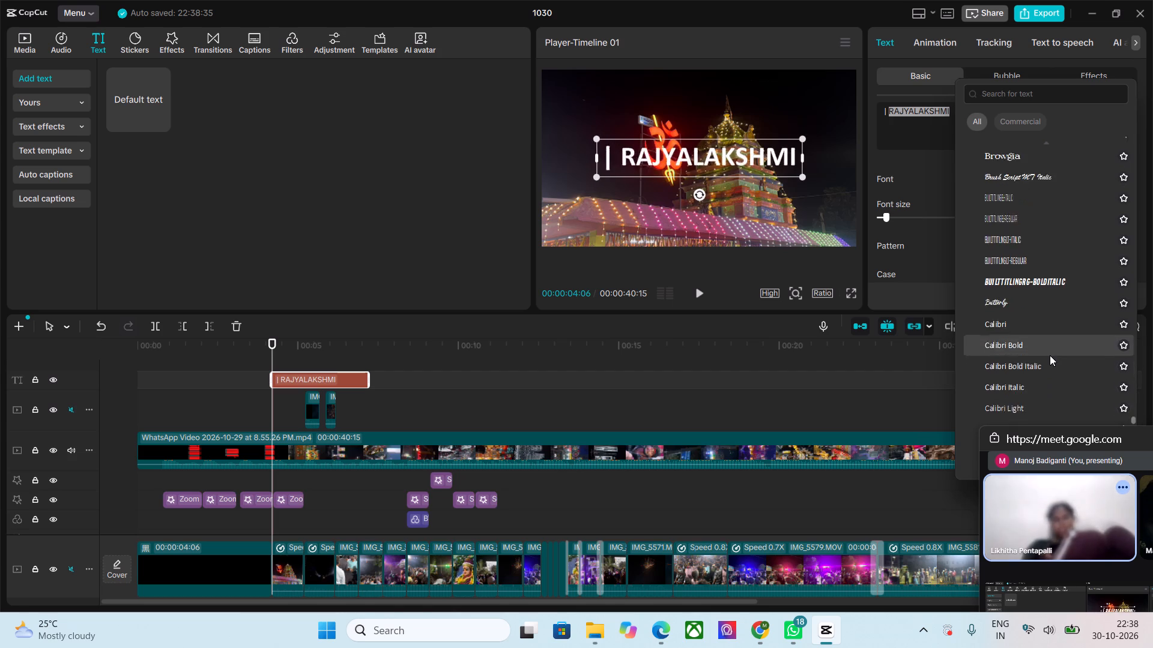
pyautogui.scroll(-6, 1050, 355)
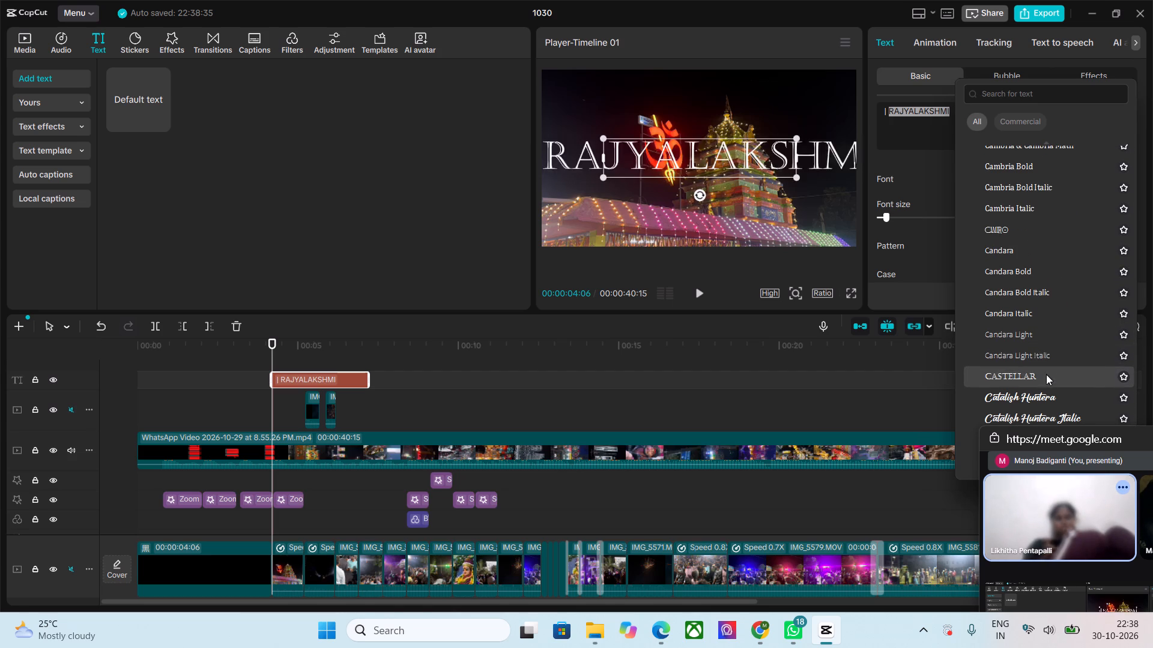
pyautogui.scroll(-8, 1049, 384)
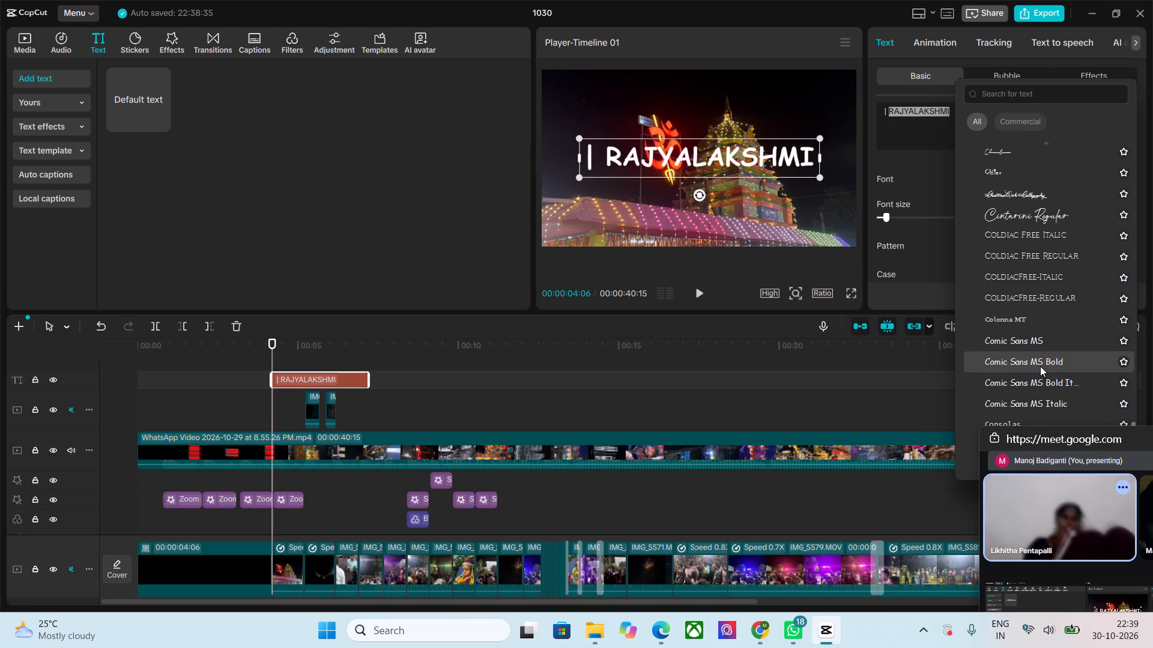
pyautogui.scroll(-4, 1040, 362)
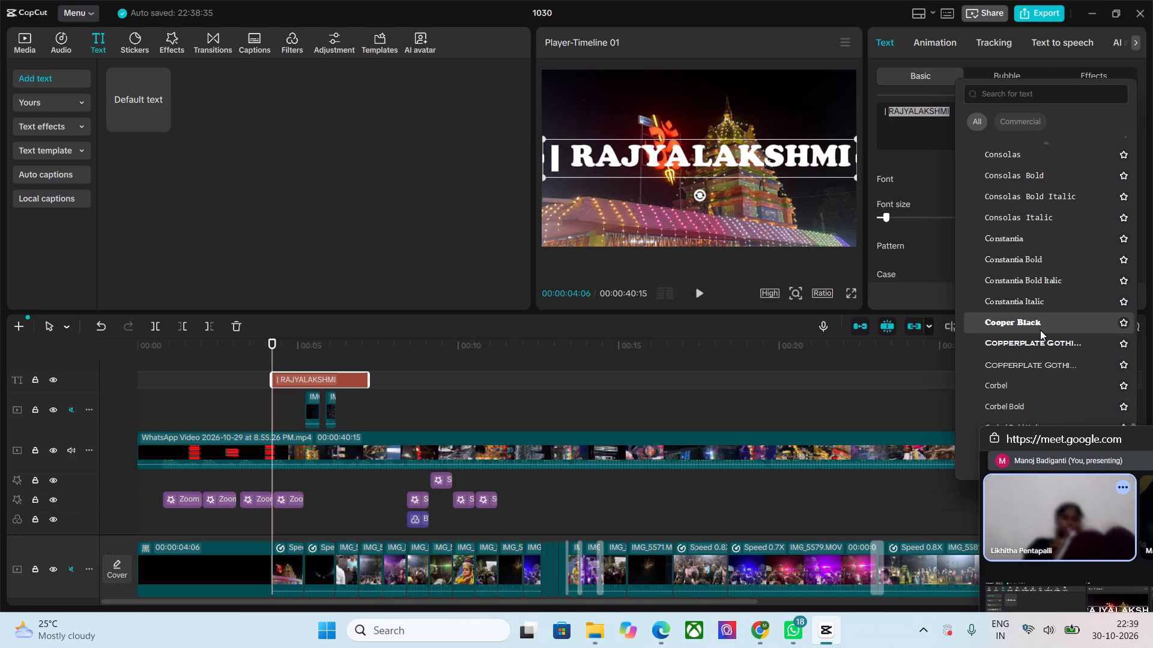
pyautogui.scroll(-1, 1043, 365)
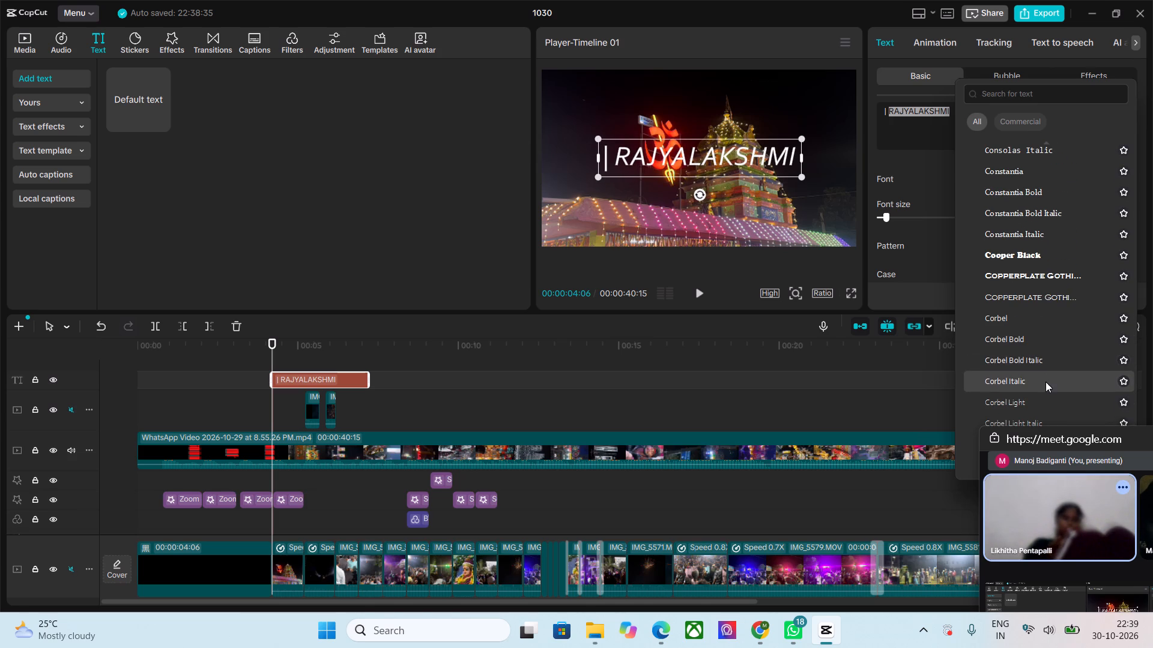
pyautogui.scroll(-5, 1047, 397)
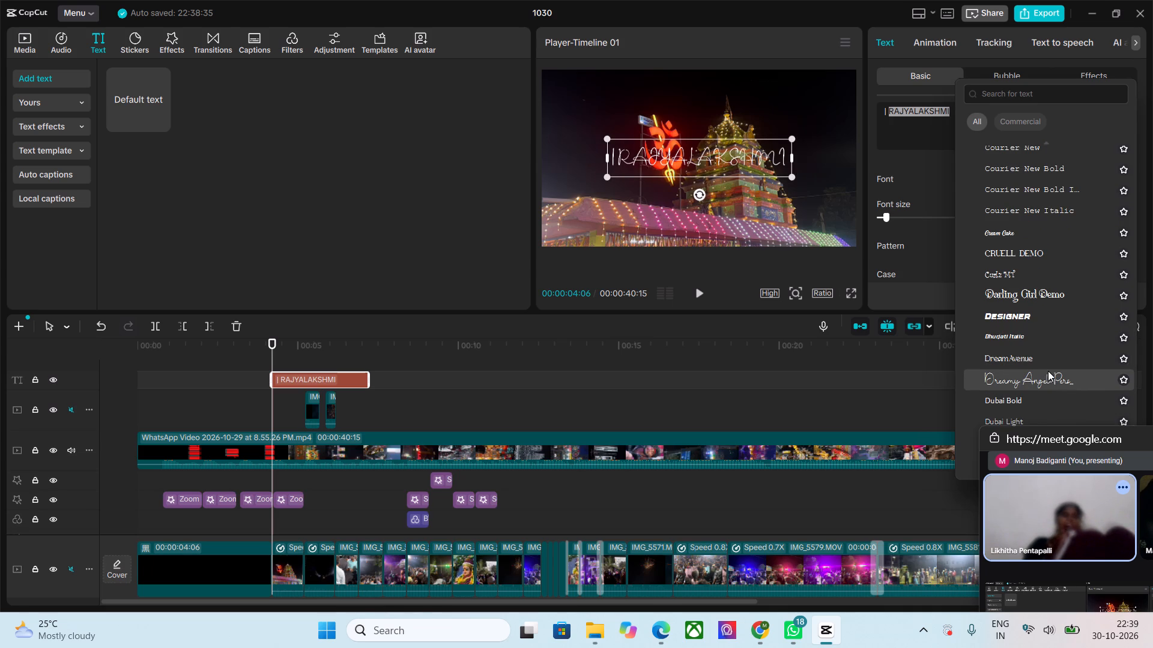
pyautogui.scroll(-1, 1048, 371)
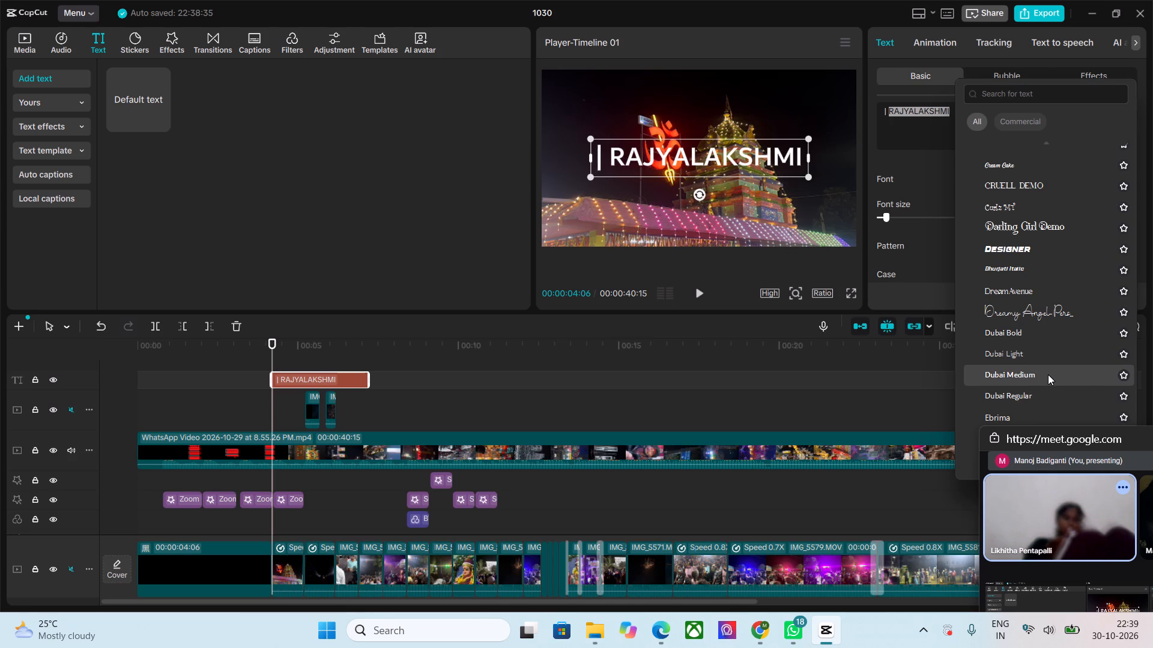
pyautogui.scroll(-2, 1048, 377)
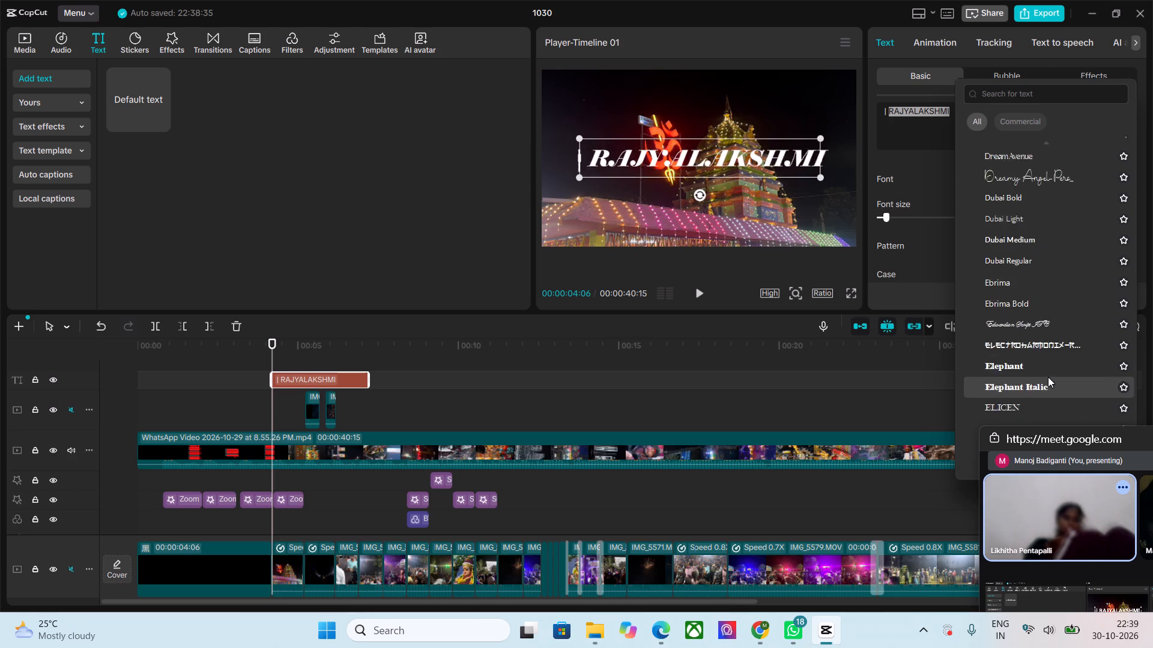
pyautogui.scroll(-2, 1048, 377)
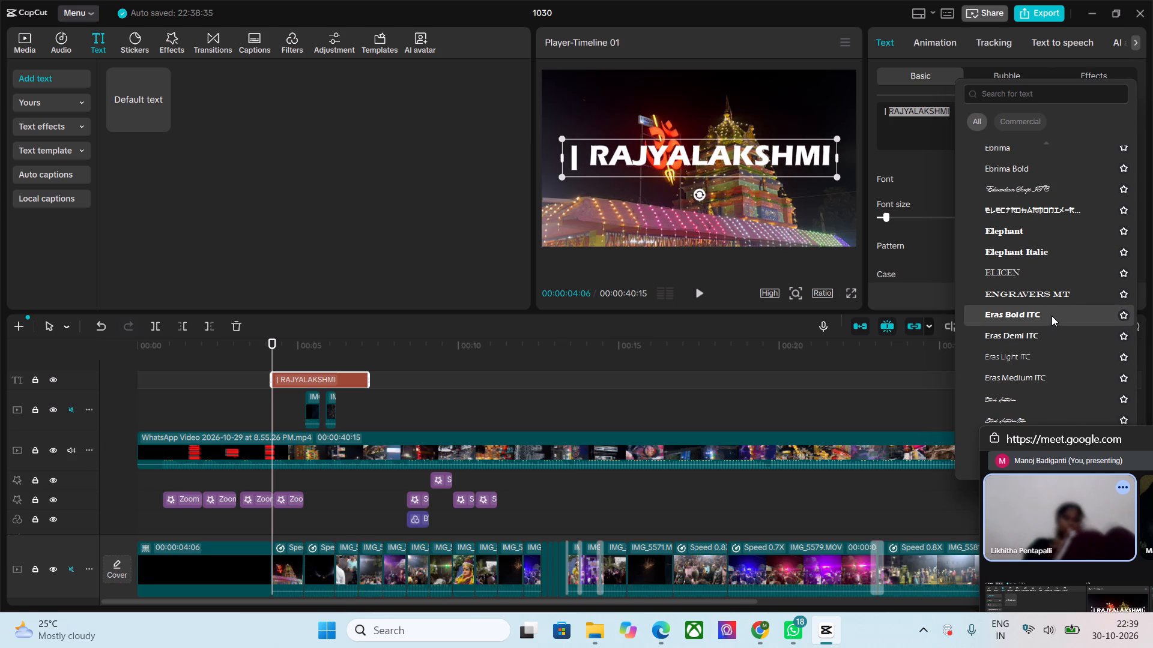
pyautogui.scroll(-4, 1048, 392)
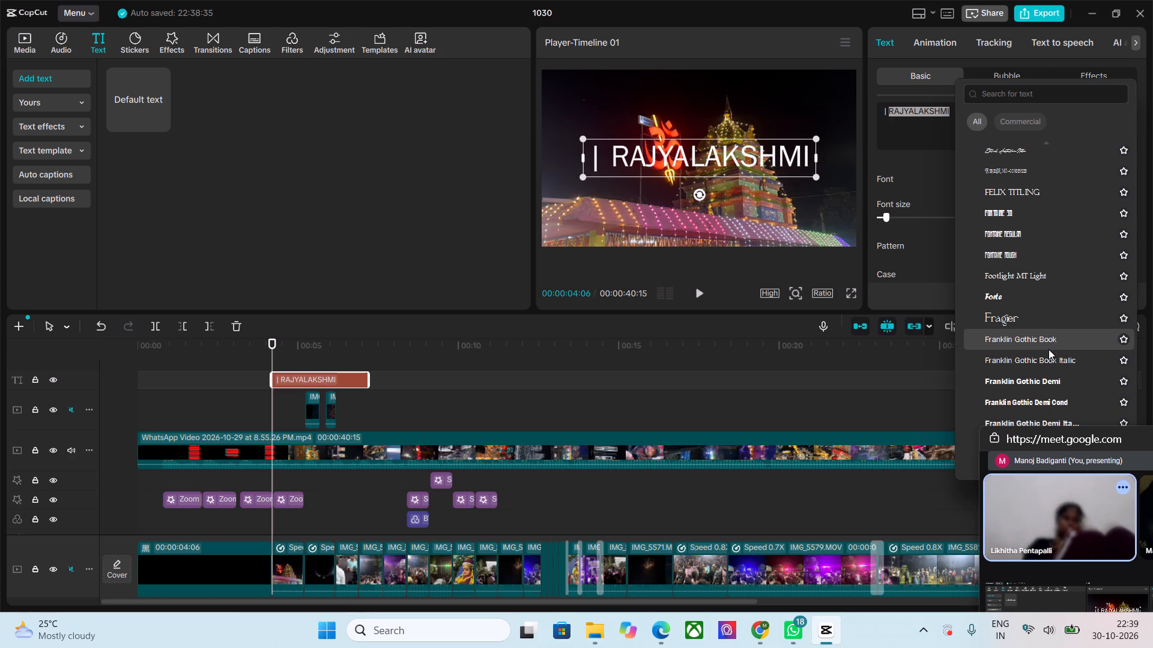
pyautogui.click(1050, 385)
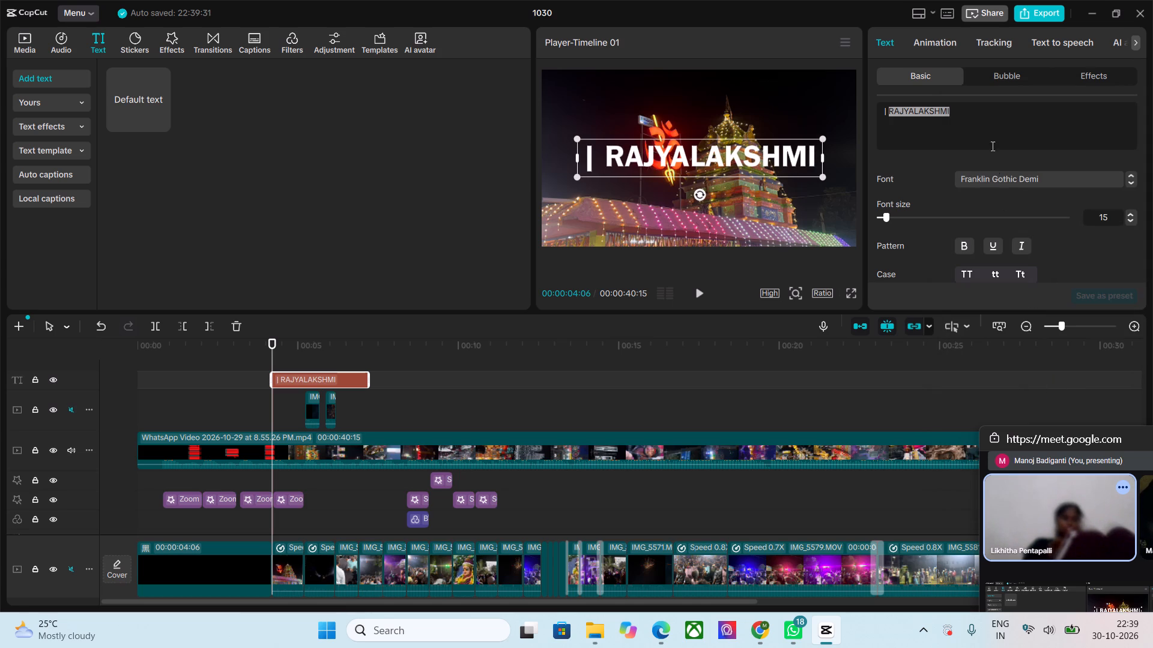
# Select only the vertical bar before RAJYALAKSHMI and colour it dark red, about hex BC0B0B.
pyautogui.scroll(-3, 939, 246)
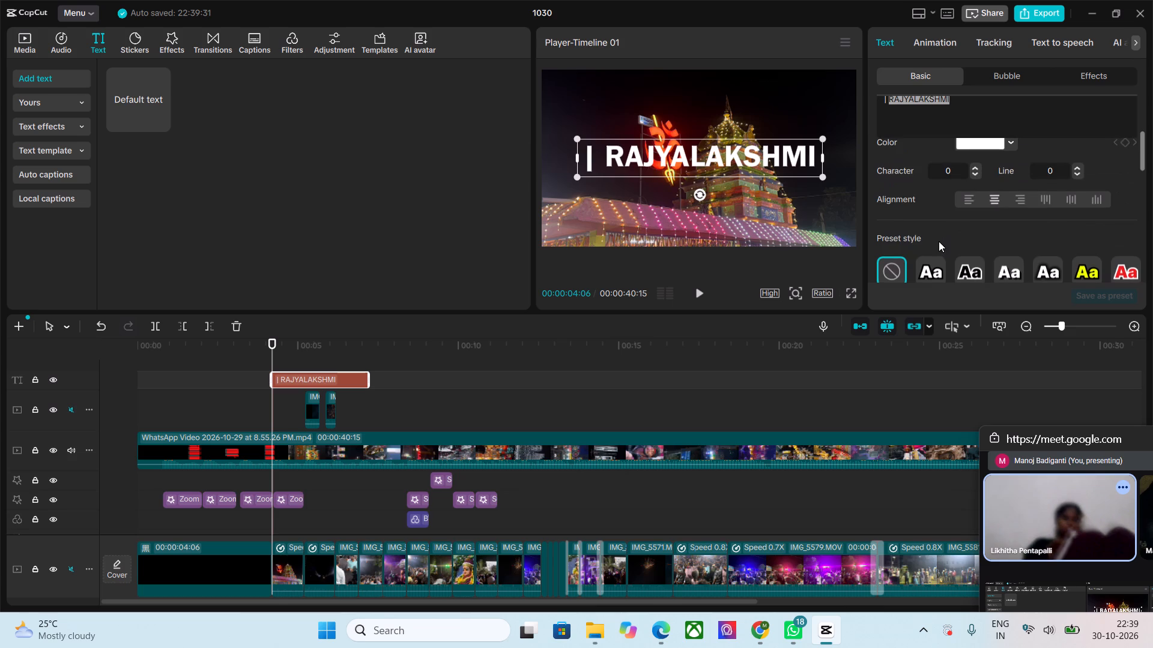
pyautogui.scroll(3, 939, 239)
pyautogui.scroll(2, 906, 125)
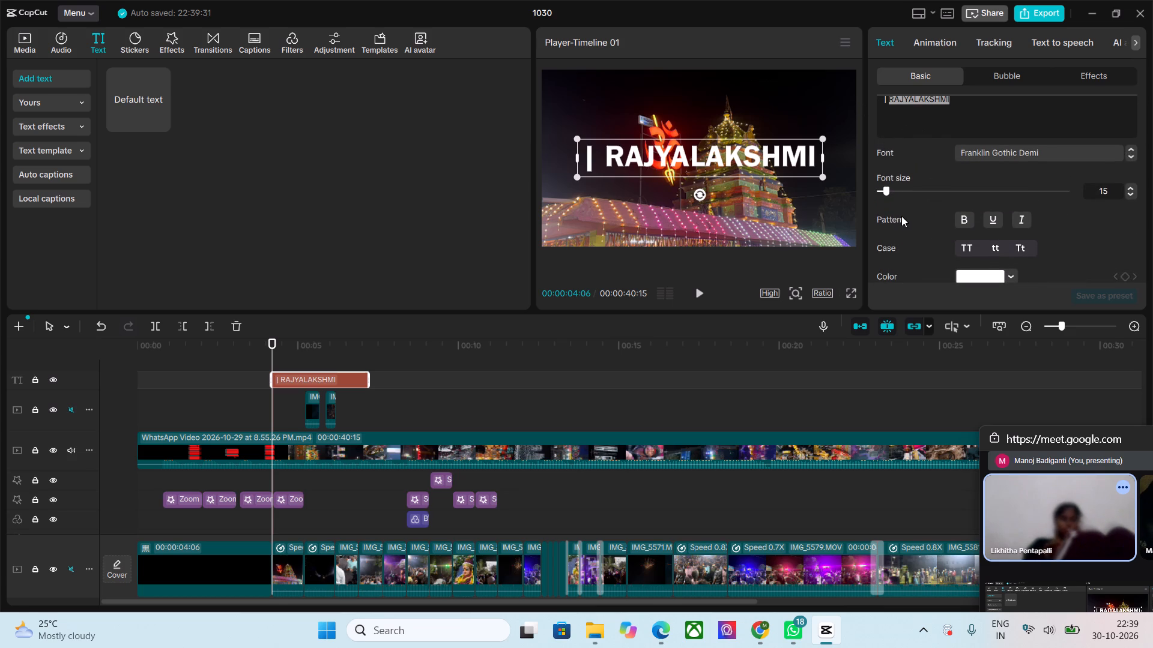
pyautogui.scroll(3, 905, 224)
pyautogui.scroll(2, 901, 156)
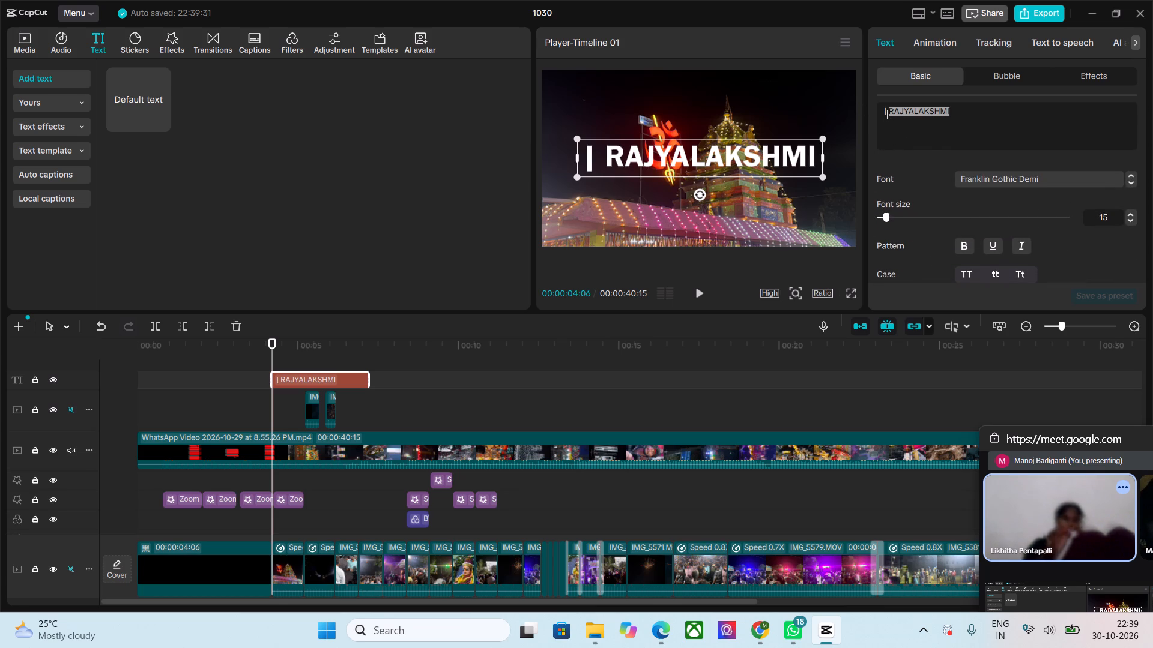
pyautogui.moveTo(886, 113); pyautogui.dragTo(877, 113)
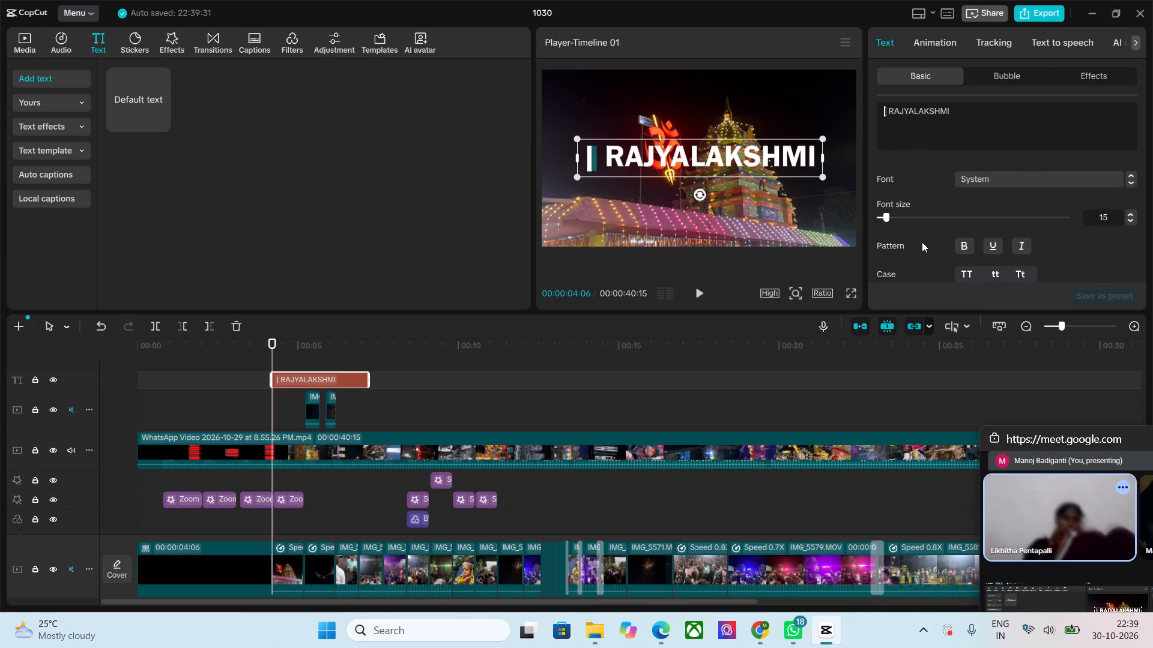
pyautogui.scroll(-3, 922, 242)
pyautogui.click(972, 157)
pyautogui.moveTo(1048, 207); pyautogui.dragTo(1080, 200)
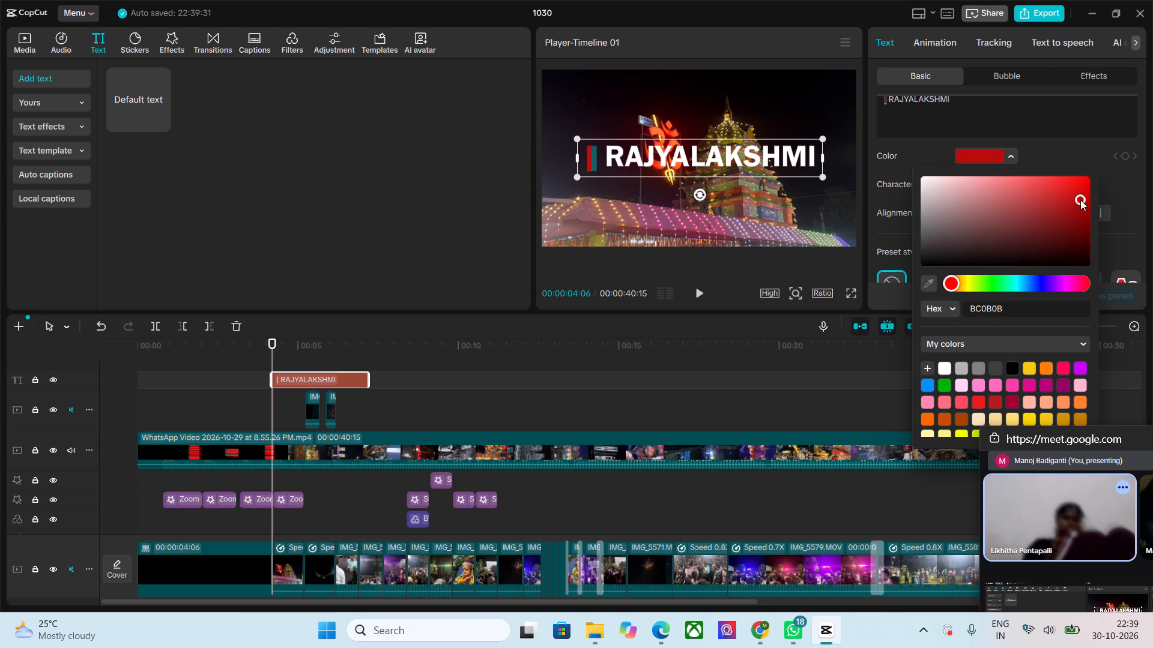
pyautogui.moveTo(1080, 200); pyautogui.dragTo(1080, 199)
pyautogui.click(1109, 188)
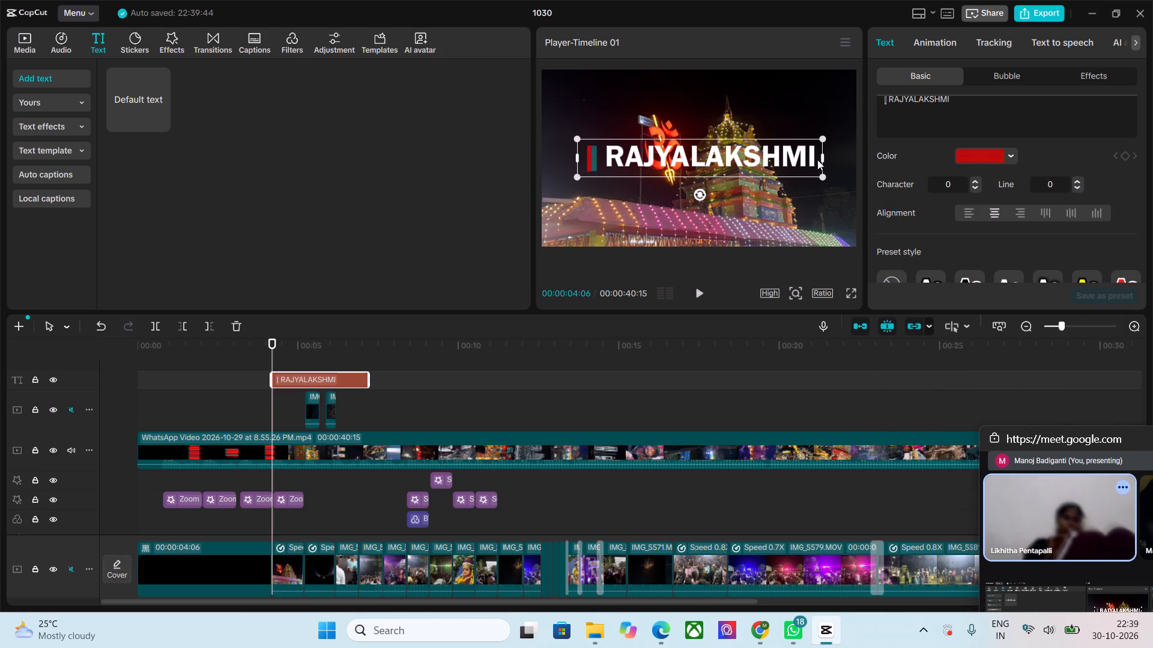
# Shrink the title to a little over a third of its size and place it in the upper-right corner of the video frame.
pyautogui.moveTo(755, 155); pyautogui.dragTo(786, 96)
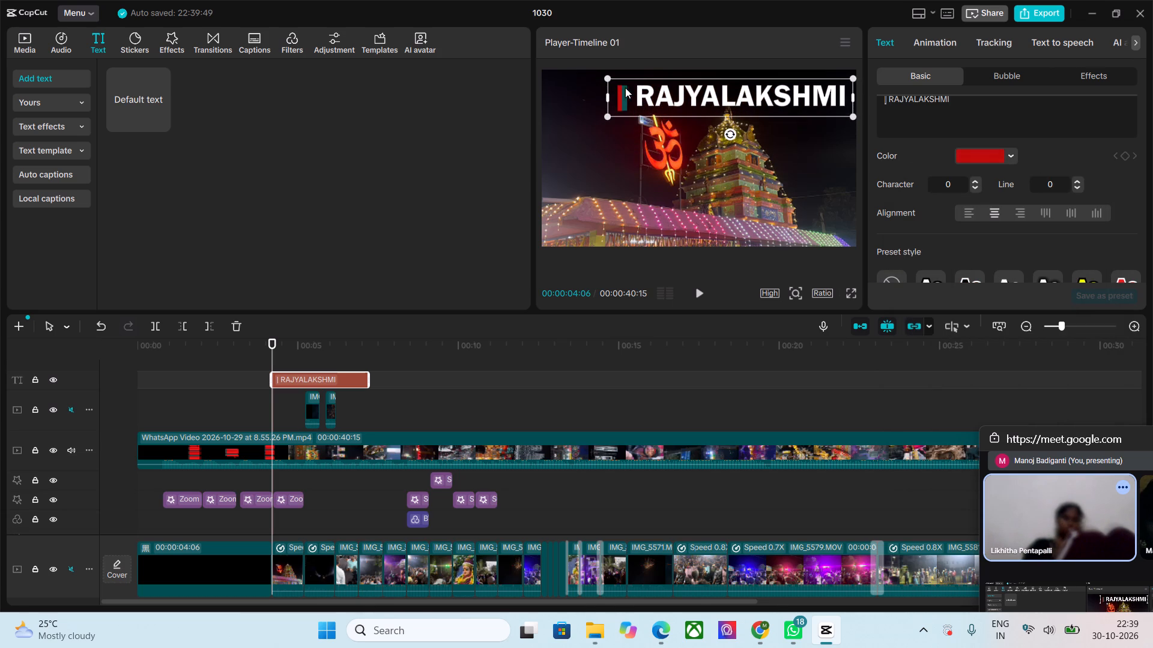
pyautogui.moveTo(610, 79); pyautogui.dragTo(686, 100)
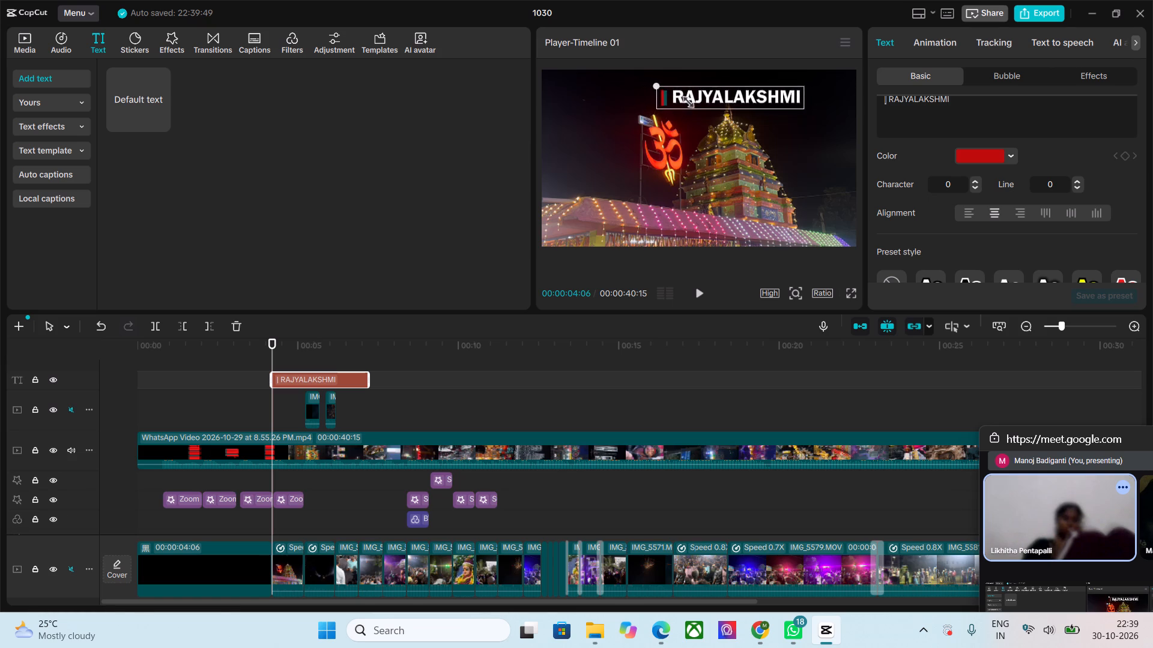
pyautogui.moveTo(686, 100); pyautogui.dragTo(730, 112)
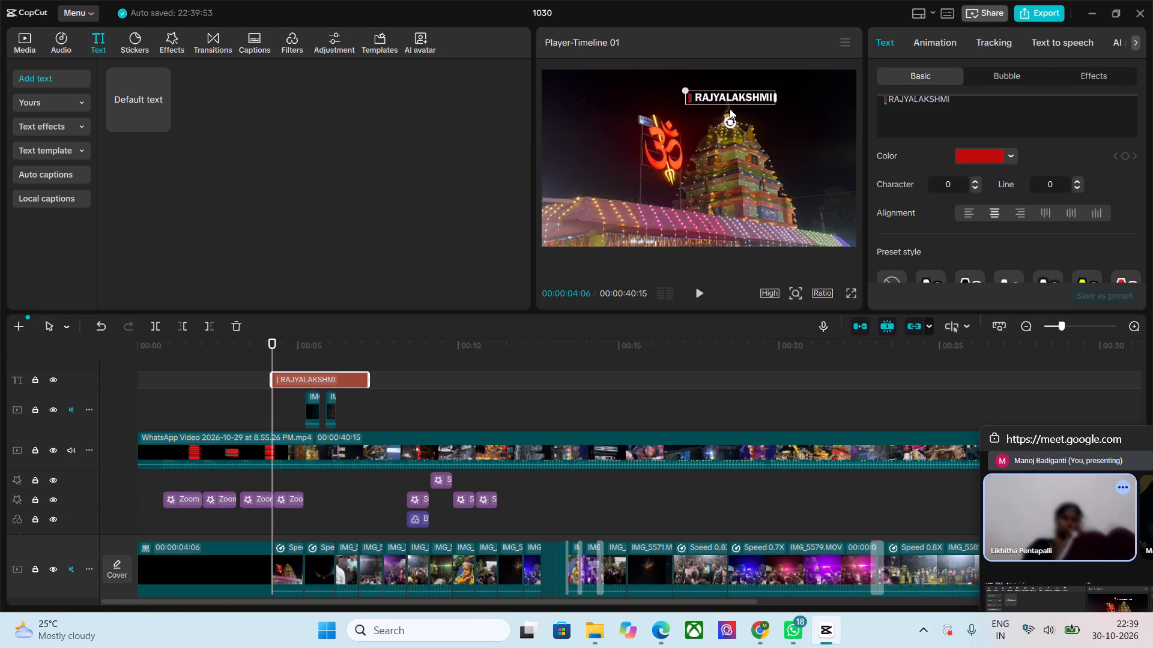
pyautogui.moveTo(736, 95); pyautogui.dragTo(813, 80)
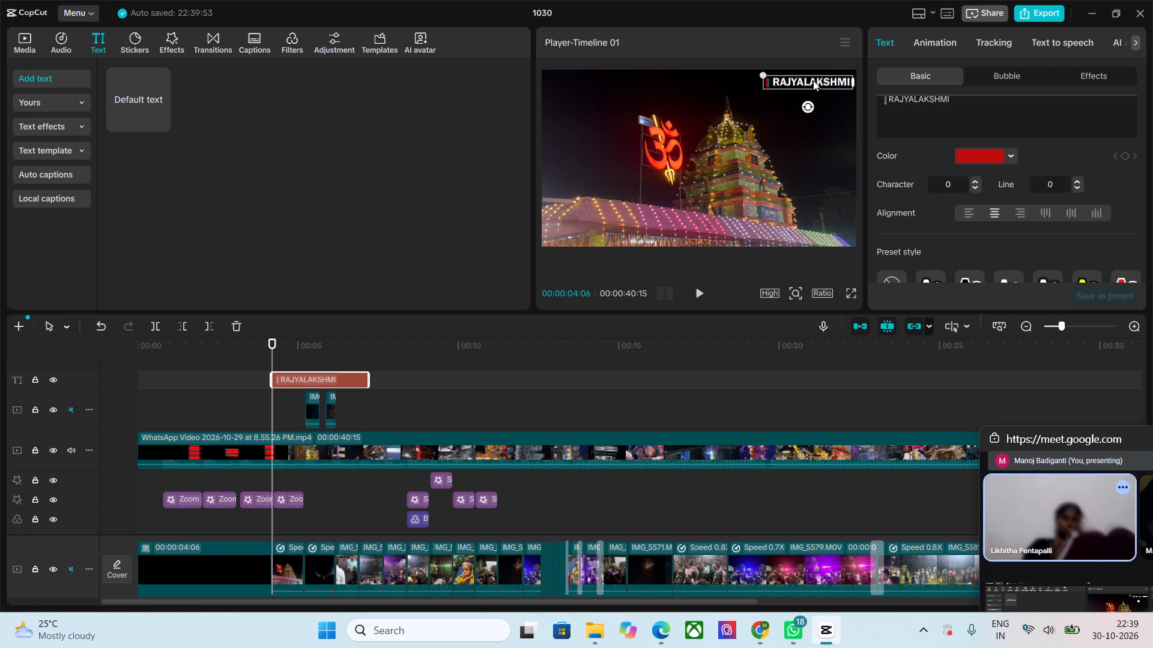
pyautogui.moveTo(813, 80); pyautogui.dragTo(814, 80)
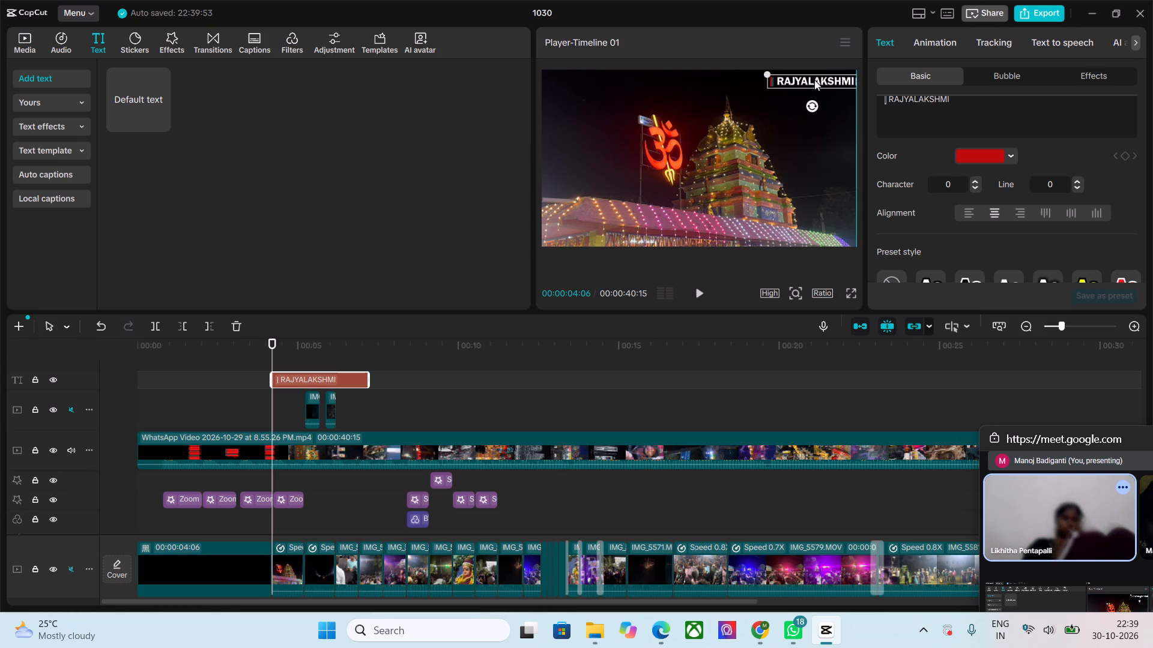
pyautogui.moveTo(814, 80); pyautogui.dragTo(814, 77)
pyautogui.click(778, 117)
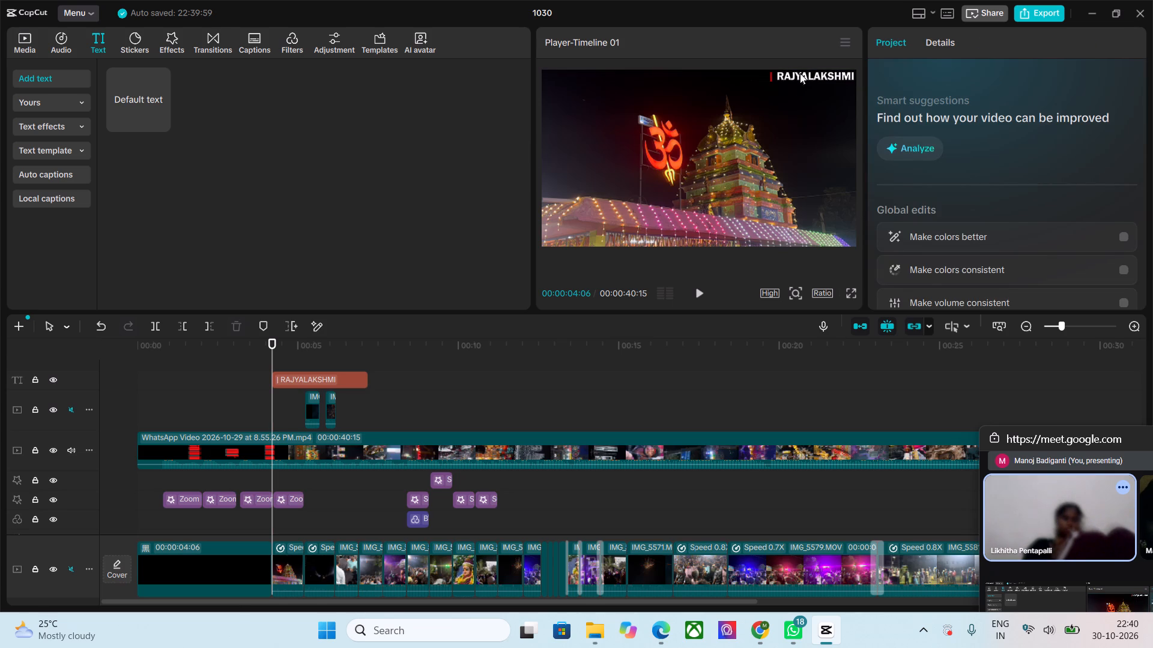
# Reselect the whole | RAJYALAKSHMI title and change its font to Noto Serif, ending on System.
pyautogui.click(825, 70)
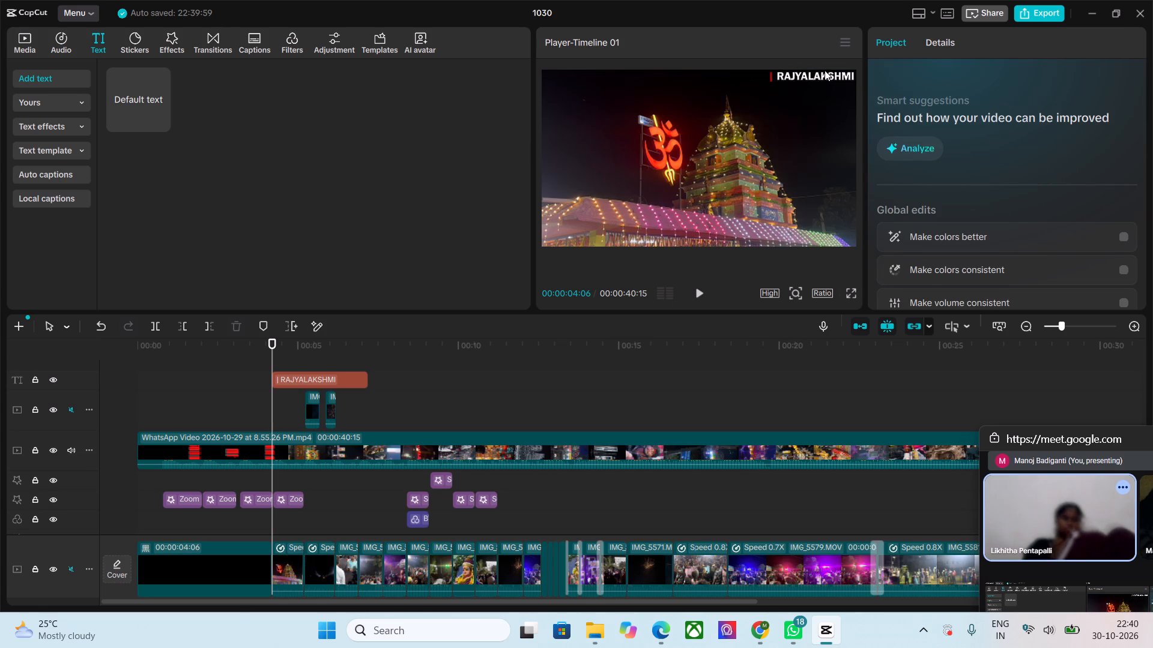
pyautogui.doubleClick(825, 70)
pyautogui.click(826, 76)
pyautogui.click(826, 76)
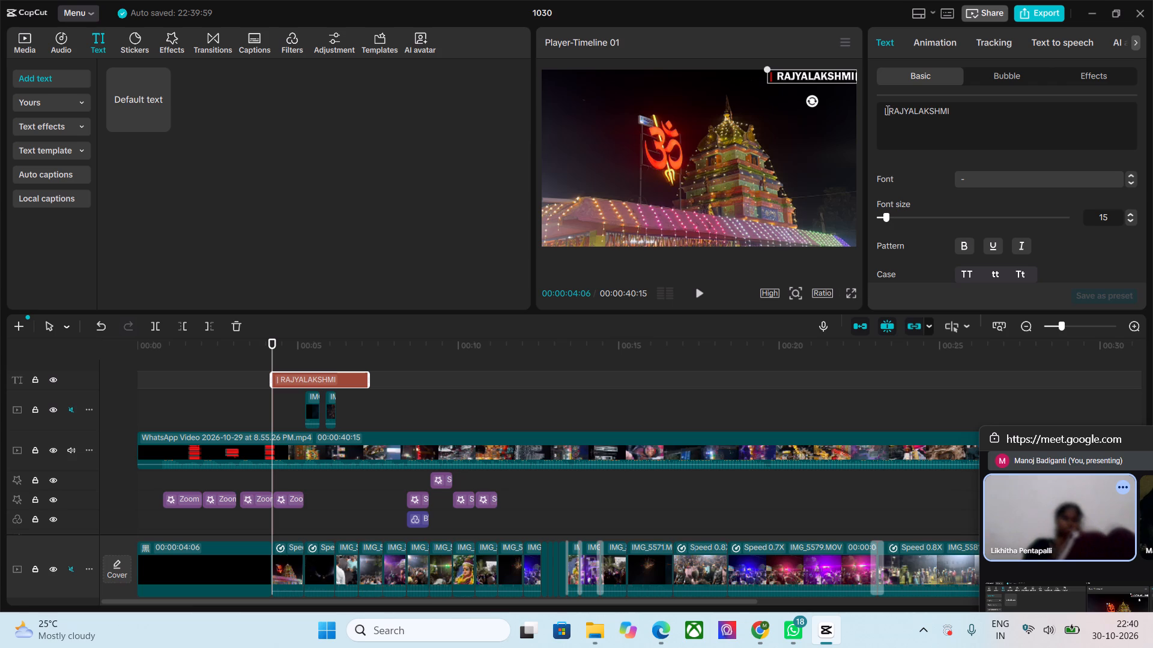
pyautogui.click(1130, 182)
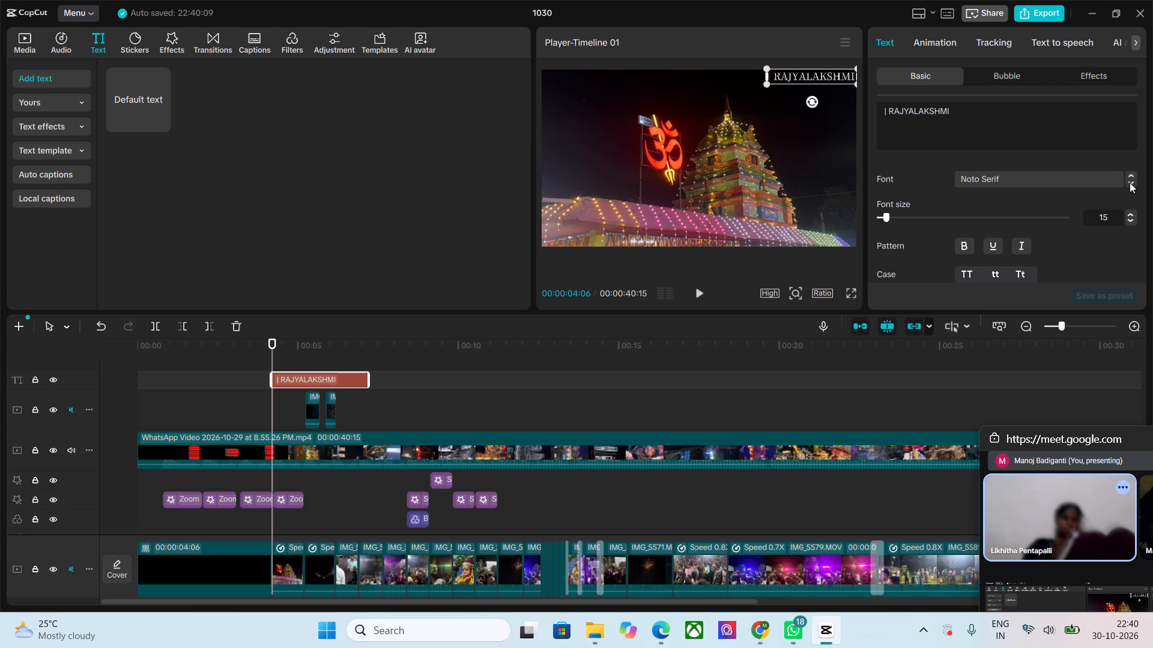
pyautogui.click(1130, 173)
pyautogui.click(1130, 173)
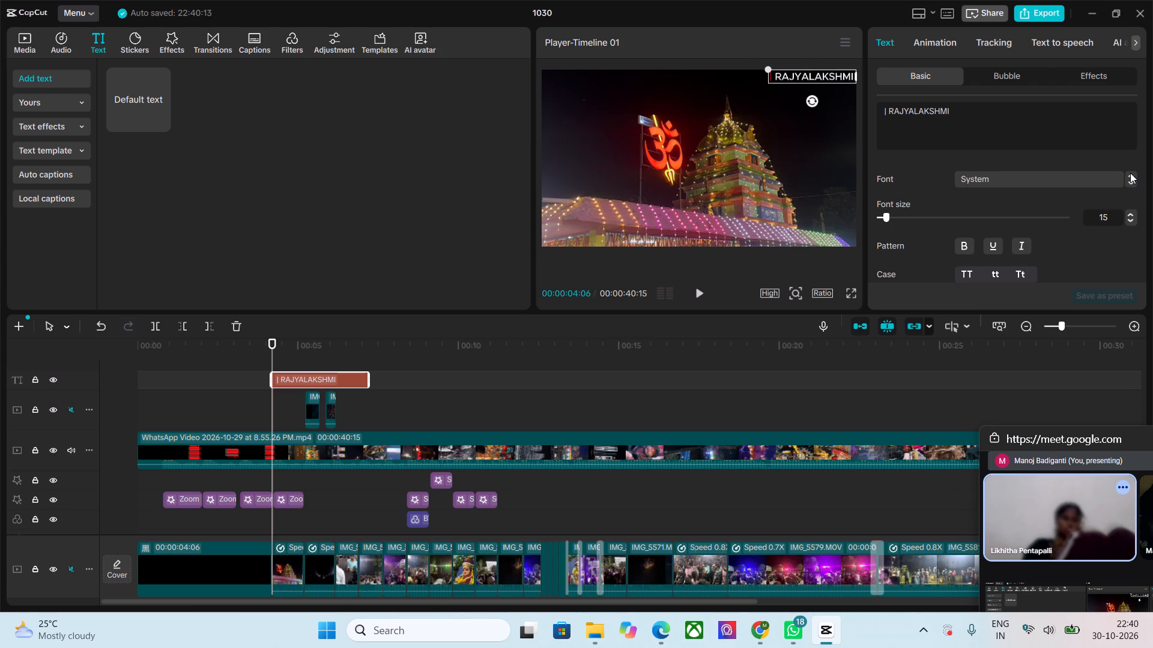
pyautogui.click(1130, 173)
pyautogui.click(1131, 173)
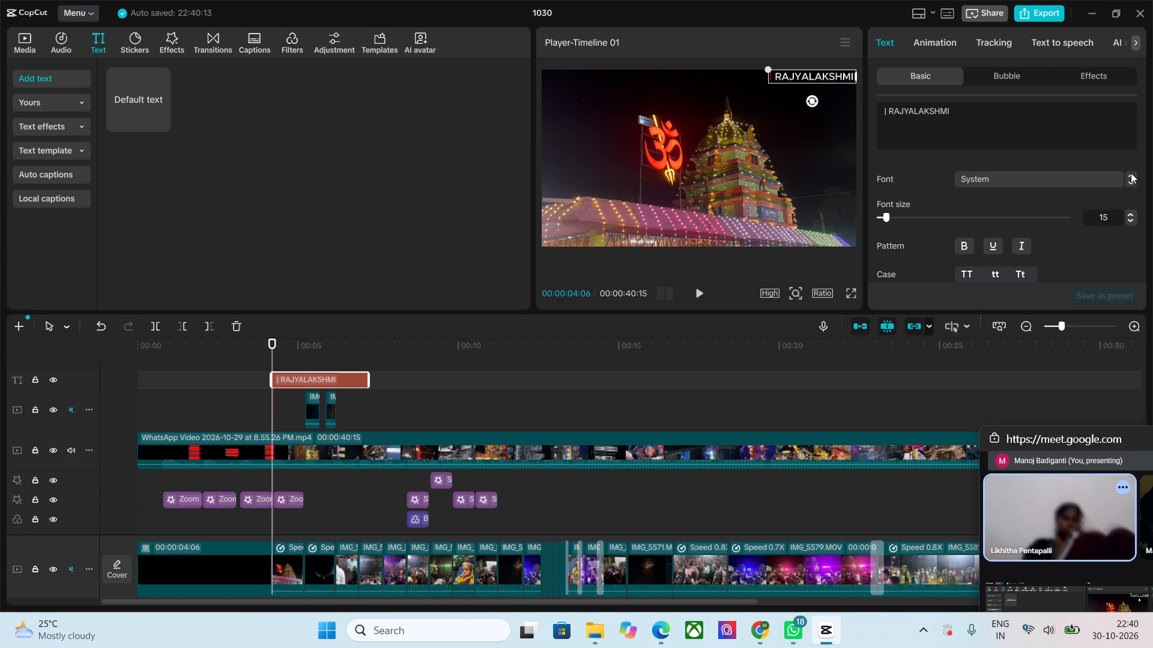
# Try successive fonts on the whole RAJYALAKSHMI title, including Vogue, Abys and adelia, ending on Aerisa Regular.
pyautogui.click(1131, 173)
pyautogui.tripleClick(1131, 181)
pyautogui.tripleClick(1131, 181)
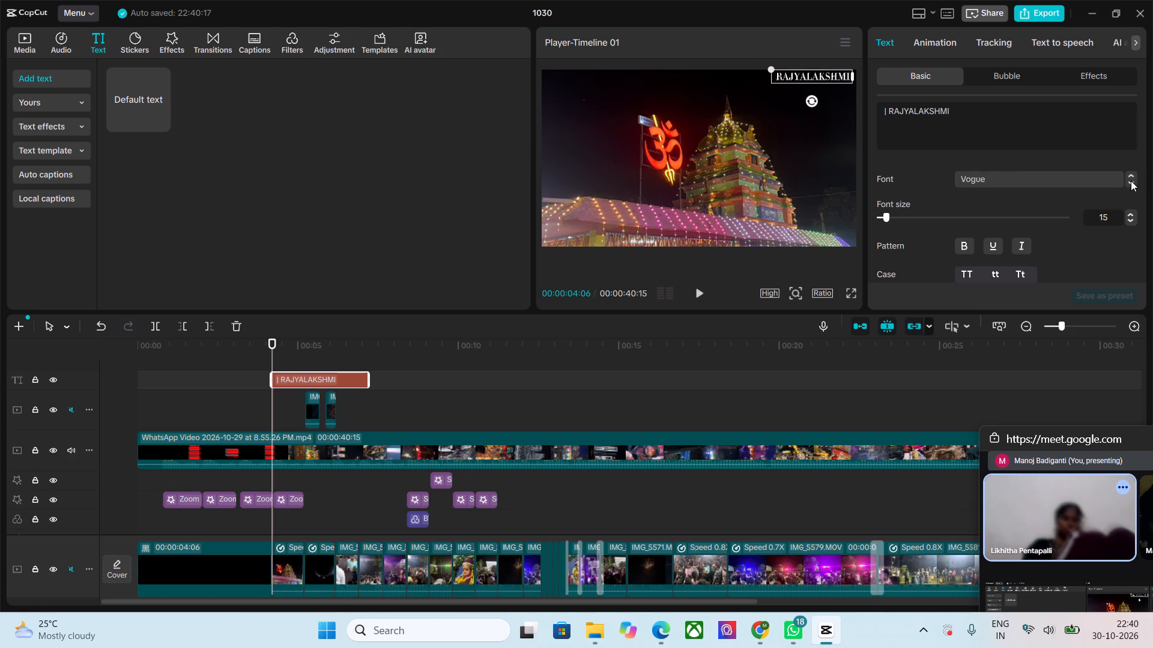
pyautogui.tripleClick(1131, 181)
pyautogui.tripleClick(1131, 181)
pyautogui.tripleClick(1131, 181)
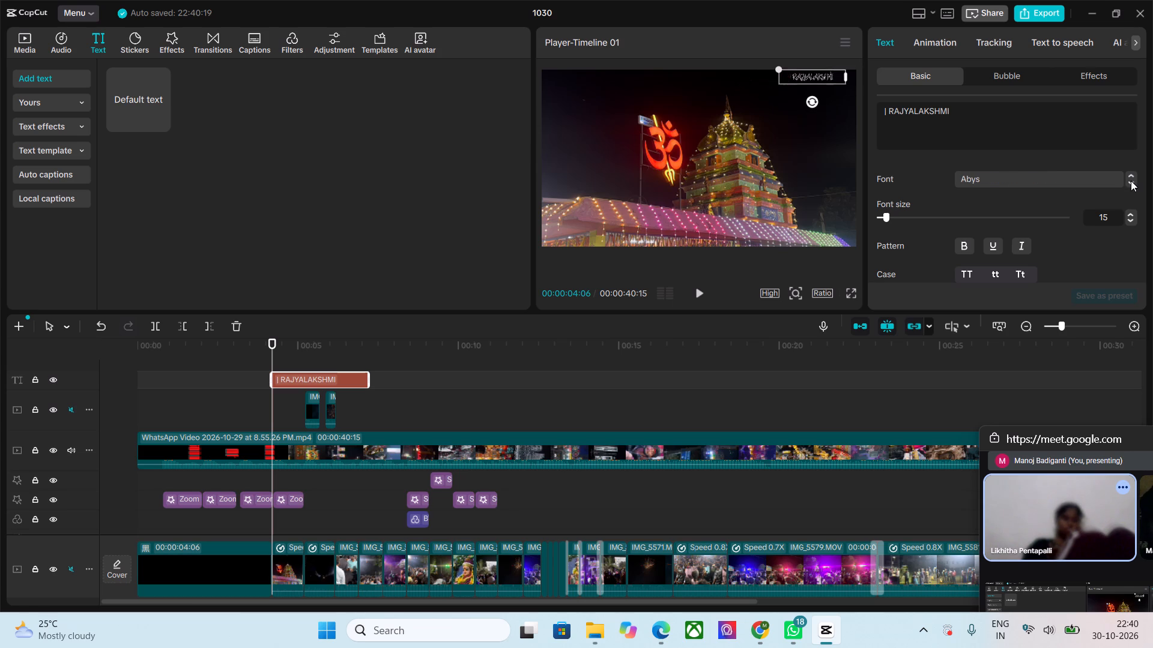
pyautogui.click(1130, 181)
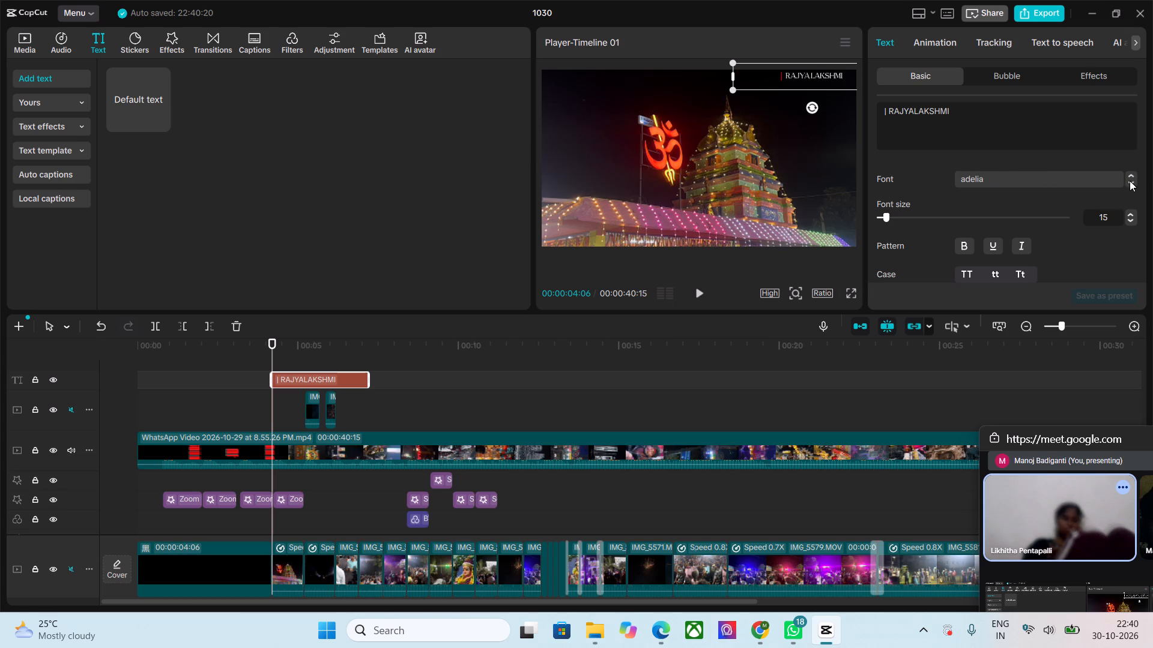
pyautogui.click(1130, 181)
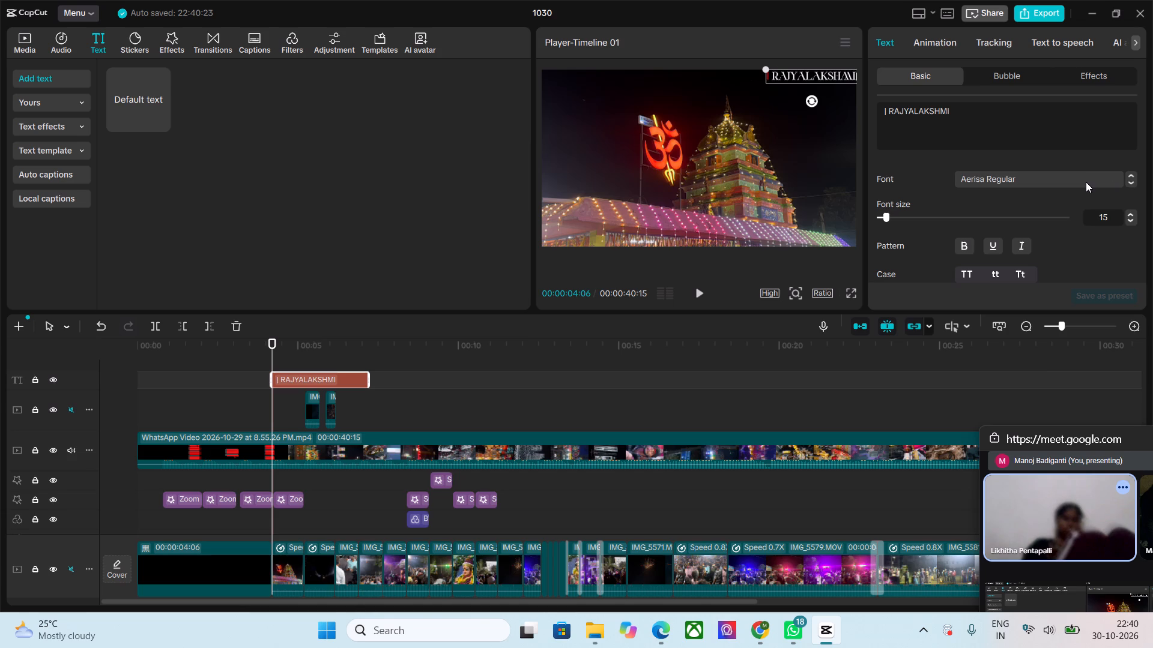
# Browse the system fonts and set the RAJYALAKSHMI title's font to Microsoft New Tai Lue Bold.
pyautogui.click(1086, 182)
pyautogui.scroll(-12, 1061, 326)
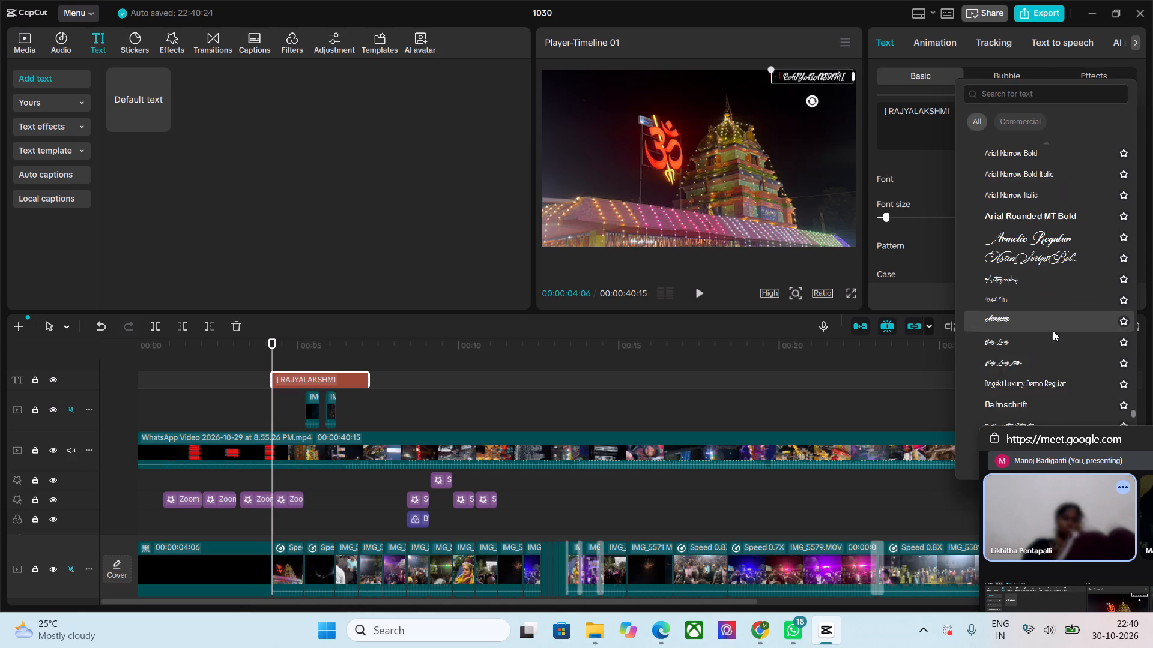
pyautogui.scroll(-17, 1056, 325)
pyautogui.scroll(-10, 1052, 326)
pyautogui.scroll(1, 1047, 331)
pyautogui.scroll(-6, 1047, 331)
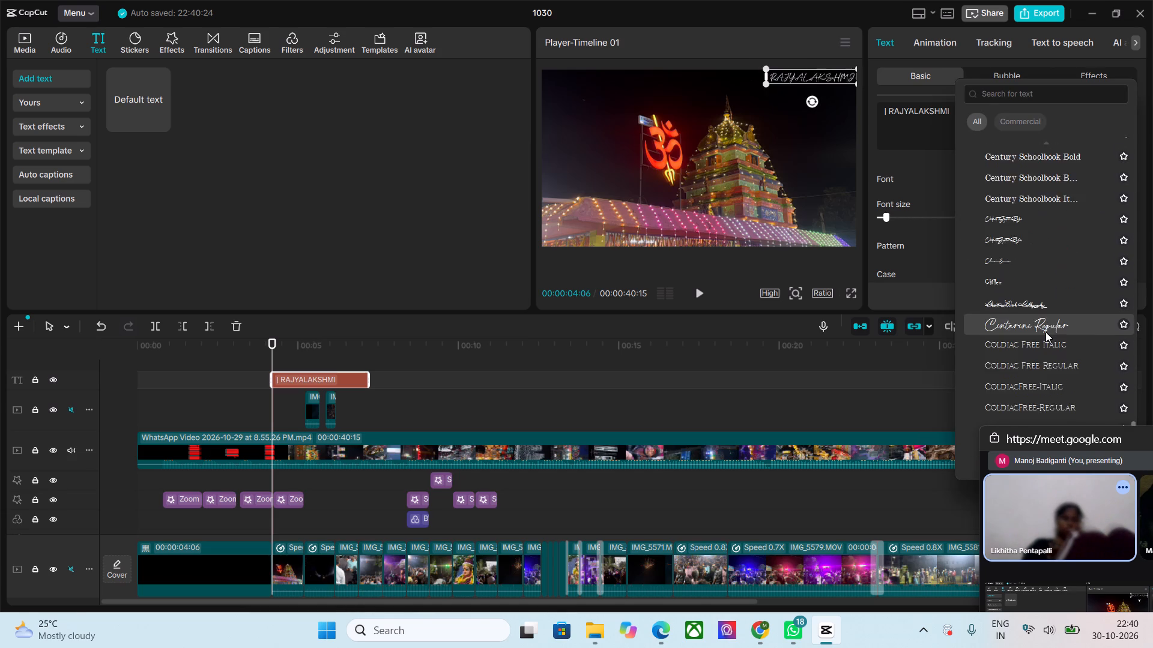
pyautogui.scroll(-20, 1046, 332)
pyautogui.scroll(-1, 1043, 337)
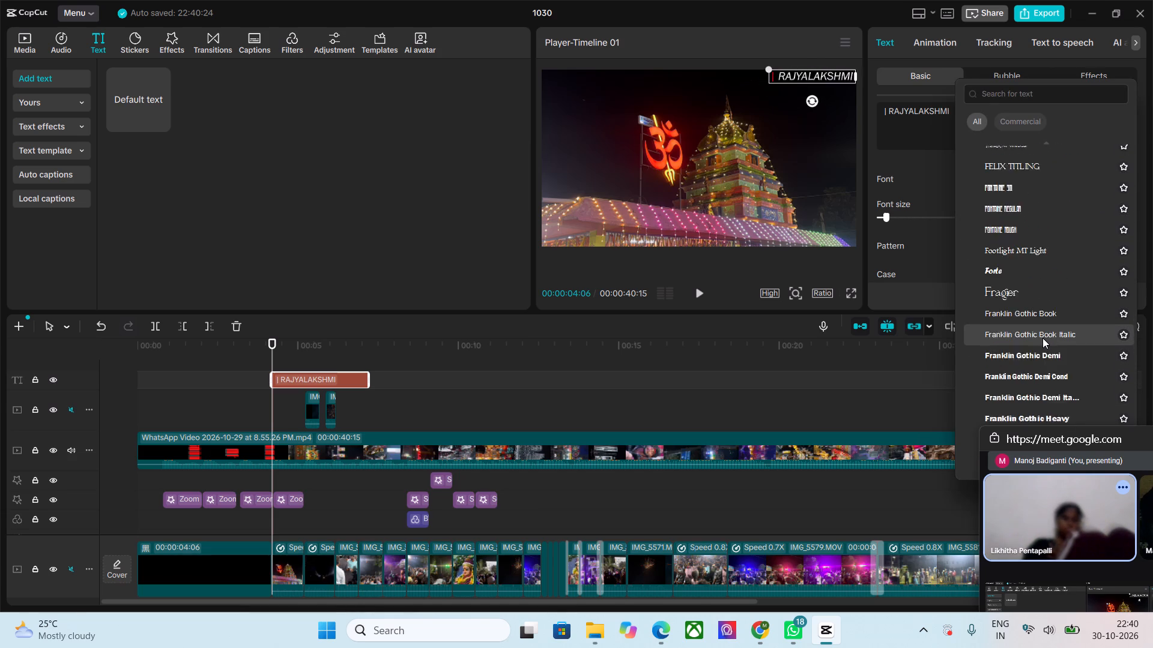
pyautogui.scroll(-2, 1043, 338)
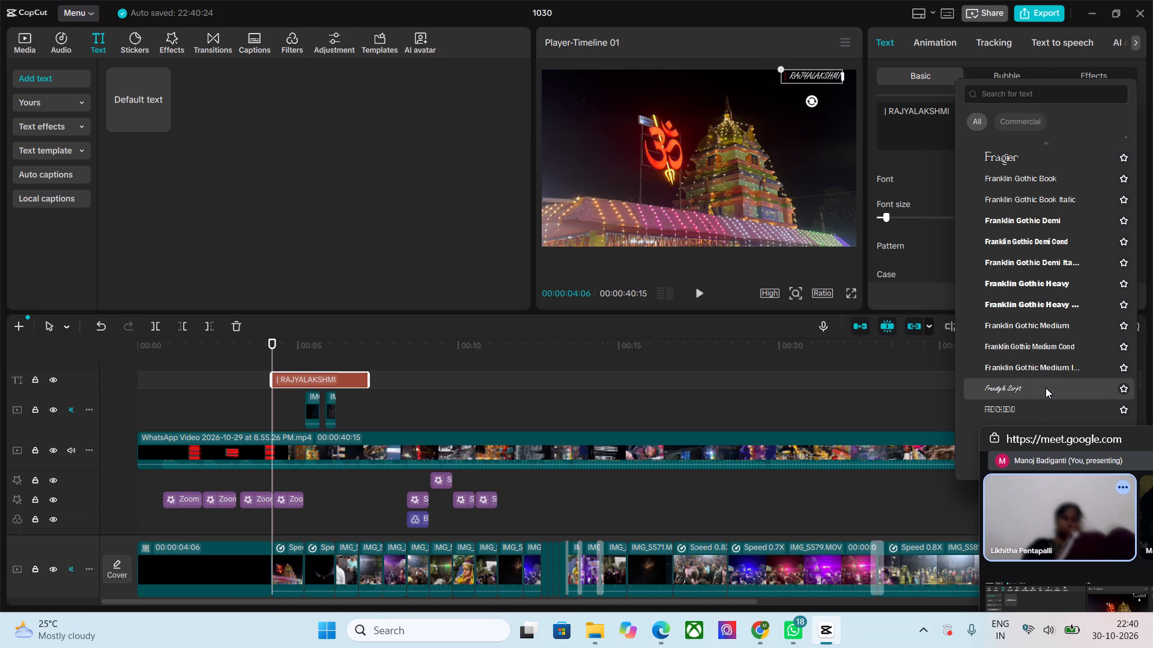
pyautogui.scroll(-2, 1046, 385)
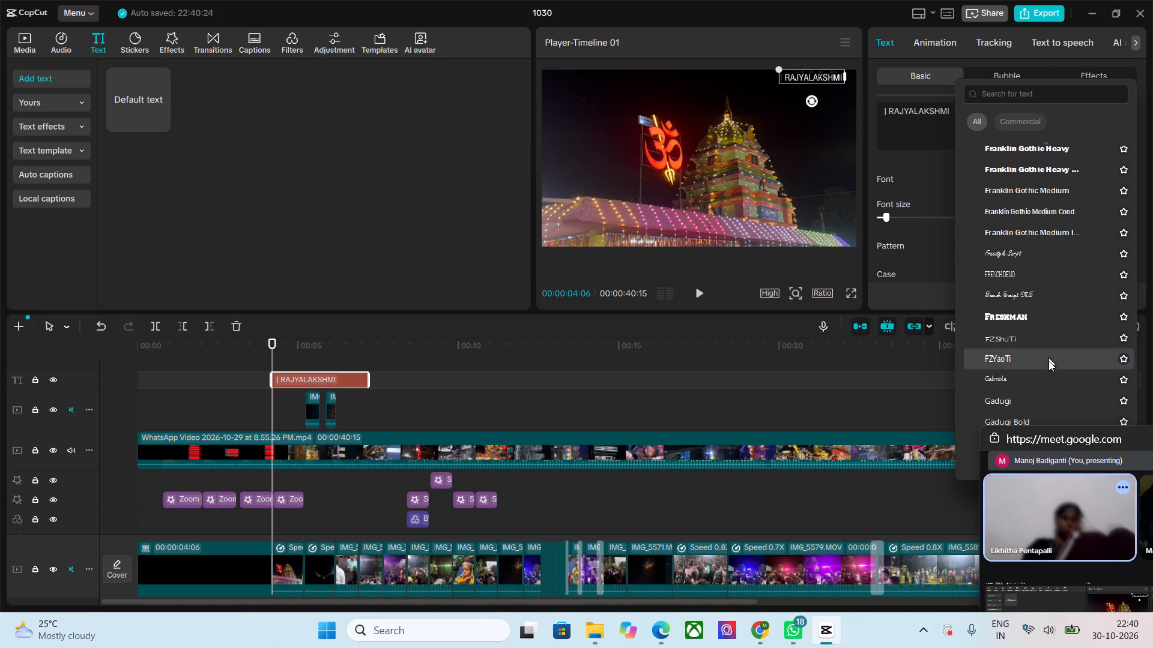
pyautogui.scroll(-1, 1049, 382)
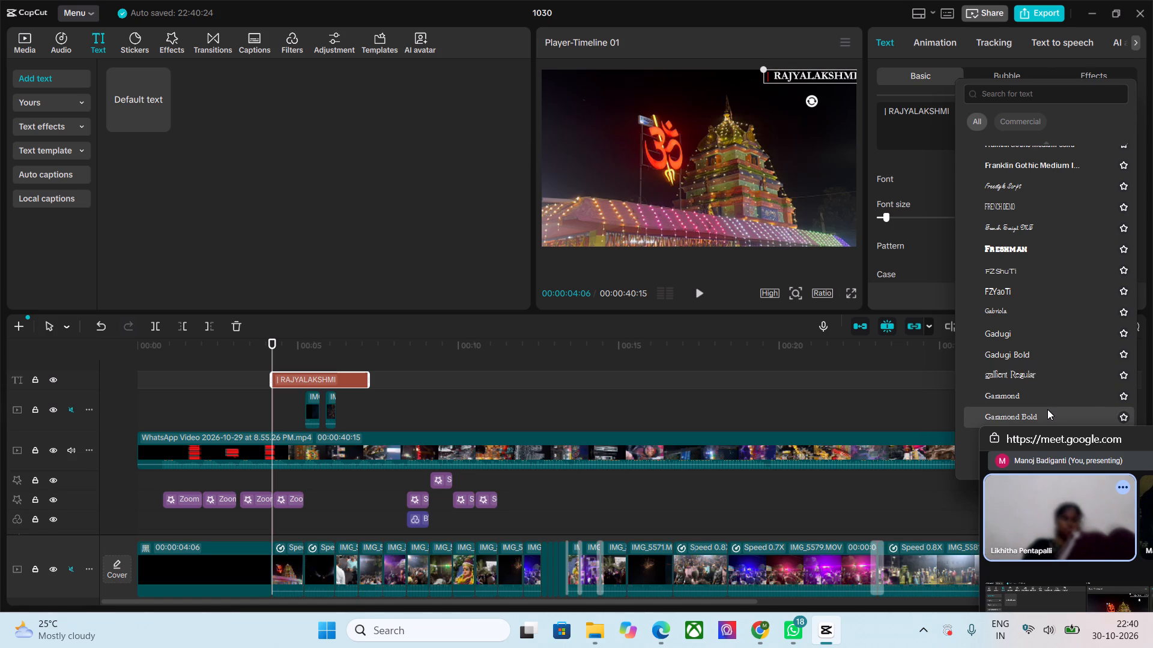
pyautogui.scroll(-1, 1047, 409)
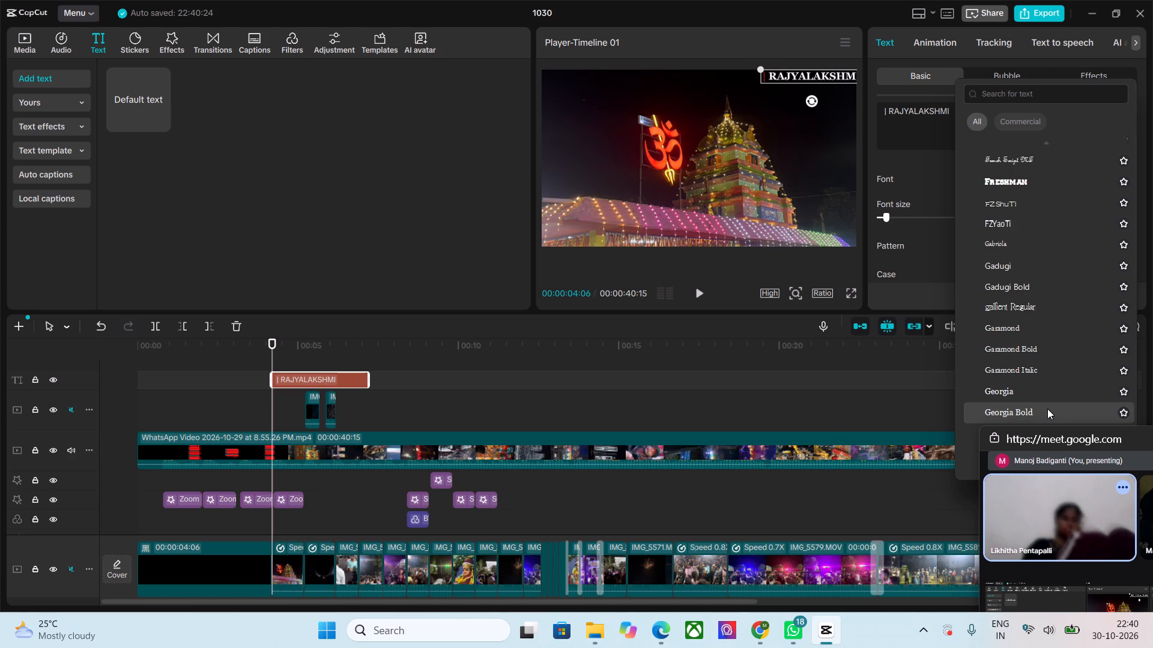
pyautogui.scroll(-2, 1047, 409)
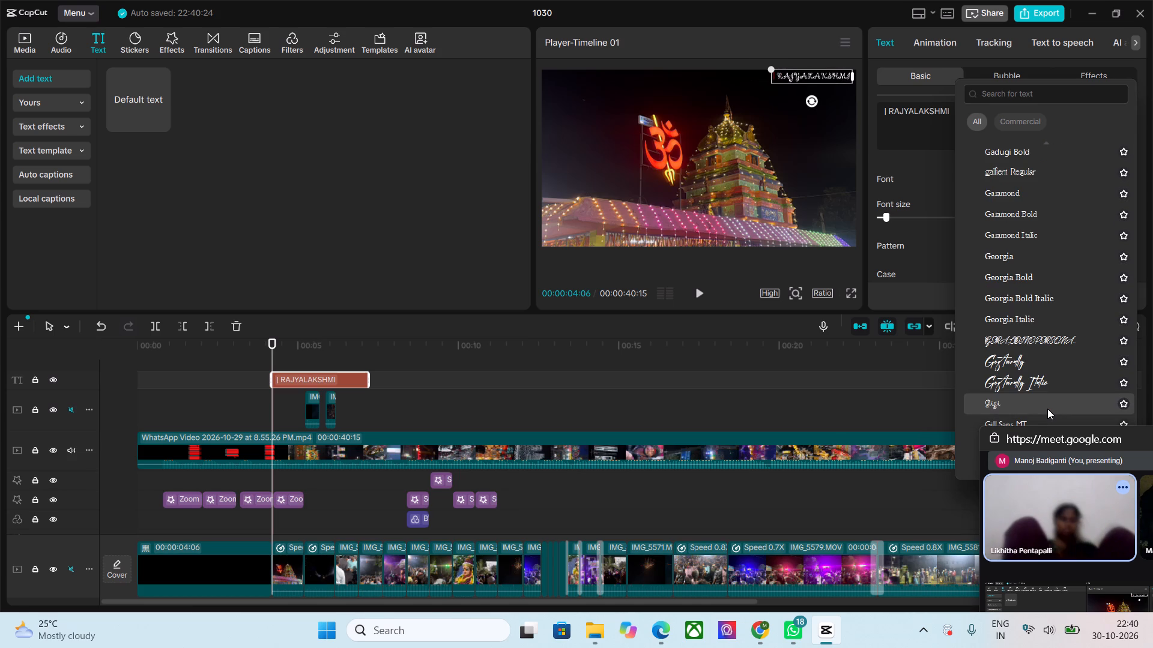
pyautogui.scroll(-3, 1047, 409)
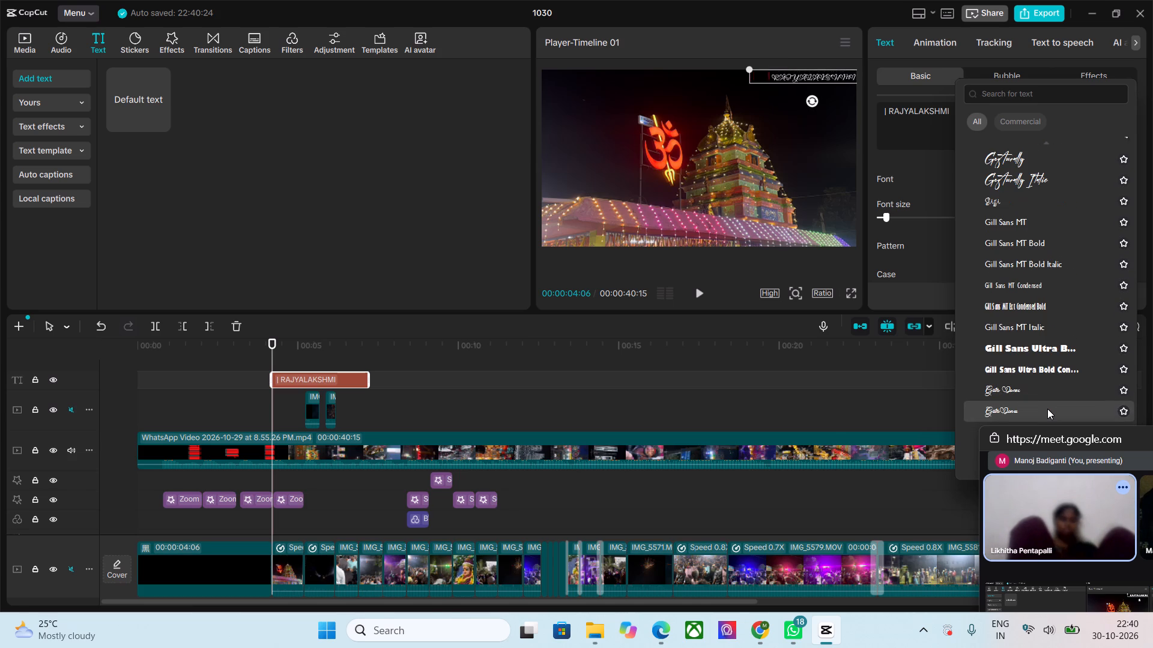
pyautogui.scroll(-2, 1047, 409)
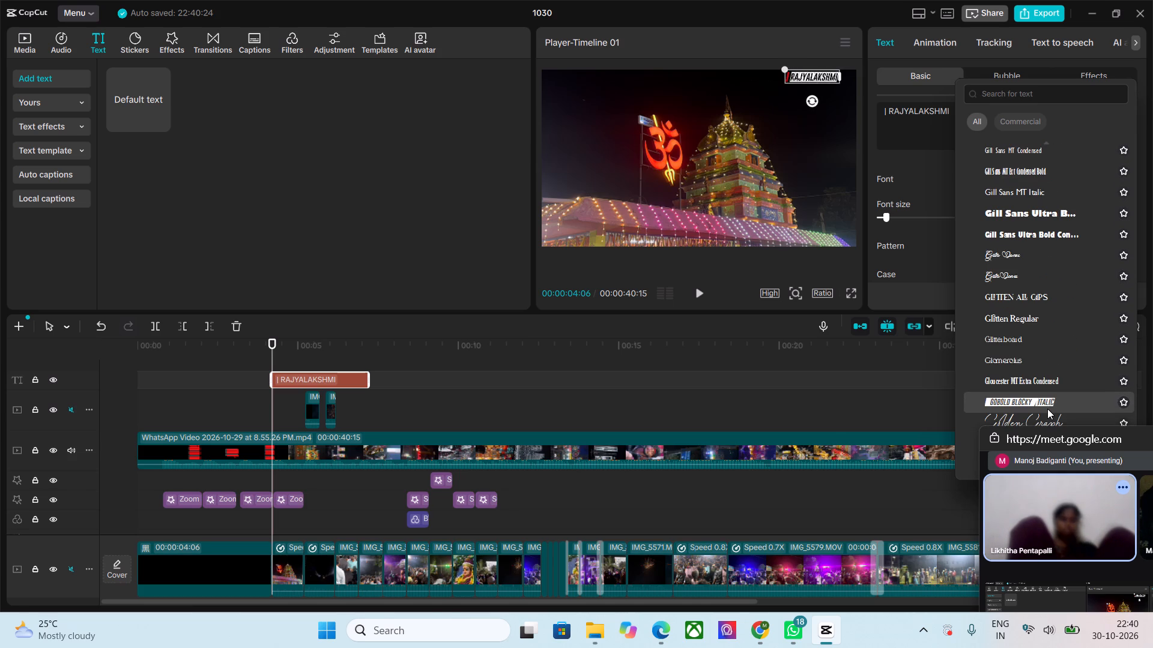
pyautogui.scroll(-3, 1047, 409)
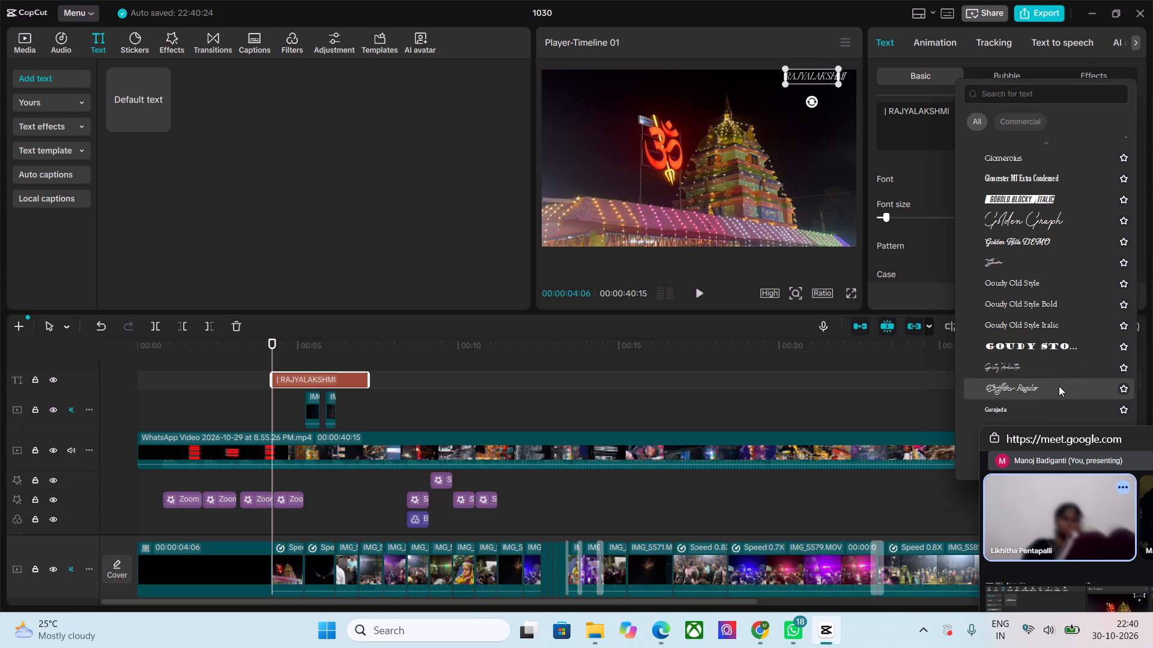
pyautogui.scroll(-1, 1059, 388)
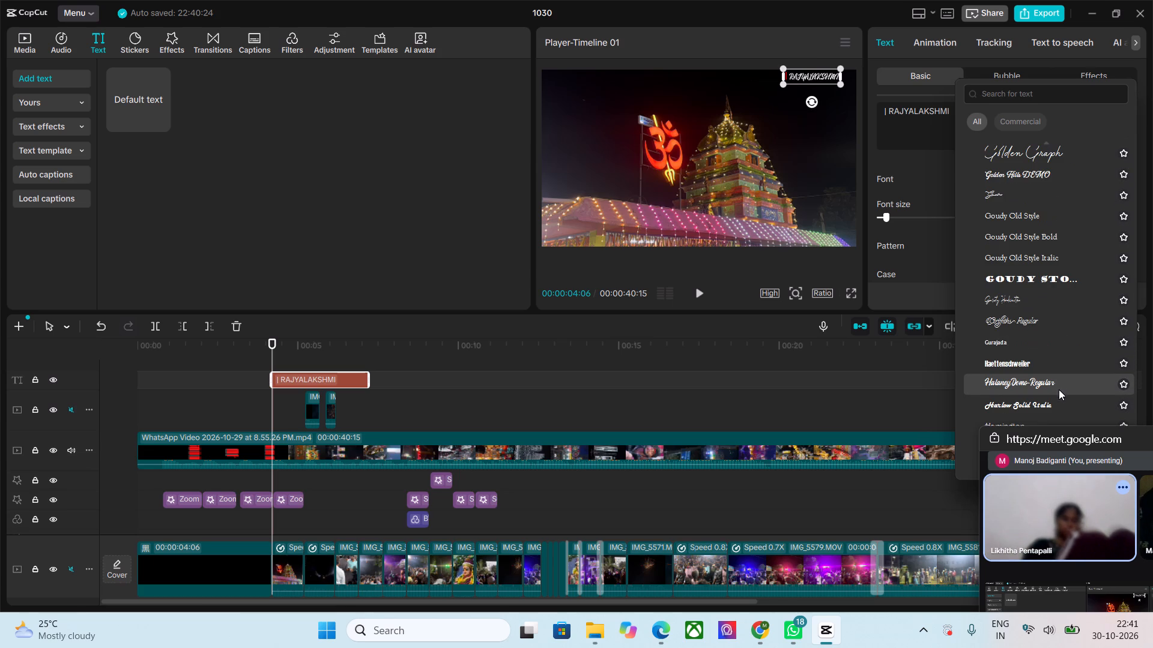
pyautogui.scroll(-3, 1059, 398)
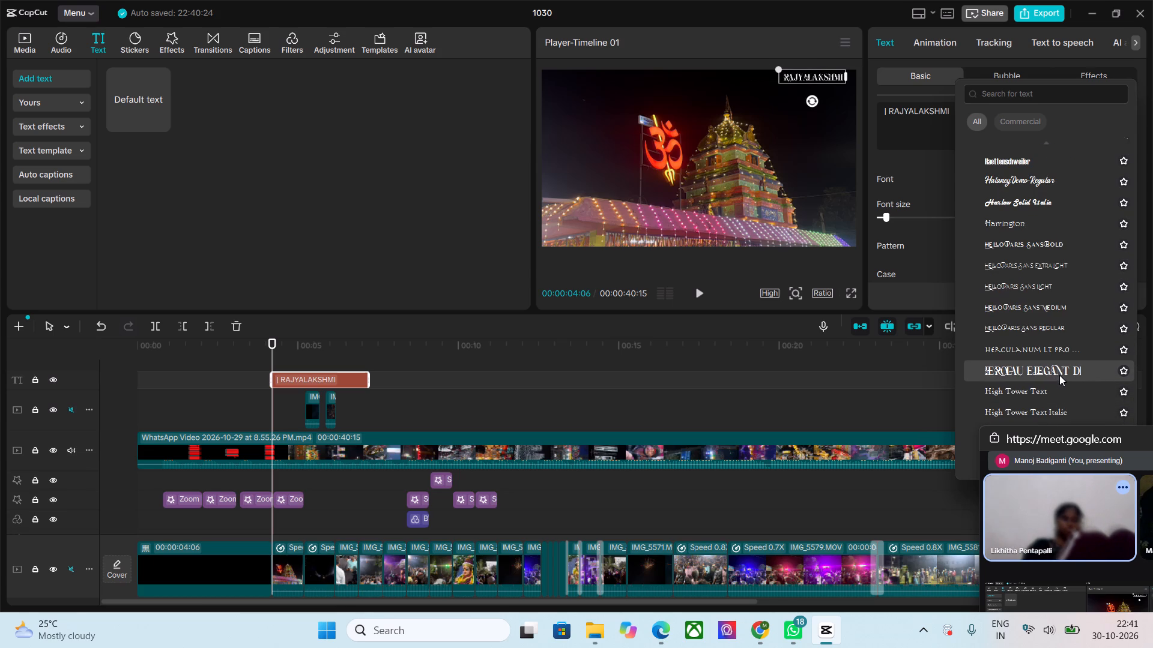
pyautogui.scroll(-3, 1062, 360)
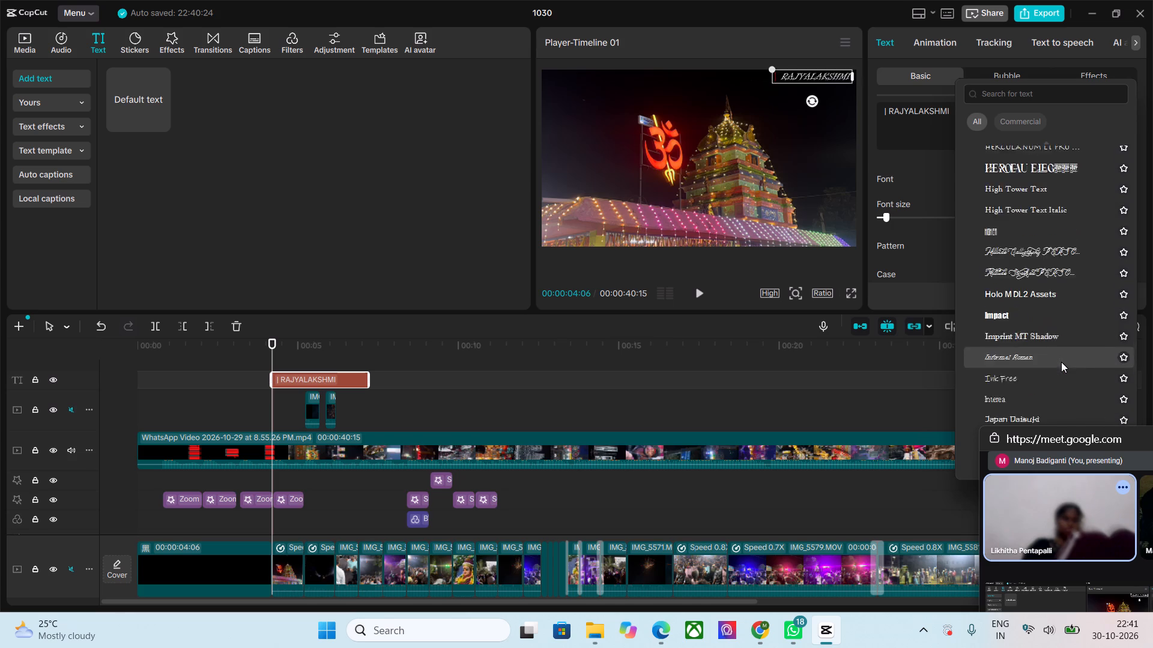
pyautogui.scroll(-4, 1061, 362)
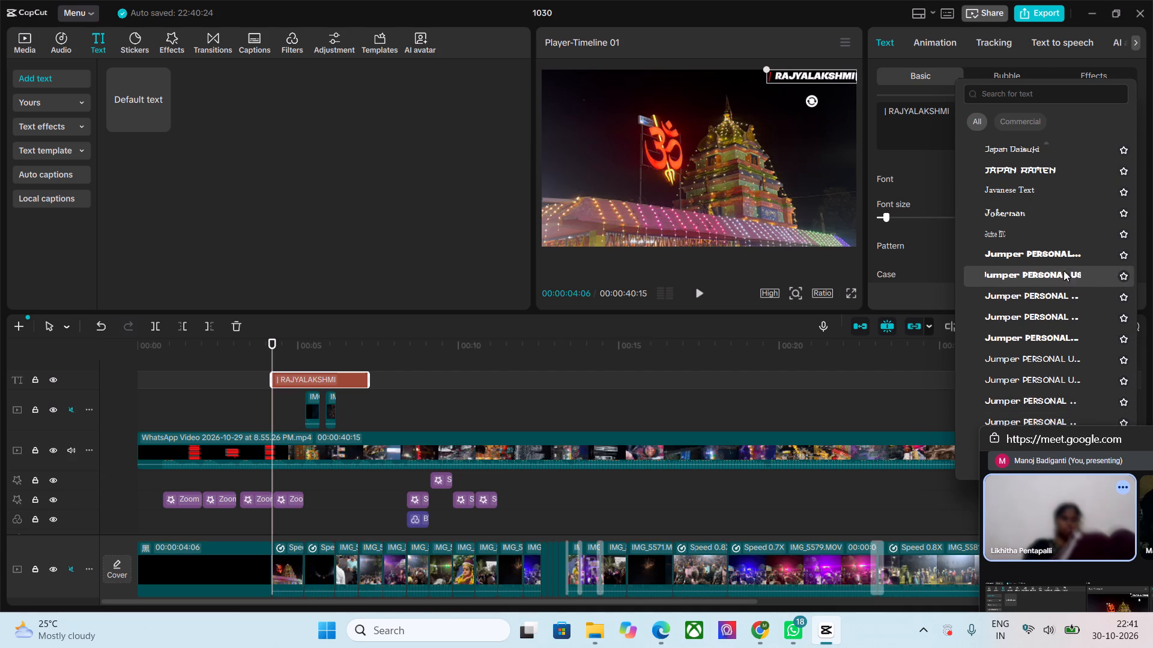
pyautogui.scroll(-3, 1060, 344)
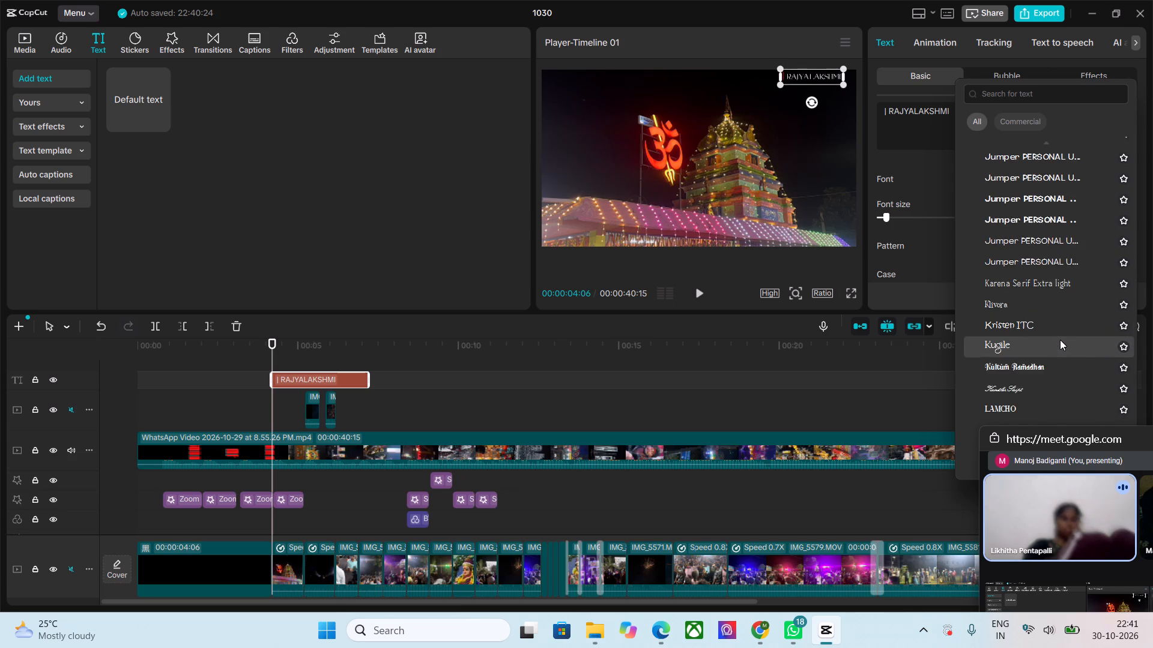
pyautogui.scroll(-1, 1060, 340)
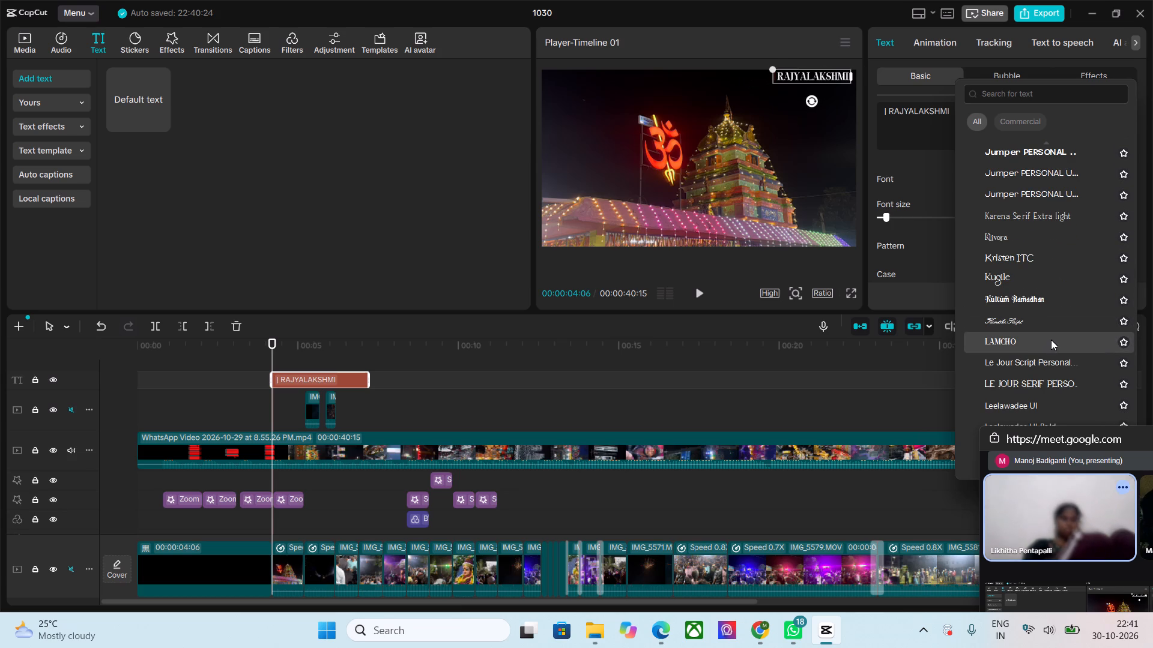
pyautogui.scroll(-3, 1051, 340)
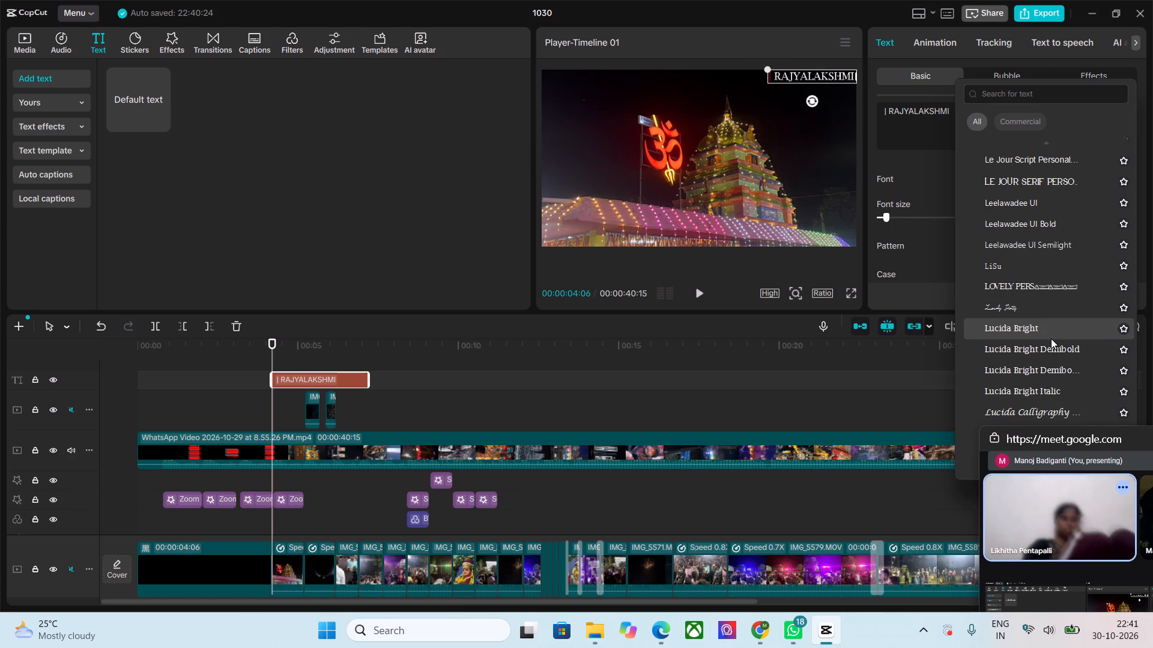
pyautogui.scroll(-1, 1054, 364)
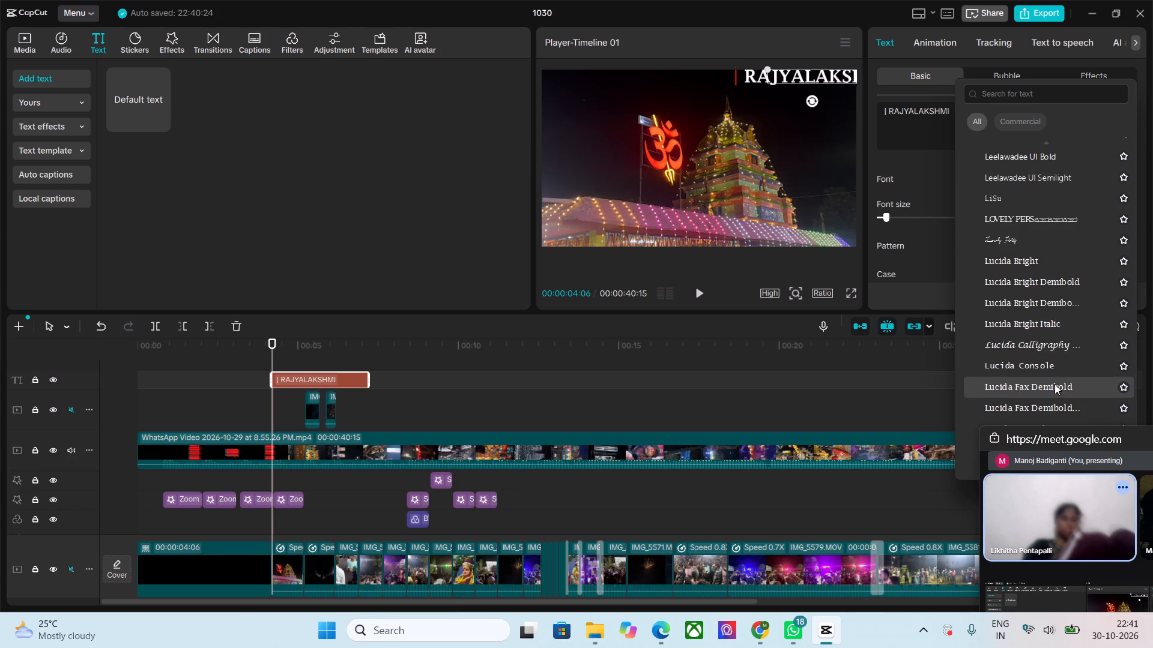
pyautogui.scroll(-2, 1058, 407)
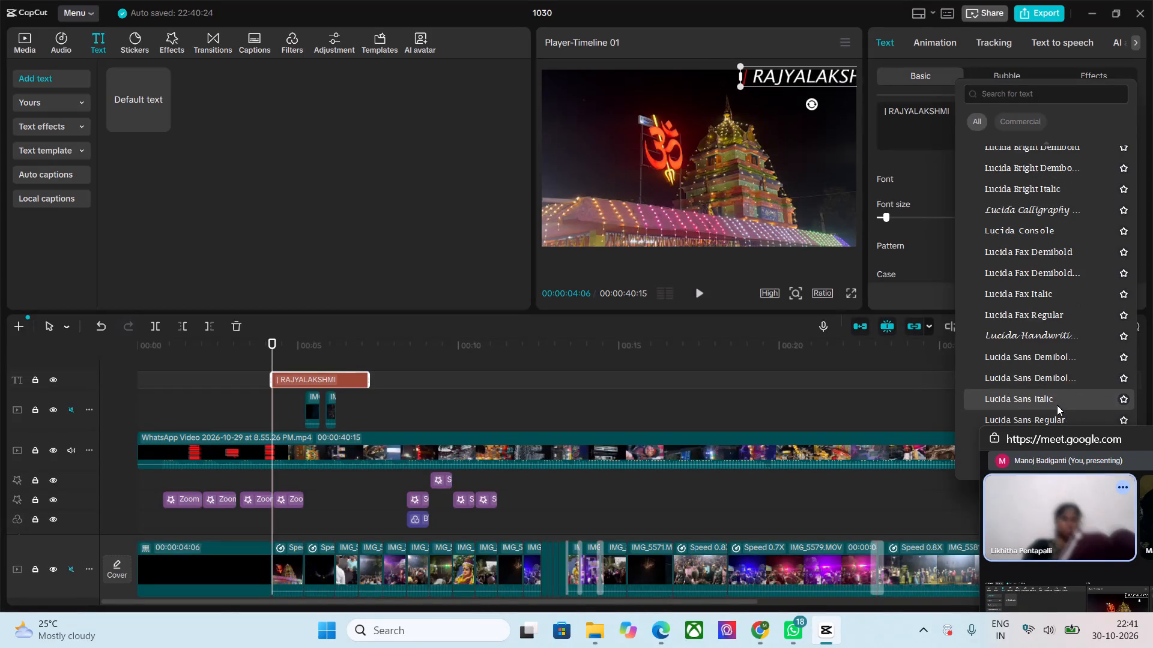
pyautogui.scroll(-4, 1056, 404)
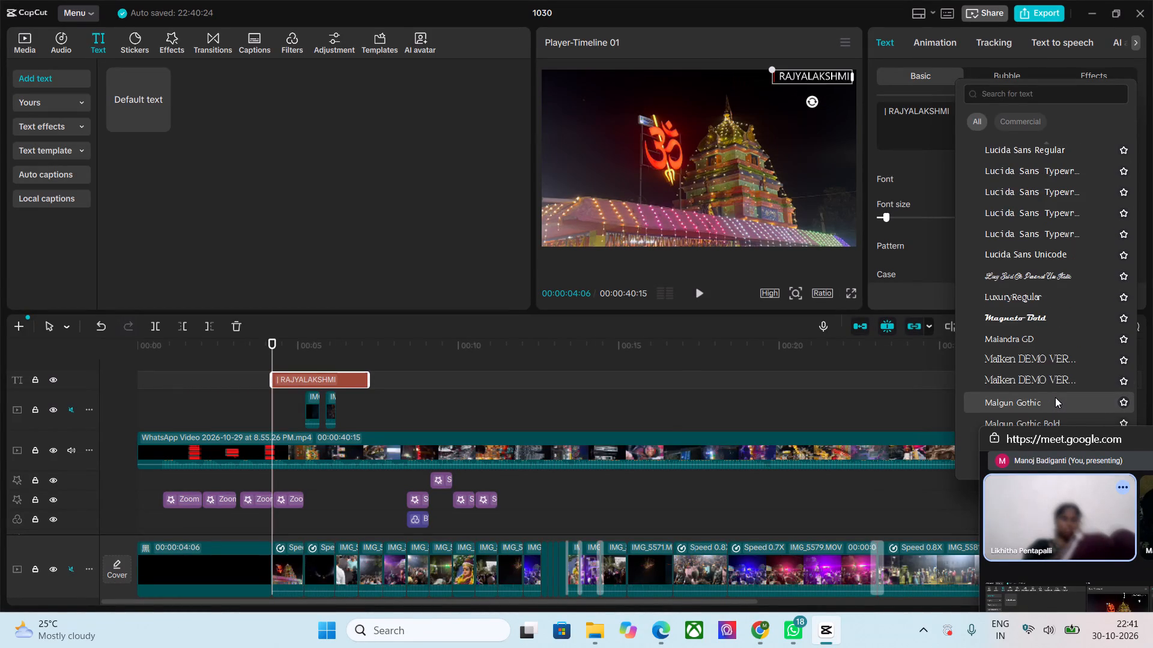
pyautogui.scroll(-3, 1055, 397)
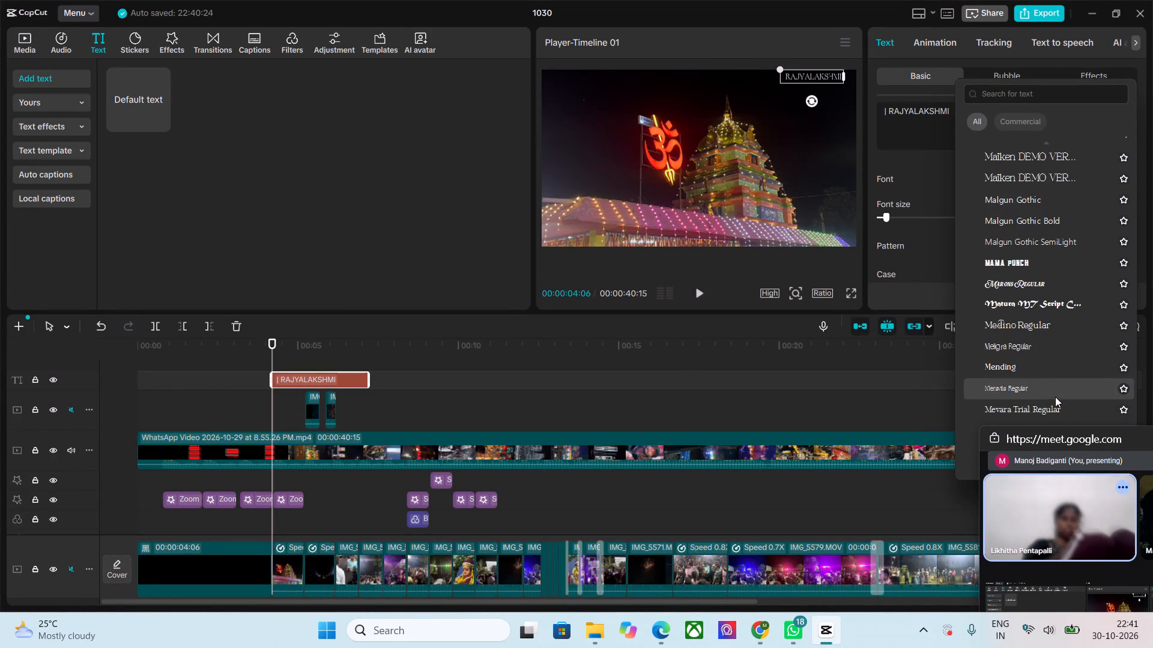
pyautogui.scroll(-3, 1055, 397)
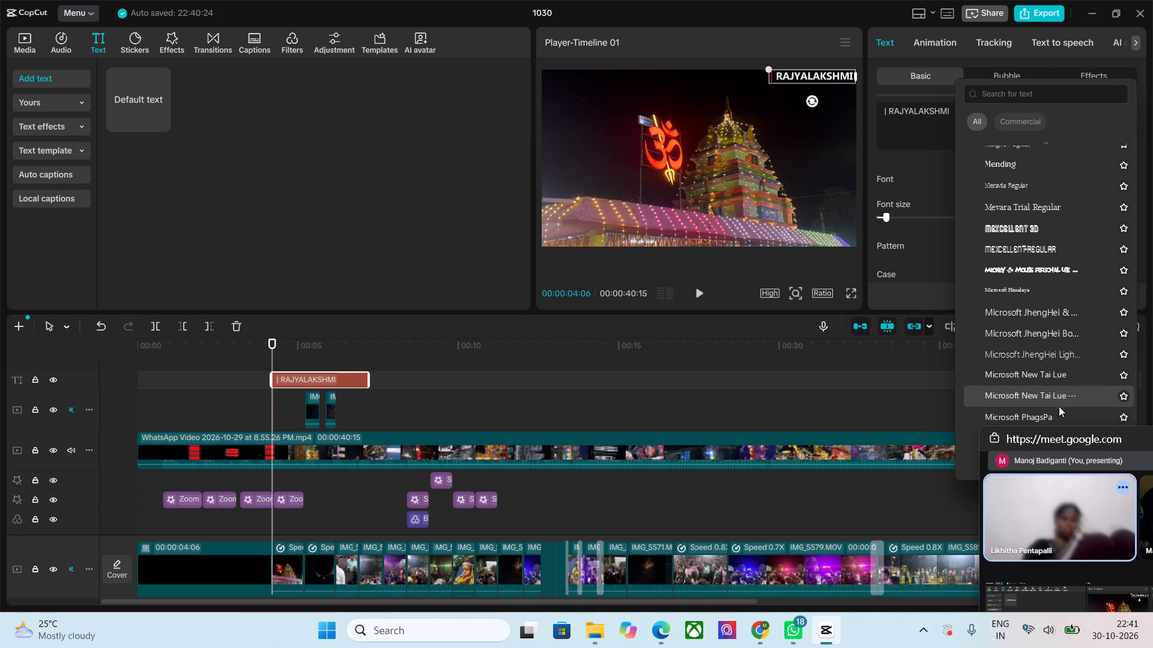
pyautogui.click(1058, 404)
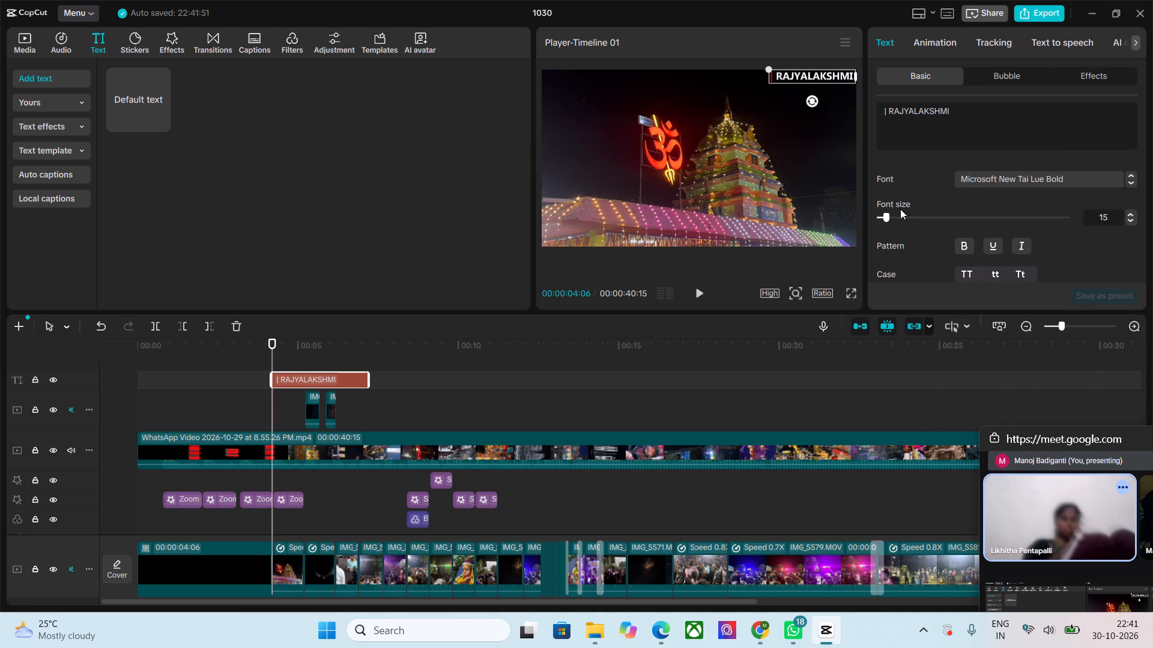
# Reduce the RAJYALAKSHMI title's font size to 10.
pyautogui.click(888, 218)
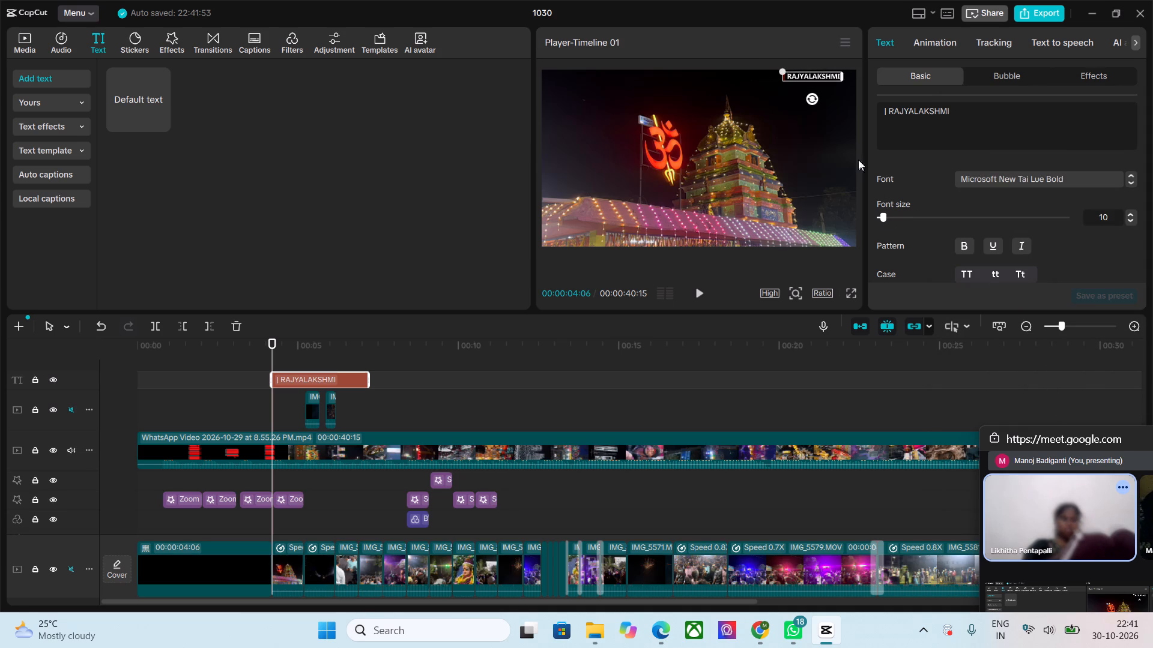
# Reposition the smaller title flush against the upper-right corner of the video frame and deselect it.
pyautogui.moveTo(823, 75); pyautogui.dragTo(720, 230)
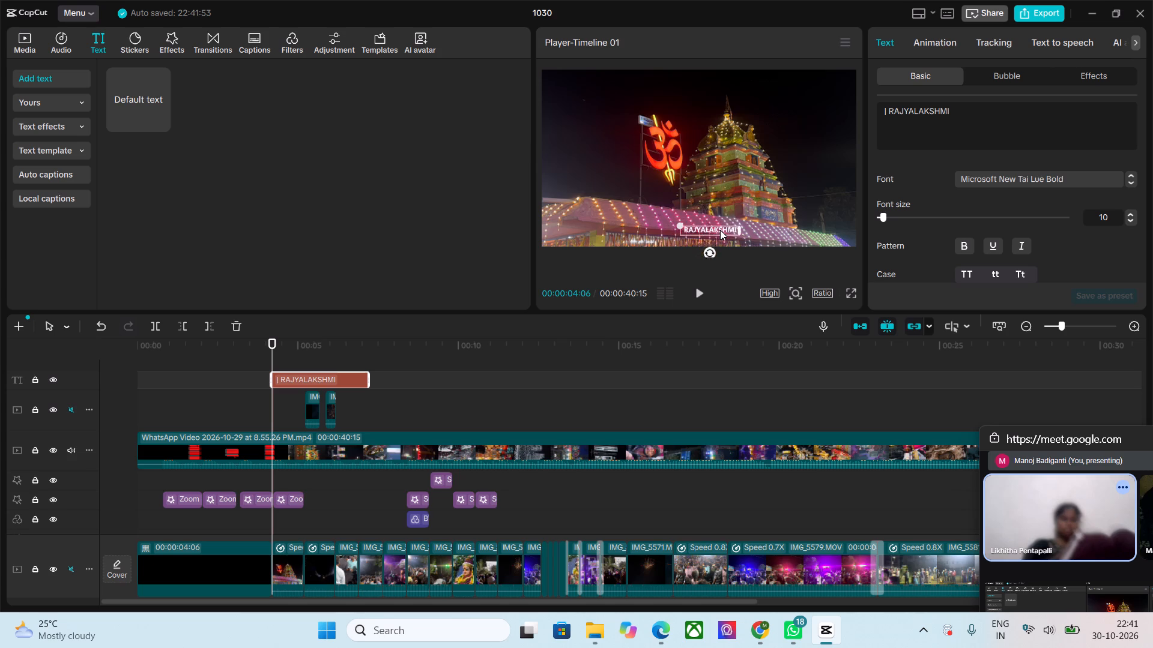
pyautogui.moveTo(720, 230); pyautogui.dragTo(829, 77)
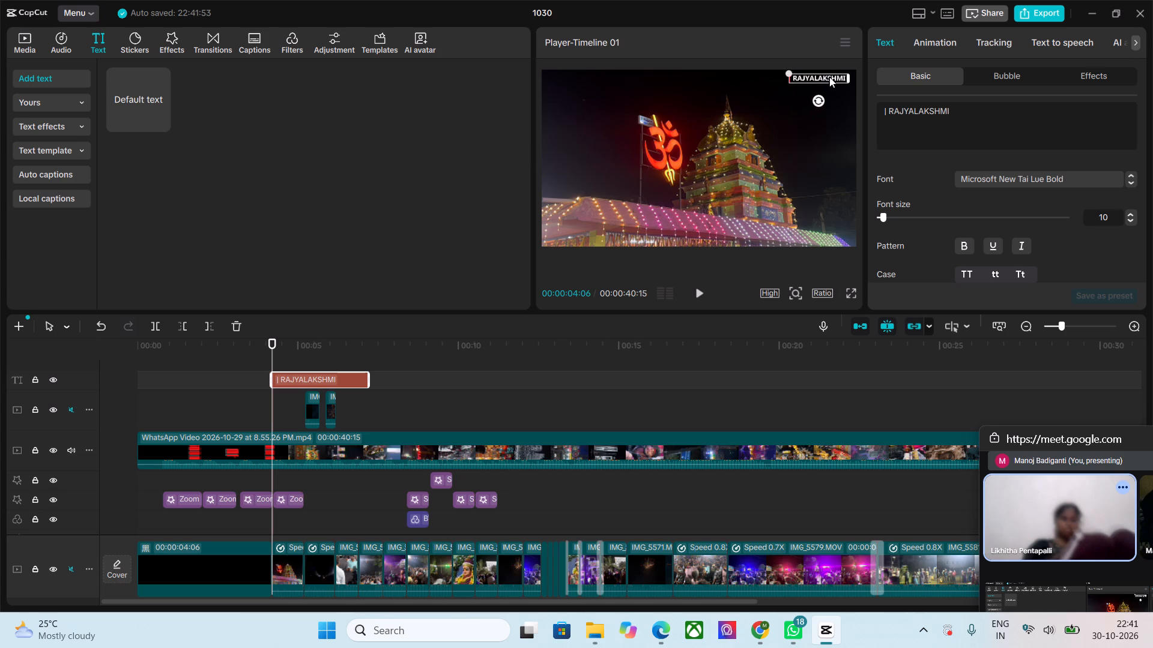
pyautogui.moveTo(829, 77); pyautogui.dragTo(835, 77)
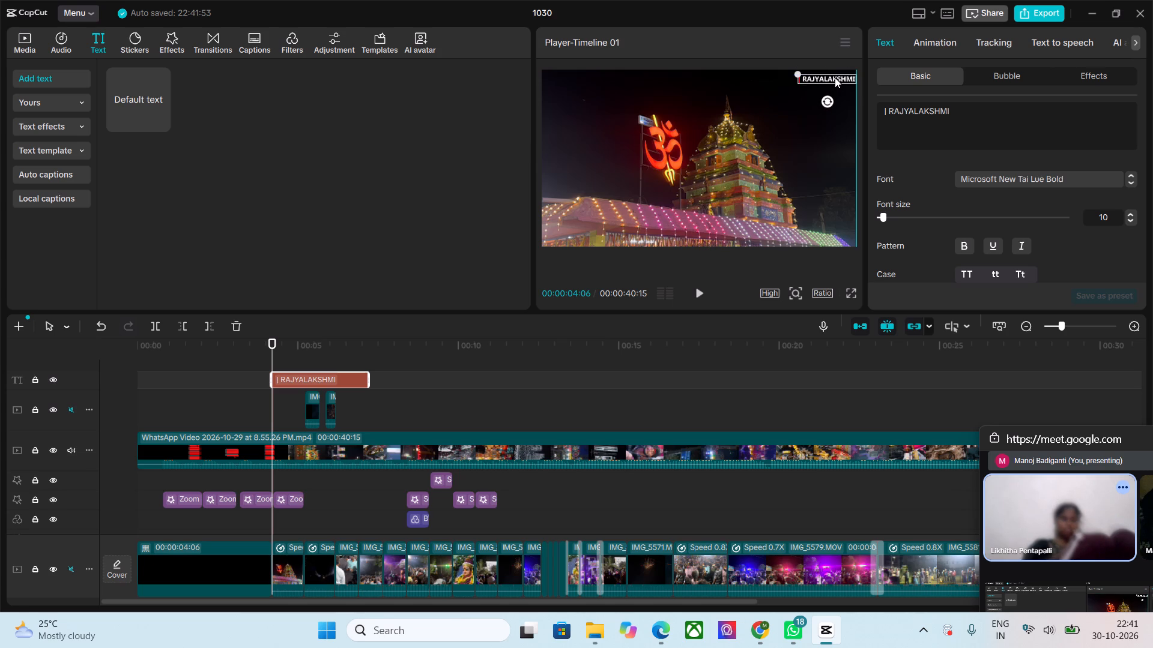
pyautogui.moveTo(835, 77); pyautogui.dragTo(835, 76)
pyautogui.click(840, 62)
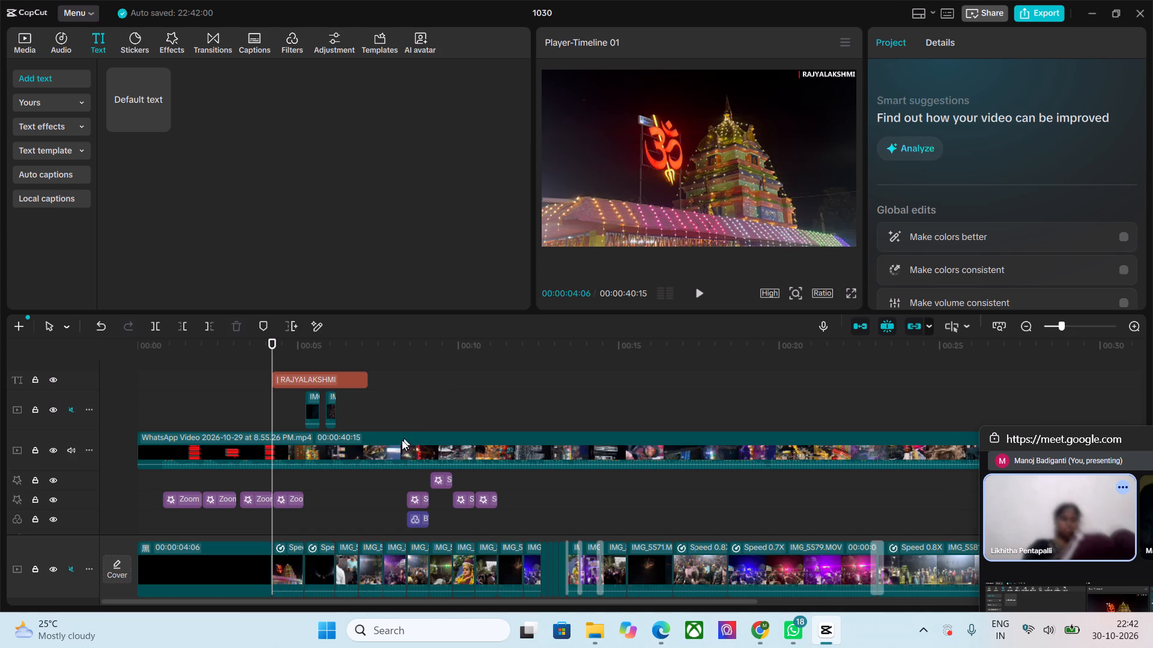
# Extend the end of the RAJYALAKSHMI title clip on the timeline to about 00:00:13:24.
pyautogui.click(348, 381)
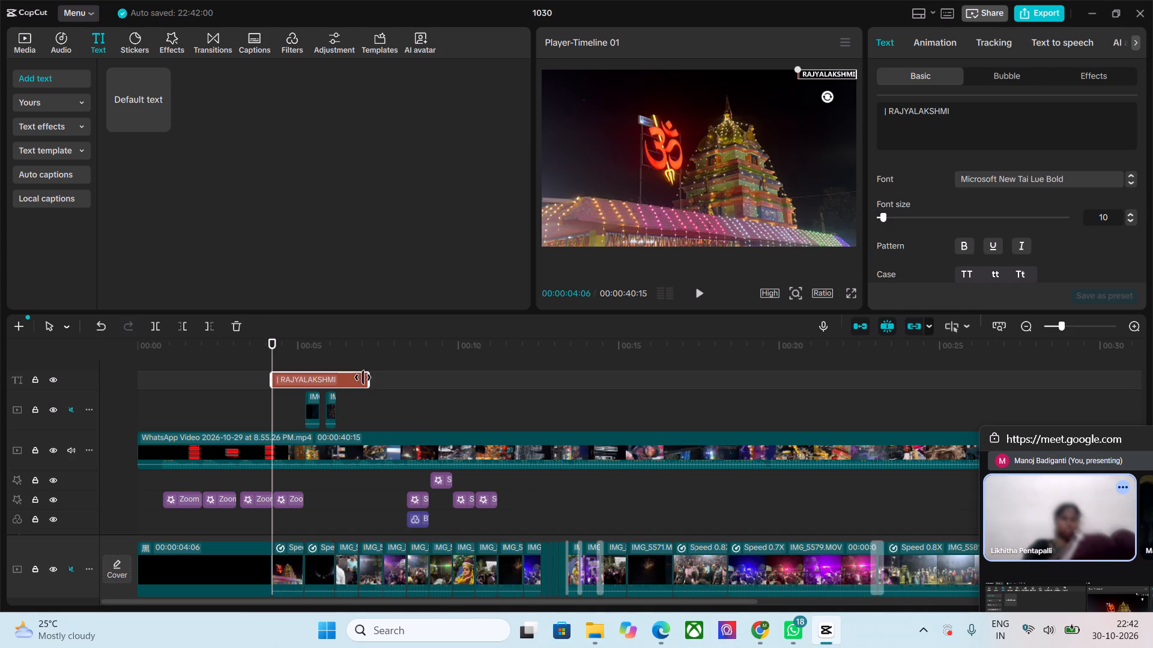
pyautogui.moveTo(367, 379); pyautogui.dragTo(584, 392)
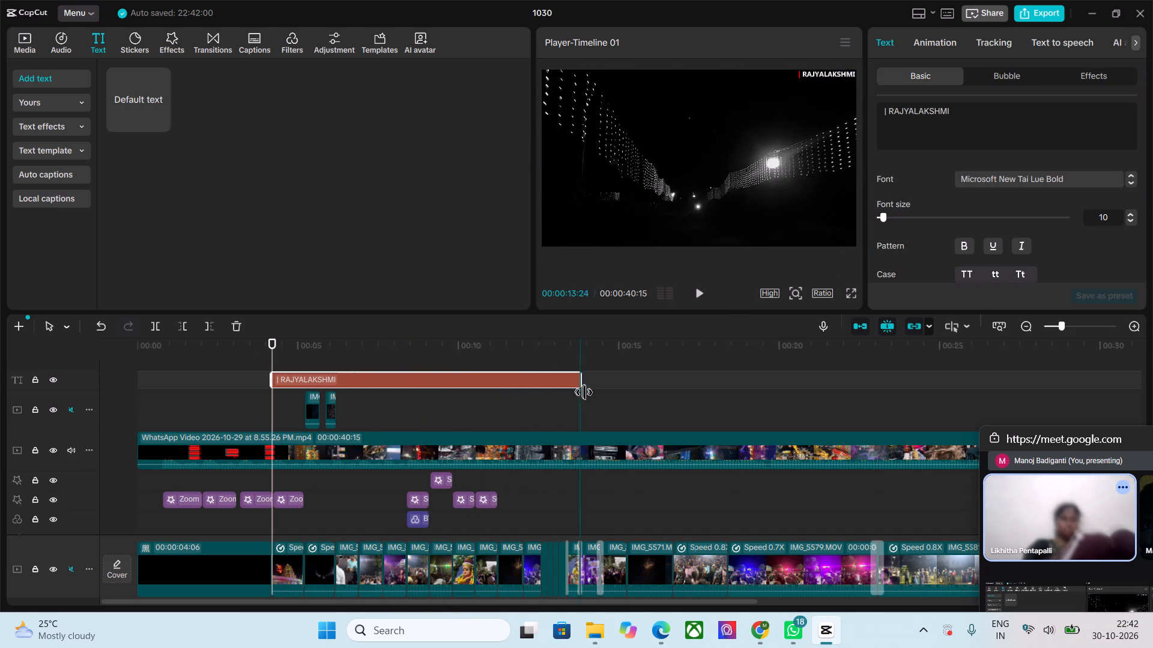
# Extend the end of the RAJYALAKSHMI title clip to about 00:00:38, where the effect over the closing clip begins.
pyautogui.moveTo(584, 392); pyautogui.dragTo(1143, 401)
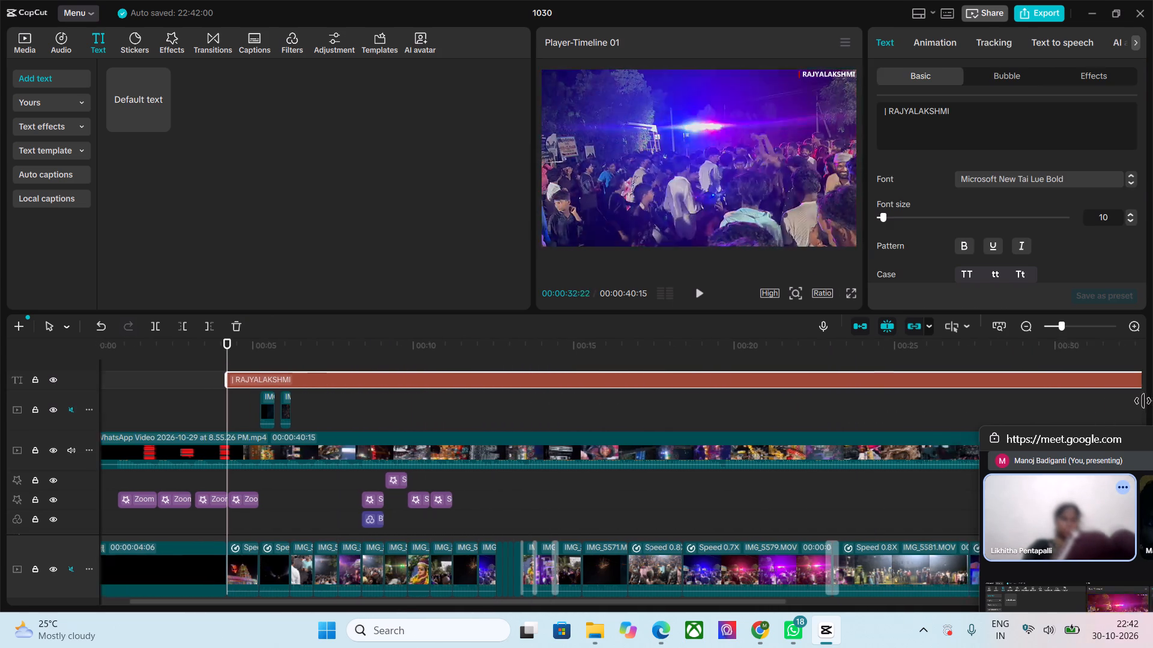
pyautogui.moveTo(1143, 401); pyautogui.dragTo(534, 415)
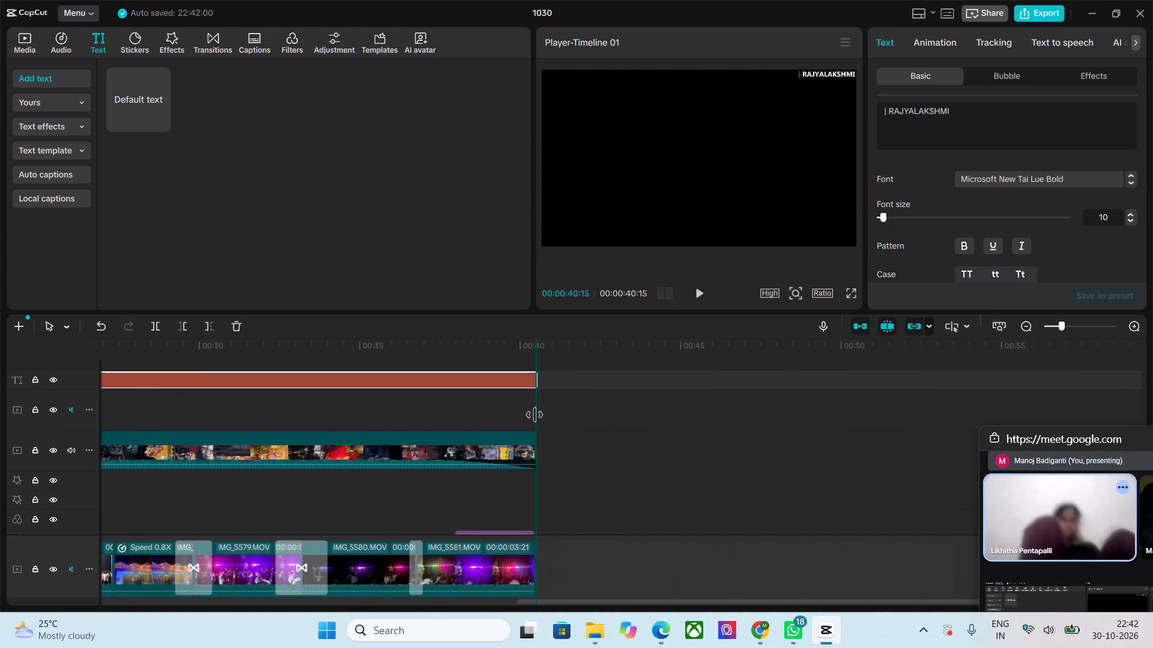
pyautogui.moveTo(534, 415); pyautogui.dragTo(528, 415)
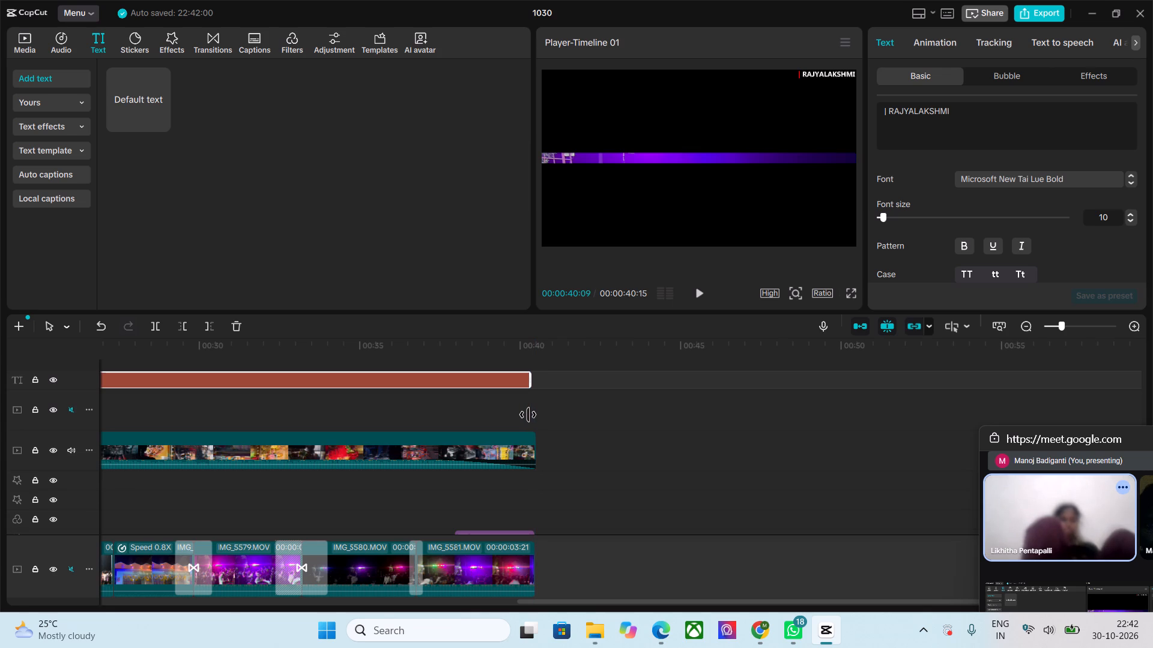
pyautogui.moveTo(528, 415); pyautogui.dragTo(520, 415)
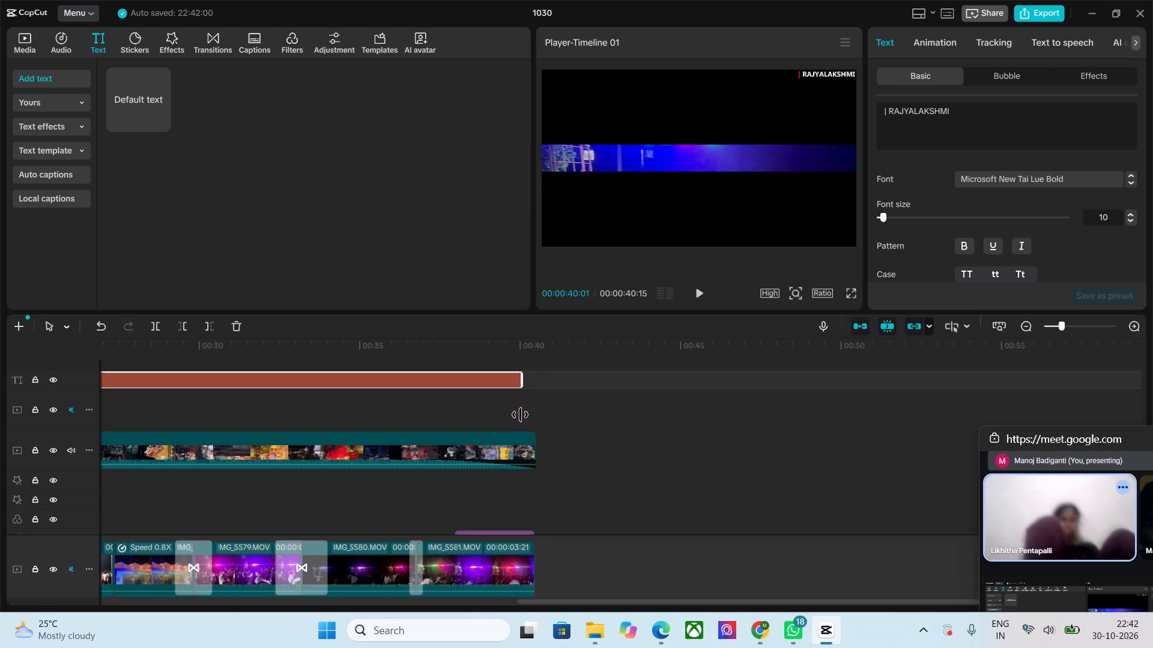
pyautogui.moveTo(520, 415); pyautogui.dragTo(468, 417)
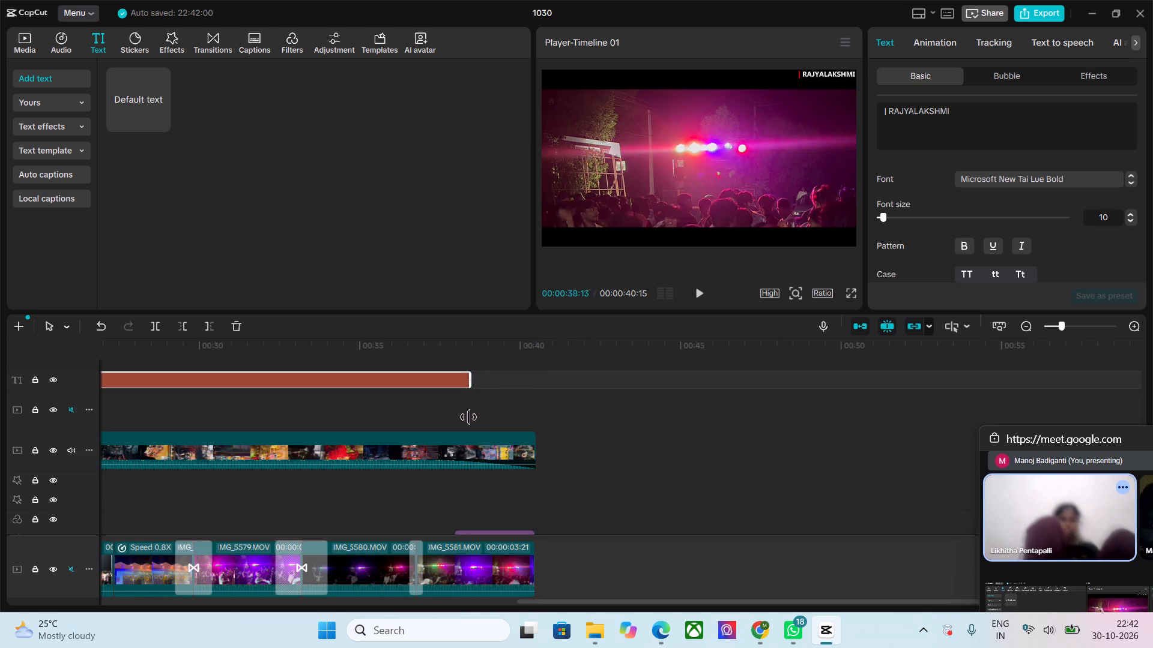
pyautogui.moveTo(468, 417); pyautogui.dragTo(454, 419)
# Play the sequence from about 00:00:28:28 to the end and scrub through its last seconds to review the corner title.
pyautogui.click(458, 410)
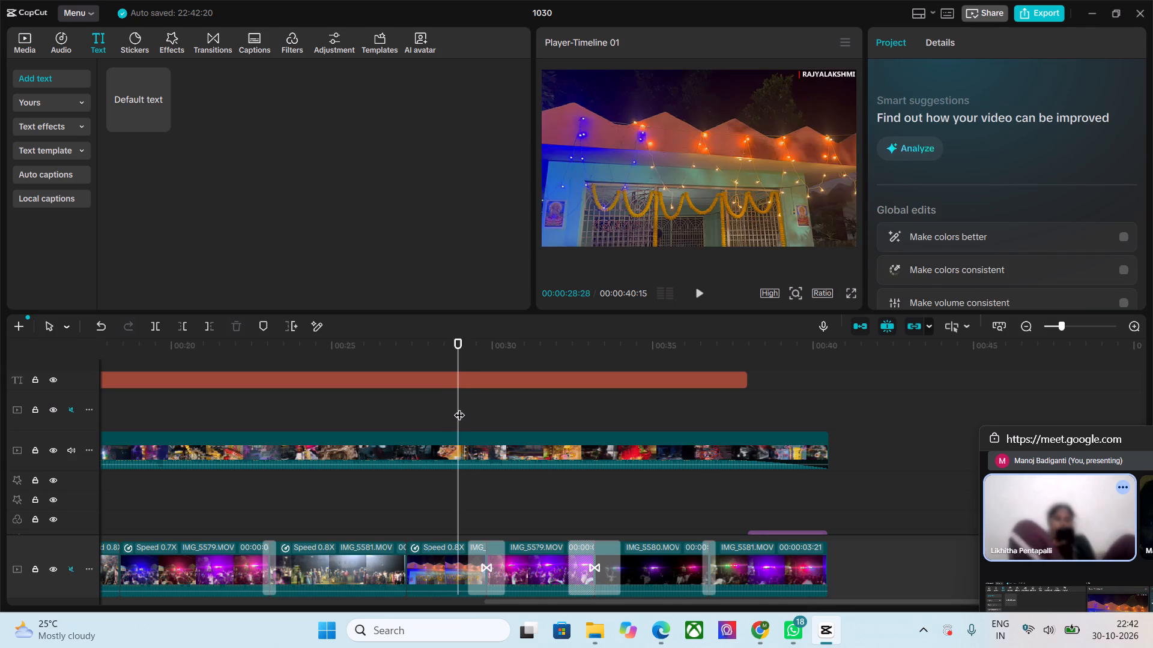
pyautogui.press('space')
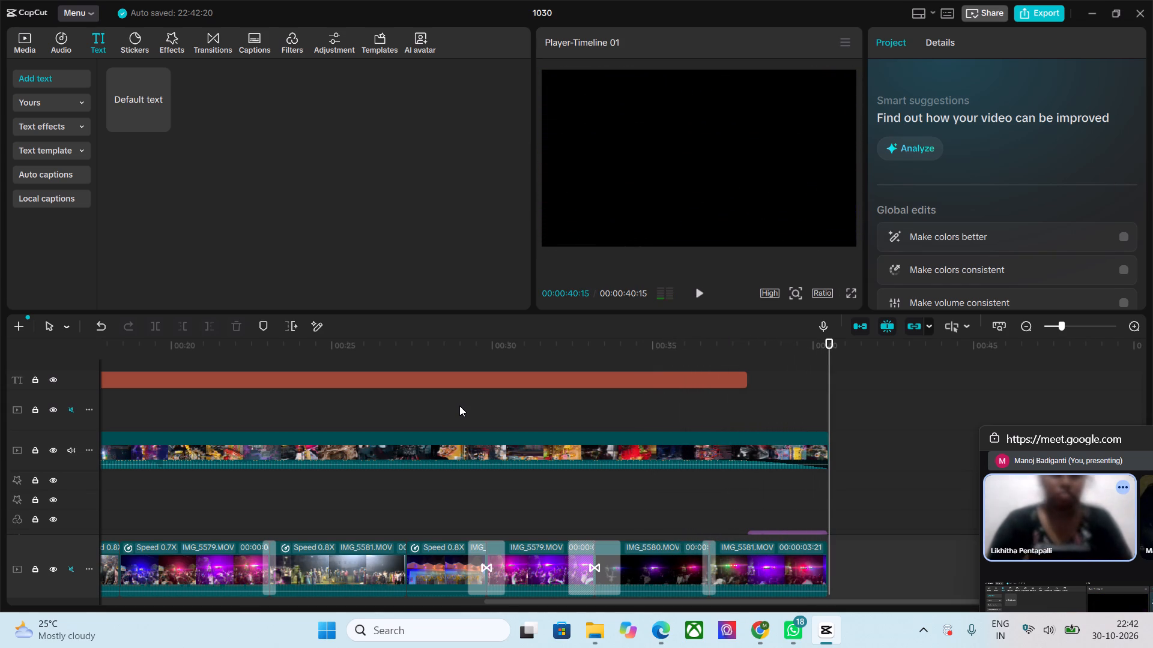
pyautogui.moveTo(832, 345); pyautogui.dragTo(814, 347)
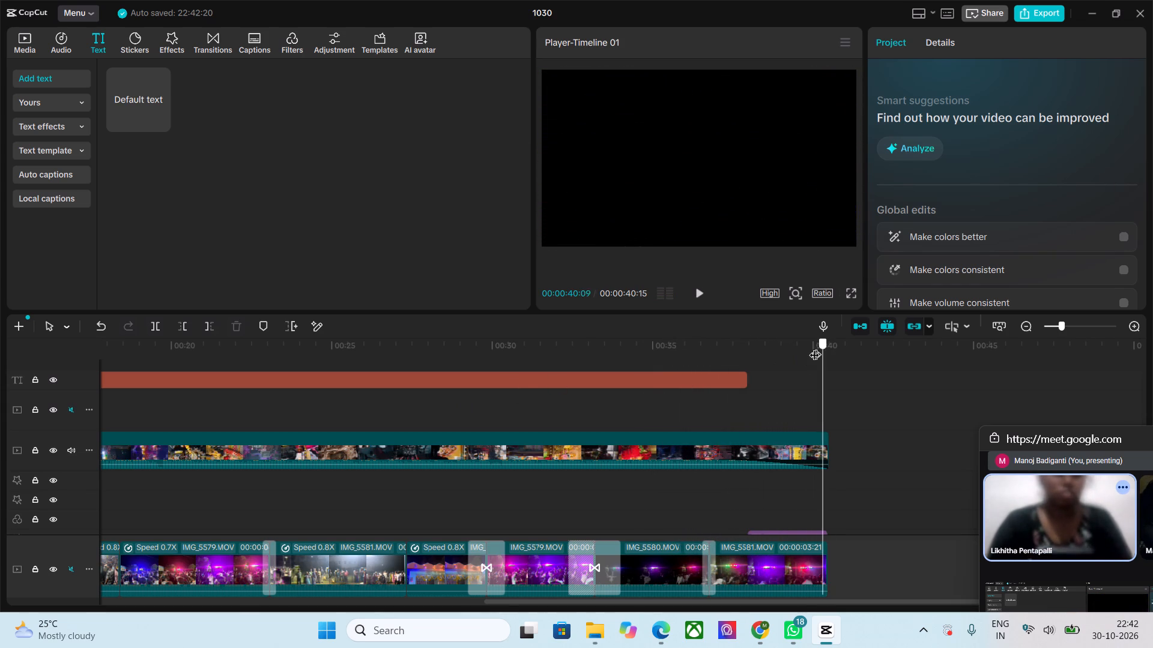
pyautogui.moveTo(814, 347); pyautogui.dragTo(693, 392)
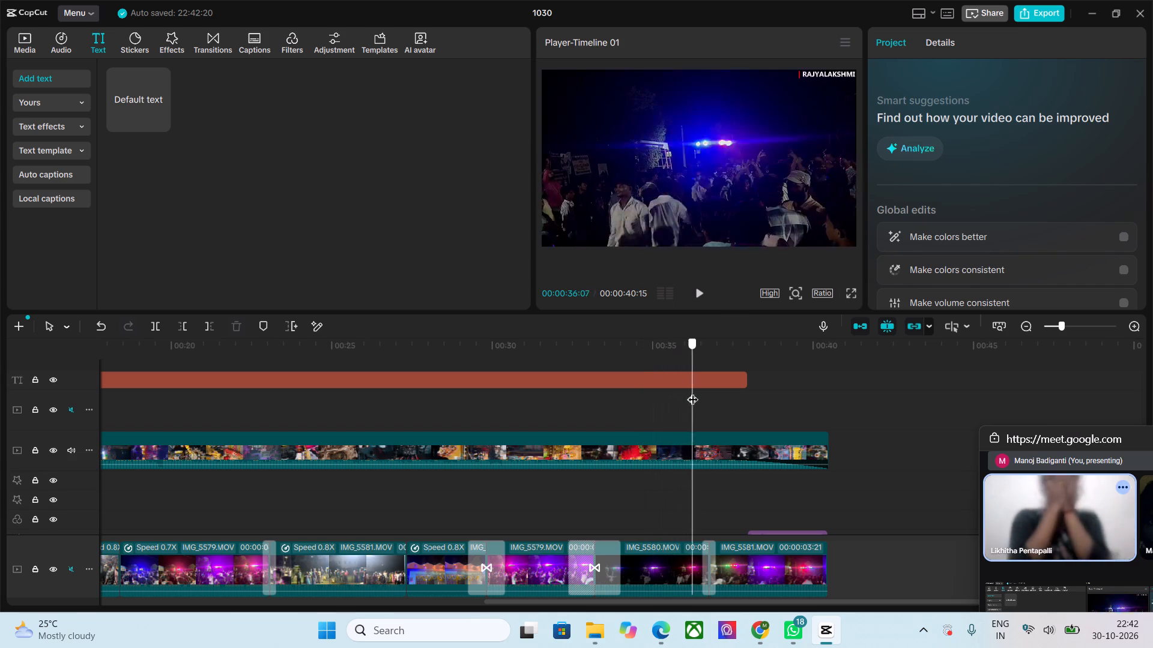
pyautogui.moveTo(693, 392); pyautogui.dragTo(832, 419)
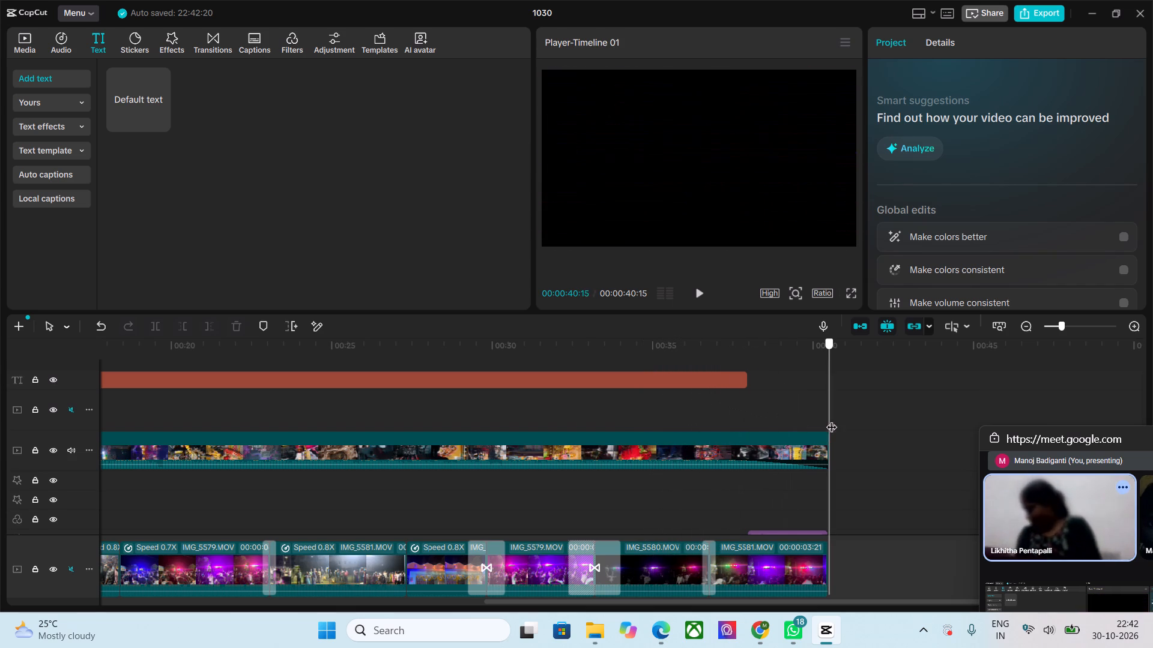
# Add a default text clip at the very start of the timeline and trim its end to 00:00:00:22.
pyautogui.moveTo(832, 419); pyautogui.dragTo(0, 454)
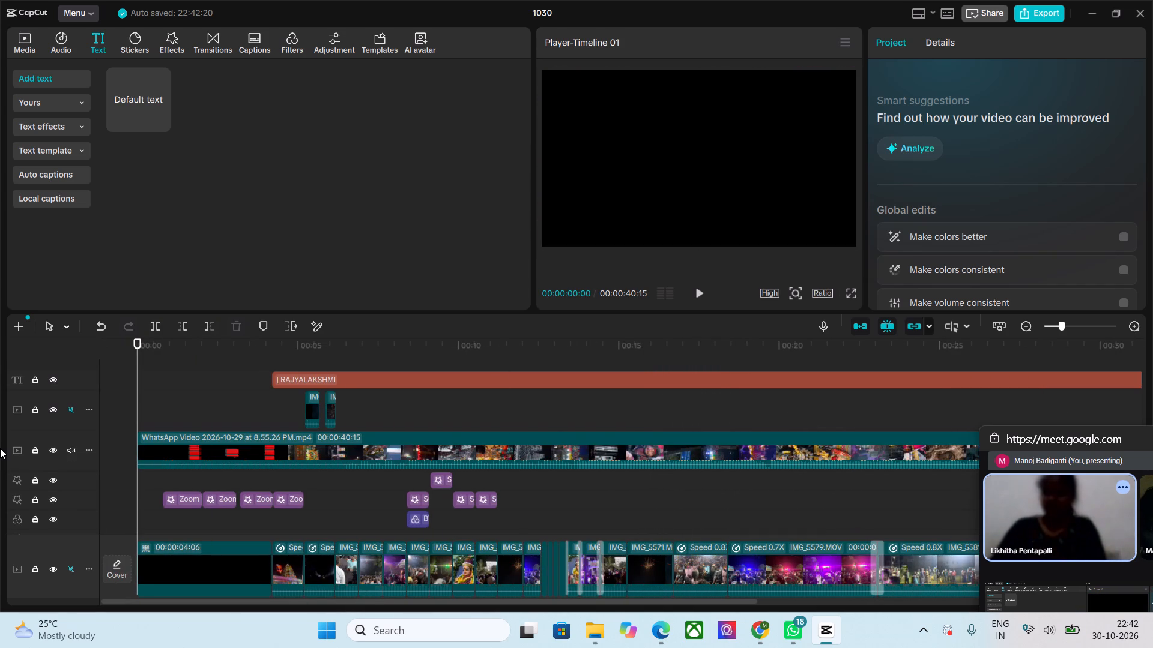
pyautogui.press('space')
pyautogui.press('space')
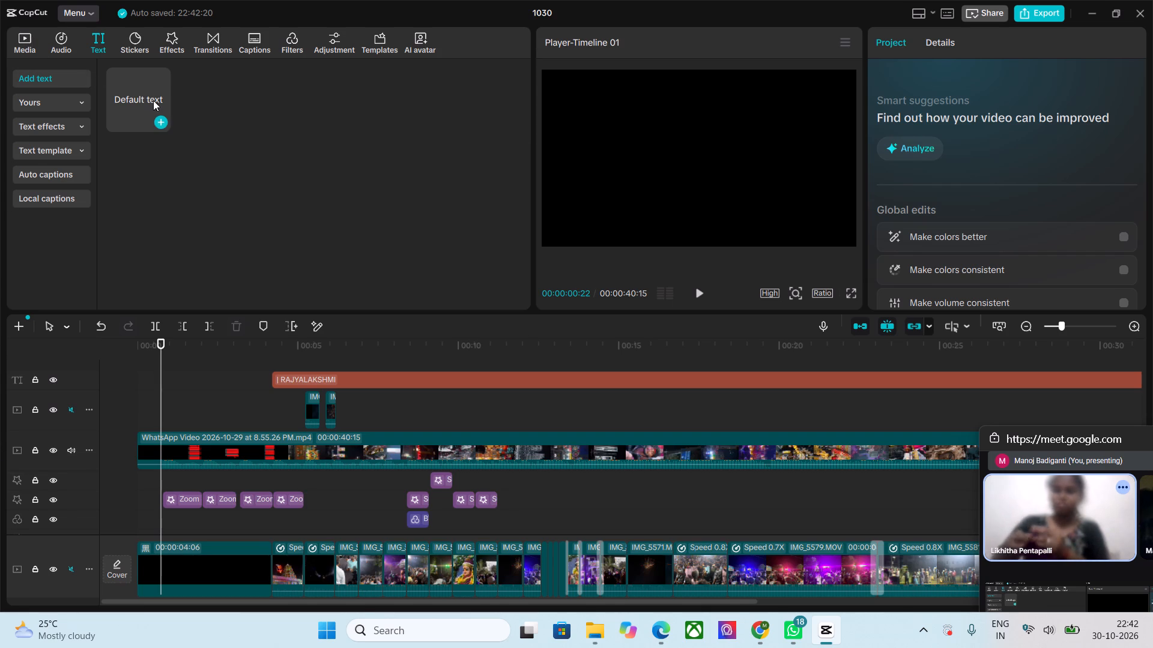
pyautogui.moveTo(146, 99); pyautogui.dragTo(141, 392)
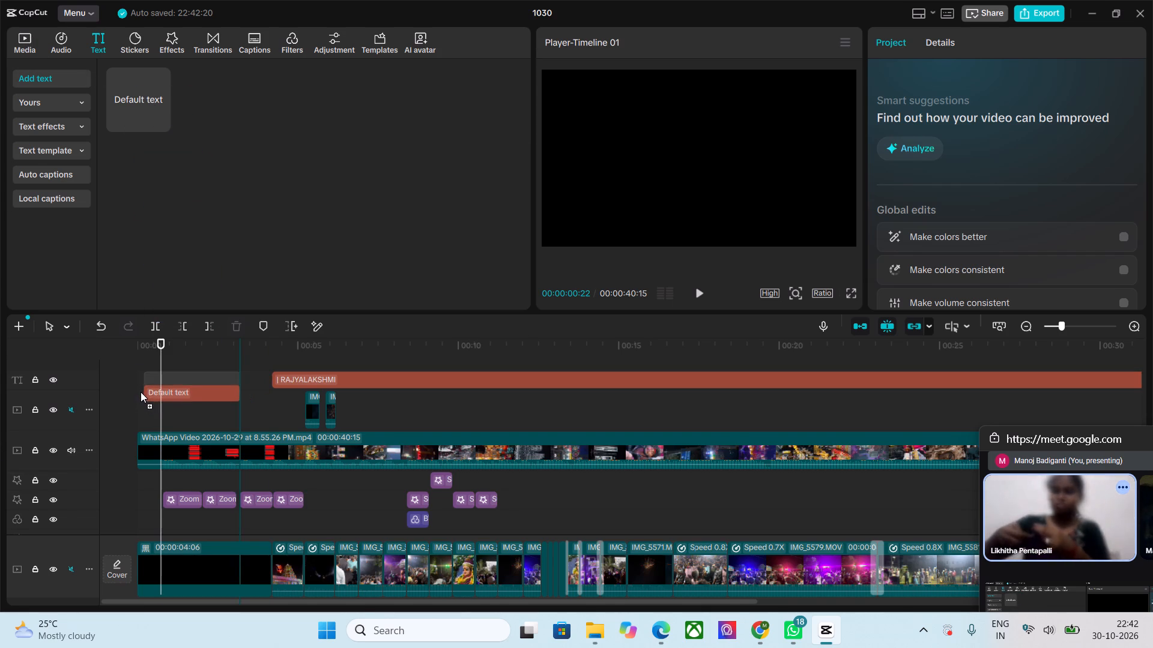
pyautogui.moveTo(141, 392); pyautogui.dragTo(136, 379)
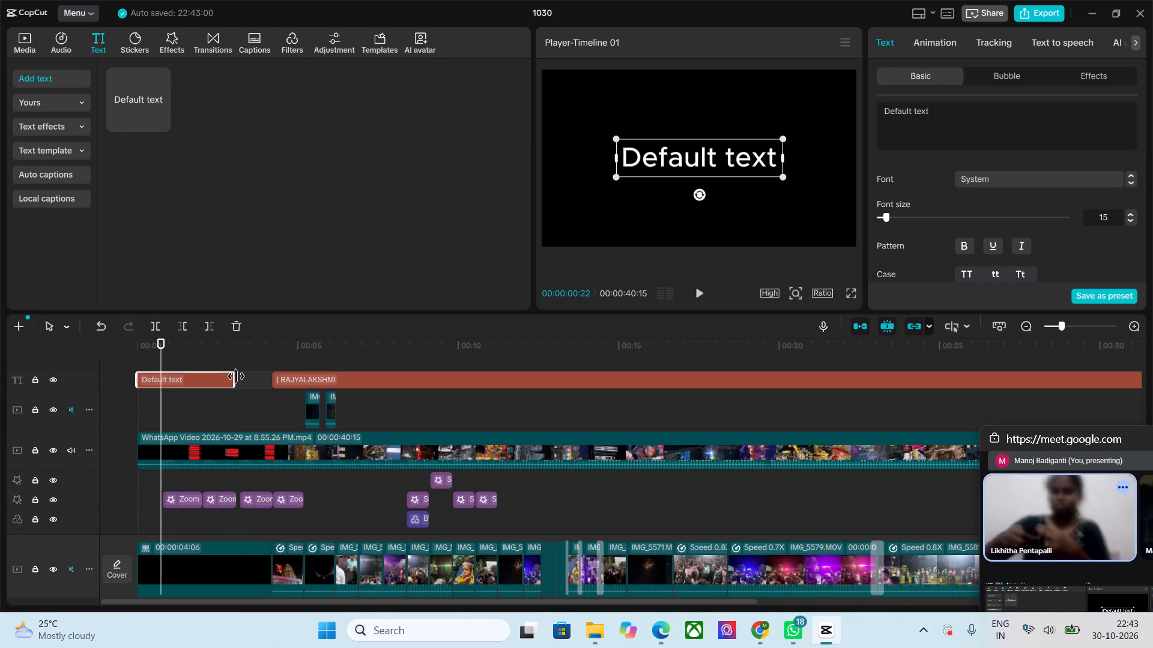
pyautogui.moveTo(236, 377); pyautogui.dragTo(162, 384)
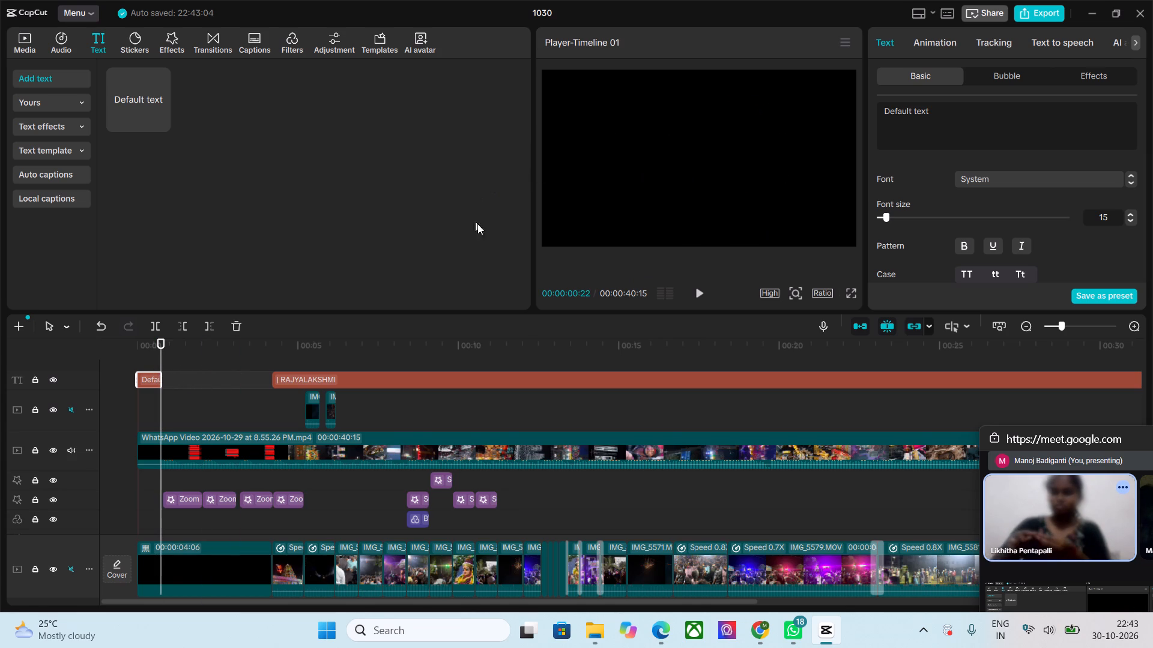
# Replace the opening text clip's wording with MANU PHOTOGRAPHY.
pyautogui.moveTo(935, 115); pyautogui.dragTo(855, 111)
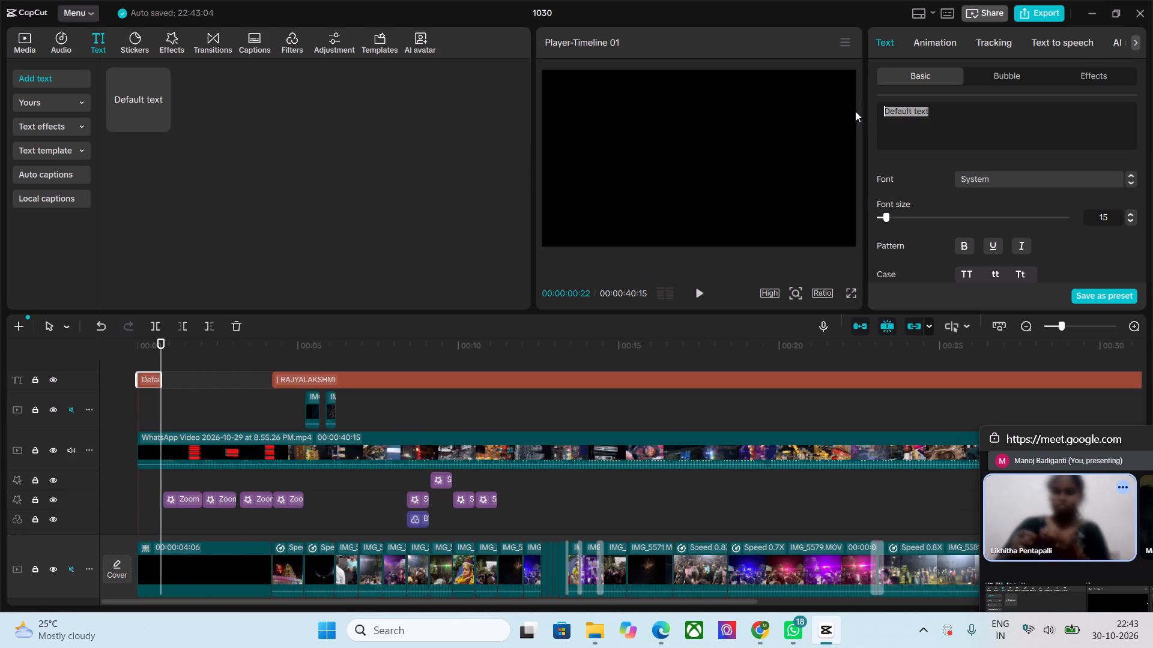
pyautogui.moveTo(855, 111); pyautogui.dragTo(867, 107)
pyautogui.press('BackSpace')
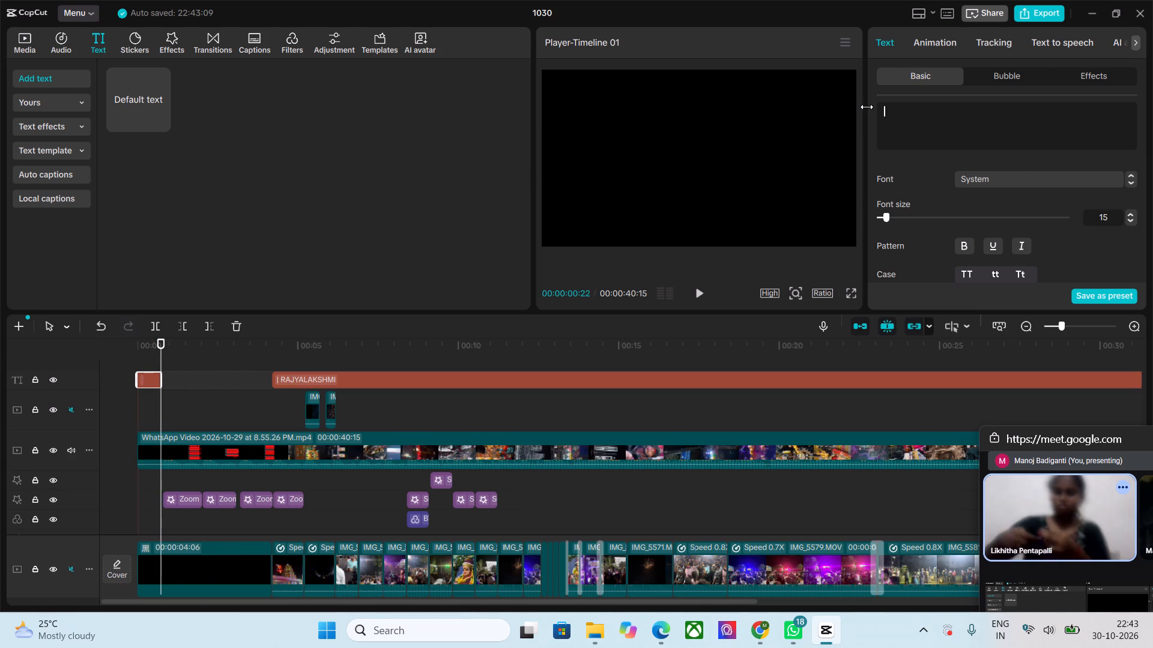
pyautogui.hotkey('shift', 'm')
pyautogui.hotkey('shift', 'a')
pyautogui.write('NU')
pyautogui.press('space')
pyautogui.write('PHOTO')
pyautogui.write('GRAPHY')
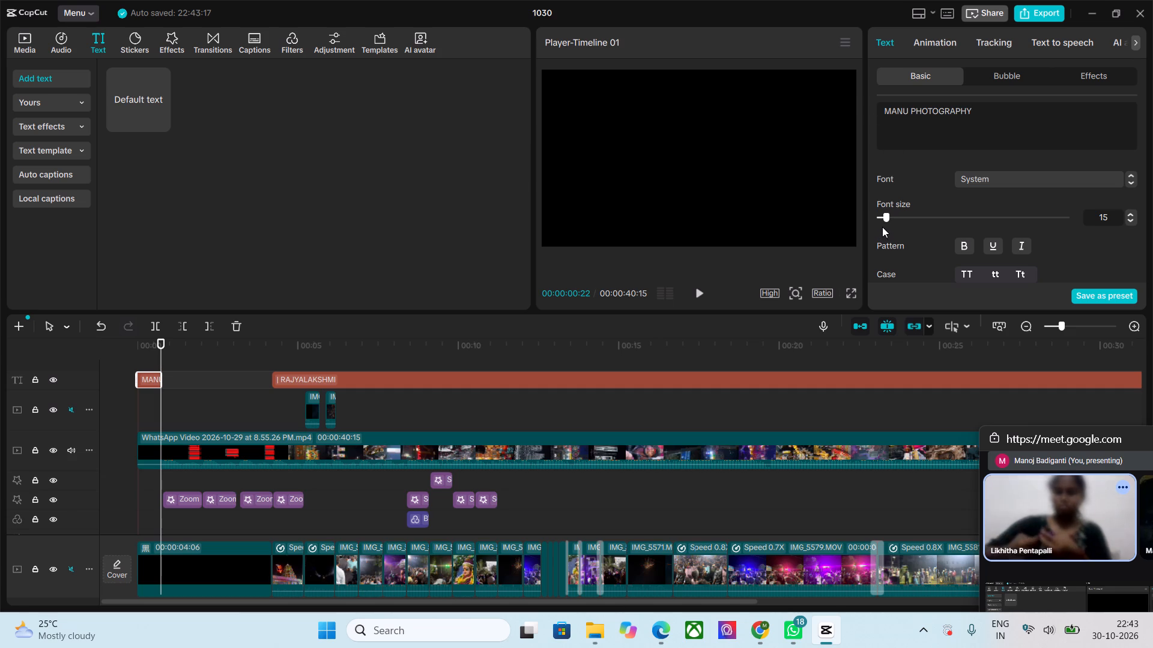
# Set the MANU PHOTOGRAPHY title's font size to 11 and its font to BebasNeue.
pyautogui.click(1130, 182)
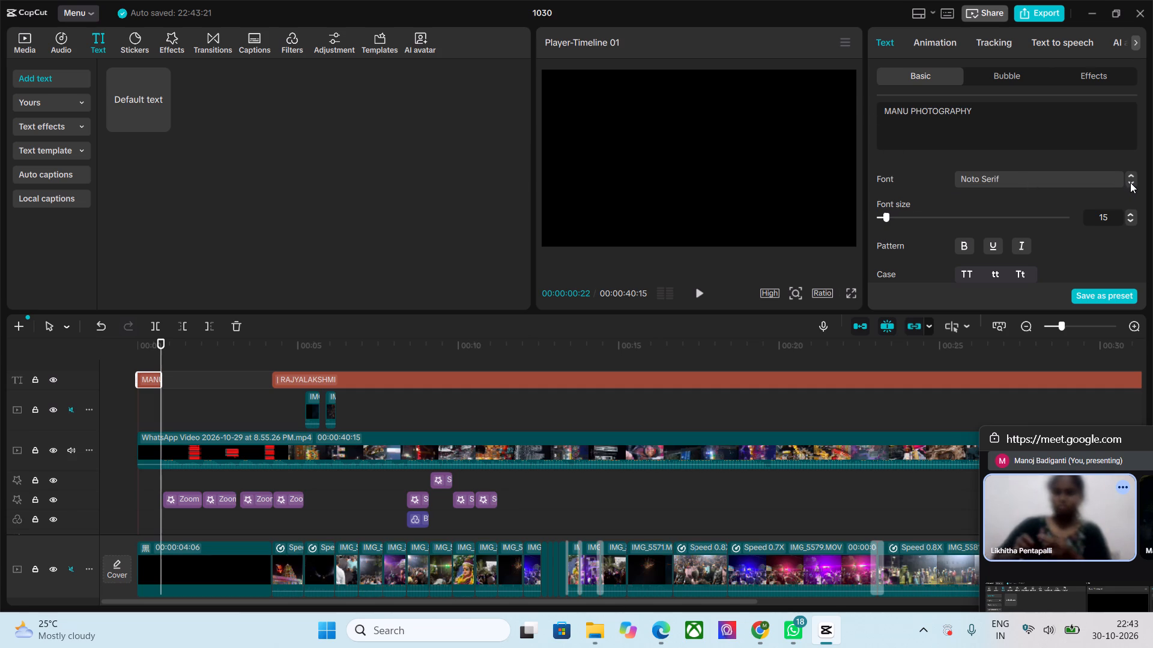
pyautogui.moveTo(163, 346); pyautogui.dragTo(151, 346)
pyautogui.click(886, 216)
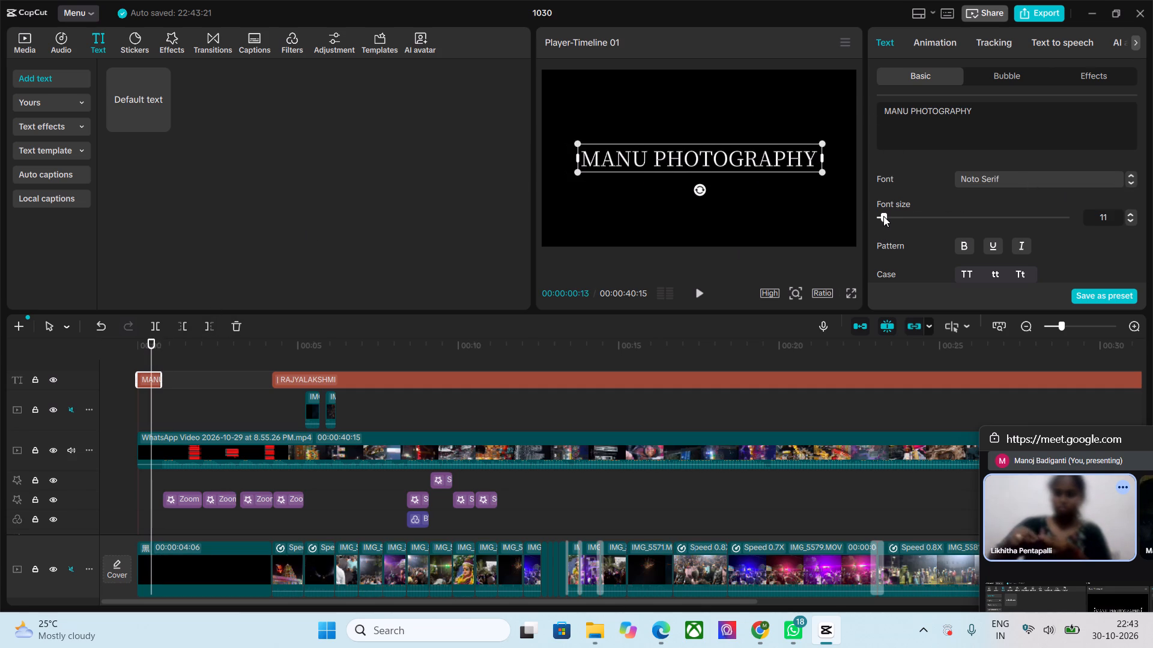
pyautogui.click(1083, 182)
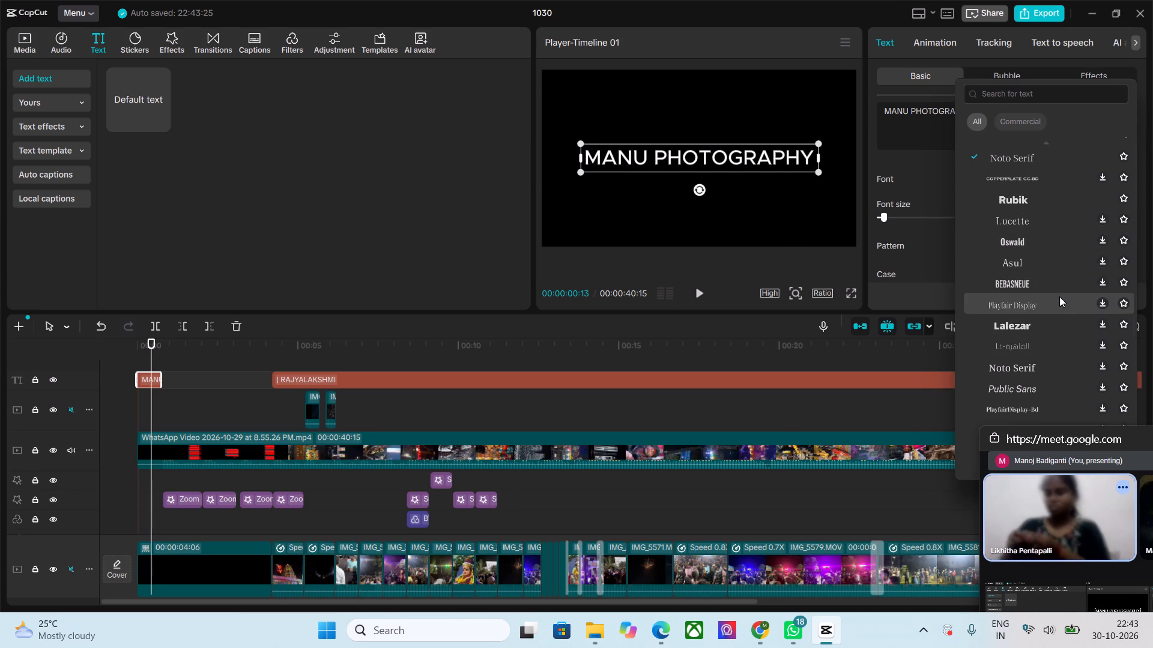
pyautogui.click(1057, 276)
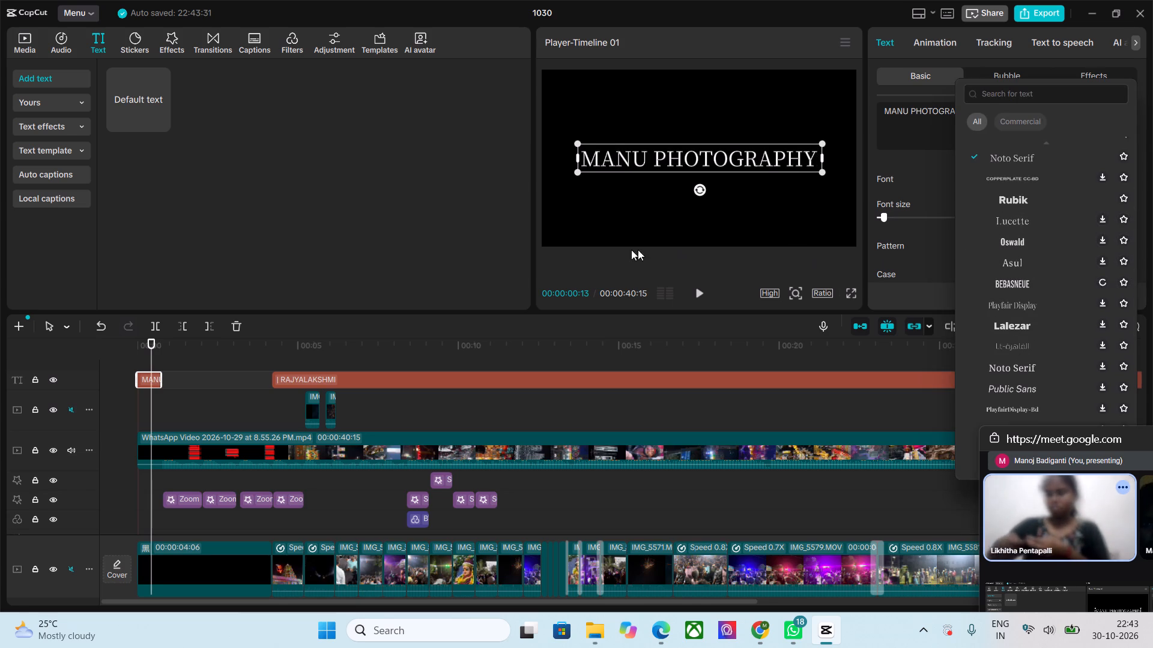
pyautogui.click(156, 367)
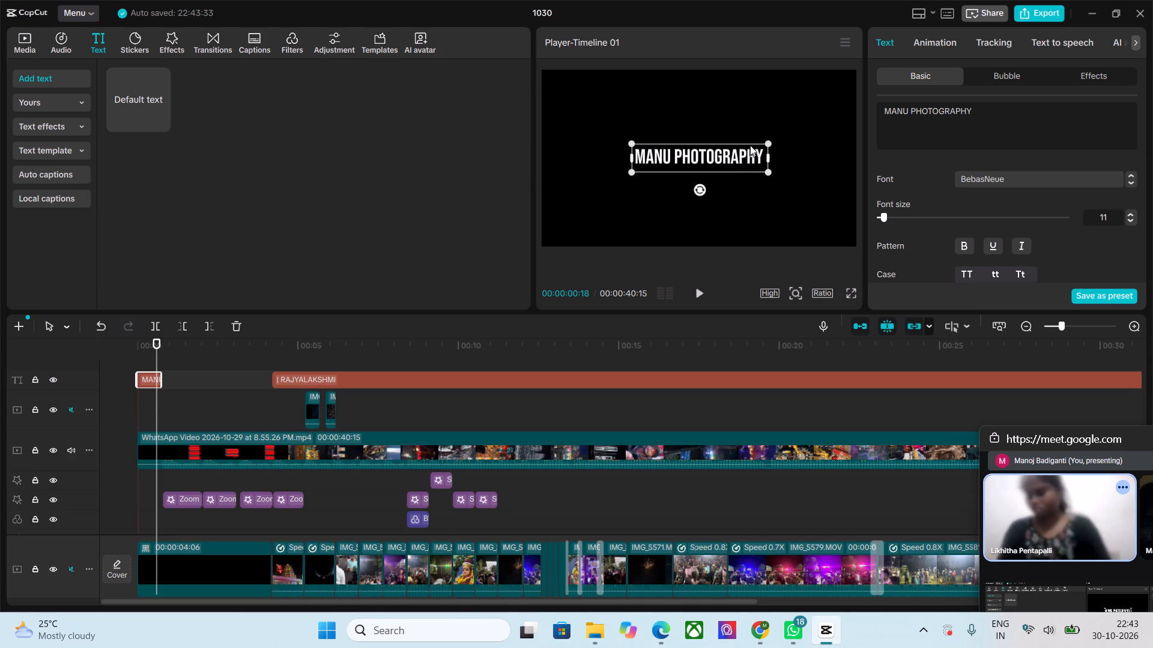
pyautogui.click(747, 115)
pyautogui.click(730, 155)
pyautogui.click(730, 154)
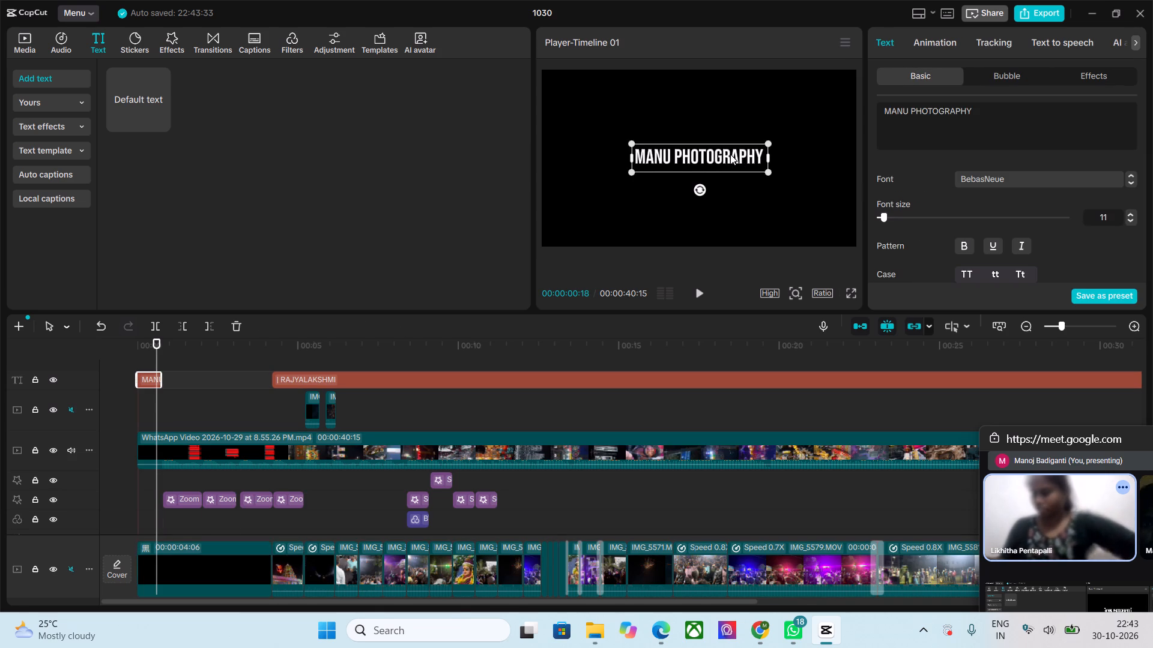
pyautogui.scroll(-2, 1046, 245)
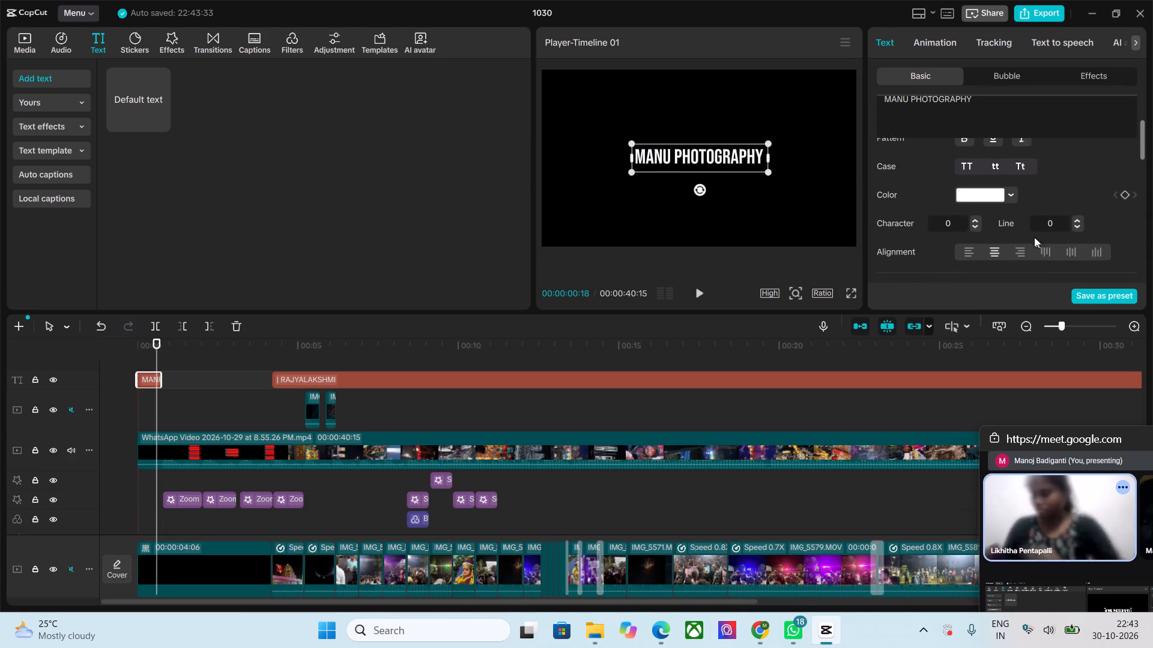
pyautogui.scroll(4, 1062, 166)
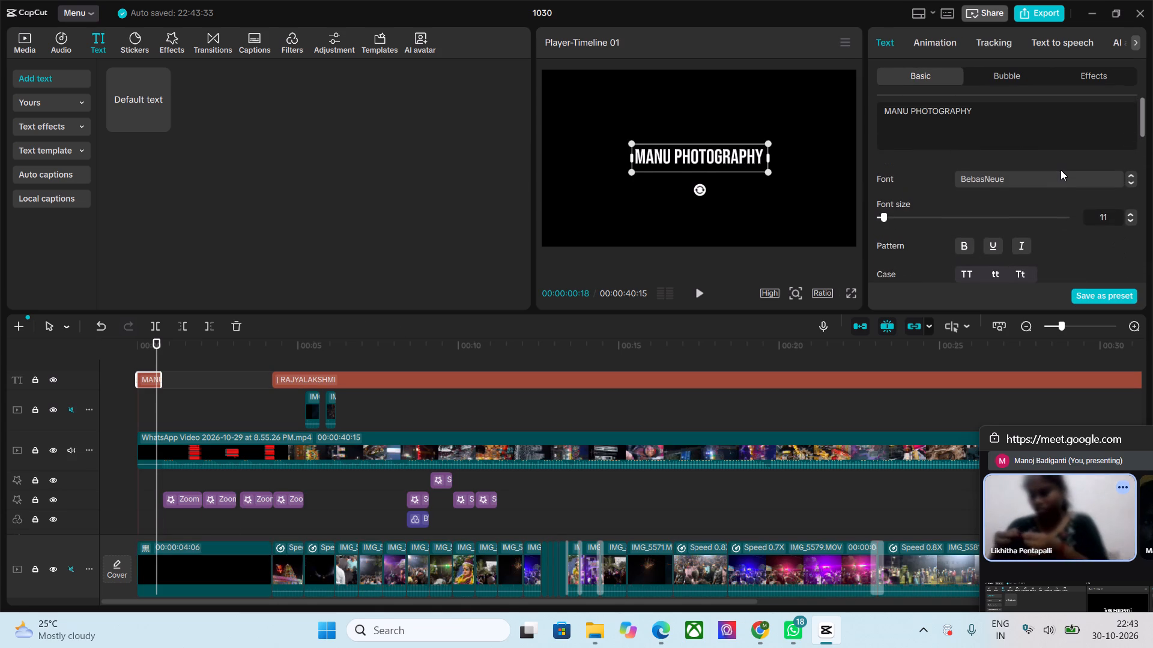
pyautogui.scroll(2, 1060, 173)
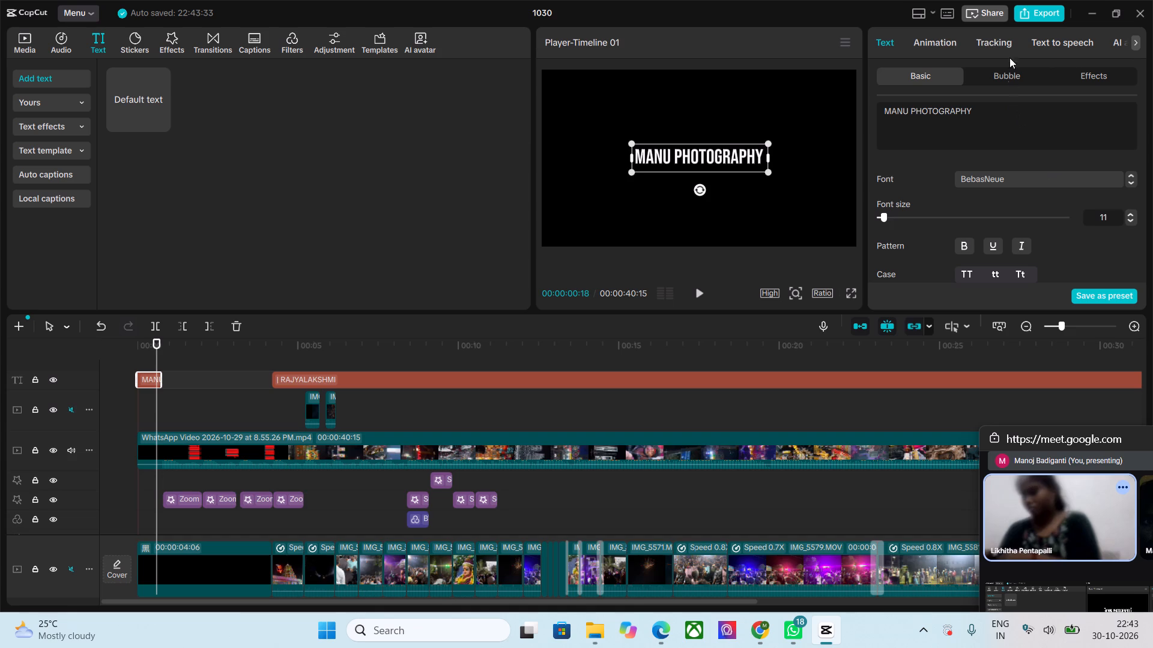
# Search the entrance text animations for wright and apply Wipe Right to the MANU PHOTOGRAPHY title.
pyautogui.click(933, 43)
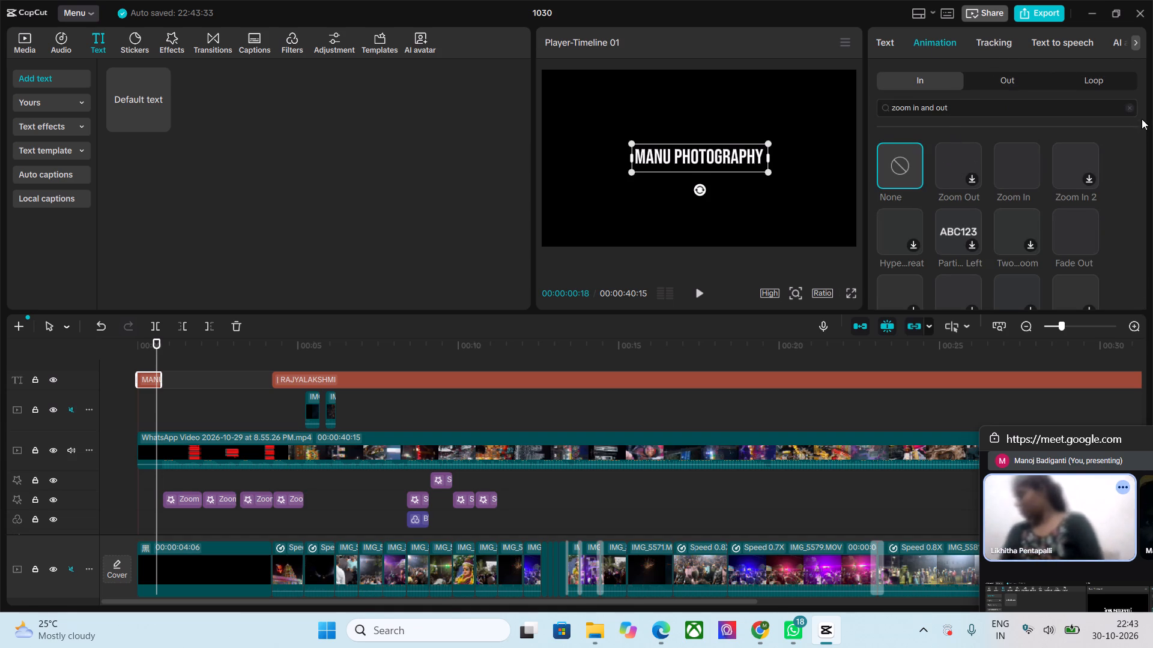
pyautogui.click(1130, 106)
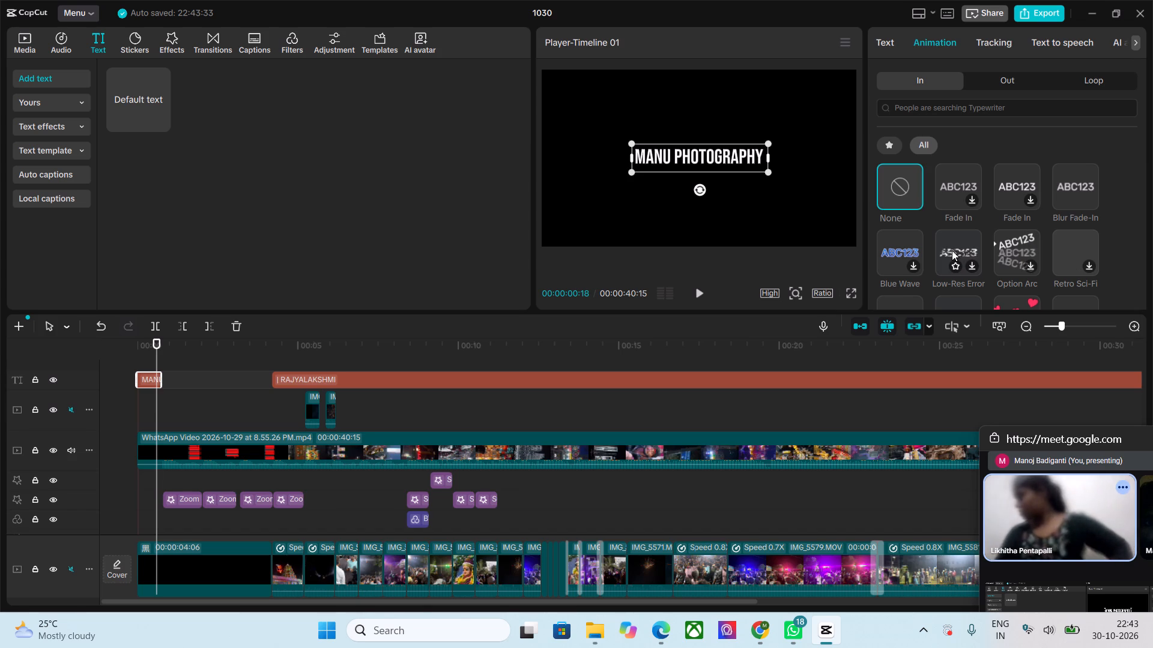
pyautogui.scroll(-1, 934, 228)
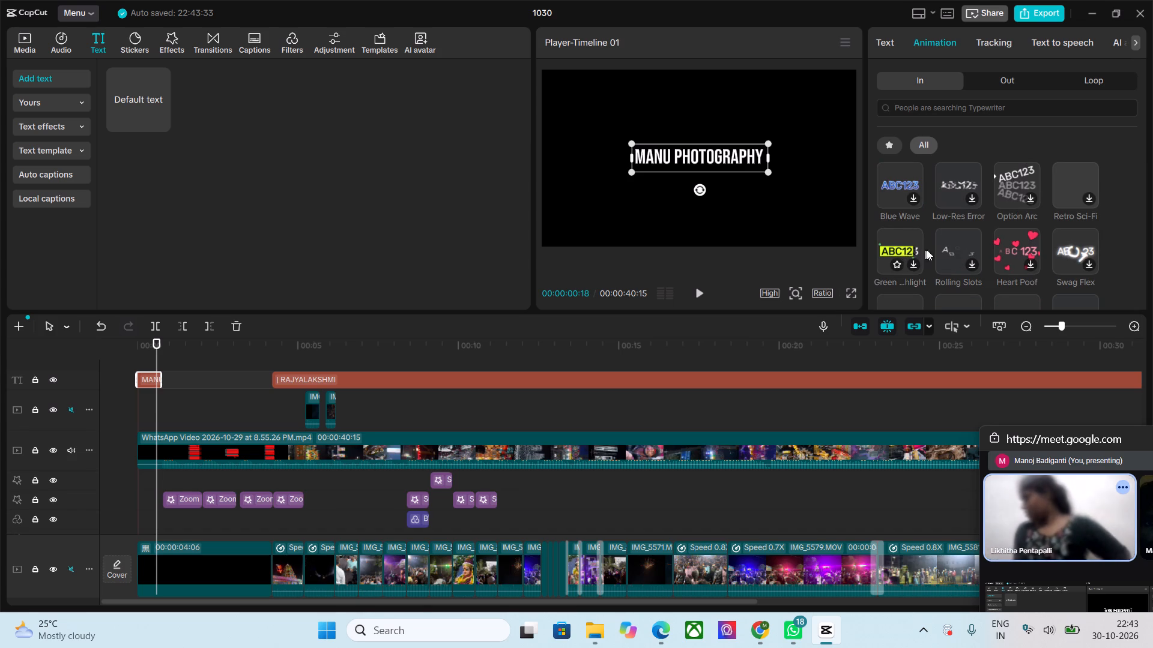
pyautogui.scroll(4, 882, 161)
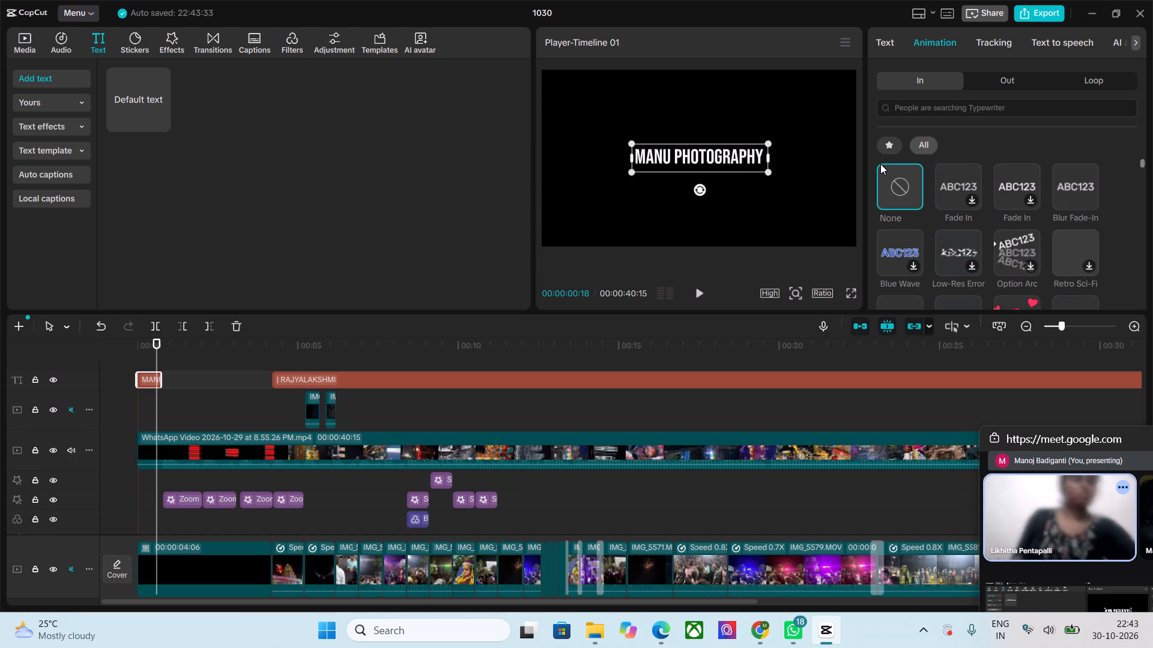
pyautogui.click(936, 112)
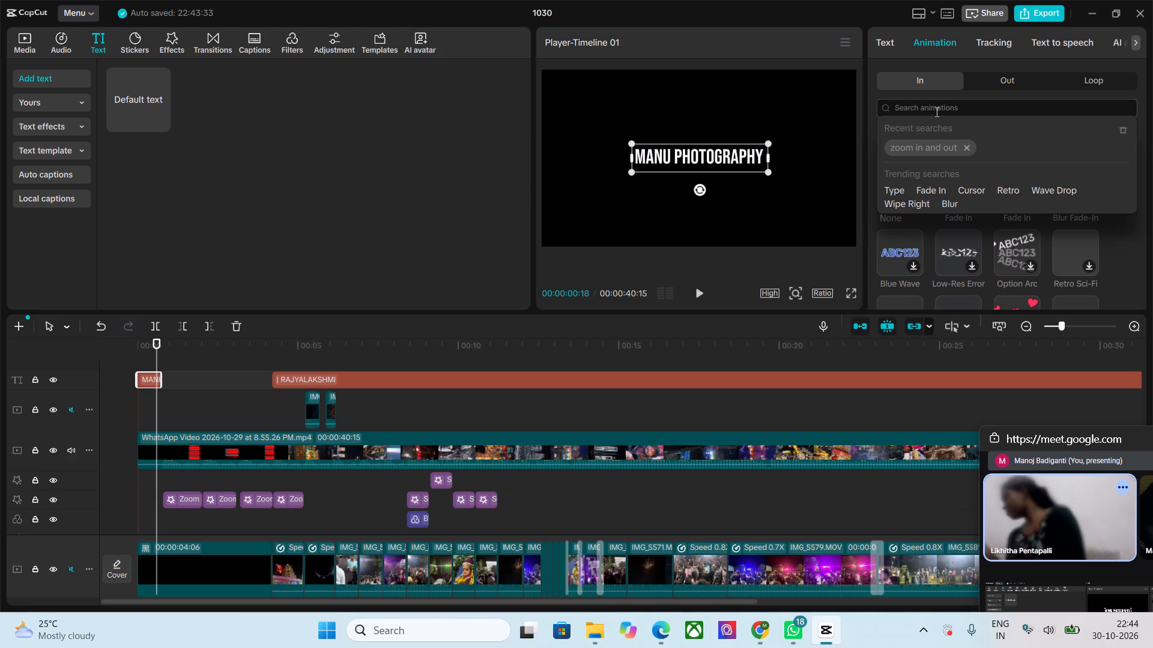
pyautogui.press('w')
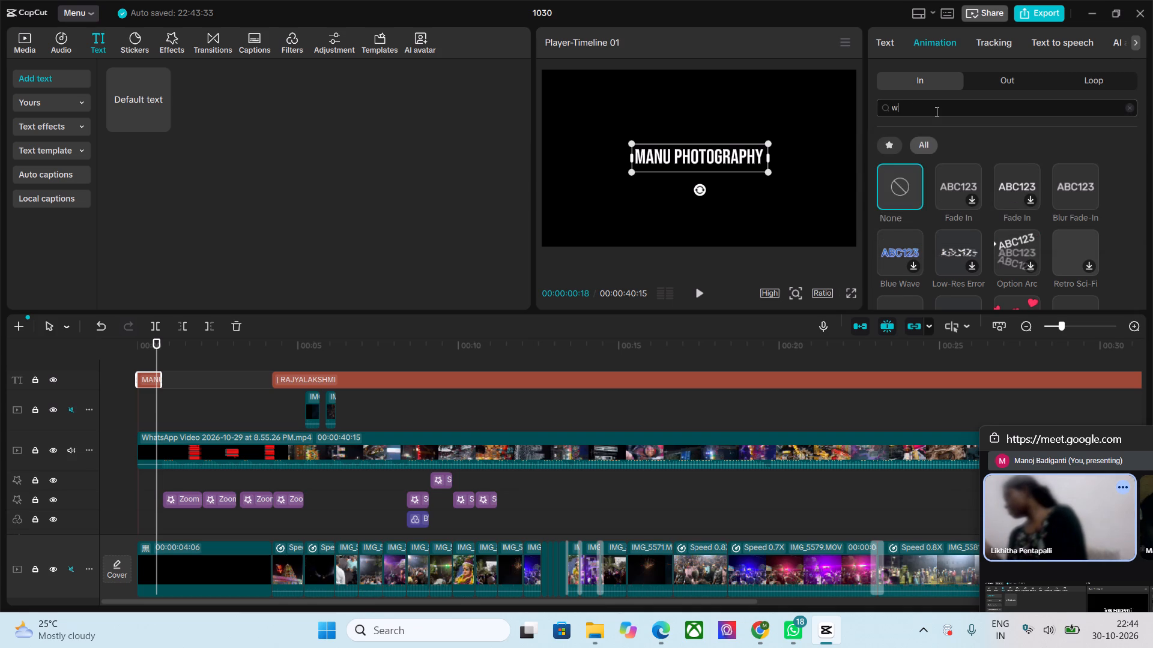
pyautogui.press('r')
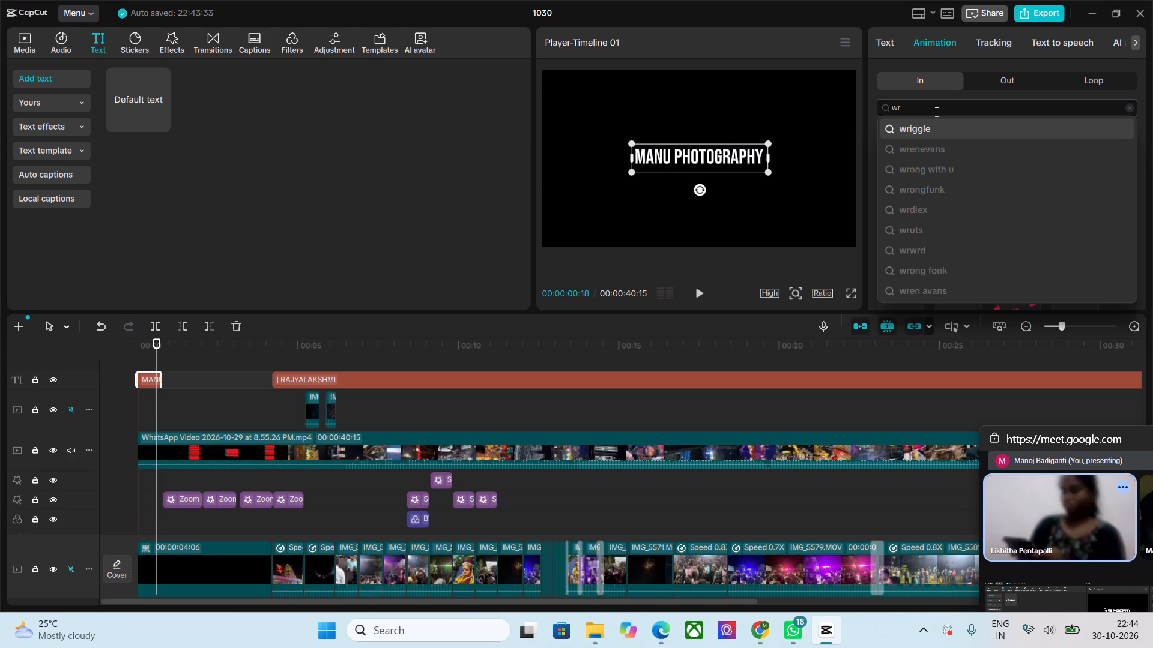
pyautogui.press('i')
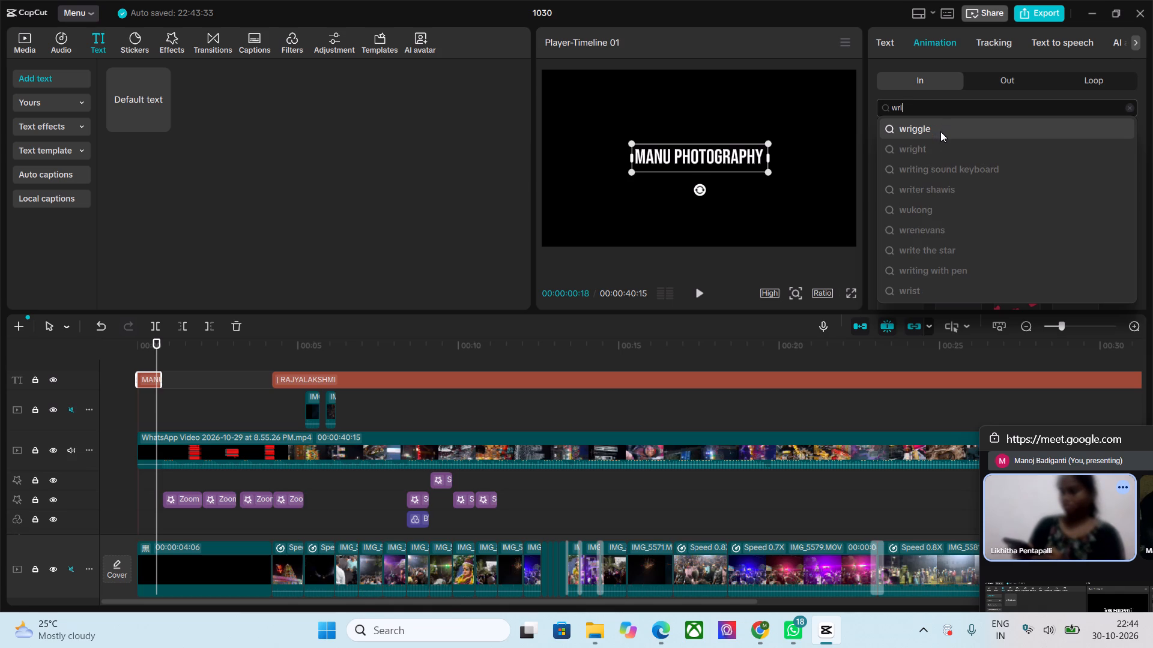
pyautogui.click(943, 140)
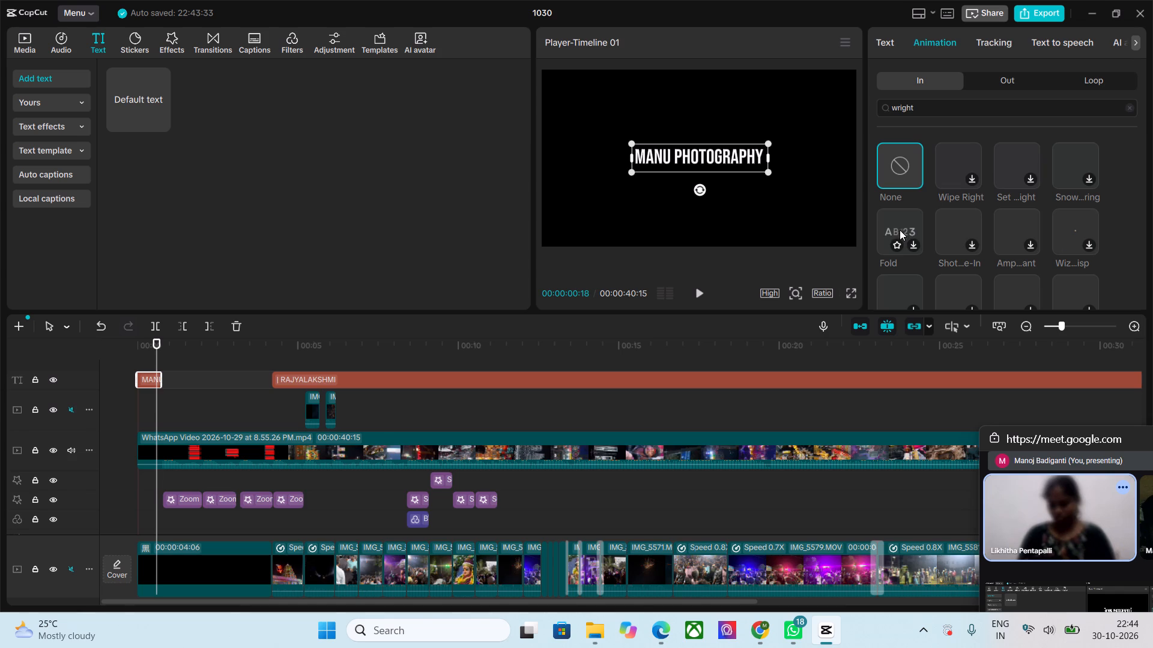
pyautogui.click(956, 158)
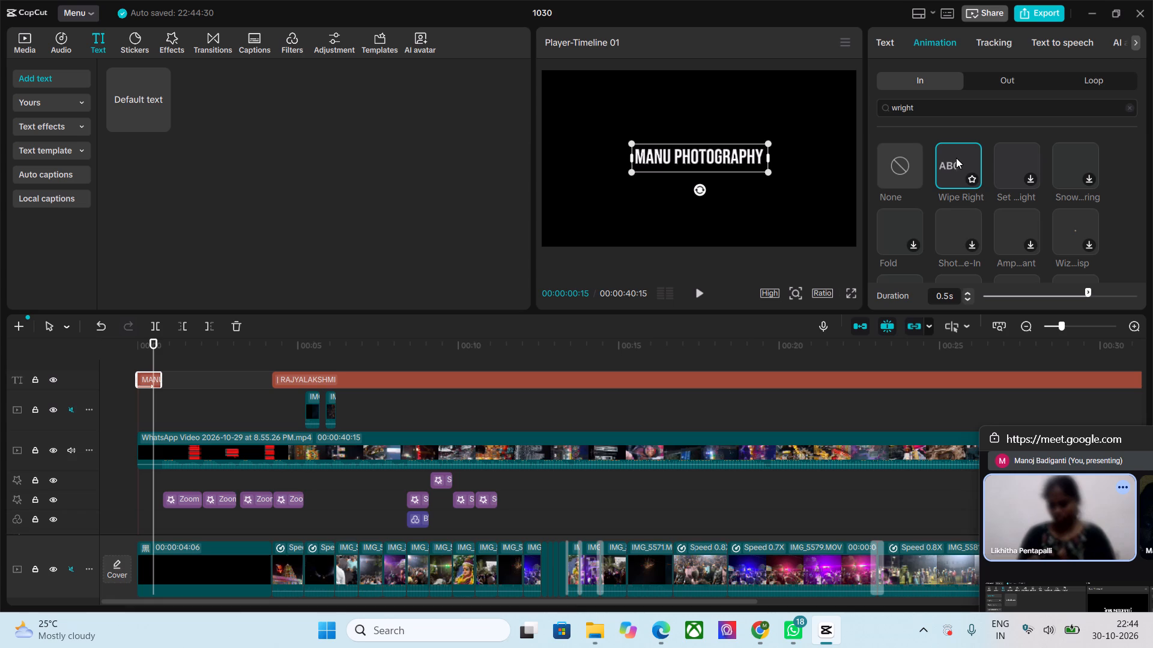
# Play the sequence from the start to about 00:00:02:12 to review the opening title's animation.
pyautogui.moveTo(153, 337); pyautogui.dragTo(145, 337)
pyautogui.moveTo(157, 347); pyautogui.dragTo(126, 352)
pyautogui.press('space')
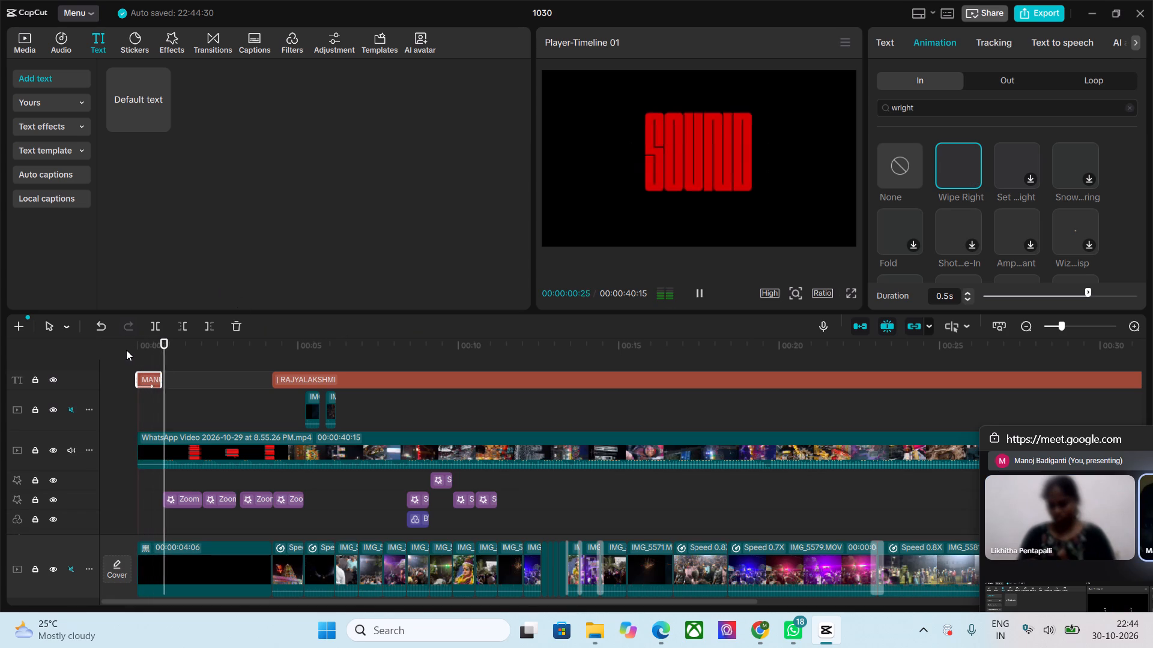
pyautogui.press('space')
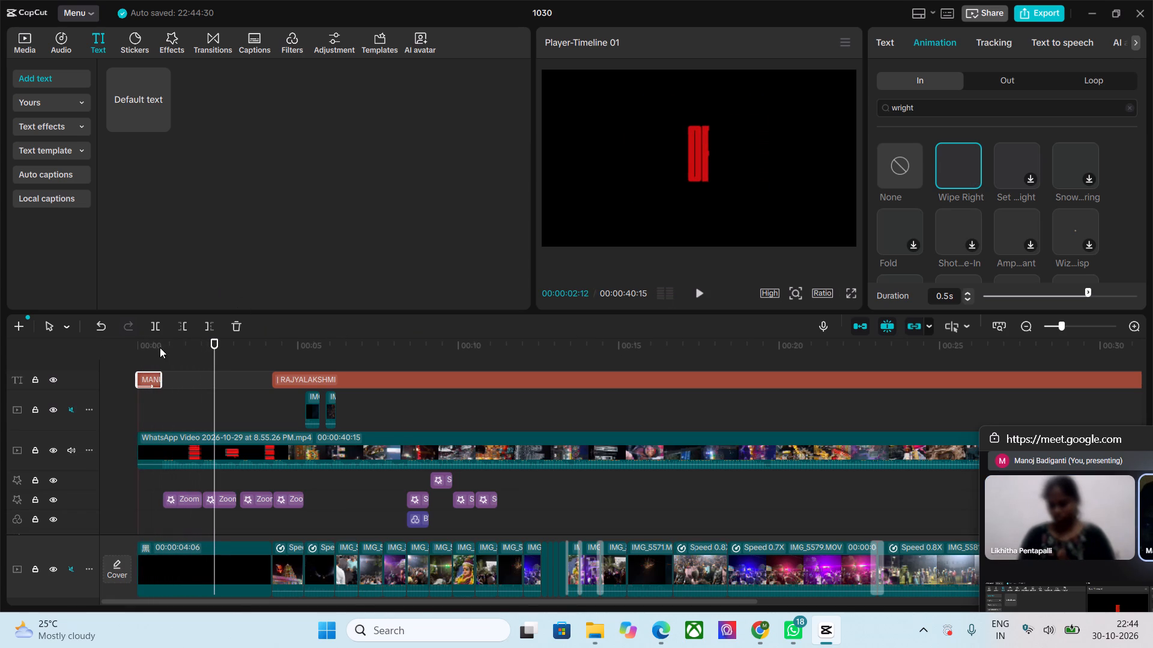
# Look through the favorite audio and the full list of music categories in the audio library.
pyautogui.click(62, 38)
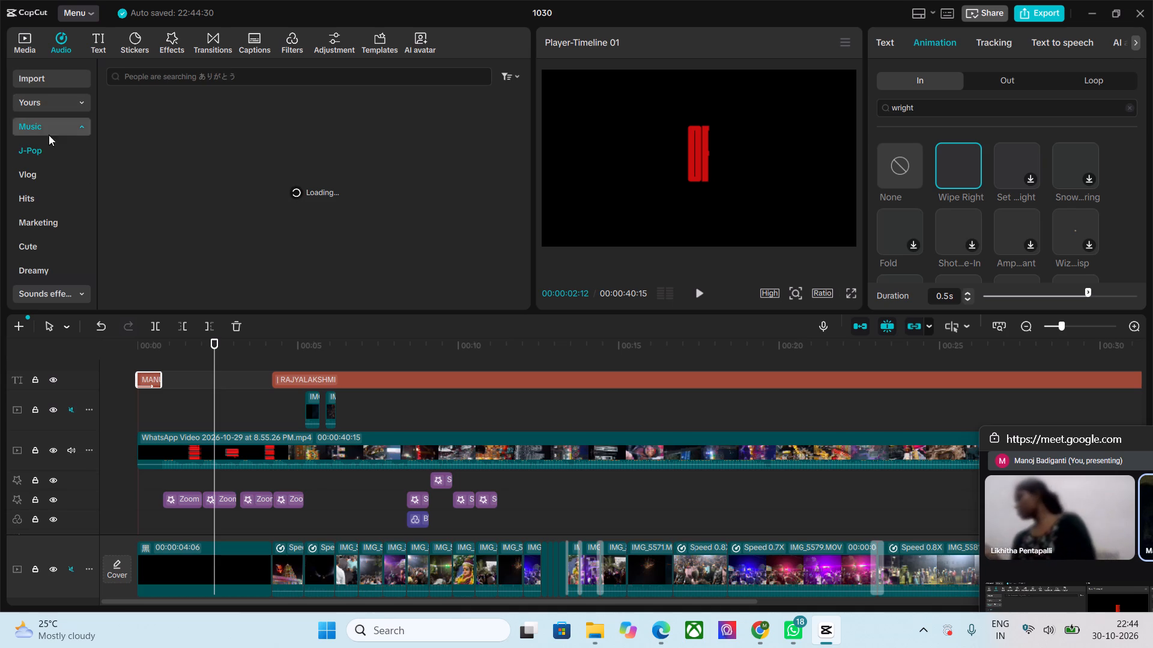
pyautogui.click(60, 104)
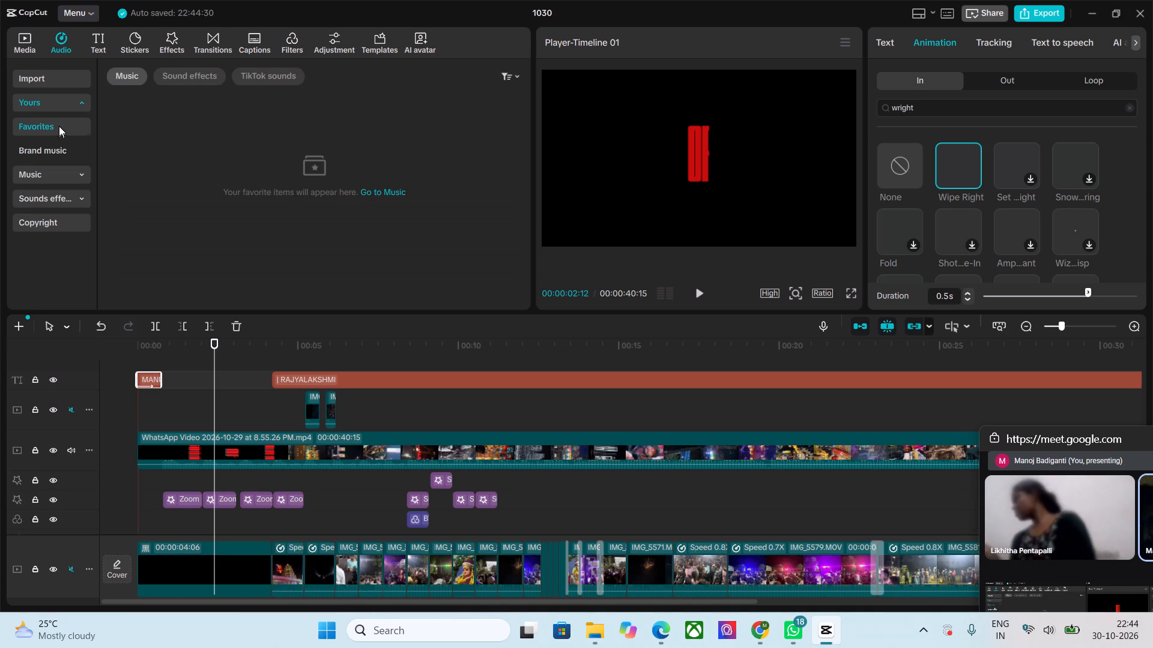
pyautogui.click(61, 122)
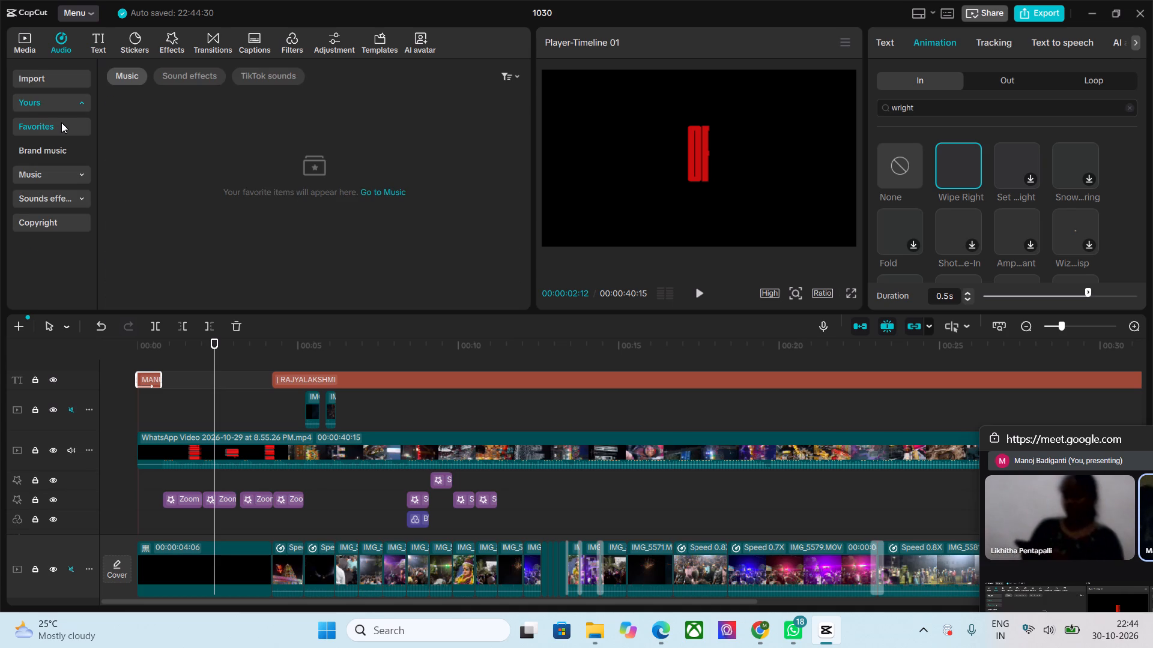
pyautogui.click(61, 122)
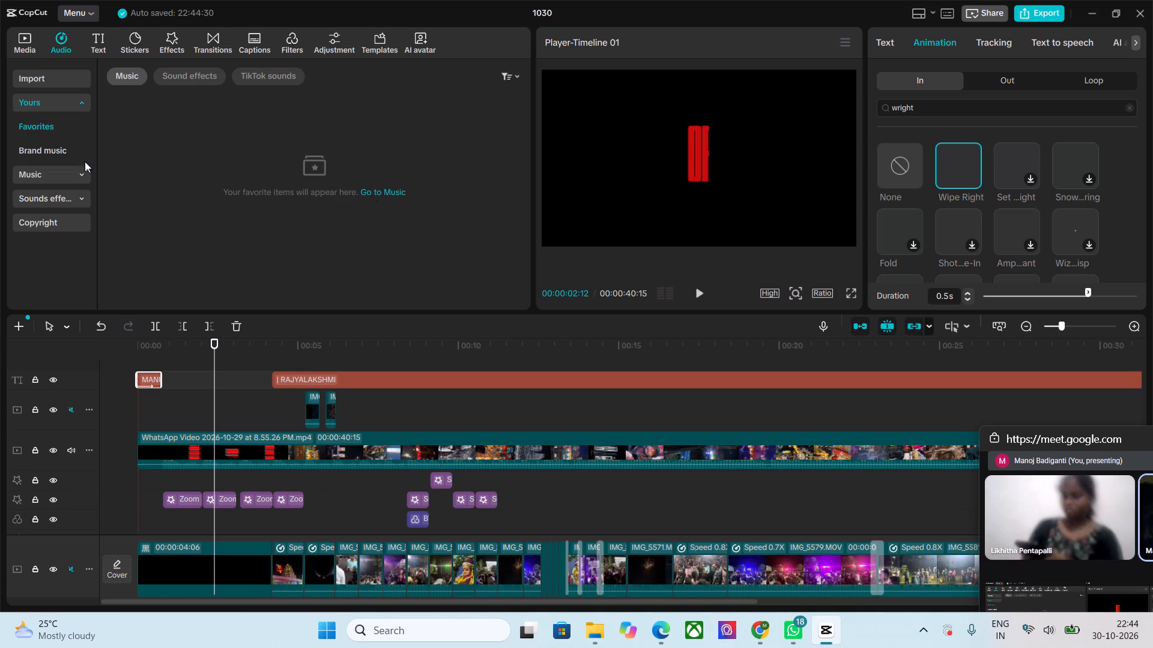
pyautogui.click(64, 143)
pyautogui.click(63, 123)
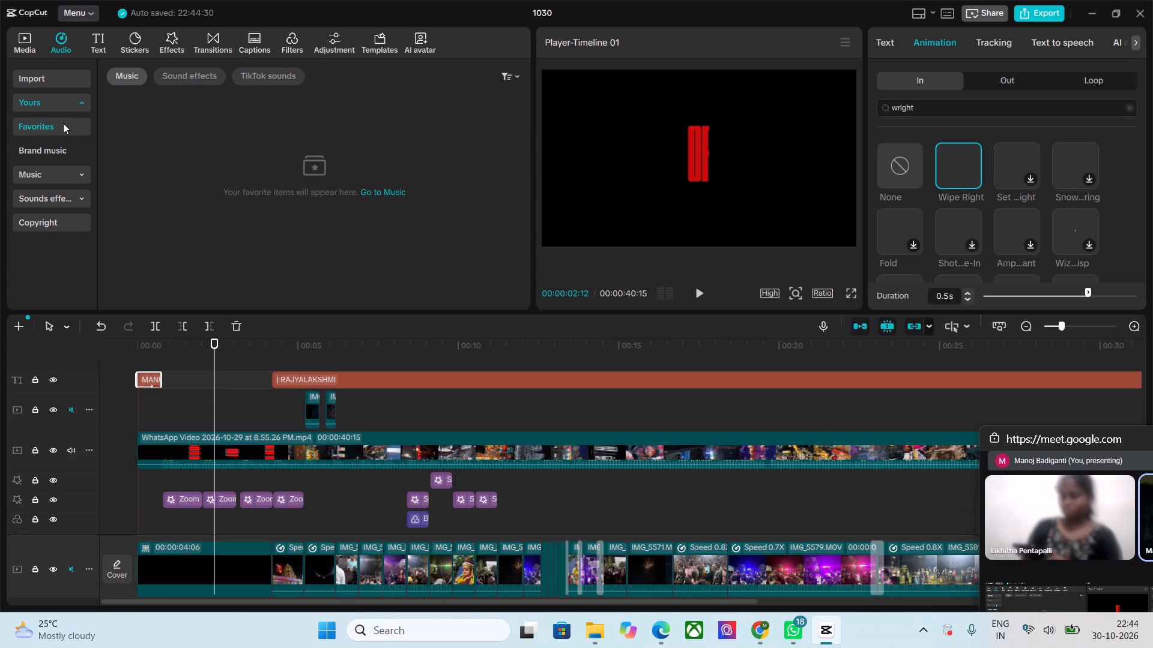
pyautogui.click(62, 179)
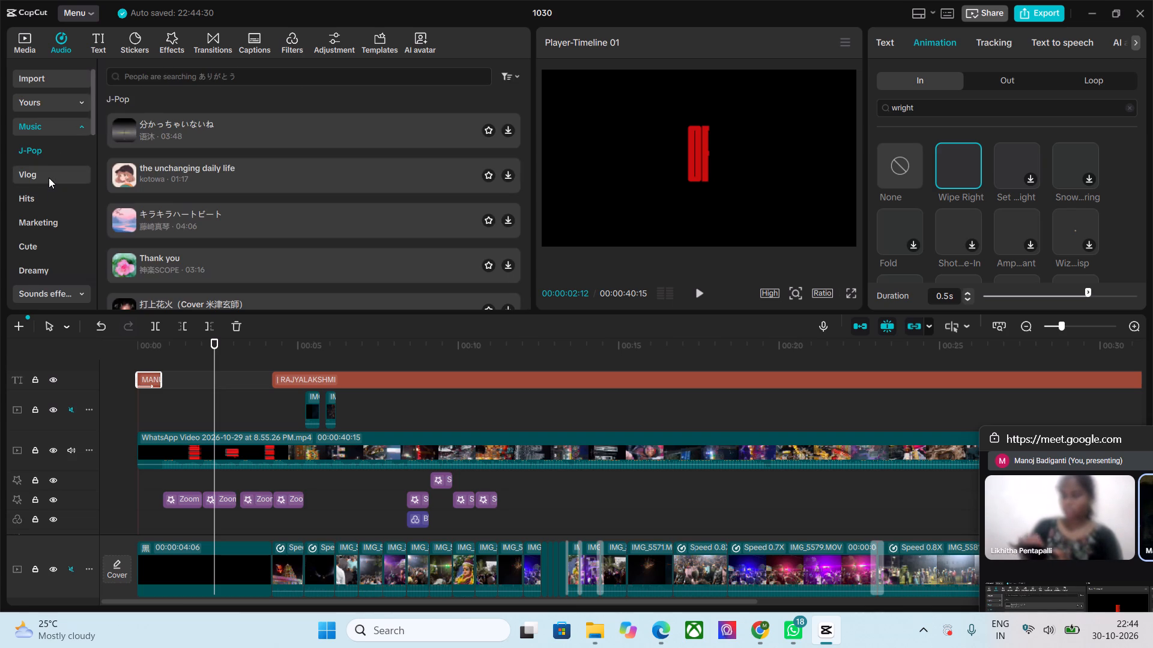
pyautogui.scroll(-3, 49, 240)
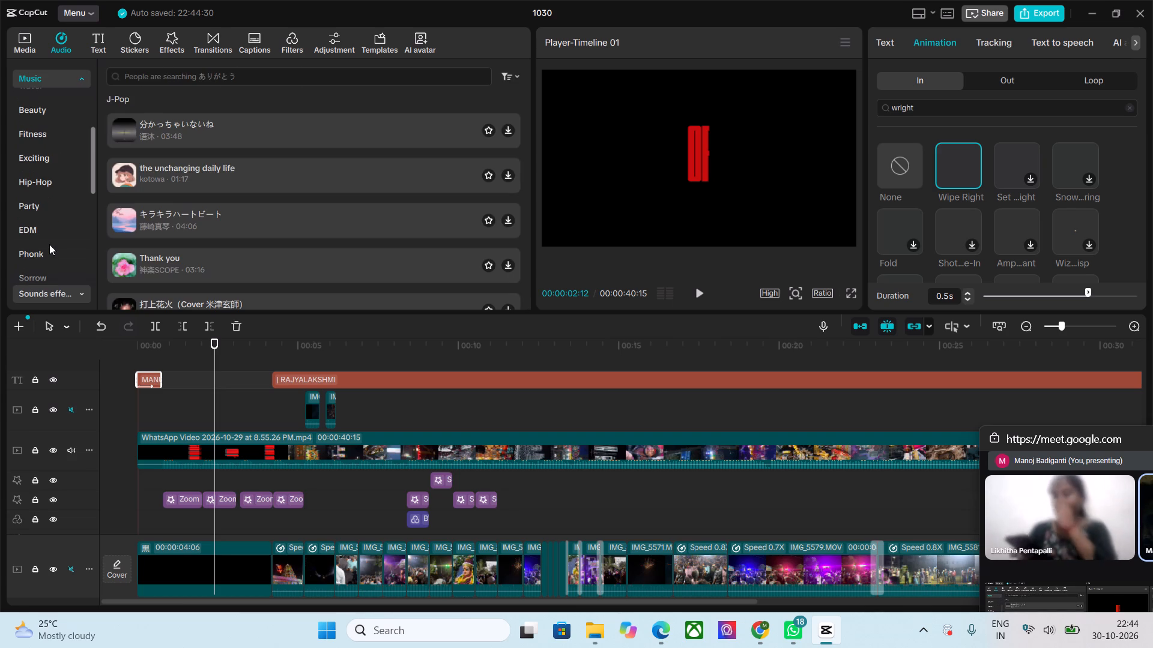
pyautogui.scroll(-1, 49, 247)
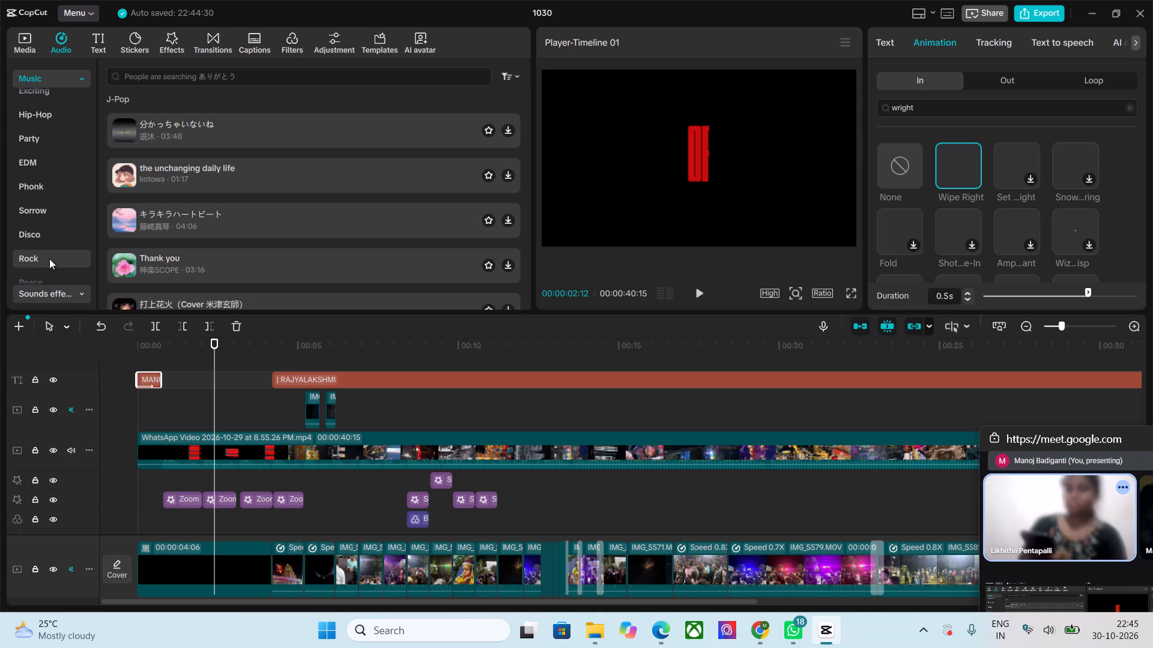
pyautogui.scroll(-1, 49, 259)
pyautogui.scroll(1, 52, 206)
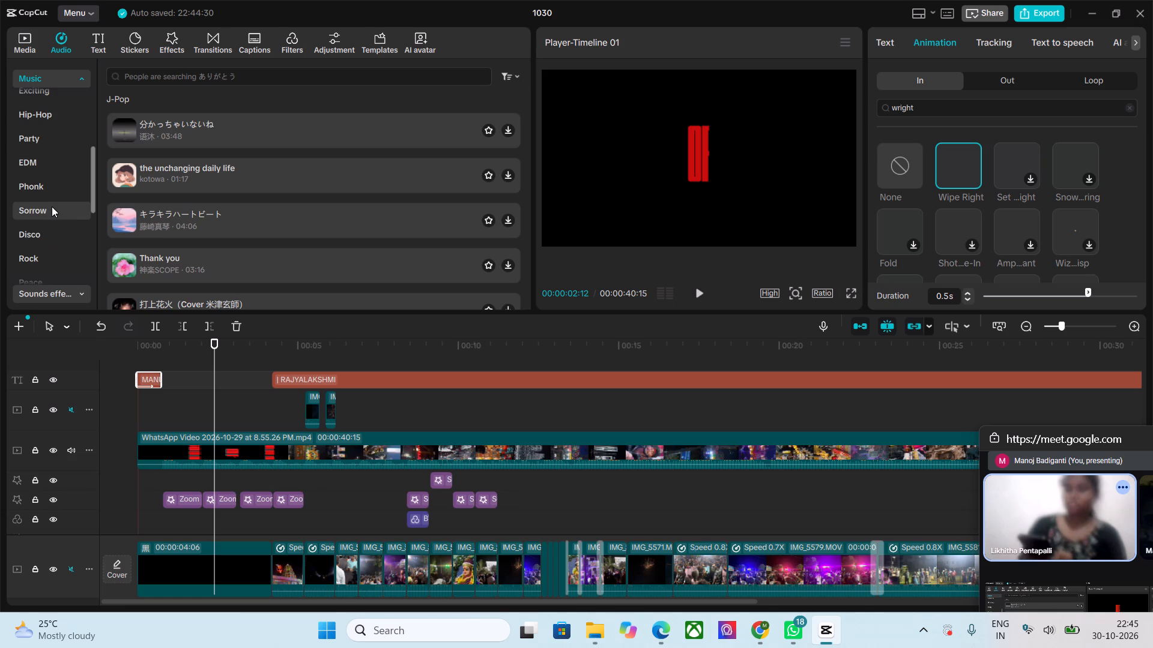
pyautogui.scroll(1, 60, 169)
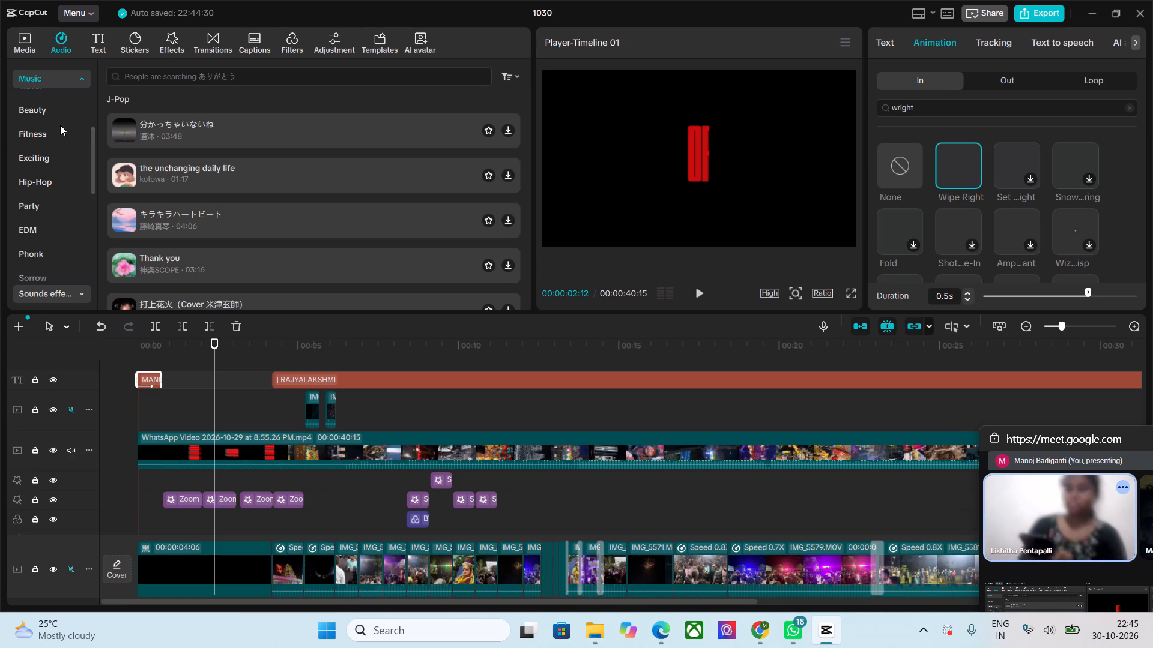
pyautogui.scroll(2, 55, 139)
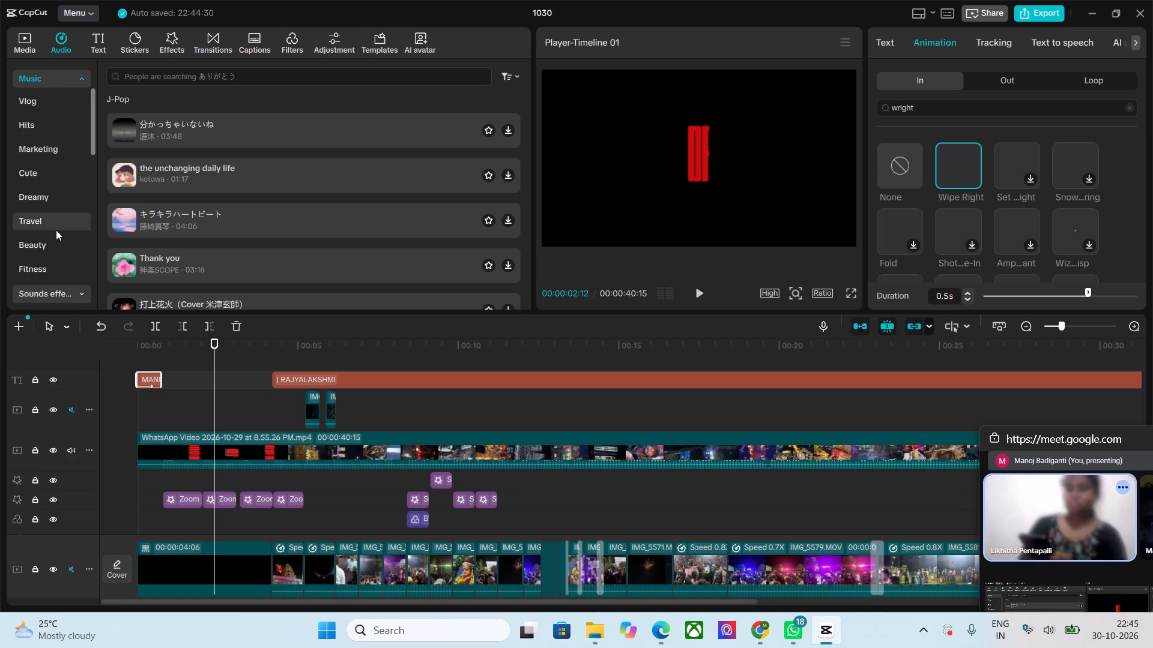
pyautogui.scroll(-6, 56, 233)
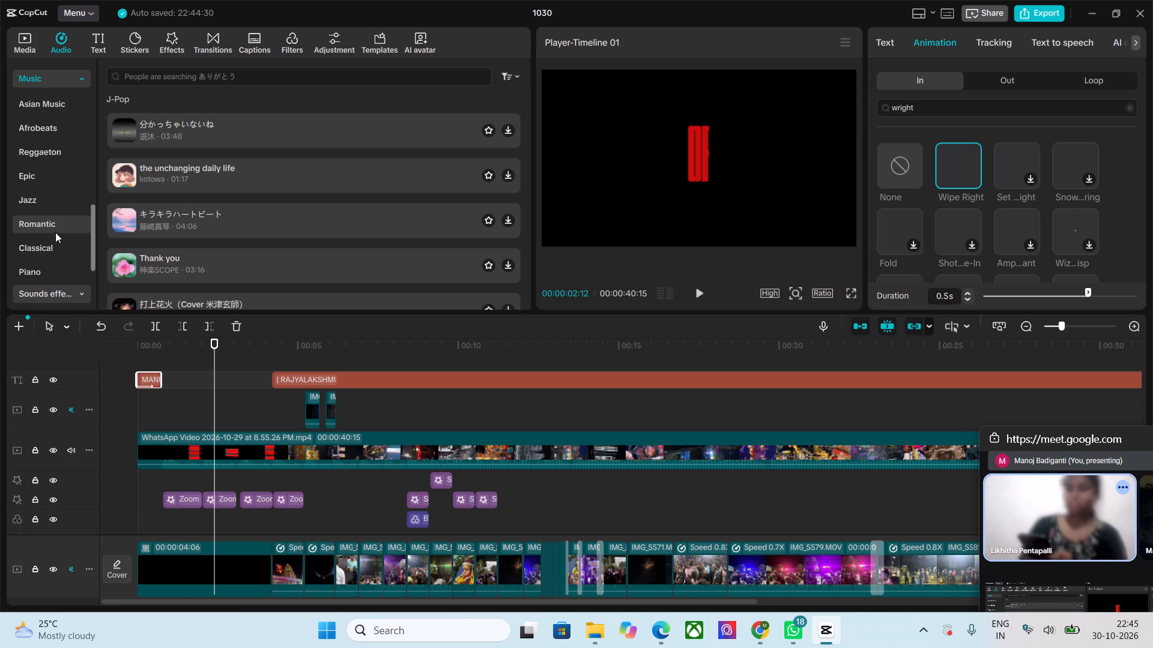
pyautogui.scroll(-1, 55, 232)
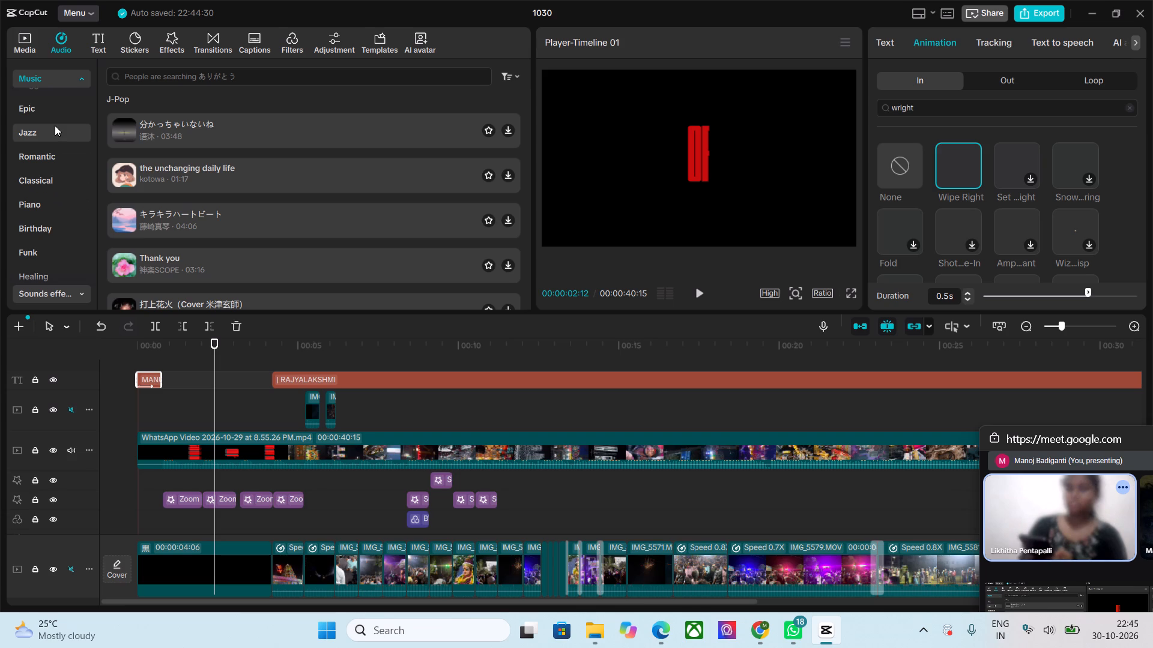
pyautogui.scroll(-2, 58, 230)
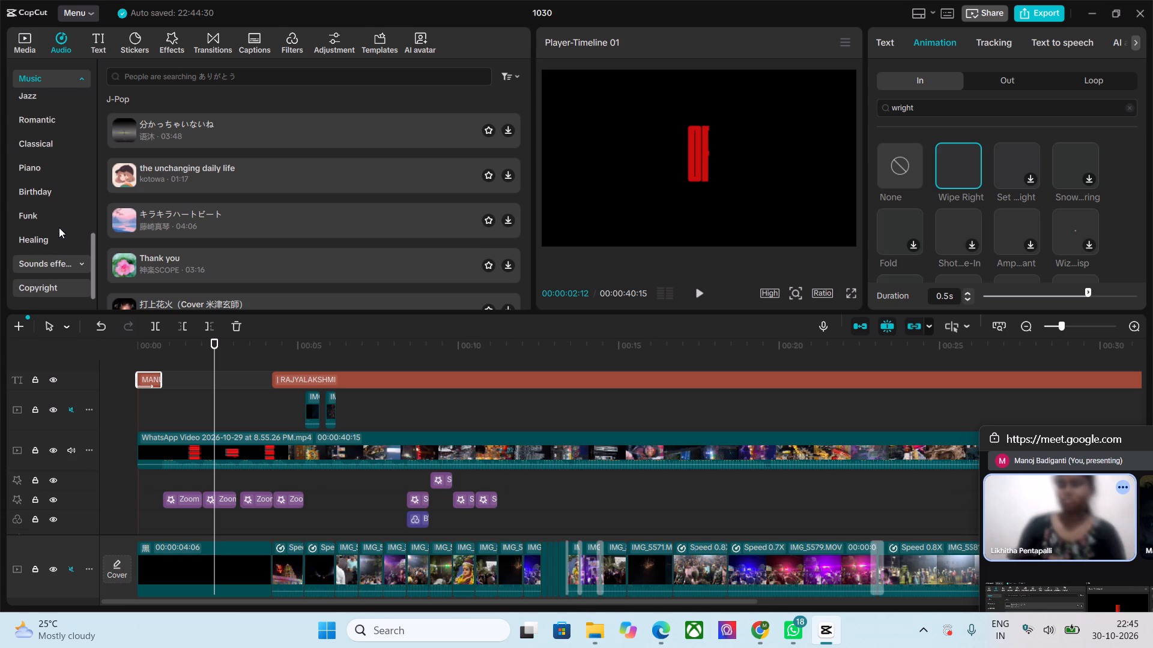
# Browse the Trending, Cartoon and Gaming sound effects and preview Pop-up-pop-up ... (Sounds of magic).
pyautogui.click(64, 260)
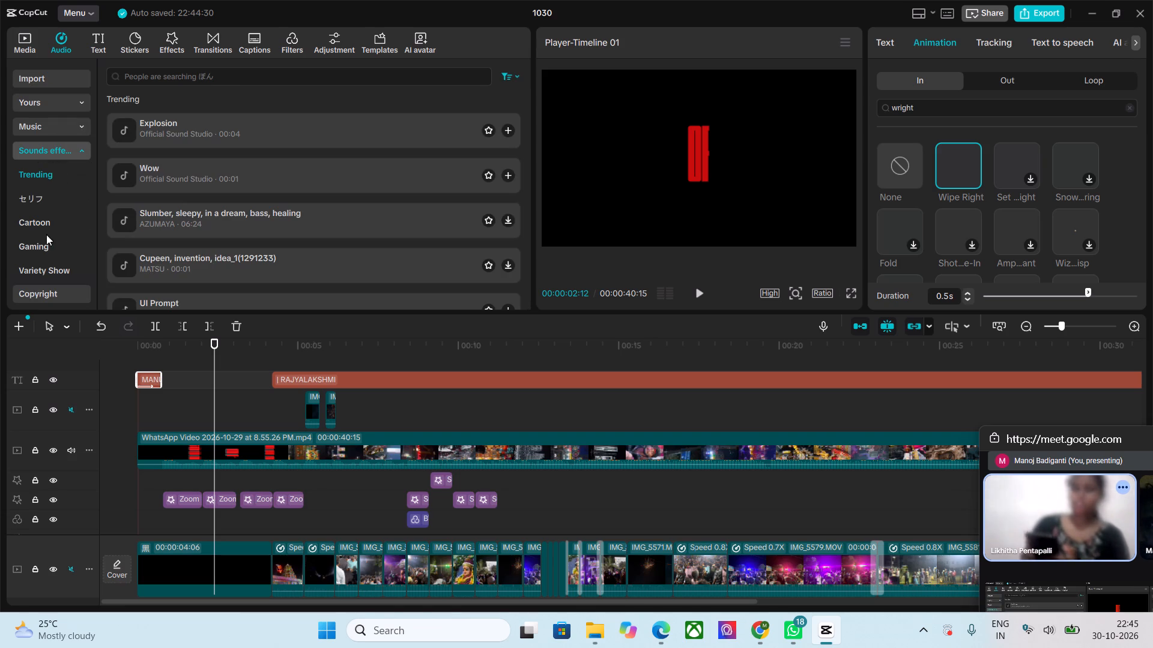
pyautogui.click(56, 229)
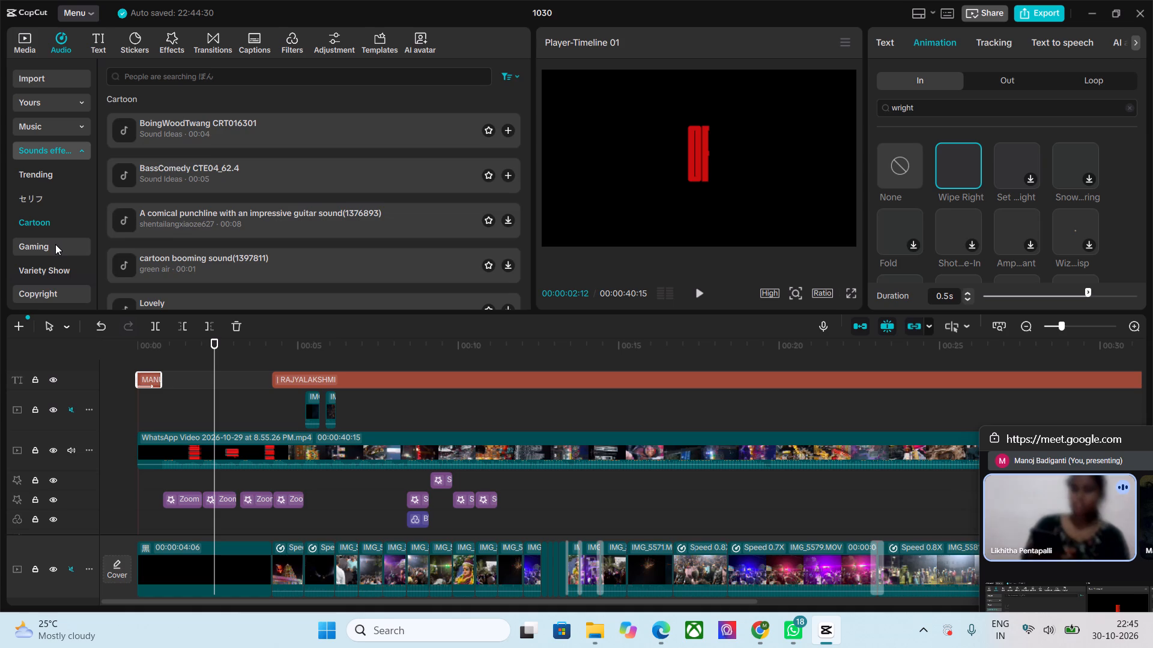
pyautogui.click(55, 244)
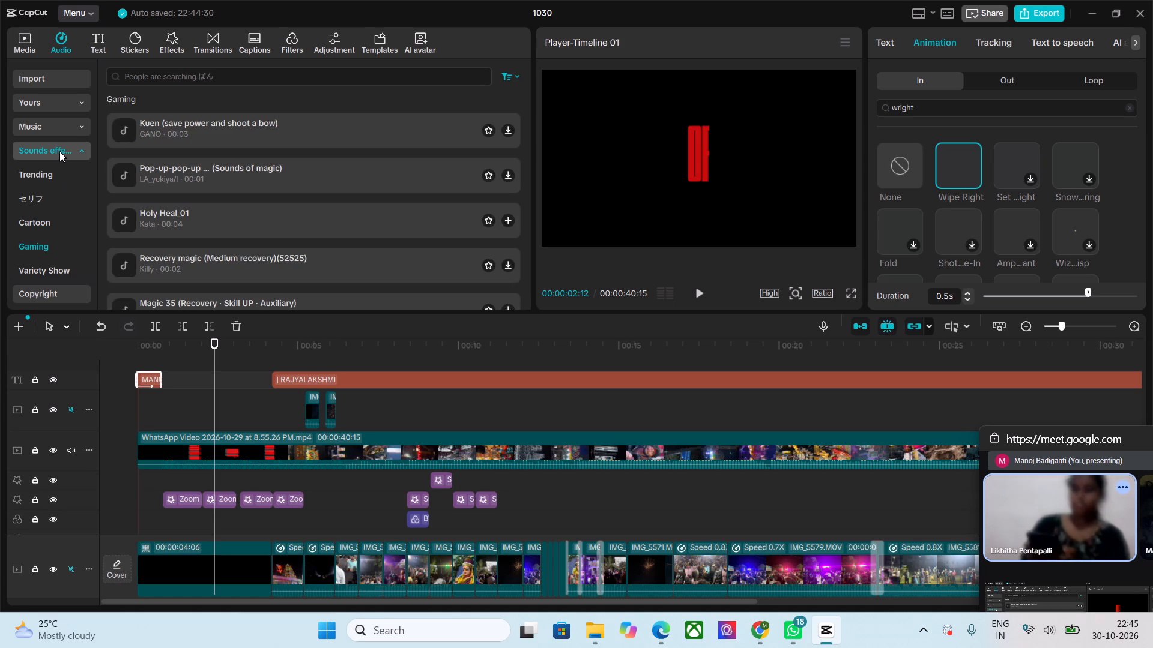
pyautogui.click(125, 176)
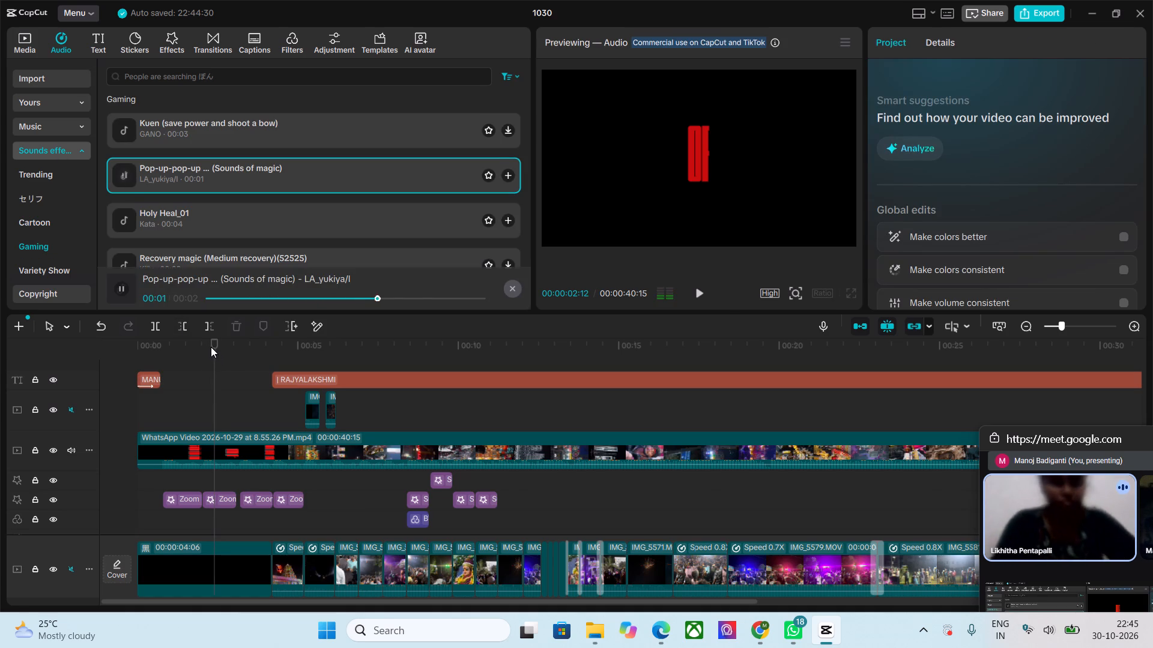
pyautogui.moveTo(211, 347); pyautogui.dragTo(169, 347)
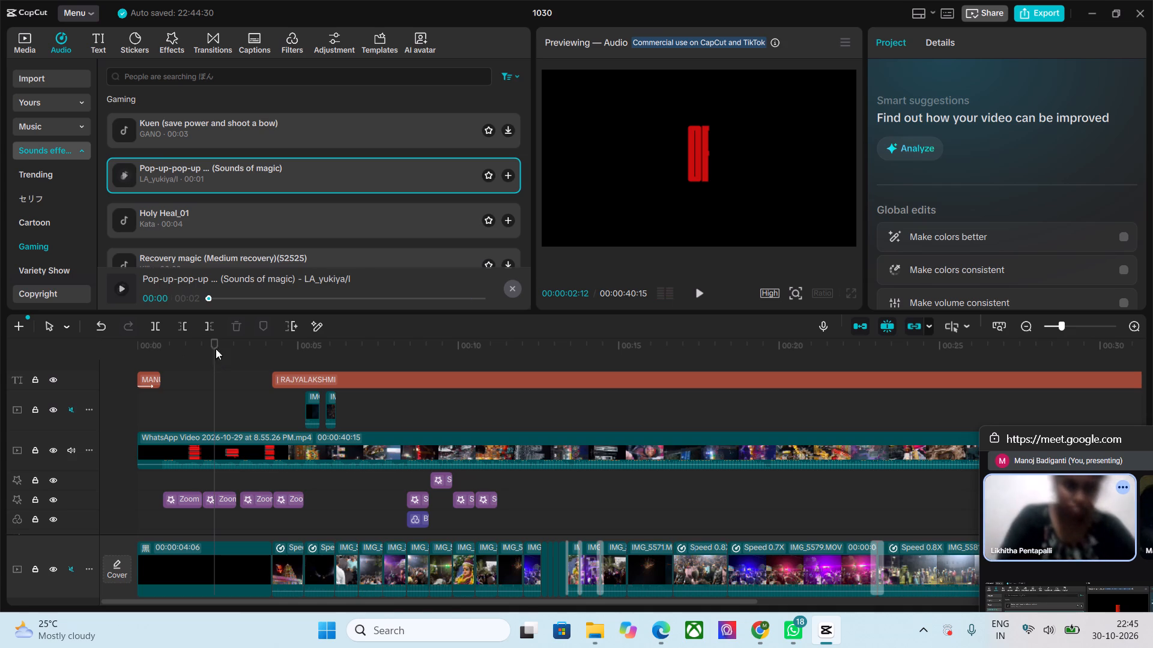
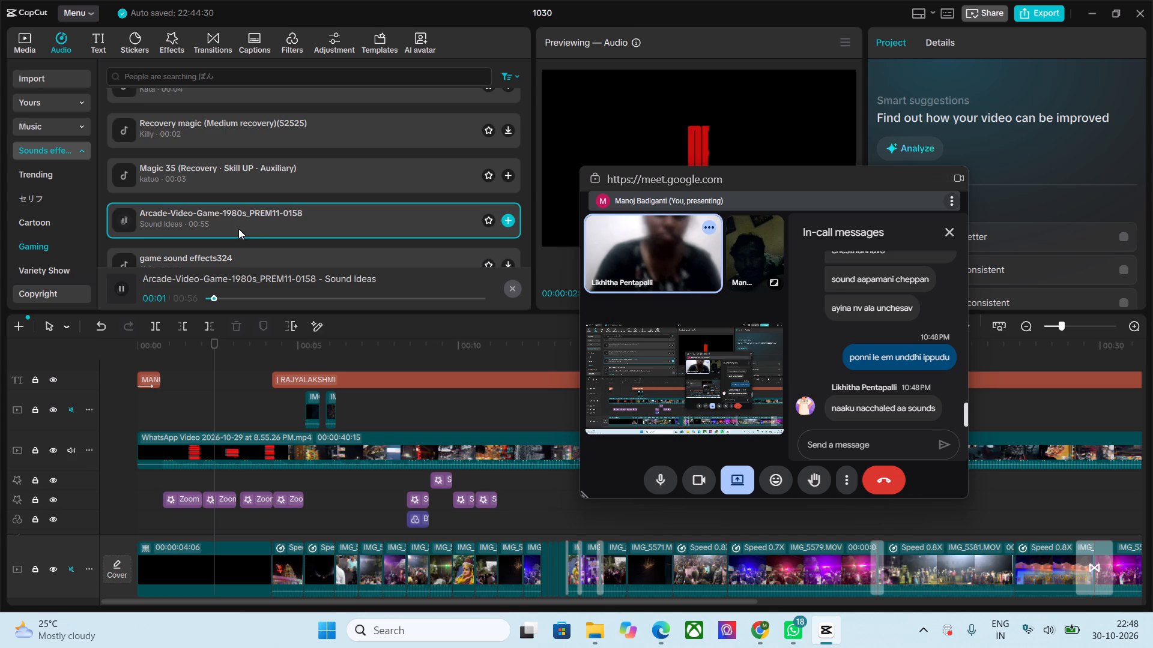
# Preview the game sound effects324 audio in the Gaming sound effects.
pyautogui.scroll(-1, 157, 233)
pyautogui.click(127, 206)
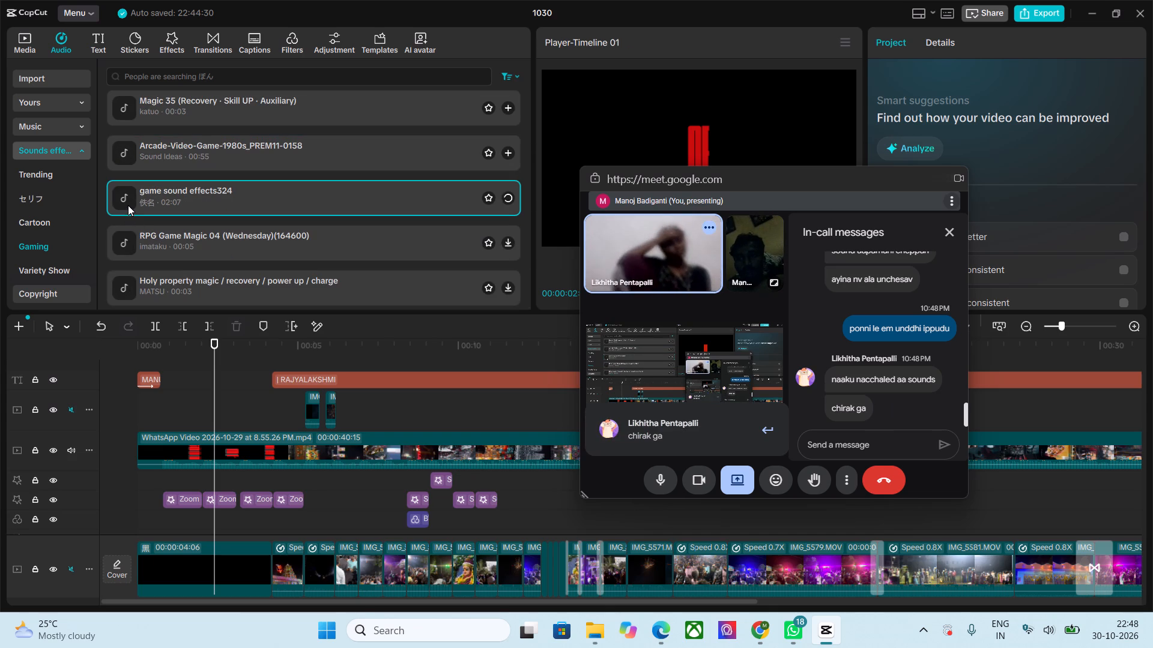
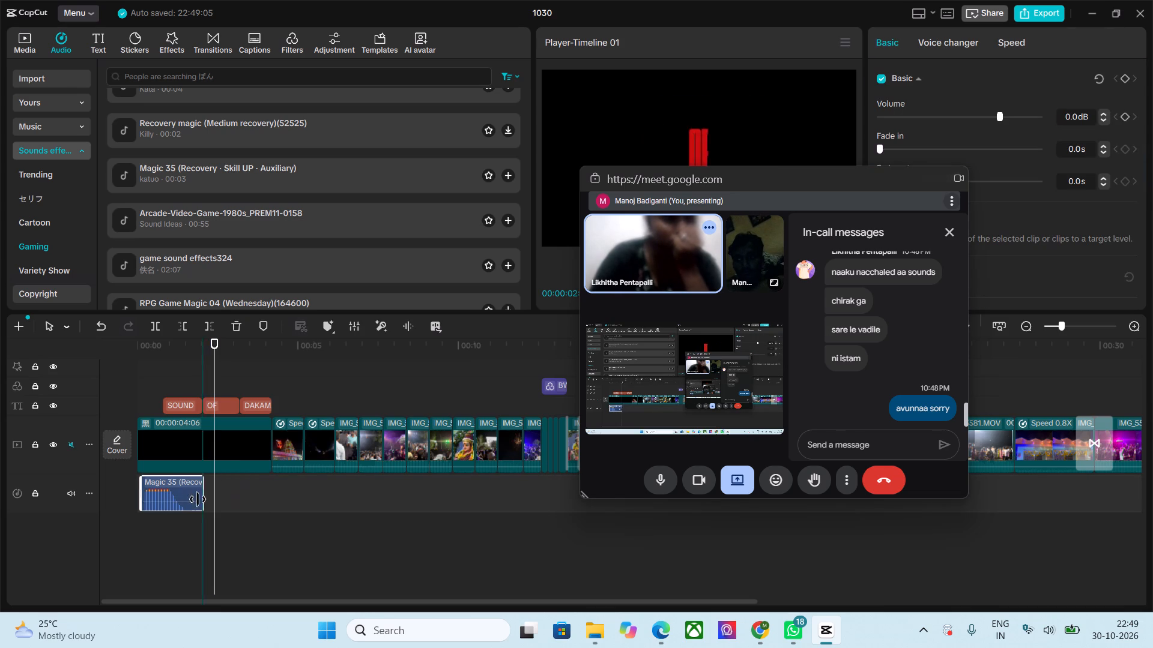
# Trim the end of the Magic 35 sound effect to where the SOUND title starts, and play the opening back.
pyautogui.moveTo(198, 499); pyautogui.dragTo(163, 496)
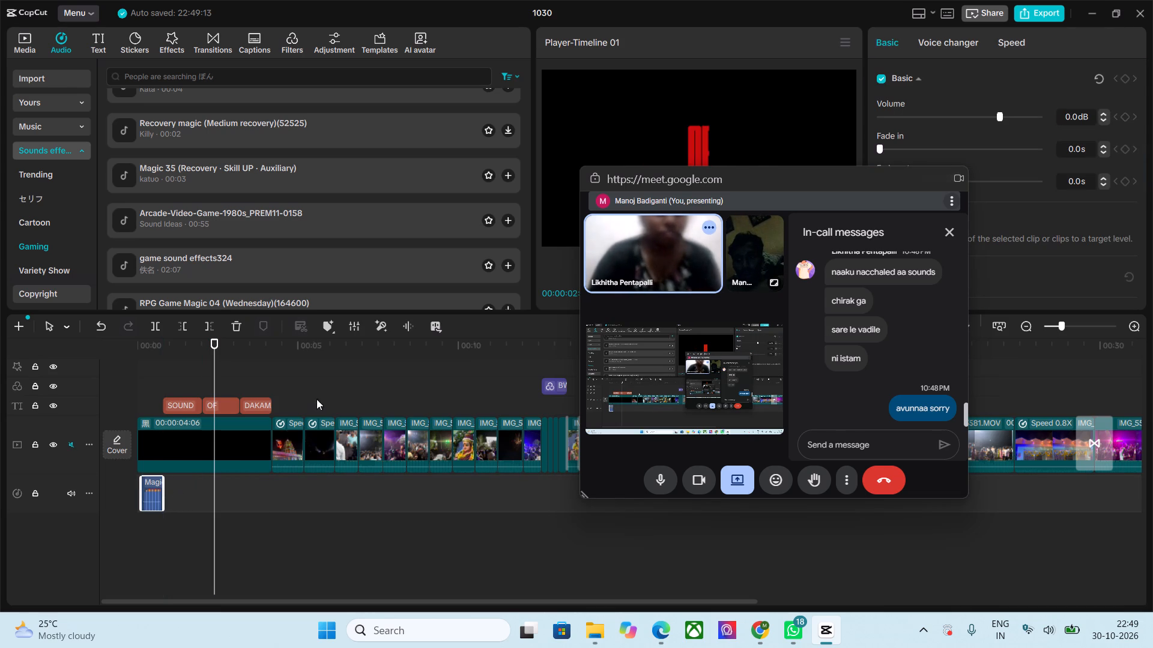
pyautogui.moveTo(215, 346); pyautogui.dragTo(79, 368)
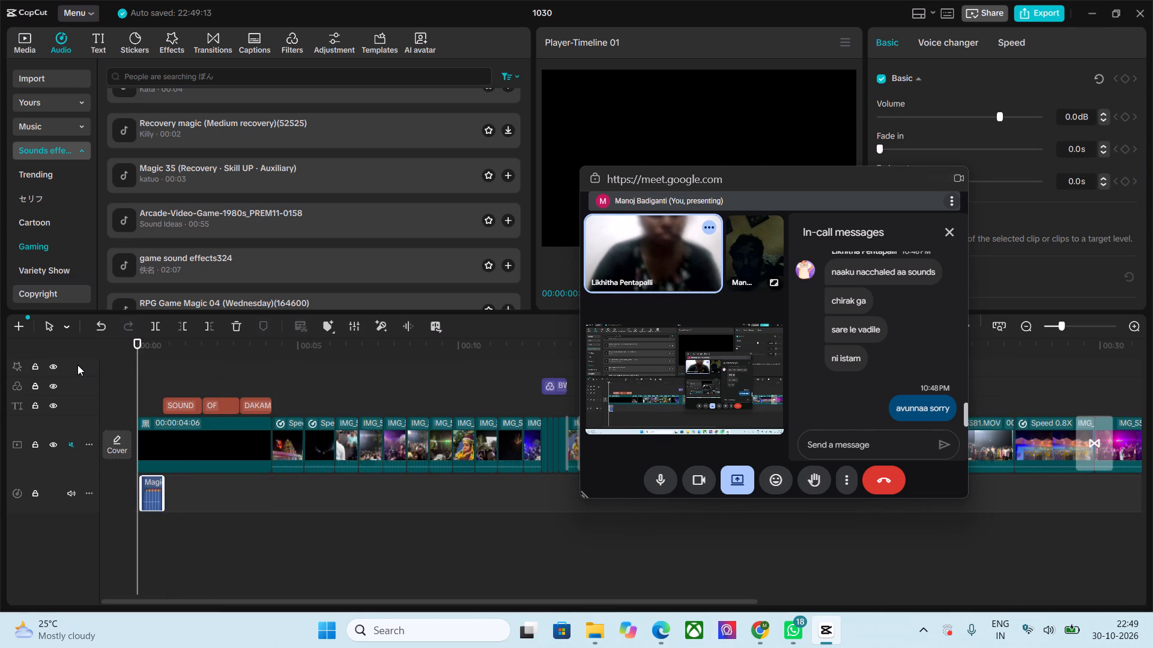
pyautogui.press('space')
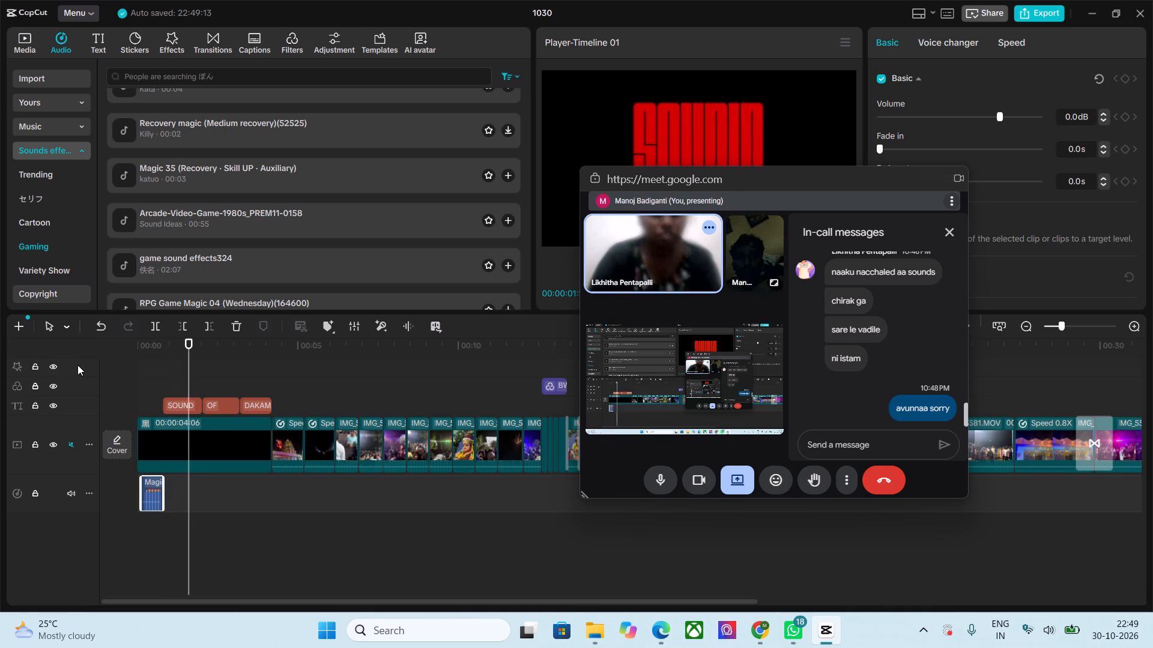
pyautogui.press('space')
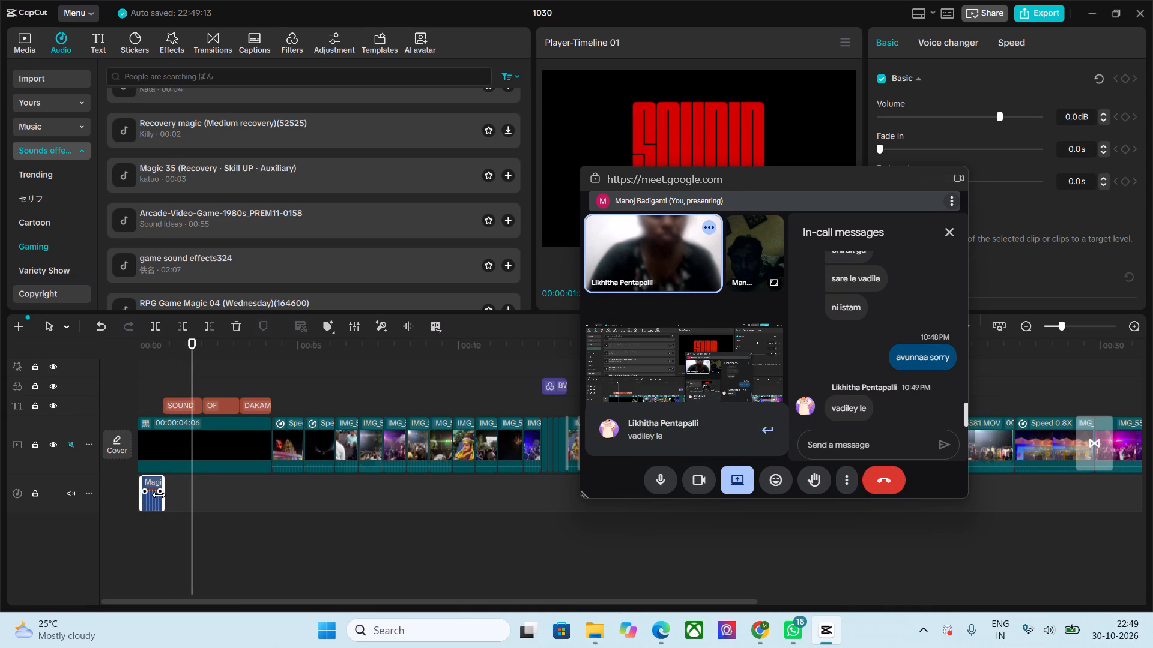
# Add a 0.4 s fade-out to the trimmed Magic 35 sound effect and play the opening from the start.
pyautogui.moveTo(159, 493); pyautogui.dragTo(145, 493)
pyautogui.moveTo(145, 493); pyautogui.dragTo(146, 494)
pyautogui.moveTo(194, 350); pyautogui.dragTo(132, 361)
pyautogui.press('space')
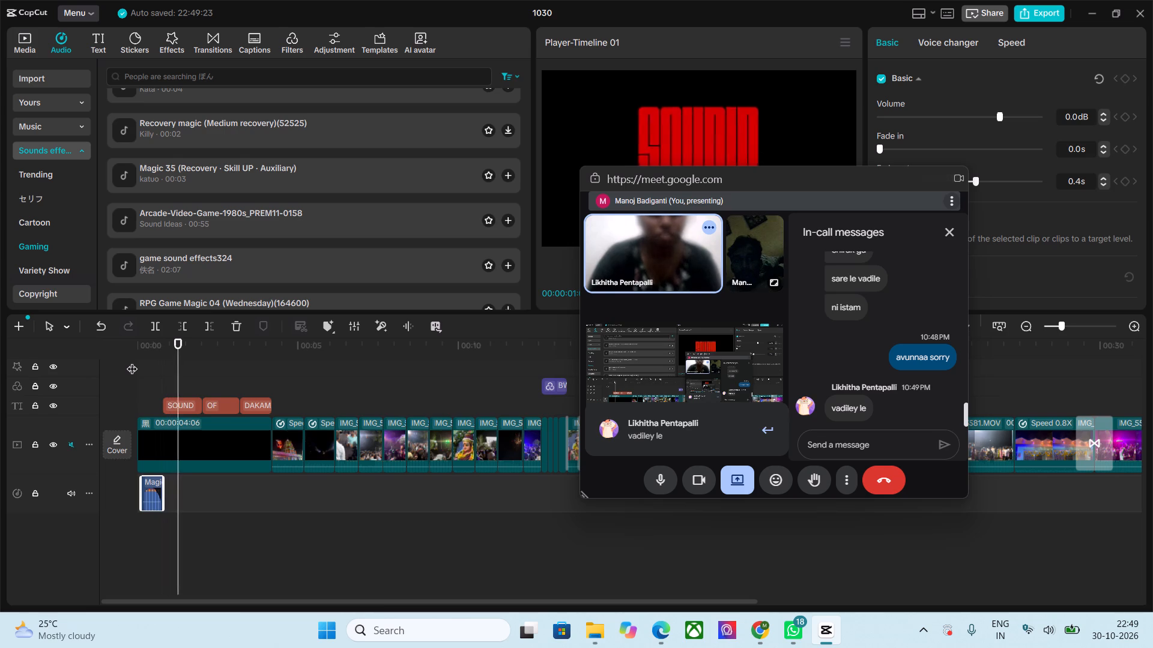
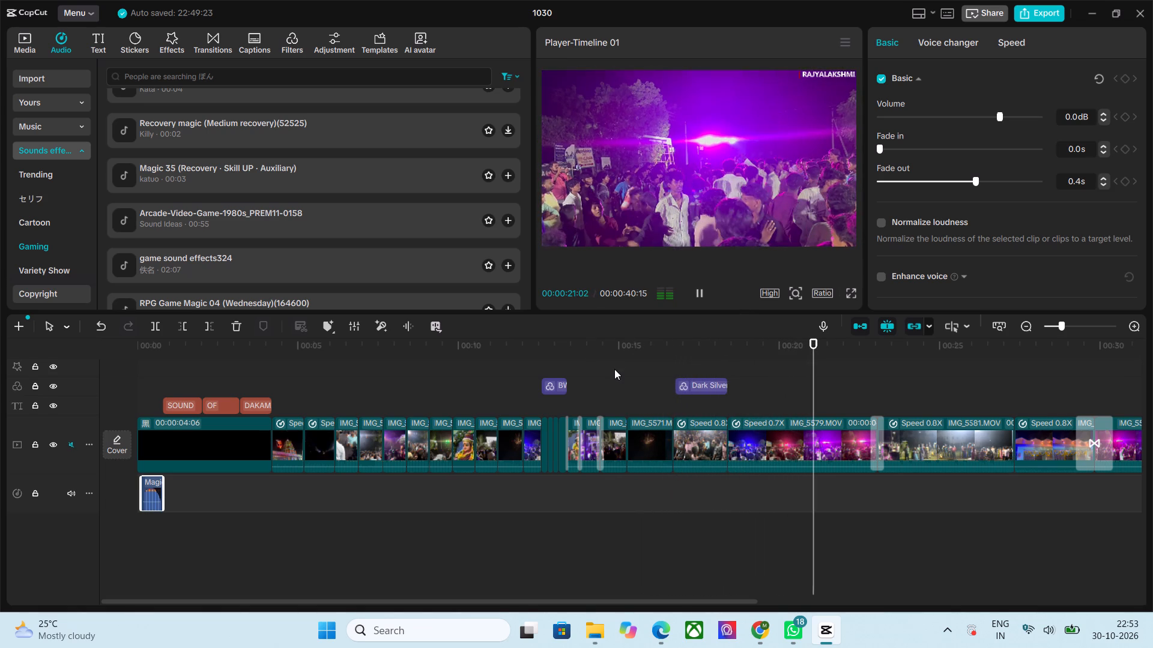
# Export the timeline as 1030 to the D:/1030 folder with the resolution set to 2K.
pyautogui.scroll(9, 612, 373)
pyautogui.click(616, 446)
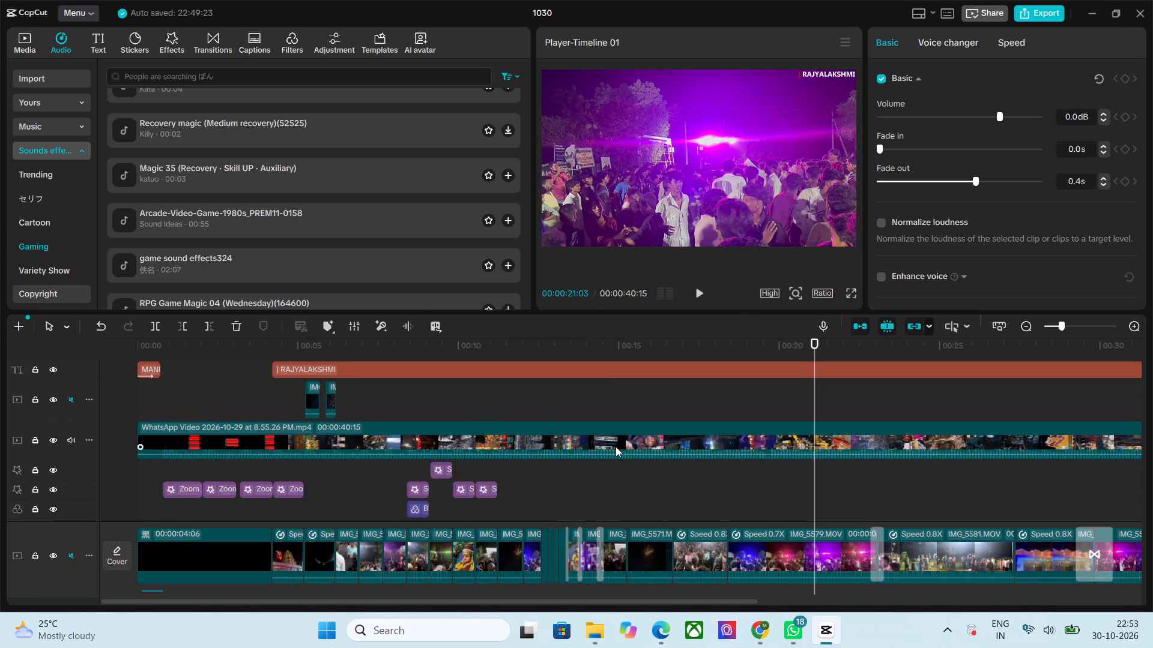
pyautogui.click(1026, 11)
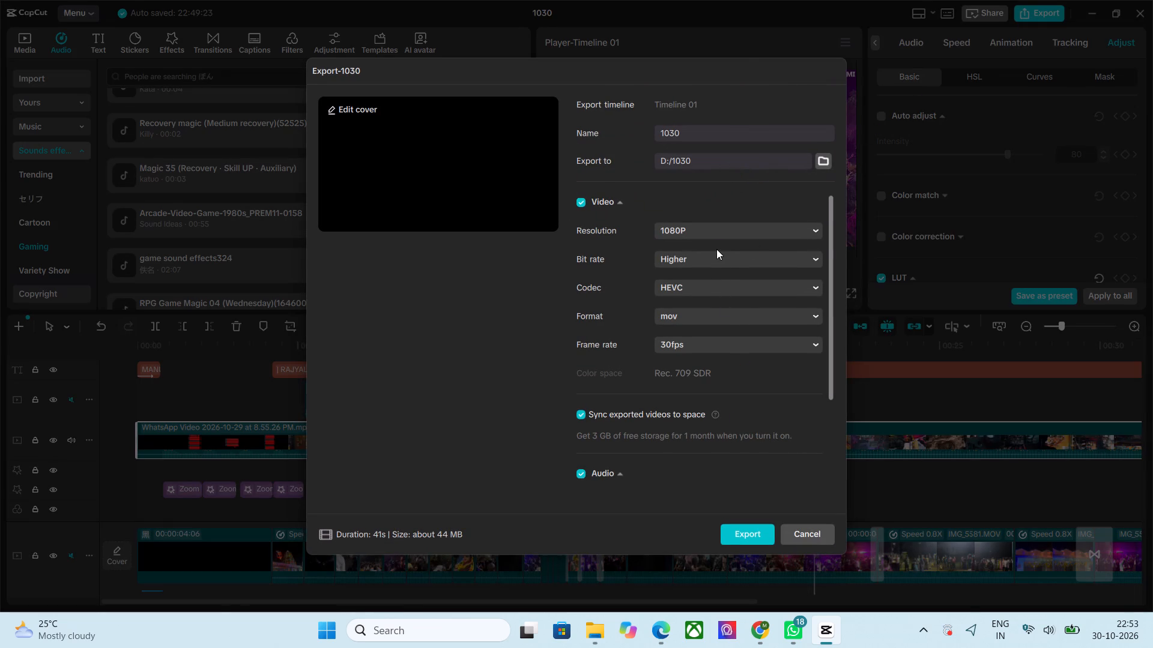
pyautogui.click(716, 296)
pyautogui.click(717, 294)
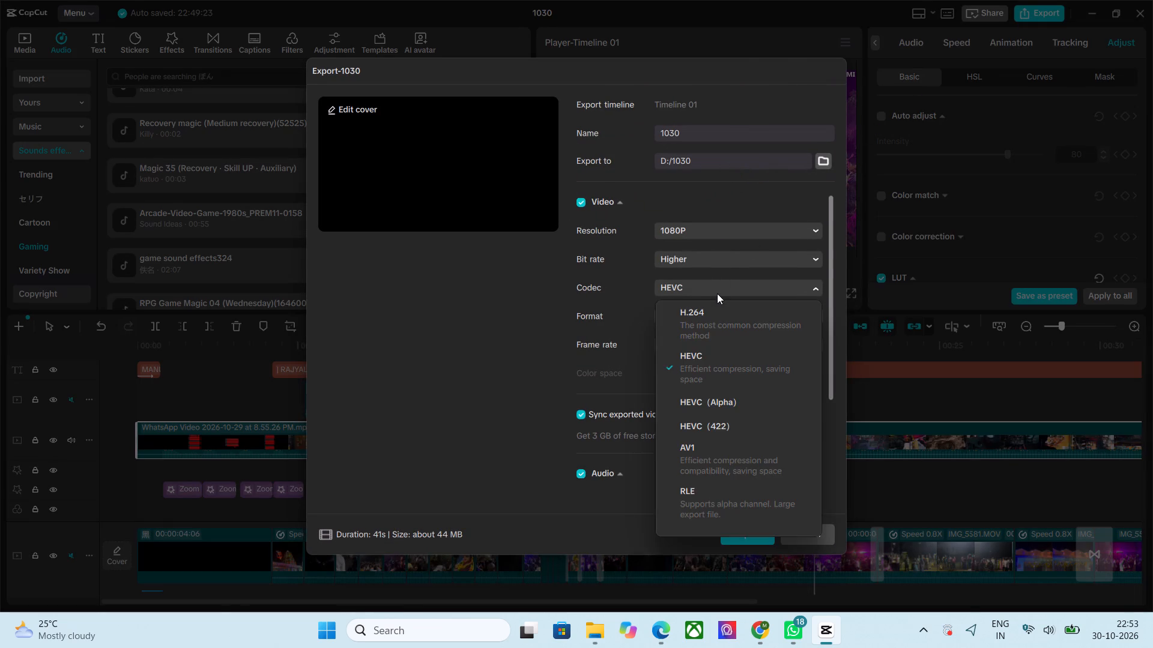
pyautogui.click(717, 293)
pyautogui.click(712, 313)
pyautogui.click(712, 313)
pyautogui.click(719, 287)
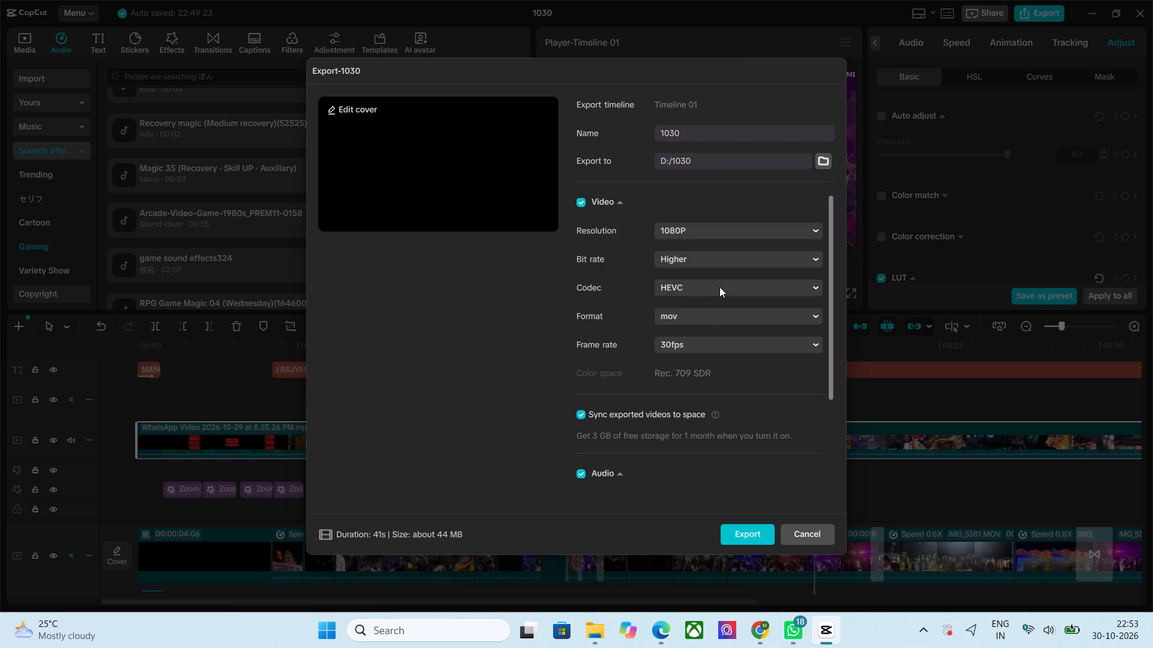
pyautogui.click(719, 287)
pyautogui.click(723, 230)
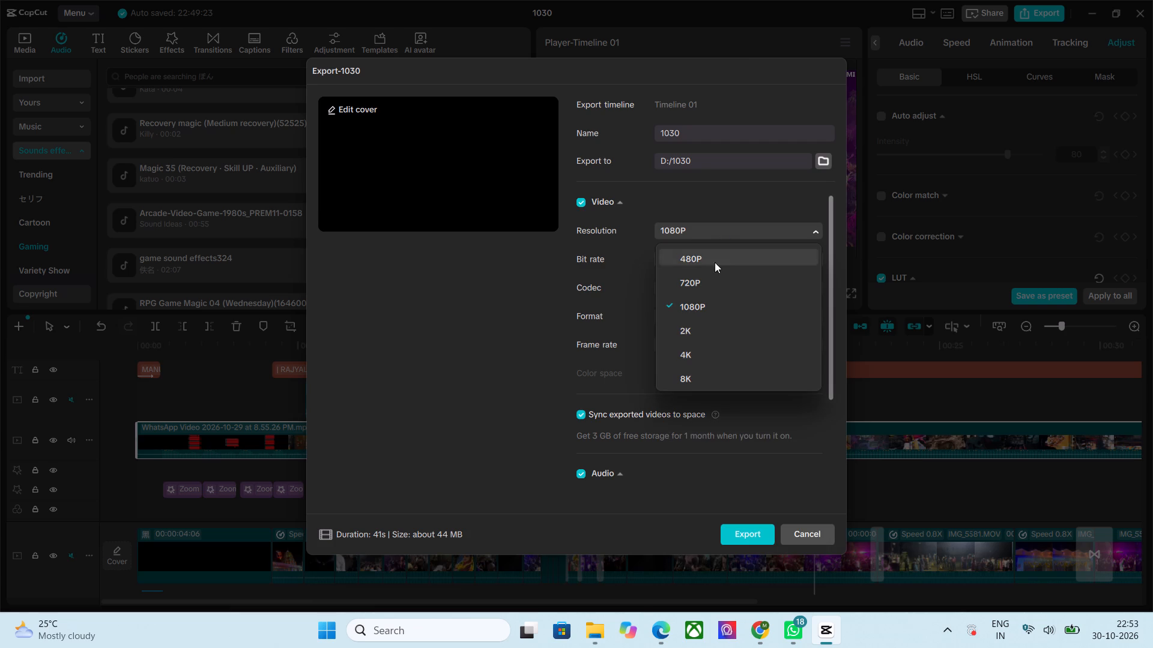
pyautogui.click(706, 328)
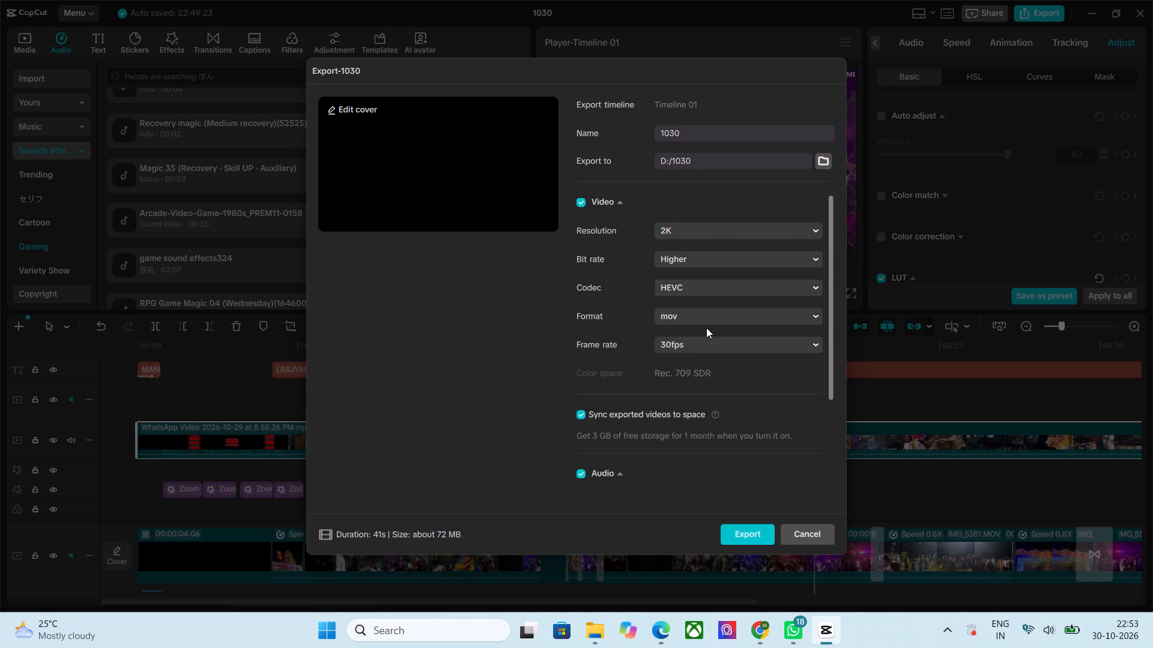
pyautogui.click(727, 531)
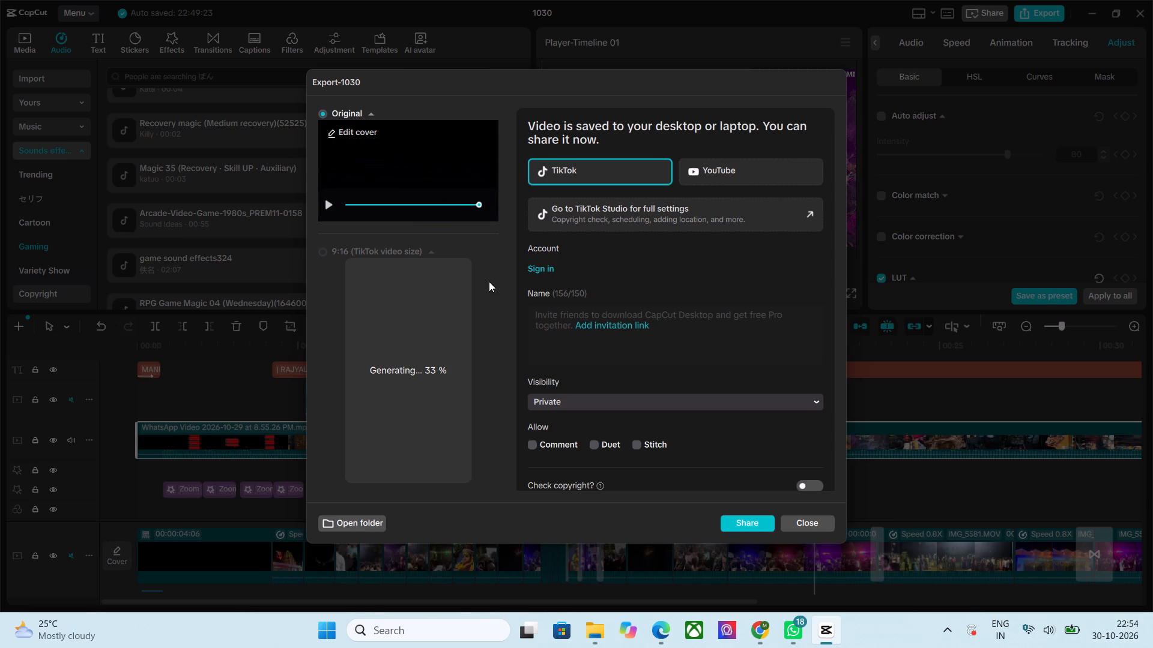
pyautogui.click(796, 522)
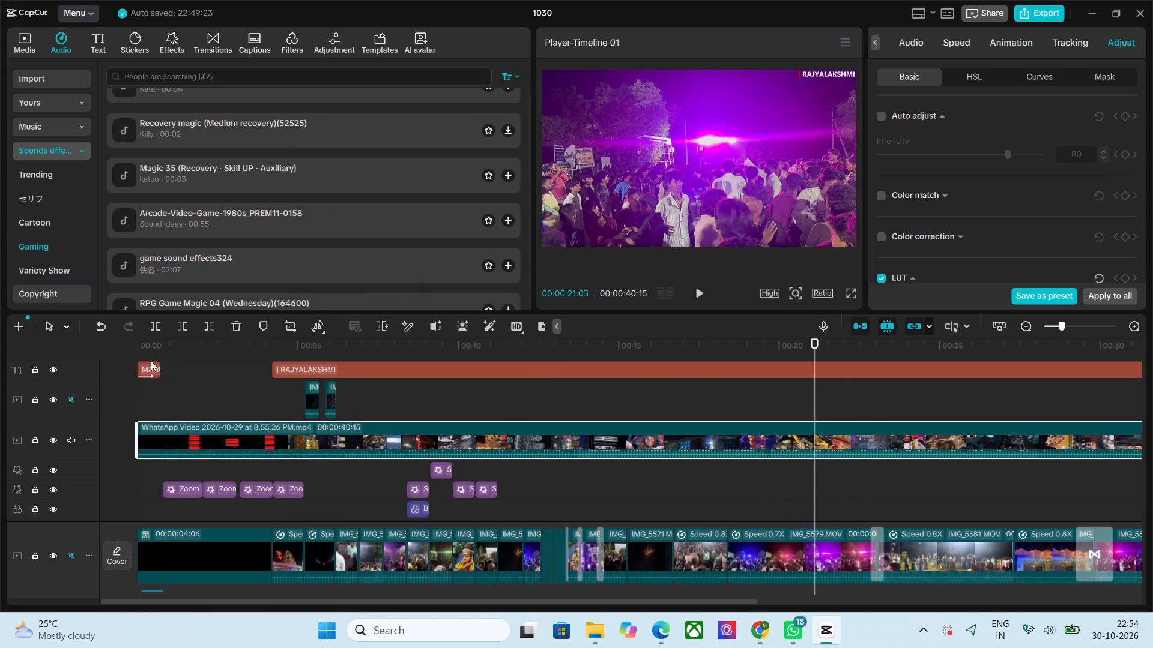
# Select every clip, title and effect on the timeline and delete them all.
pyautogui.moveTo(128, 355); pyautogui.dragTo(286, 460)
pyautogui.moveTo(127, 362); pyautogui.dragTo(1152, 647)
pyautogui.press('BackSpace')
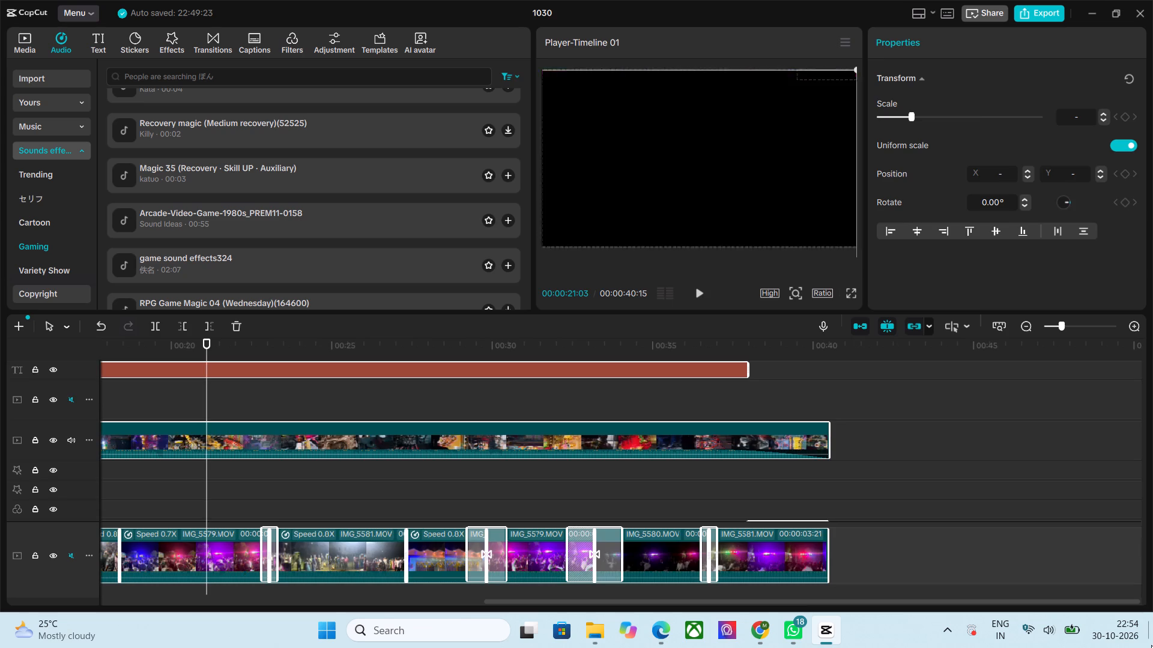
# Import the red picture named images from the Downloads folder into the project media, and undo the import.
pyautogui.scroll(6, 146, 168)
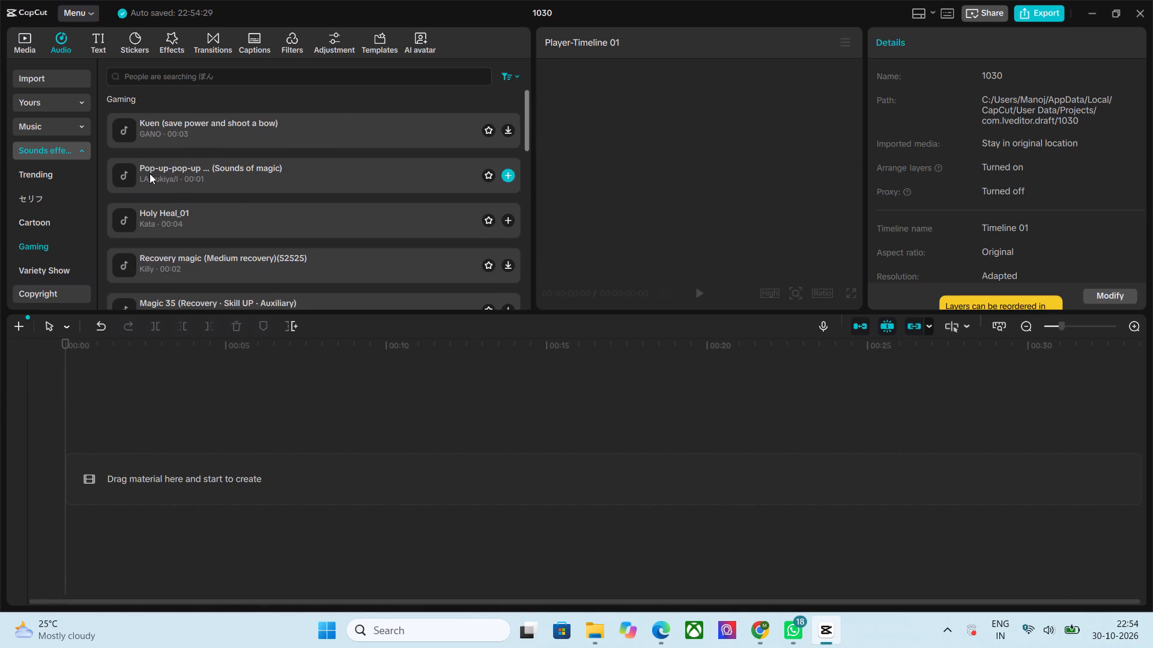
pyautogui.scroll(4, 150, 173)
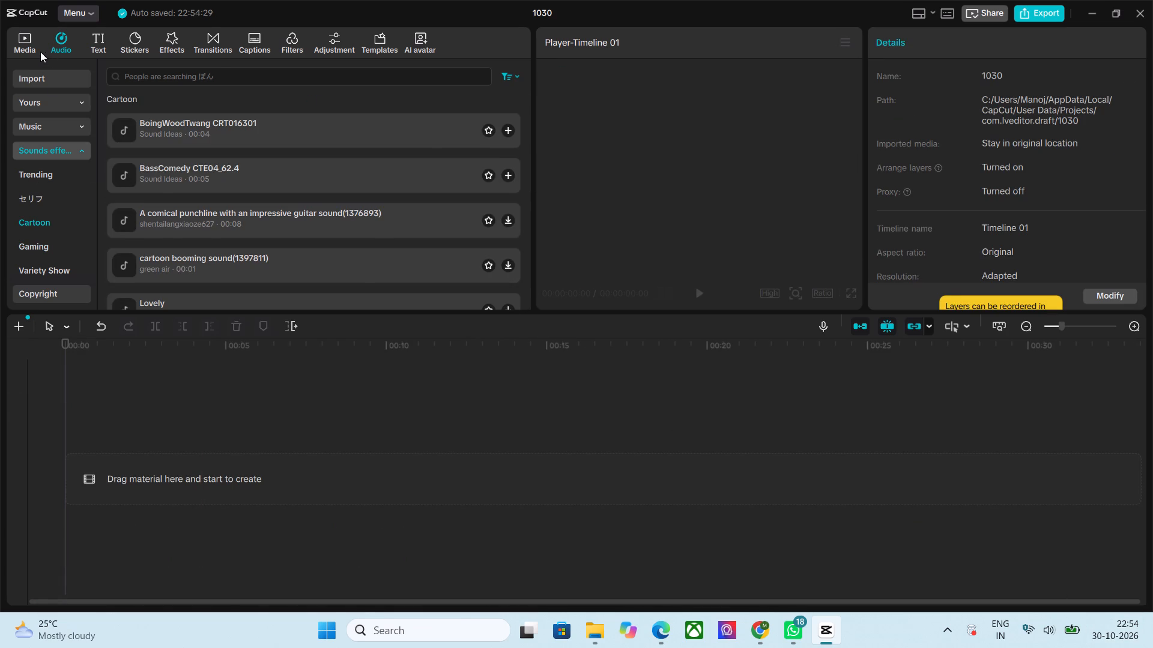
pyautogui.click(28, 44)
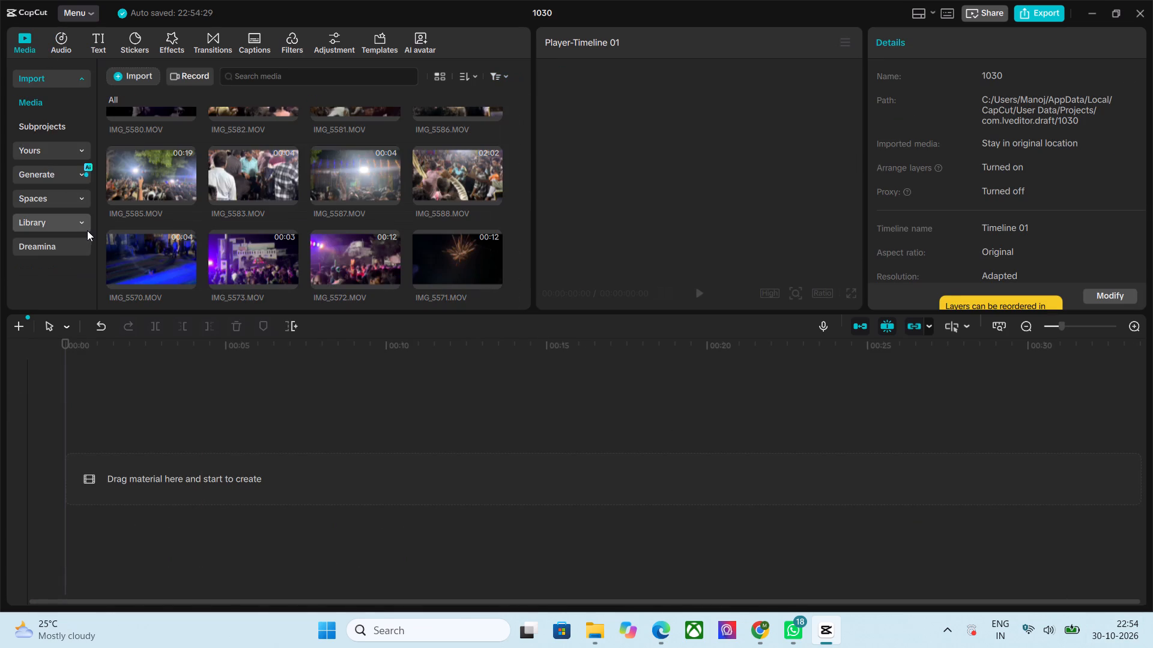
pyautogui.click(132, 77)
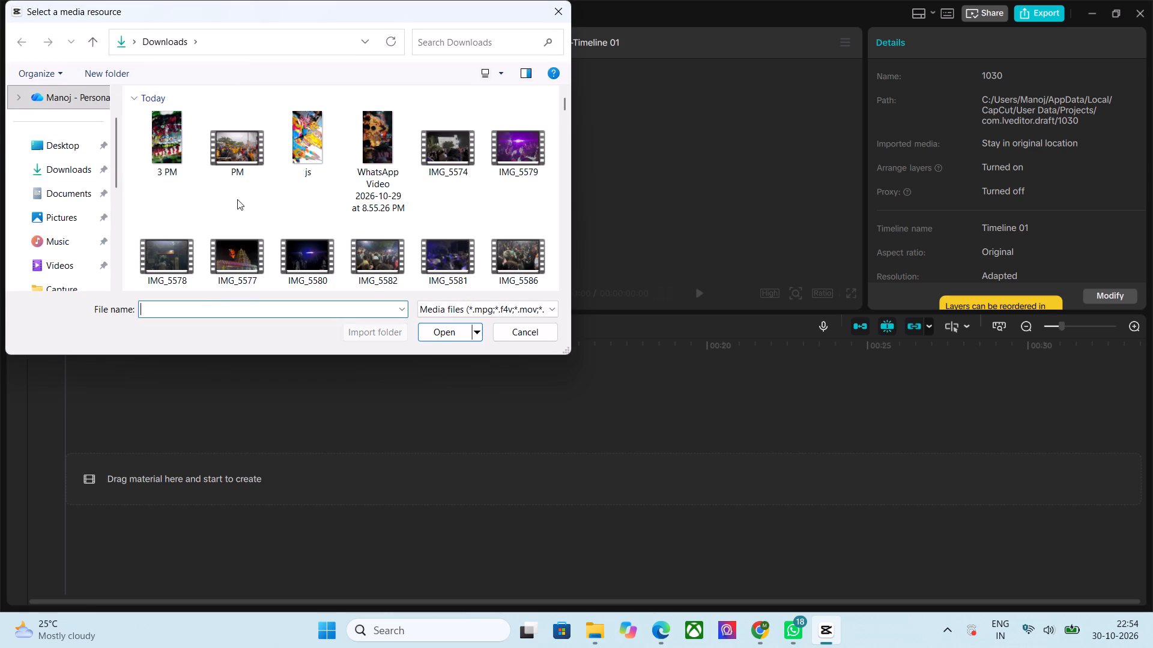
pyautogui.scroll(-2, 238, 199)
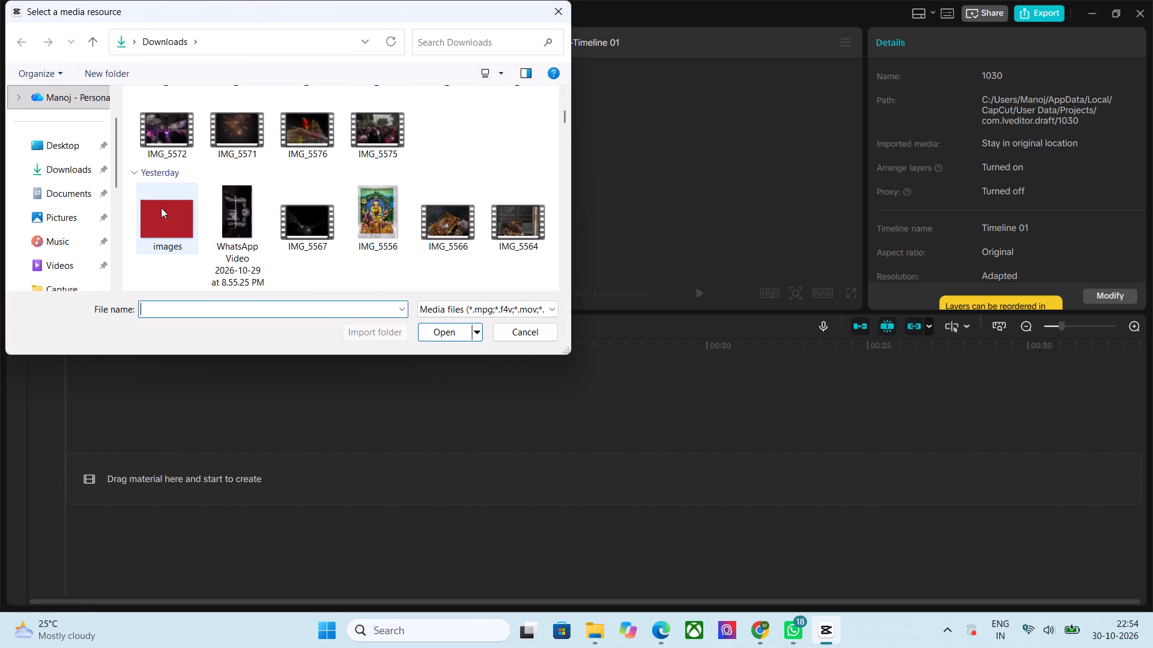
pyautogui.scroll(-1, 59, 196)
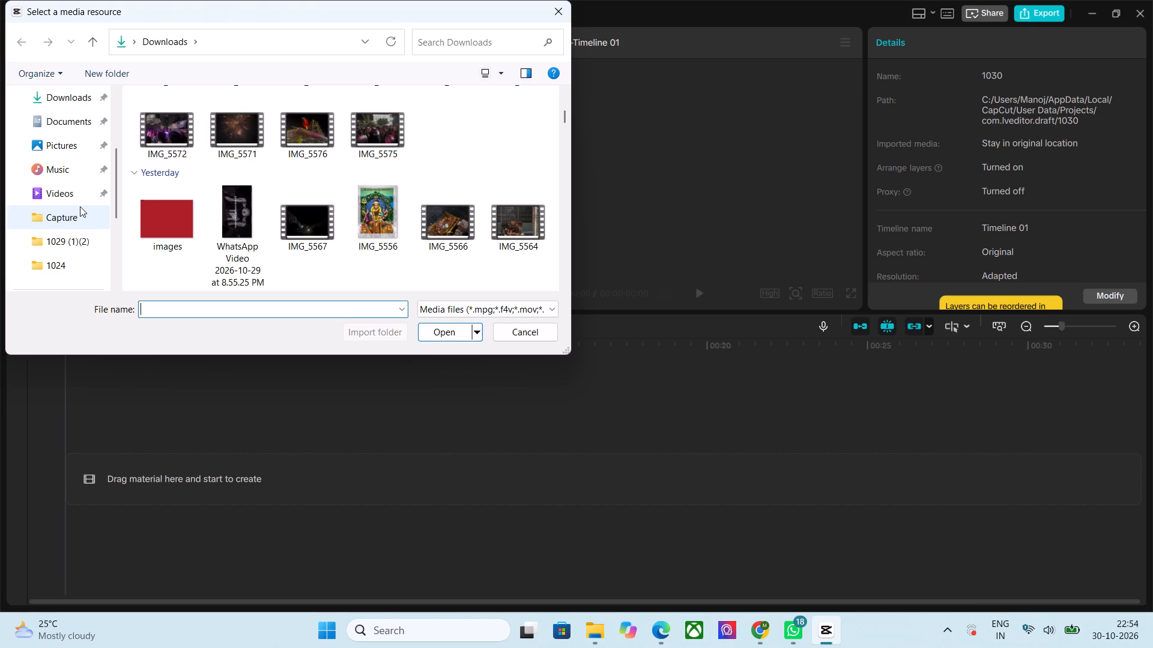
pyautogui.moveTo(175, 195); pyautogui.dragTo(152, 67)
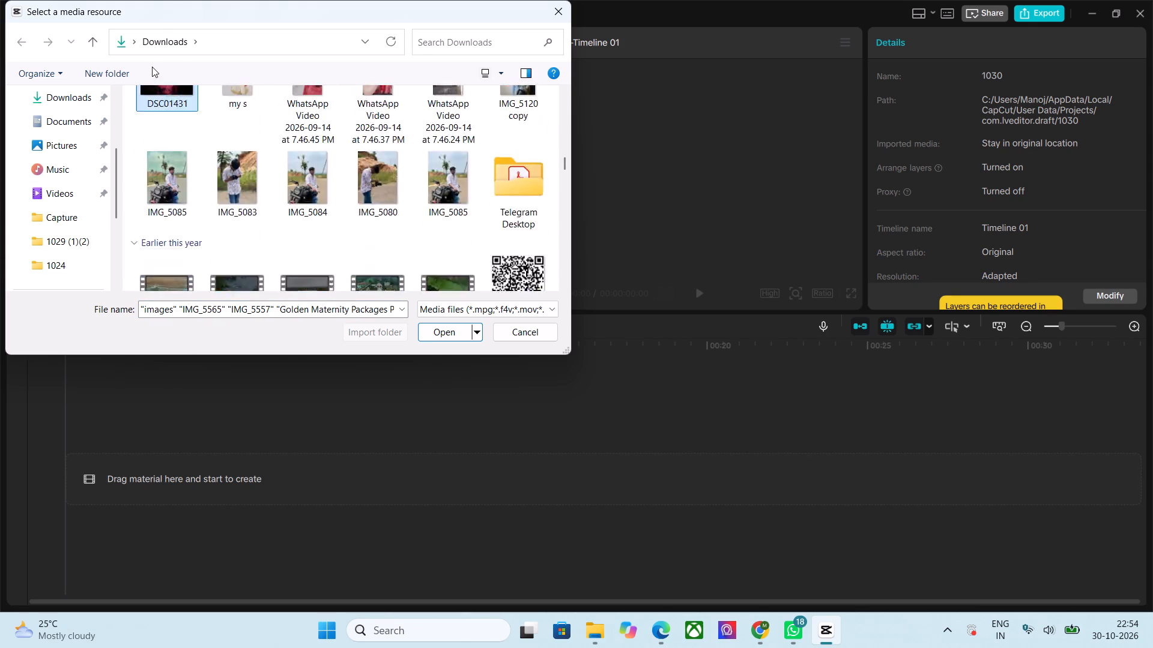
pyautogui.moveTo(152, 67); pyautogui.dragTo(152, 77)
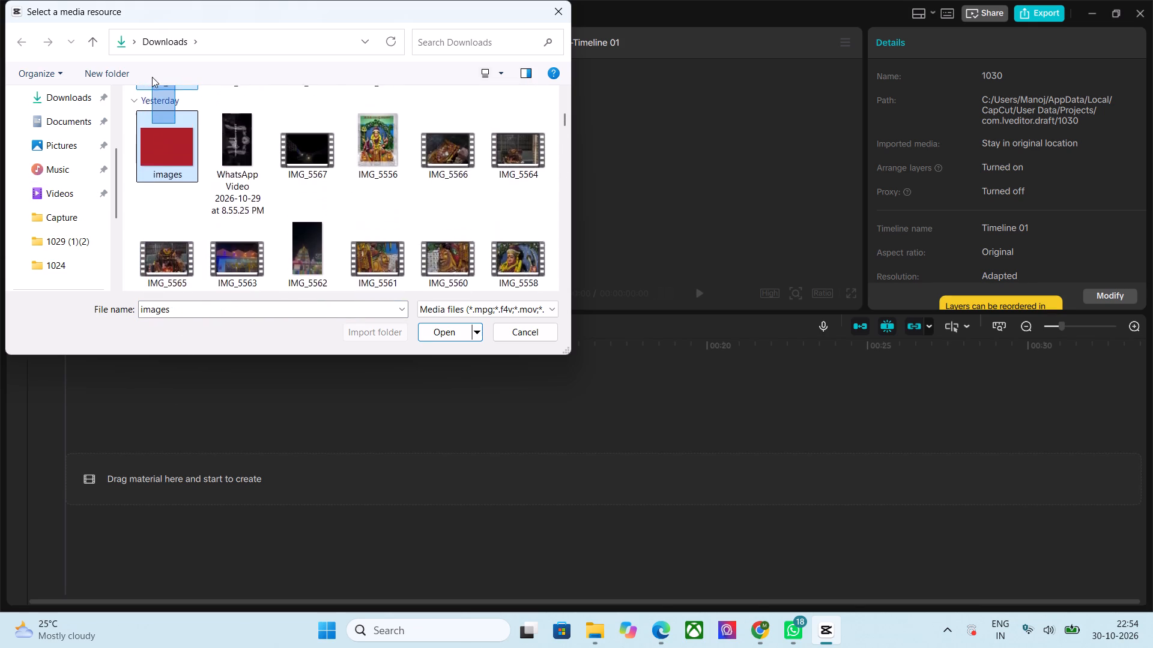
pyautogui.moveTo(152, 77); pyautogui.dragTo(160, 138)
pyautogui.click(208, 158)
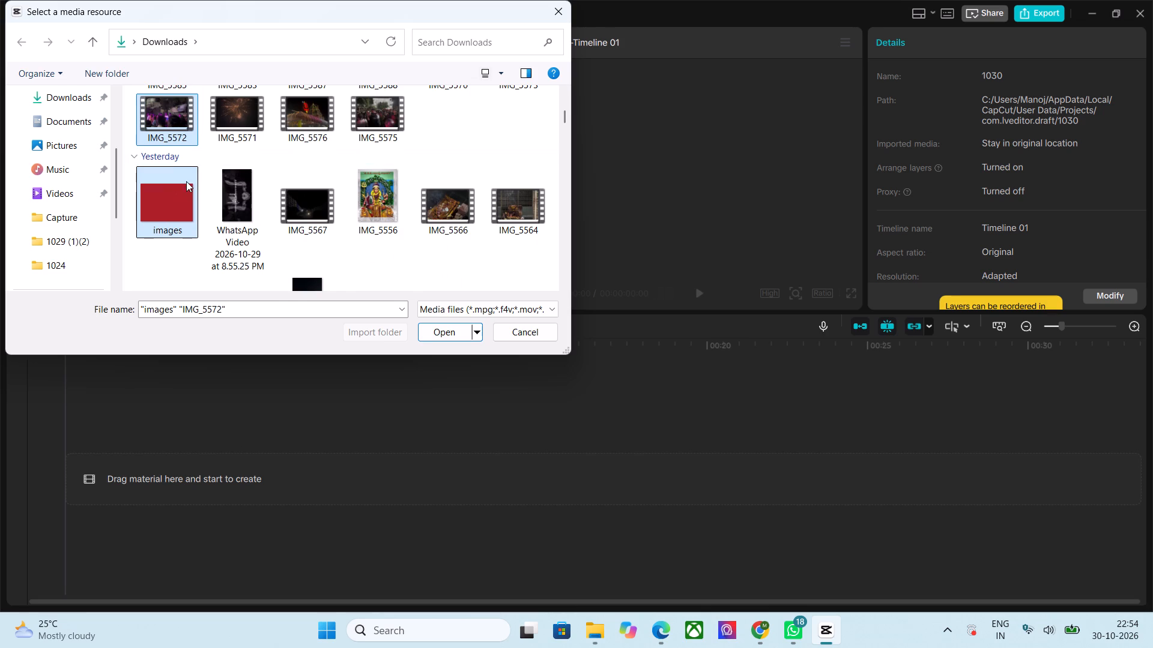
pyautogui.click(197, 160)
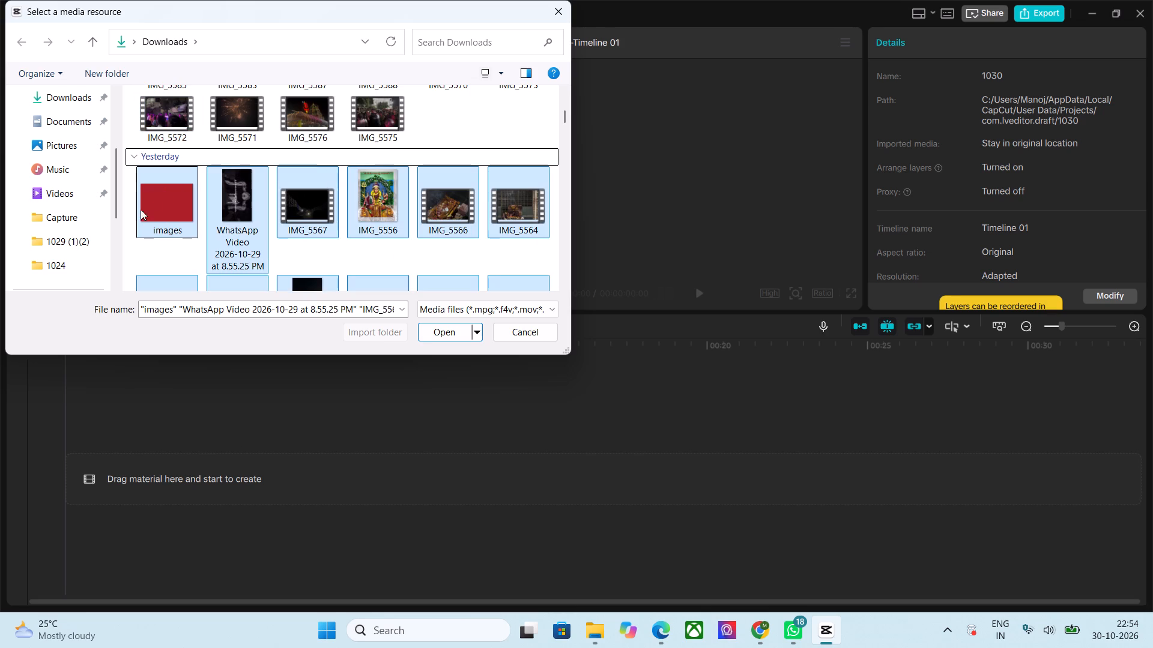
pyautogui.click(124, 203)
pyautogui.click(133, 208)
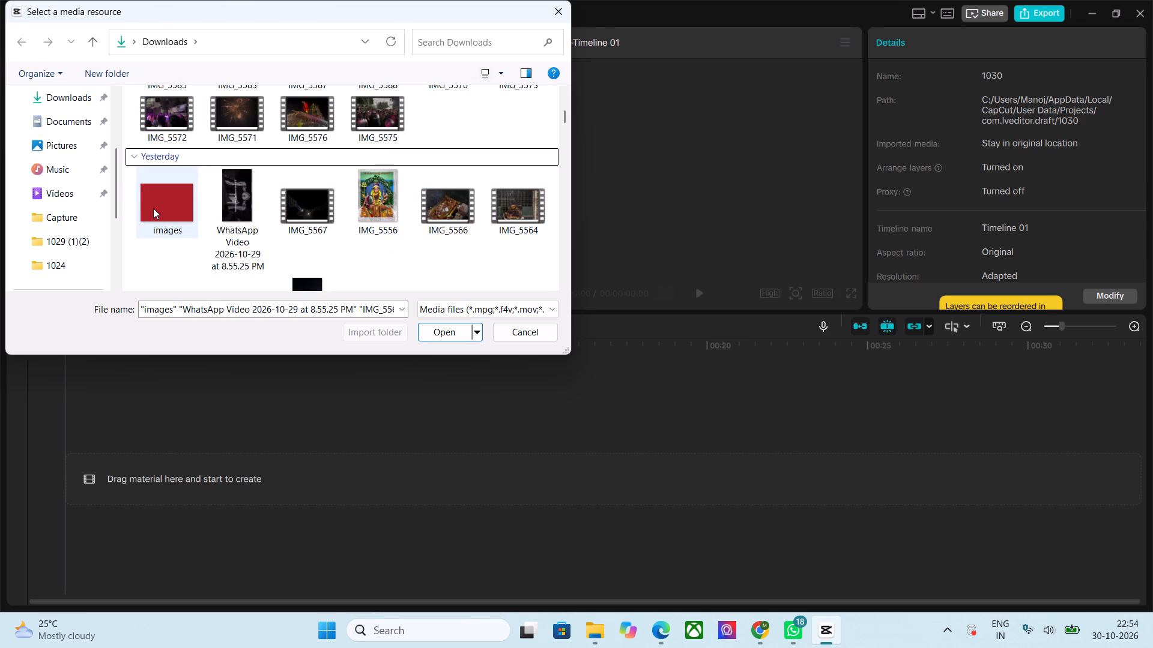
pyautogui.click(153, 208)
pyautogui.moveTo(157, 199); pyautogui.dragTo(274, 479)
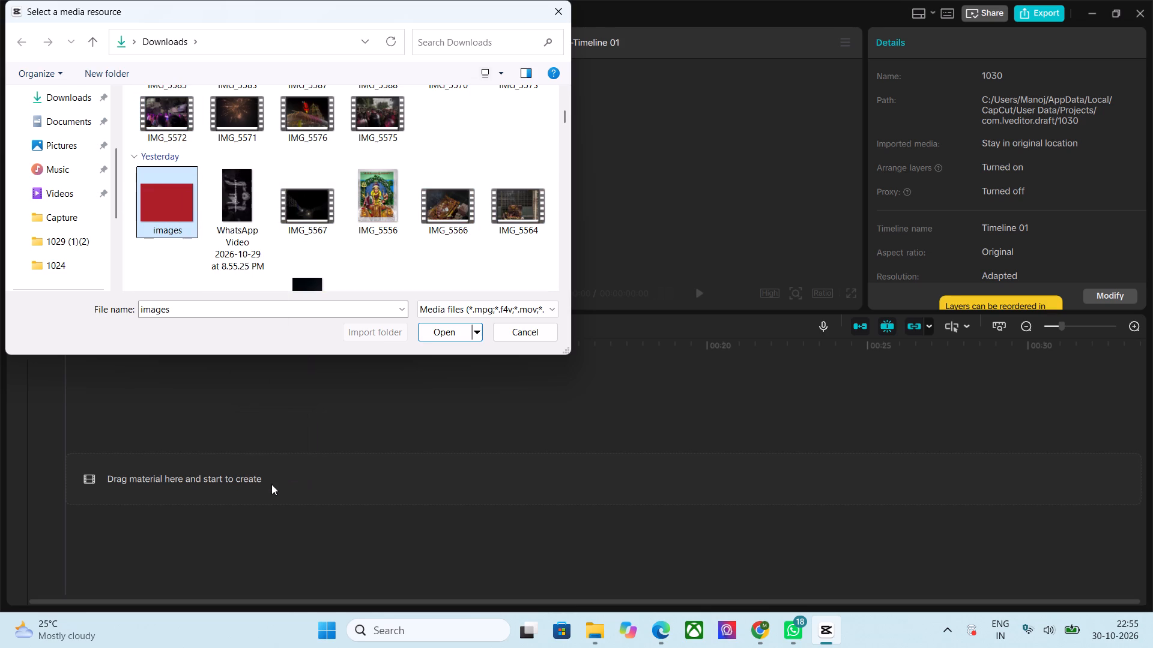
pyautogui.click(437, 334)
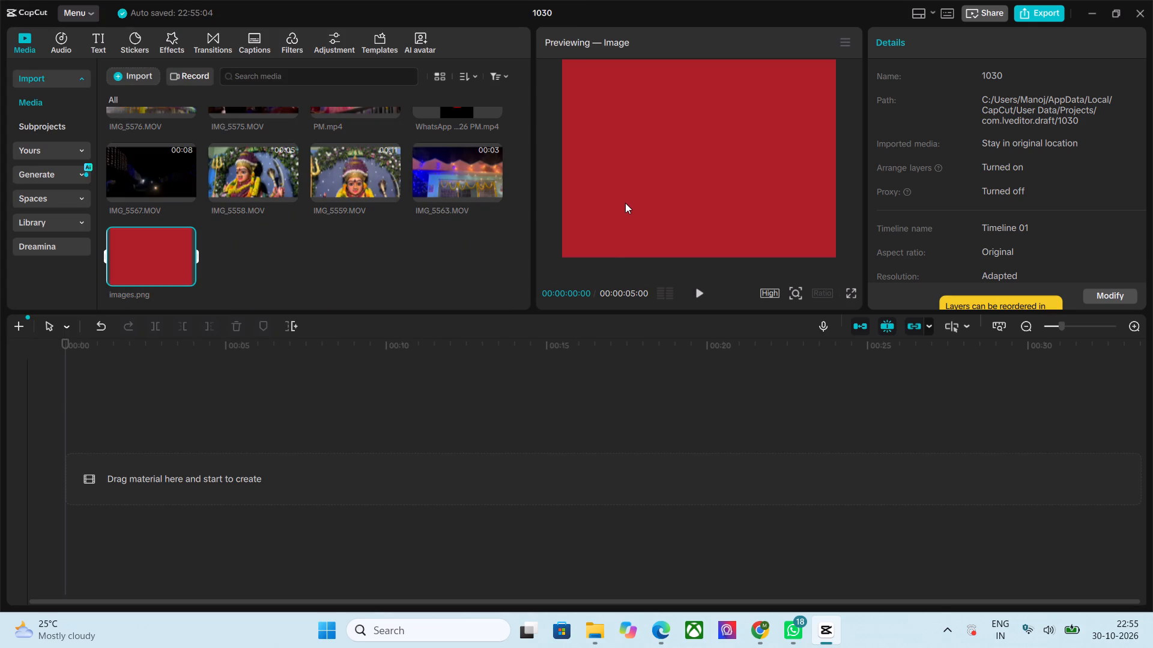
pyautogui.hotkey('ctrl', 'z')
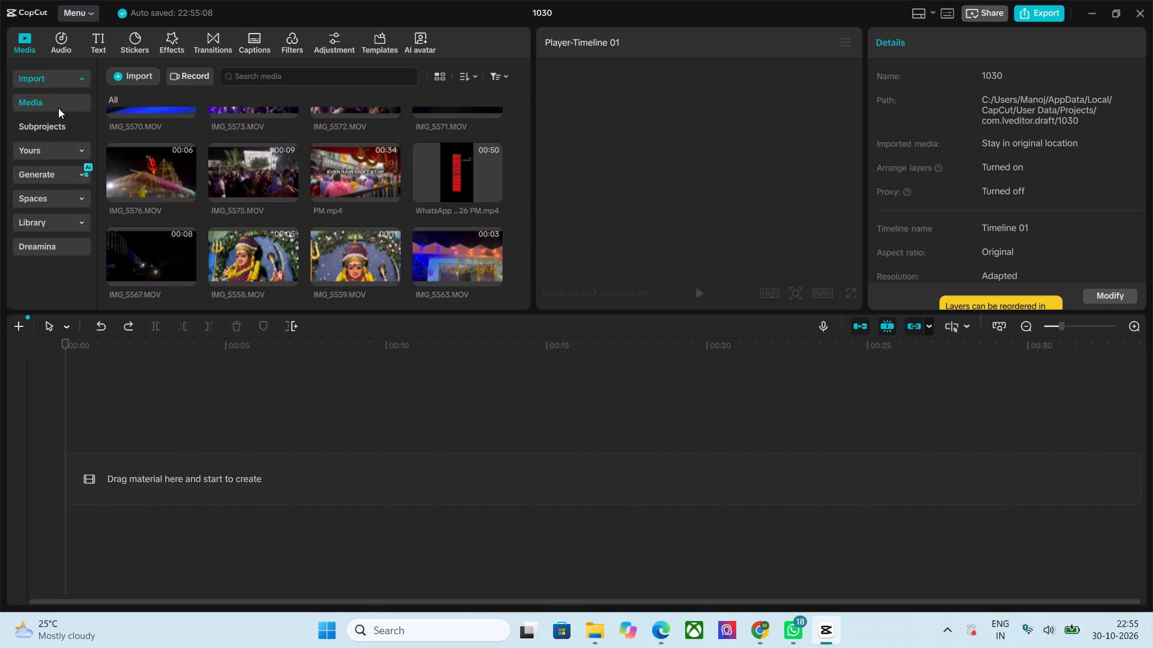
# Add the plain white image from the Library's Trending stock media at the start of the empty timeline.
pyautogui.click(60, 220)
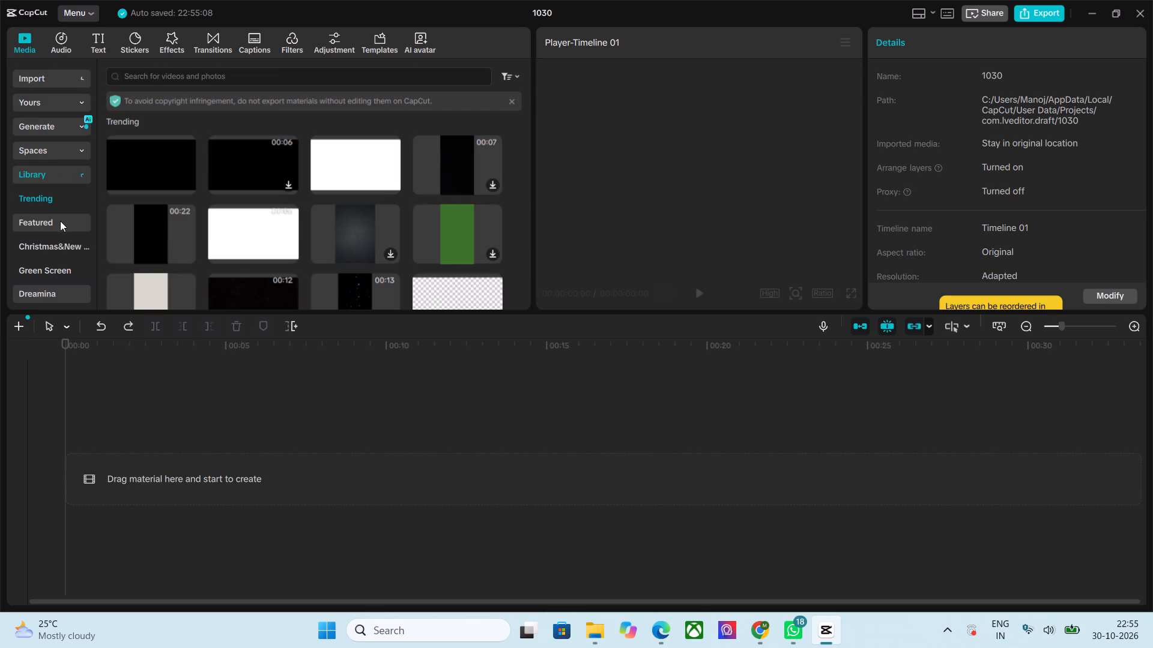
pyautogui.click(321, 163)
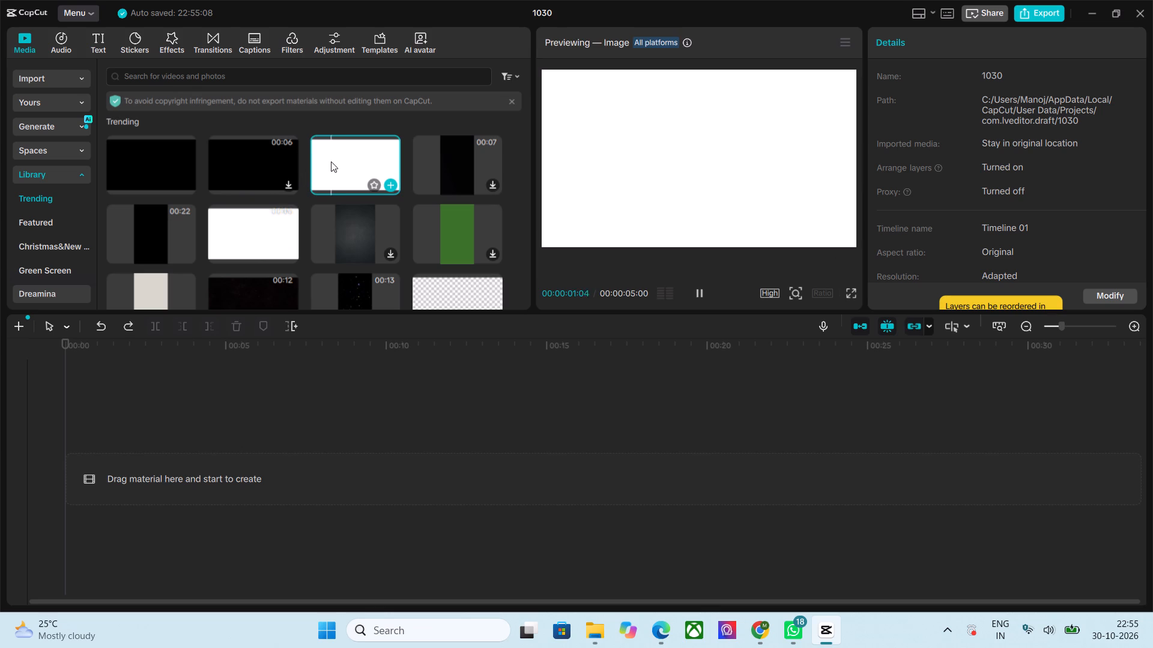
pyautogui.moveTo(331, 161); pyautogui.dragTo(149, 466)
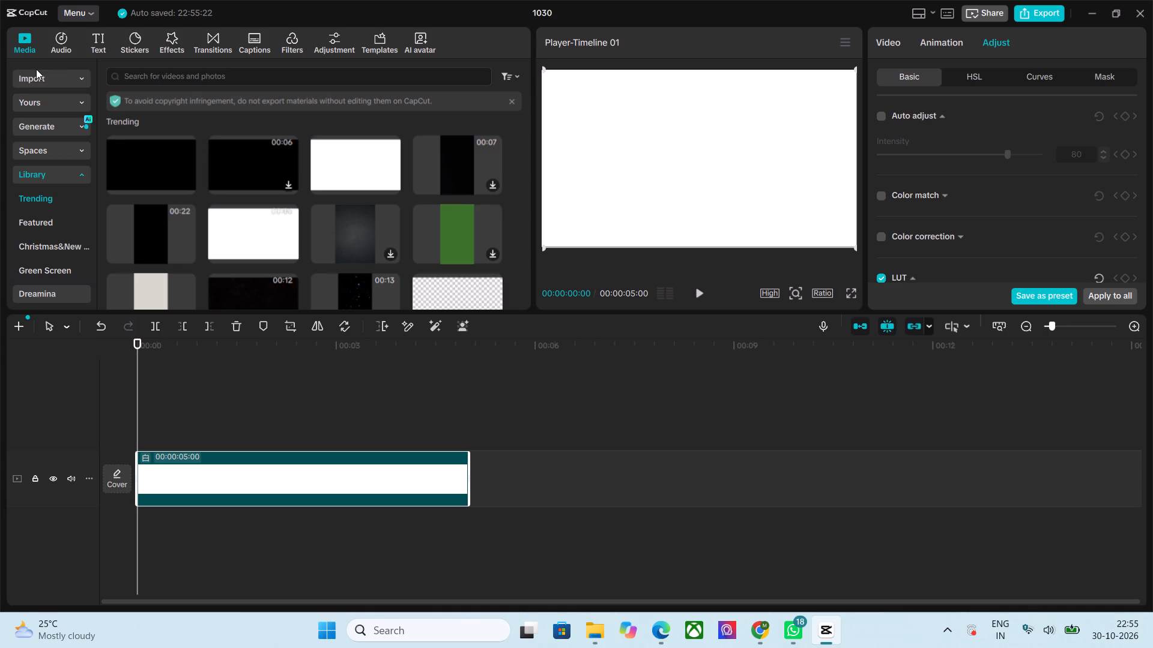
# Import the exported 1030 video from the 1030 folder on drive D into the project media.
pyautogui.click(41, 83)
pyautogui.click(134, 79)
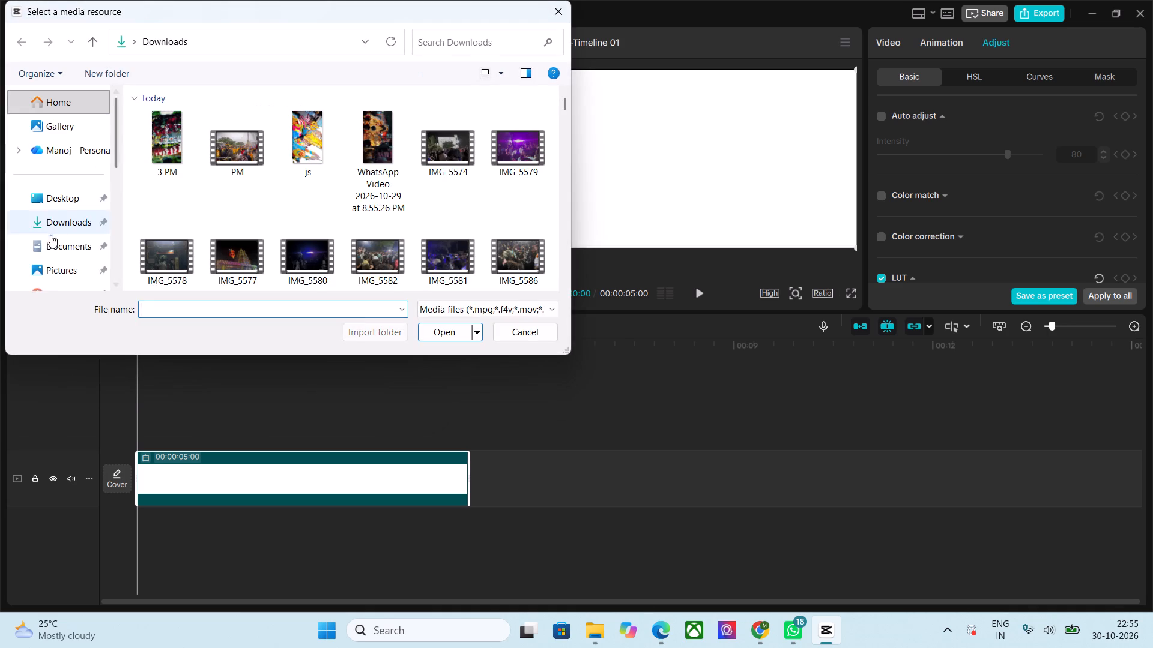
pyautogui.scroll(-3, 46, 242)
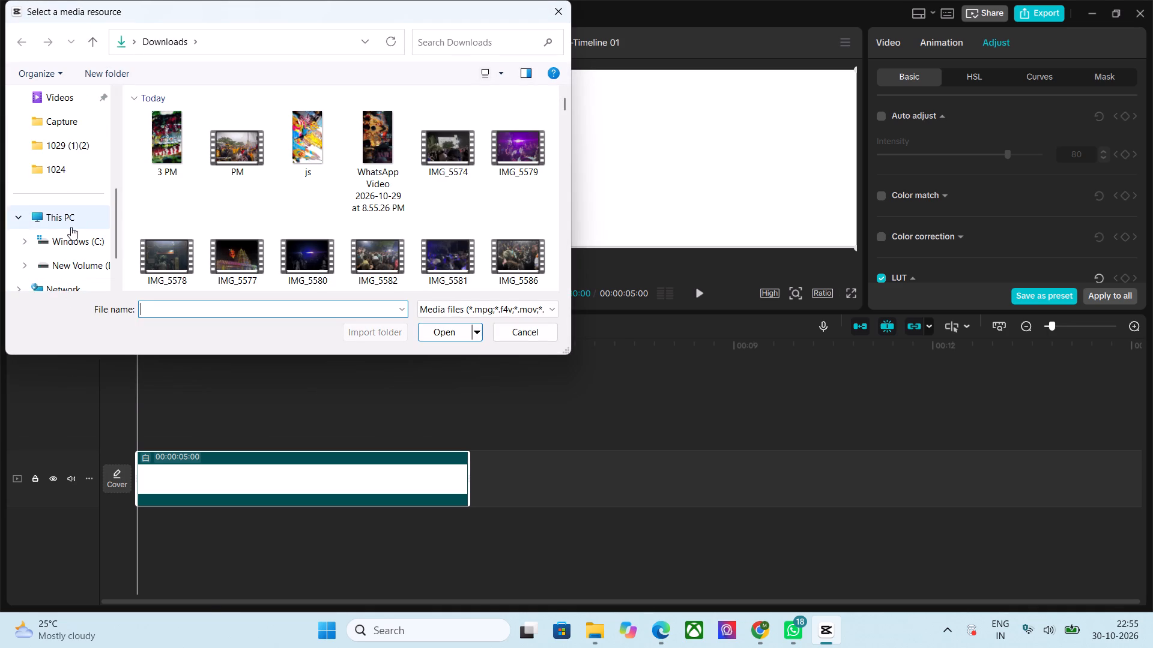
pyautogui.click(74, 259)
pyautogui.scroll(-1, 458, 218)
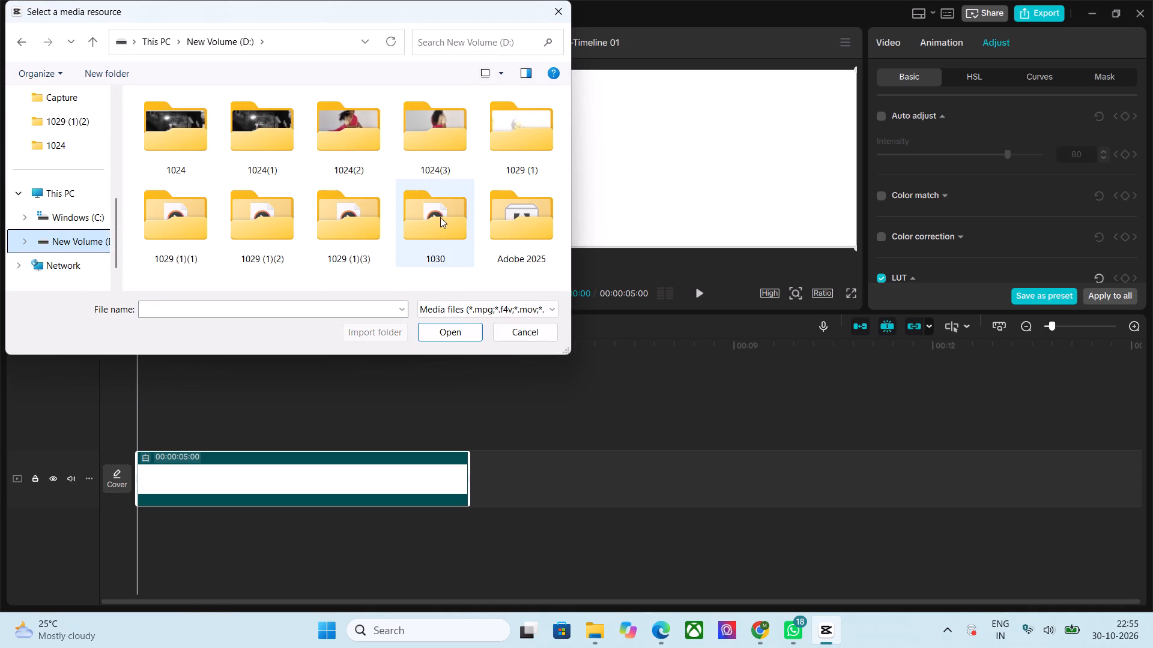
pyautogui.doubleClick(440, 217)
pyautogui.click(232, 125)
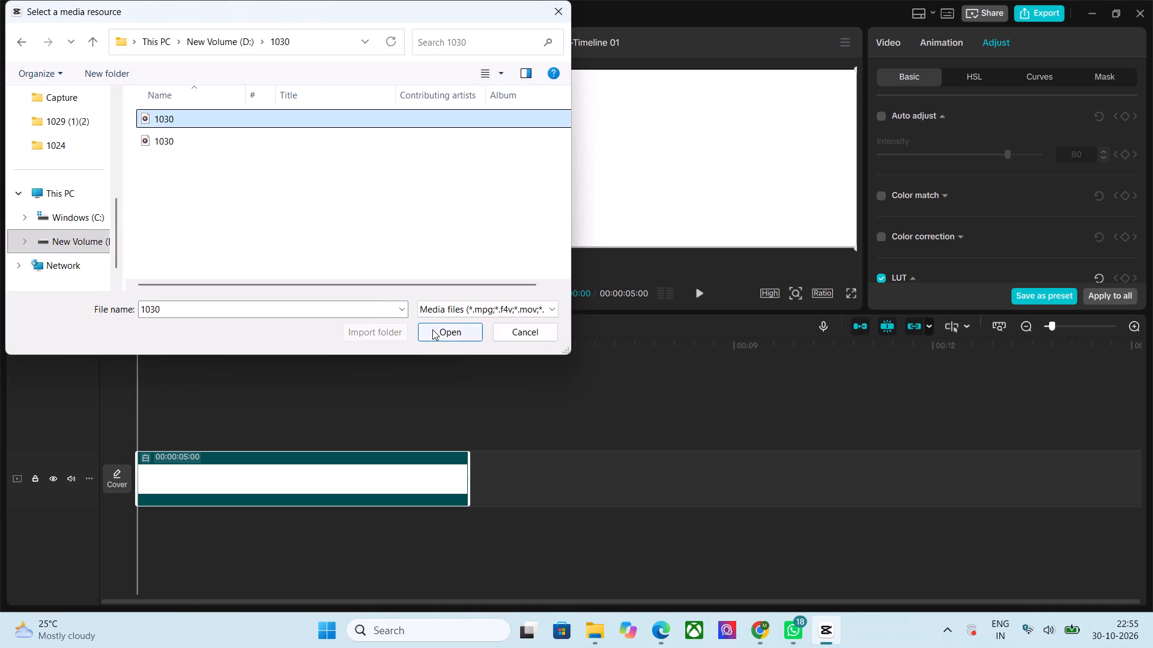
pyautogui.click(432, 329)
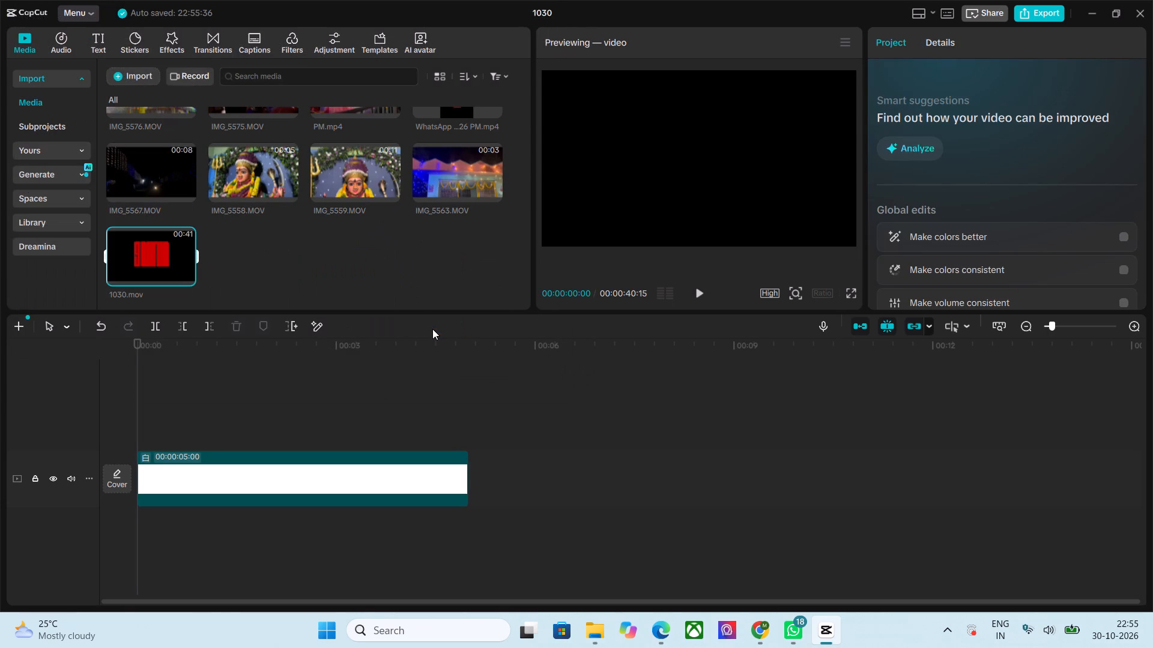
# Place 1030.mov on a new track above the white clip, starting at 00:00.
pyautogui.moveTo(156, 245); pyautogui.dragTo(174, 426)
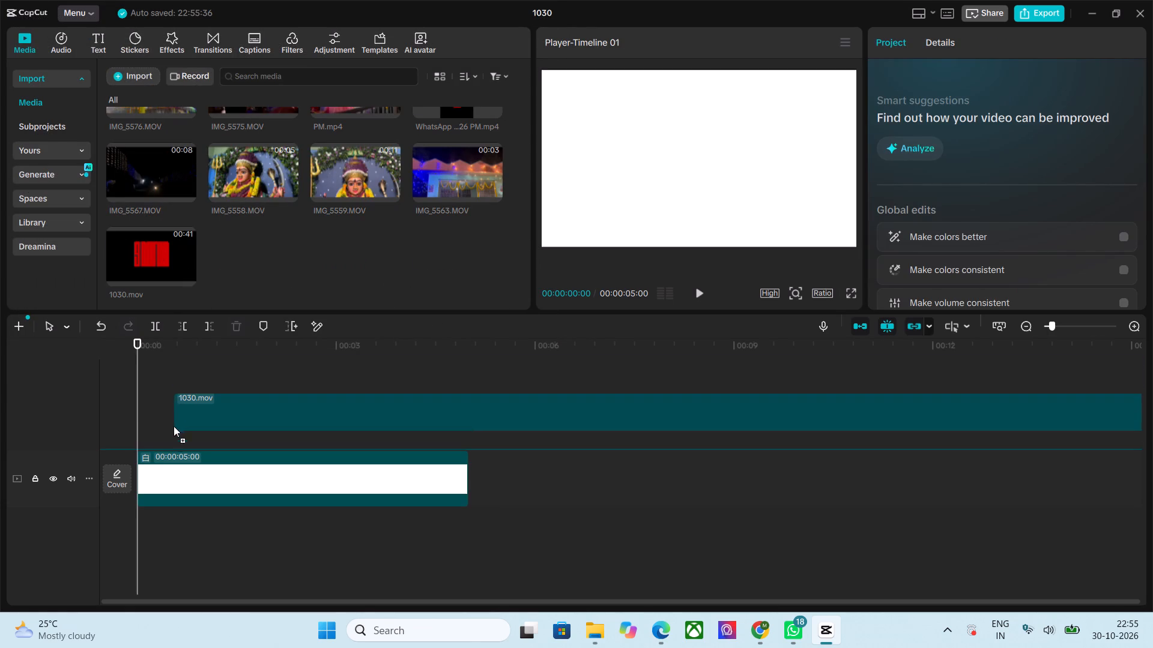
pyautogui.moveTo(174, 426); pyautogui.dragTo(139, 428)
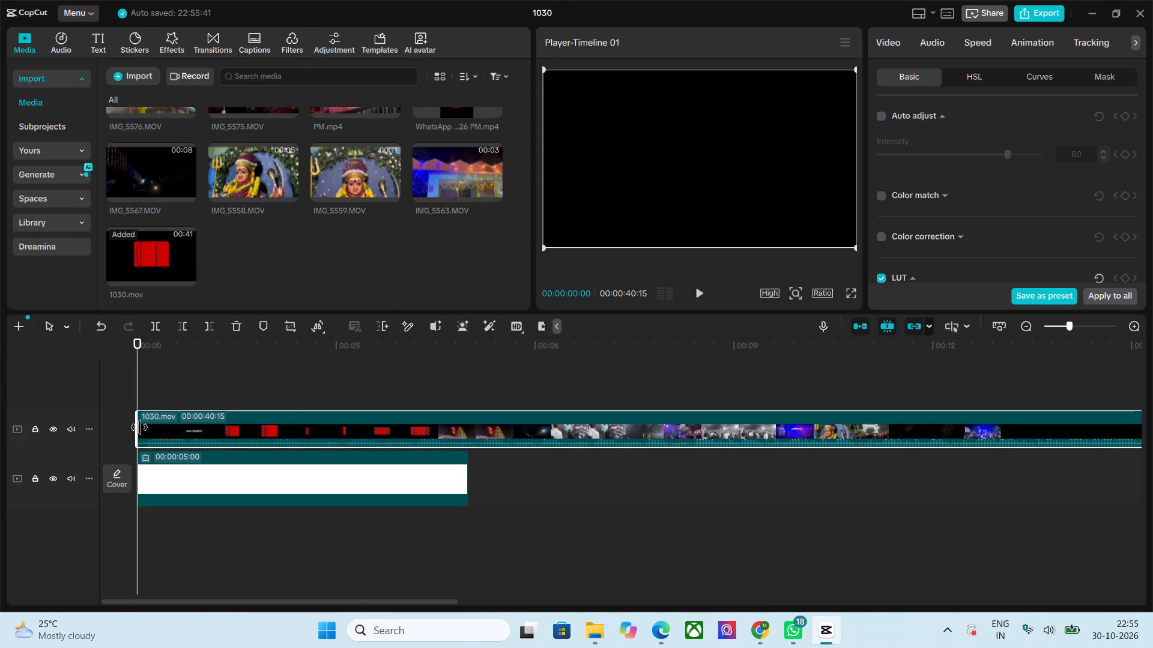
# Import the red picture named images from the Downloads folder into the project media.
pyautogui.click(185, 482)
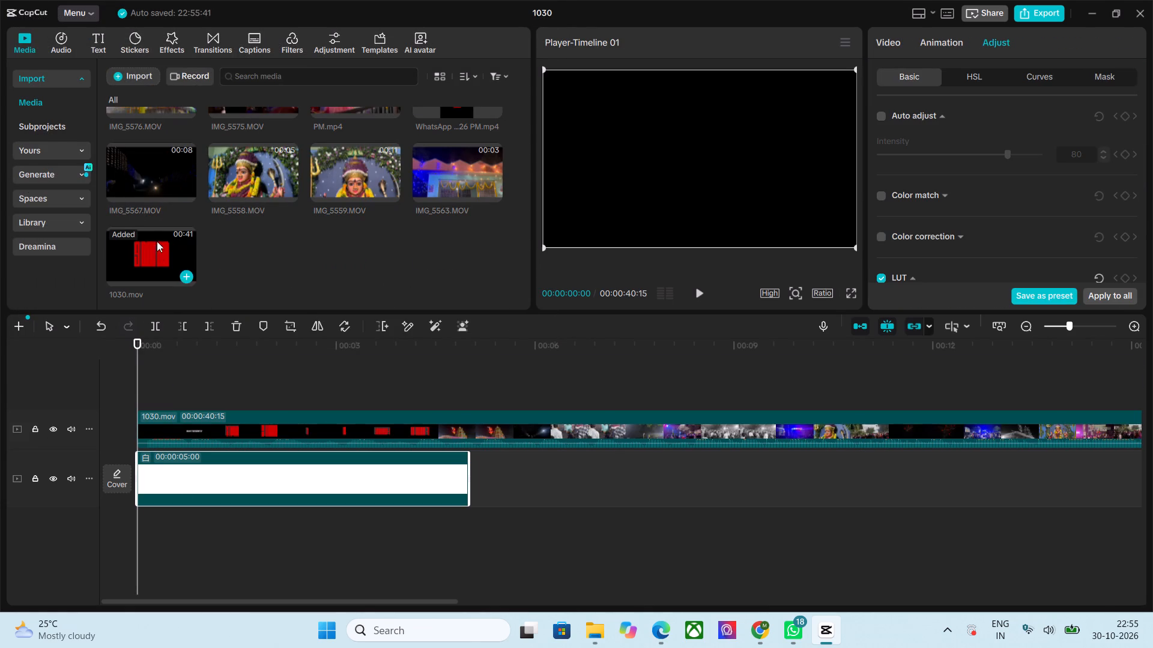
pyautogui.scroll(2, 259, 217)
pyautogui.scroll(-1, 260, 220)
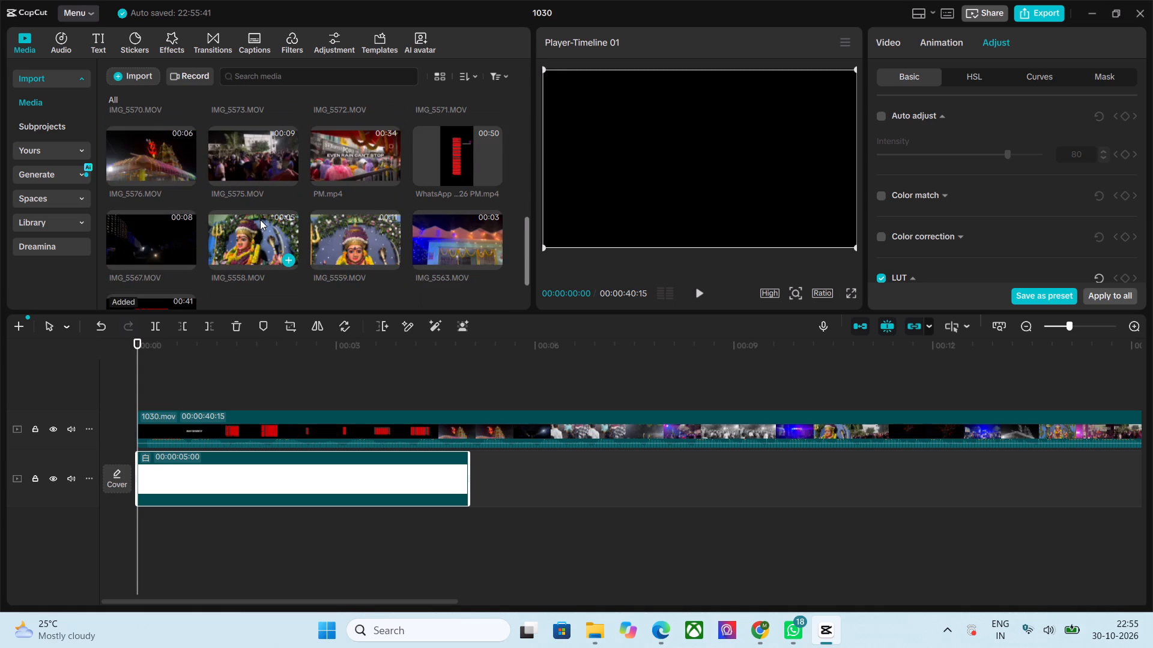
pyautogui.scroll(13, 260, 220)
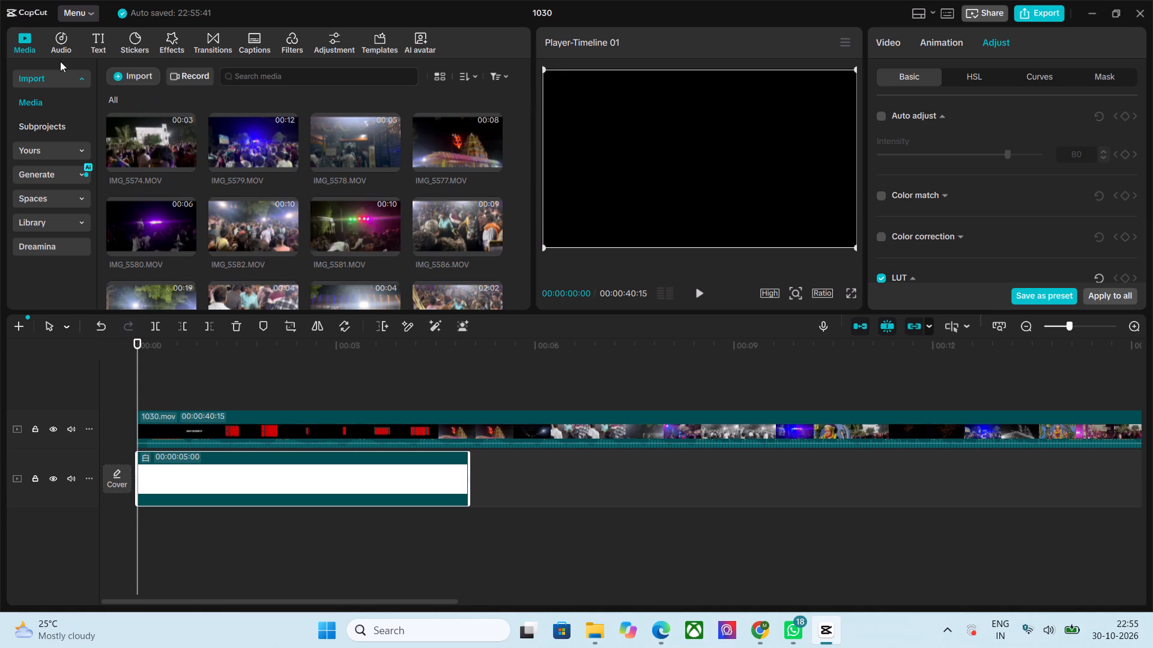
pyautogui.click(50, 82)
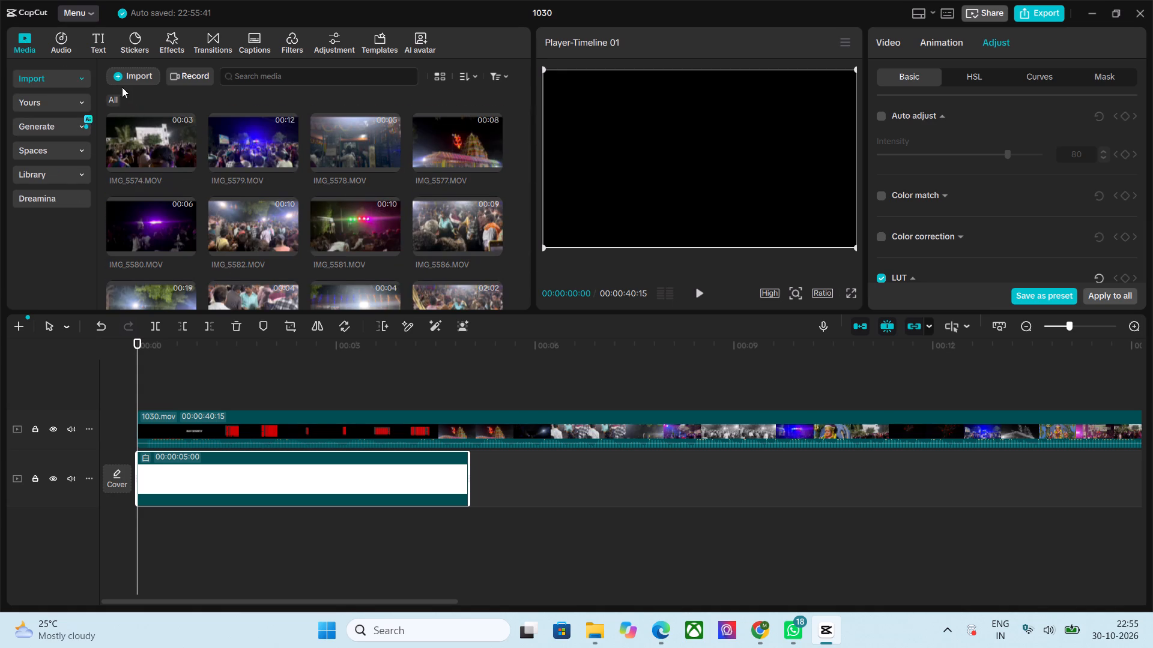
pyautogui.click(129, 79)
pyautogui.scroll(1, 64, 154)
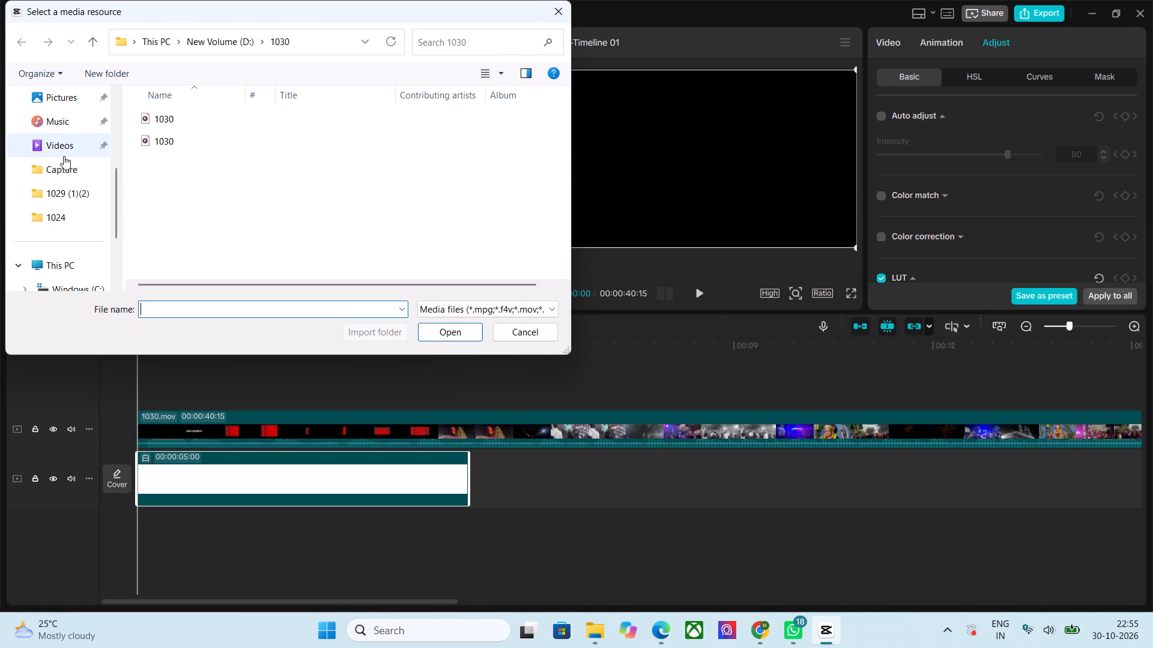
pyautogui.scroll(1, 69, 123)
pyautogui.click(72, 139)
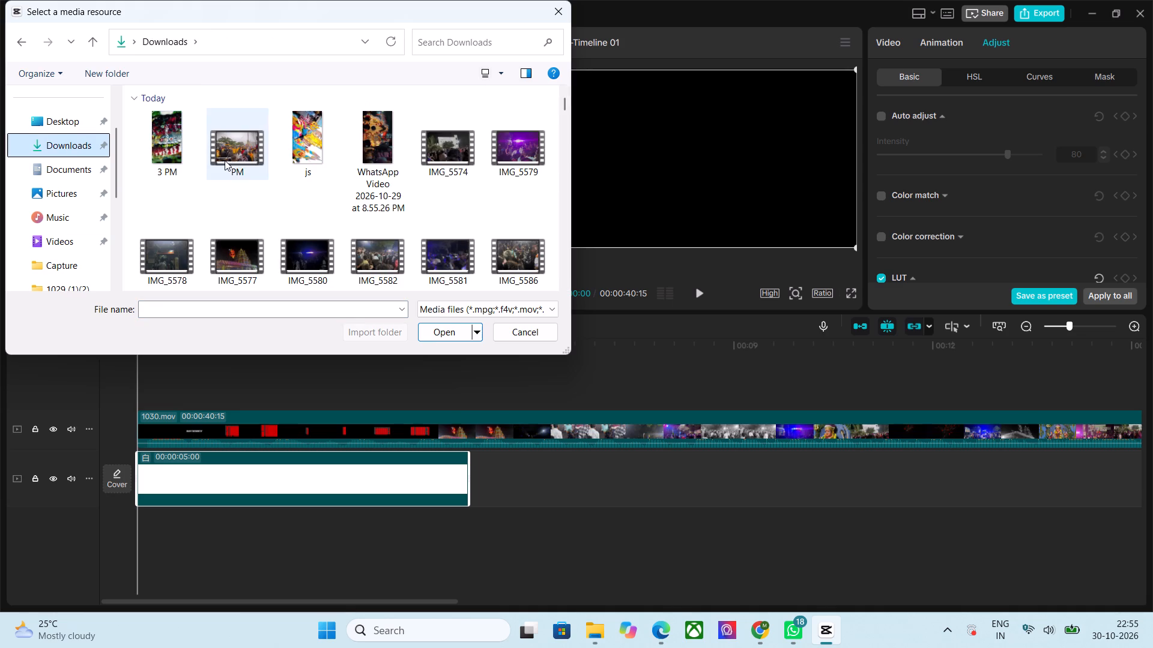
pyautogui.scroll(-2, 297, 189)
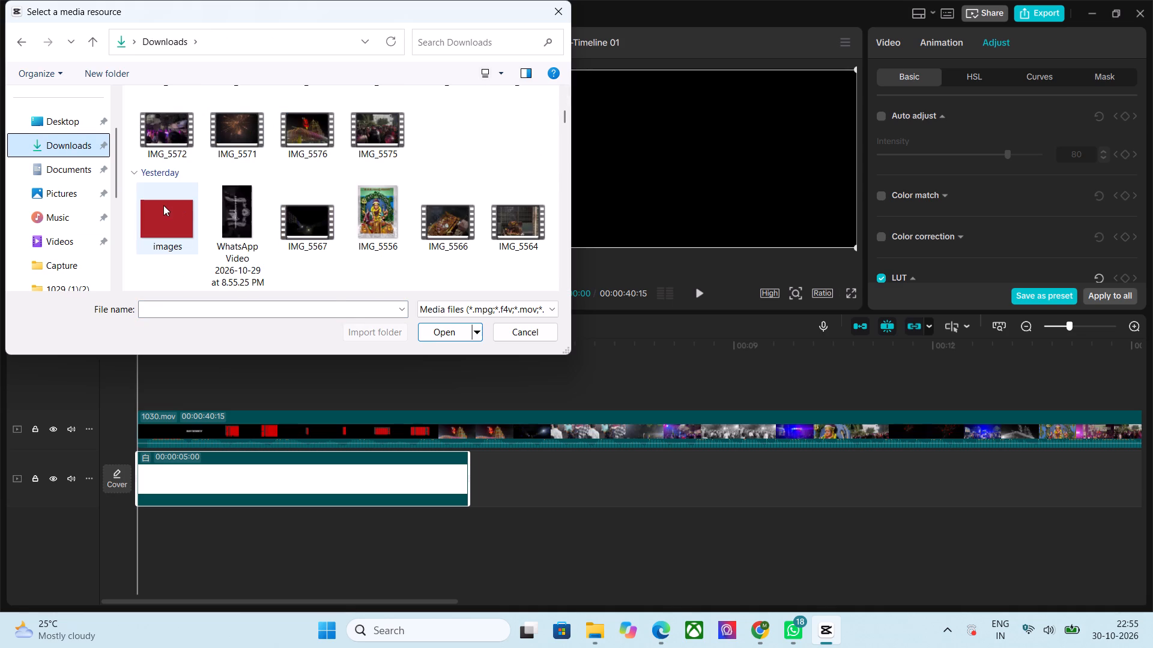
pyautogui.click(180, 212)
pyautogui.click(440, 332)
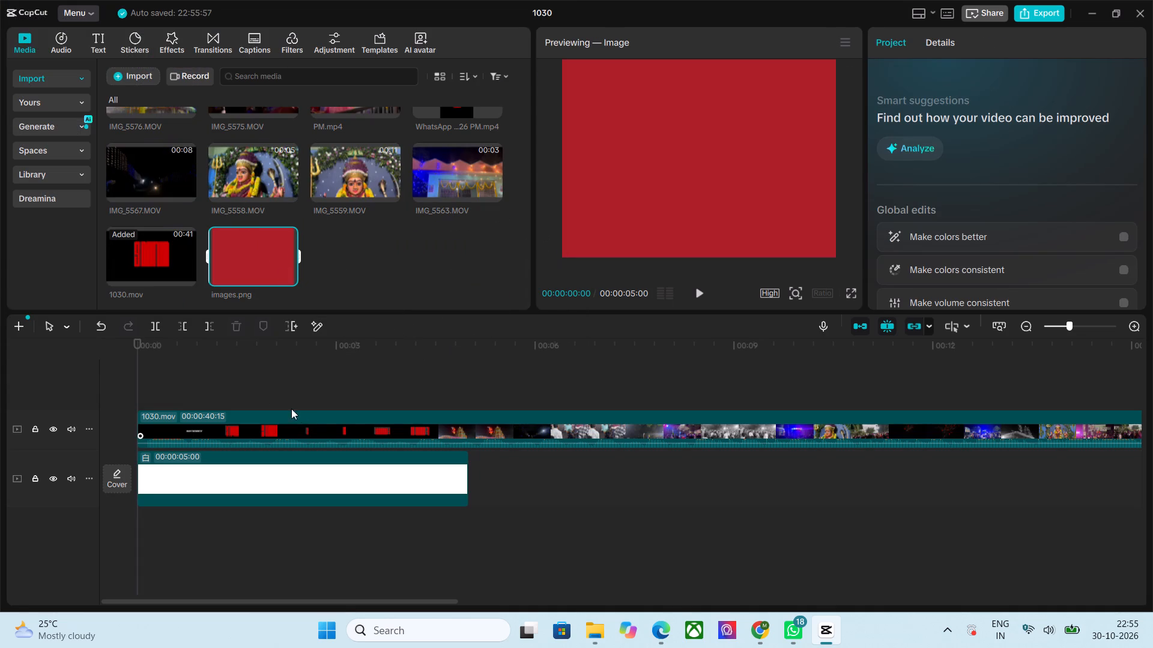
# Place images.png at the start of the lower track, ahead of the white clip and beneath 1030.mov.
pyautogui.moveTo(231, 248); pyautogui.dragTo(177, 385)
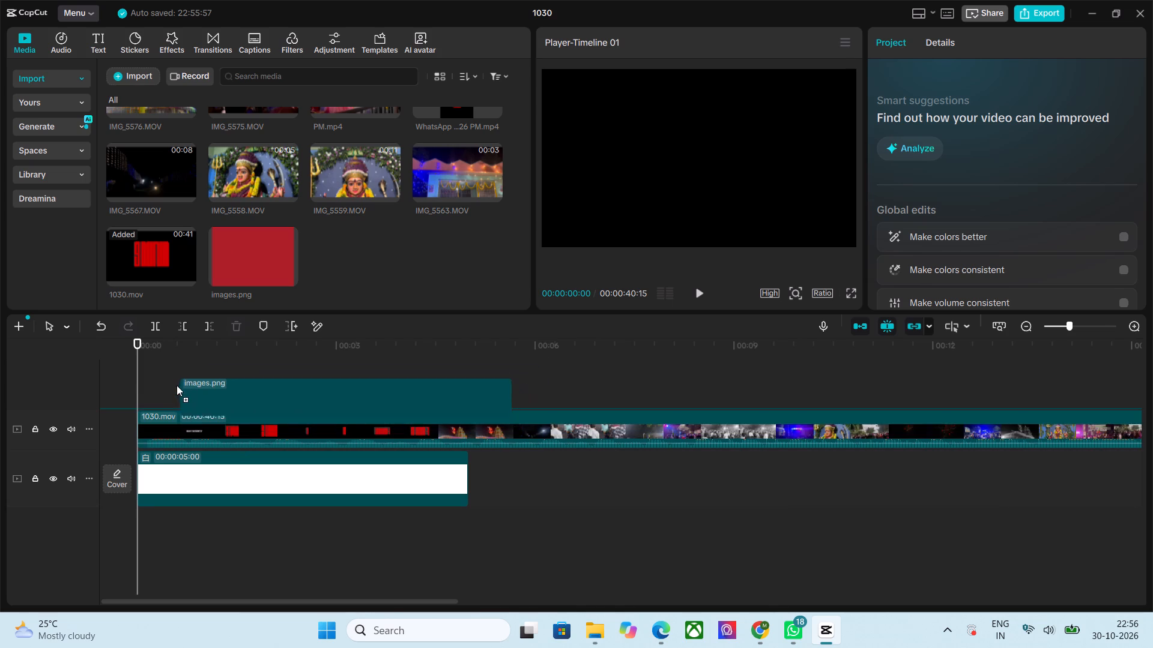
pyautogui.moveTo(177, 385); pyautogui.dragTo(160, 379)
pyautogui.moveTo(196, 416); pyautogui.dragTo(174, 481)
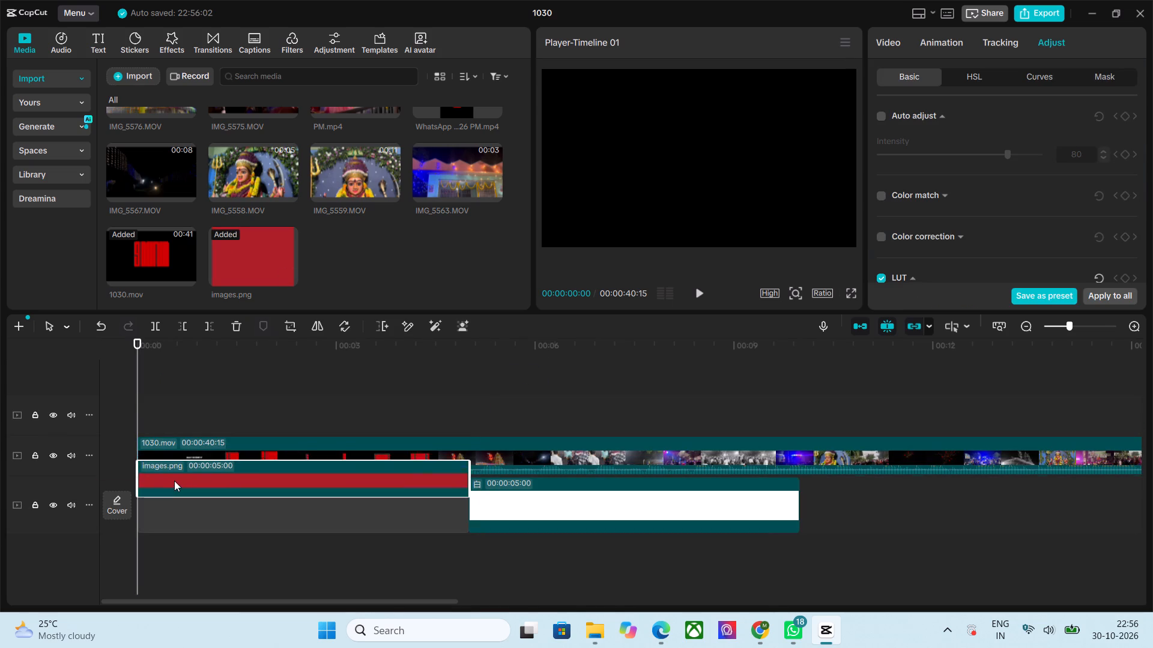
pyautogui.moveTo(174, 481); pyautogui.dragTo(171, 505)
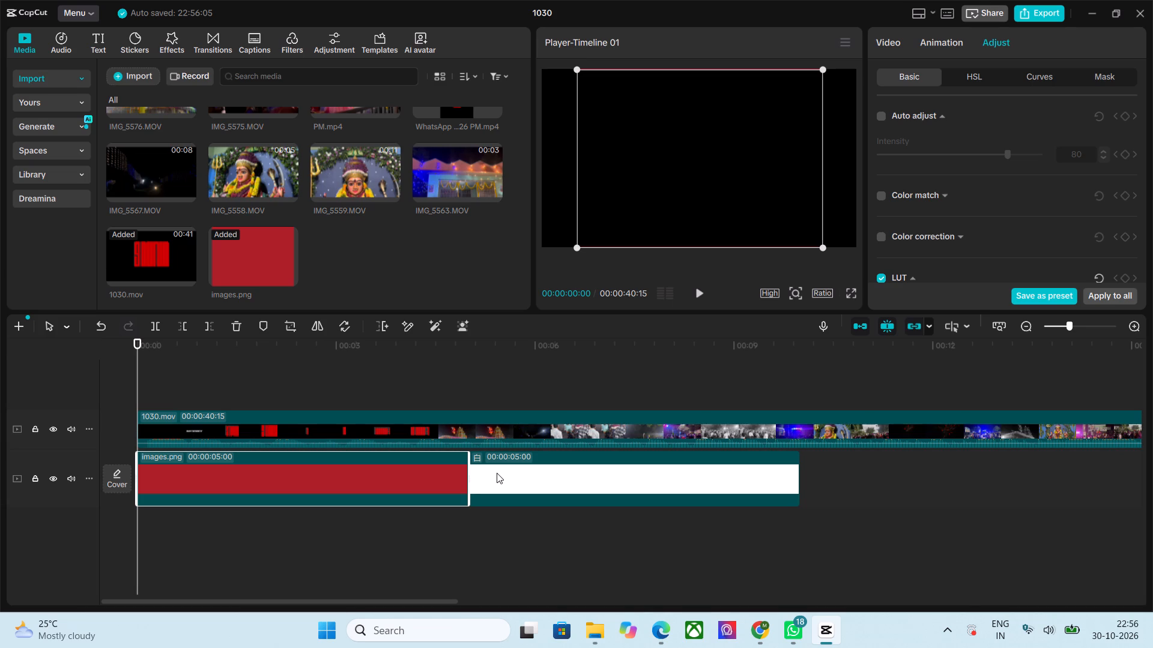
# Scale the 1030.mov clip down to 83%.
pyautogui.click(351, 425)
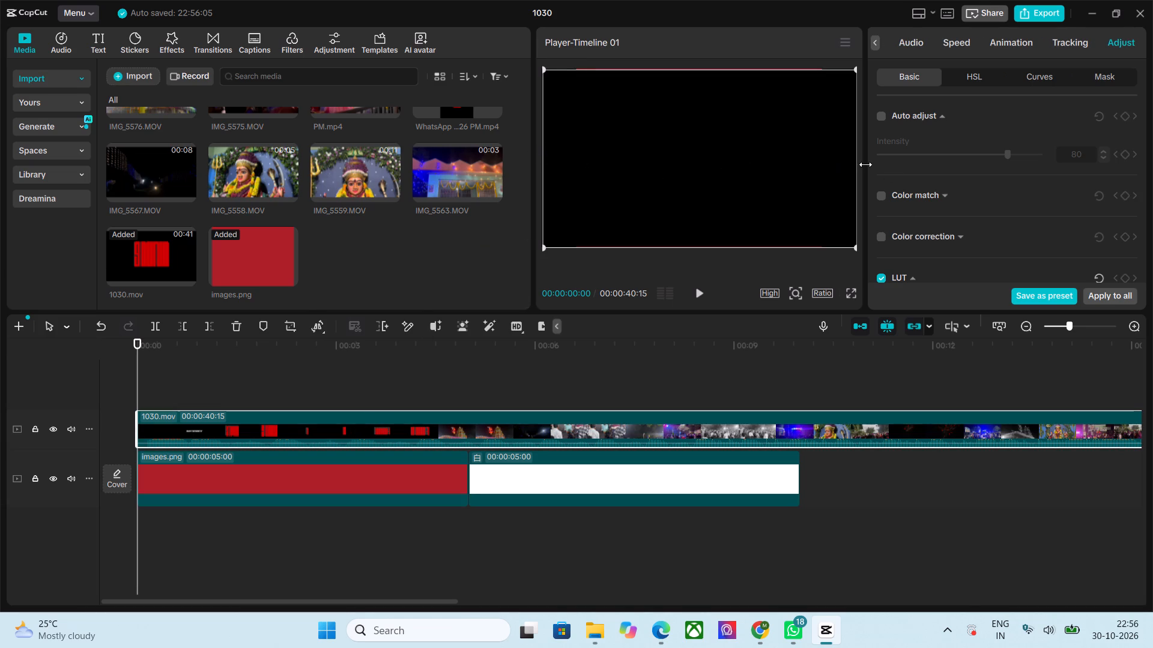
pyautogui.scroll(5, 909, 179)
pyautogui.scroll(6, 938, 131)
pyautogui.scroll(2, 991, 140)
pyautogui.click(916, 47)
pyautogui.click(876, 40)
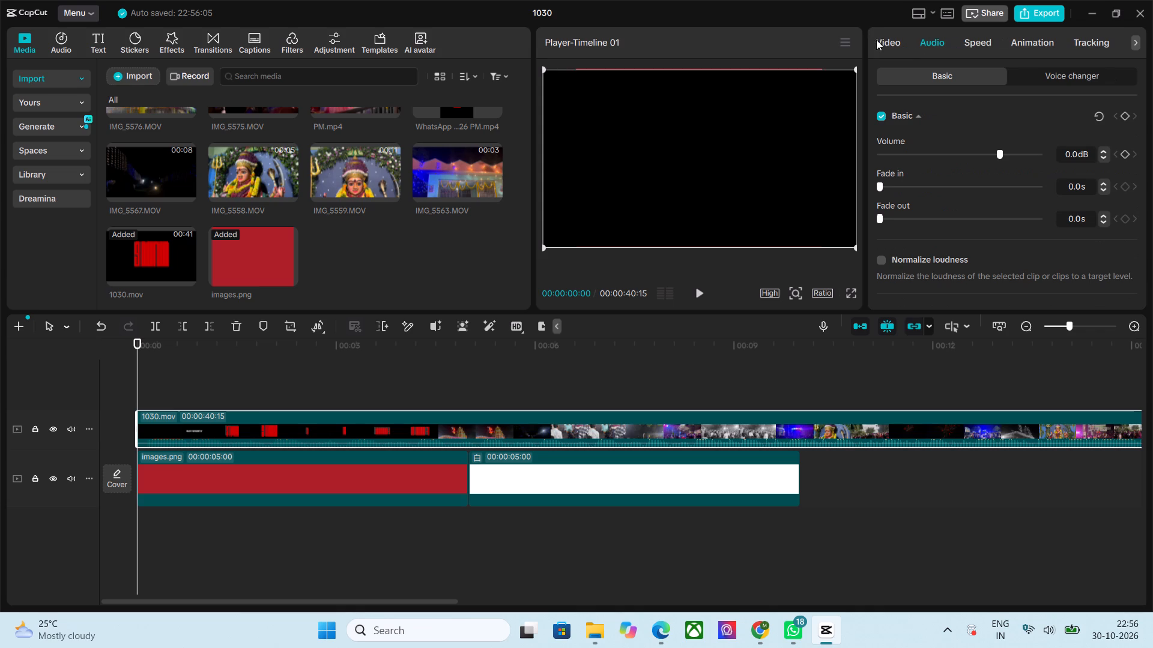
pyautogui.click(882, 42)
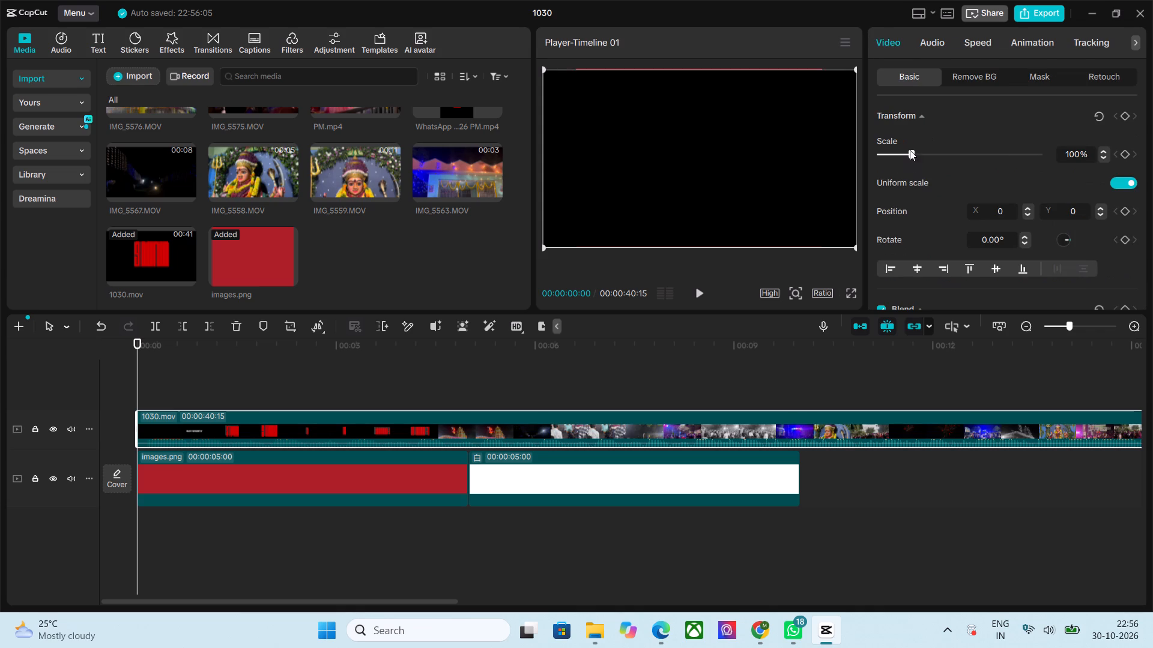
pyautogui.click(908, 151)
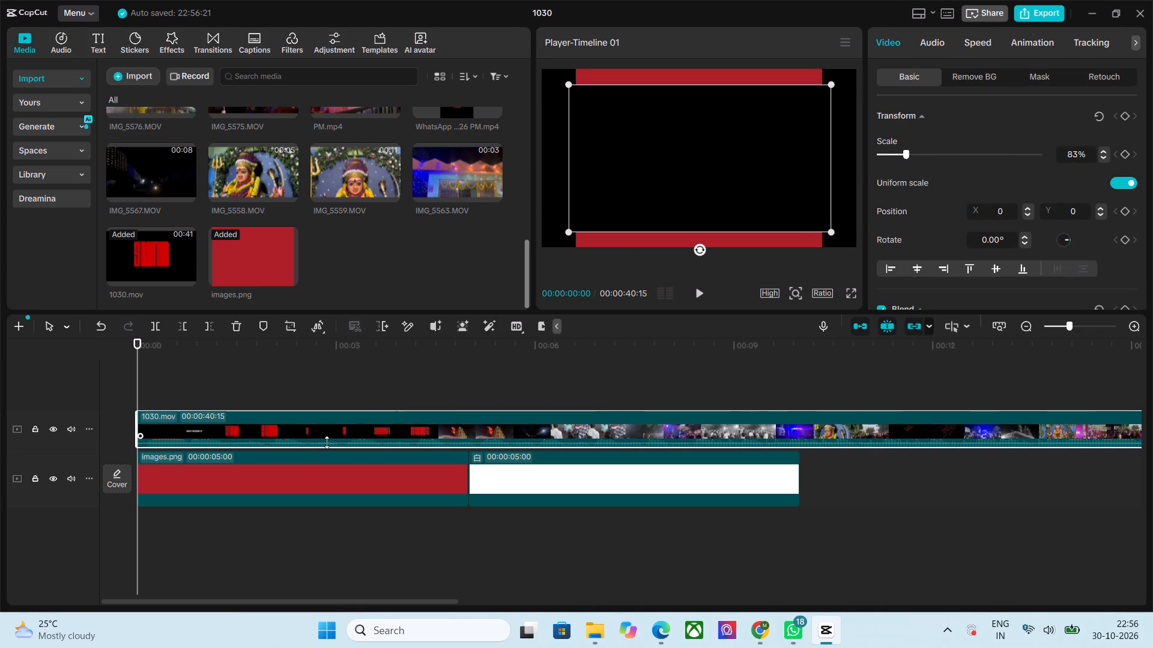
# Enlarge the red images.png clip to a scale of 201% so it fills the frame behind the video.
pyautogui.click(315, 466)
pyautogui.moveTo(910, 157); pyautogui.dragTo(921, 157)
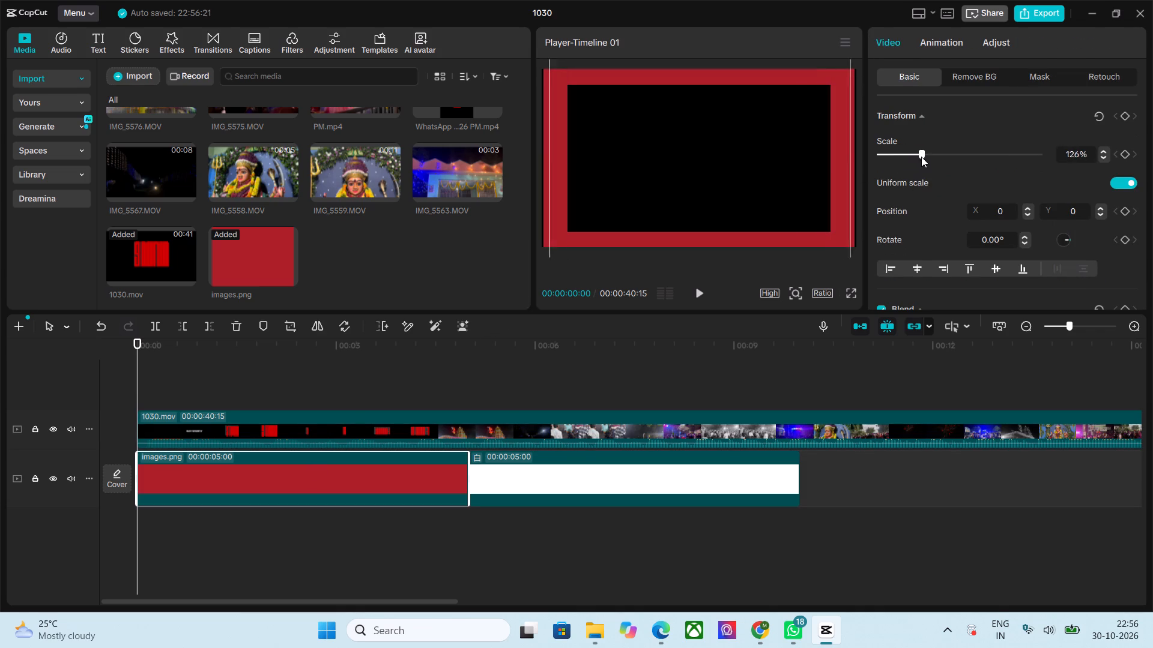
pyautogui.moveTo(921, 157); pyautogui.dragTo(942, 157)
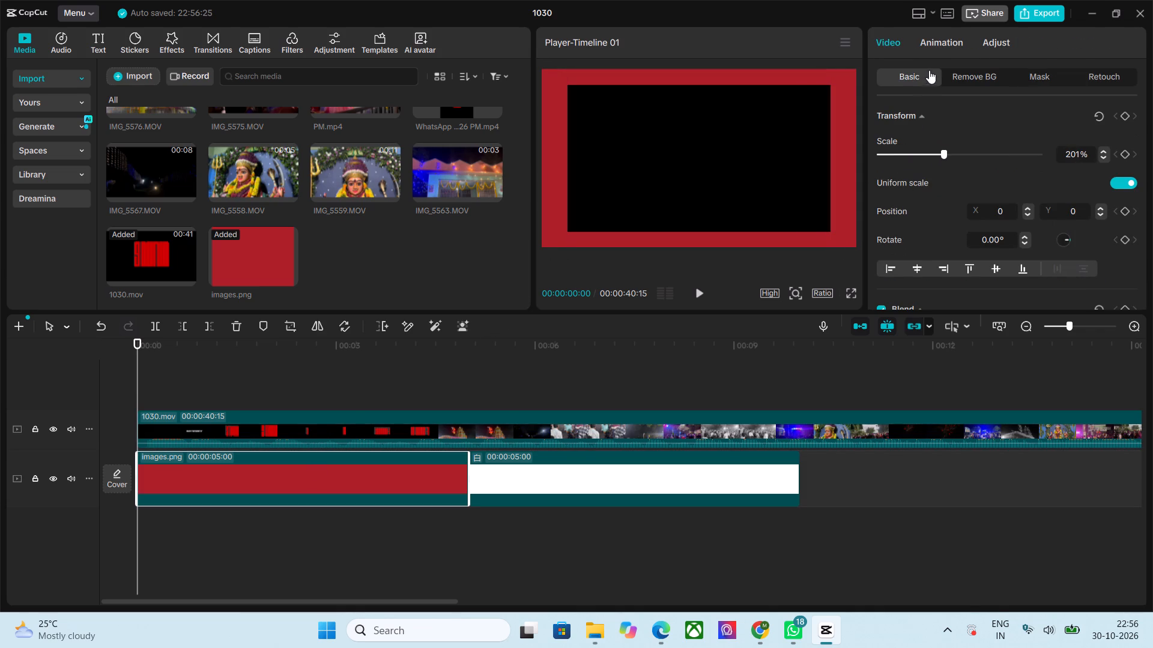
# Set the scale of the 1030.mov clip to 98%, leaving a thin red border around it.
pyautogui.click(356, 424)
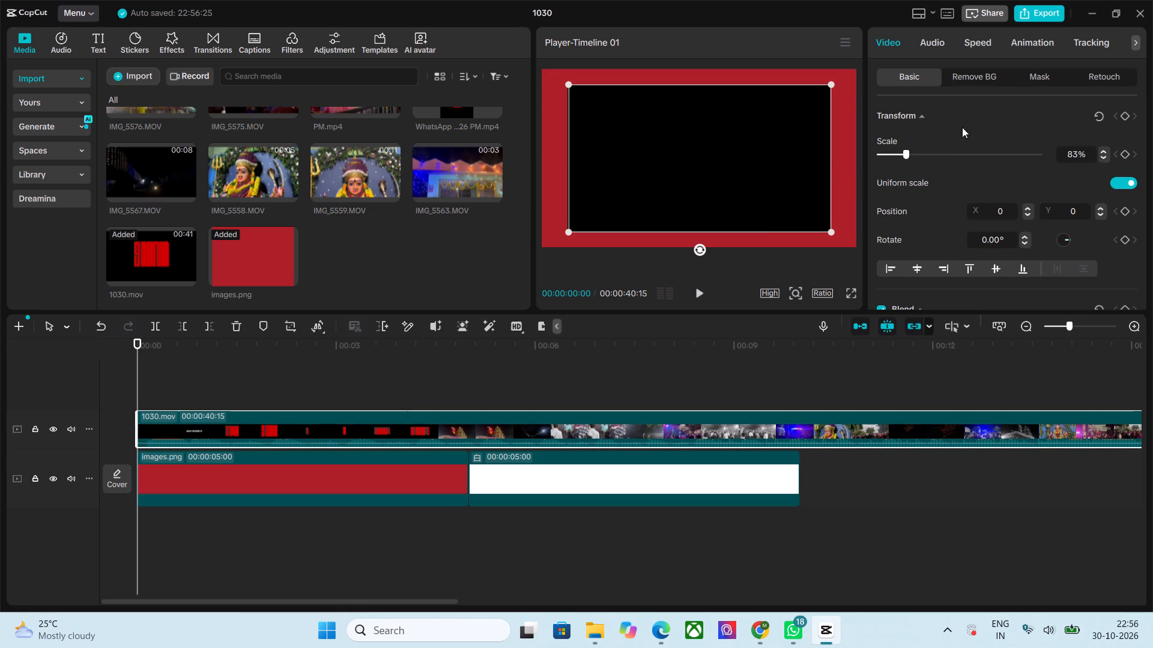
pyautogui.click(905, 155)
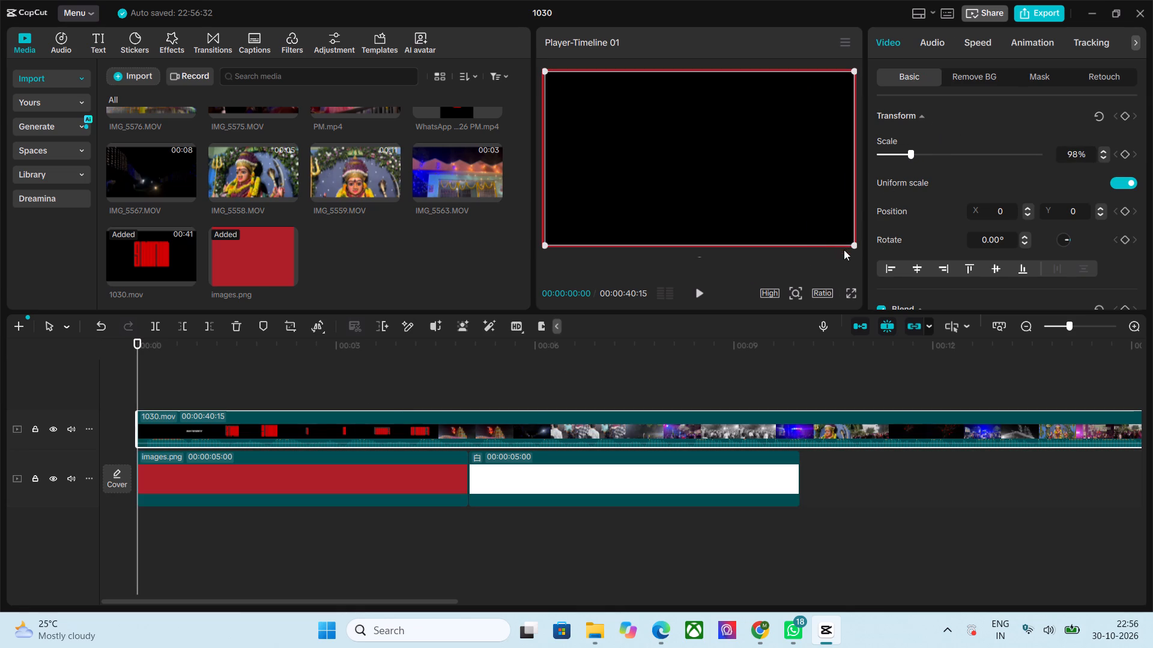
# Examine the basic video settings available for the 1030.mov clip, from Transform and Blend through Stabilize, AI expand and Auto reframe.
pyautogui.scroll(-1, 952, 202)
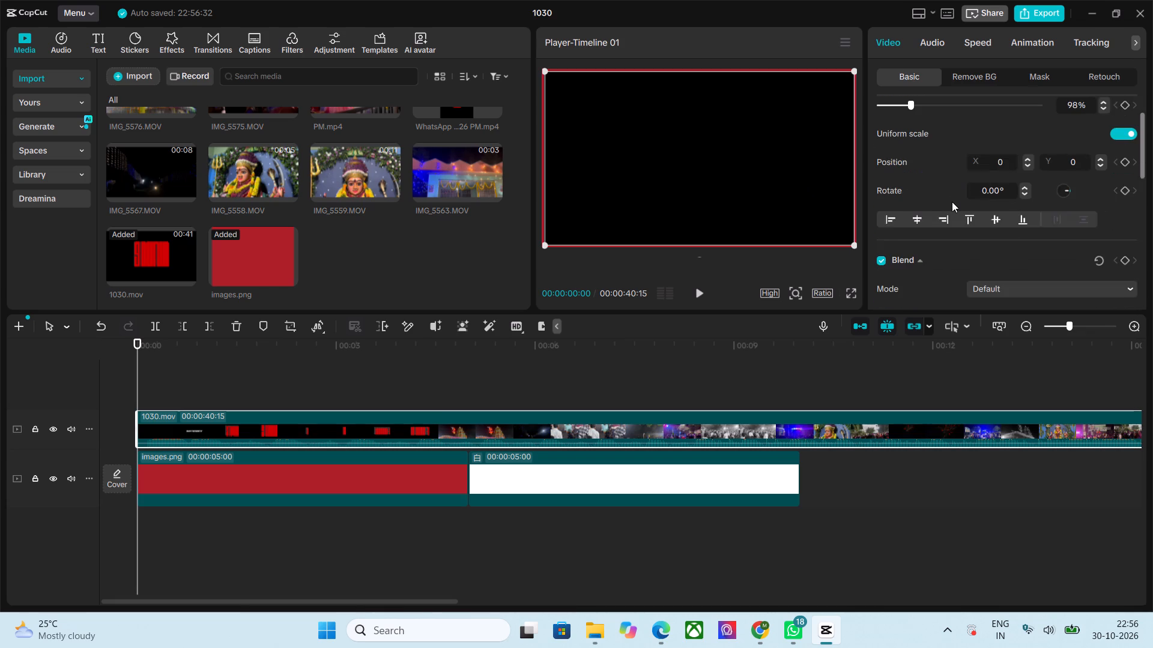
pyautogui.scroll(3, 952, 202)
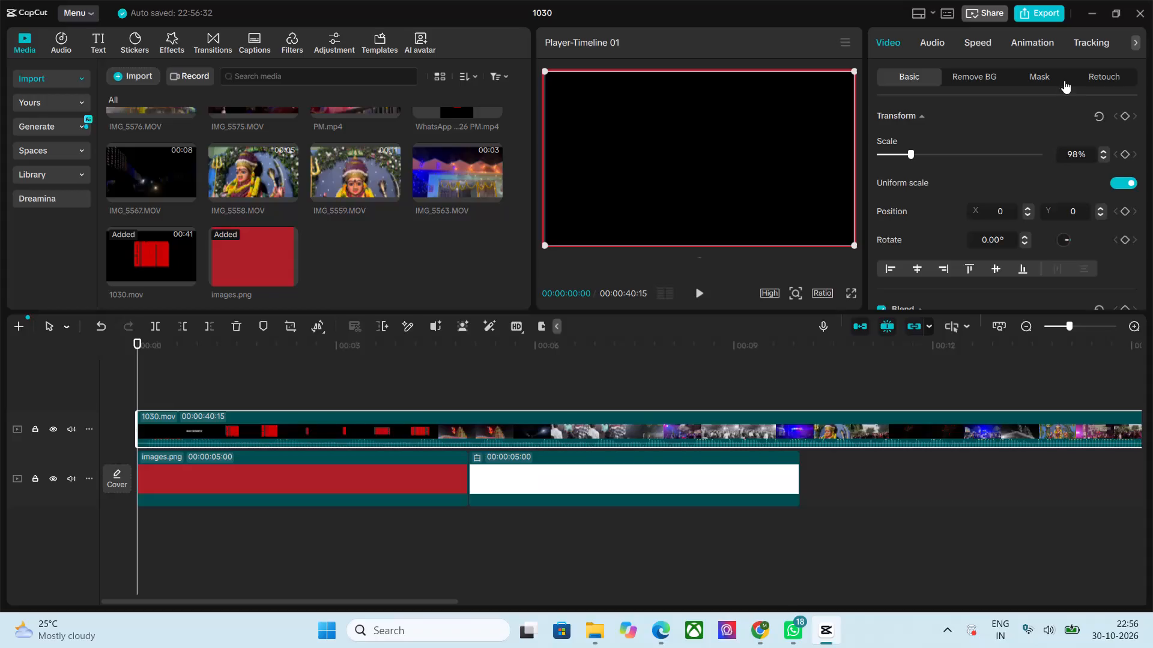
pyautogui.scroll(-3, 946, 224)
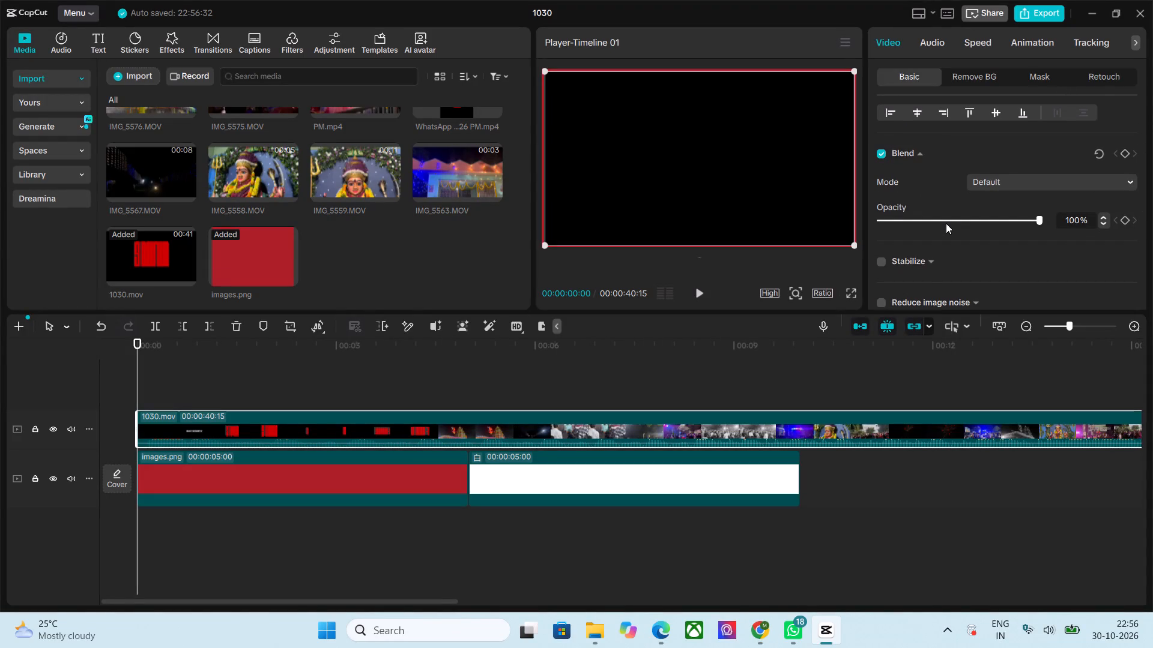
pyautogui.scroll(-2, 946, 223)
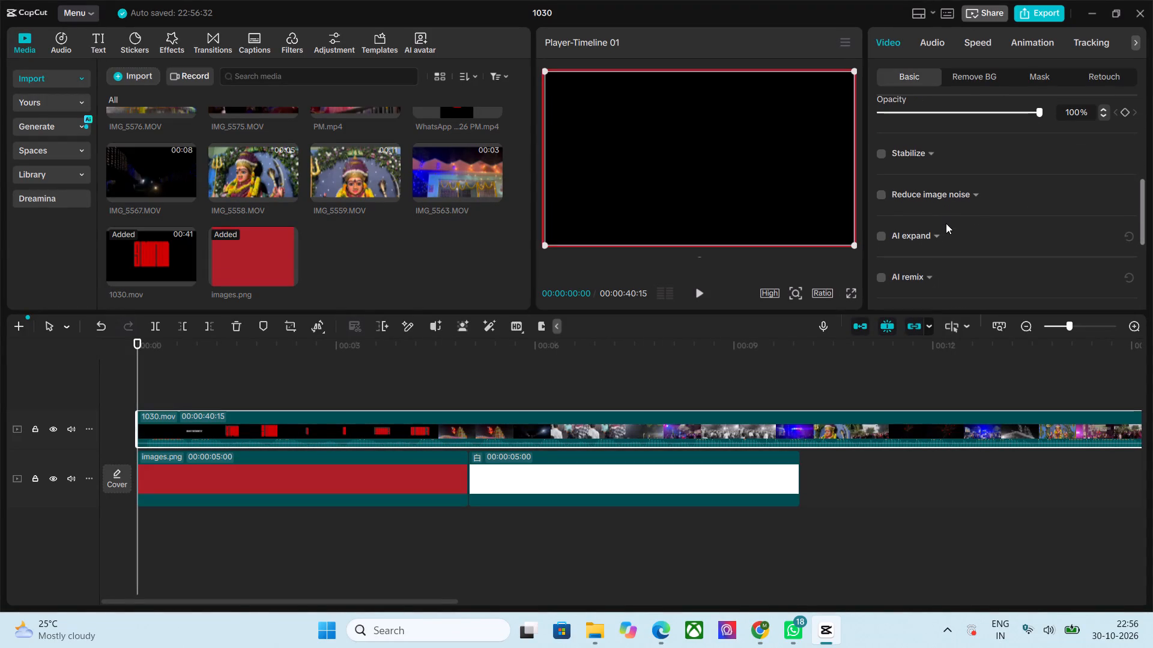
pyautogui.scroll(-3, 946, 223)
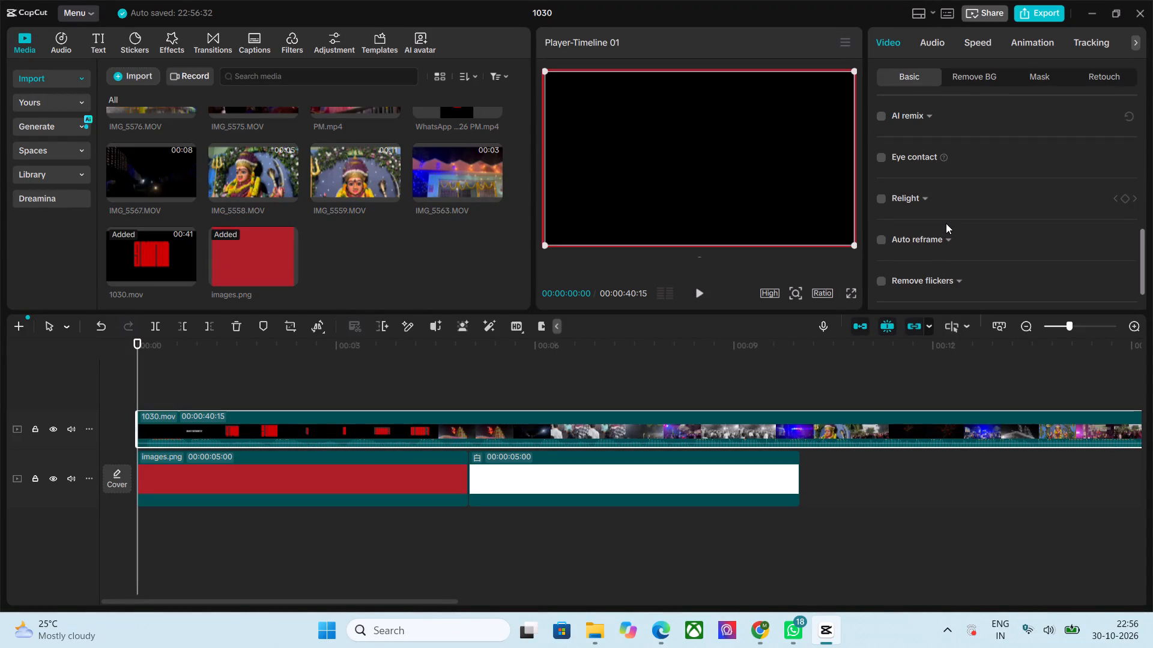
pyautogui.scroll(6, 946, 223)
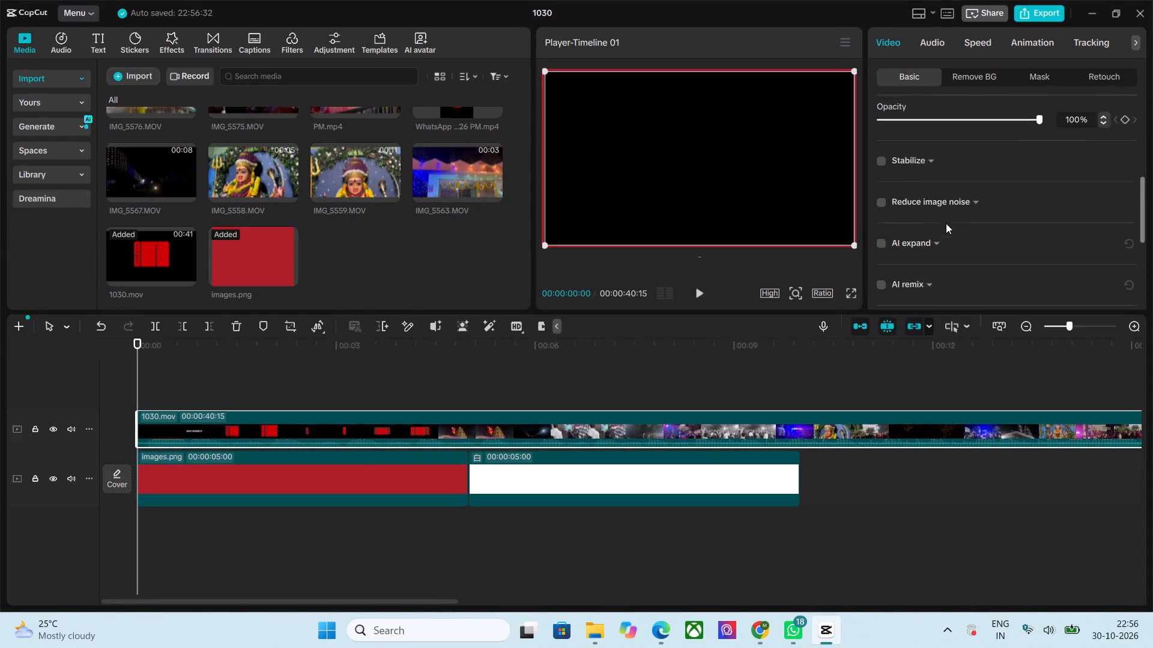
pyautogui.scroll(15, 946, 223)
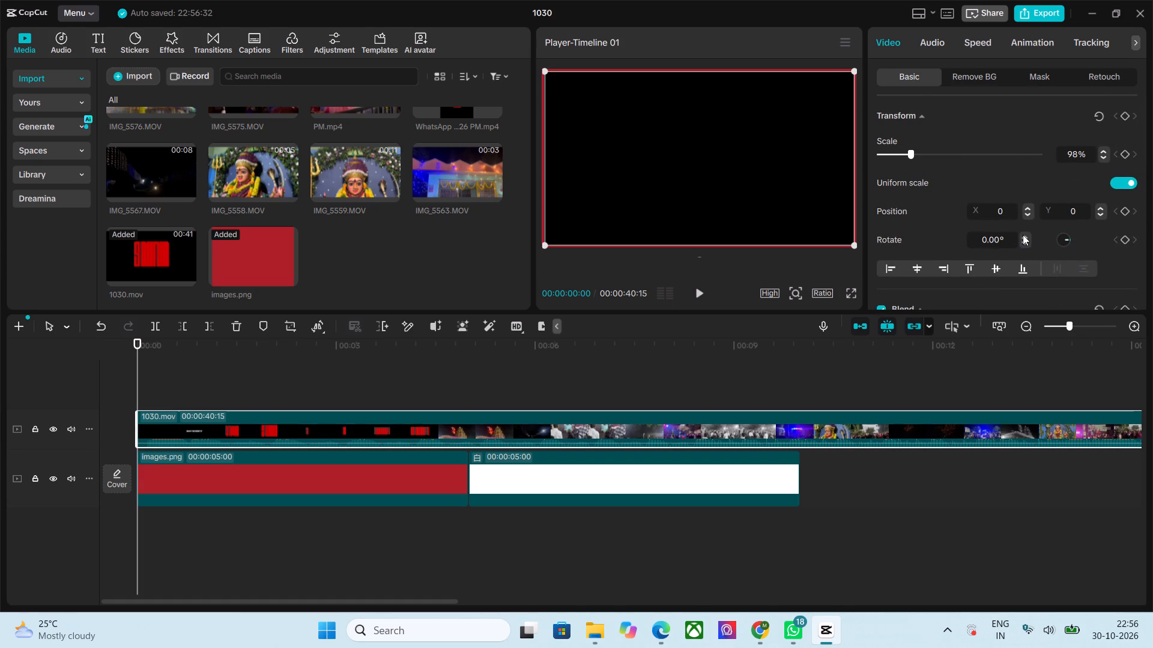
pyautogui.scroll(-1, 942, 249)
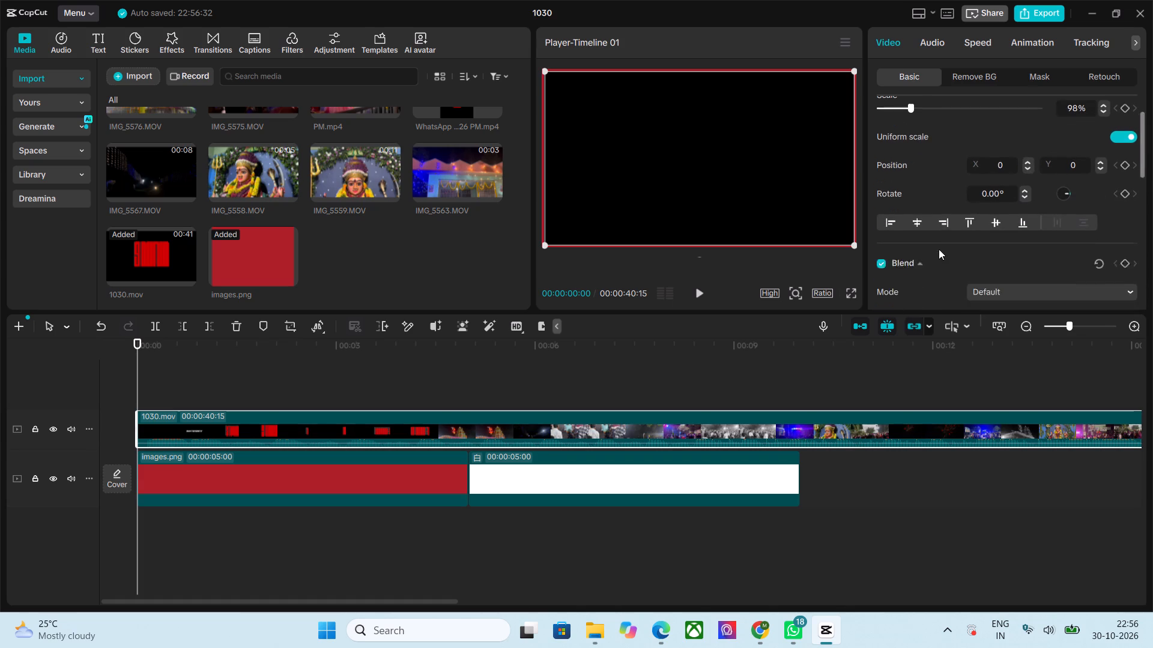
pyautogui.scroll(-2, 939, 249)
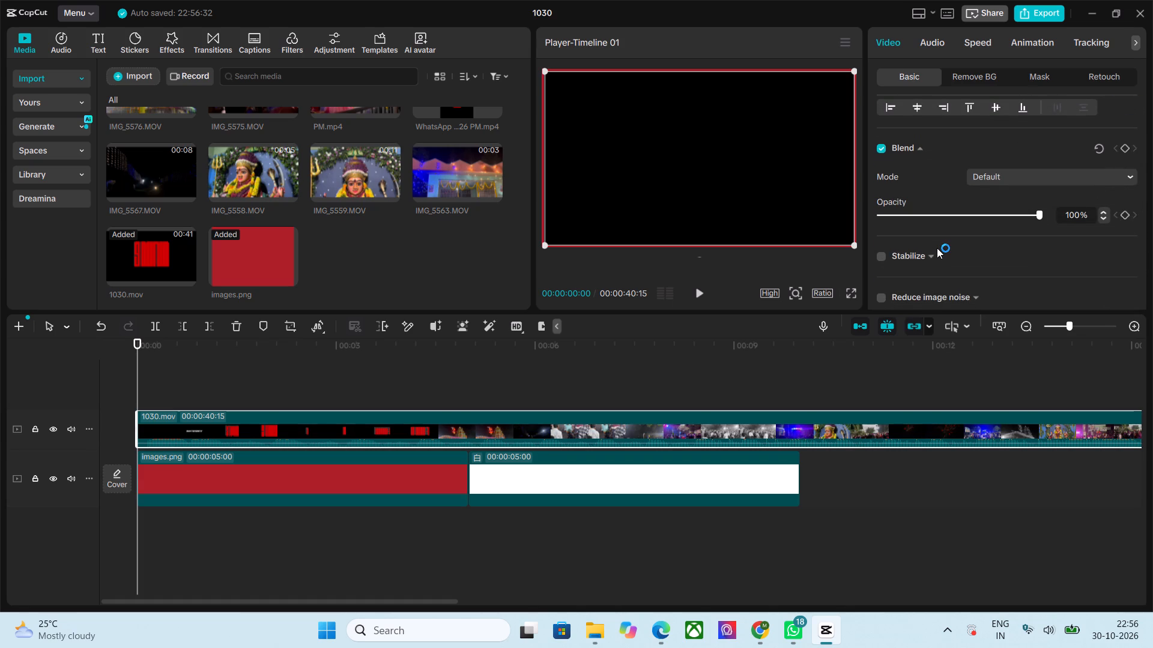
pyautogui.scroll(-1, 937, 248)
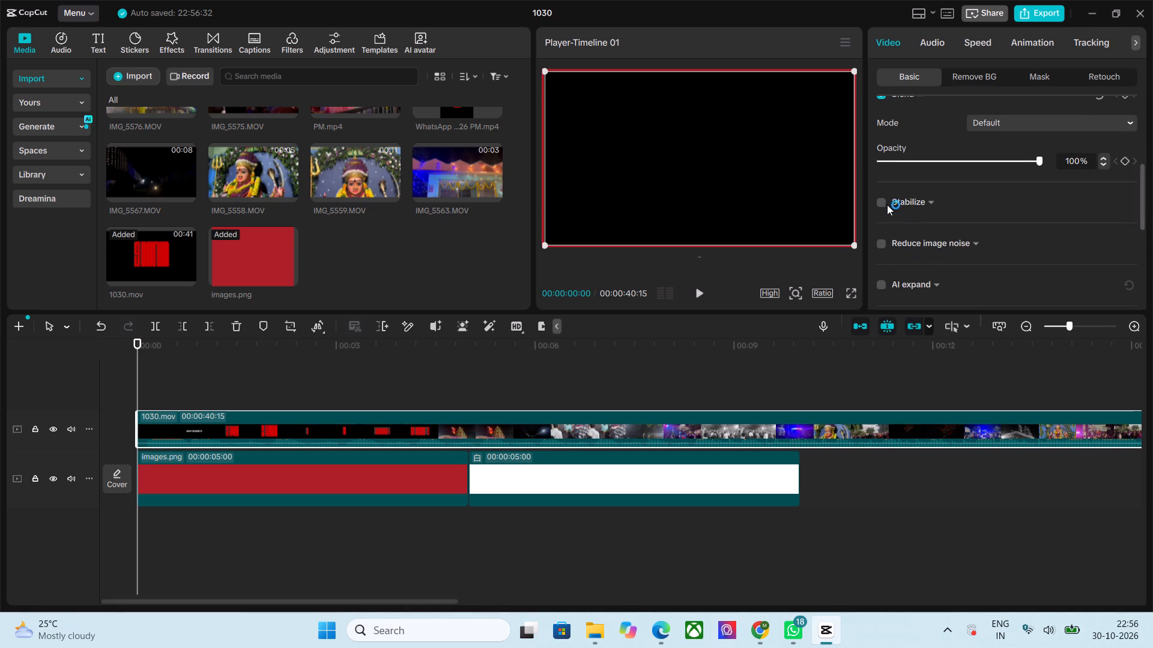
pyautogui.click(920, 198)
pyautogui.click(920, 199)
pyautogui.click(921, 247)
pyautogui.click(921, 245)
pyautogui.click(918, 285)
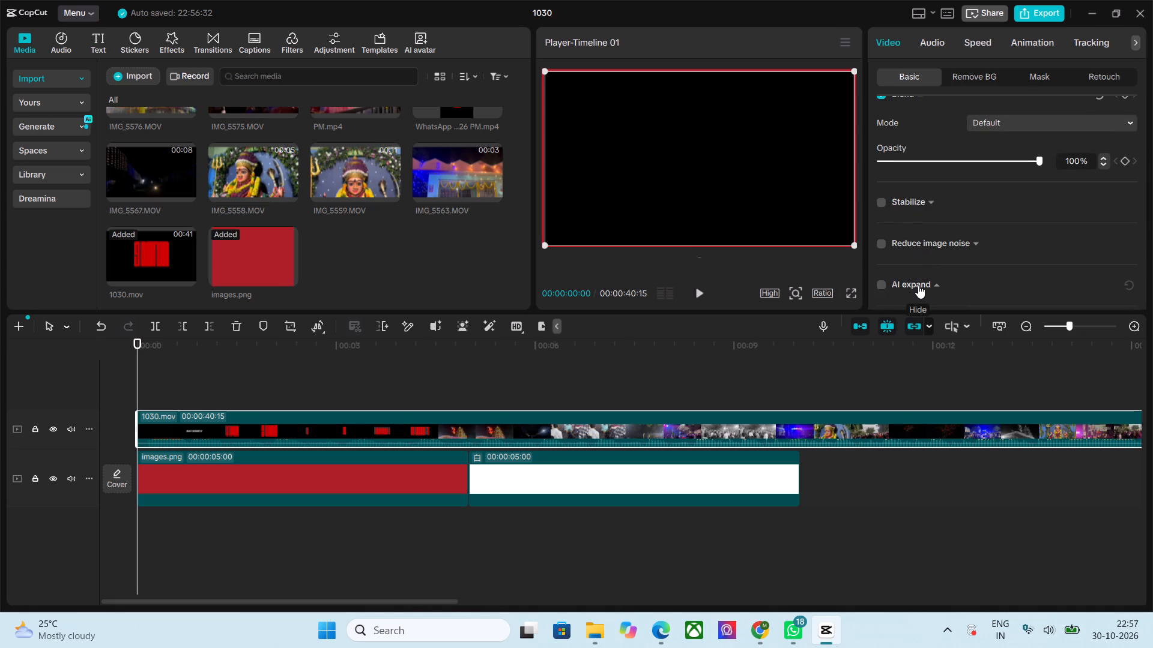
pyautogui.click(918, 285)
pyautogui.scroll(-3, 923, 272)
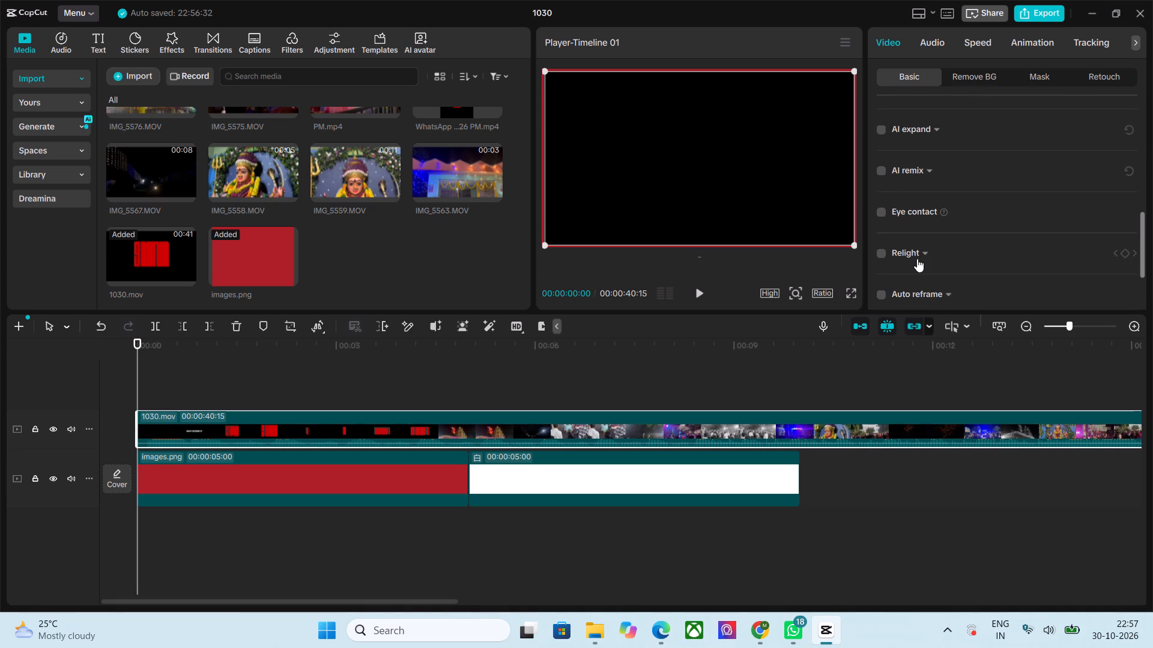
pyautogui.scroll(-1, 903, 242)
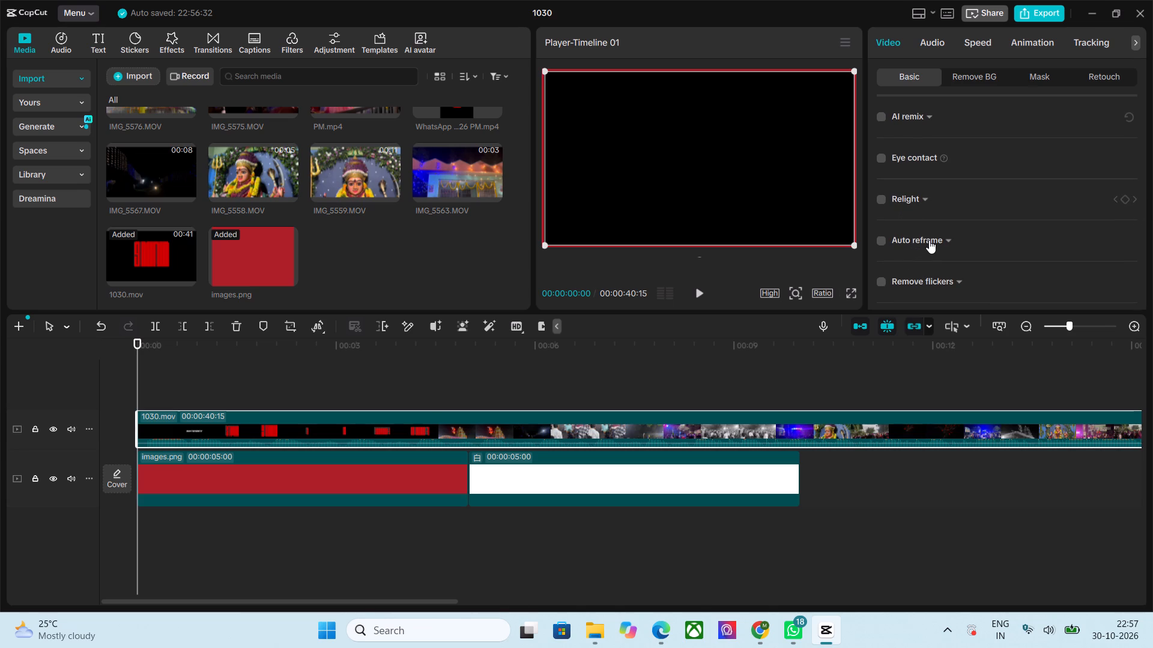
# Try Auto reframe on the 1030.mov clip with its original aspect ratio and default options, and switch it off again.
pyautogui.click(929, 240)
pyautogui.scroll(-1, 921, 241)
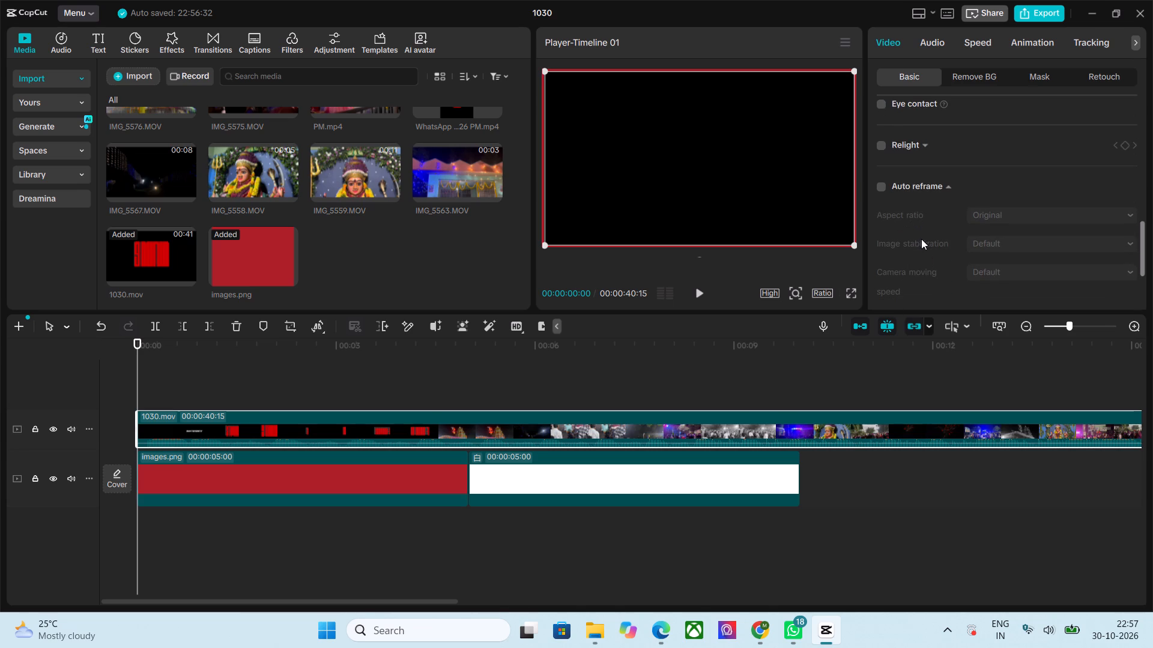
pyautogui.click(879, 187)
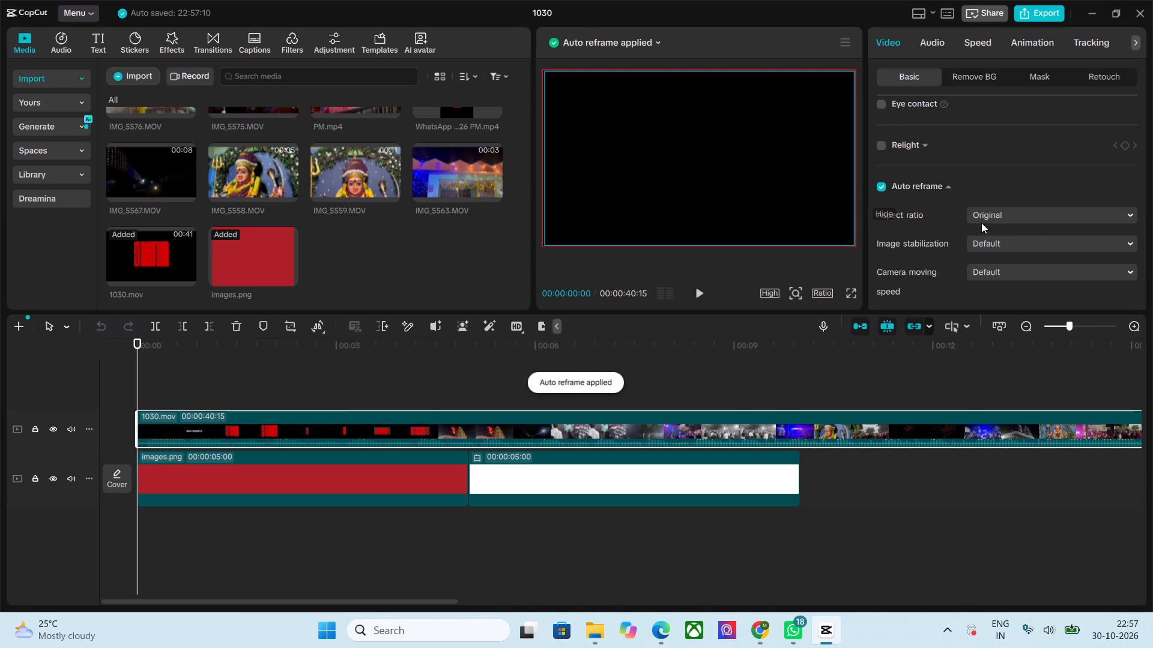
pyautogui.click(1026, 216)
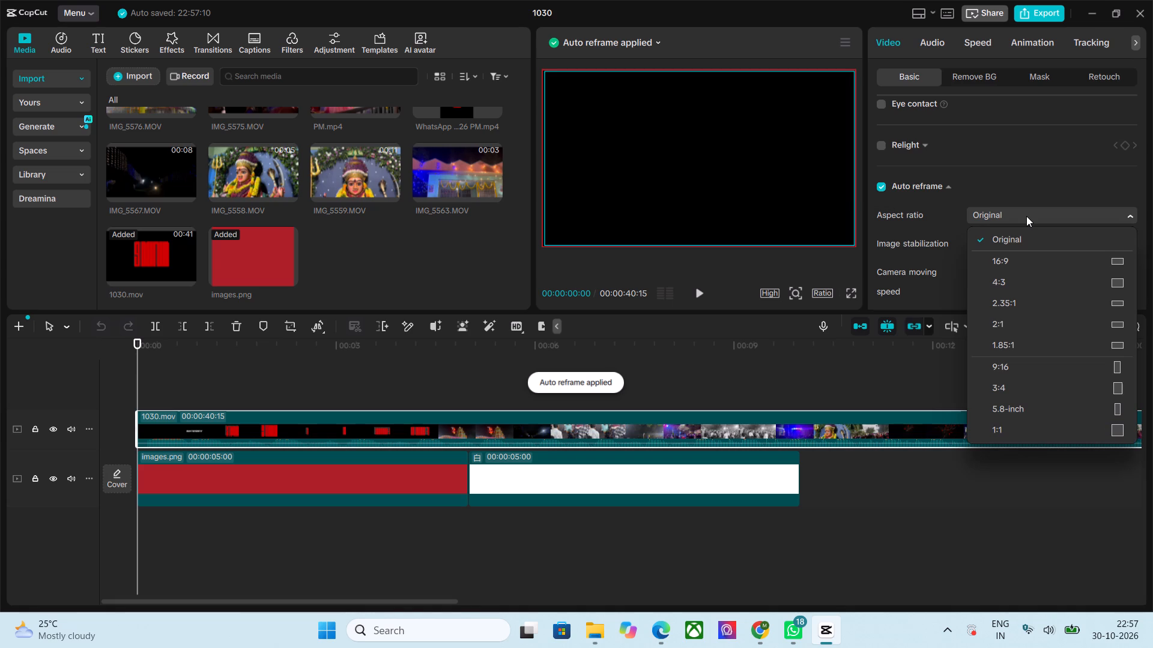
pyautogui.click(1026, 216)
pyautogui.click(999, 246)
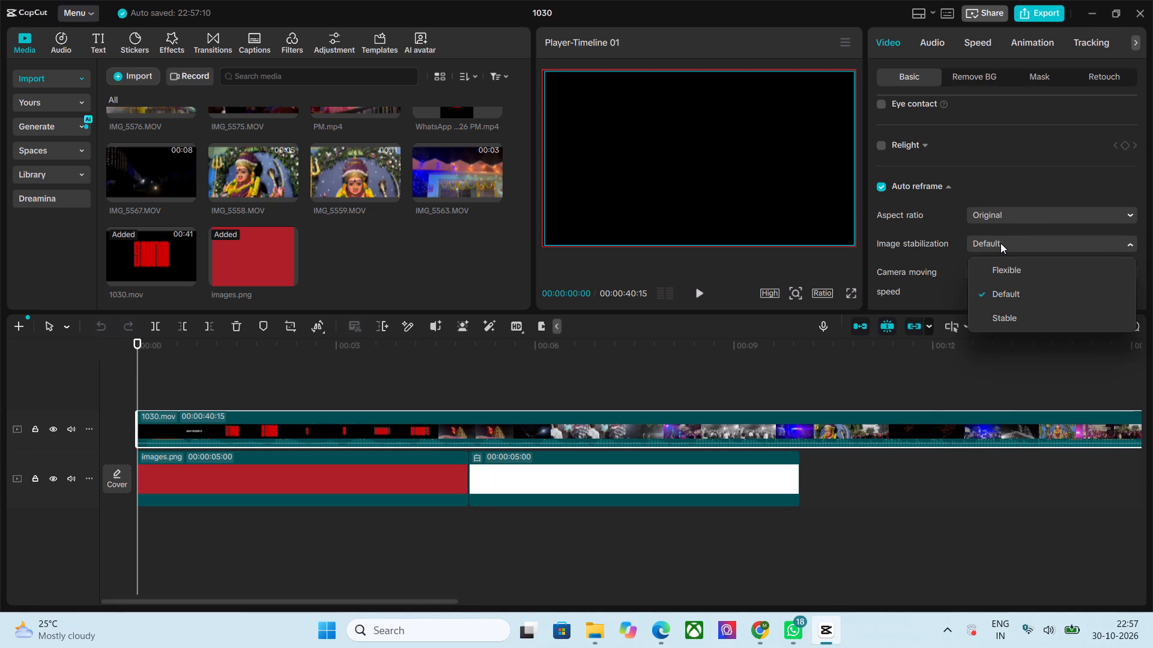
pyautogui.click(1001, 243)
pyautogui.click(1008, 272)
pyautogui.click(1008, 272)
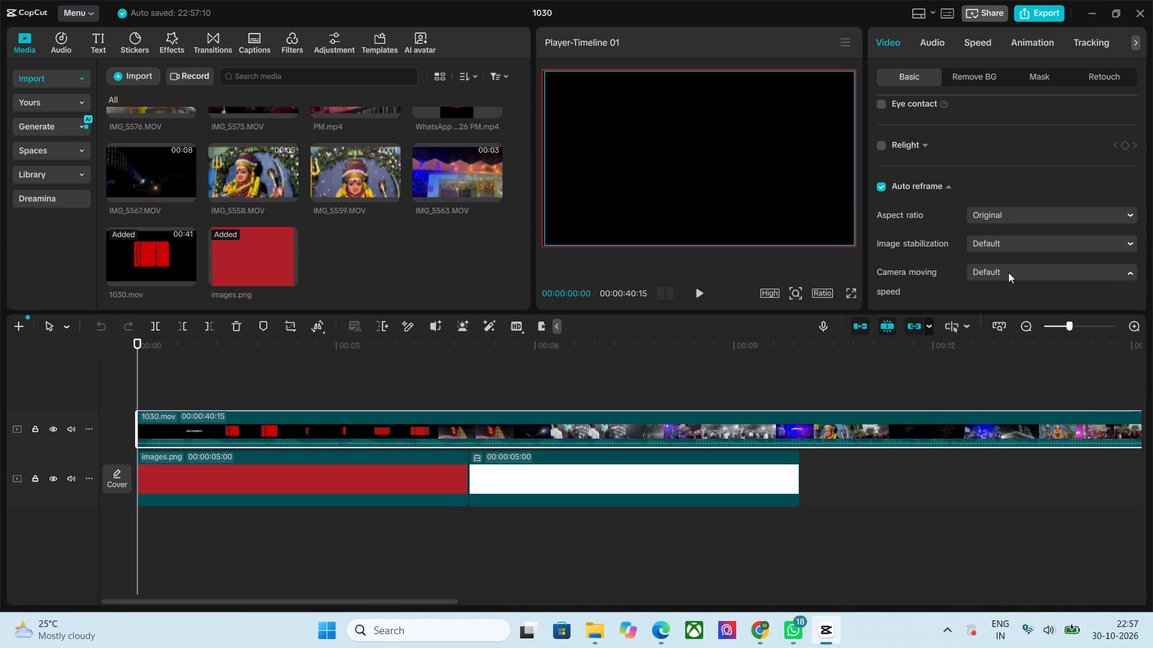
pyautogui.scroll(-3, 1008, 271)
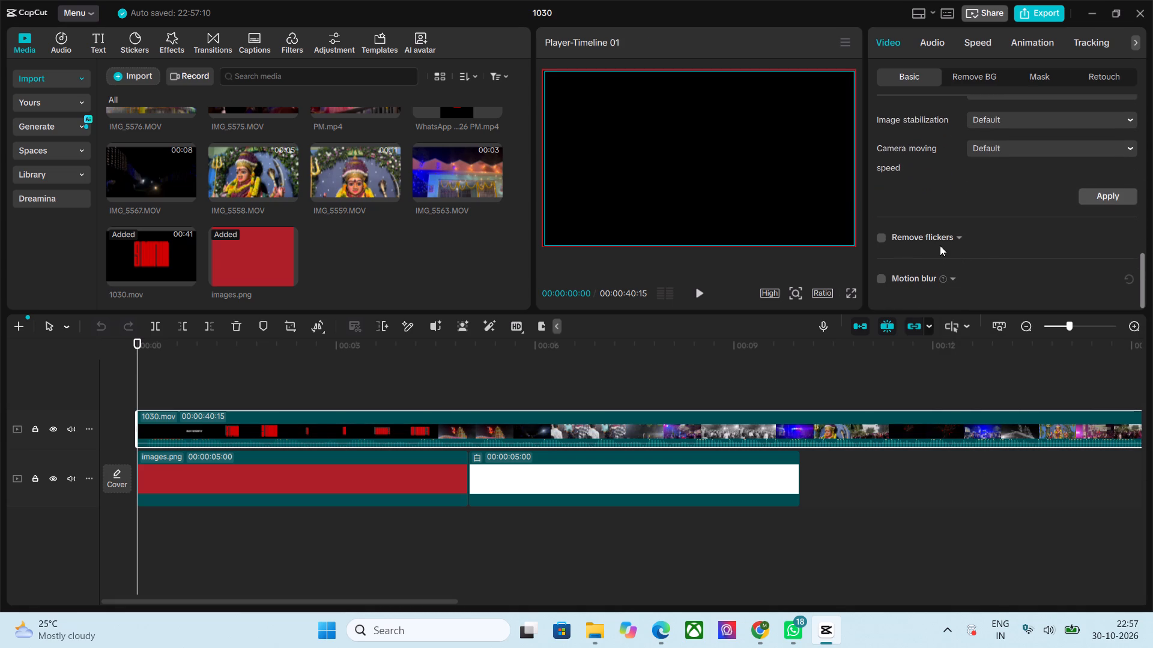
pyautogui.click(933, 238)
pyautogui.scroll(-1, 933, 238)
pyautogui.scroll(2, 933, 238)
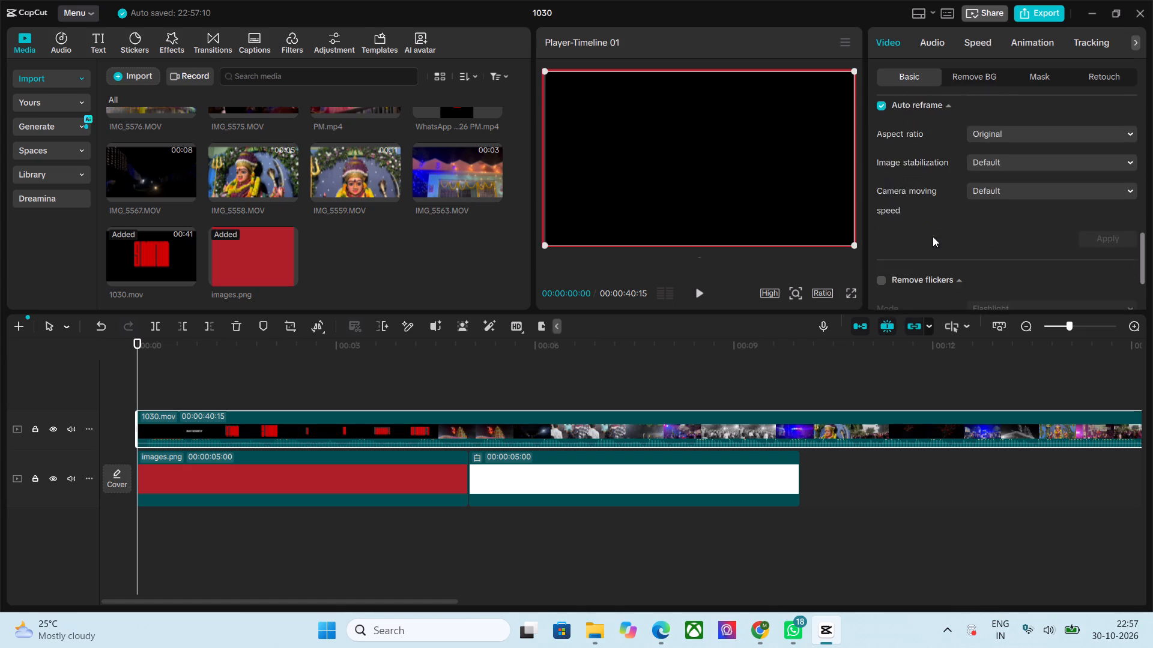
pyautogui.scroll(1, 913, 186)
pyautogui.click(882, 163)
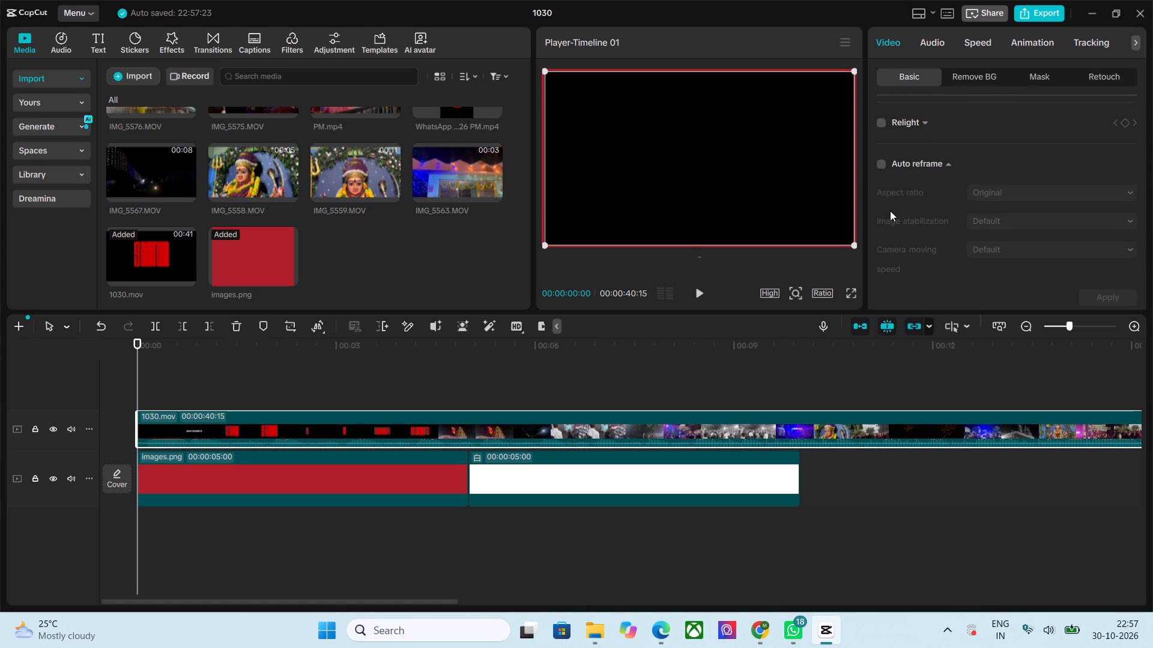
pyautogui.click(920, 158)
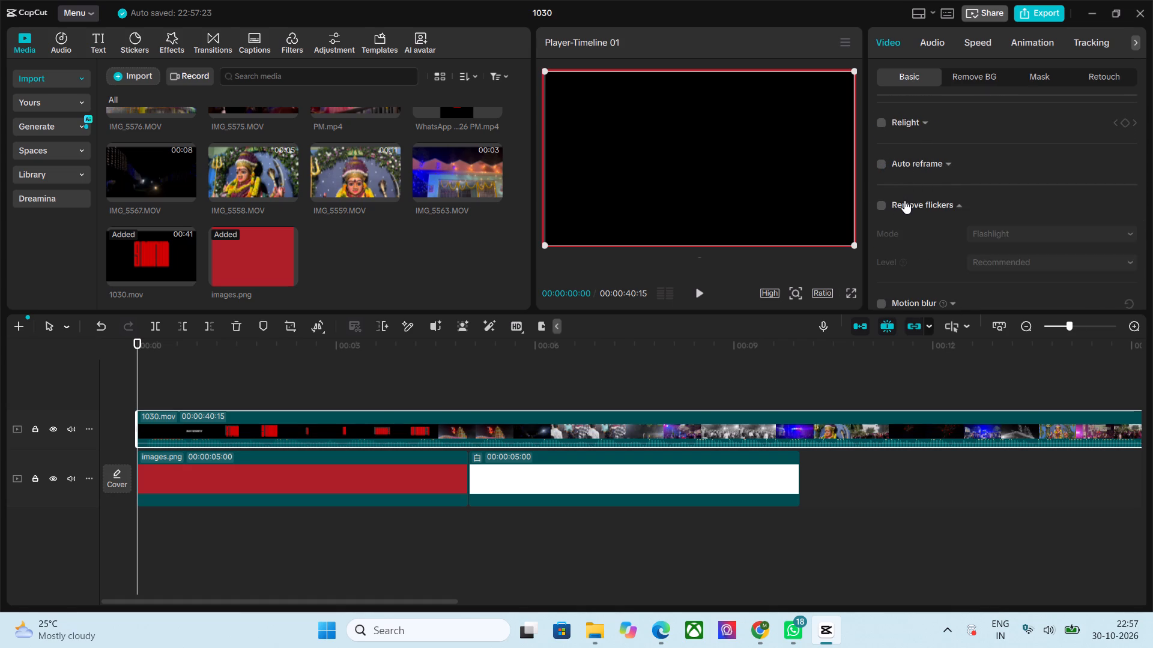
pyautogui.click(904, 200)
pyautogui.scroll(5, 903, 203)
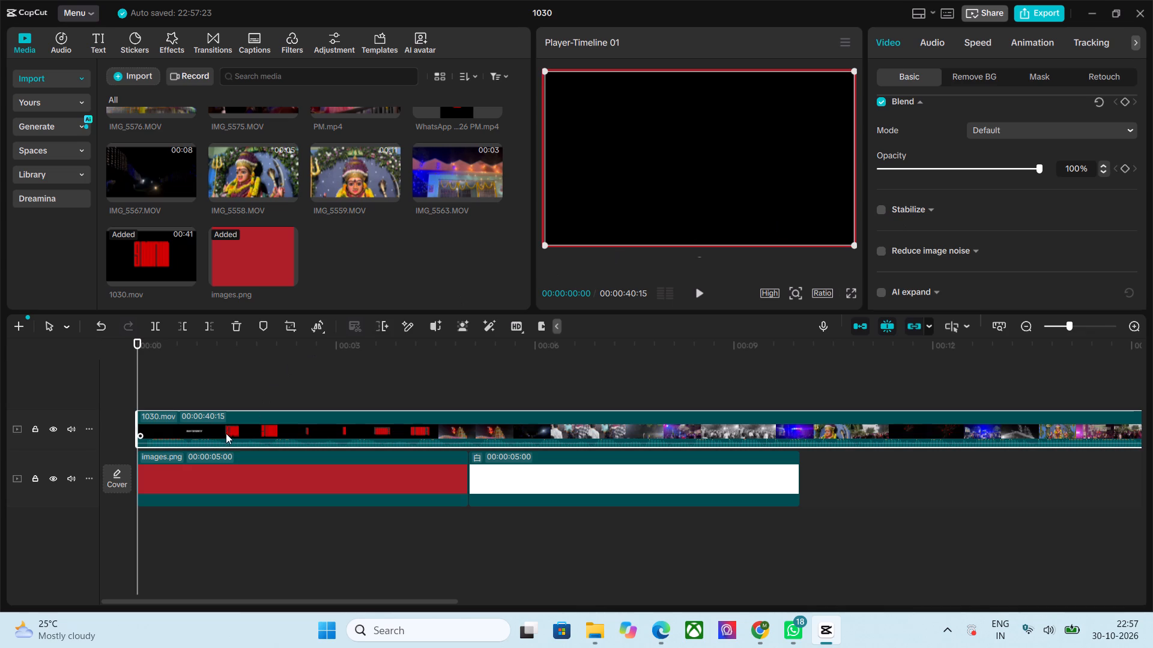
# Delete the white clip that follows images.png on the lower track.
pyautogui.click(471, 473)
pyautogui.click(554, 475)
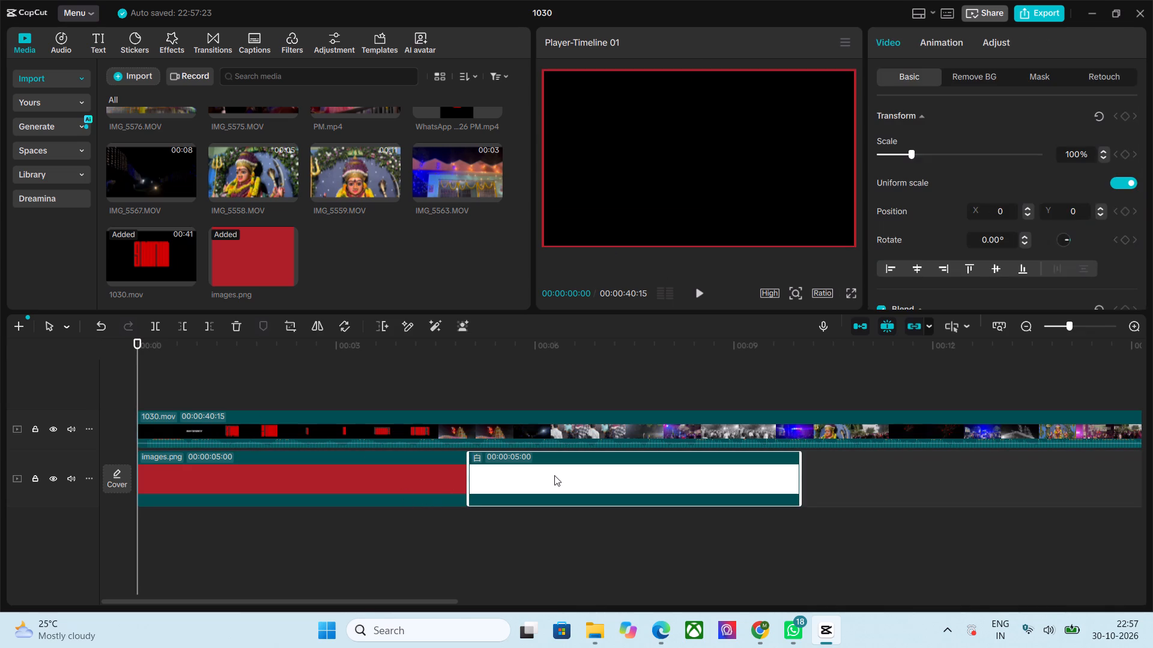
pyautogui.rightClick(554, 475)
pyautogui.click(625, 140)
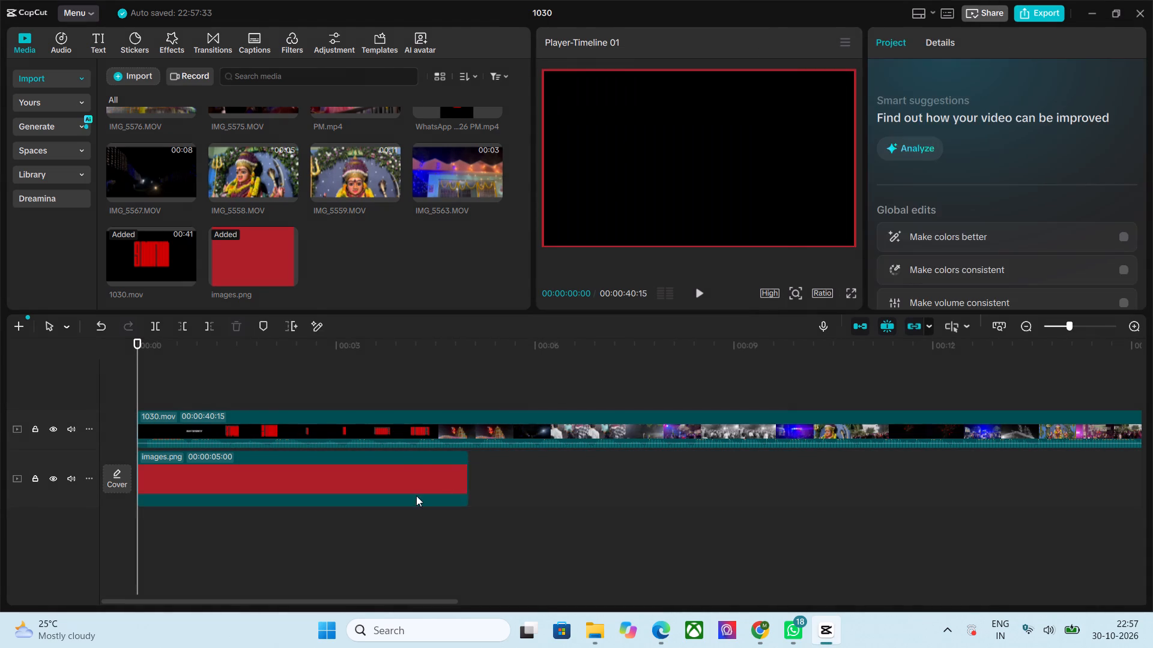
# Extend the images.png clip to 00:00:40:15 so it ends together with the 1030.mov clip.
pyautogui.click(416, 496)
pyautogui.moveTo(468, 480); pyautogui.dragTo(836, 511)
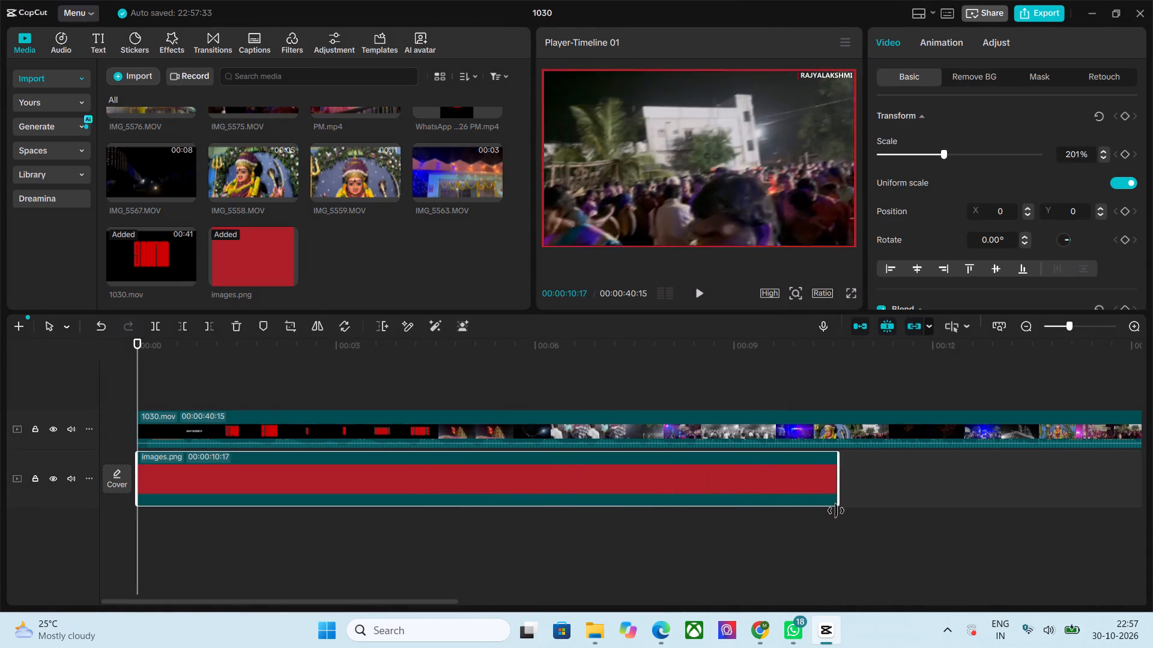
pyautogui.moveTo(836, 511); pyautogui.dragTo(1022, 517)
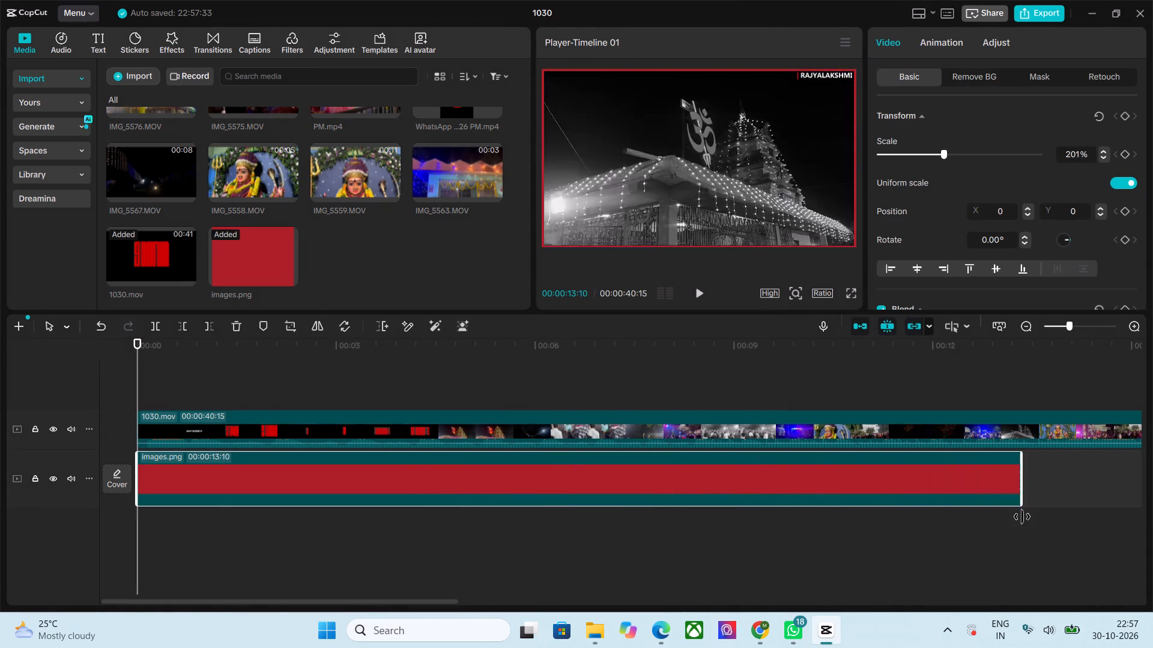
pyautogui.moveTo(1022, 517); pyautogui.dragTo(1149, 517)
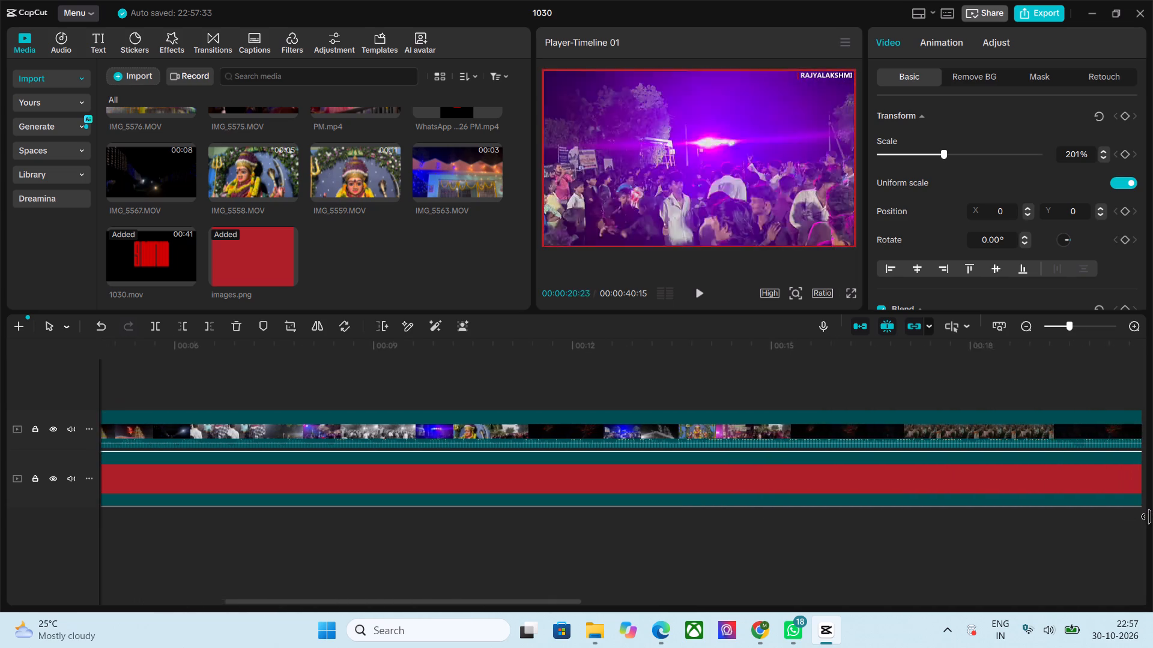
pyautogui.moveTo(1149, 517); pyautogui.dragTo(485, 503)
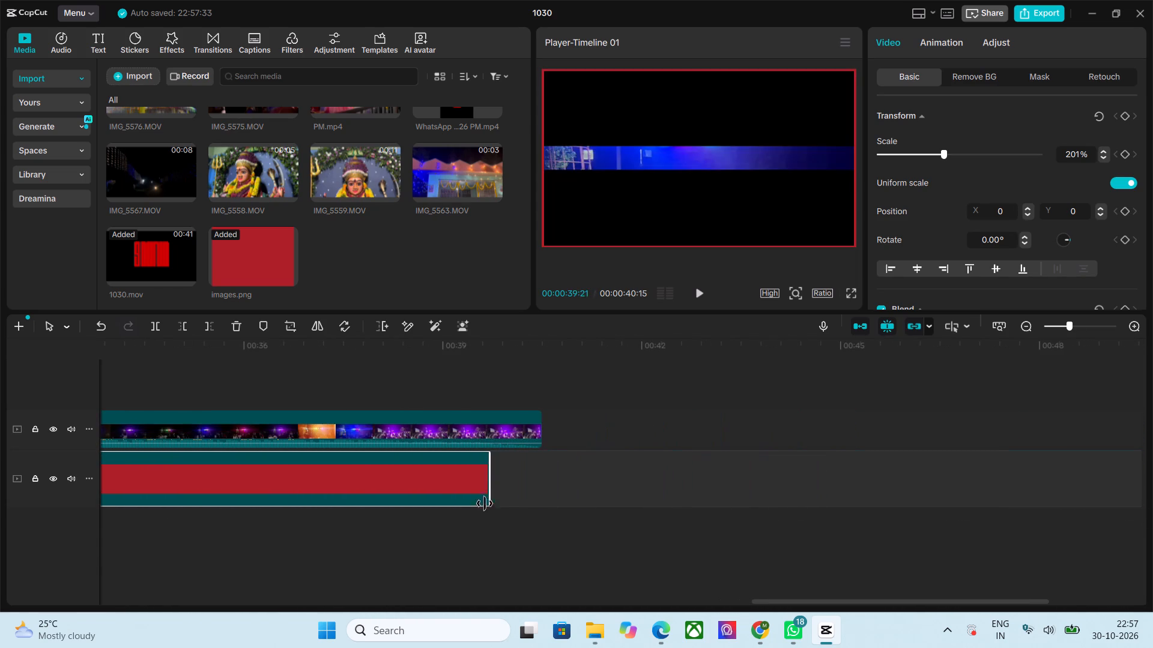
pyautogui.moveTo(485, 503); pyautogui.dragTo(534, 502)
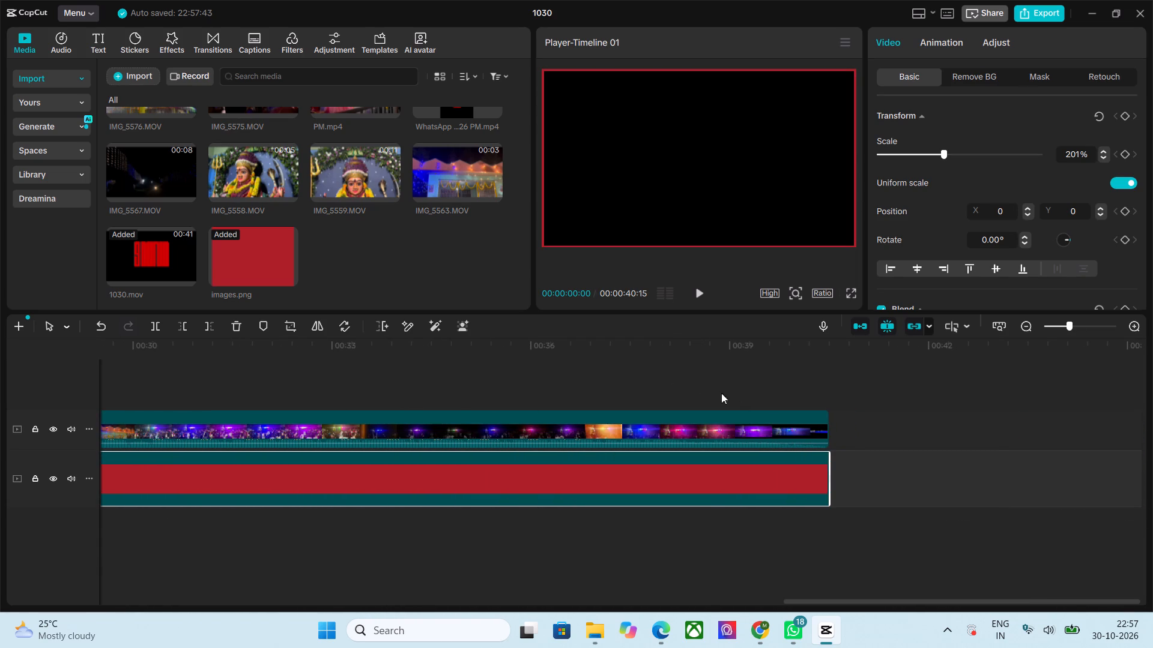
# Play back the opening seconds of the timeline from the start to check the red-bordered video.
pyautogui.click(166, 383)
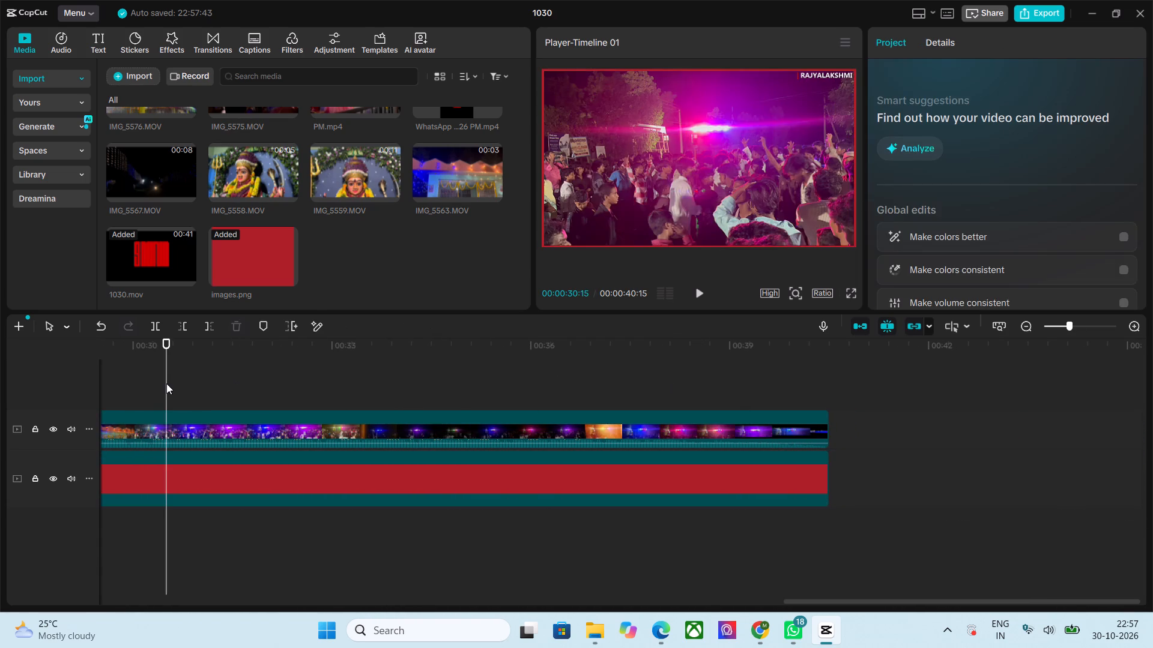
pyautogui.moveTo(166, 383); pyautogui.dragTo(47, 379)
pyautogui.press('space')
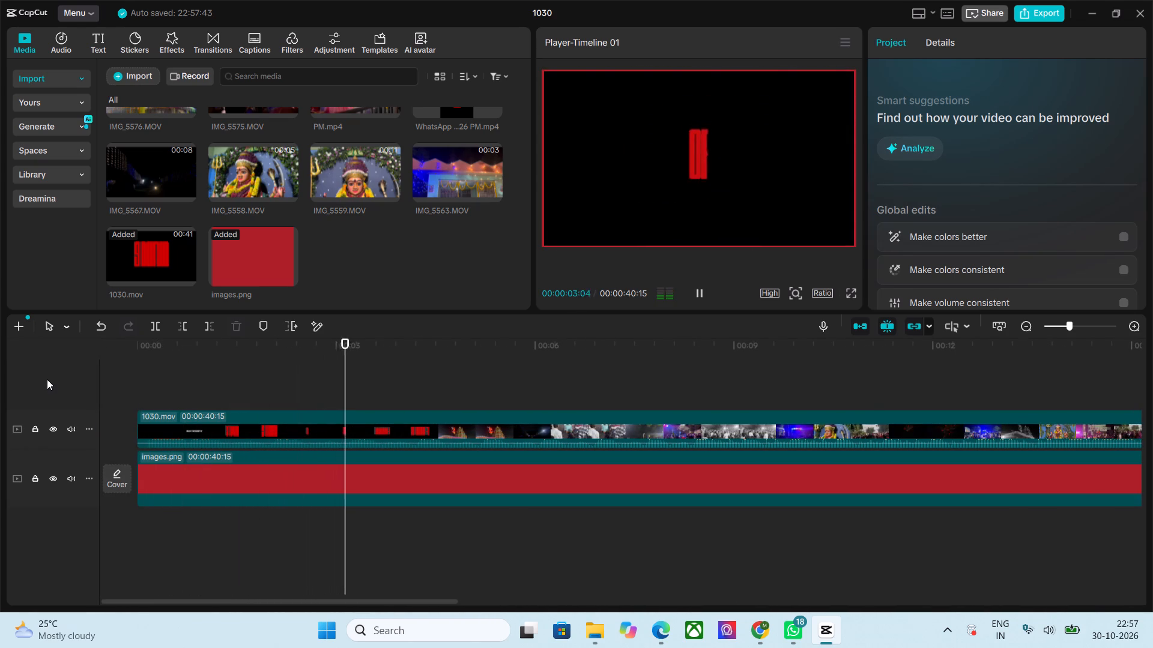
pyautogui.press('space')
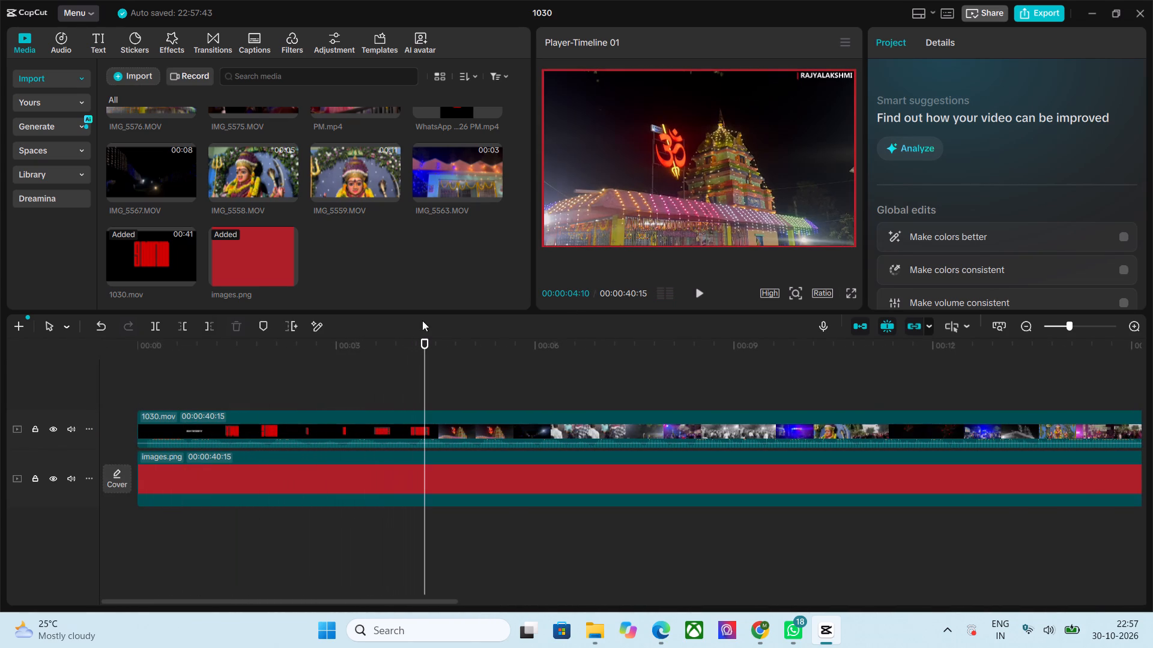
# Play the bordered video from the beginning in the full-screen preview.
pyautogui.click(844, 295)
pyautogui.click(849, 293)
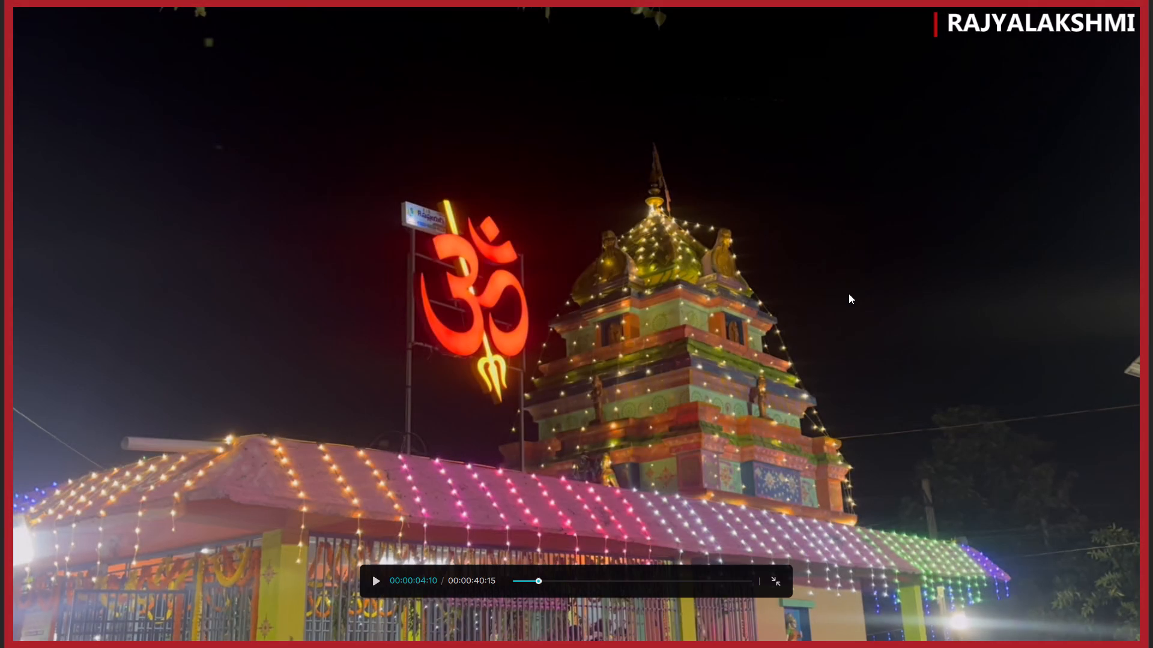
pyautogui.click(515, 583)
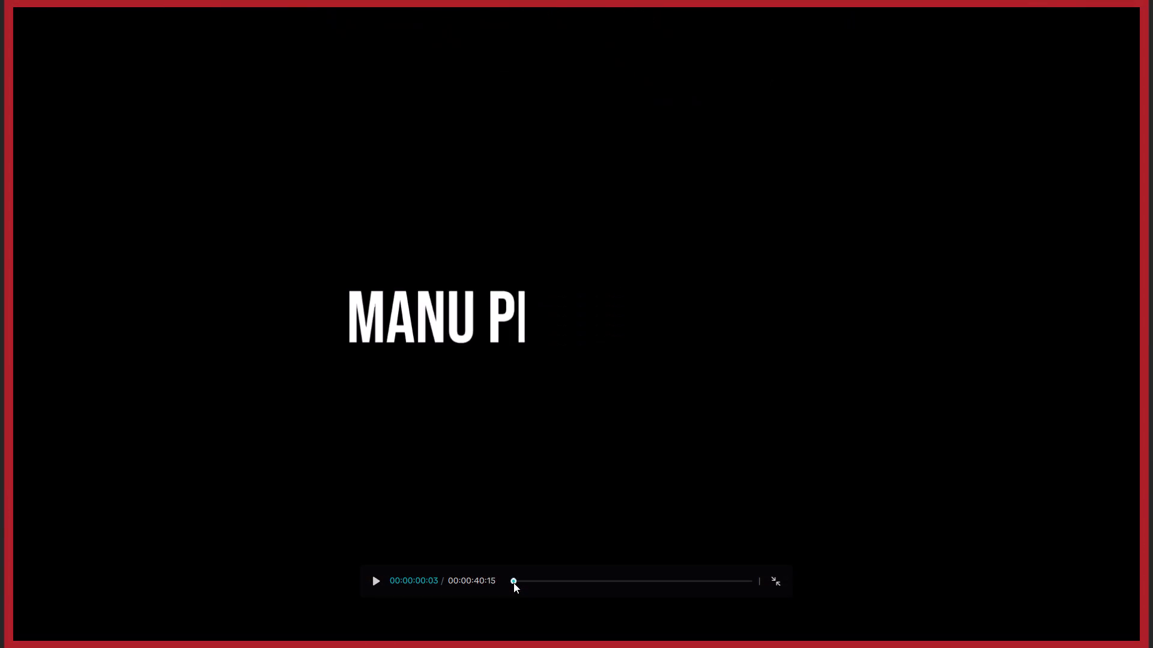
pyautogui.moveTo(513, 583); pyautogui.dragTo(506, 583)
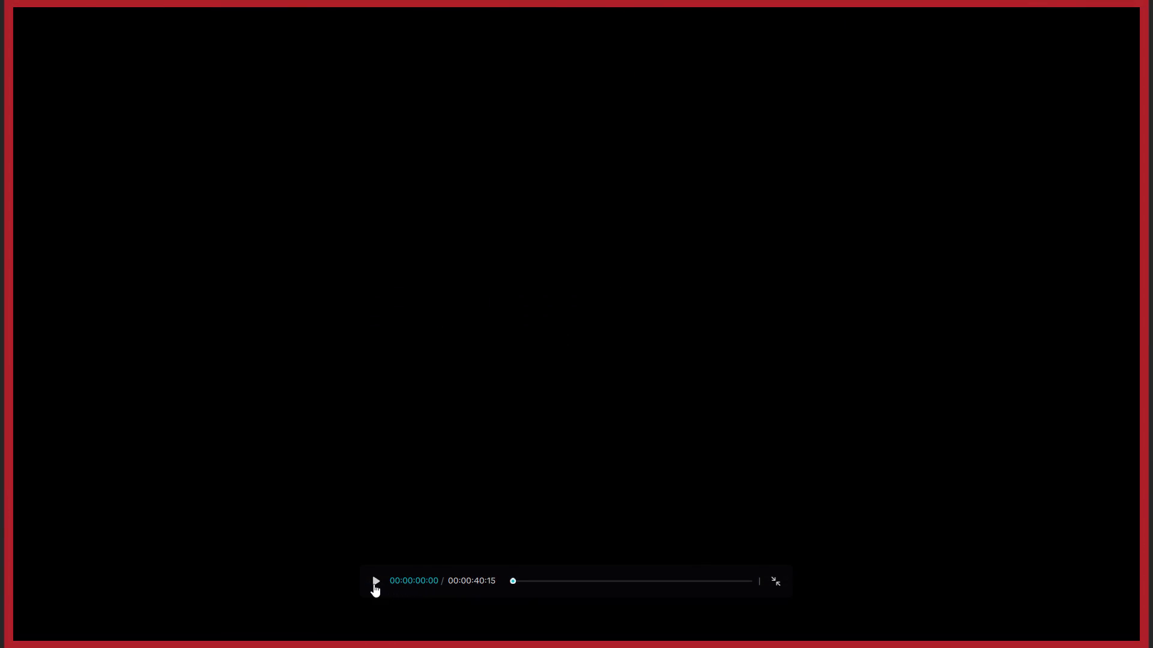
pyautogui.click(374, 584)
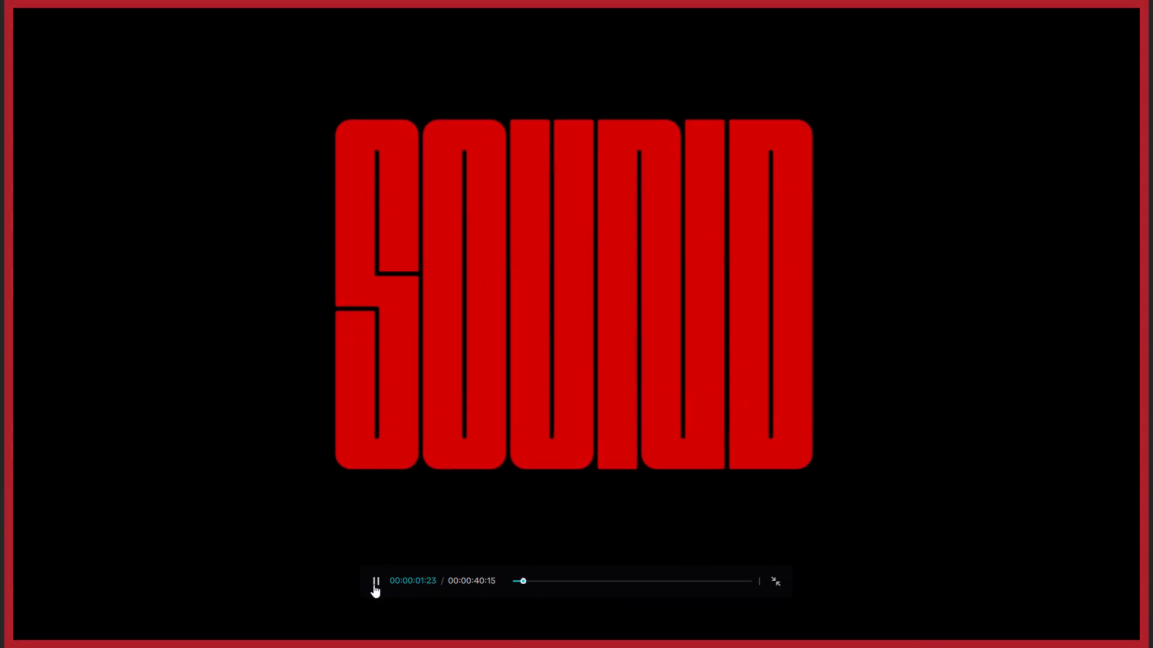